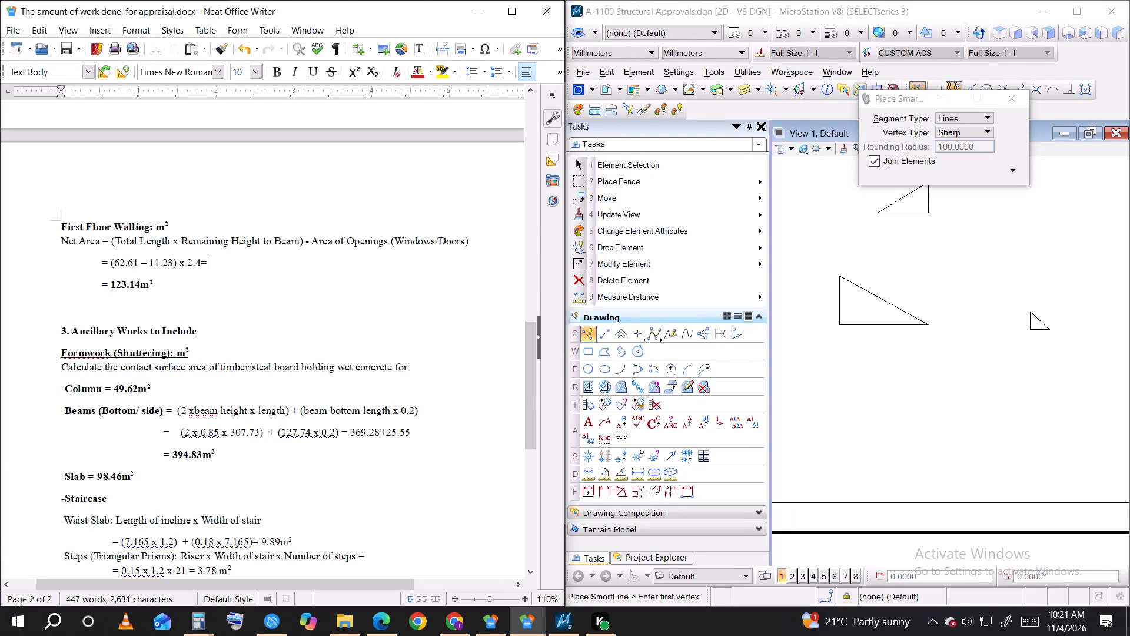
Format the Ground Floor Walling net area value, 48.04m², as underlined red text.
{"action": "scroll", "coordinate": [142, 273], "scroll_direction": "up", "scroll_amount": 6}
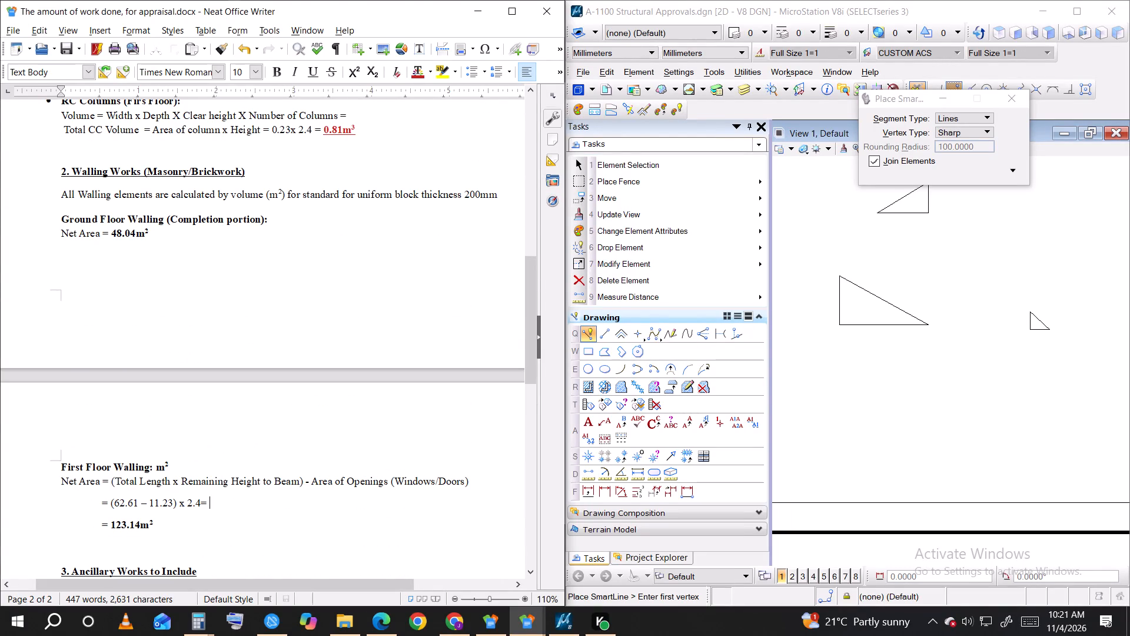
{"action": "scroll", "coordinate": [138, 256], "scroll_direction": "up", "scroll_amount": 2}
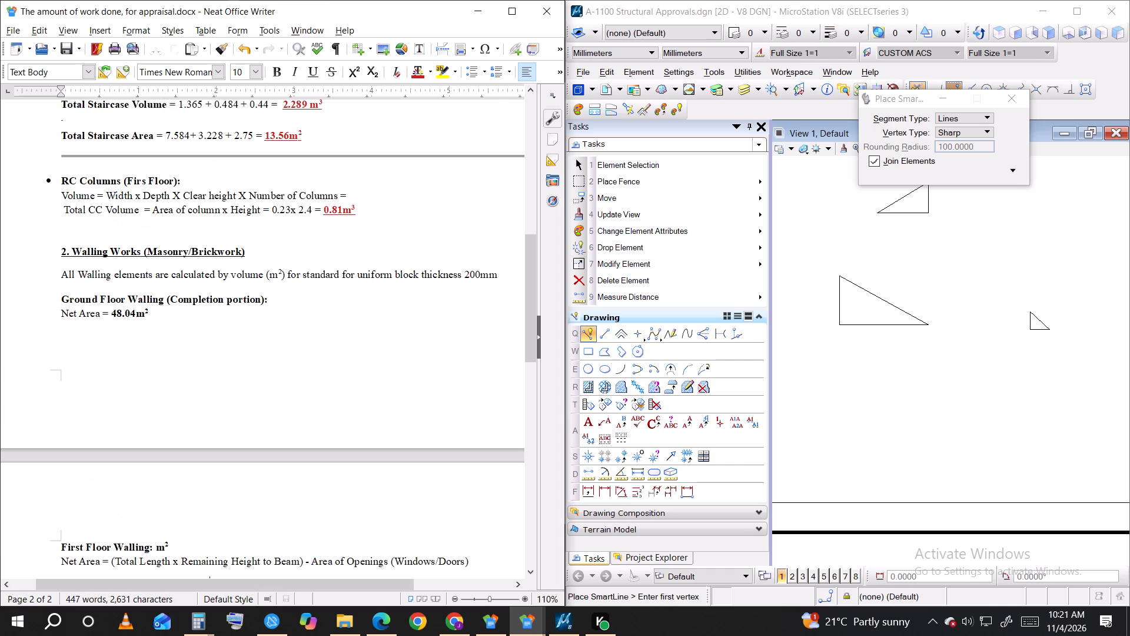
{"action": "left_click_drag", "start_coordinate": [150, 310], "coordinate": [113, 309]}
{"action": "left_click", "coordinate": [315, 69]}
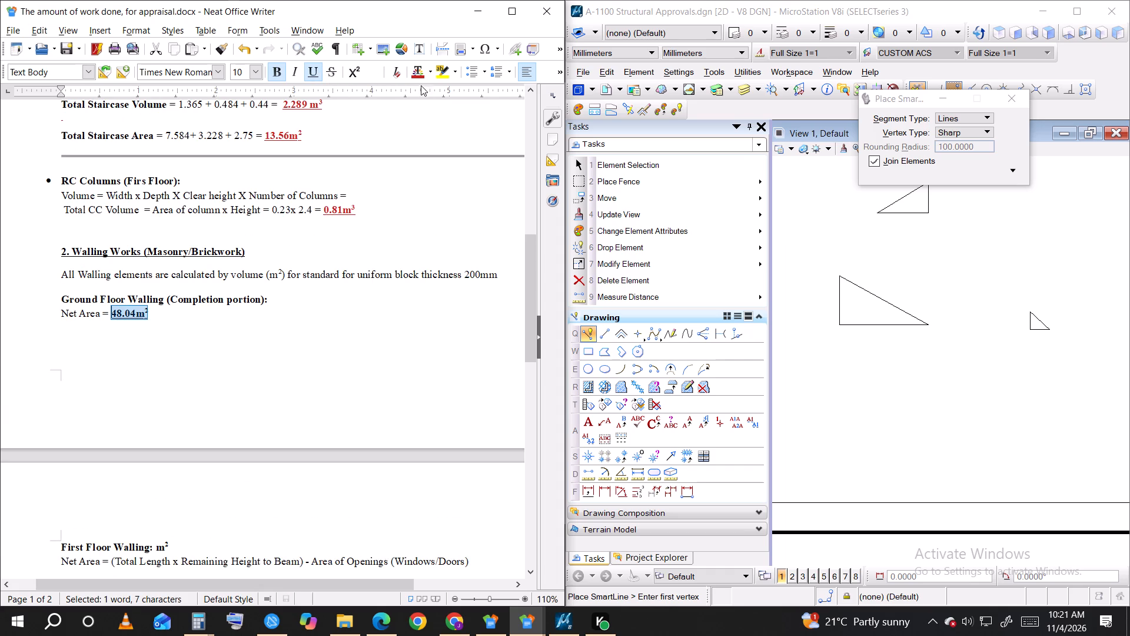
{"action": "left_click", "coordinate": [420, 72]}
{"action": "left_click", "coordinate": [231, 314]}
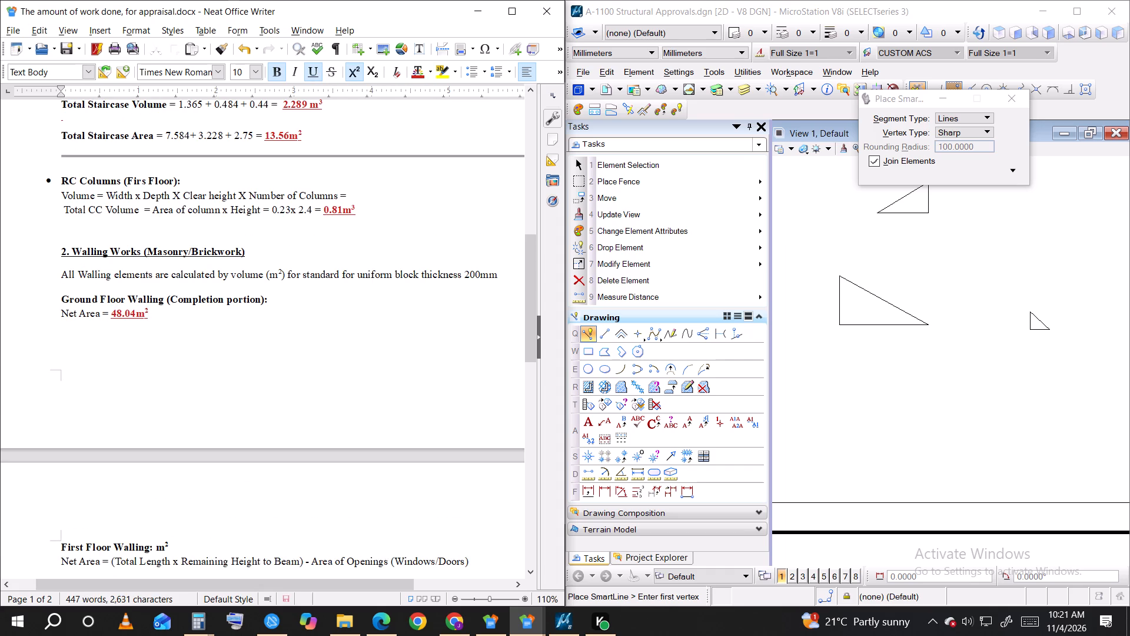
Format the First Floor Walling result, 123.14m², as underlined red text.
{"action": "scroll", "coordinate": [159, 285], "scroll_direction": "down", "scroll_amount": 3}
{"action": "left_click_drag", "start_coordinate": [154, 488], "coordinate": [109, 486]}
{"action": "left_click", "coordinate": [411, 70]}
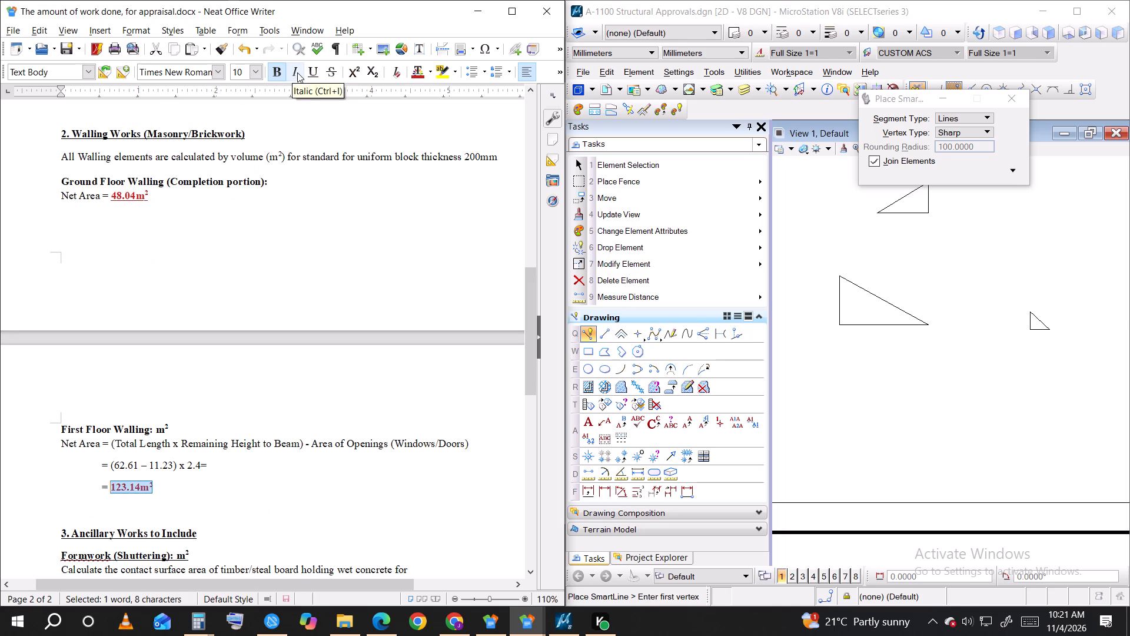
{"action": "left_click", "coordinate": [308, 73]}
{"action": "left_click", "coordinate": [290, 508]}
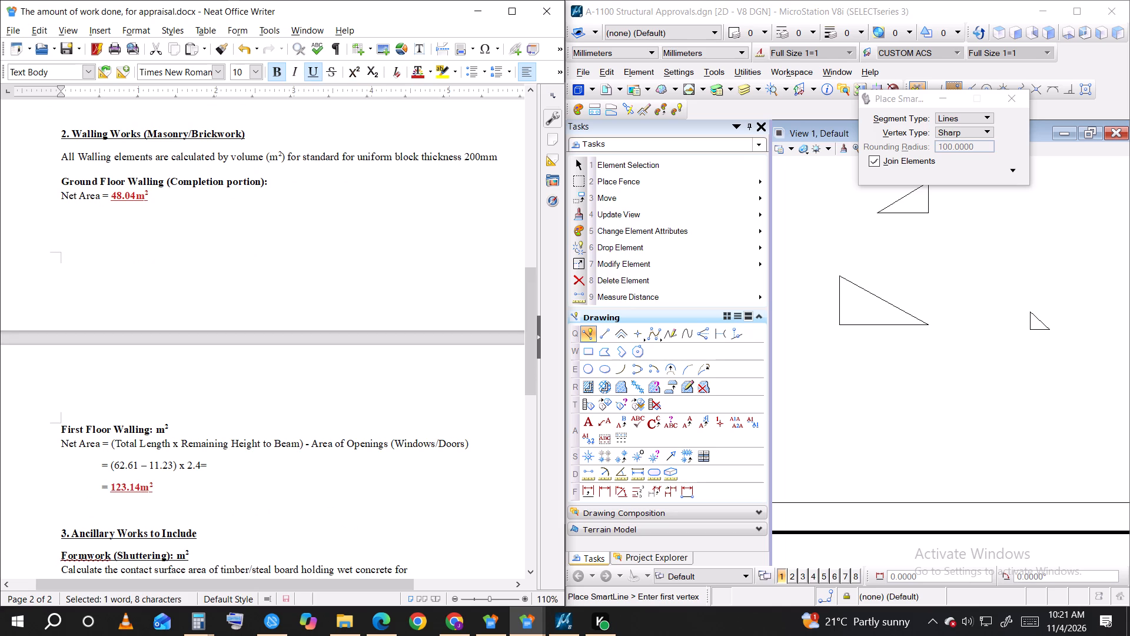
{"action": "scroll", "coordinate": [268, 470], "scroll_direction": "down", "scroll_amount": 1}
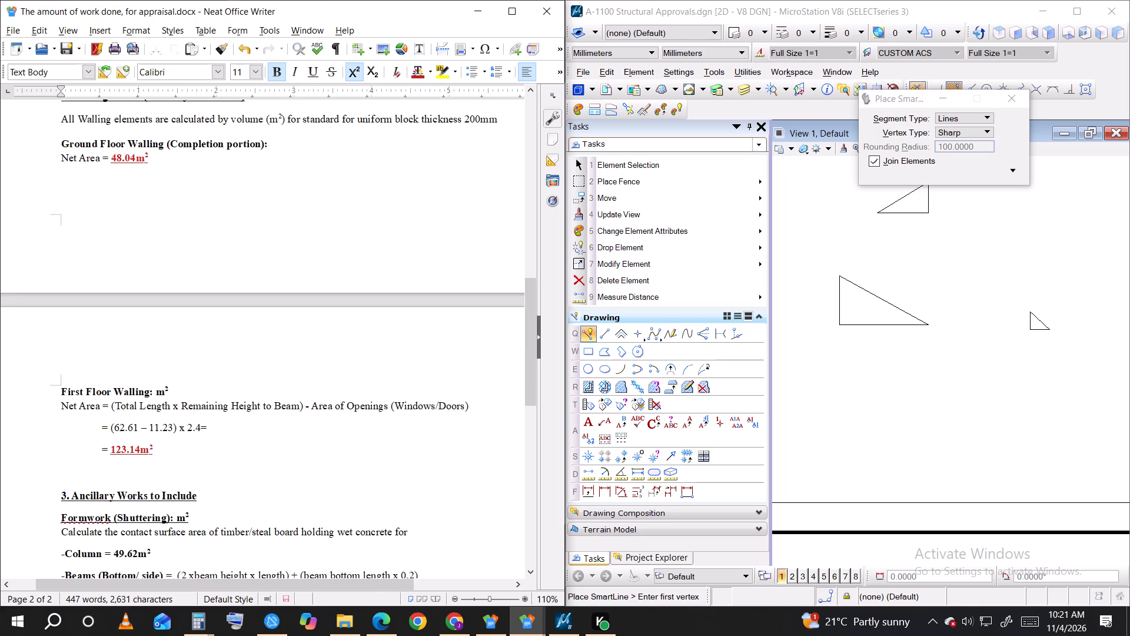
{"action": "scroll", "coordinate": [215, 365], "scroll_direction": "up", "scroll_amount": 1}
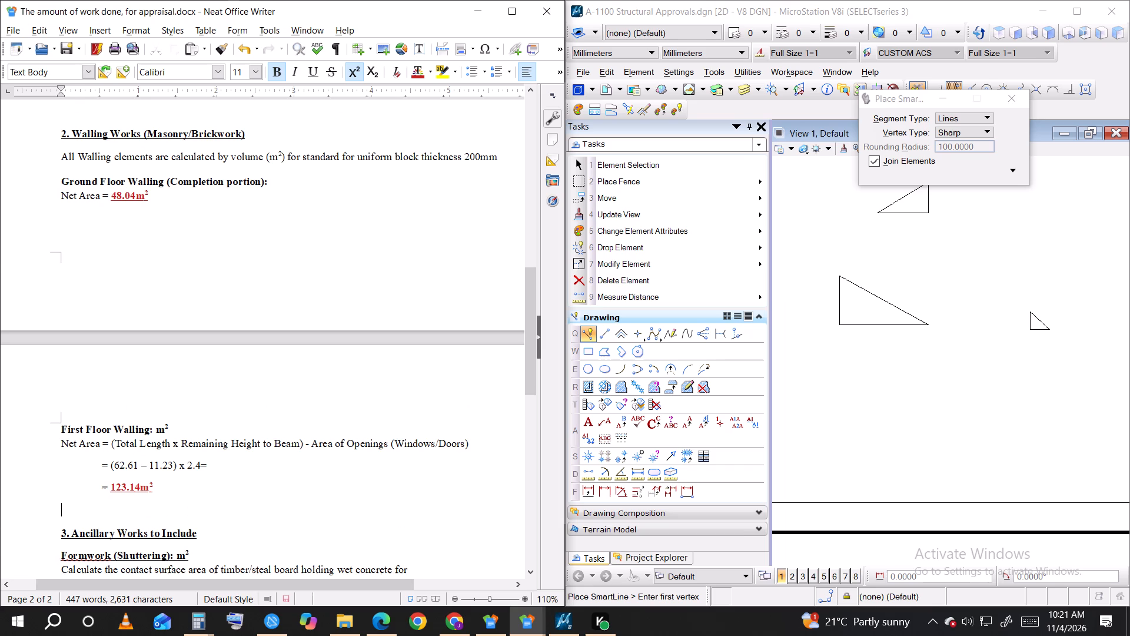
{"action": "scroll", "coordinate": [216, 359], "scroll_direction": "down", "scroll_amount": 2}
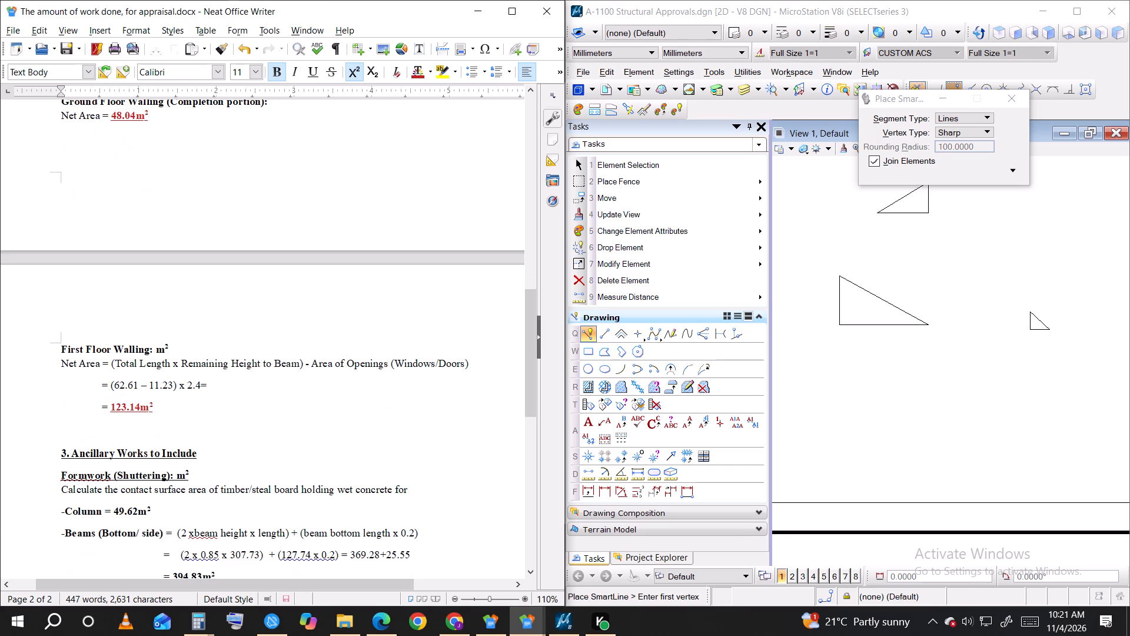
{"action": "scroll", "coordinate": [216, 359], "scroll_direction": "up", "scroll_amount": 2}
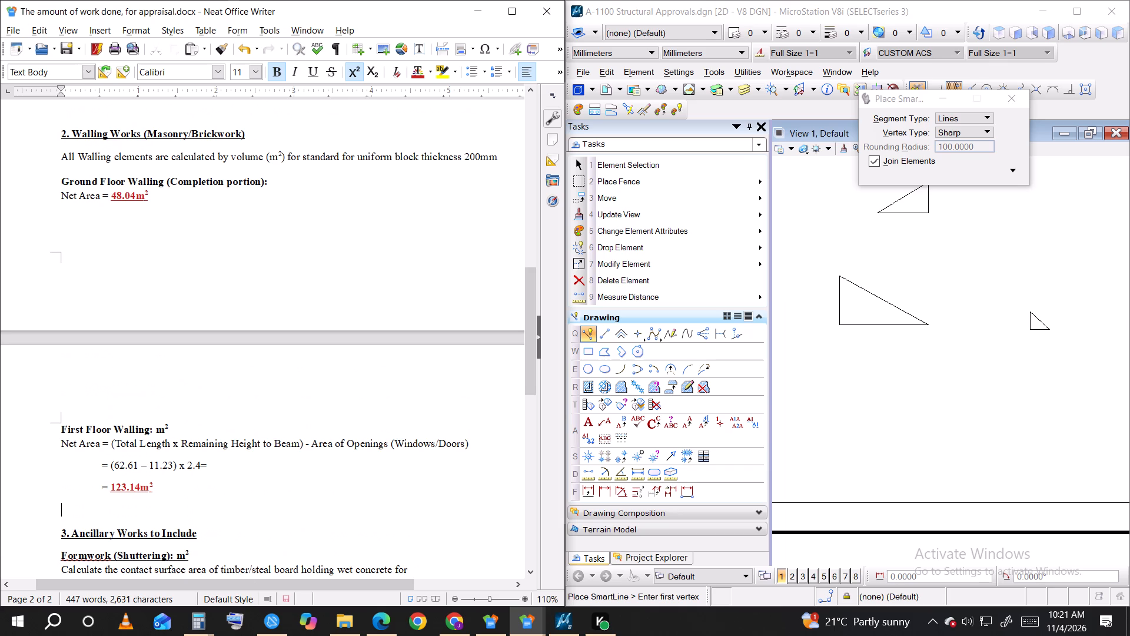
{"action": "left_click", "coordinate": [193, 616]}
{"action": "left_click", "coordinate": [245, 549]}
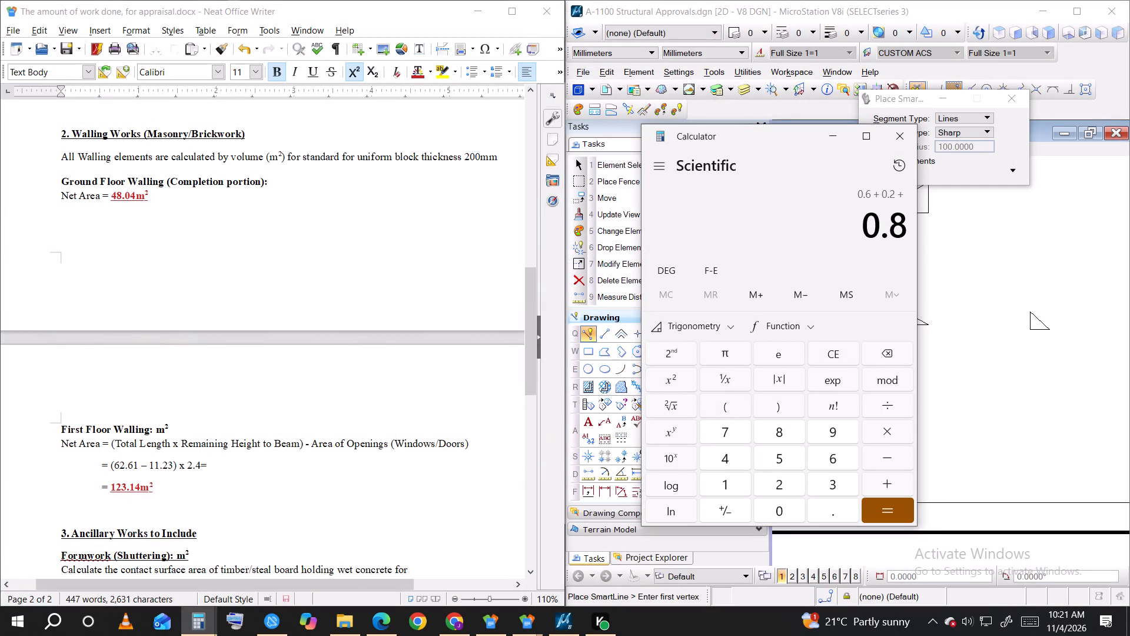
Switch to the MicroStation drawing and close the floating Place SmartLine settings window.
{"action": "left_click", "coordinate": [1005, 382]}
{"action": "left_click_drag", "start_coordinate": [911, 98], "coordinate": [840, 82]}
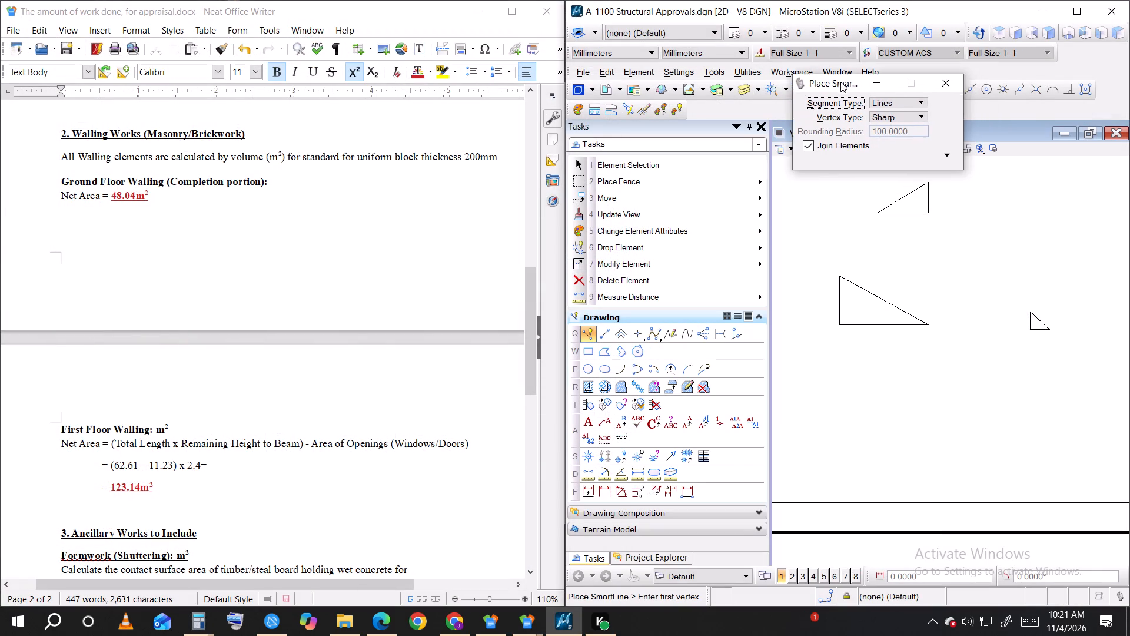
{"action": "left_click_drag", "start_coordinate": [840, 82], "coordinate": [780, 68]}
{"action": "left_click", "coordinate": [885, 73]}
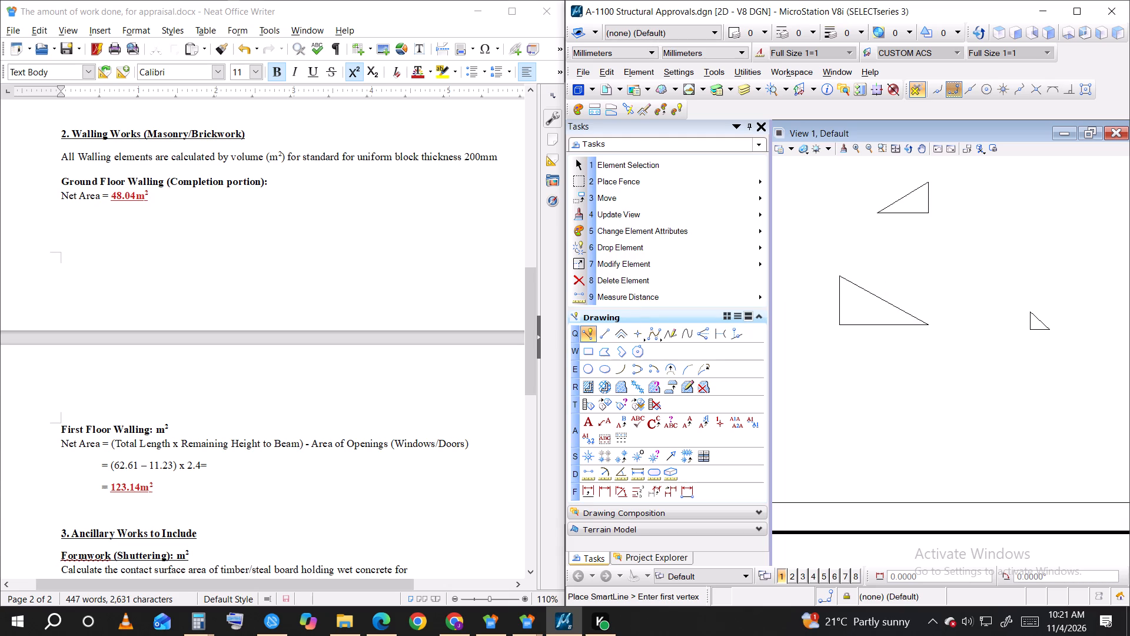
Review the appraisal document's quantities, from the ground floor RC columns through the walling works to the formwork calculations.
{"action": "left_click_drag", "start_coordinate": [60, 182], "coordinate": [267, 175]}
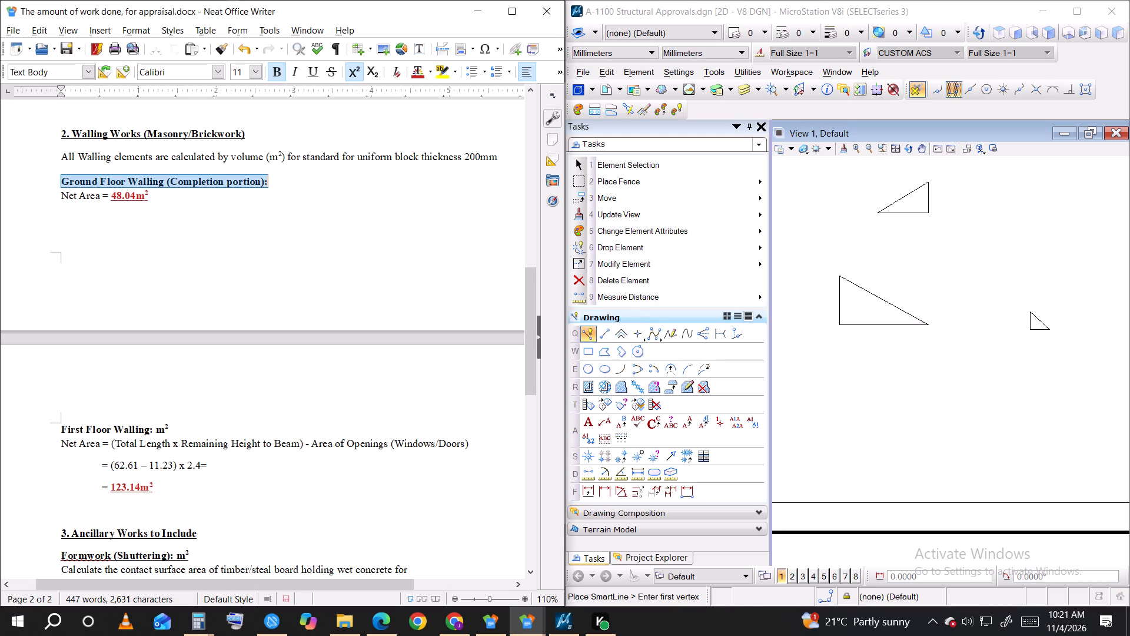
{"action": "left_click_drag", "start_coordinate": [267, 175], "coordinate": [272, 175]}
{"action": "left_click", "coordinate": [342, 210]}
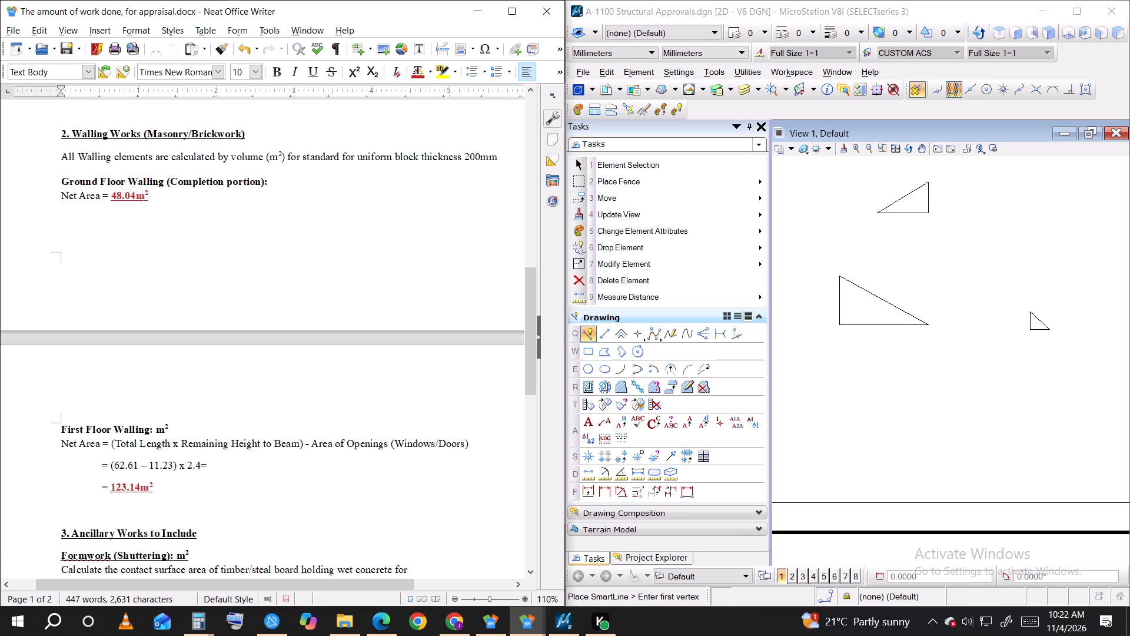
{"action": "left_click", "coordinate": [67, 227]}
{"action": "scroll", "coordinate": [87, 202], "scroll_direction": "up", "scroll_amount": 3}
{"action": "left_click", "coordinate": [72, 226]}
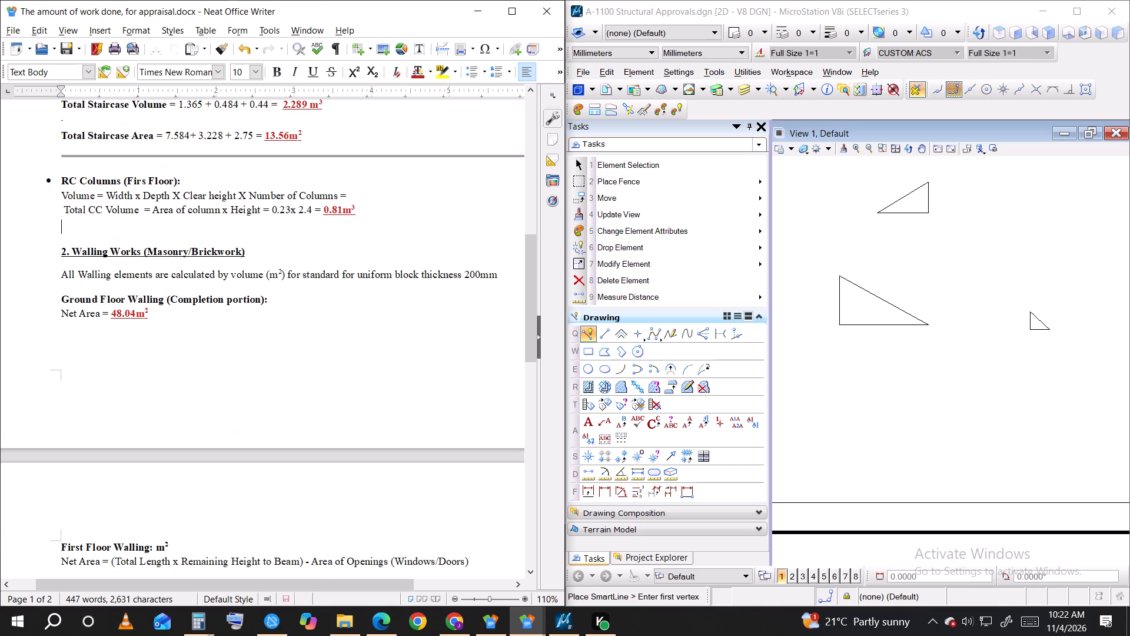
{"action": "scroll", "coordinate": [72, 226], "scroll_direction": "up", "scroll_amount": 3}
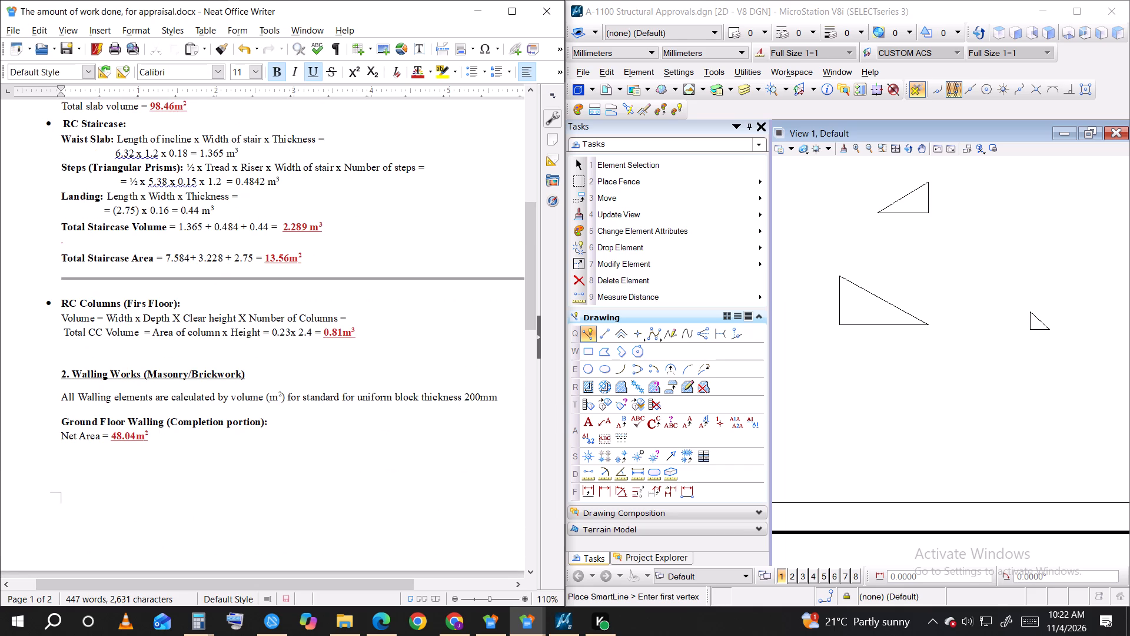
{"action": "scroll", "coordinate": [72, 226], "scroll_direction": "up", "scroll_amount": 1}
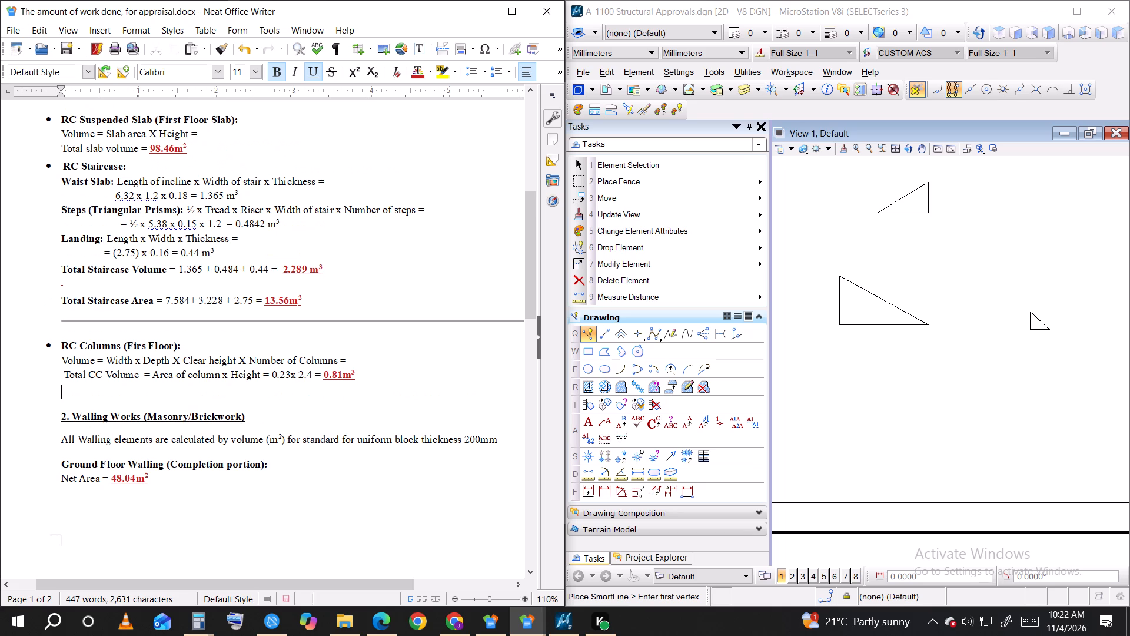
{"action": "scroll", "coordinate": [72, 226], "scroll_direction": "down", "scroll_amount": 1}
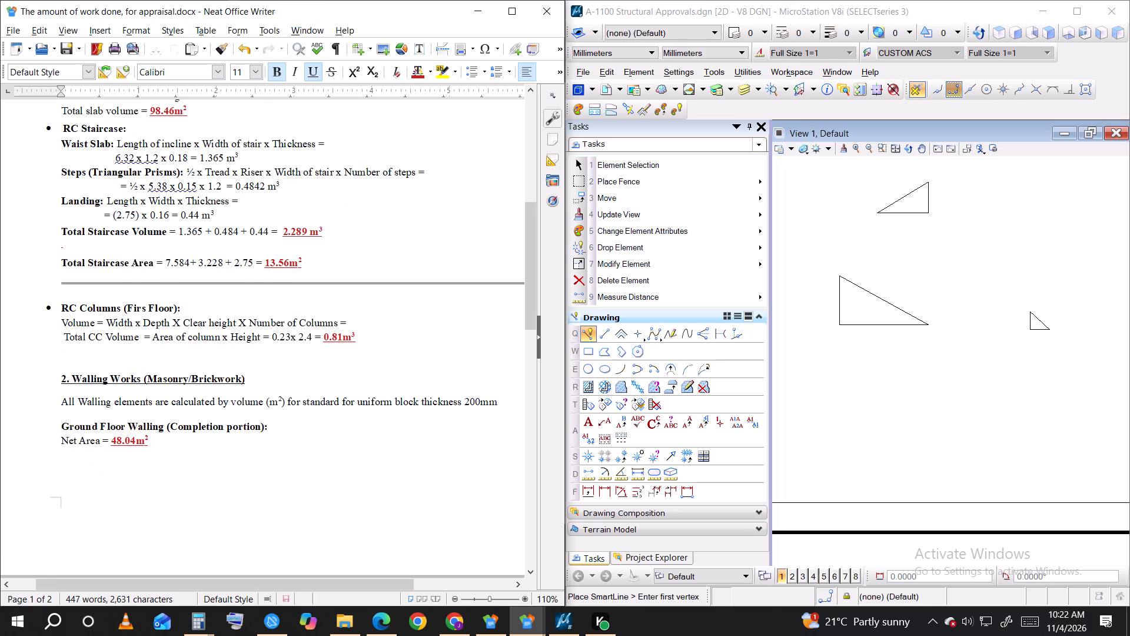
{"action": "scroll", "coordinate": [72, 226], "scroll_direction": "up", "scroll_amount": 6}
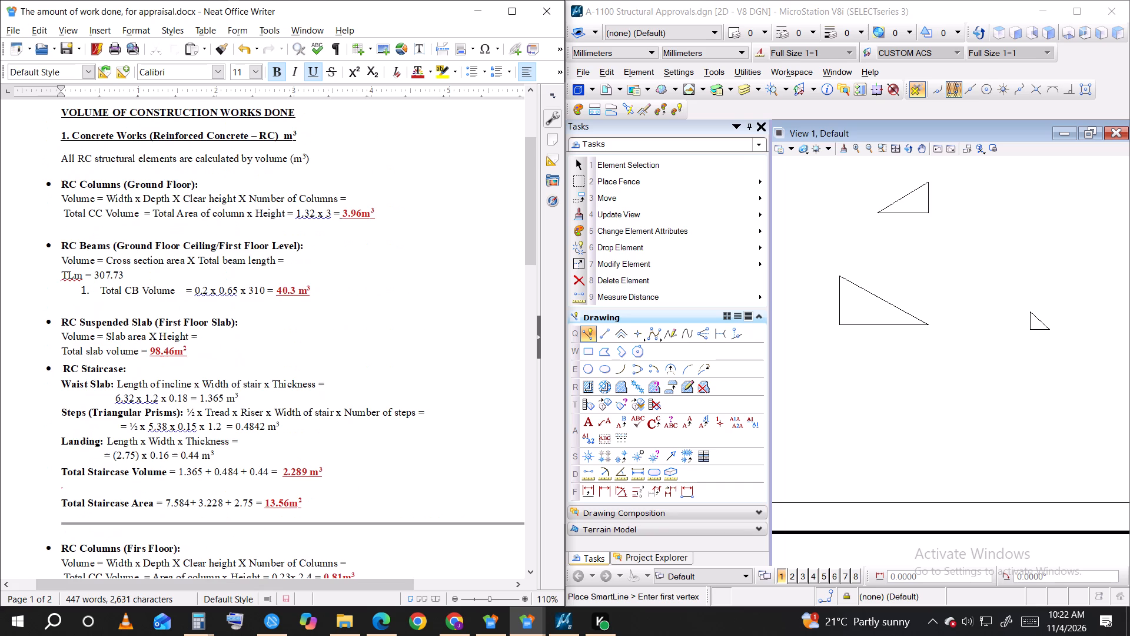
{"action": "scroll", "coordinate": [72, 226], "scroll_direction": "down", "scroll_amount": 7}
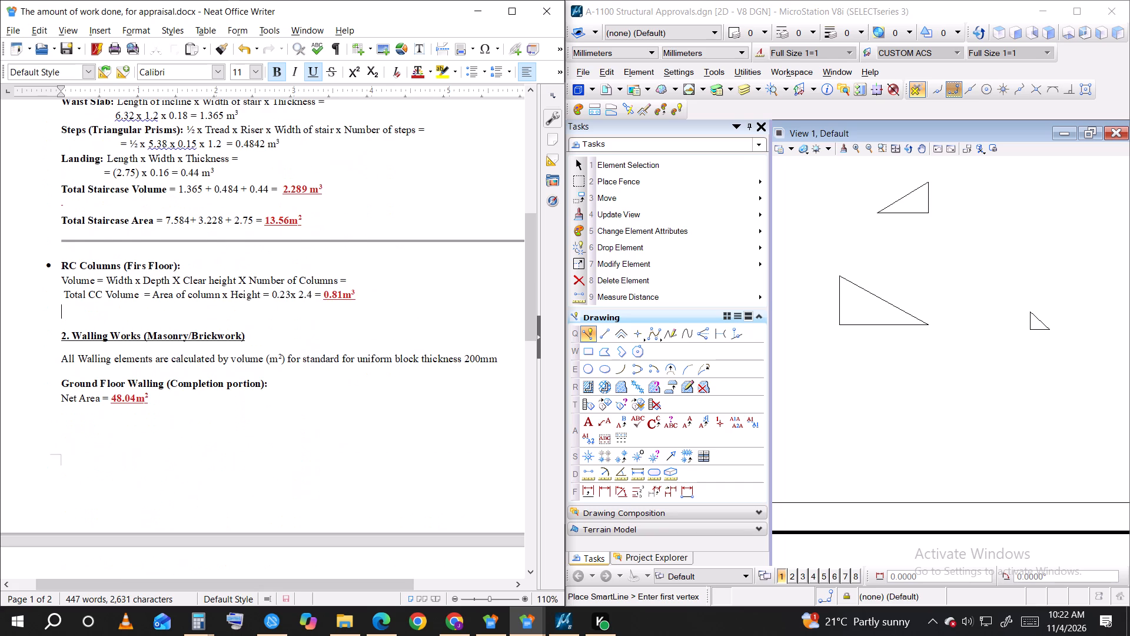
{"action": "scroll", "coordinate": [72, 226], "scroll_direction": "down", "scroll_amount": 4}
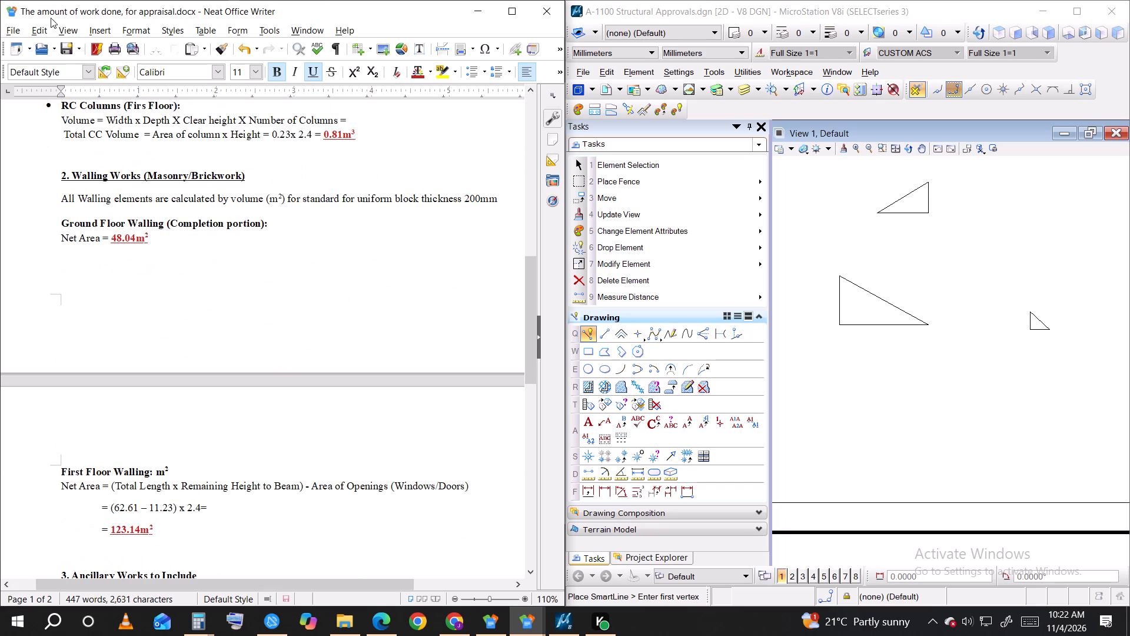
{"action": "scroll", "coordinate": [127, 241], "scroll_direction": "down", "scroll_amount": 6}
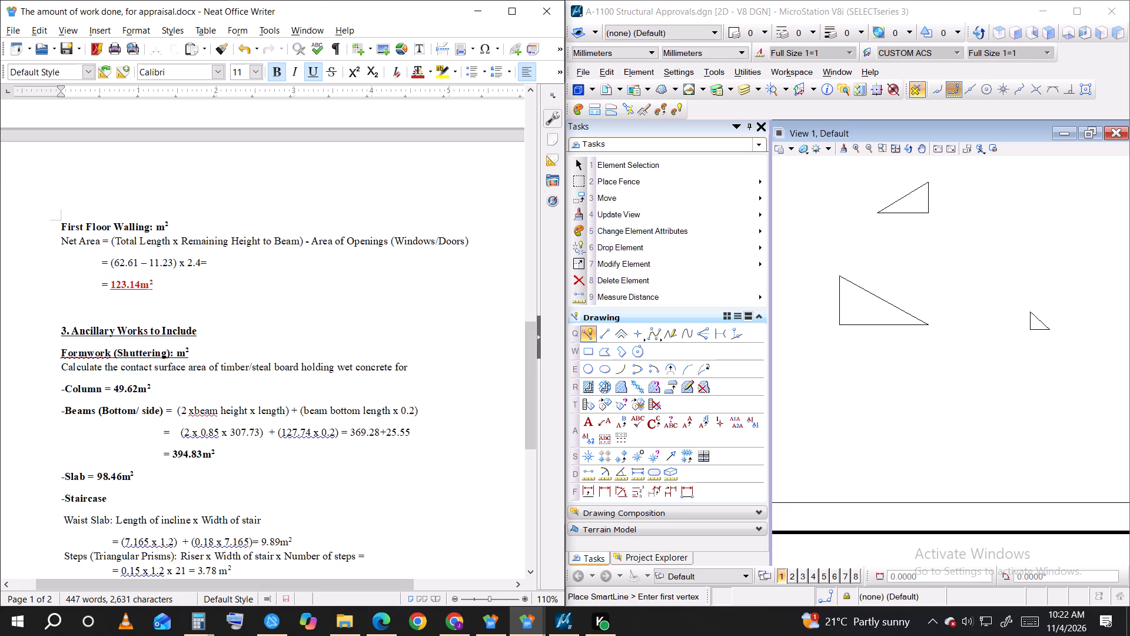
{"action": "scroll", "coordinate": [164, 387], "scroll_direction": "up", "scroll_amount": 9}
{"action": "scroll", "coordinate": [156, 323], "scroll_direction": "down", "scroll_amount": 1}
{"action": "scroll", "coordinate": [156, 323], "scroll_direction": "up", "scroll_amount": 3}
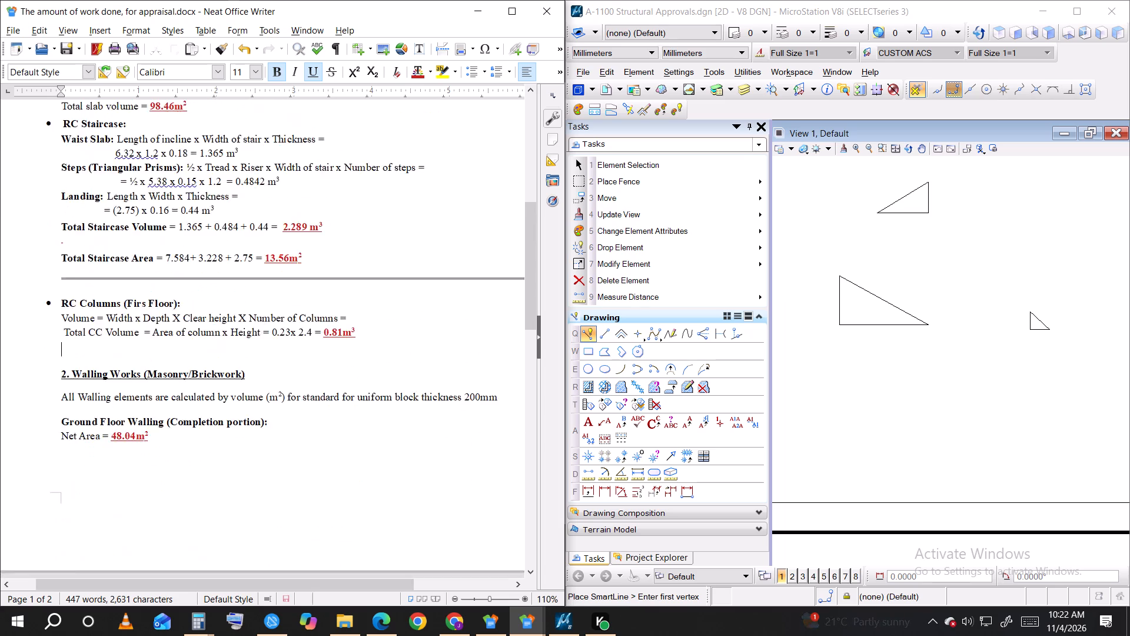
{"action": "scroll", "coordinate": [156, 323], "scroll_direction": "up", "scroll_amount": 6}
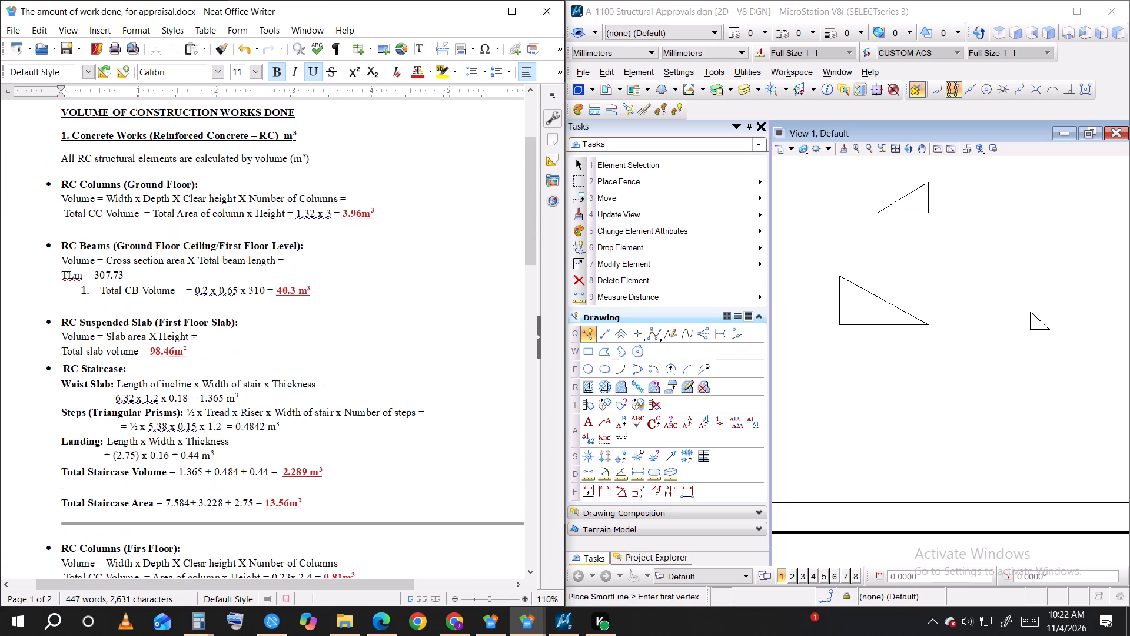
{"action": "scroll", "coordinate": [185, 293], "scroll_direction": "up", "scroll_amount": 2}
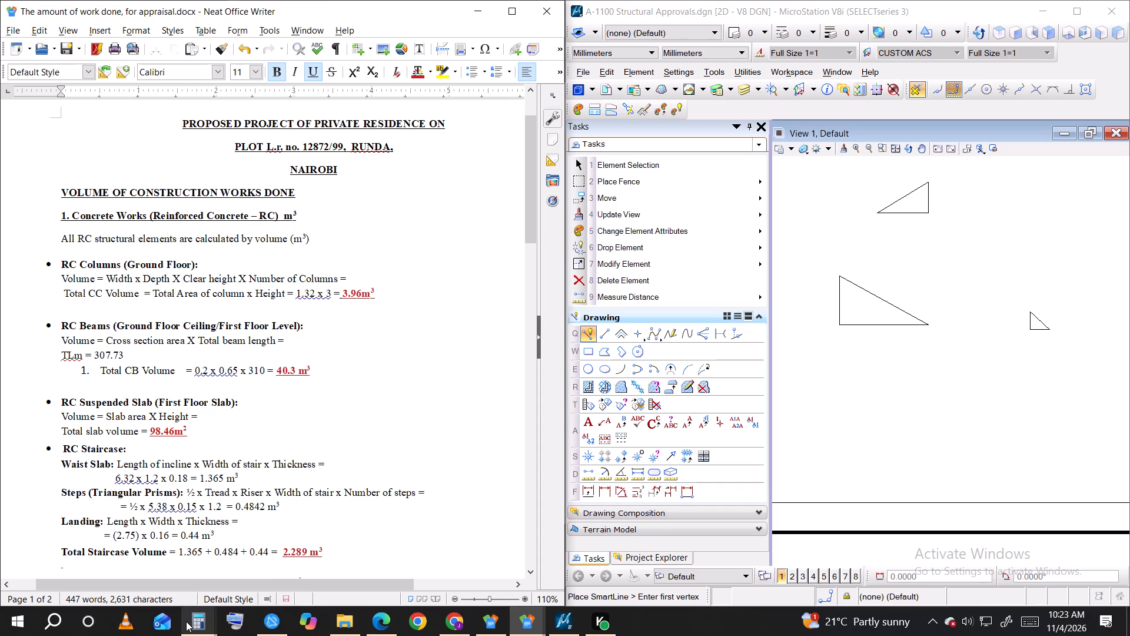
Switch to the Workdi done xl.xls spreadsheet and examine the Ground Floor concrete measurements for beams, windows, columns and doors.
{"action": "left_click", "coordinate": [497, 621]}
{"action": "scroll", "coordinate": [982, 440], "scroll_direction": "up", "scroll_amount": 1}
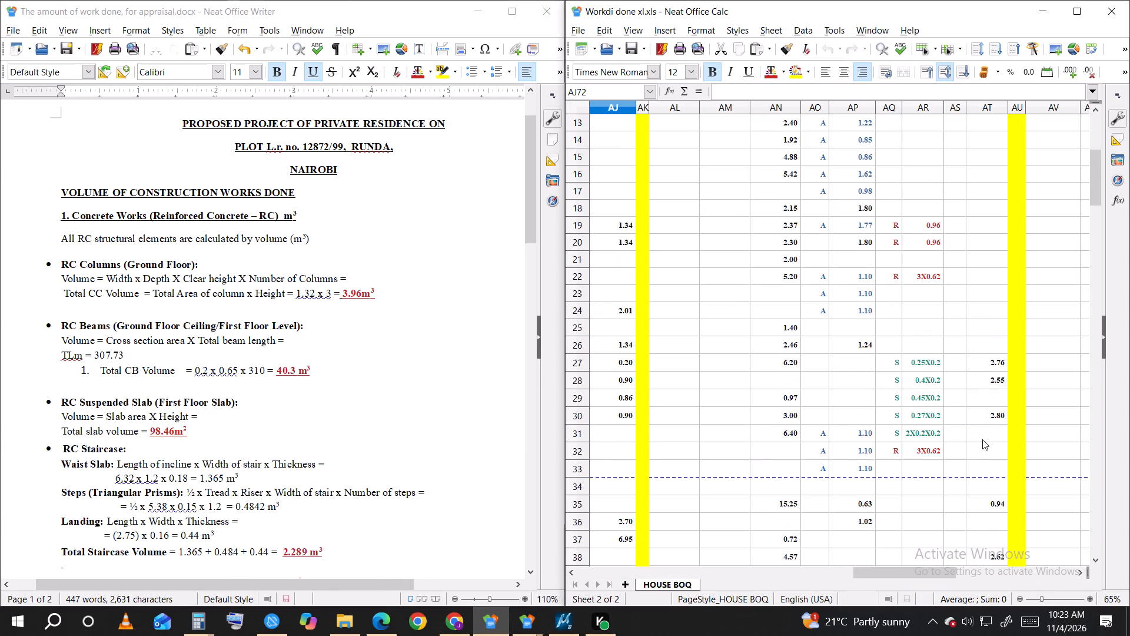
{"action": "scroll", "coordinate": [982, 439], "scroll_direction": "up", "scroll_amount": 4}
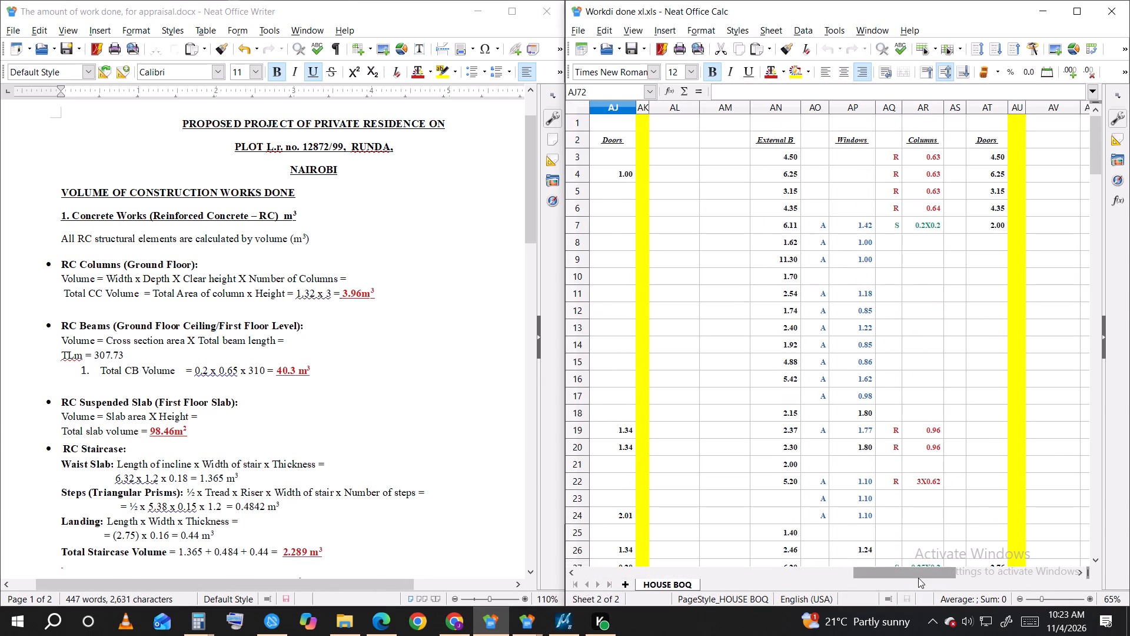
{"action": "scroll", "coordinate": [889, 470], "scroll_direction": "down", "scroll_amount": 2}
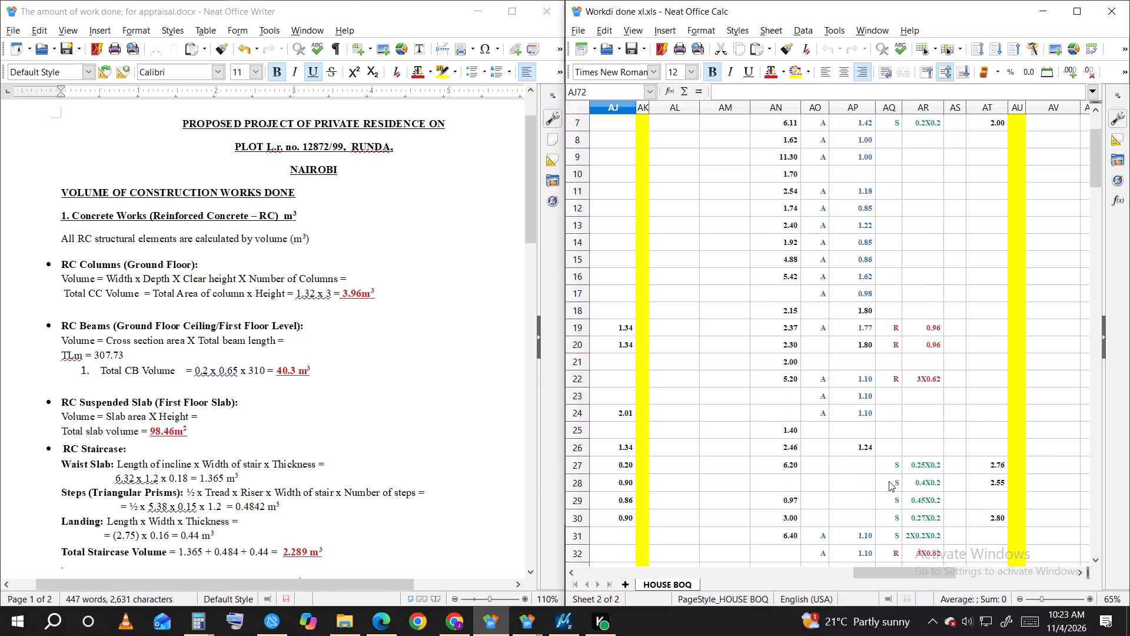
{"action": "scroll", "coordinate": [889, 481], "scroll_direction": "down", "scroll_amount": 1}
{"action": "left_click_drag", "start_coordinate": [898, 569], "coordinate": [865, 569]}
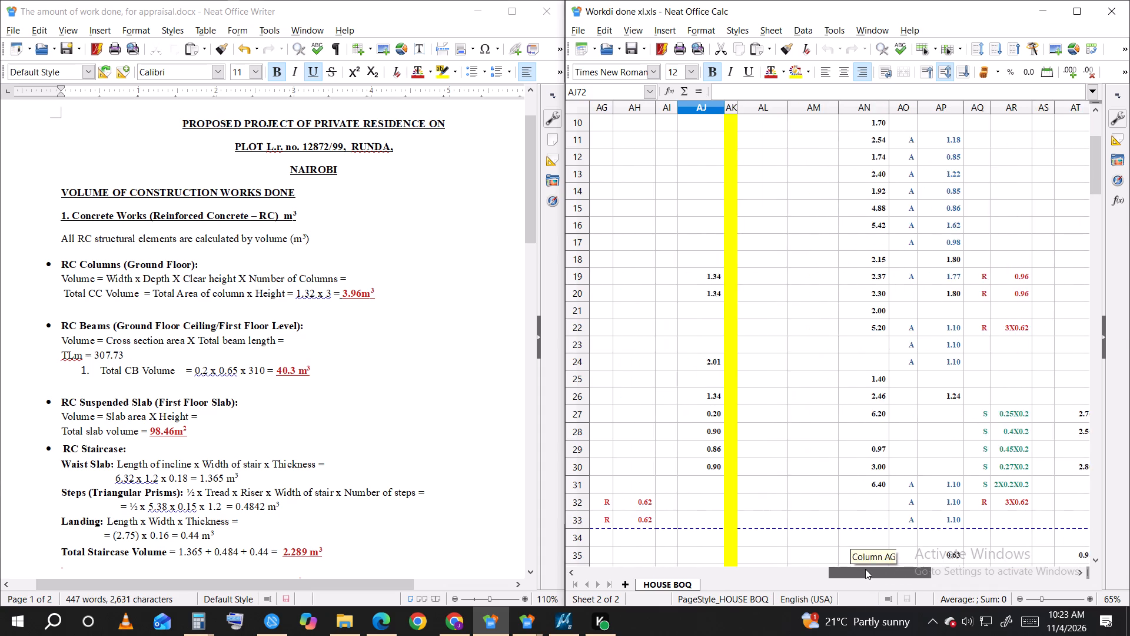
{"action": "left_click_drag", "start_coordinate": [865, 569], "coordinate": [850, 567]}
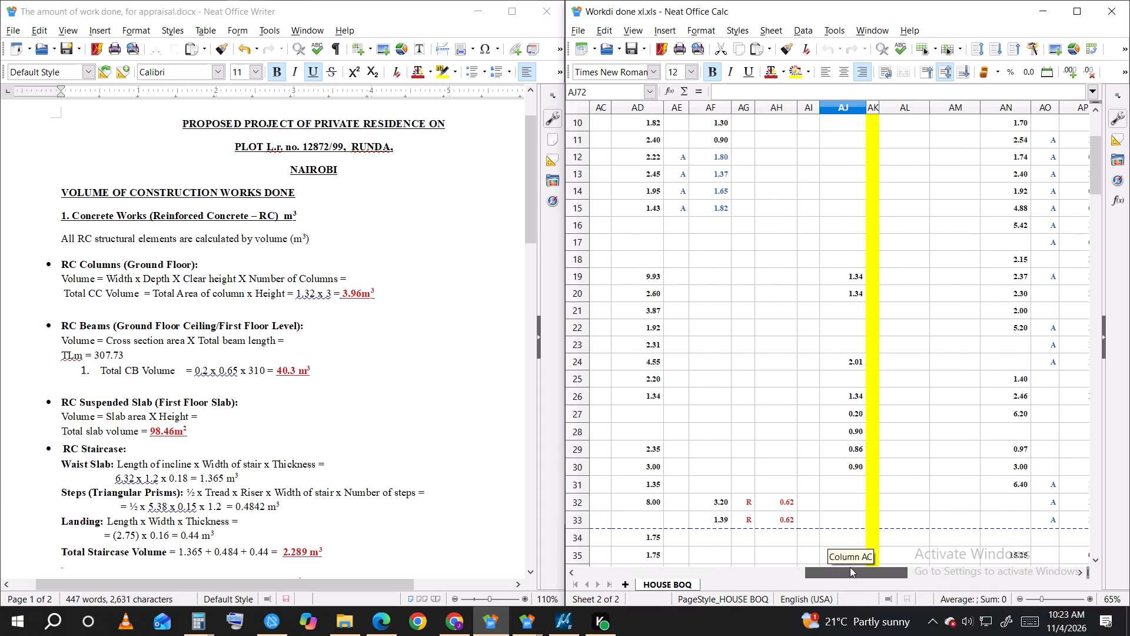
{"action": "left_click_drag", "start_coordinate": [850, 567], "coordinate": [843, 566]}
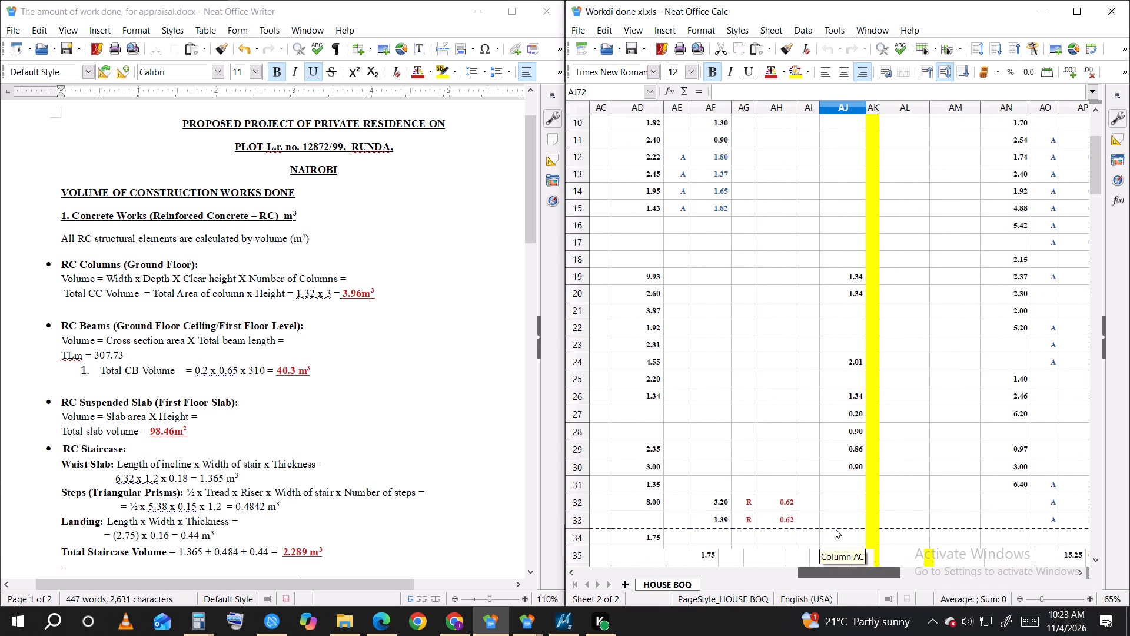
{"action": "scroll", "coordinate": [837, 527], "scroll_direction": "up", "scroll_amount": 4}
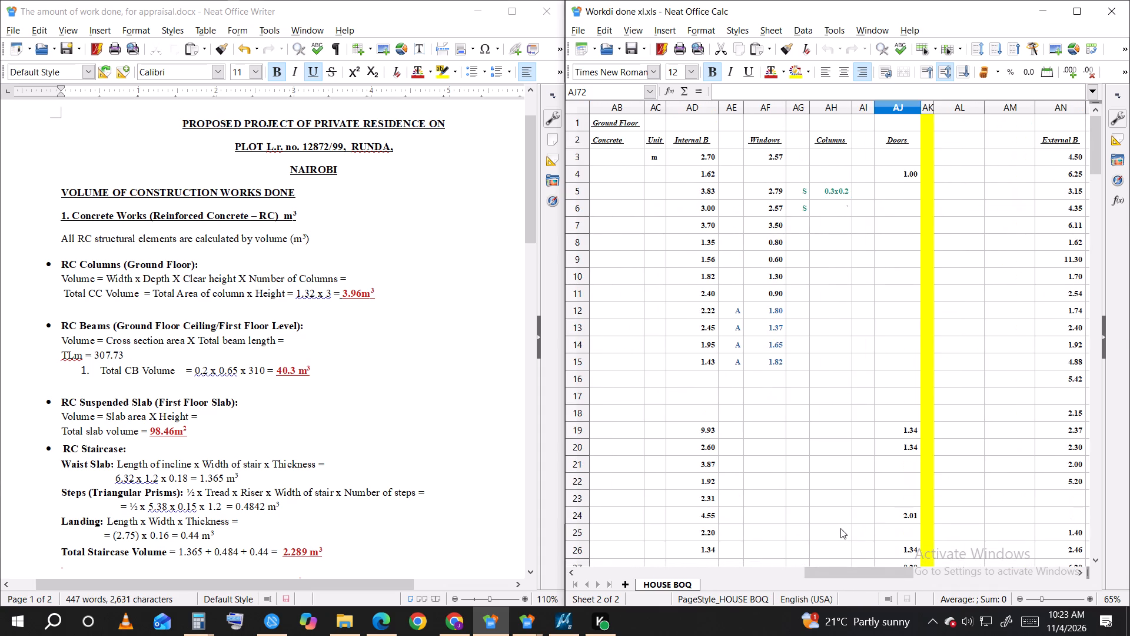
Place the calculator over the document, clear of the spreadsheet, and evaluate the sum 0.6 + 0.2 + 0.
{"action": "left_click", "coordinate": [202, 623]}
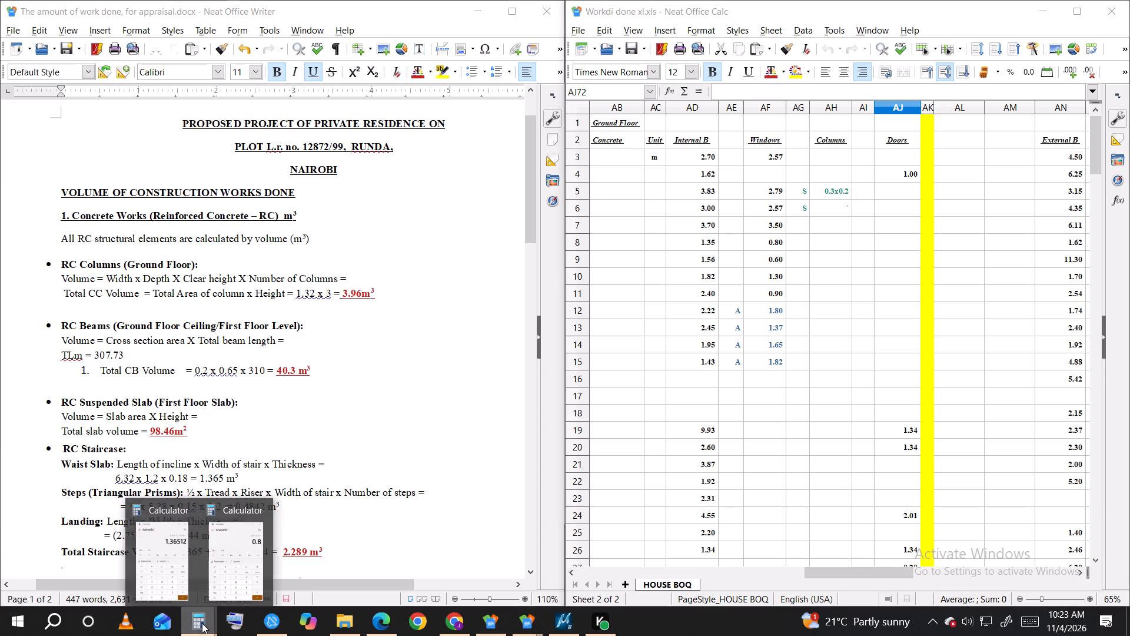
{"action": "left_click", "coordinate": [241, 540]}
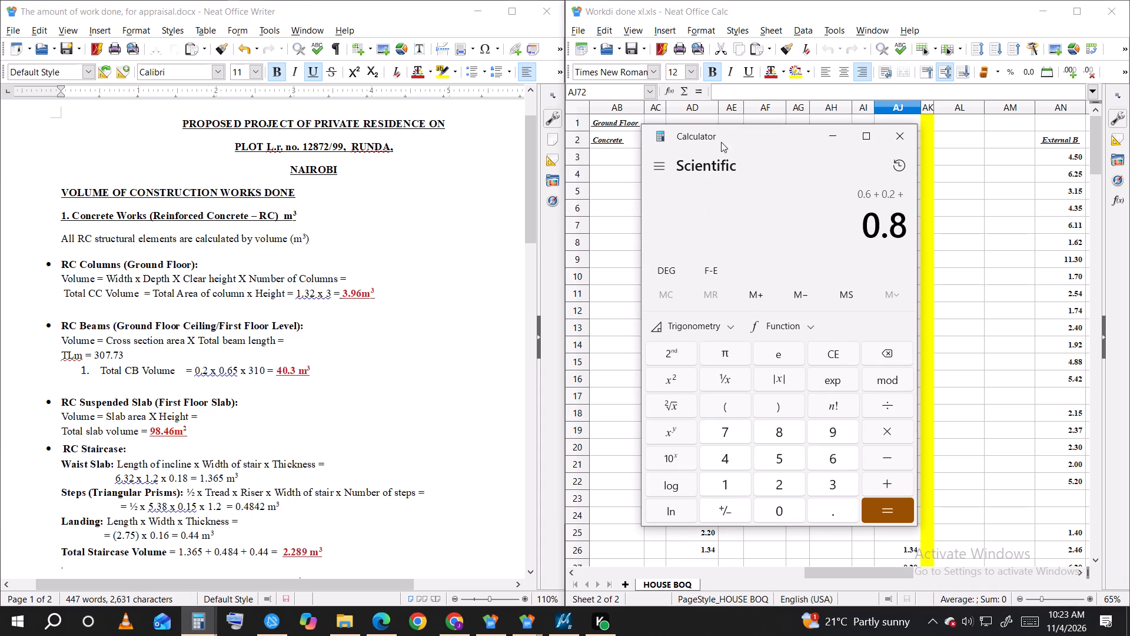
{"action": "left_click_drag", "start_coordinate": [726, 131], "coordinate": [217, 117]}
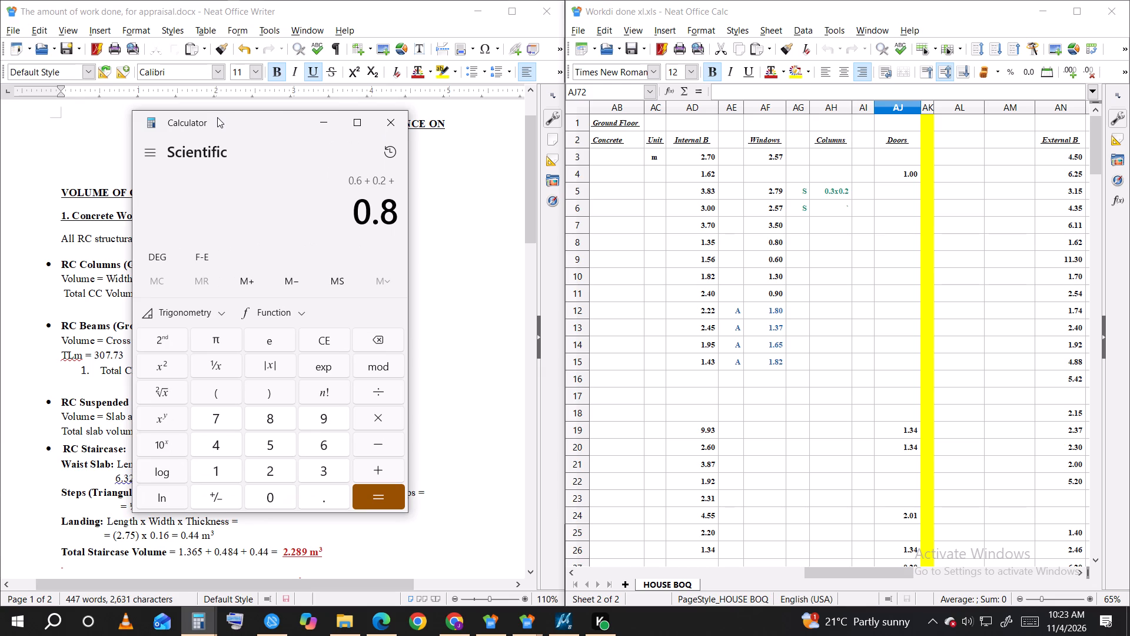
{"action": "left_click", "coordinate": [268, 492]}
{"action": "left_click", "coordinate": [323, 491]}
{"action": "left_click", "coordinate": [371, 493]}
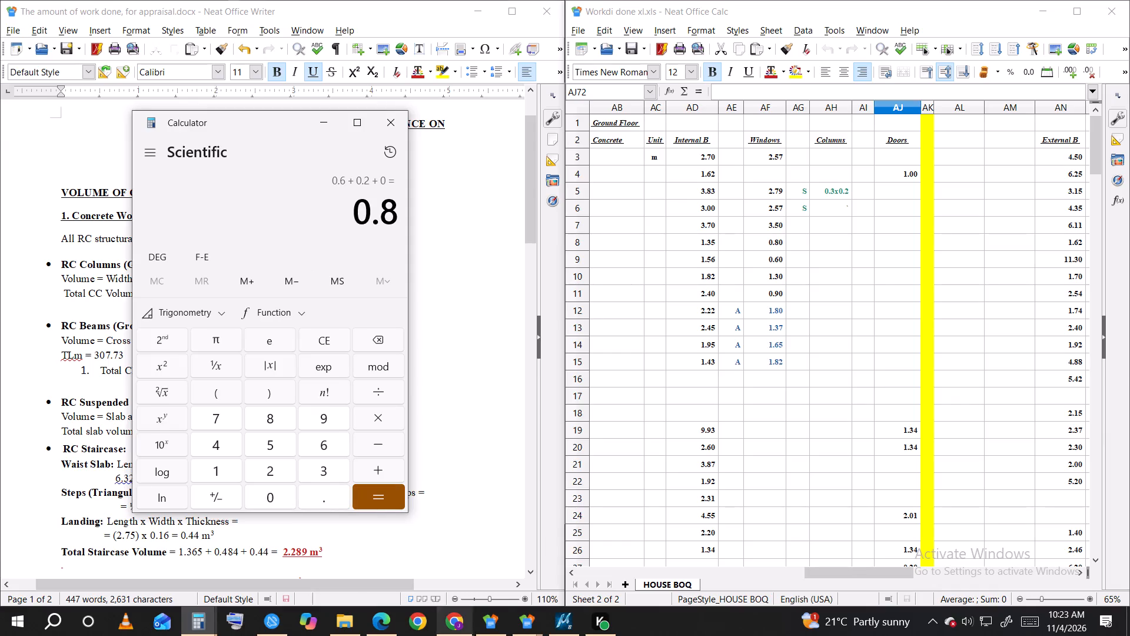
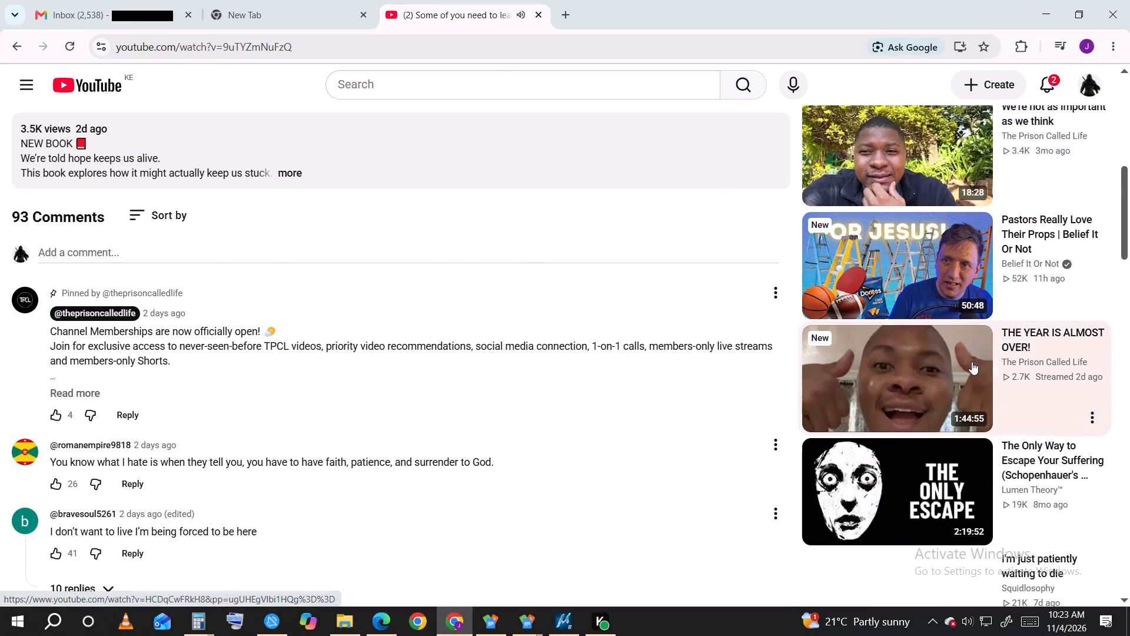
Browse The Prison Called Life channel's videos and open "The Real Horror Movie Is Life Itself!".
{"action": "scroll", "coordinate": [972, 362], "scroll_direction": "up", "scroll_amount": 1}
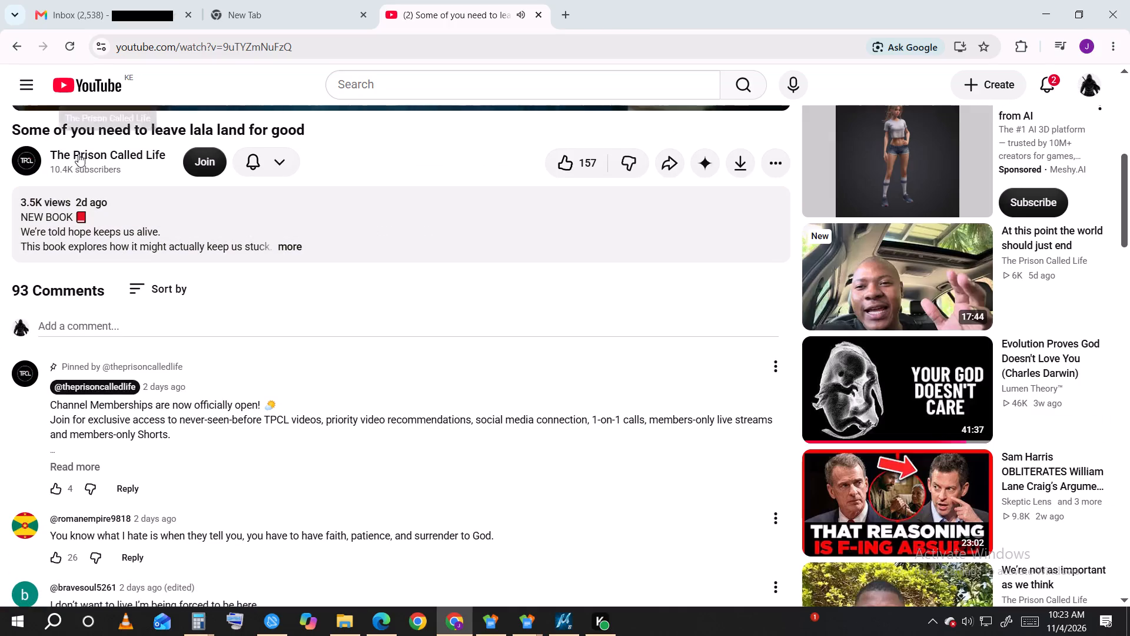
{"action": "left_click", "coordinate": [79, 154]}
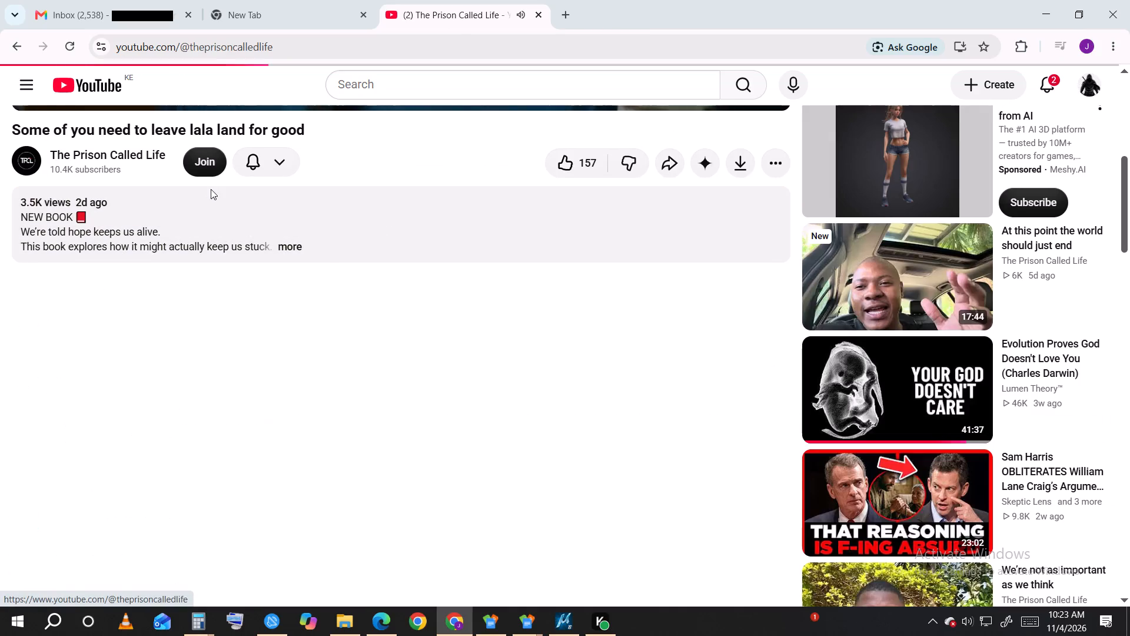
{"action": "left_click", "coordinate": [334, 385]}
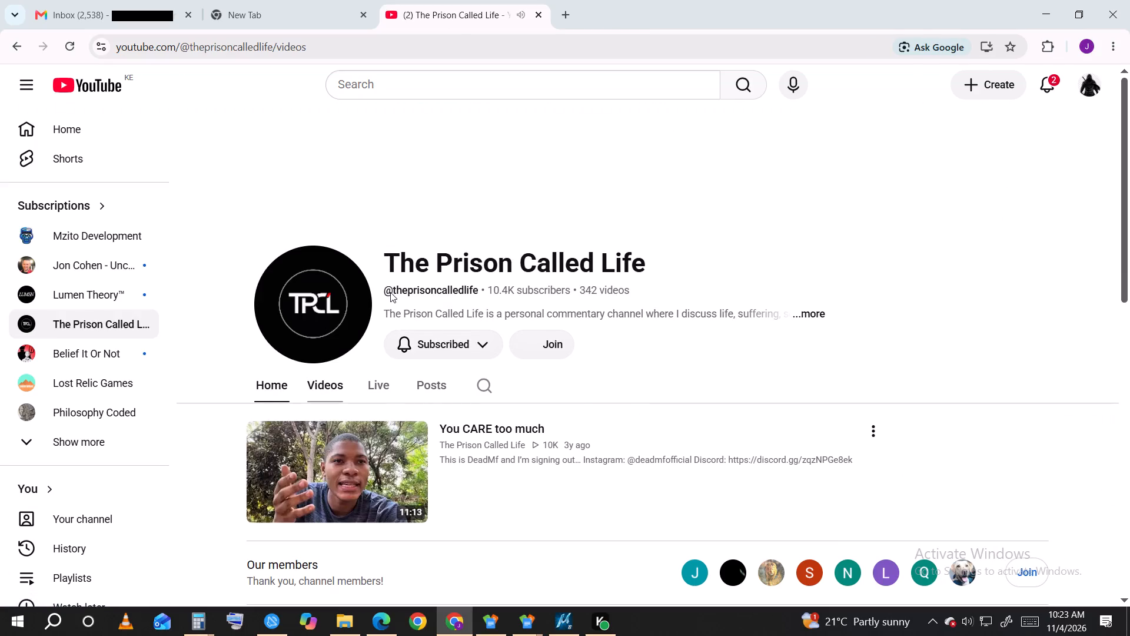
{"action": "scroll", "coordinate": [394, 295], "scroll_direction": "down", "scroll_amount": 2}
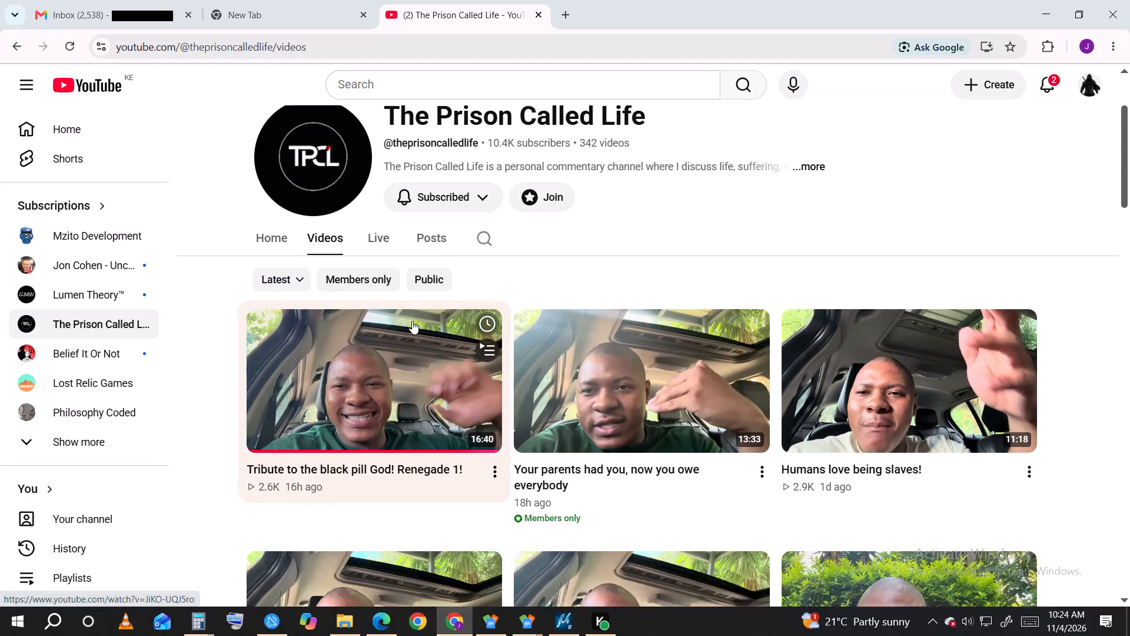
{"action": "scroll", "coordinate": [412, 321], "scroll_direction": "down", "scroll_amount": 3}
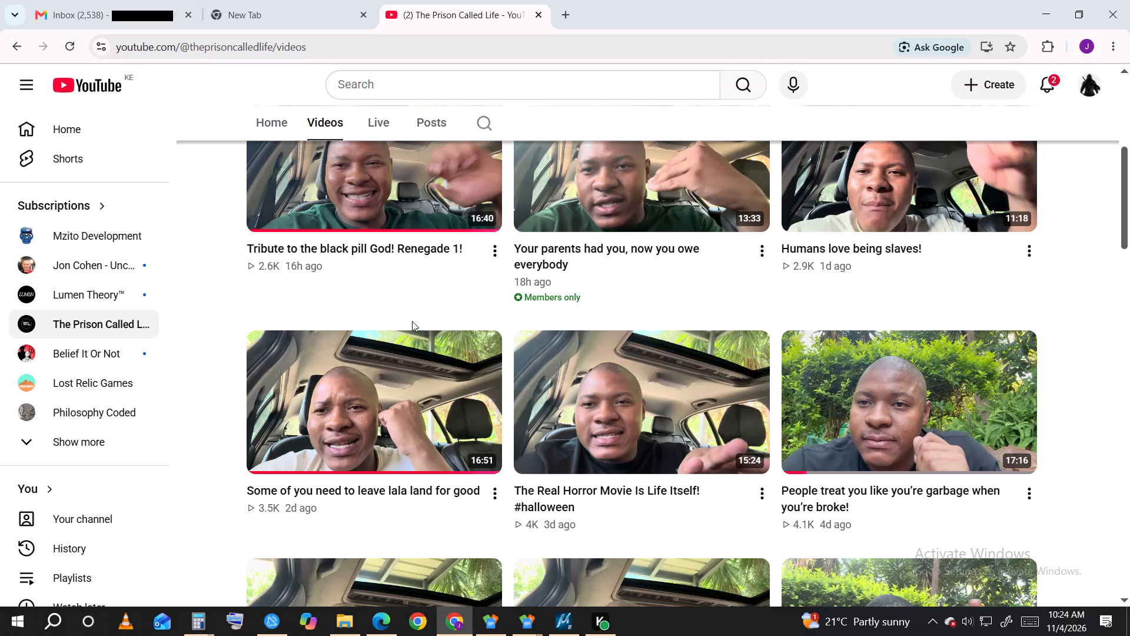
{"action": "left_click", "coordinate": [652, 418]}
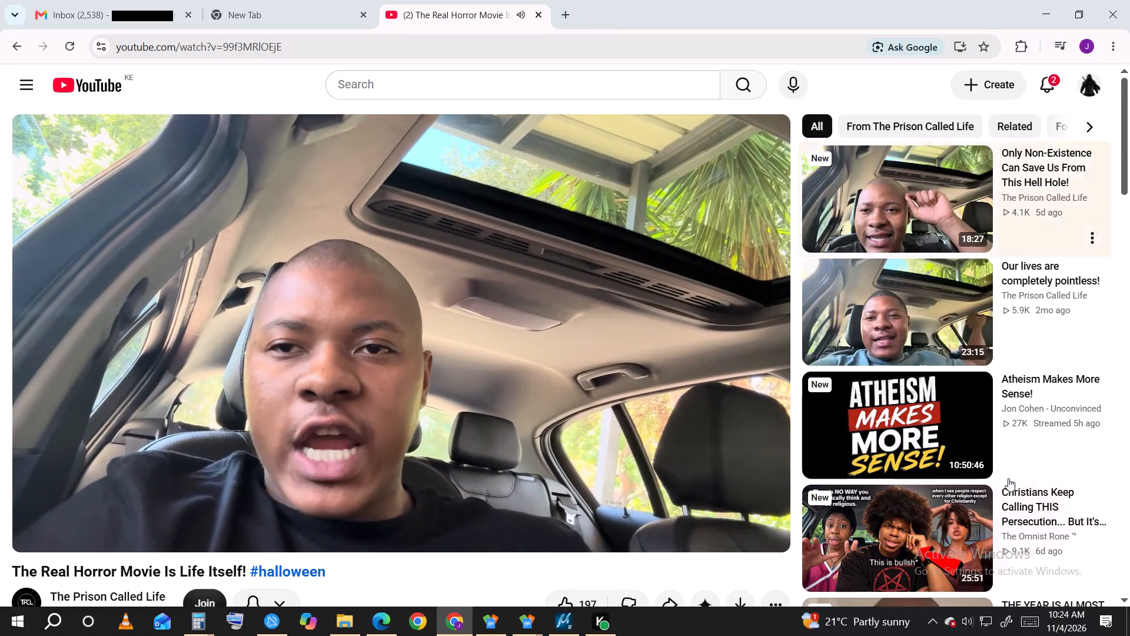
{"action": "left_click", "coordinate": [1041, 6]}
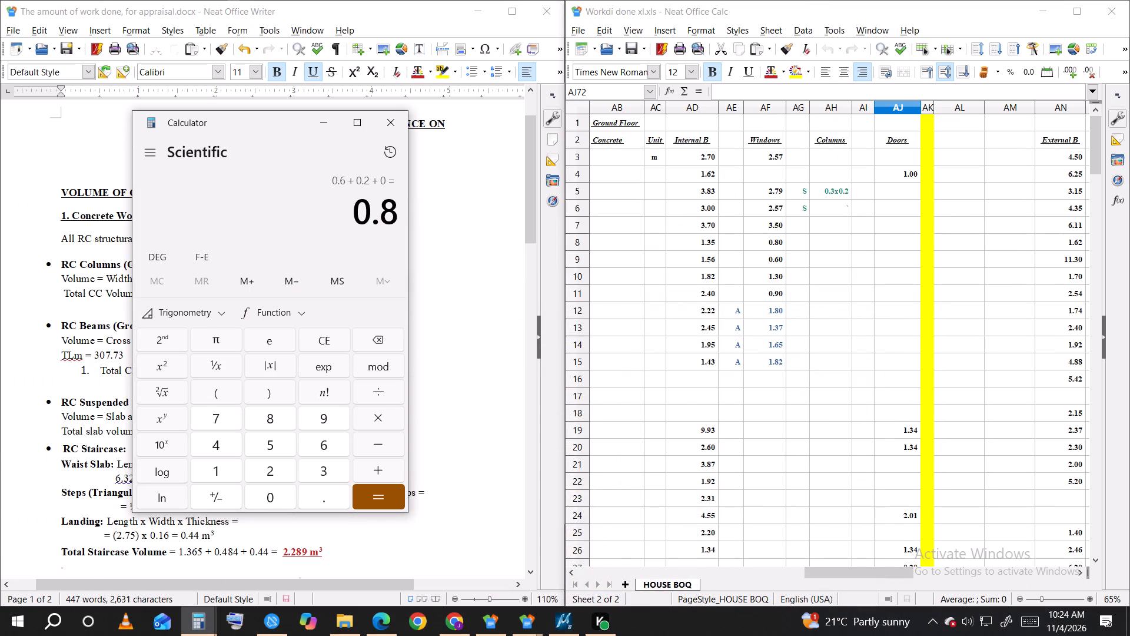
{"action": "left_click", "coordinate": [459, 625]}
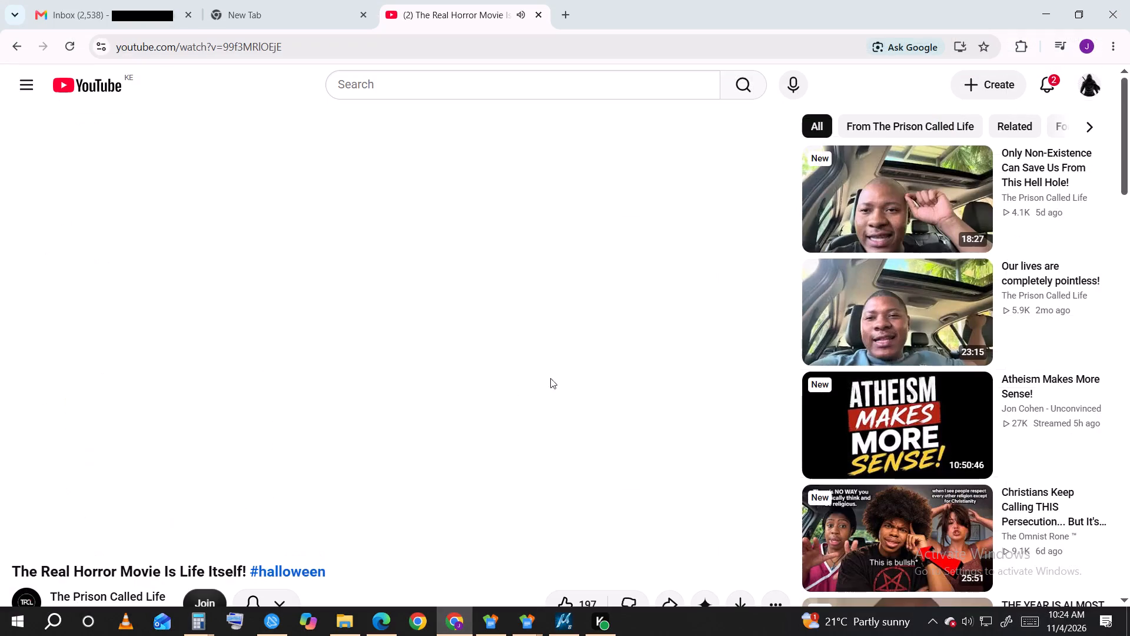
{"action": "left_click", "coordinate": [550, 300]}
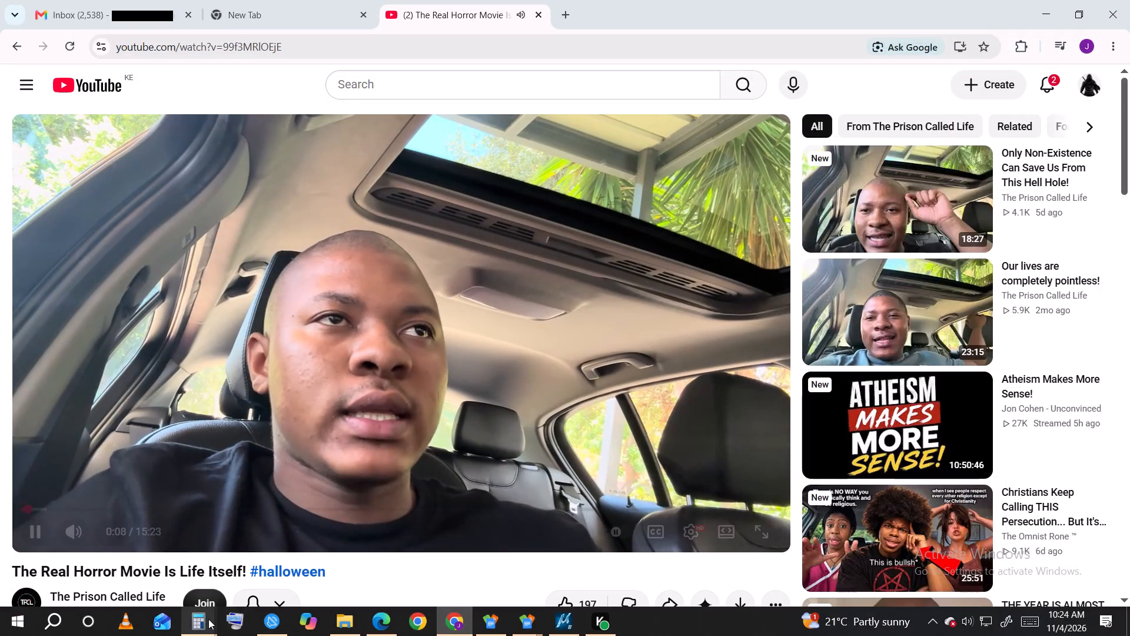
Bring up the calculator window holding the 0.6 + 0.2 + 0 sum and place it beside the speaker in the video.
{"action": "left_click", "coordinate": [208, 621]}
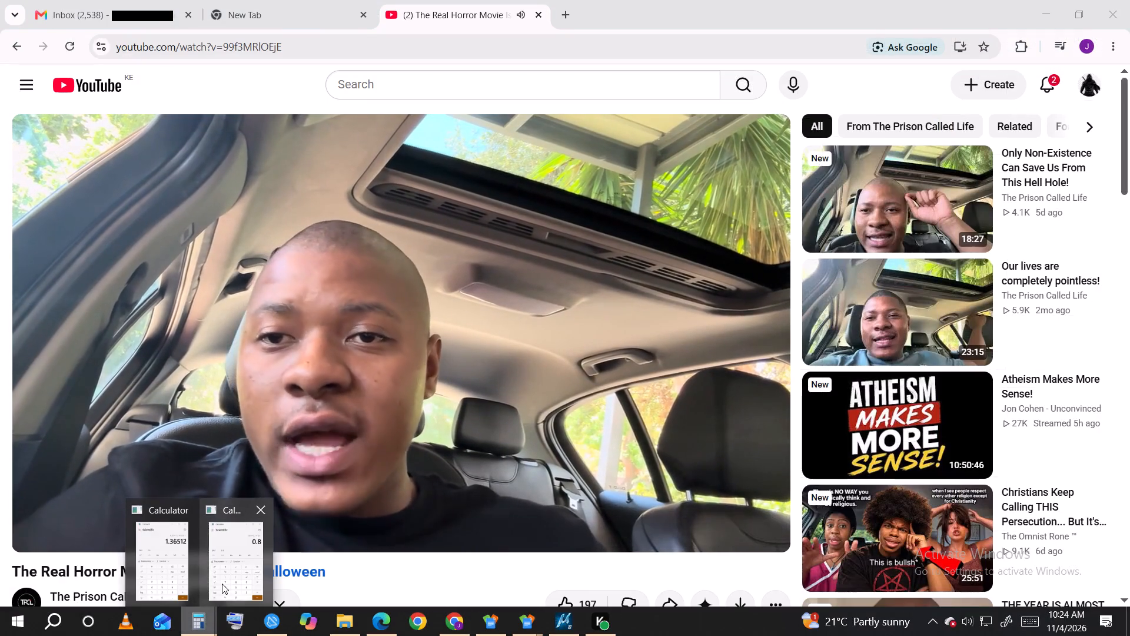
{"action": "left_click", "coordinate": [222, 584]}
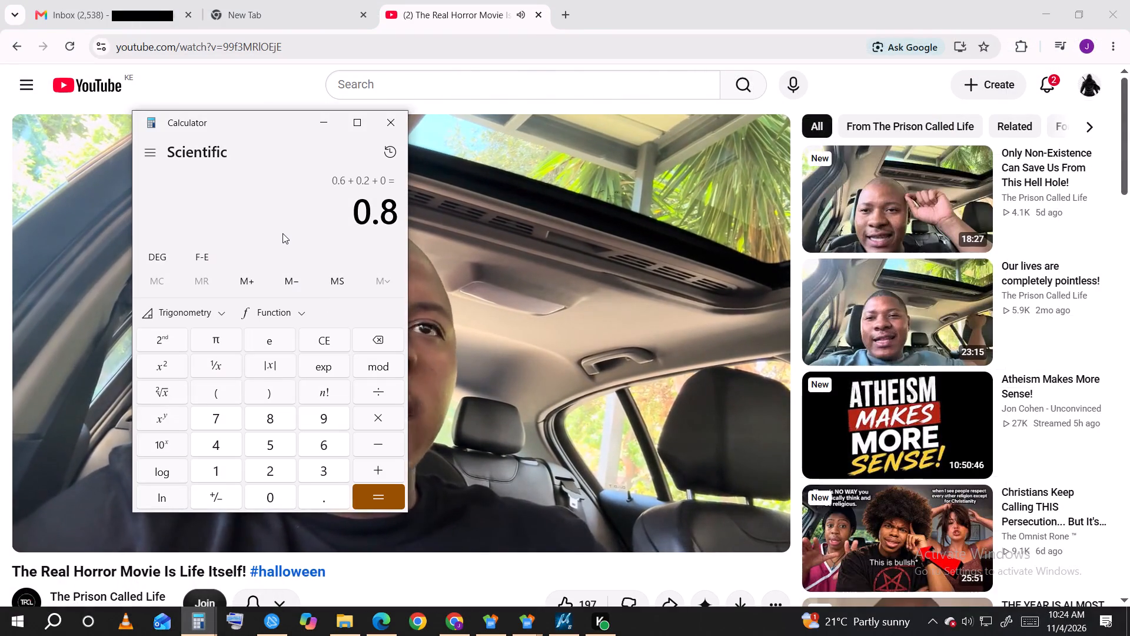
{"action": "left_click_drag", "start_coordinate": [246, 118], "coordinate": [712, 130]}
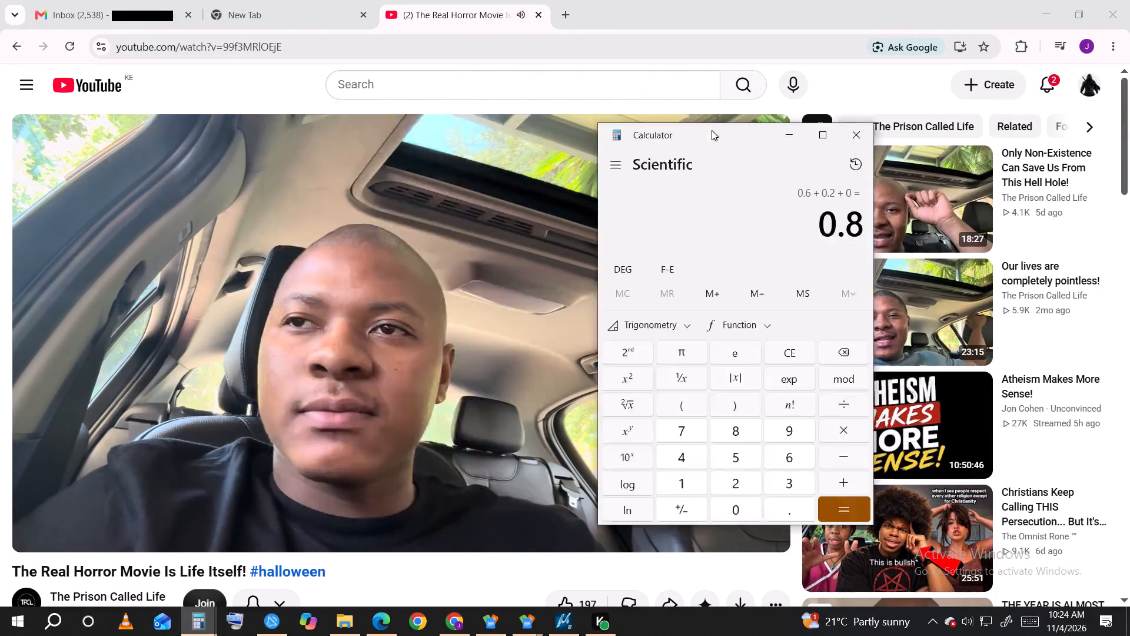
{"action": "left_click_drag", "start_coordinate": [712, 130], "coordinate": [714, 126]}
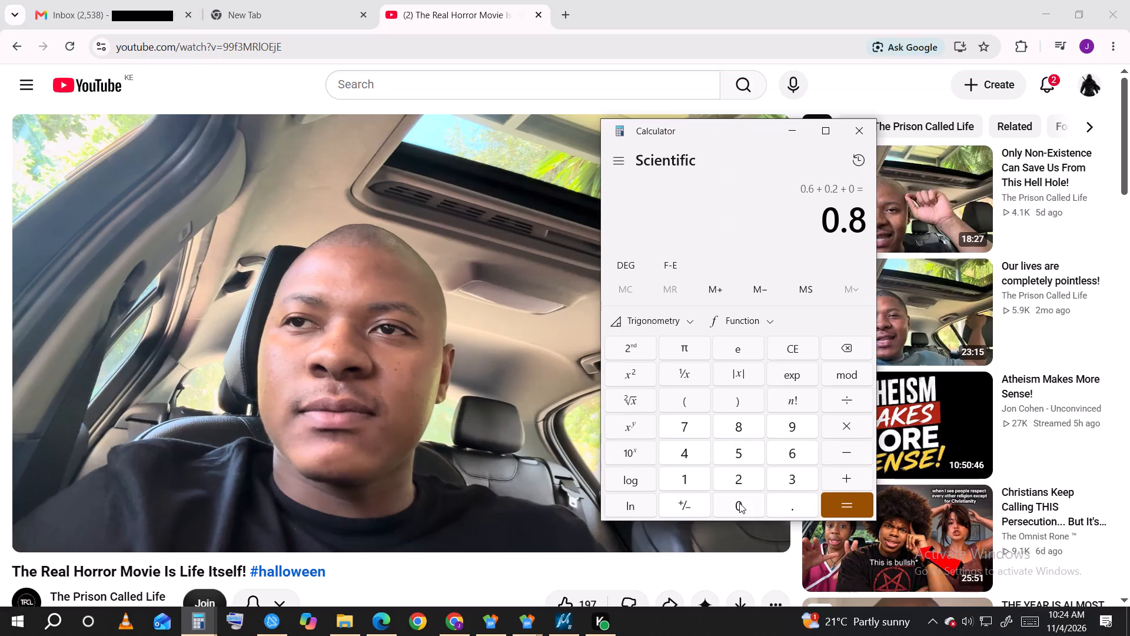
Evaluate 0.71 × 130 in the scientific calculator, correcting the second factor as needed.
{"action": "left_click", "coordinate": [739, 503]}
{"action": "left_click", "coordinate": [782, 502]}
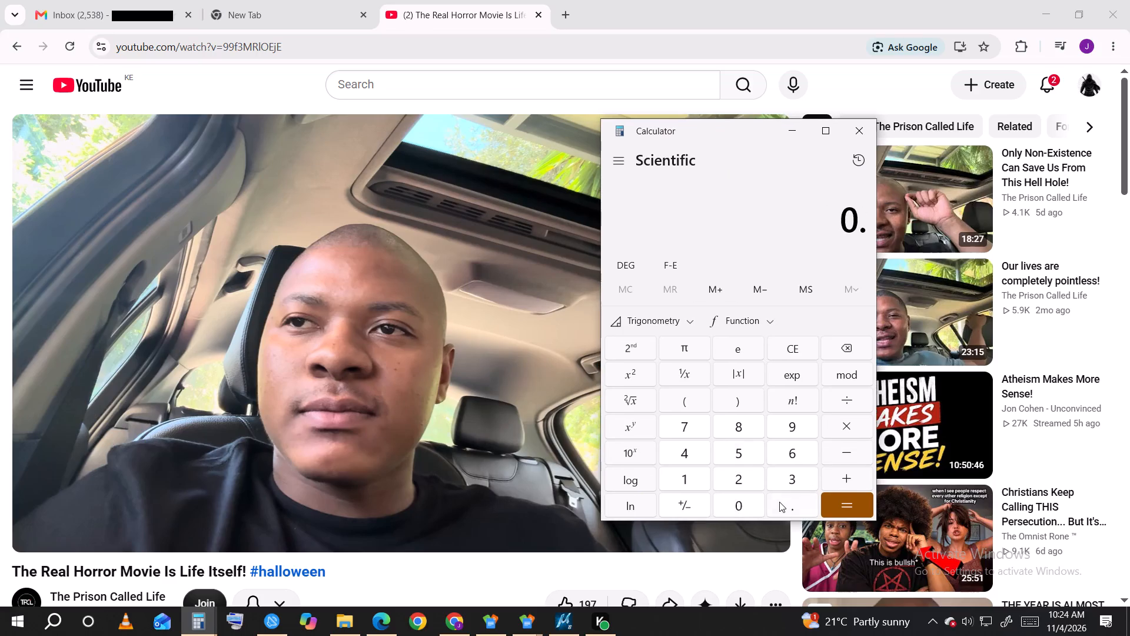
{"action": "left_click", "coordinate": [687, 433]}
{"action": "left_click", "coordinate": [684, 478]}
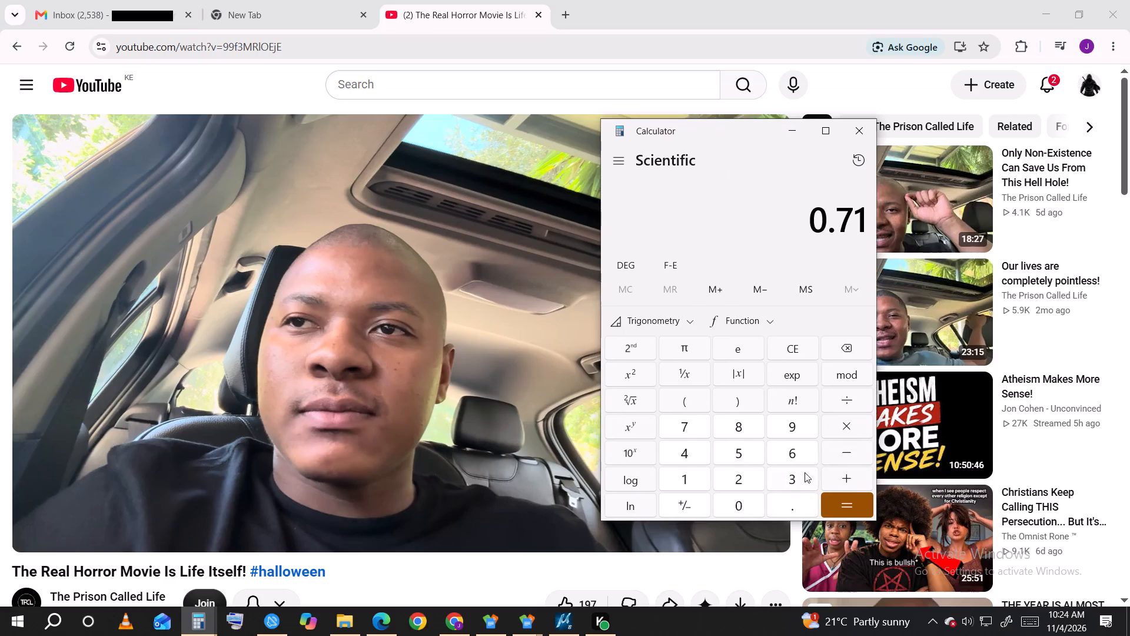
{"action": "left_click", "coordinate": [843, 429]}
{"action": "left_click", "coordinate": [742, 502]}
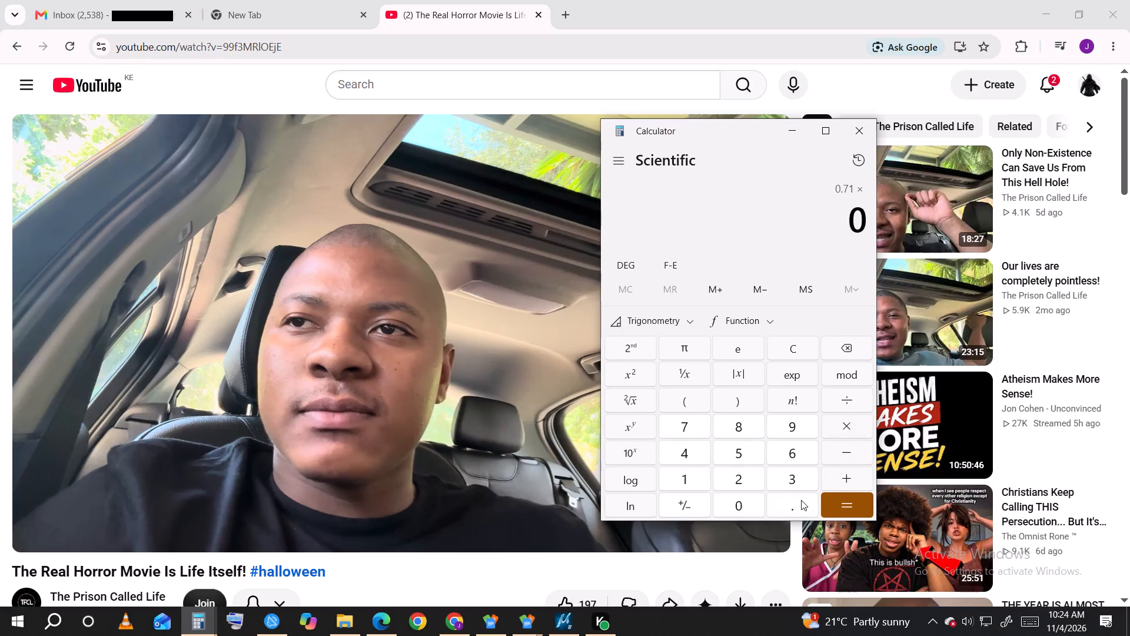
{"action": "left_click", "coordinate": [801, 500]}
{"action": "left_click", "coordinate": [800, 481]}
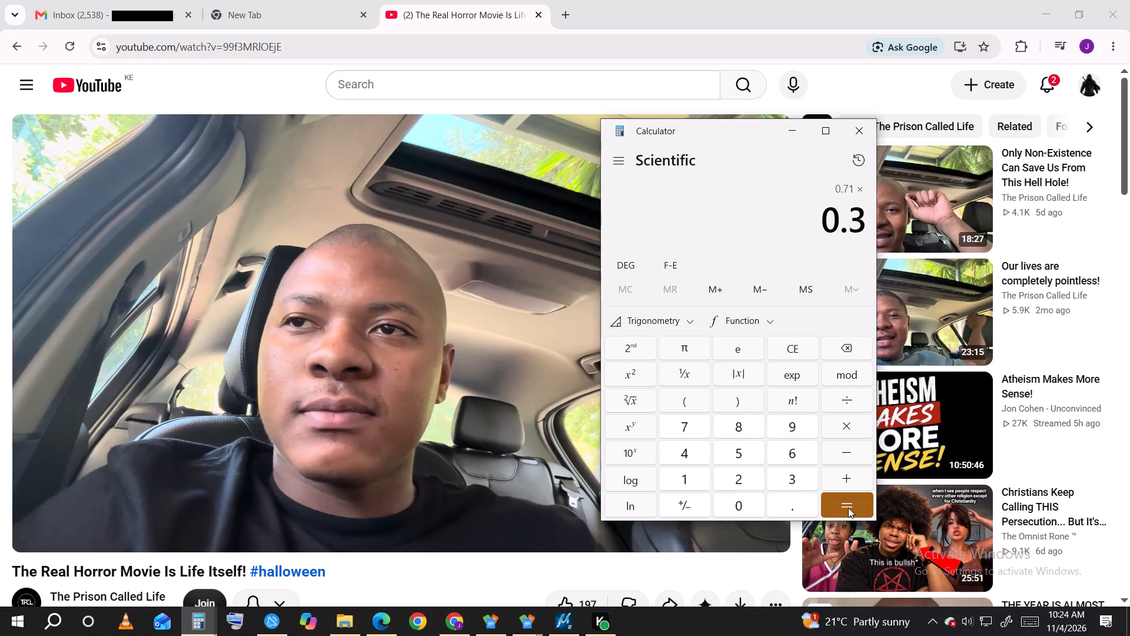
{"action": "triple_click", "coordinate": [847, 353]}
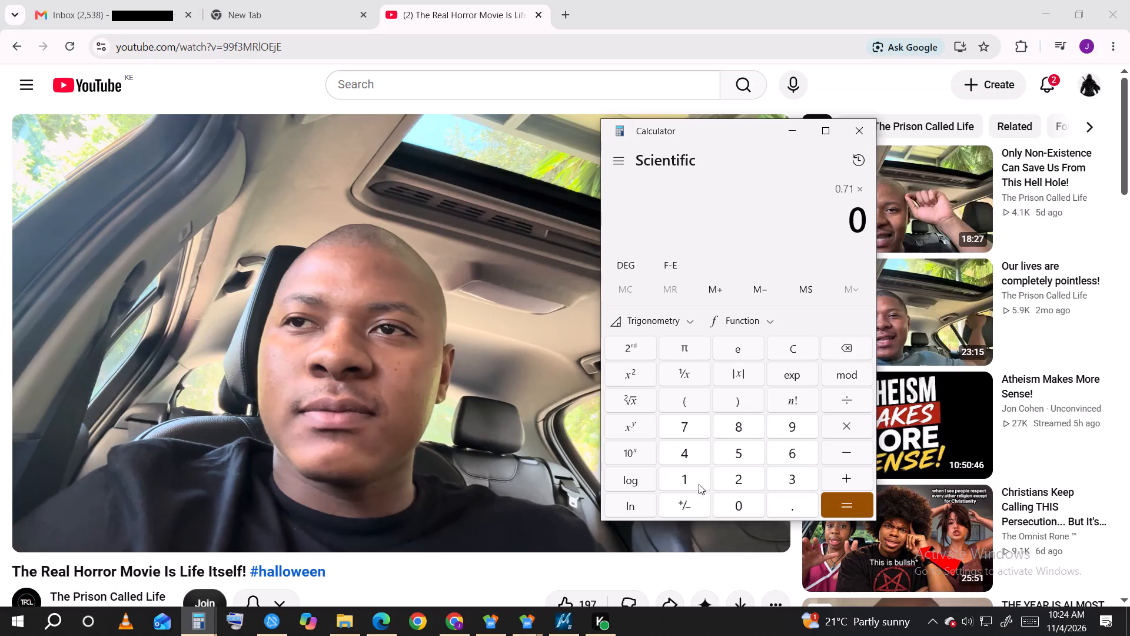
{"action": "left_click", "coordinate": [689, 469]}
{"action": "left_click", "coordinate": [782, 505]}
{"action": "triple_click", "coordinate": [844, 349]}
{"action": "left_click_drag", "start_coordinate": [688, 478], "coordinate": [696, 478]}
{"action": "left_click", "coordinate": [798, 477]}
{"action": "left_click", "coordinate": [746, 503]}
{"action": "left_click", "coordinate": [835, 505]}
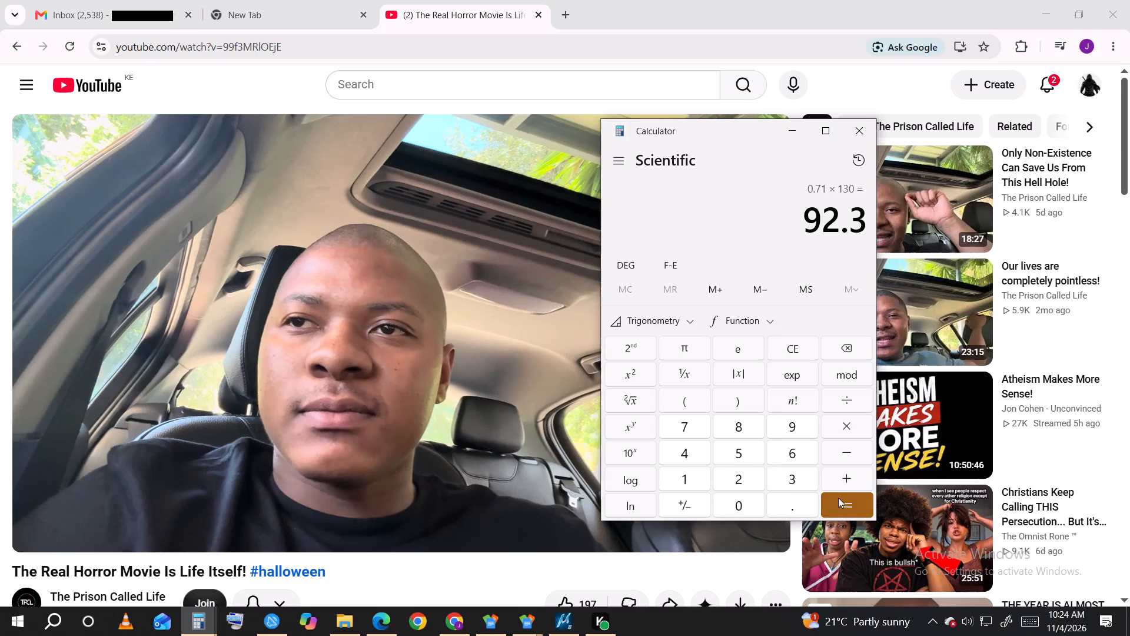
Multiply the calculated product by 30 and add 3000 to the result.
{"action": "left_click", "coordinate": [854, 421]}
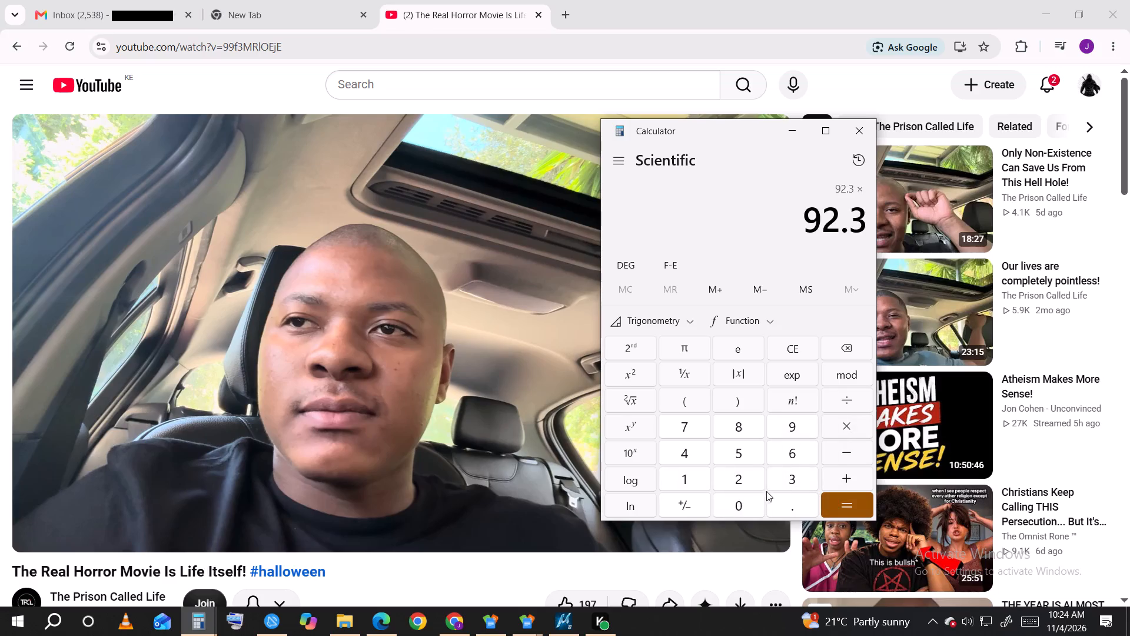
{"action": "left_click", "coordinate": [788, 482]}
{"action": "left_click", "coordinate": [742, 499]}
{"action": "left_click", "coordinate": [853, 499]}
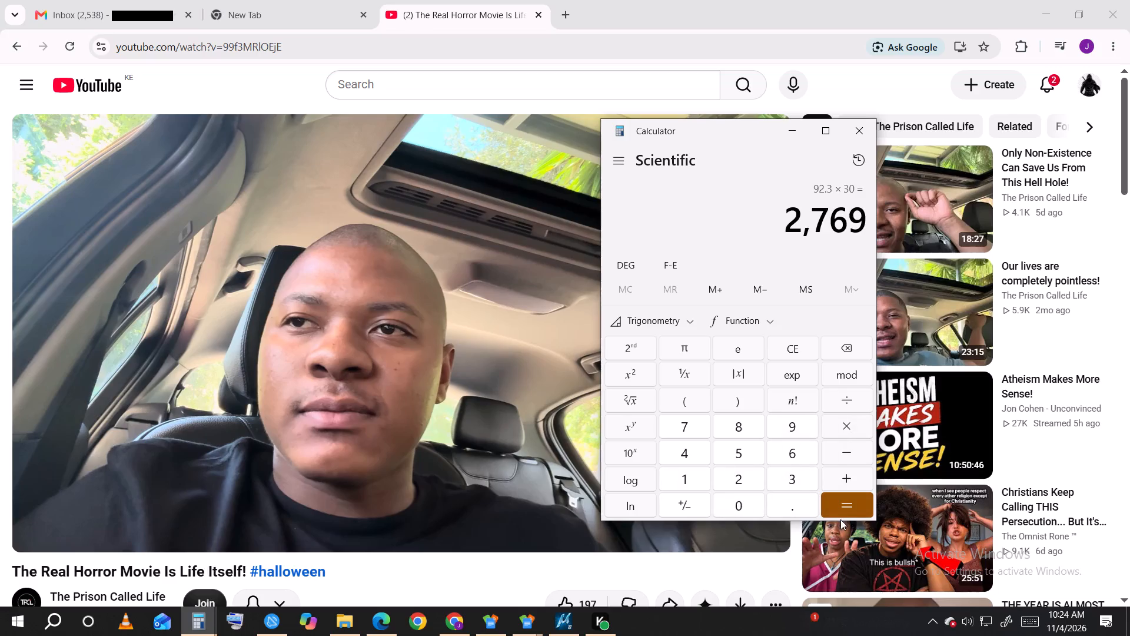
{"action": "left_click", "coordinate": [846, 483]}
{"action": "left_click", "coordinate": [805, 479]}
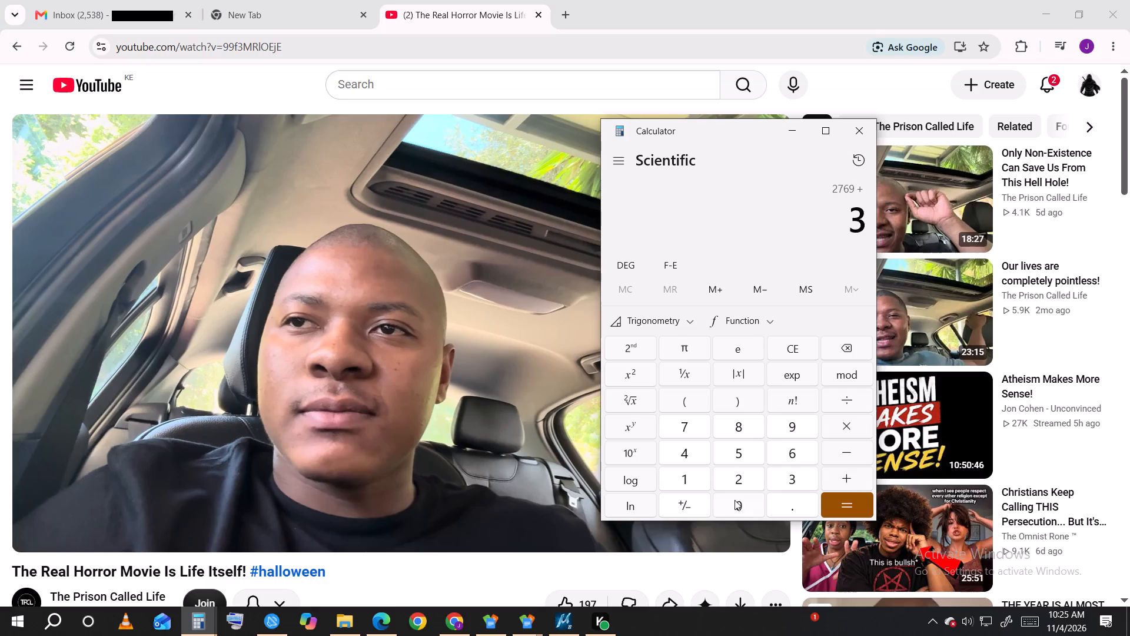
{"action": "triple_click", "coordinate": [734, 500]}
{"action": "left_click", "coordinate": [861, 503]}
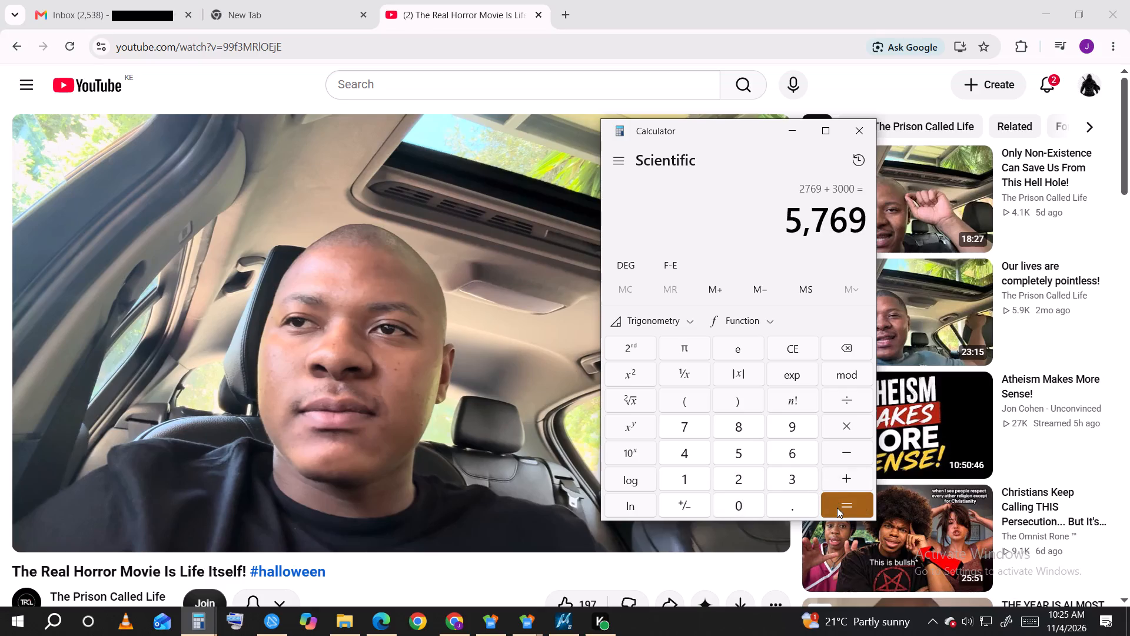
Resume playback of the paused video.
{"action": "left_click", "coordinate": [288, 338]}
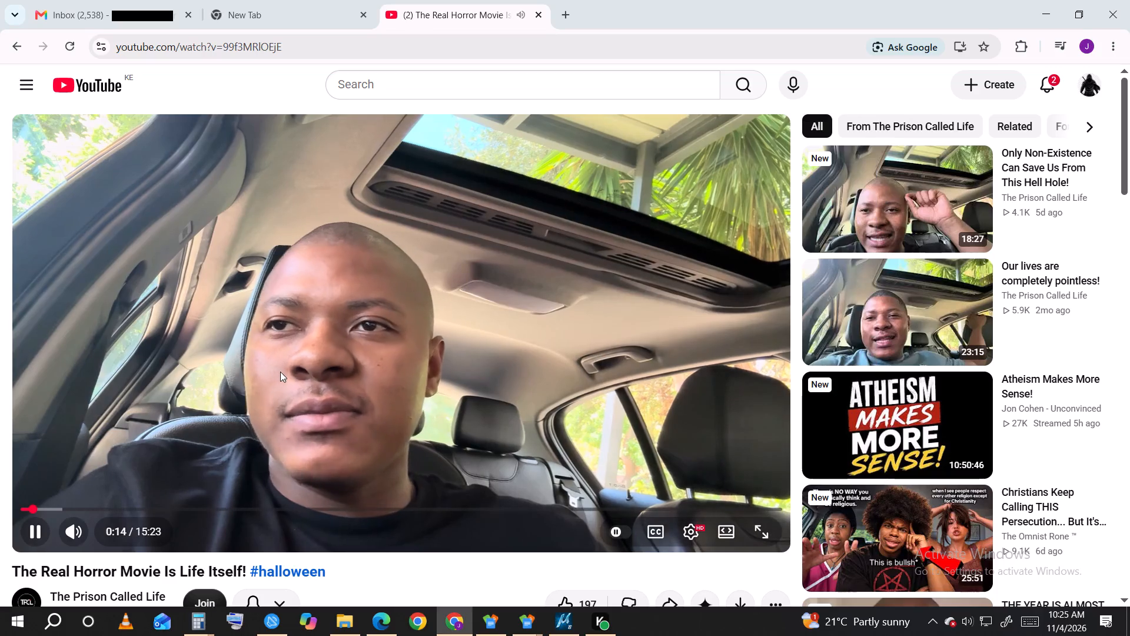
Bring the calculator back over the video and multiply its current result by 10.
{"action": "double_click", "coordinate": [191, 623]}
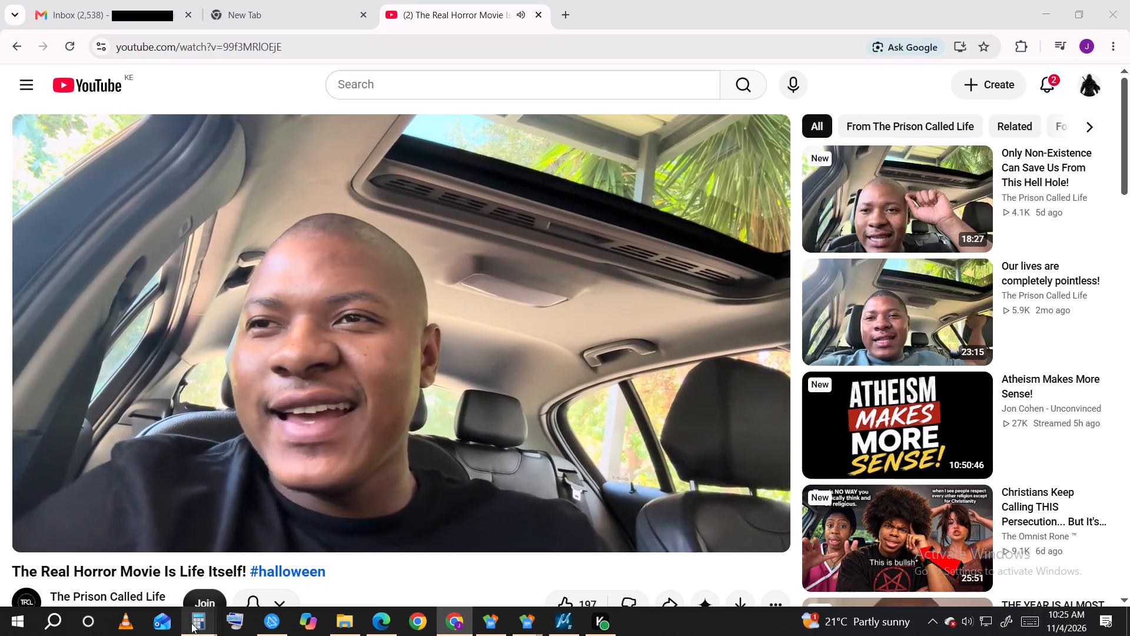
{"action": "left_click", "coordinate": [252, 569]}
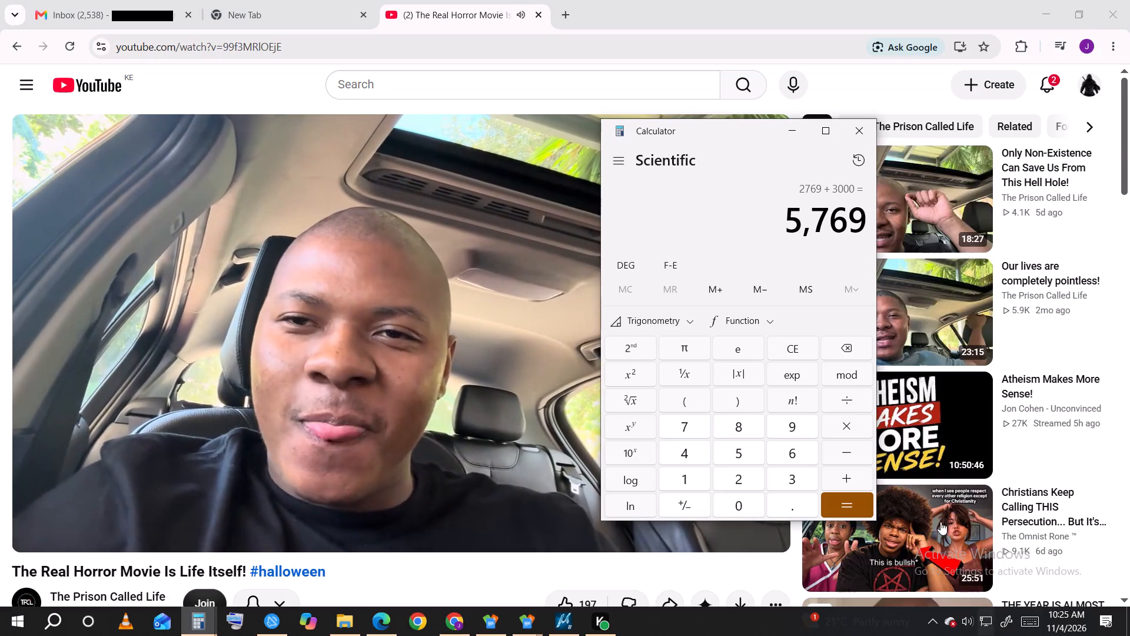
{"action": "left_click", "coordinate": [854, 428]}
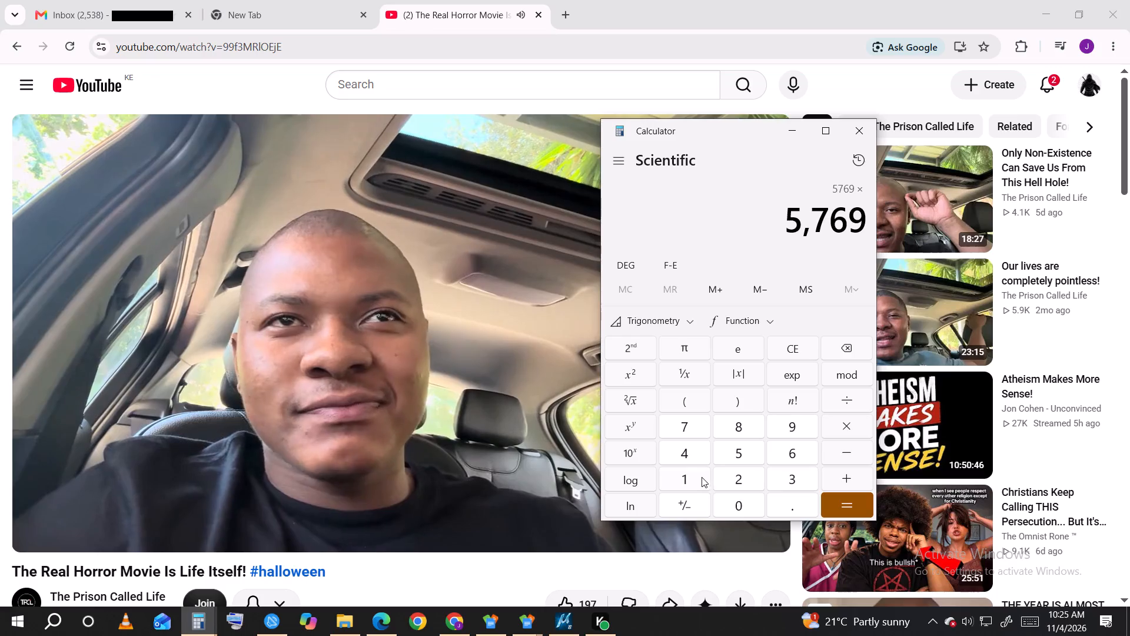
{"action": "left_click", "coordinate": [699, 477]}
{"action": "left_click", "coordinate": [754, 506]}
{"action": "left_click", "coordinate": [850, 506]}
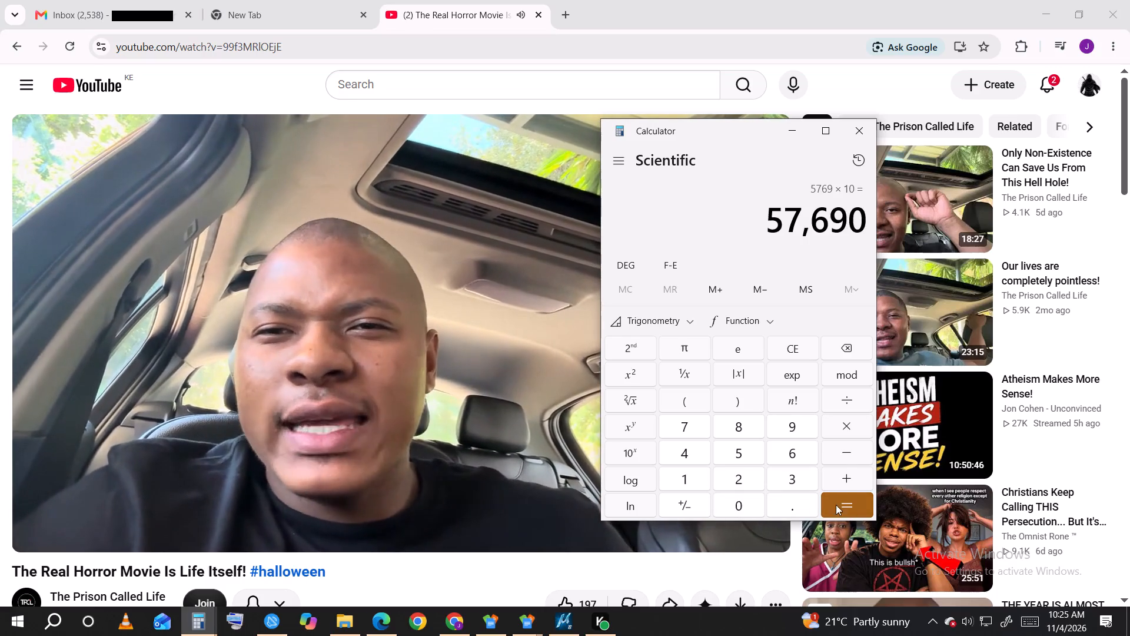
Switch to the work-done appraisal document and review its quantities from the reinforced concrete works through to the formwork section.
{"action": "left_click", "coordinate": [386, 572]}
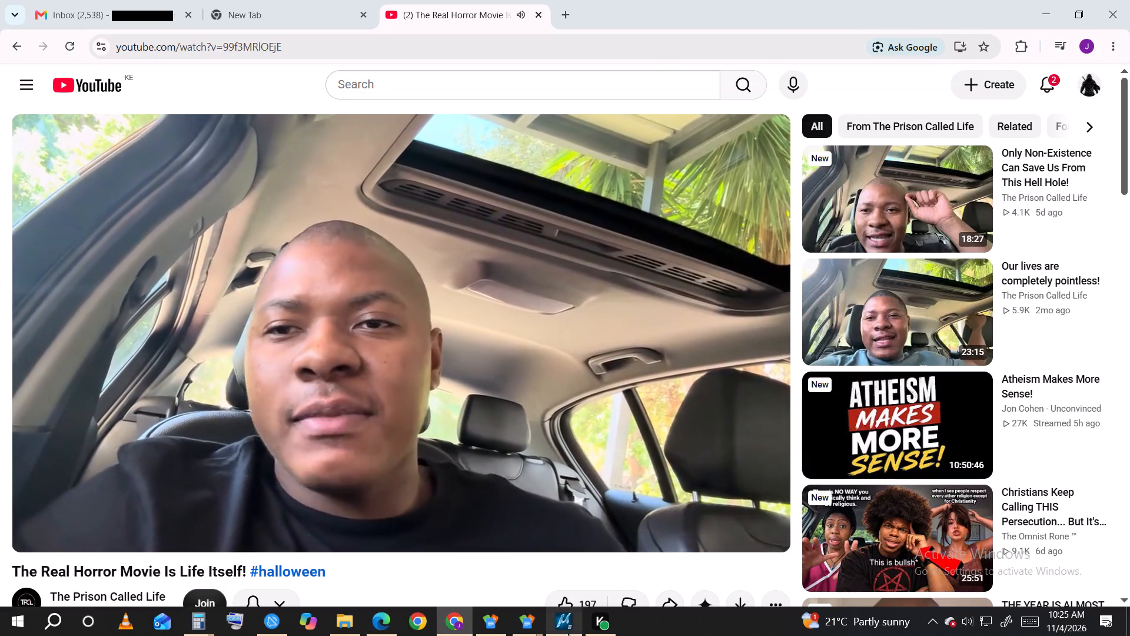
{"action": "left_click", "coordinate": [568, 634]}
{"action": "left_click", "coordinate": [568, 634]}
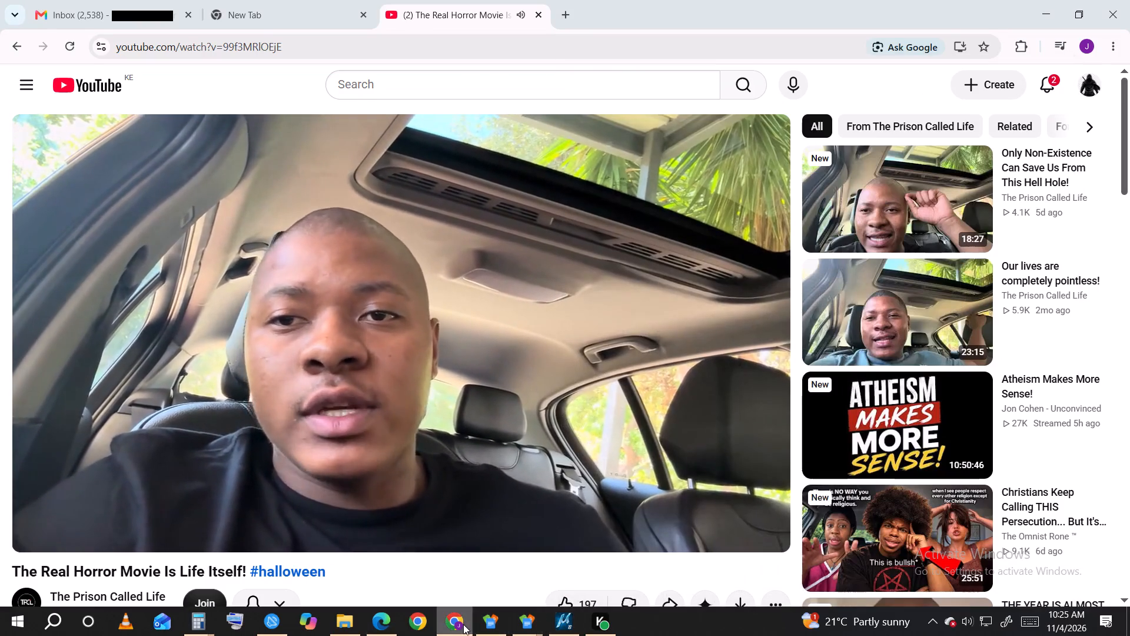
{"action": "left_click", "coordinate": [463, 624]}
{"action": "left_click", "coordinate": [463, 624]}
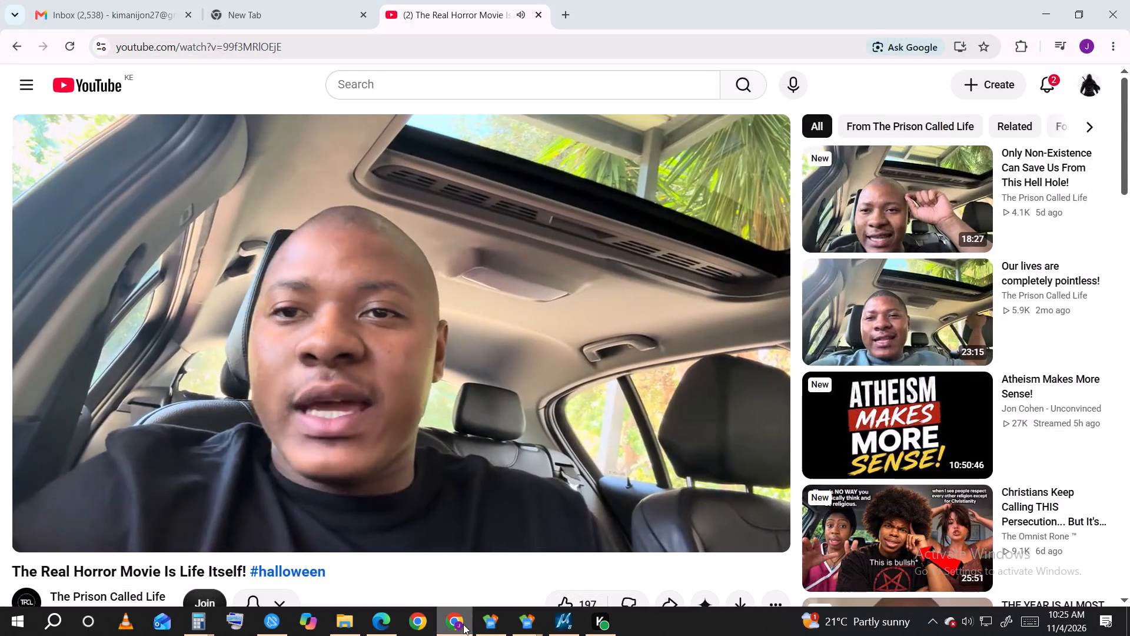
{"action": "left_click", "coordinate": [460, 621]}
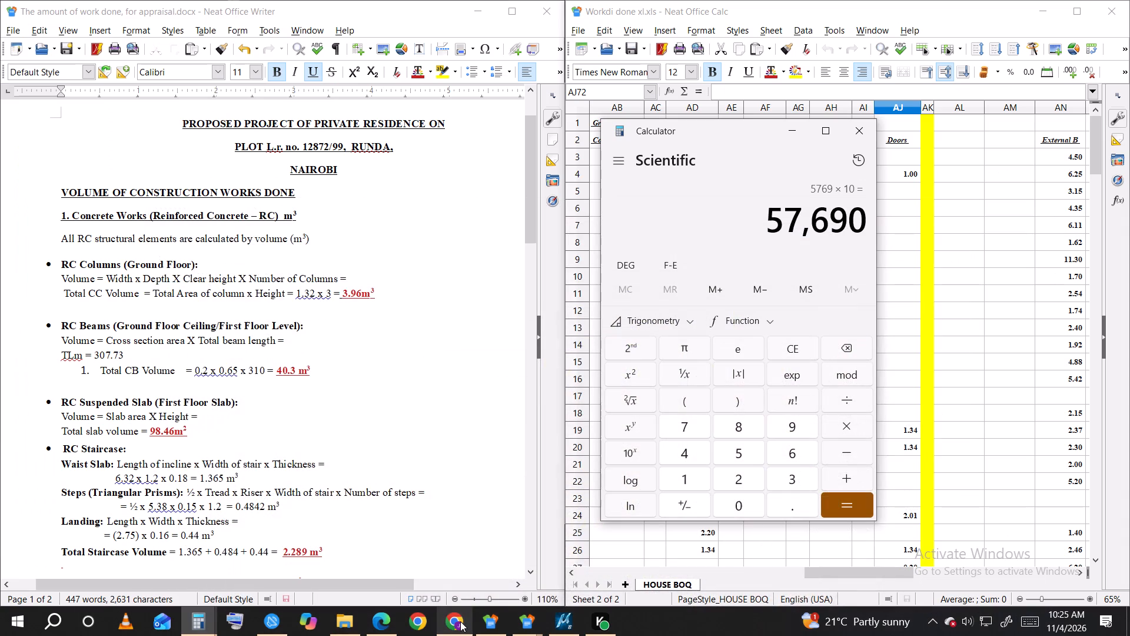
{"action": "scroll", "coordinate": [270, 436], "scroll_direction": "down", "scroll_amount": 2}
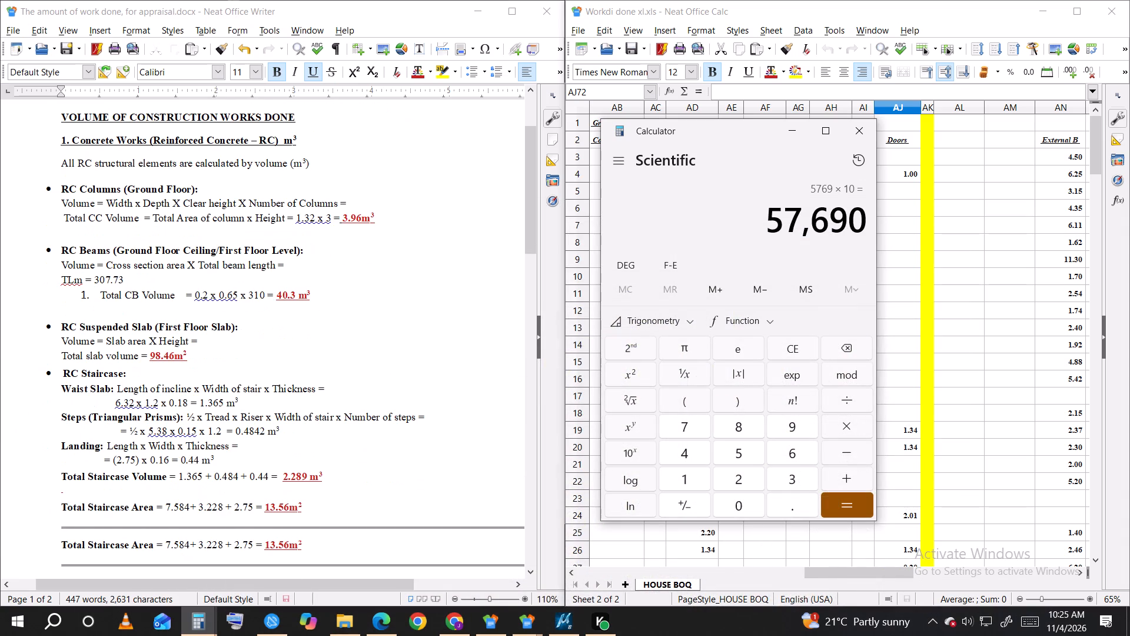
{"action": "scroll", "coordinate": [274, 436], "scroll_direction": "down", "scroll_amount": 8}
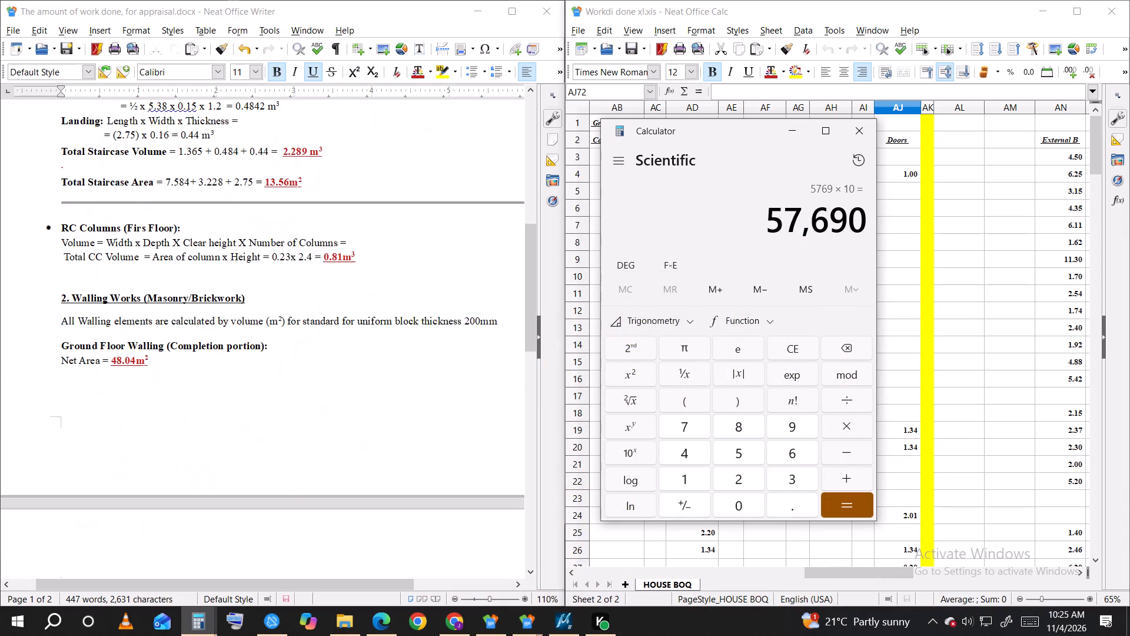
{"action": "scroll", "coordinate": [274, 436], "scroll_direction": "down", "scroll_amount": 11}
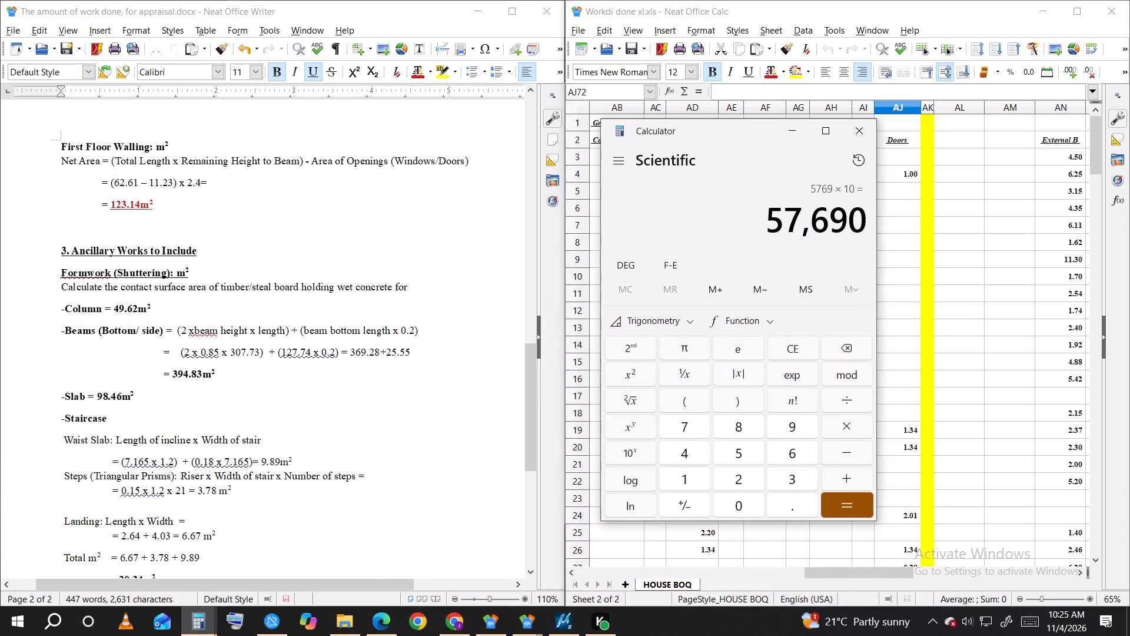
Switch to the browser, close the Gmail inbox tab and open a new blank tab.
{"action": "left_click", "coordinate": [453, 622]}
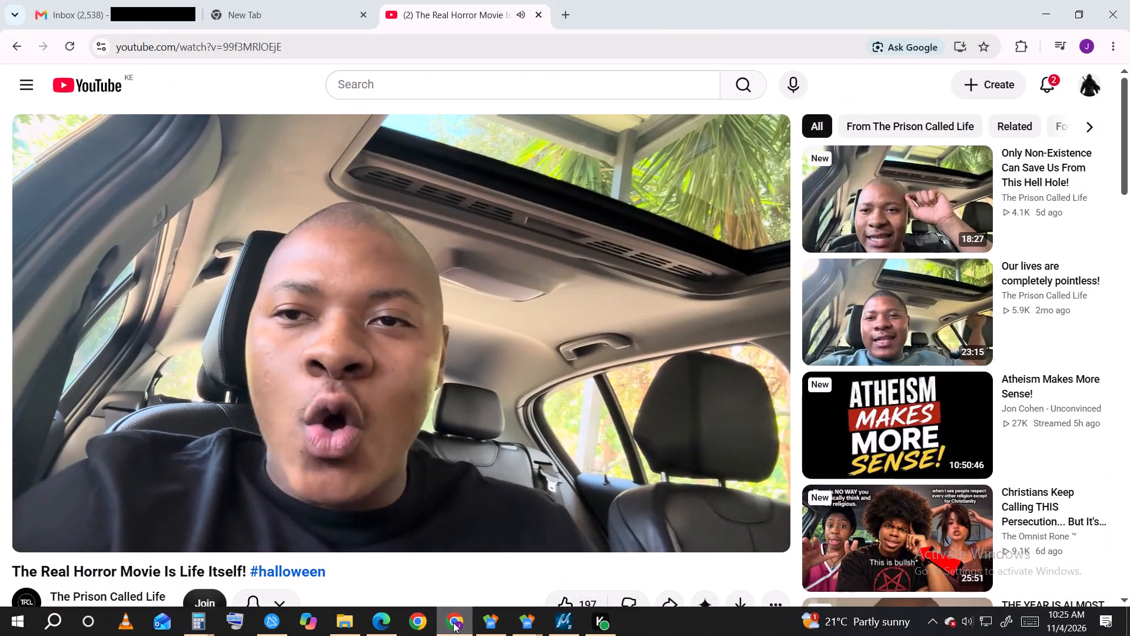
{"action": "left_click", "coordinate": [190, 12]}
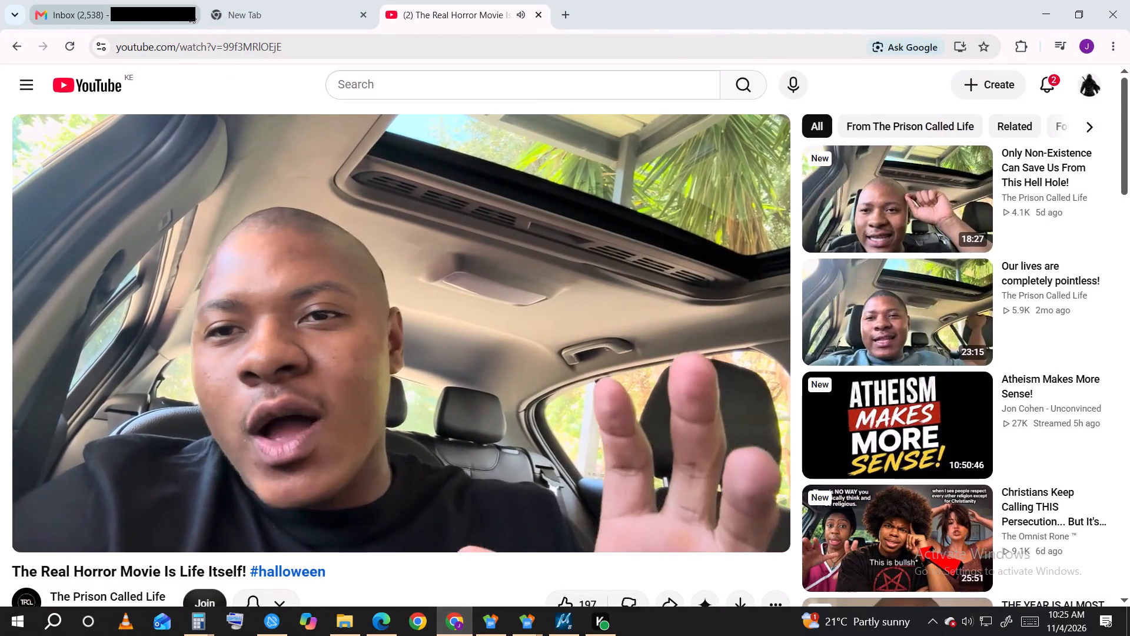
{"action": "left_click", "coordinate": [394, 12]}
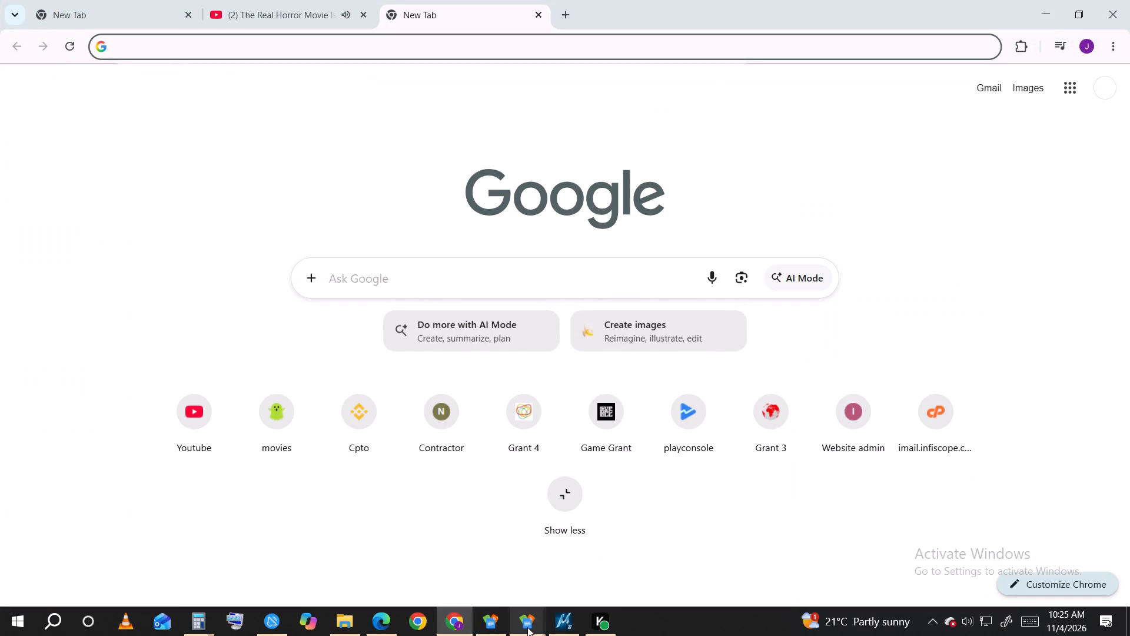
Switch to the BOQ spreadsheet in Calc and place the calculator clear of its cells, with 1 entered.
{"action": "left_click", "coordinate": [527, 627]}
{"action": "left_click", "coordinate": [564, 632]}
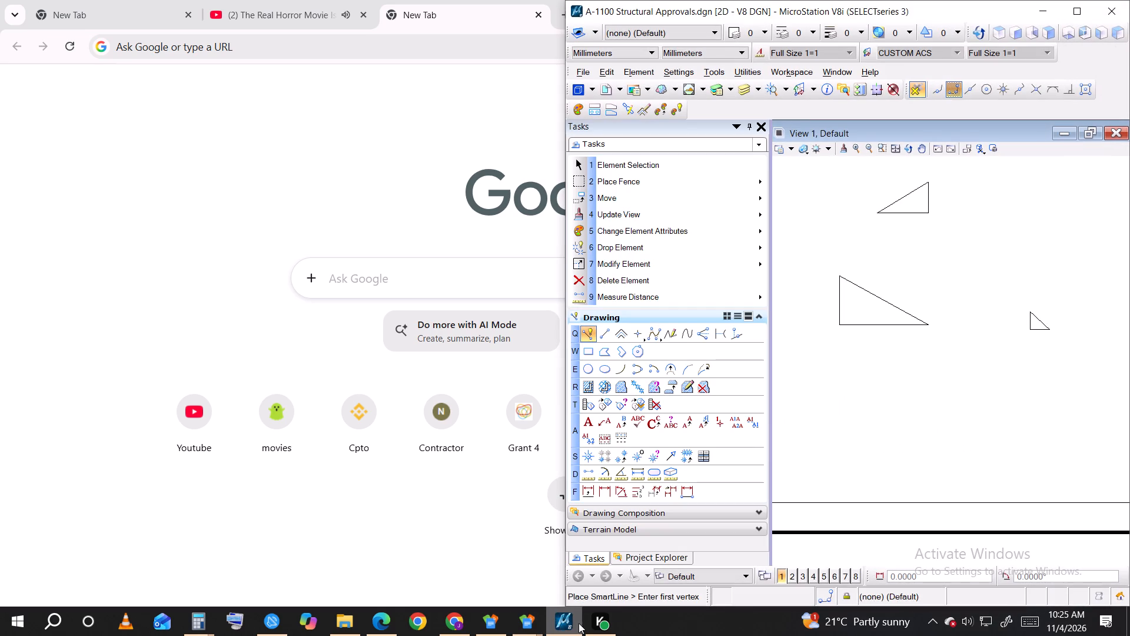
{"action": "left_click", "coordinate": [521, 620]}
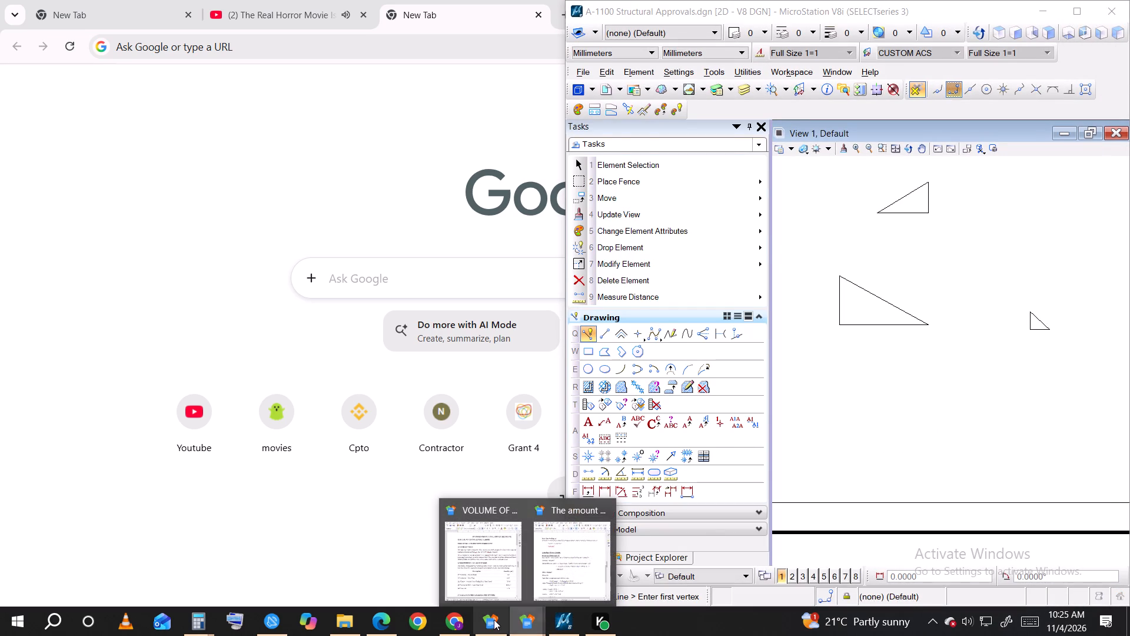
{"action": "left_click", "coordinate": [493, 620]}
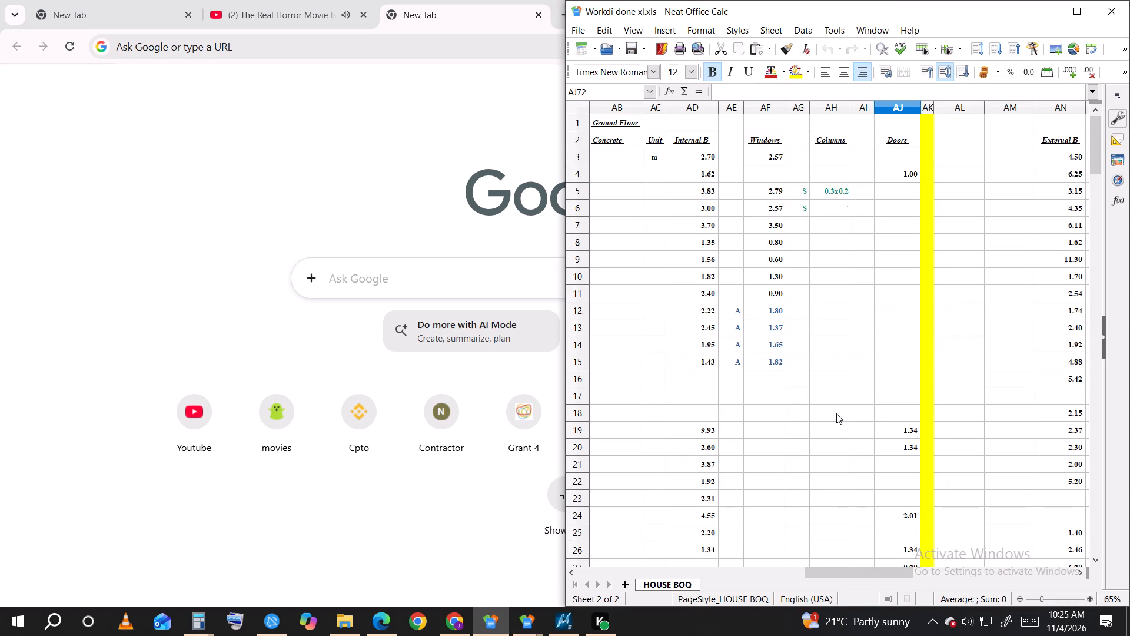
{"action": "left_click", "coordinate": [205, 631]}
{"action": "left_click", "coordinate": [237, 552]}
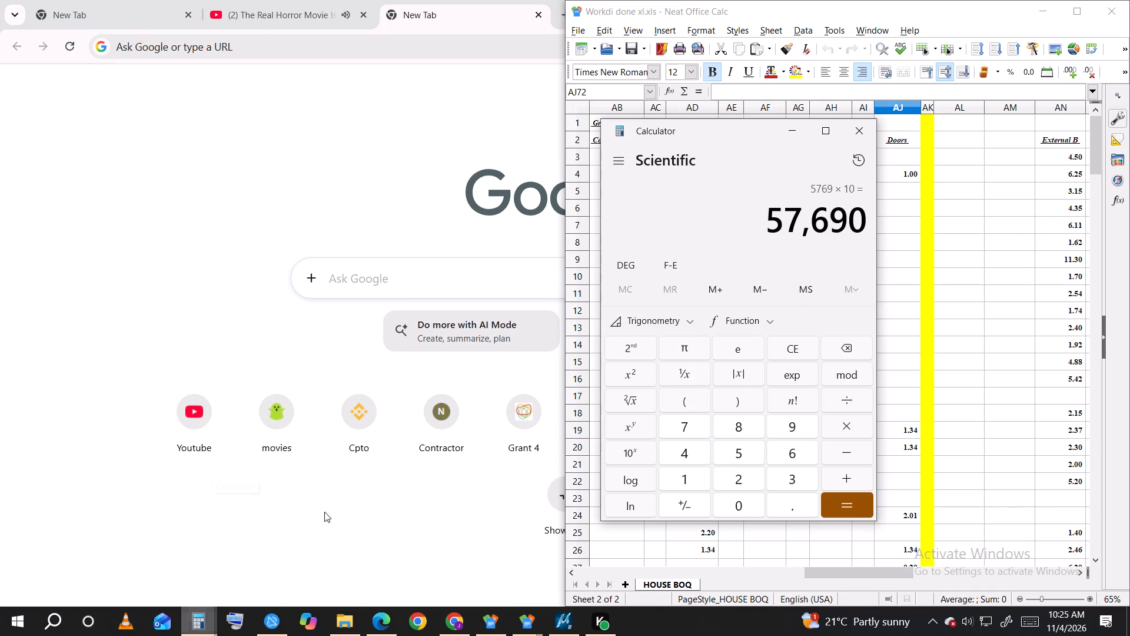
{"action": "left_click_drag", "start_coordinate": [722, 125], "coordinate": [270, 85]}
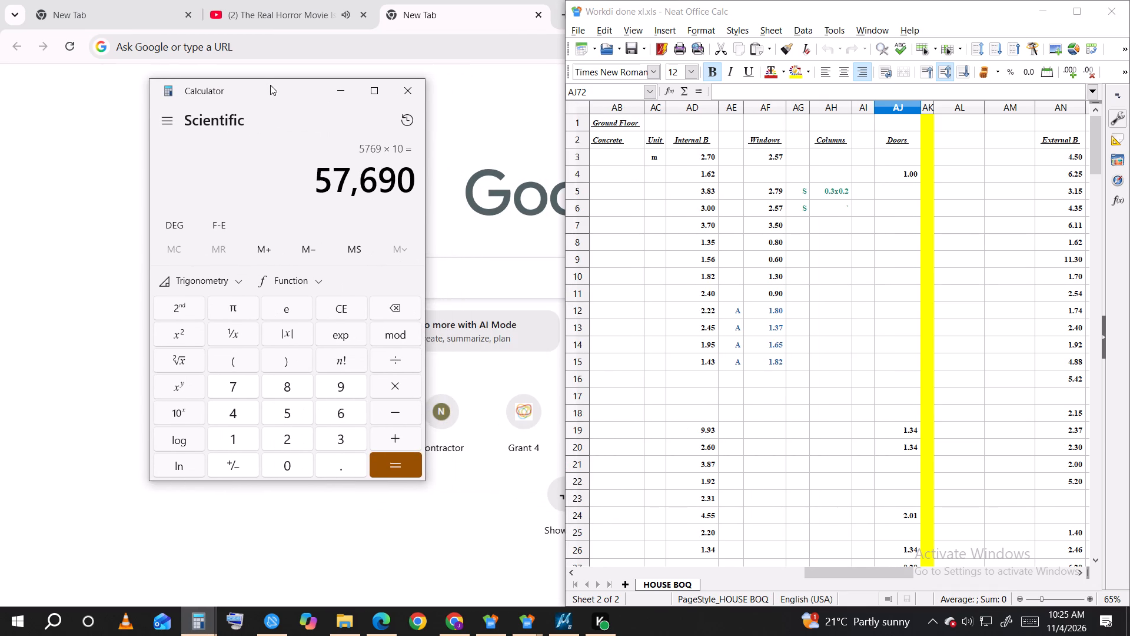
{"action": "left_click", "coordinate": [238, 434]}
Start a SUM formula in cell AF72, beneath the windows totals on the HOUSE BOQ sheet.
{"action": "scroll", "coordinate": [827, 350], "scroll_direction": "down", "scroll_amount": 1}
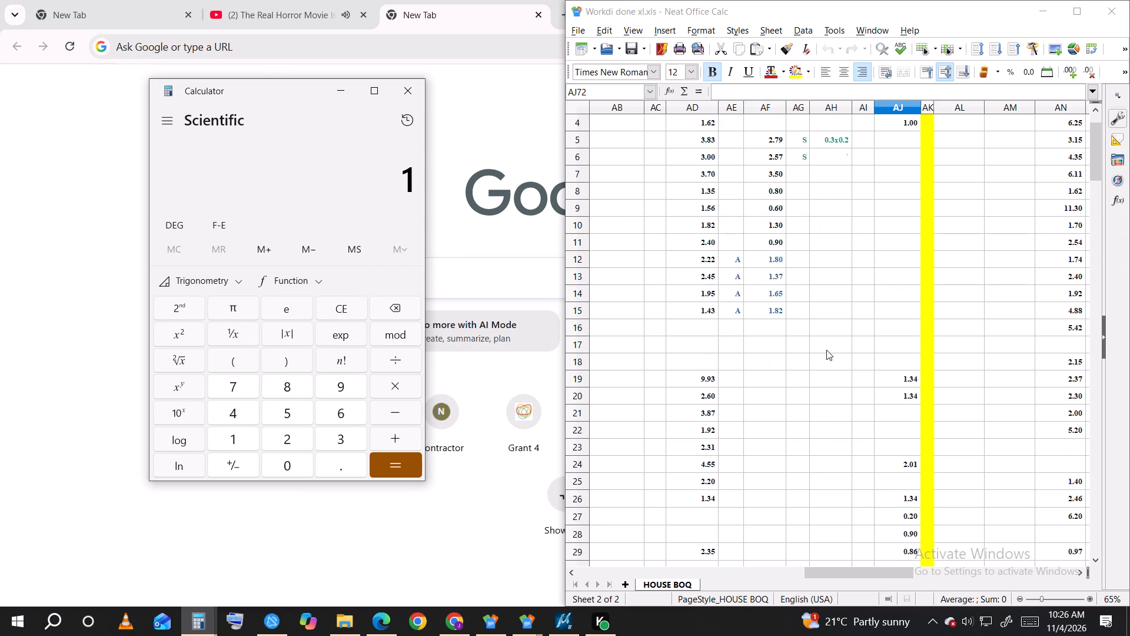
{"action": "scroll", "coordinate": [826, 350], "scroll_direction": "down", "scroll_amount": 12}
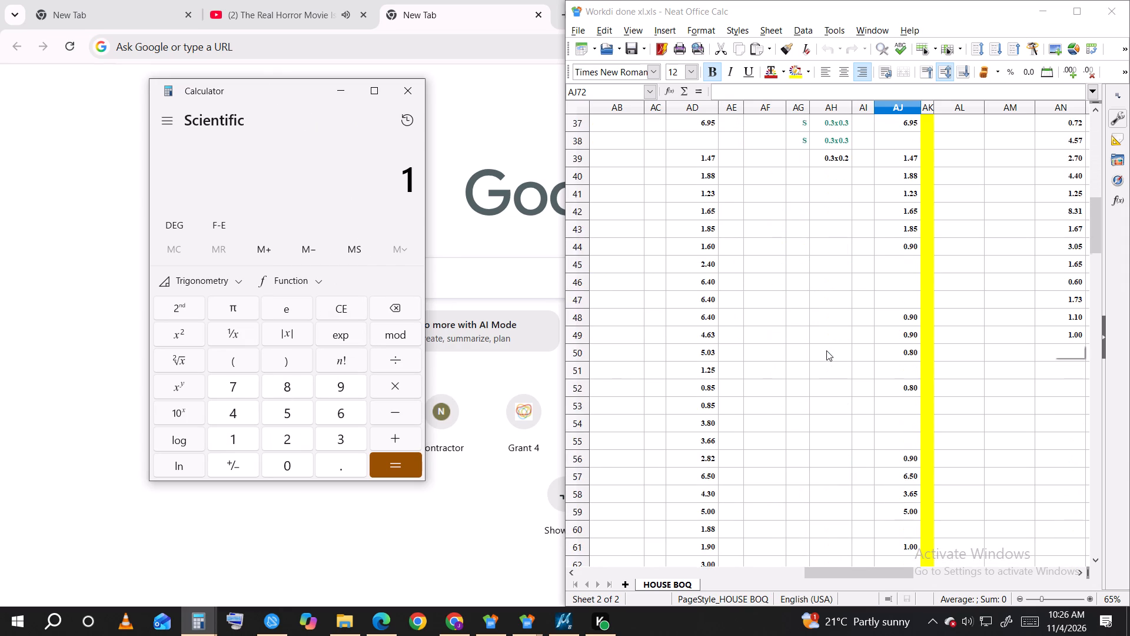
{"action": "scroll", "coordinate": [826, 350], "scroll_direction": "down", "scroll_amount": 6}
{"action": "left_click", "coordinate": [759, 375]}
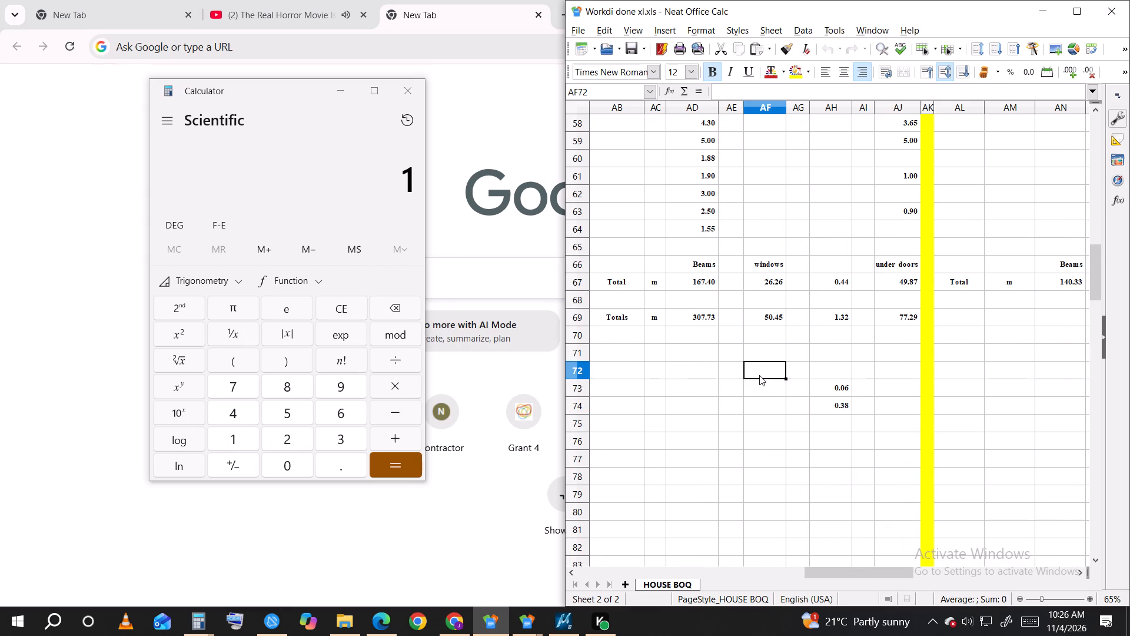
{"action": "left_click", "coordinate": [729, 93]}
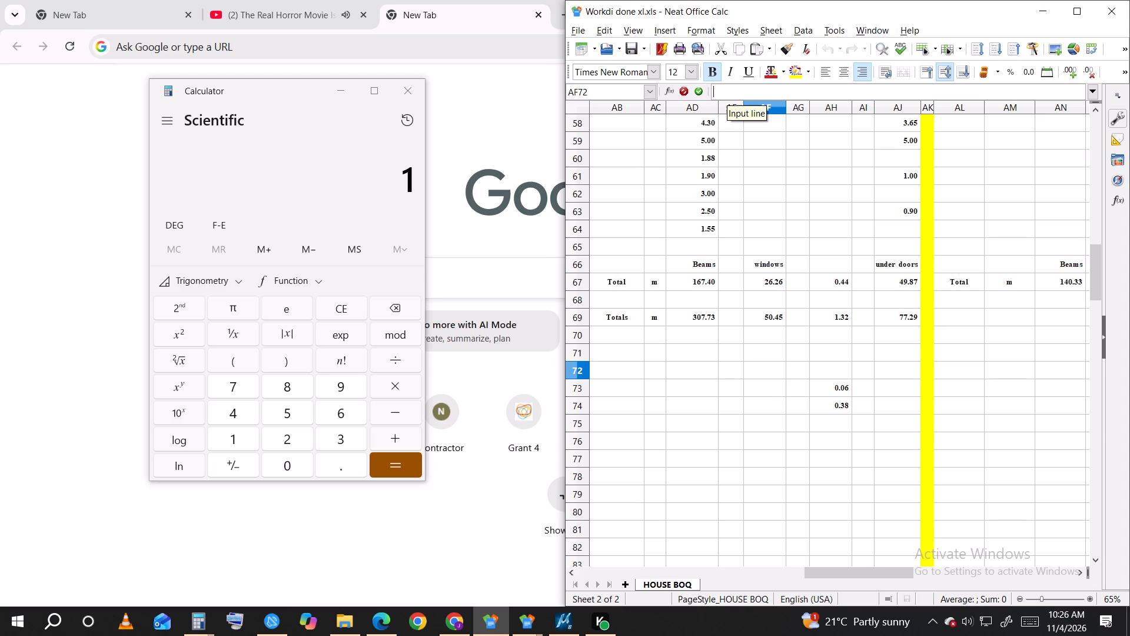
{"action": "key", "text": "equal"}
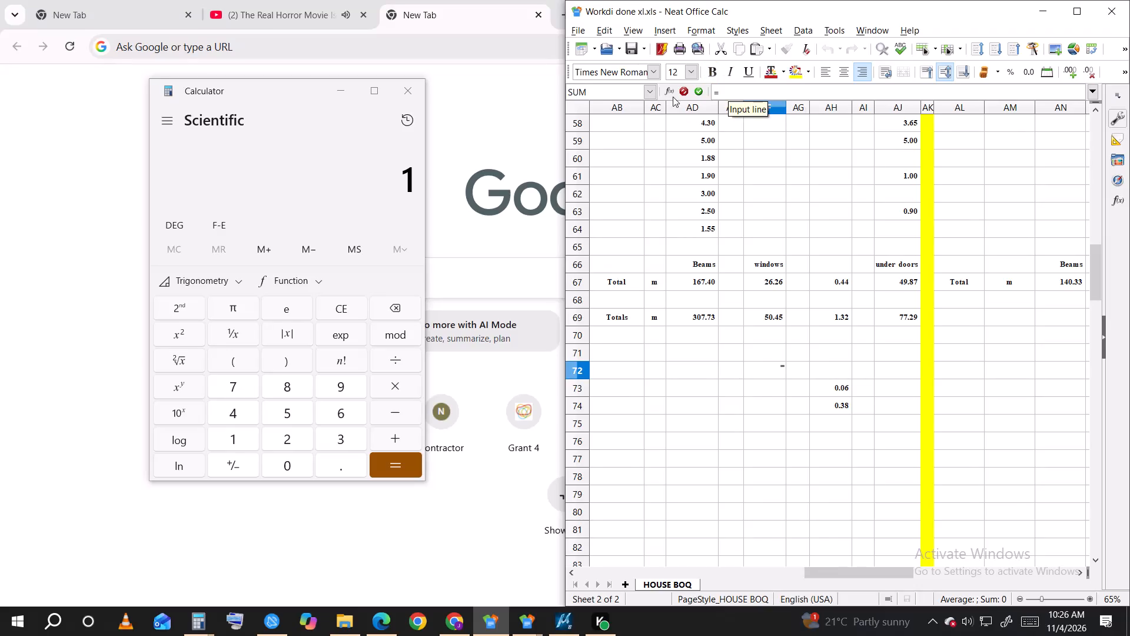
{"action": "left_click", "coordinate": [654, 97]}
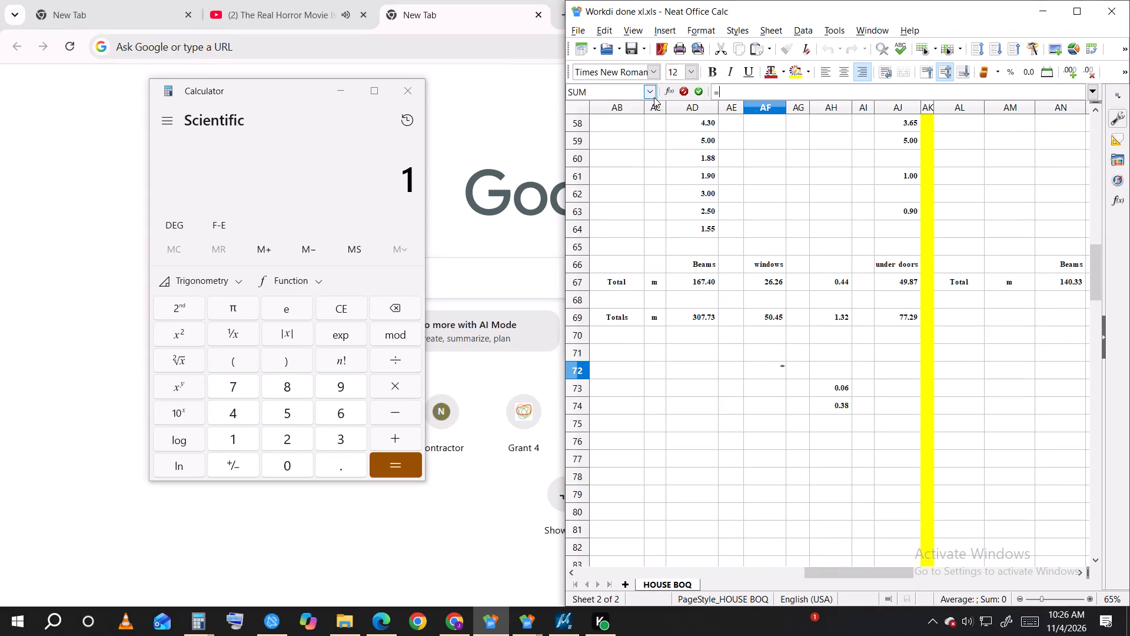
{"action": "left_click", "coordinate": [609, 110]}
Set the SUM argument to AF12:AF15, the window lengths marked A in the ground floor section.
{"action": "scroll", "coordinate": [782, 313], "scroll_direction": "up", "scroll_amount": 4}
{"action": "scroll", "coordinate": [780, 302], "scroll_direction": "down", "scroll_amount": 1}
{"action": "scroll", "coordinate": [780, 302], "scroll_direction": "up", "scroll_amount": 1}
{"action": "scroll", "coordinate": [767, 230], "scroll_direction": "up", "scroll_amount": 8}
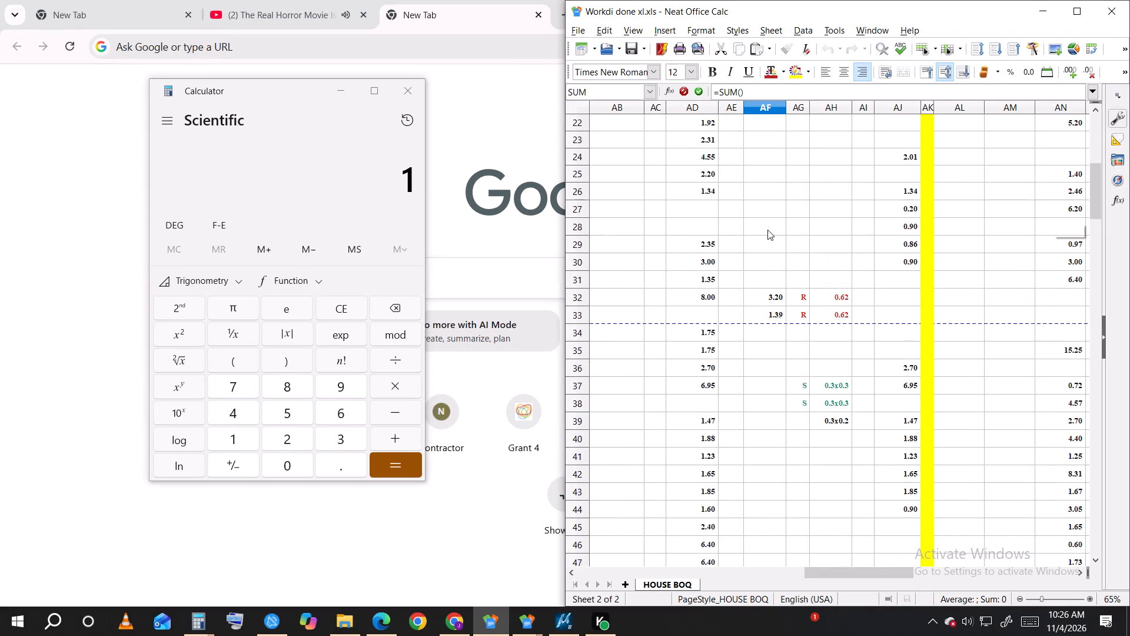
{"action": "scroll", "coordinate": [767, 230], "scroll_direction": "up", "scroll_amount": 5}
{"action": "left_click", "coordinate": [774, 208]}
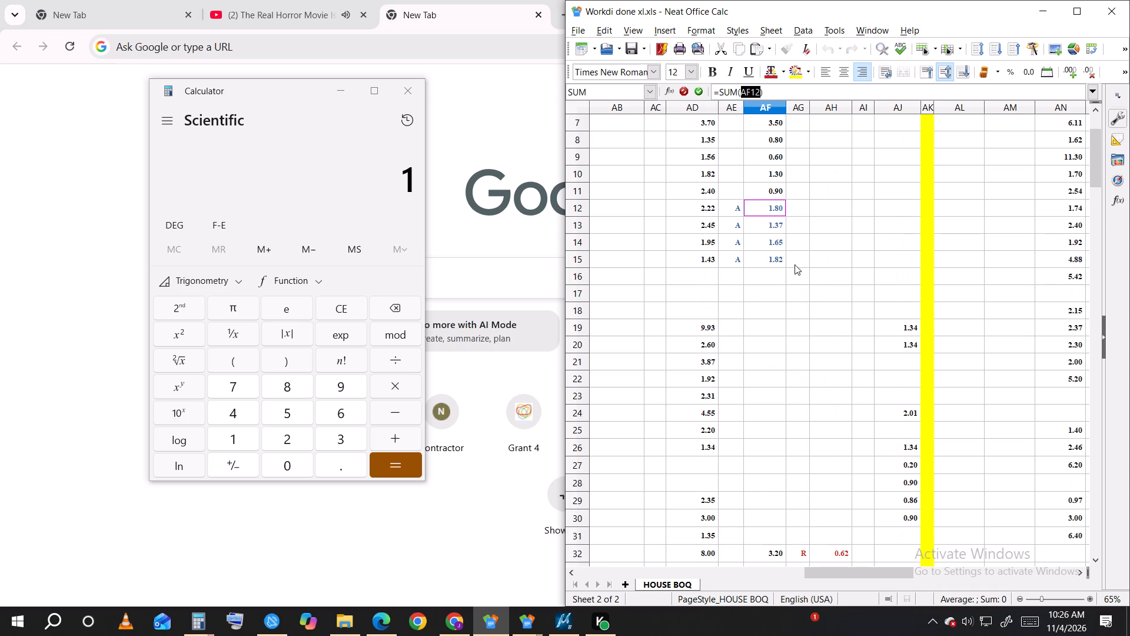
{"action": "scroll", "coordinate": [795, 264], "scroll_direction": "down", "scroll_amount": 2}
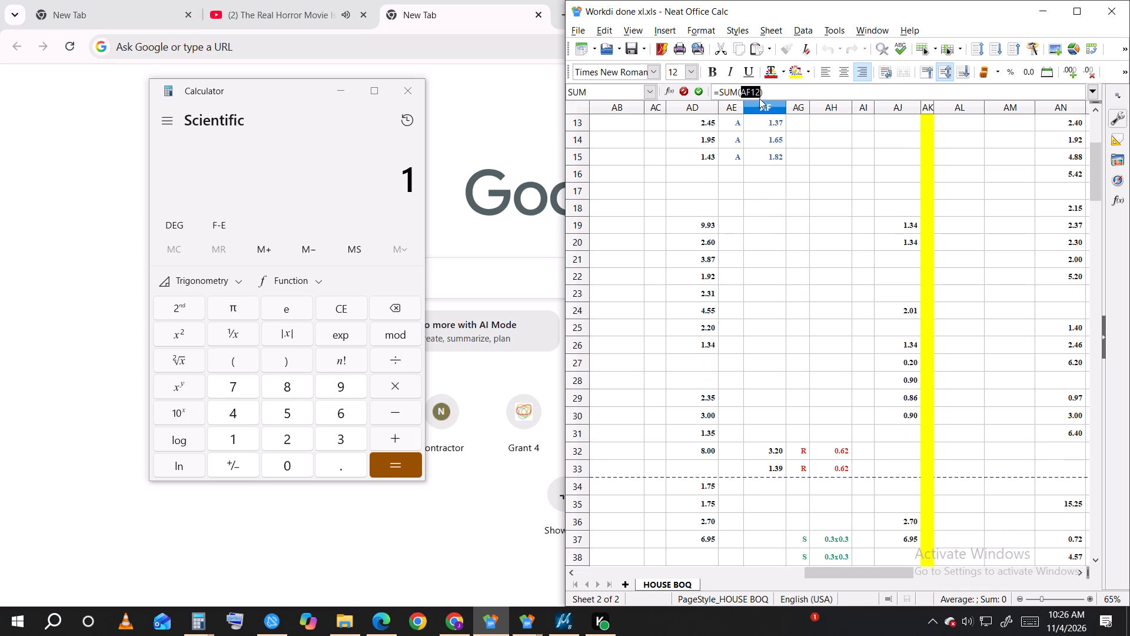
{"action": "left_click", "coordinate": [760, 92]}
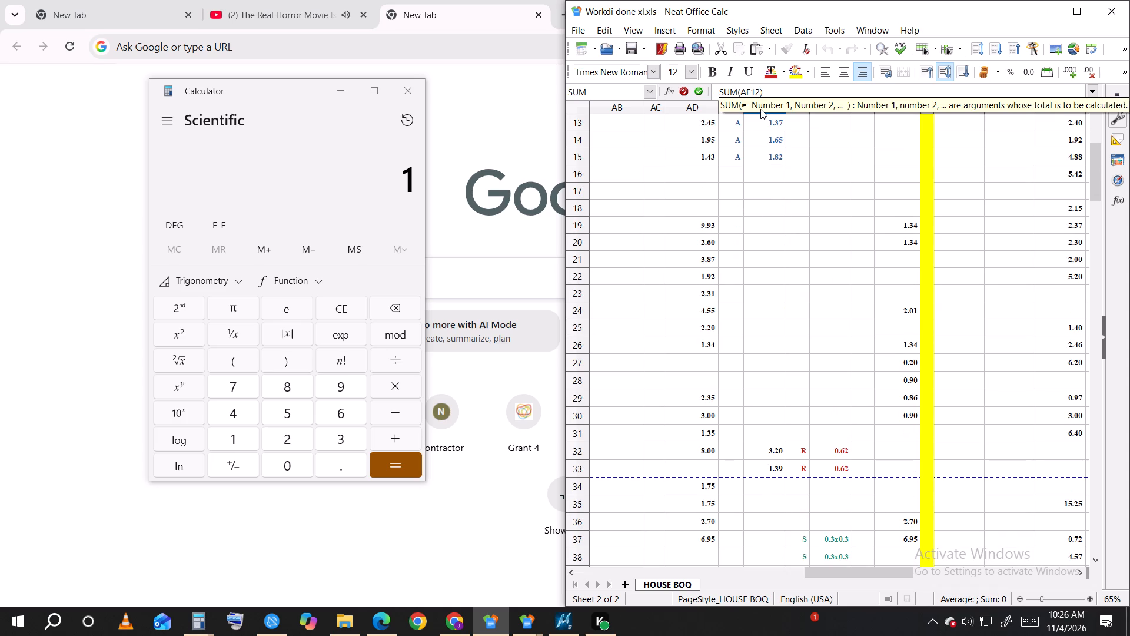
{"action": "key", "text": "semicolon"}
{"action": "key", "text": "BackSpace"}
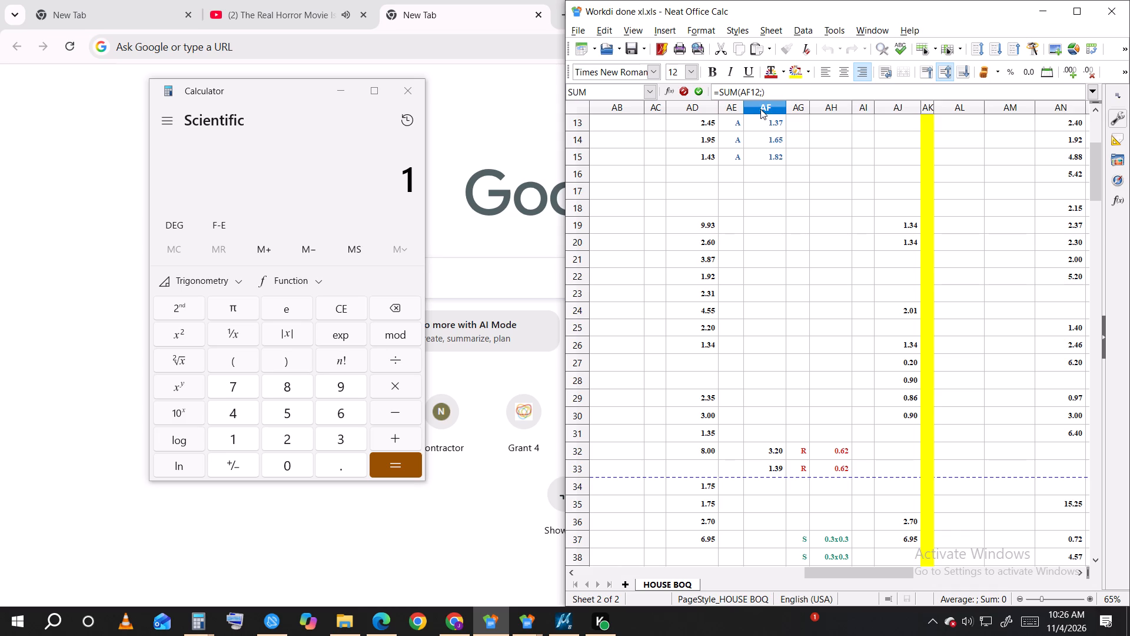
{"action": "key", "text": "shift+colon"}
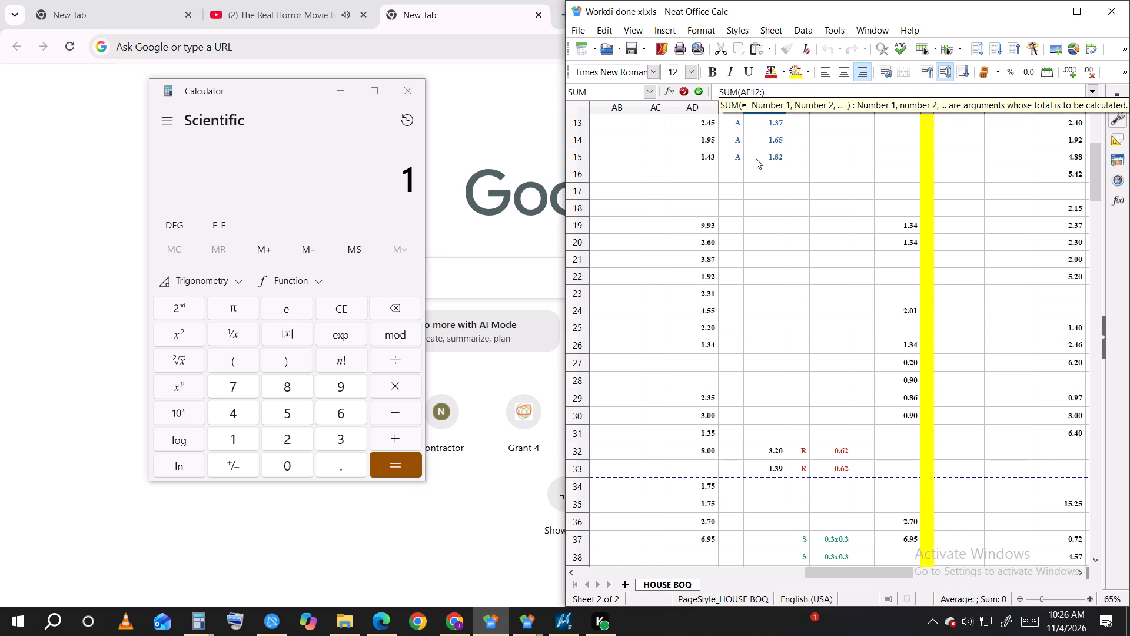
{"action": "left_click", "coordinate": [766, 157]}
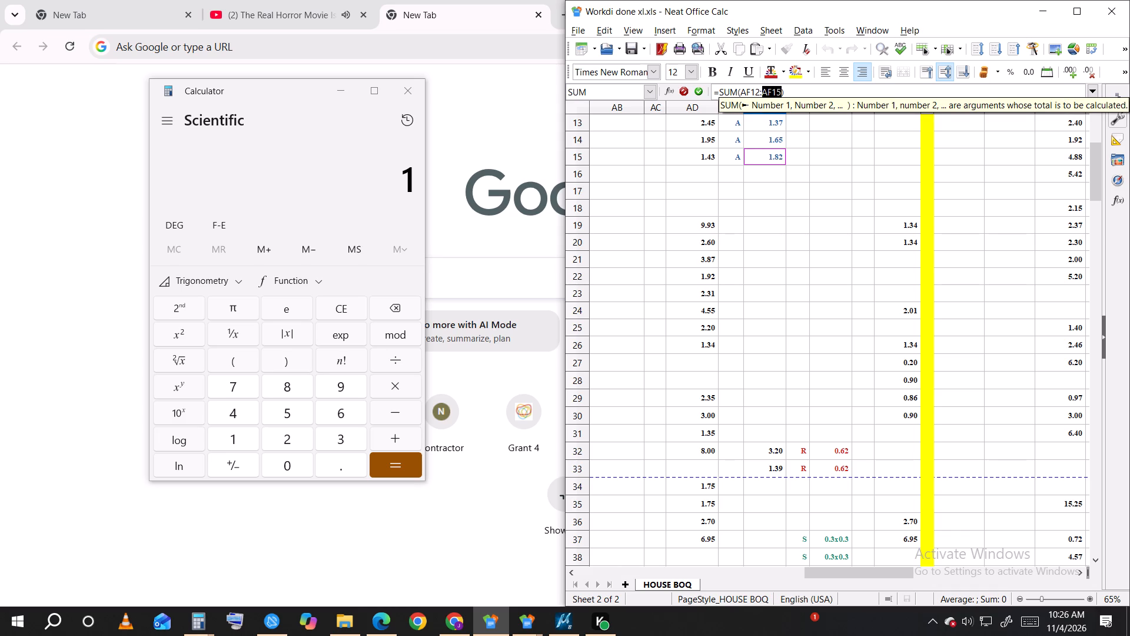
Add the A-marked windows range AP11:AP17 from the External B section to the SUM formula, joined with a plus sign.
{"action": "left_click", "coordinate": [782, 92]}
{"action": "key", "text": "plus"}
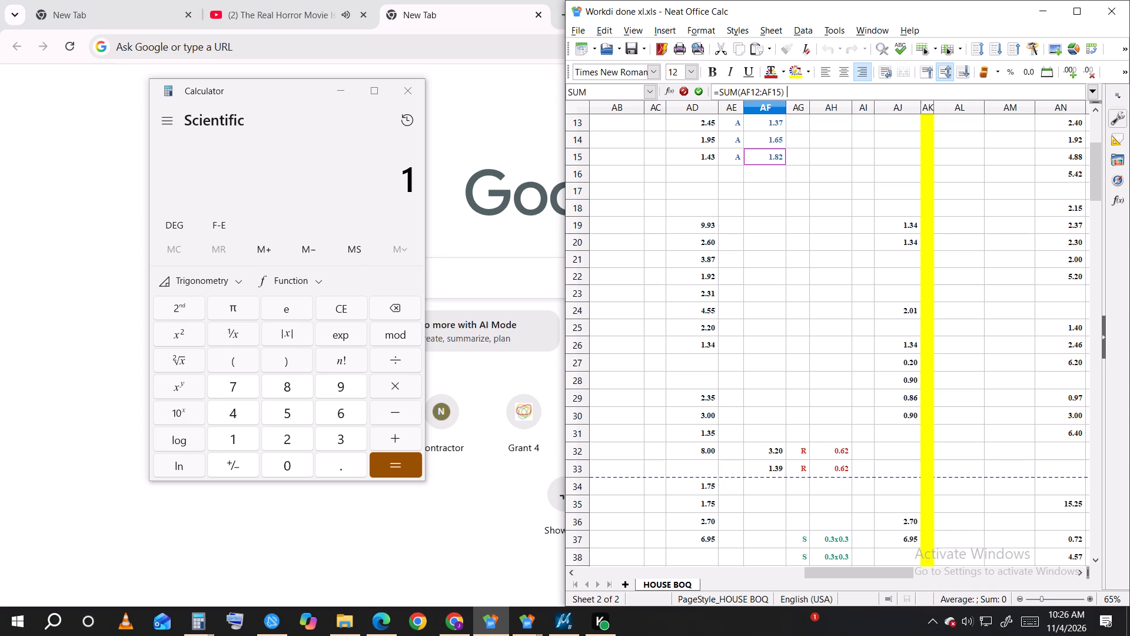
{"action": "left_click_drag", "start_coordinate": [830, 570], "coordinate": [848, 565]}
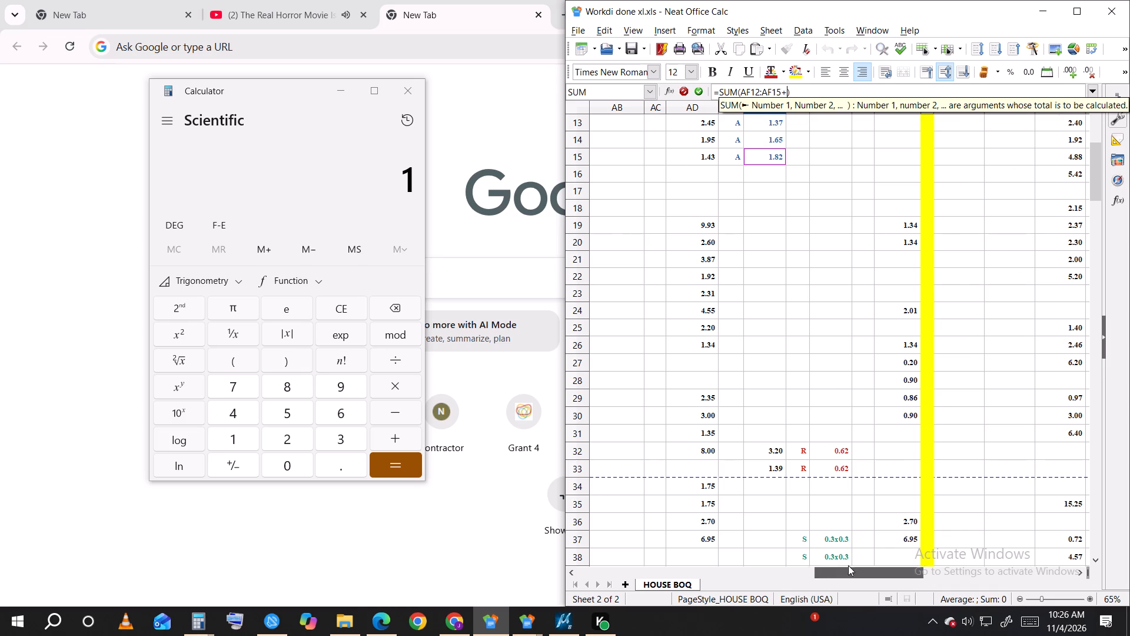
{"action": "left_click_drag", "start_coordinate": [848, 565], "coordinate": [933, 567]}
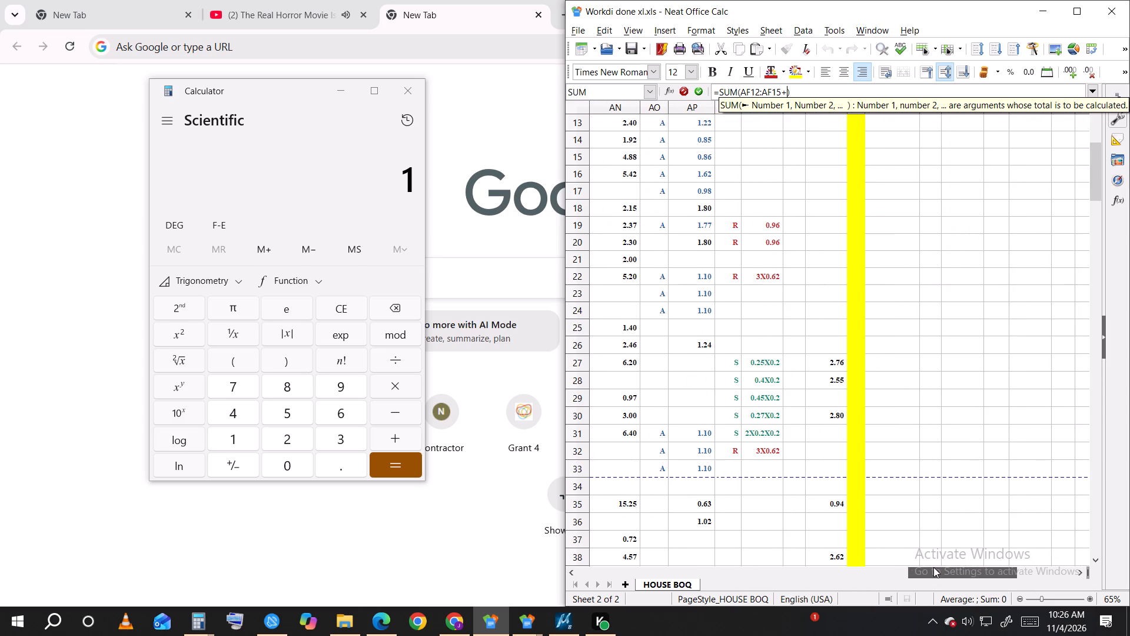
{"action": "scroll", "coordinate": [737, 423], "scroll_direction": "up", "scroll_amount": 1}
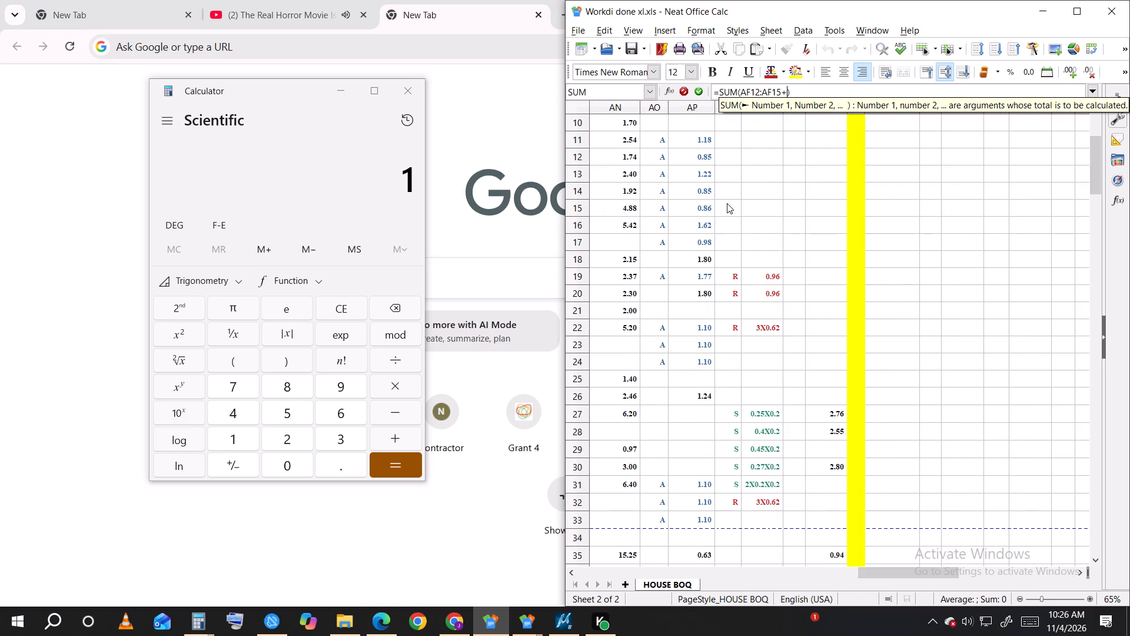
{"action": "left_click", "coordinate": [704, 141]}
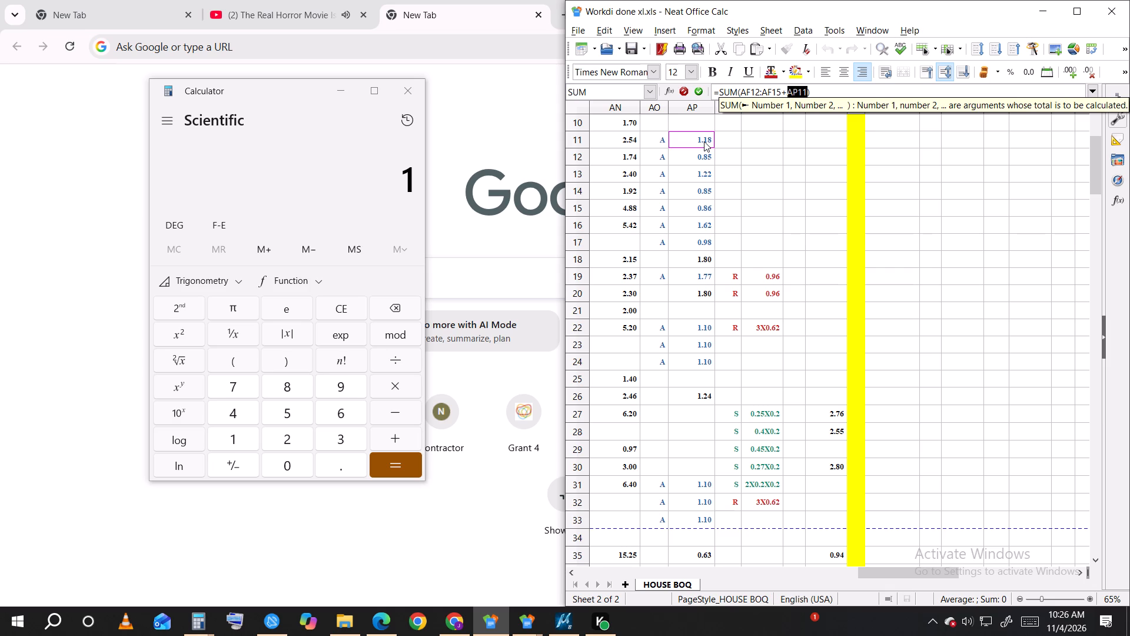
{"action": "key", "text": "shift+colon"}
{"action": "left_click", "coordinate": [707, 245]}
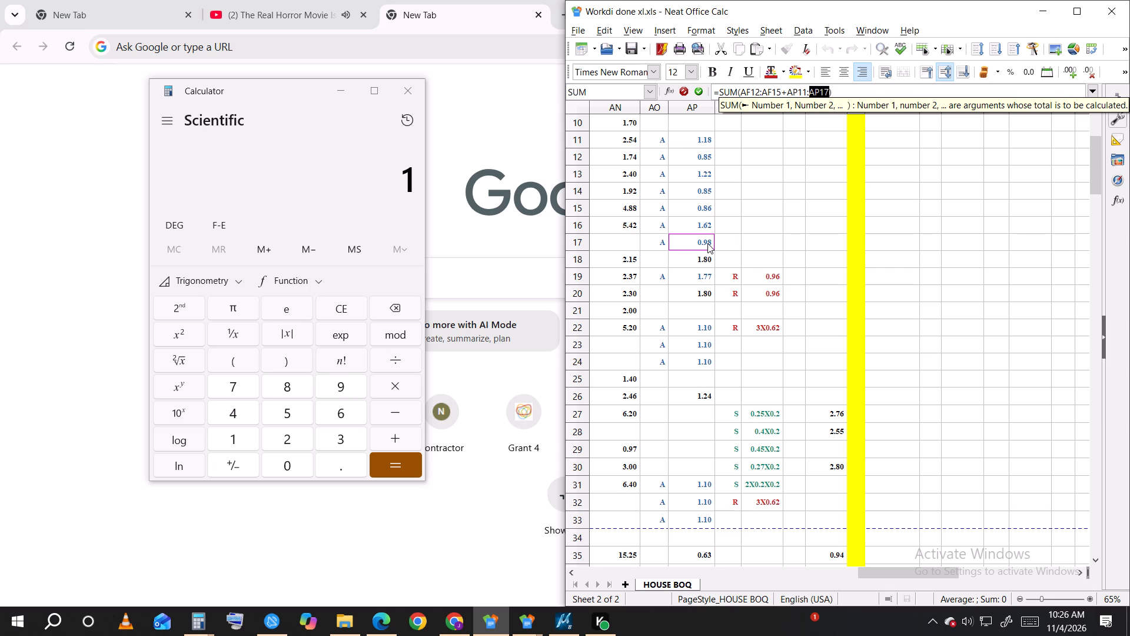
Extend the SUM formula with the A-marked window cell AP19 and the range AP22:AP24, joined with plus signs.
{"action": "left_click", "coordinate": [829, 92]}
{"action": "key", "text": "plus"}
{"action": "left_click", "coordinate": [699, 325]}
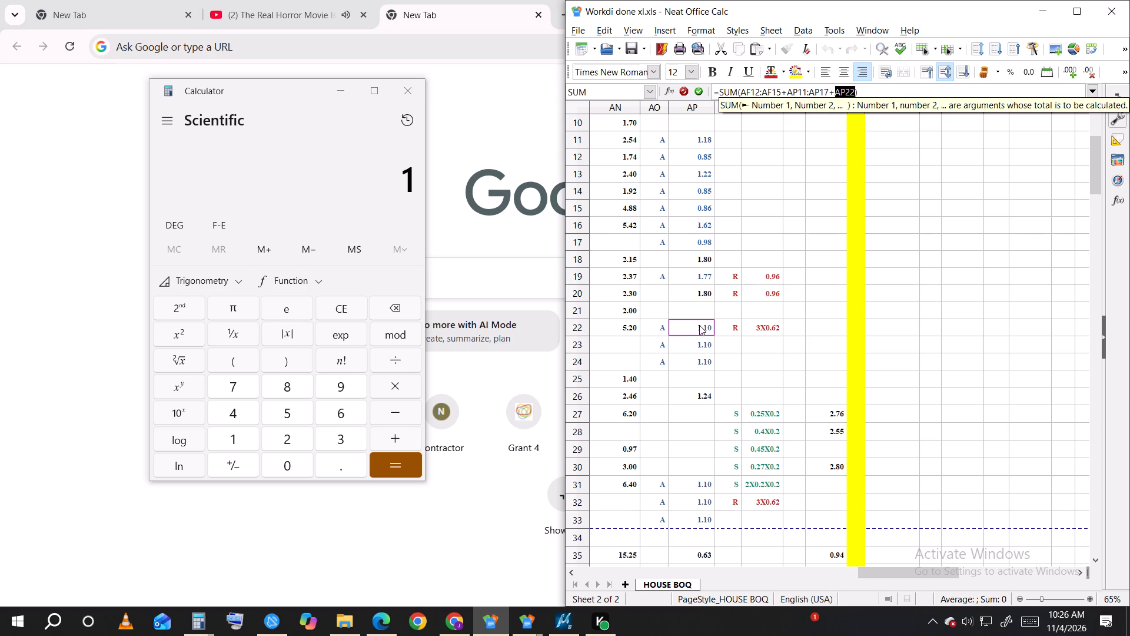
{"action": "left_click", "coordinate": [703, 276]}
{"action": "left_click", "coordinate": [854, 92]}
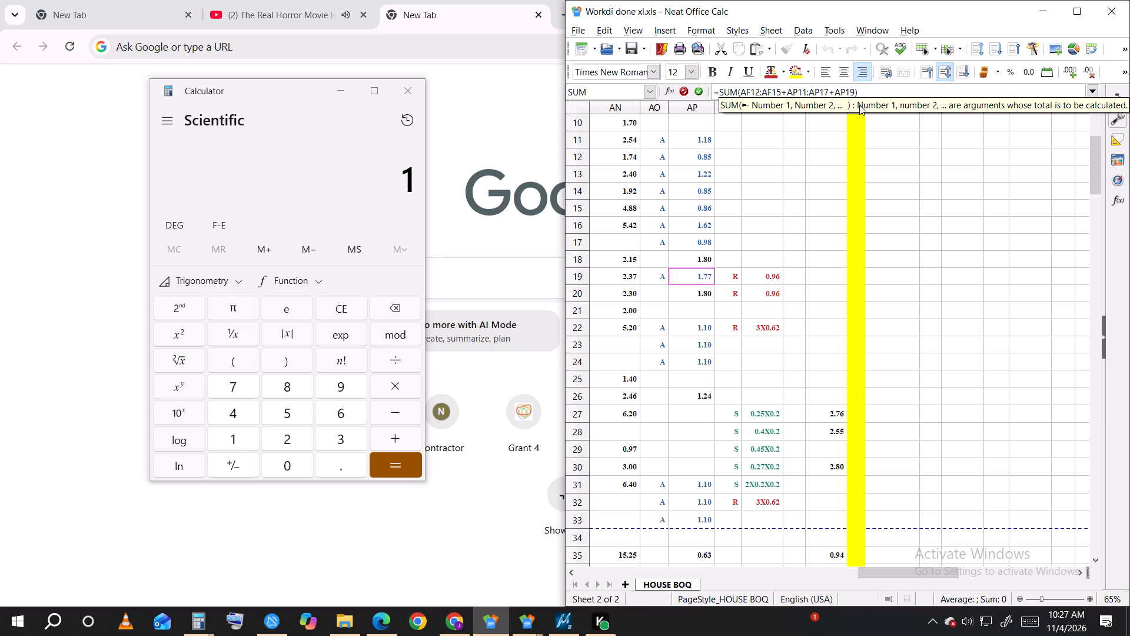
{"action": "key", "text": "plus"}
{"action": "left_click", "coordinate": [697, 324]}
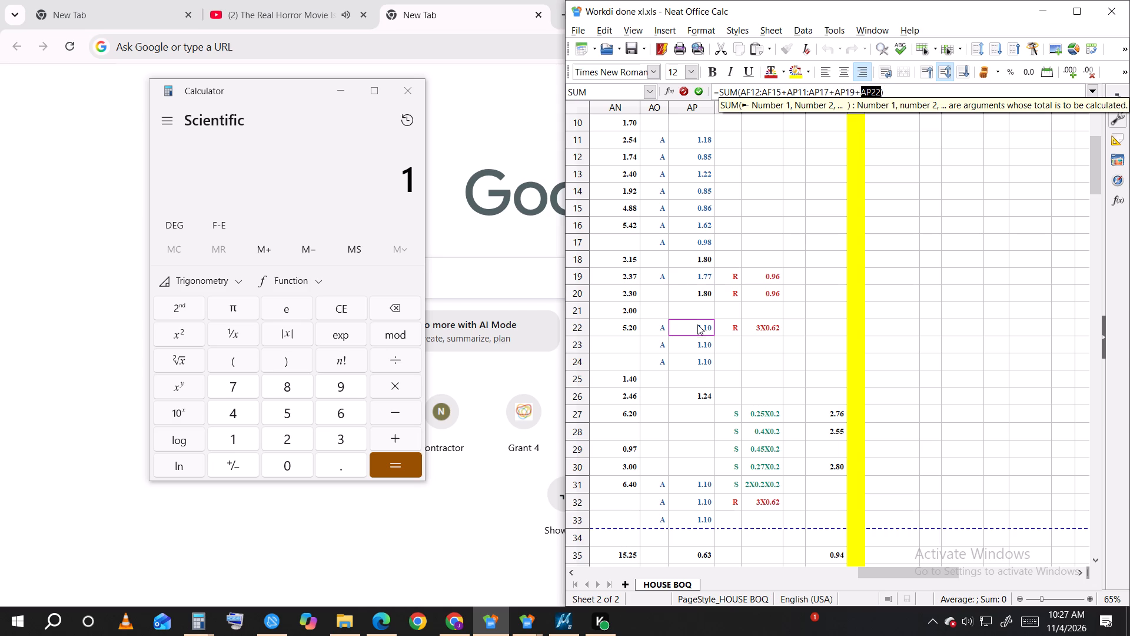
{"action": "left_click", "coordinate": [881, 92]}
{"action": "key", "text": "shift+colon"}
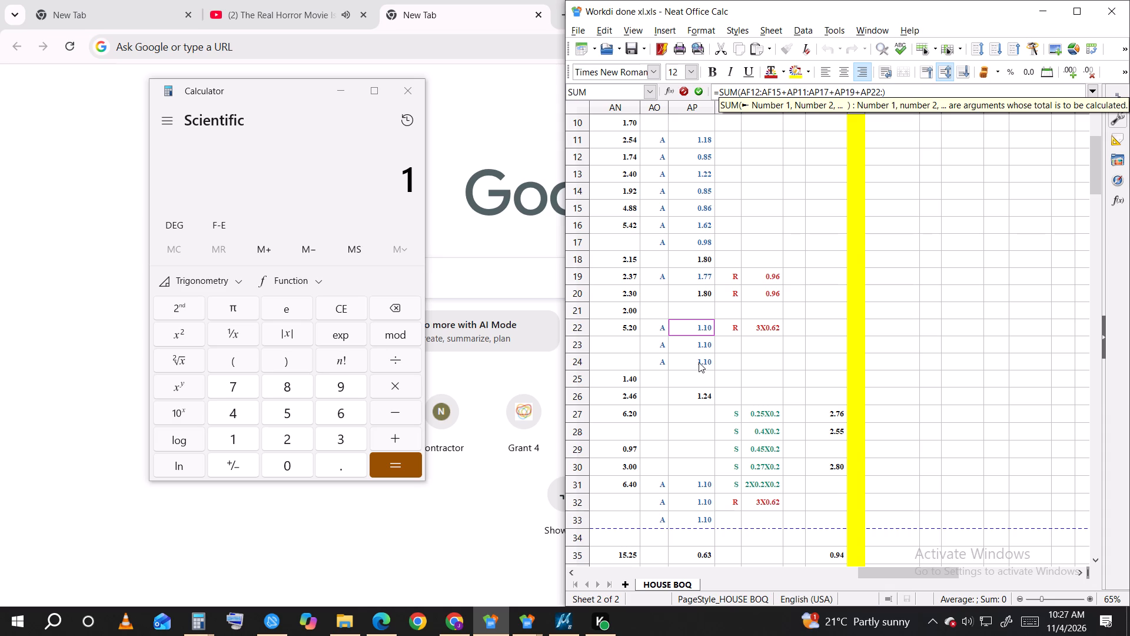
{"action": "left_click", "coordinate": [699, 362]}
Add the A-marked windows range AP31:AP33 with a plus sign and enter the completed formula in AF72.
{"action": "left_click", "coordinate": [903, 89]}
{"action": "key", "text": "plus"}
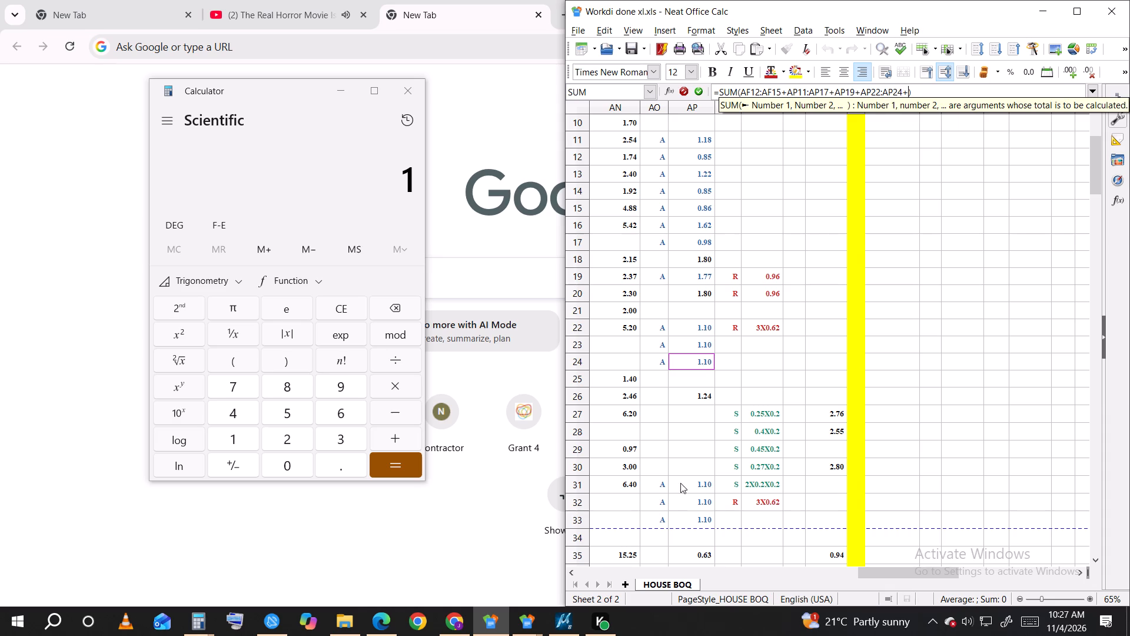
{"action": "left_click", "coordinate": [696, 482]}
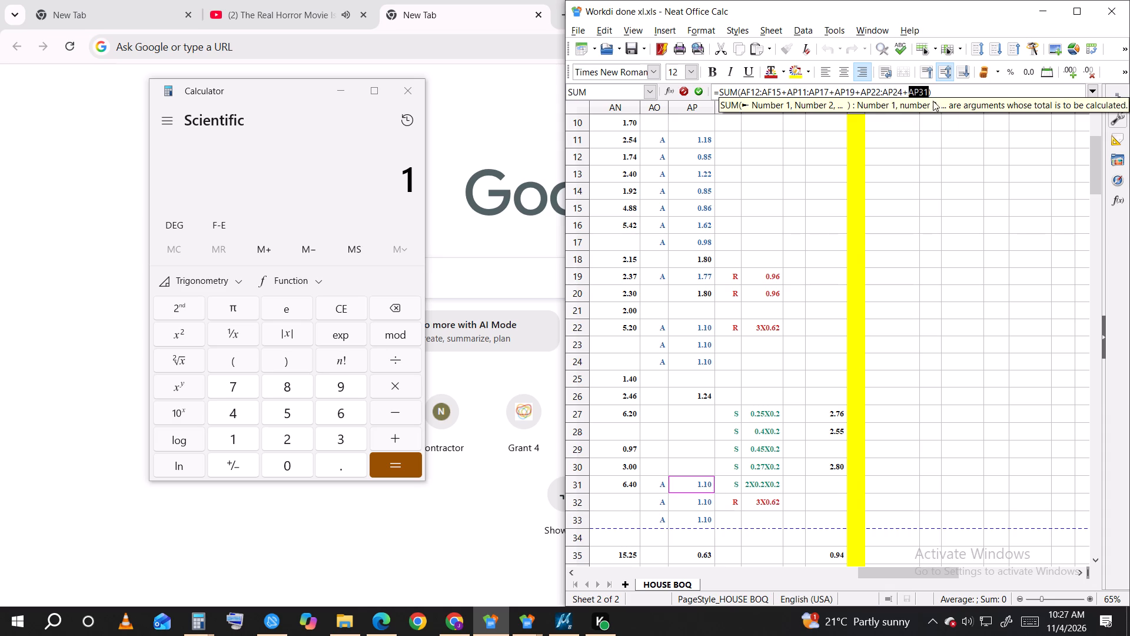
{"action": "left_click", "coordinate": [930, 91]}
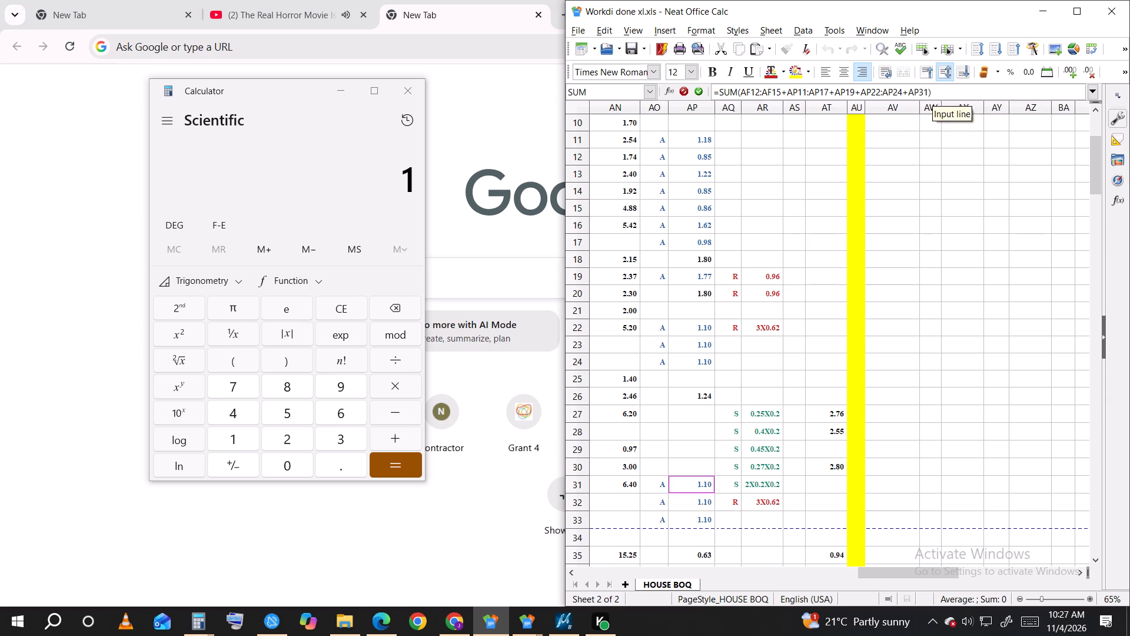
{"action": "left_click", "coordinate": [928, 94]}
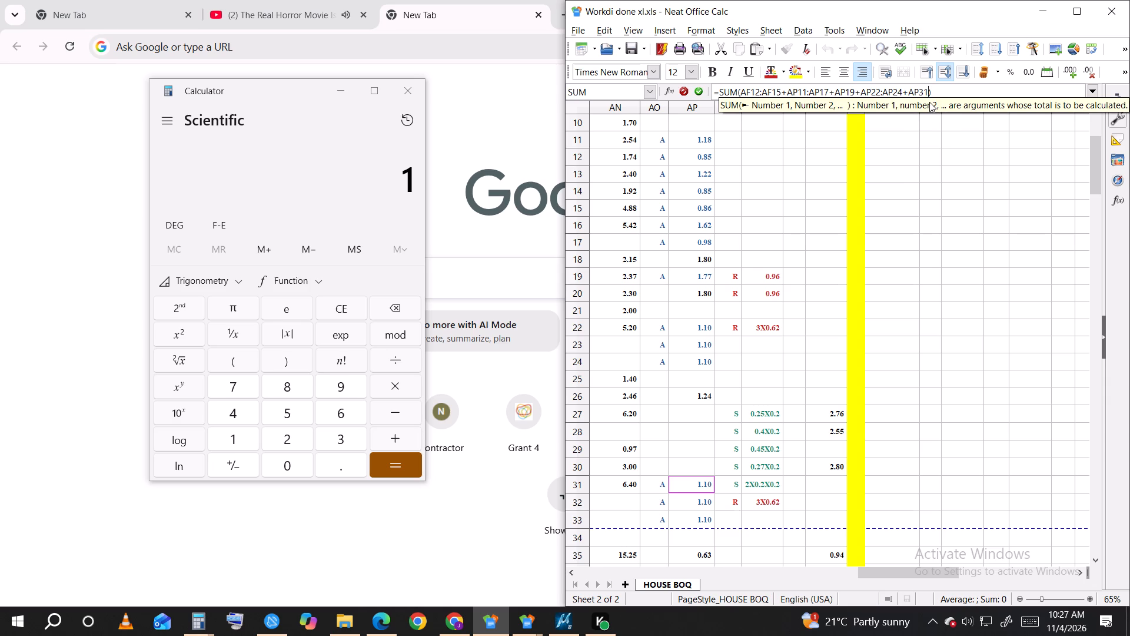
{"action": "key", "text": "shift+colon"}
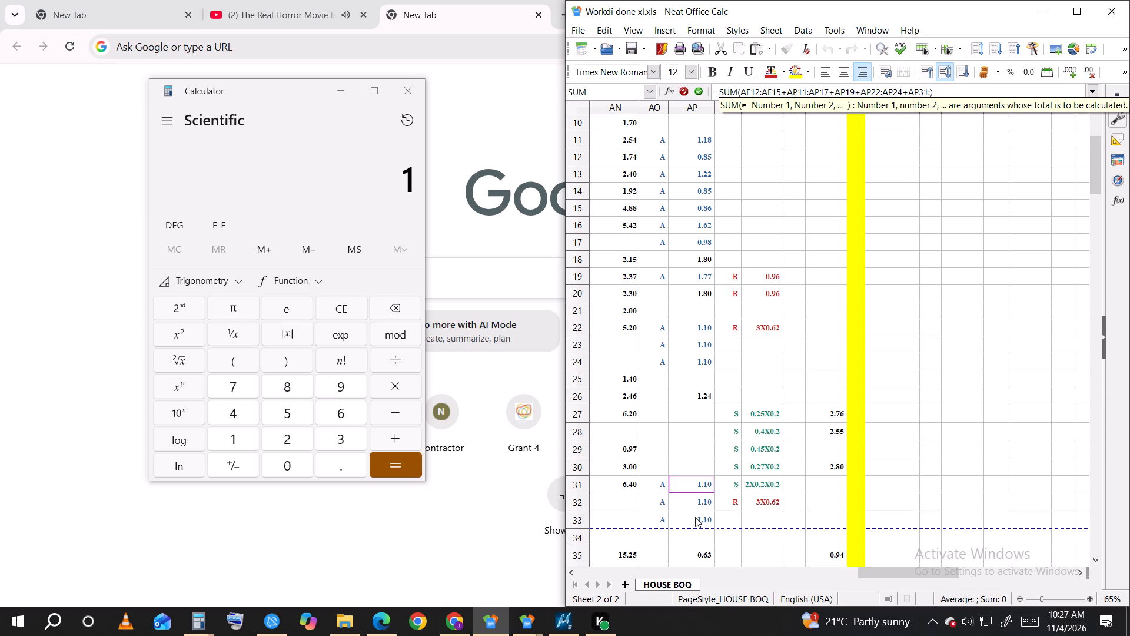
{"action": "left_click", "coordinate": [695, 517]}
{"action": "key", "text": "Return"}
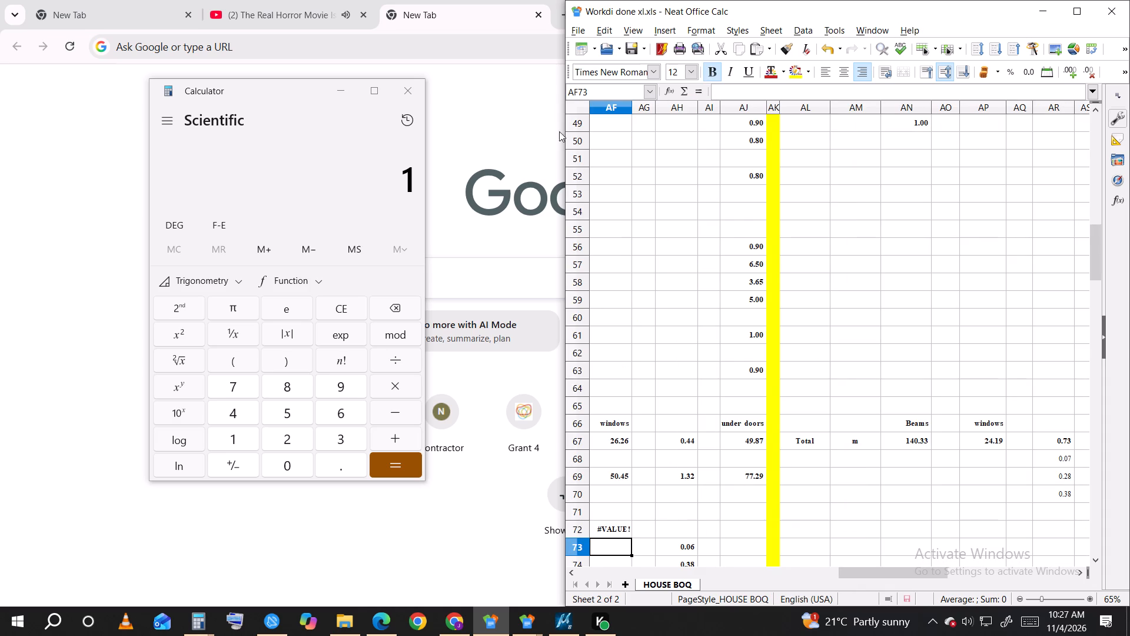
Widen column AF slightly on the HOUSE BOQ sheet.
{"action": "left_click_drag", "start_coordinate": [631, 107], "coordinate": [646, 107]}
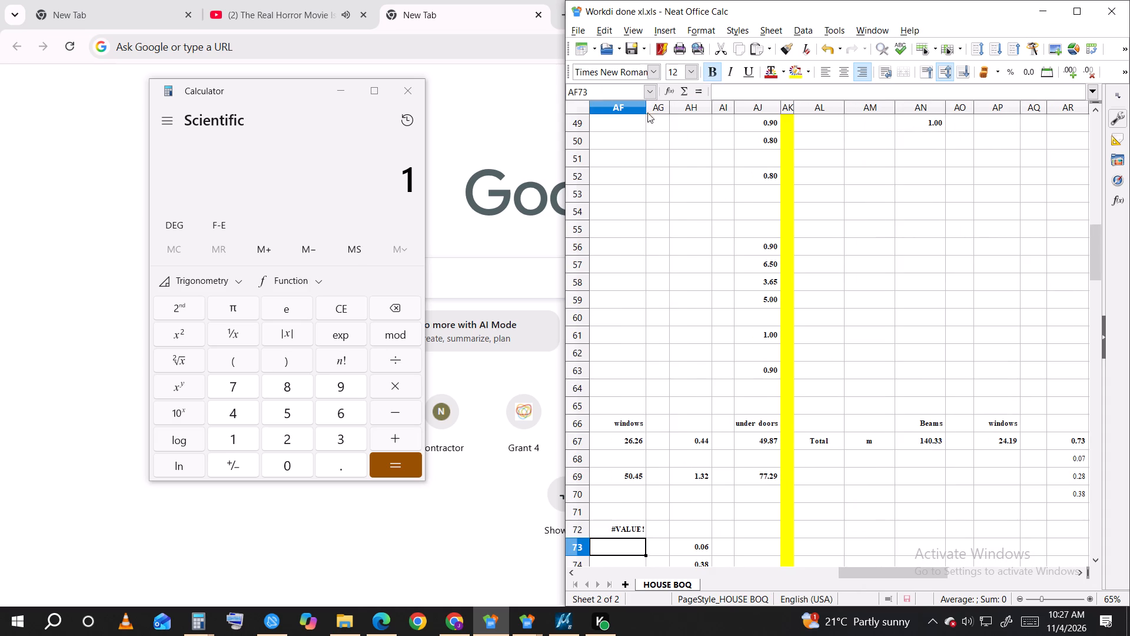
Open the AF72 formula and check its referenced ranges against the A-marked windows in columns AF and AP, leaving it unchanged.
{"action": "scroll", "coordinate": [764, 366], "scroll_direction": "up", "scroll_amount": 5}
{"action": "scroll", "coordinate": [757, 380], "scroll_direction": "down", "scroll_amount": 6}
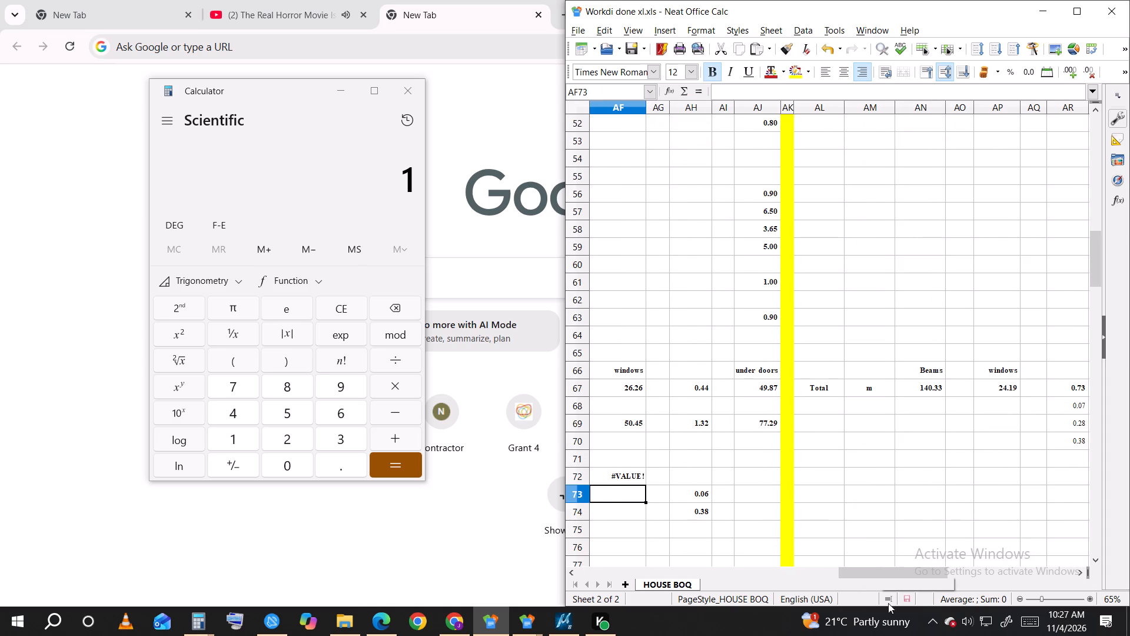
{"action": "left_click_drag", "start_coordinate": [882, 574], "coordinate": [858, 574]}
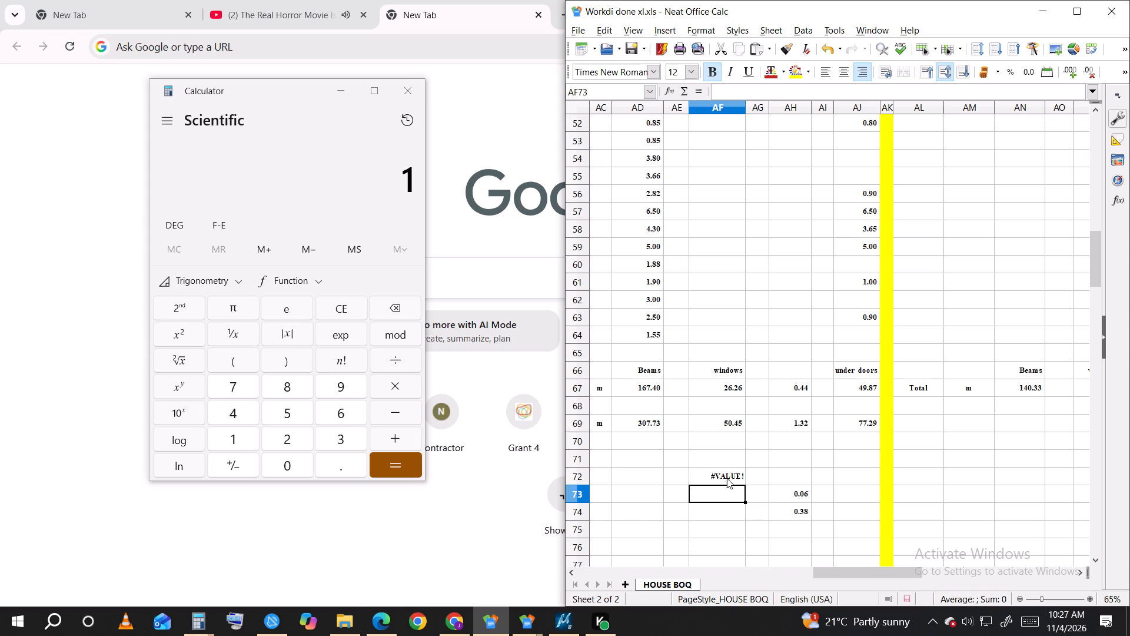
{"action": "double_click", "coordinate": [727, 477]}
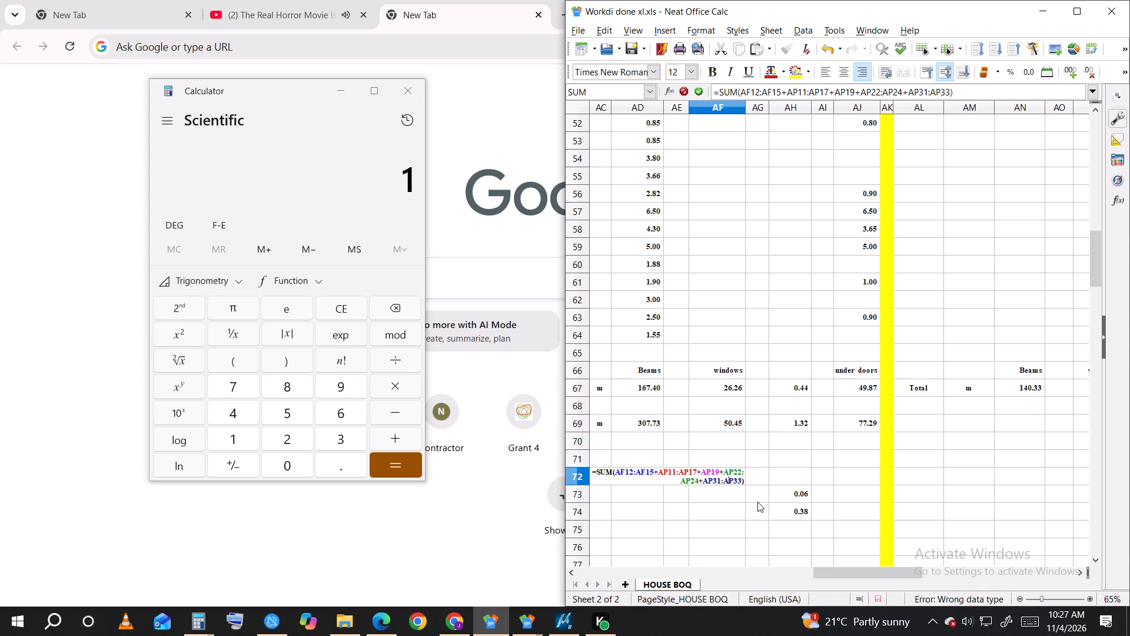
{"action": "scroll", "coordinate": [790, 193], "scroll_direction": "up", "scroll_amount": 5}
{"action": "scroll", "coordinate": [780, 290], "scroll_direction": "up", "scroll_amount": 8}
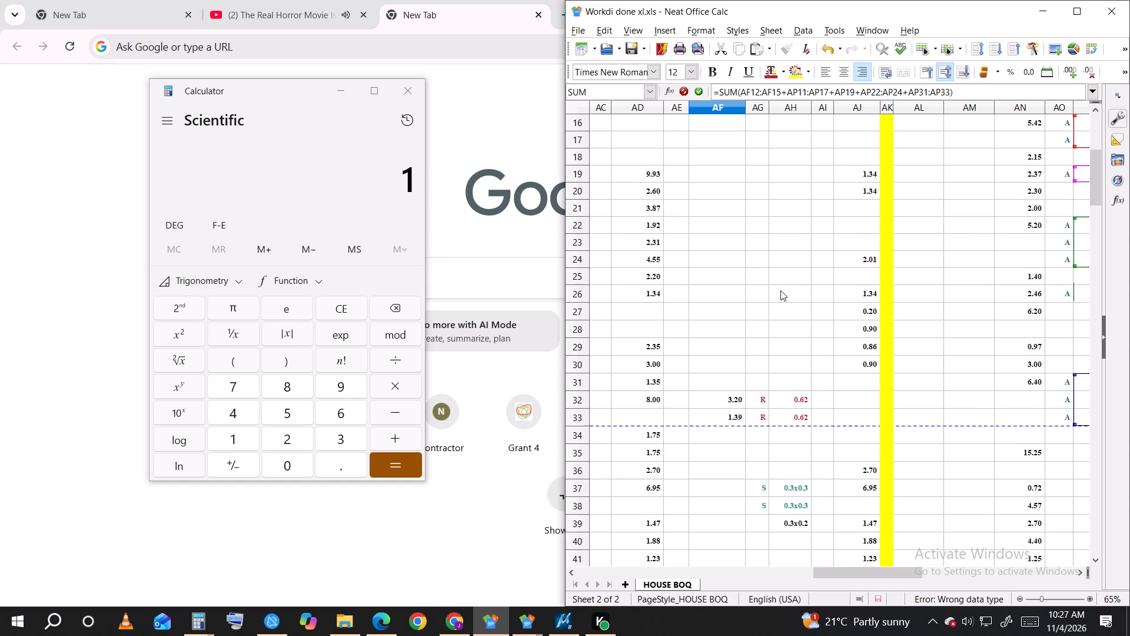
{"action": "scroll", "coordinate": [780, 290], "scroll_direction": "up", "scroll_amount": 2}
{"action": "left_click_drag", "start_coordinate": [876, 567], "coordinate": [876, 567]}
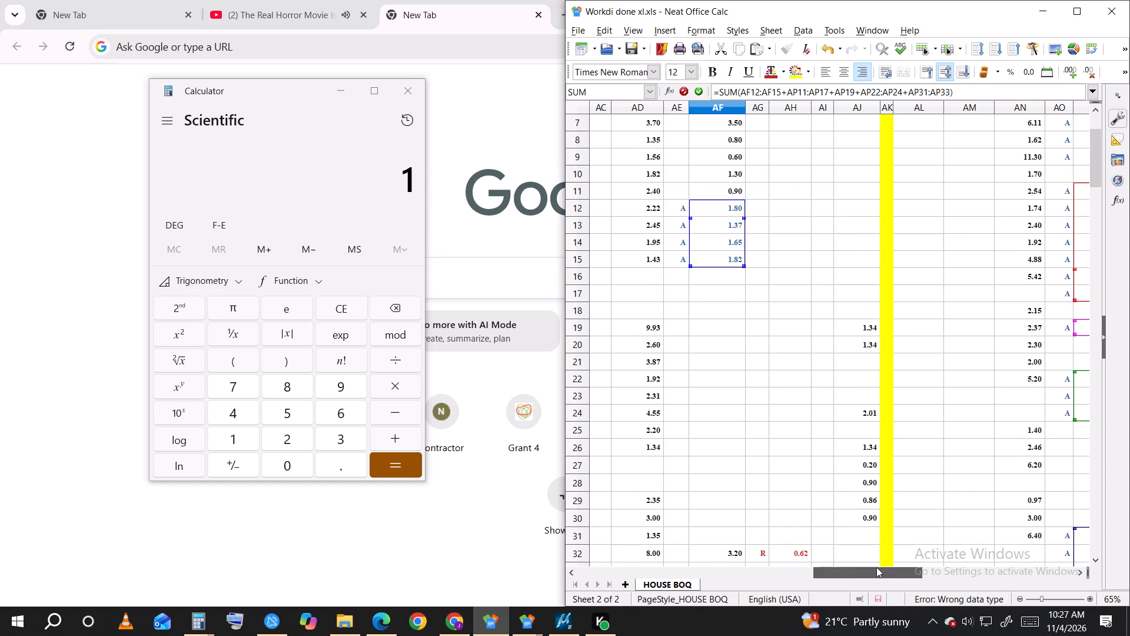
{"action": "left_click_drag", "start_coordinate": [876, 567], "coordinate": [937, 575]}
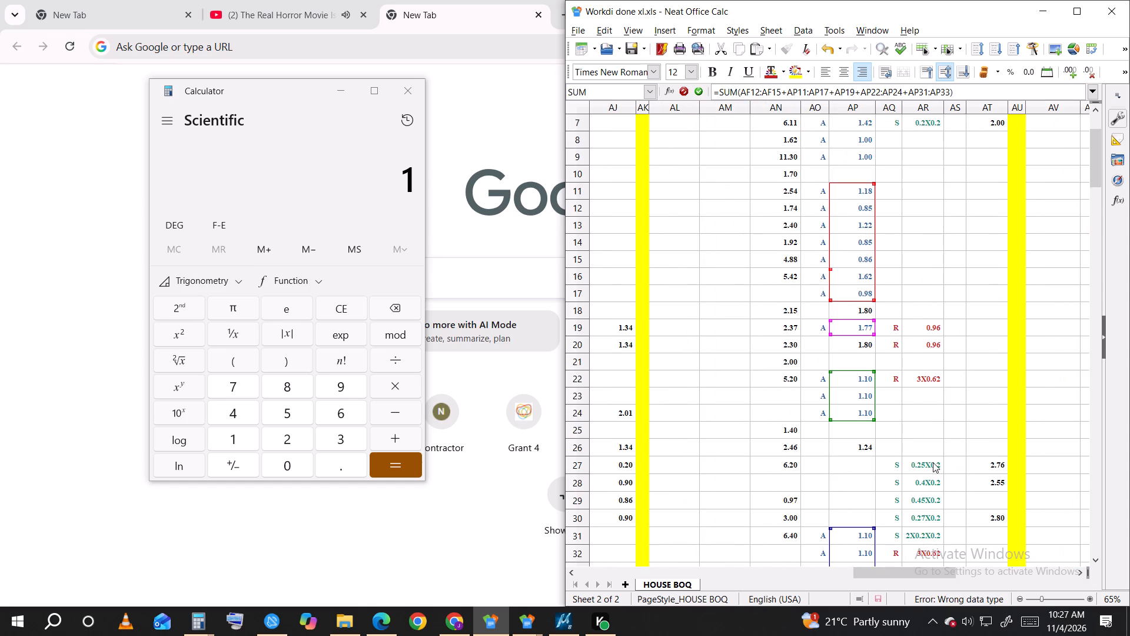
{"action": "scroll", "coordinate": [933, 462], "scroll_direction": "down", "scroll_amount": 7}
{"action": "scroll", "coordinate": [932, 465], "scroll_direction": "up", "scroll_amount": 1}
{"action": "scroll", "coordinate": [932, 465], "scroll_direction": "down", "scroll_amount": 1}
{"action": "scroll", "coordinate": [932, 465], "scroll_direction": "up", "scroll_amount": 11}
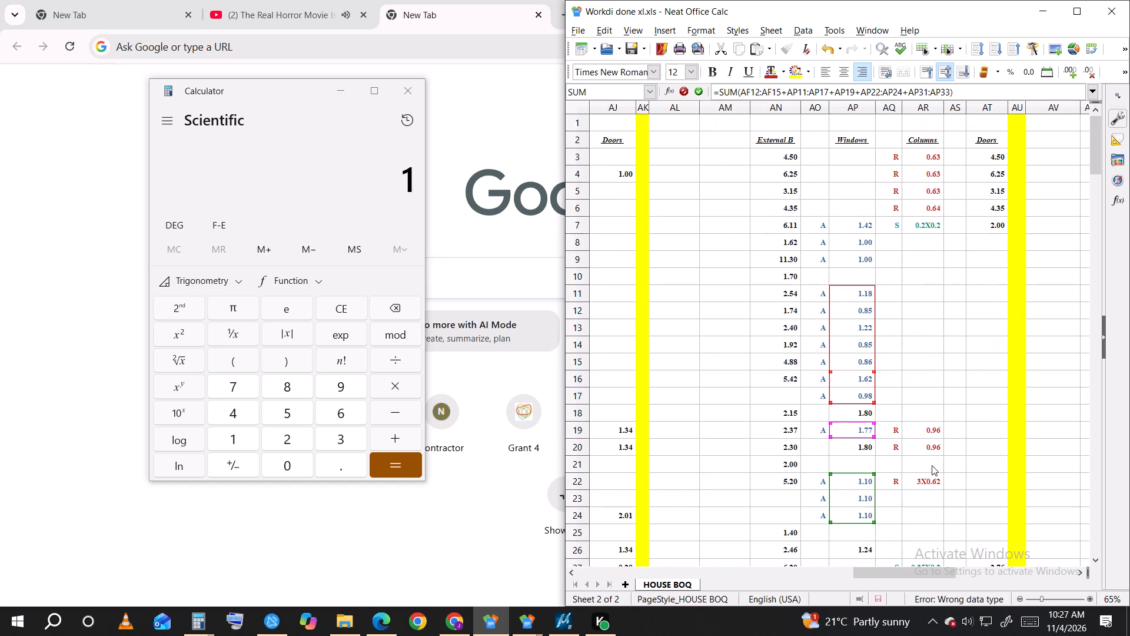
{"action": "scroll", "coordinate": [932, 465], "scroll_direction": "up", "scroll_amount": 2}
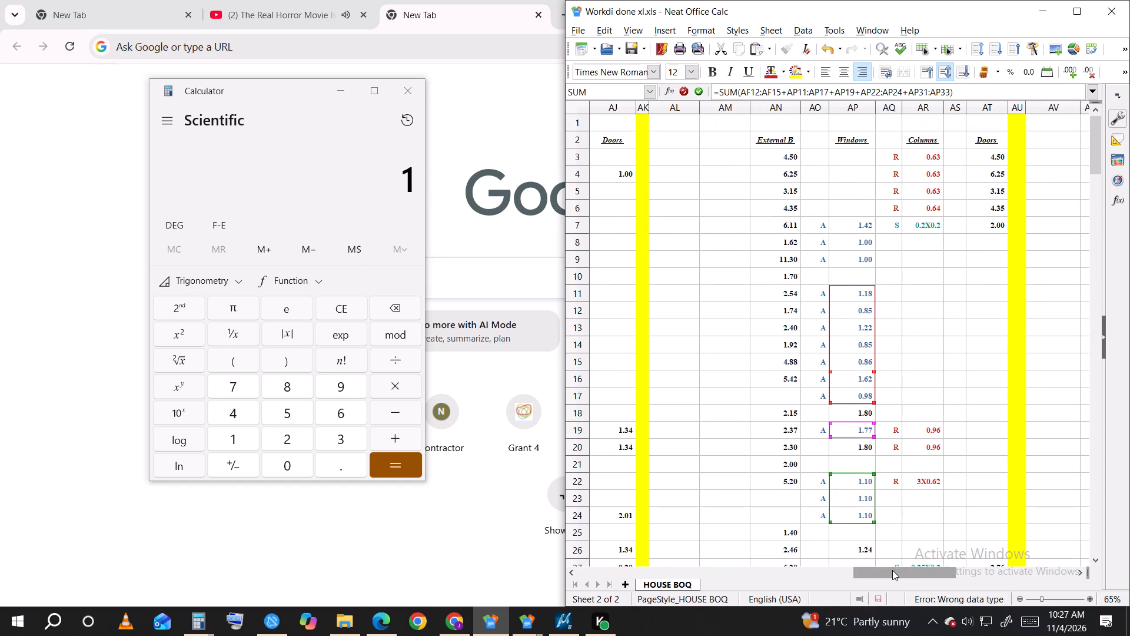
{"action": "left_click_drag", "start_coordinate": [892, 570], "coordinate": [819, 579]}
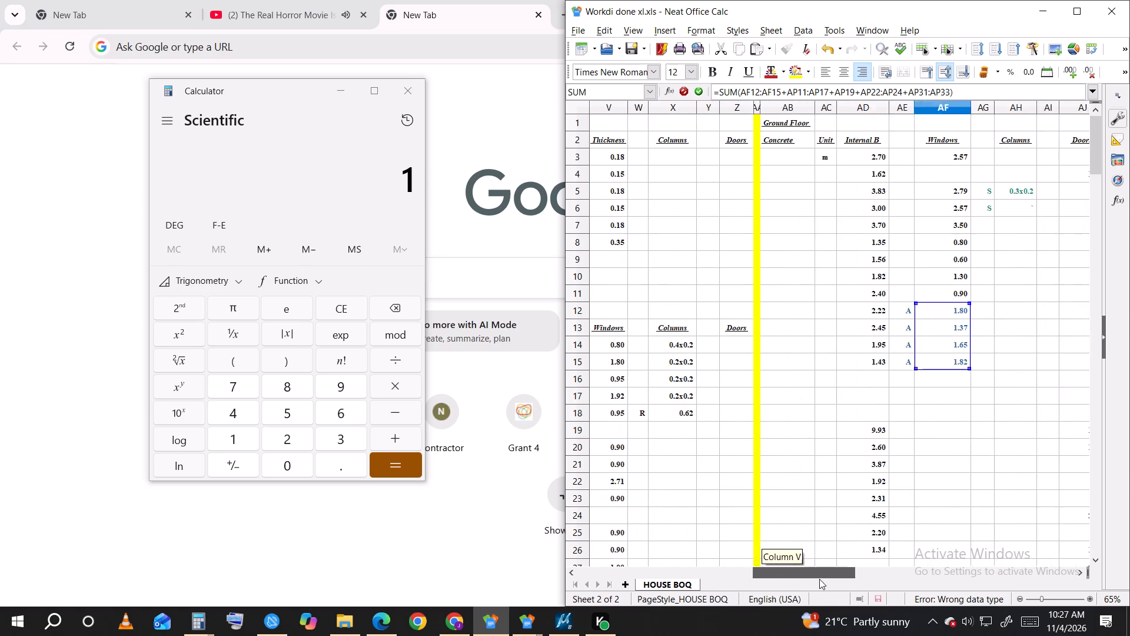
{"action": "left_click_drag", "start_coordinate": [819, 579], "coordinate": [856, 586]}
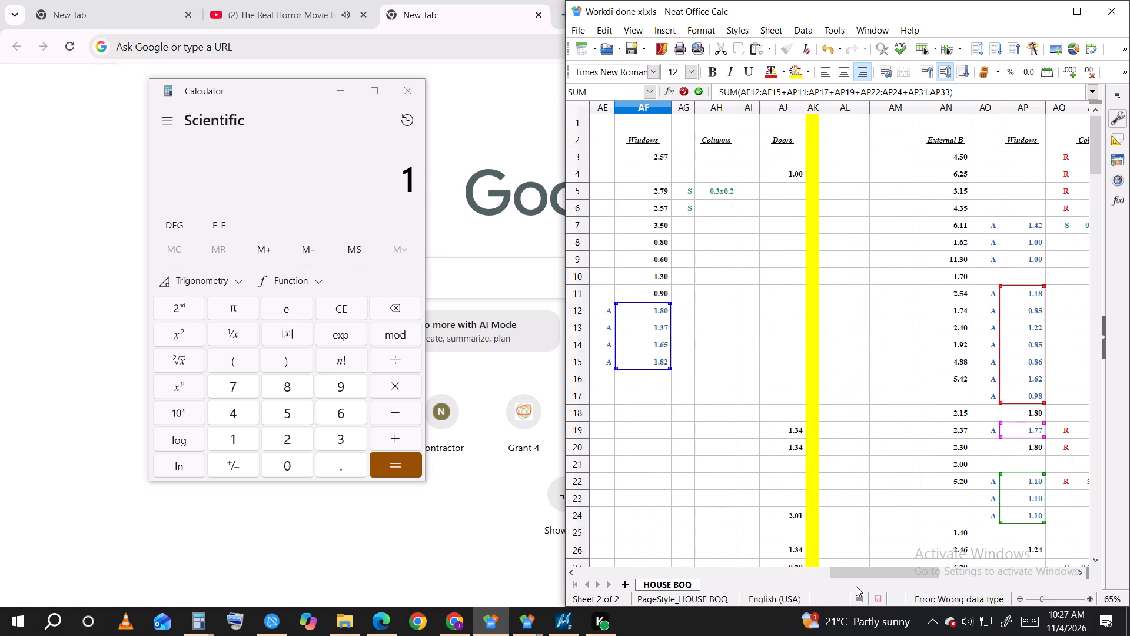
{"action": "key", "text": "Escape"}
Move the unmarked window length in cell AP18 to cell AP21 by cutting and pasting it.
{"action": "left_click", "coordinate": [1032, 410]}
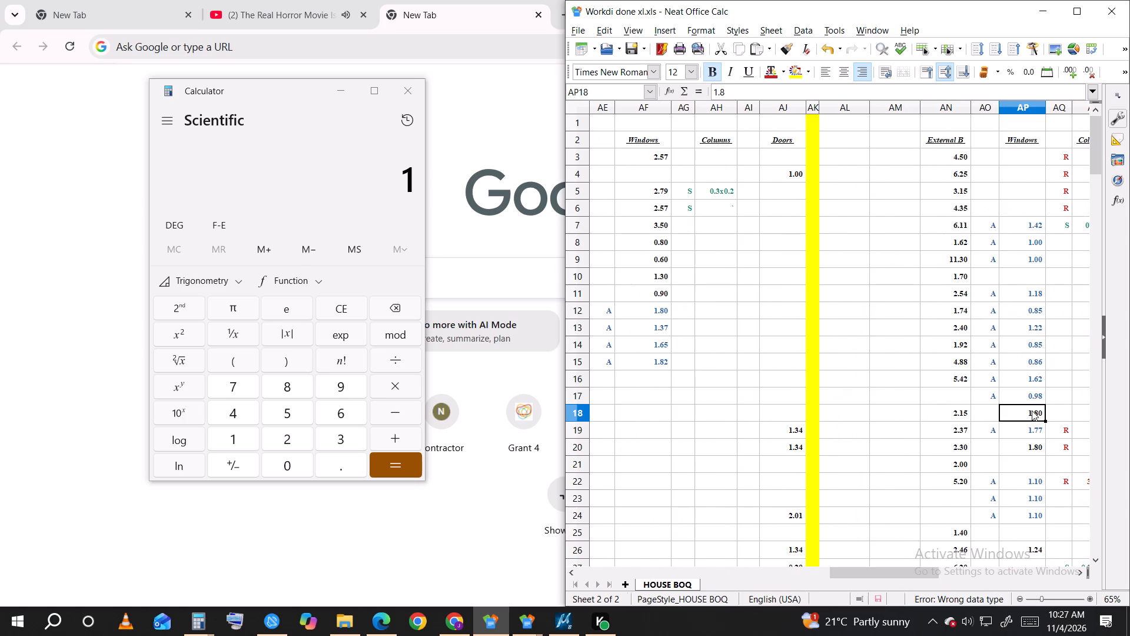
{"action": "right_click", "coordinate": [1032, 410]}
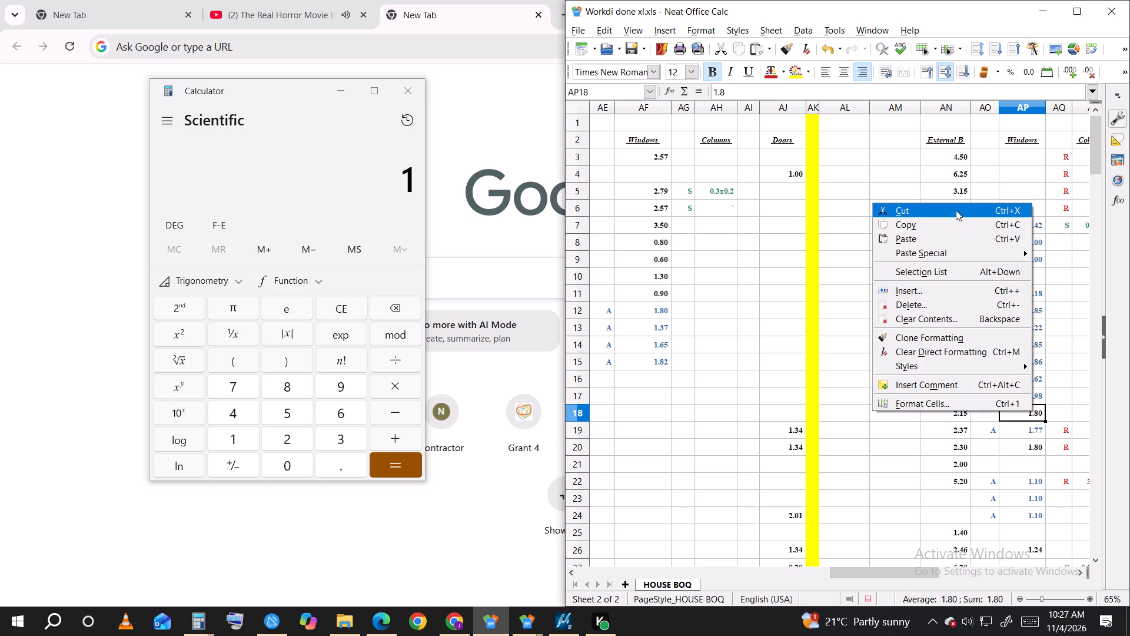
{"action": "left_click", "coordinate": [956, 210]}
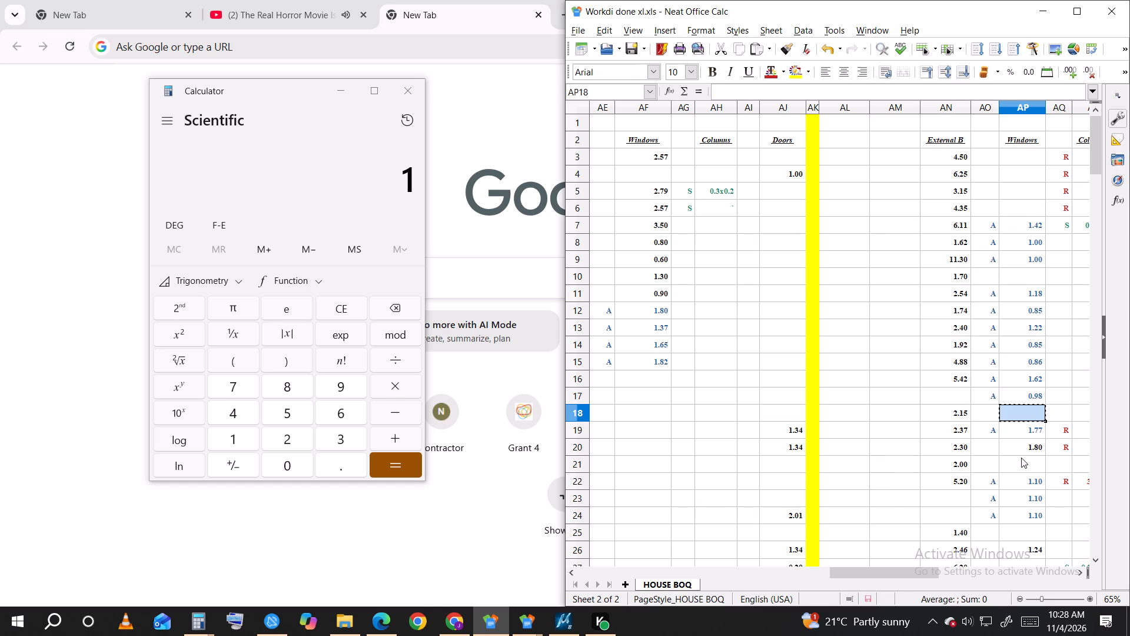
{"action": "left_click", "coordinate": [1023, 458]}
{"action": "right_click", "coordinate": [1023, 458]}
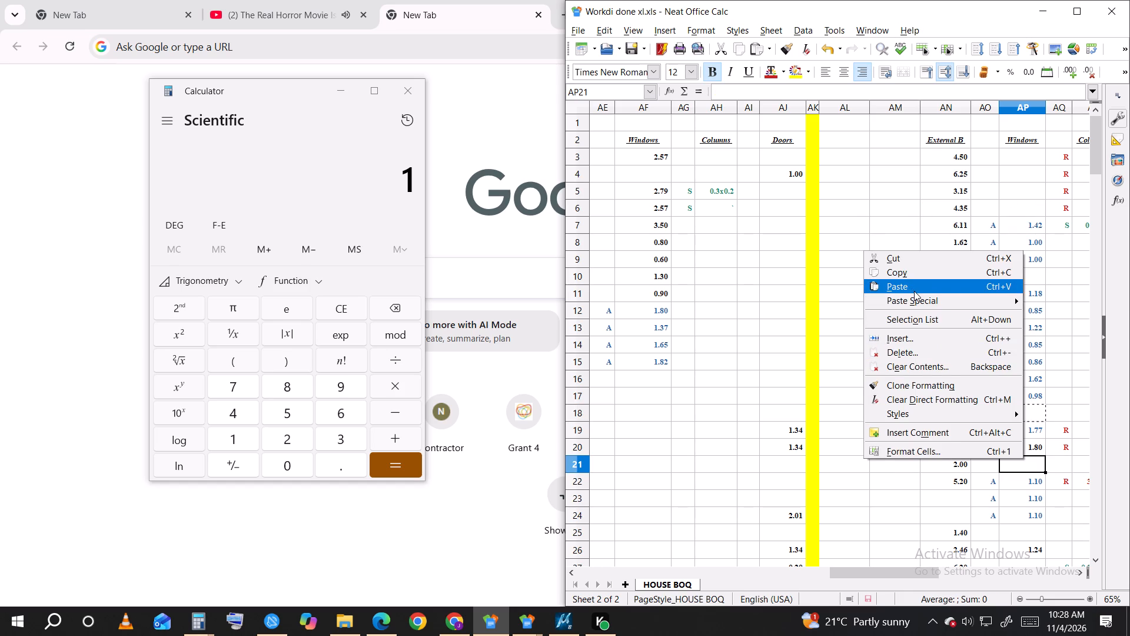
{"action": "left_click", "coordinate": [914, 291]}
Move the unmarked window length in cell AP26 to cell AP34 by cutting and pasting it.
{"action": "scroll", "coordinate": [992, 349], "scroll_direction": "down", "scroll_amount": 2}
{"action": "scroll", "coordinate": [1031, 413], "scroll_direction": "down", "scroll_amount": 2}
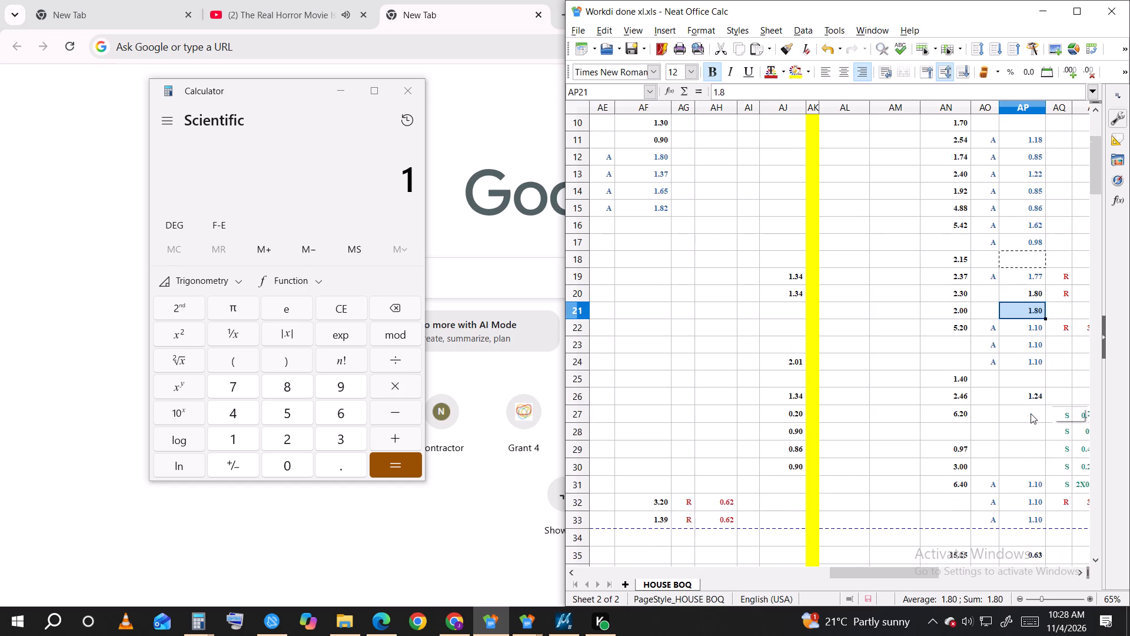
{"action": "left_click", "coordinate": [1031, 346]}
{"action": "right_click", "coordinate": [1031, 346]}
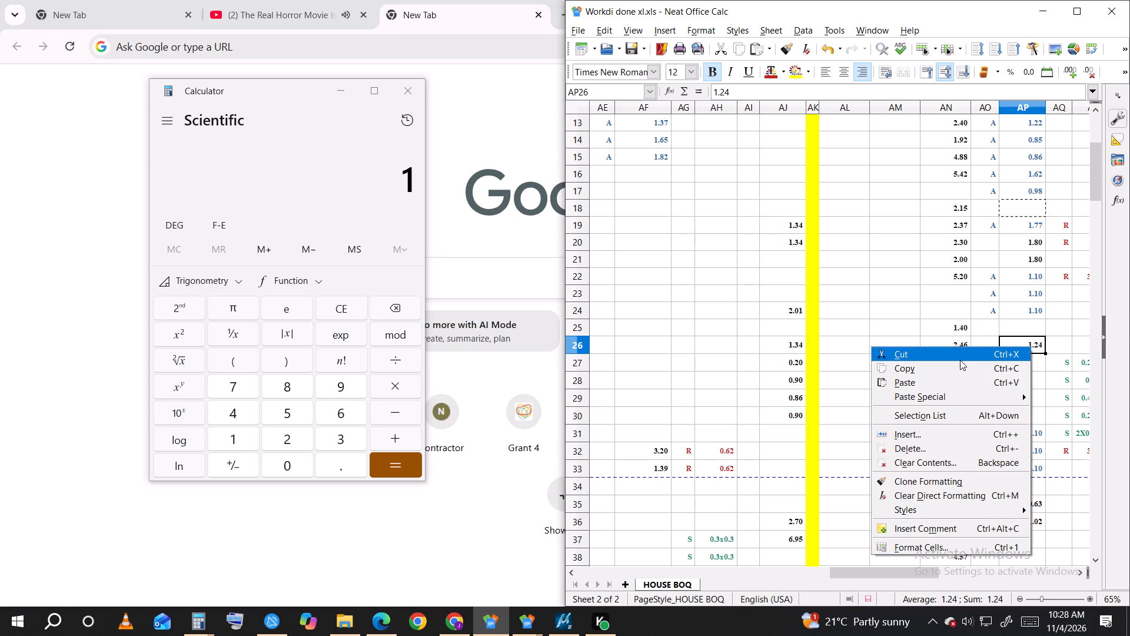
{"action": "left_click", "coordinate": [927, 352]}
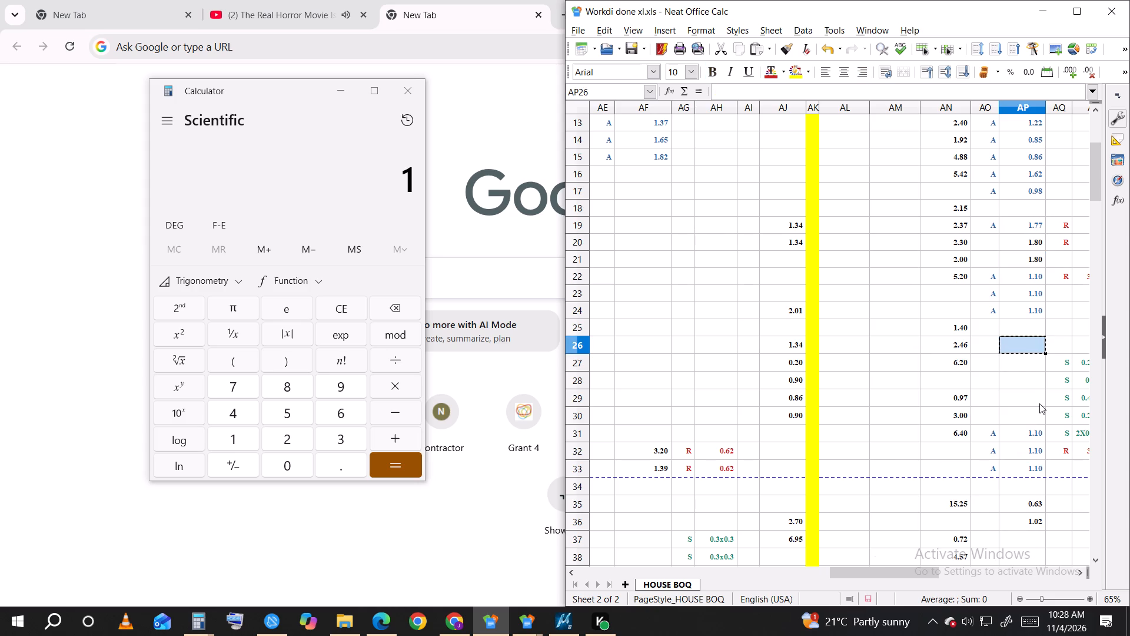
{"action": "left_click", "coordinate": [1028, 485]}
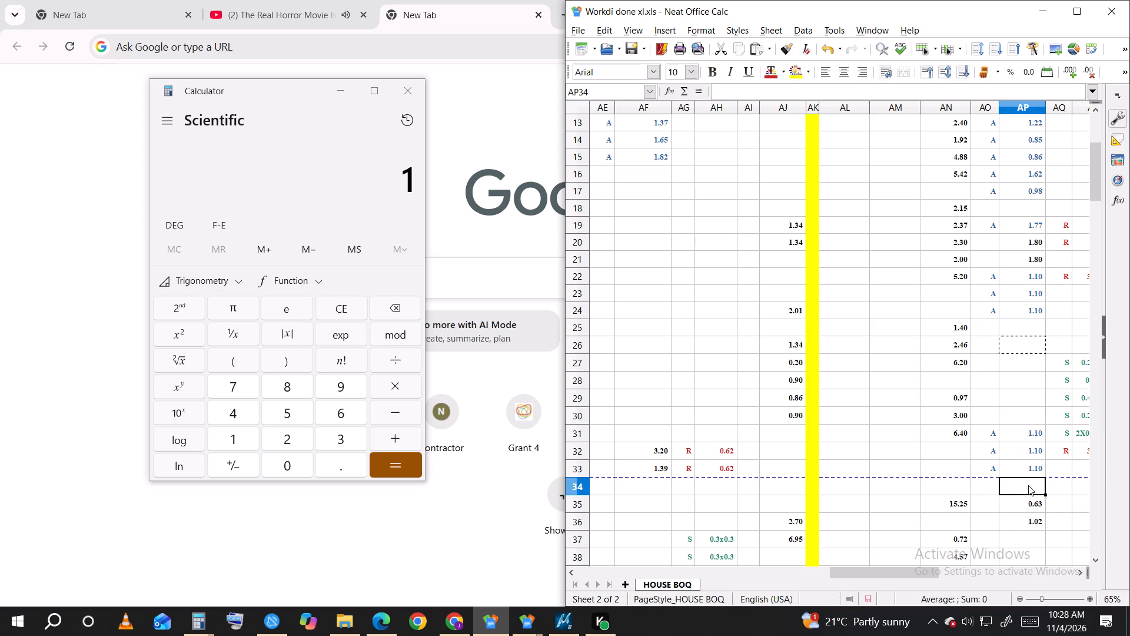
{"action": "right_click", "coordinate": [1028, 485]}
{"action": "left_click", "coordinate": [921, 310]}
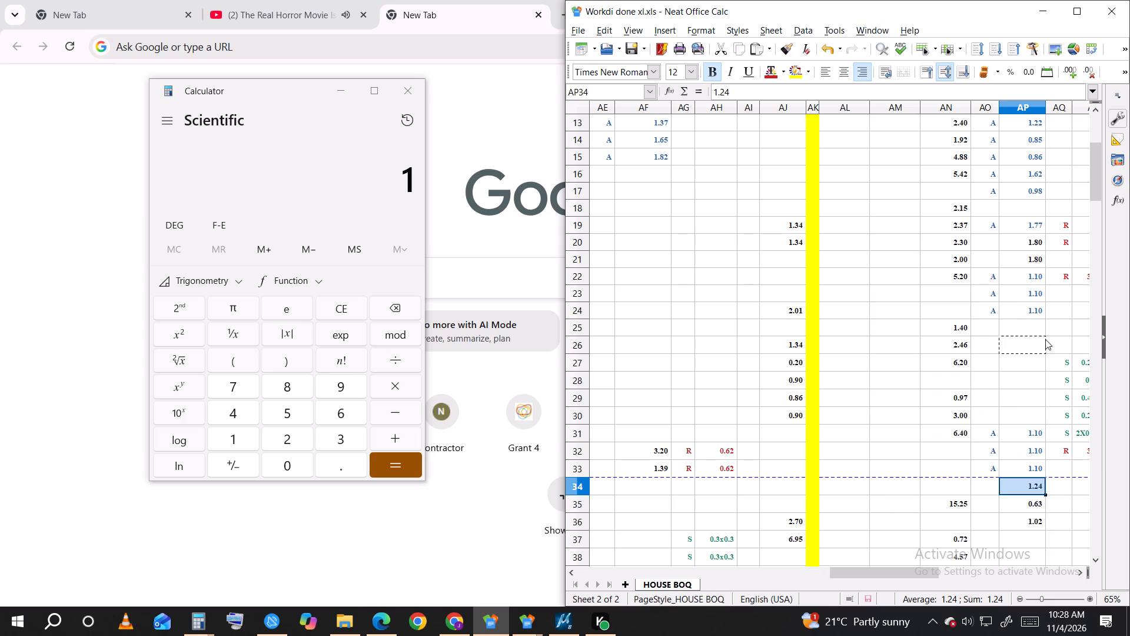
Examine the Windows entries in column AP and how the A-marked and unmarked lengths are arranged.
{"action": "left_click", "coordinate": [1037, 320]}
{"action": "scroll", "coordinate": [1029, 295], "scroll_direction": "down", "scroll_amount": 2}
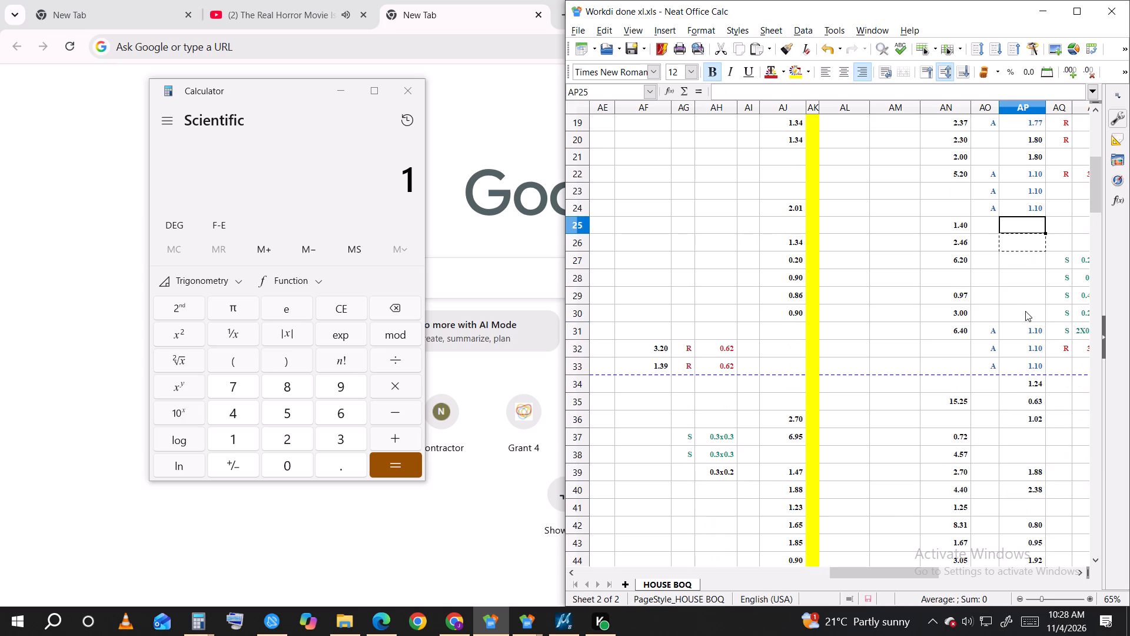
{"action": "scroll", "coordinate": [1025, 311], "scroll_direction": "up", "scroll_amount": 4}
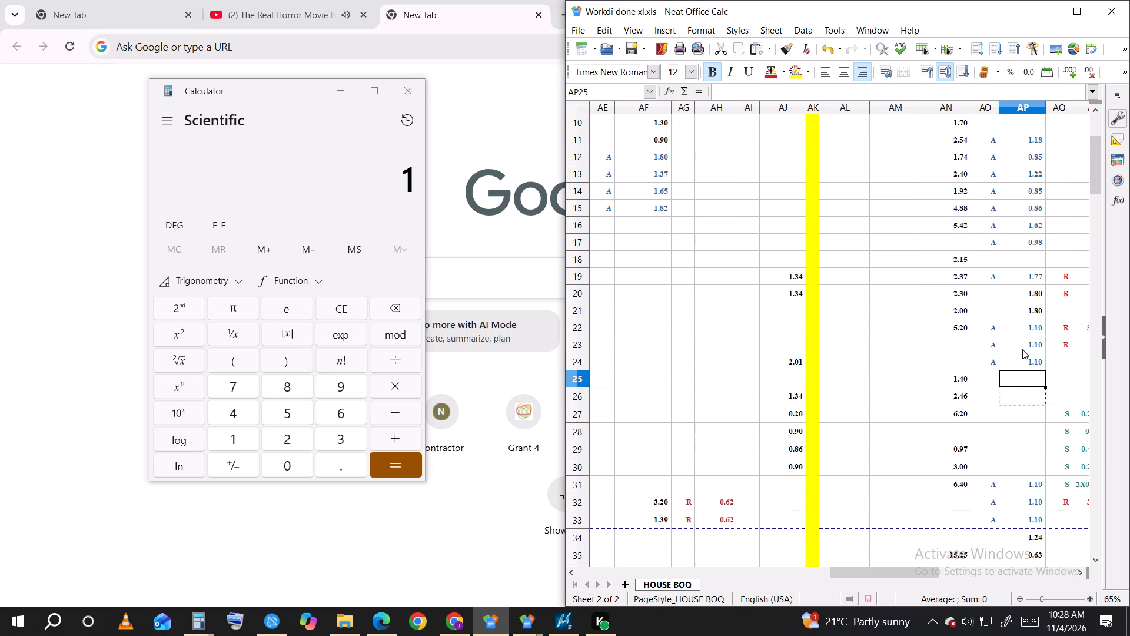
{"action": "scroll", "coordinate": [1022, 349], "scroll_direction": "up", "scroll_amount": 3}
{"action": "scroll", "coordinate": [1023, 343], "scroll_direction": "down", "scroll_amount": 8}
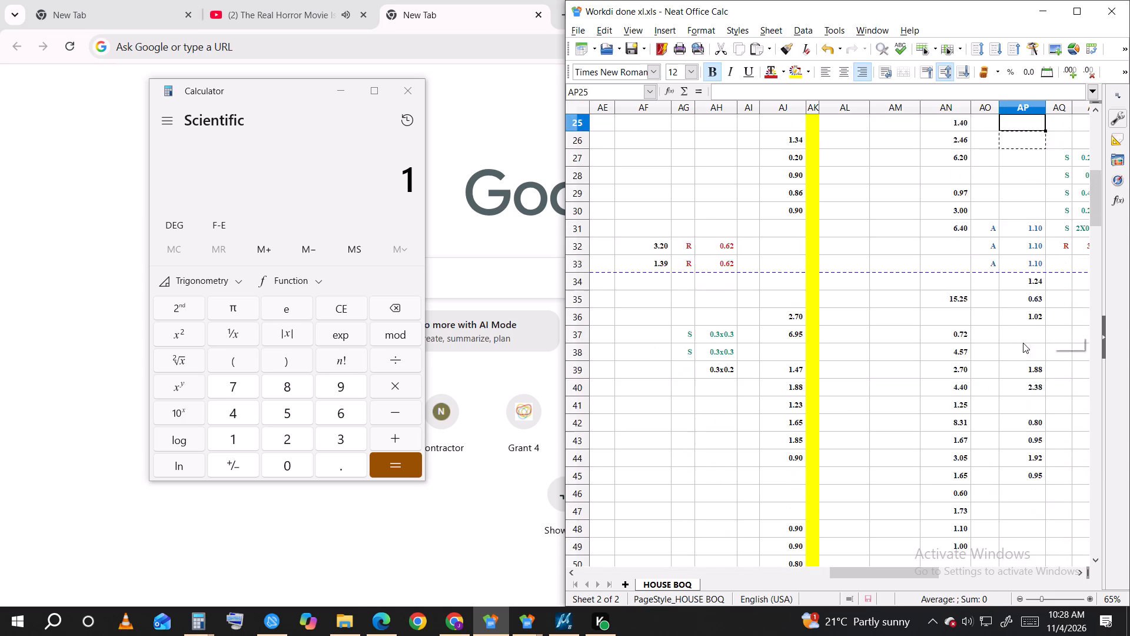
{"action": "scroll", "coordinate": [1023, 343], "scroll_direction": "down", "scroll_amount": 1}
{"action": "scroll", "coordinate": [1016, 366], "scroll_direction": "up", "scroll_amount": 7}
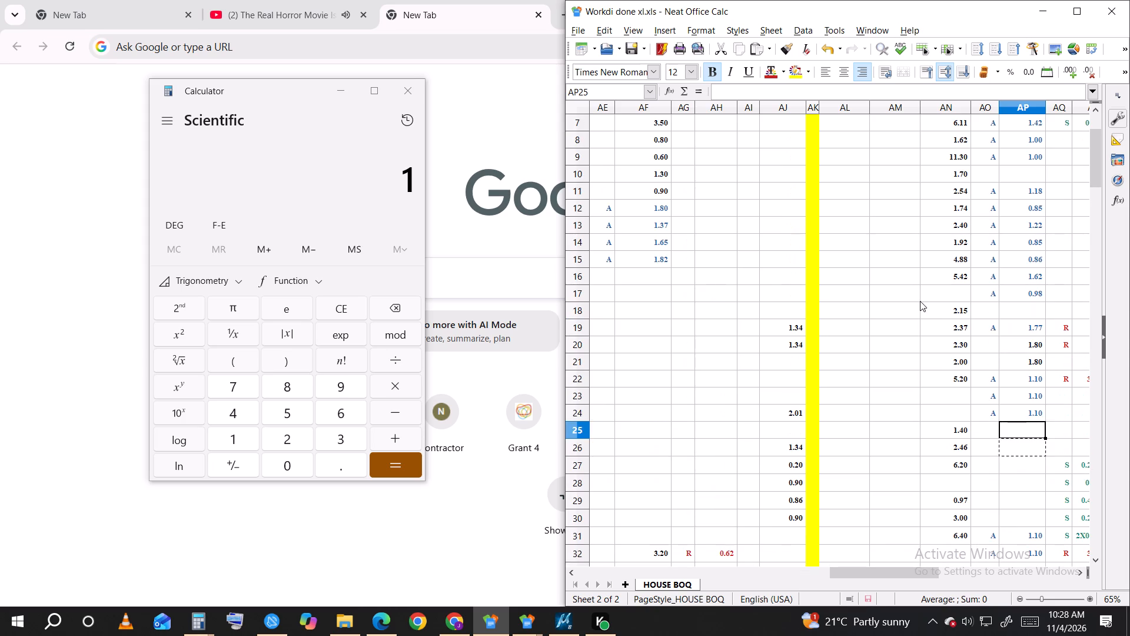
Reduce the AF72 formula to =SUM(AF12:AF15) by deleting the column AP references, and enter it.
{"action": "left_click", "coordinate": [905, 277]}
{"action": "scroll", "coordinate": [726, 403], "scroll_direction": "down", "scroll_amount": 2}
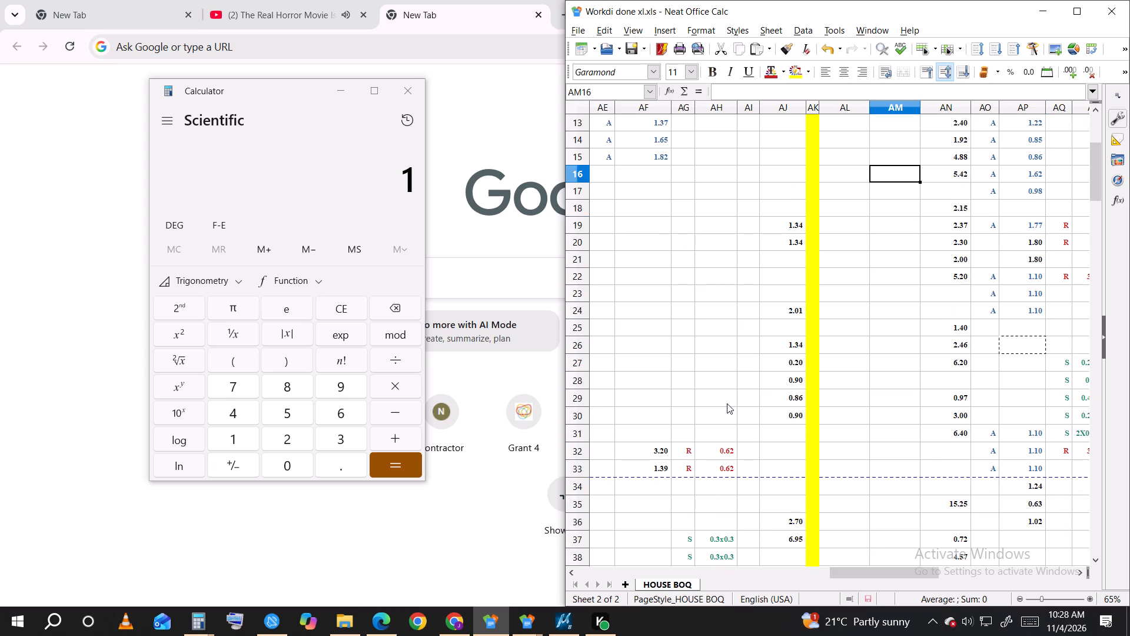
{"action": "scroll", "coordinate": [714, 452], "scroll_direction": "down", "scroll_amount": 11}
{"action": "scroll", "coordinate": [713, 458], "scroll_direction": "up", "scroll_amount": 1}
{"action": "scroll", "coordinate": [711, 462], "scroll_direction": "down", "scroll_amount": 1}
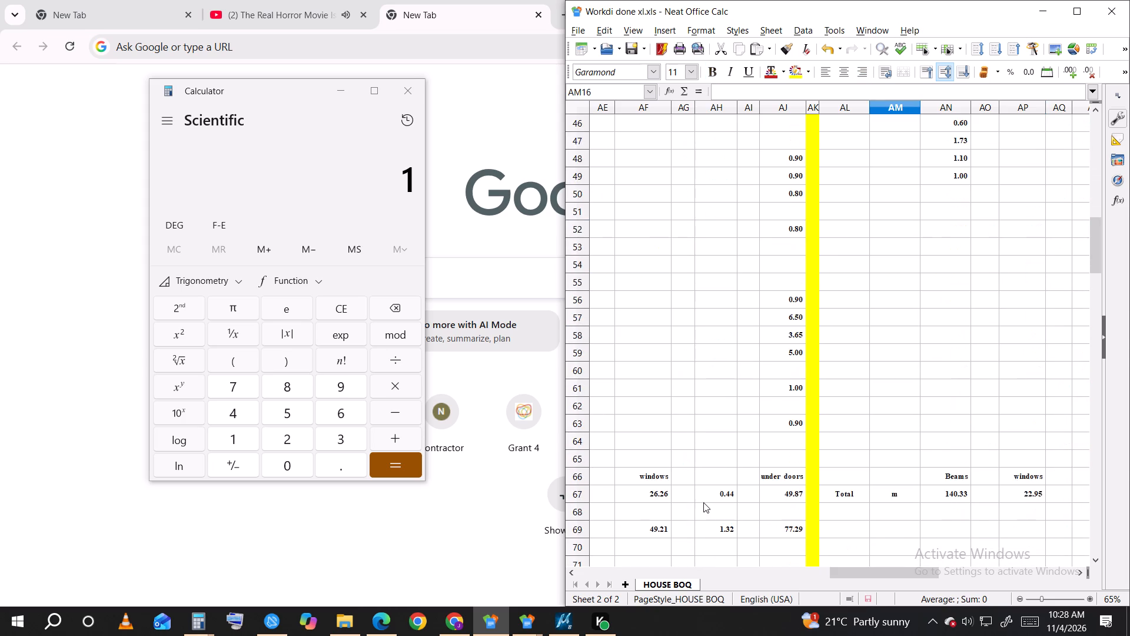
{"action": "scroll", "coordinate": [703, 502], "scroll_direction": "down", "scroll_amount": 4}
{"action": "left_click", "coordinate": [653, 368]}
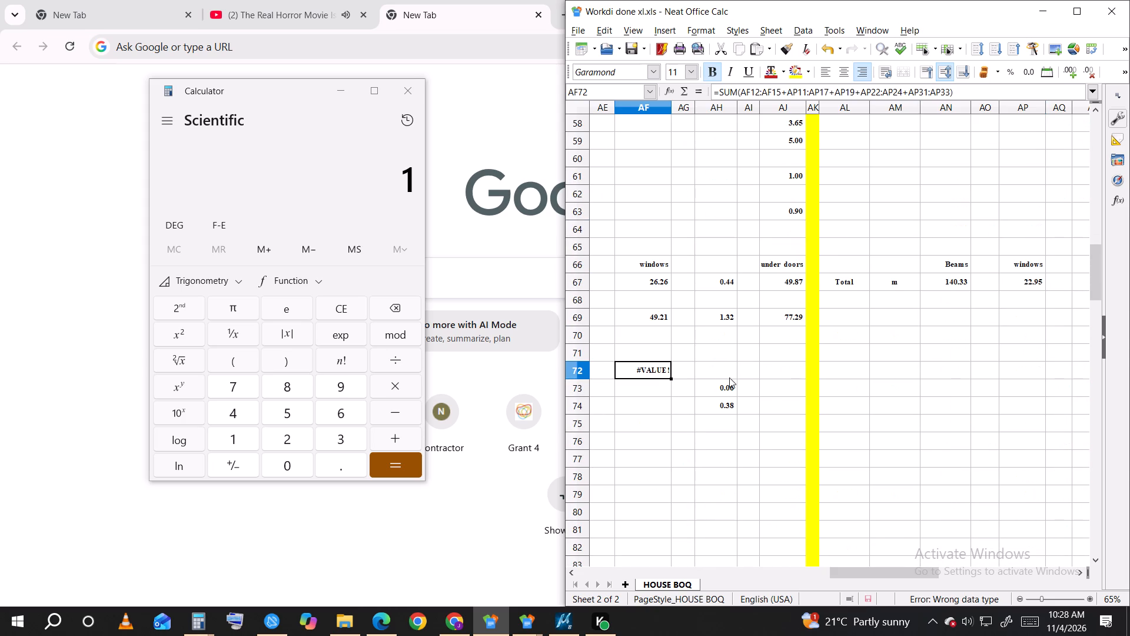
{"action": "double_click", "coordinate": [647, 366]}
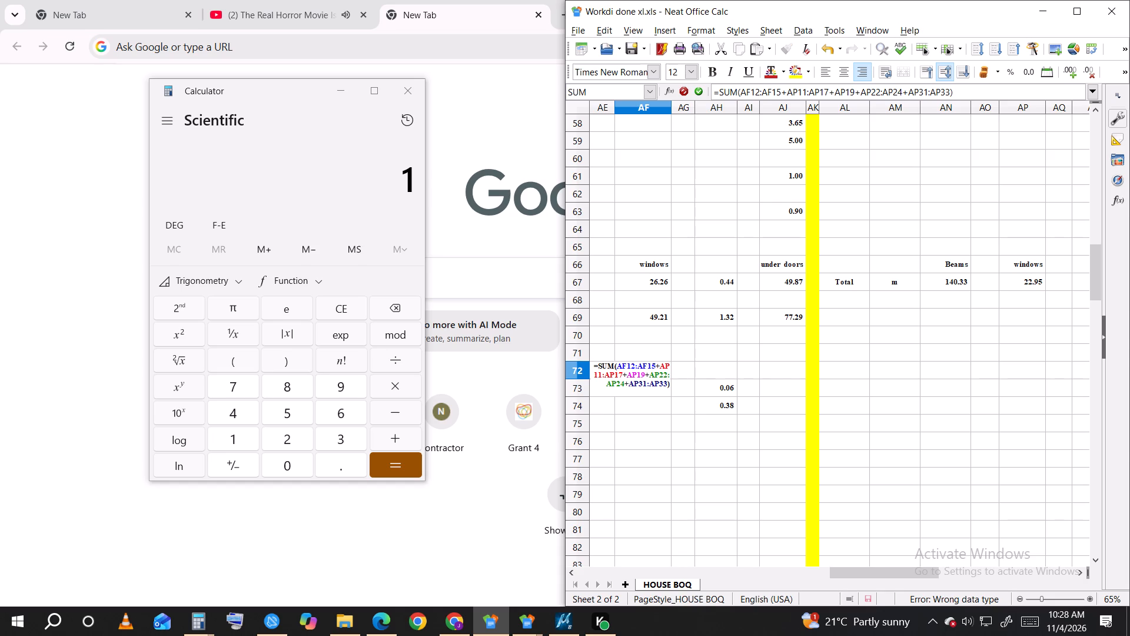
{"action": "left_click_drag", "start_coordinate": [667, 383], "coordinate": [654, 369]}
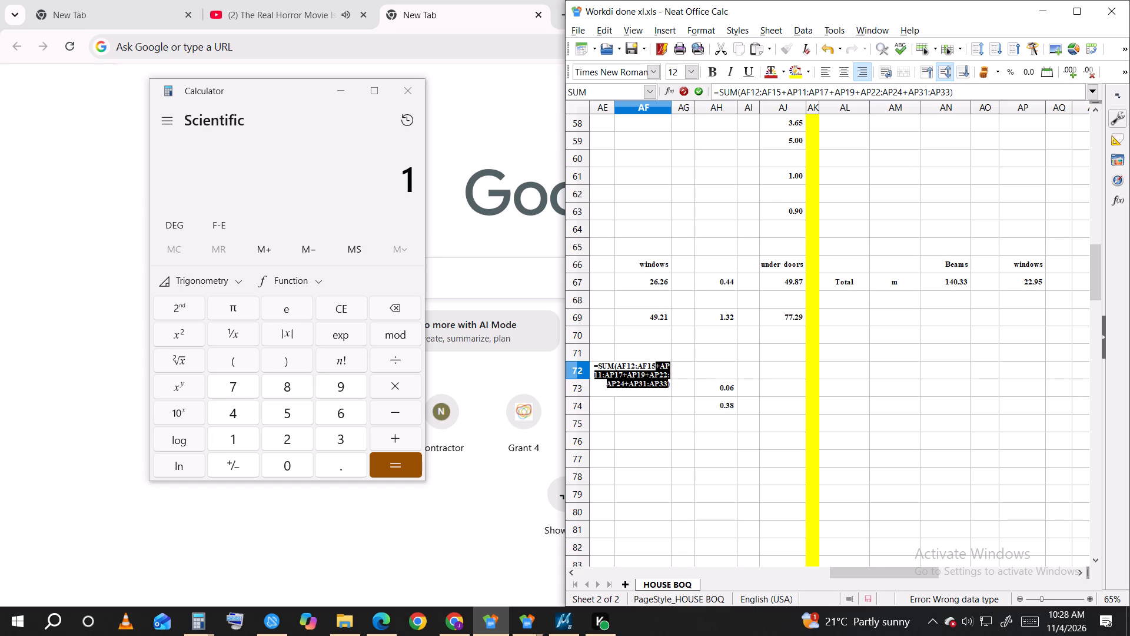
{"action": "left_click_drag", "start_coordinate": [654, 369], "coordinate": [657, 369]}
{"action": "key", "text": "BackSpace"}
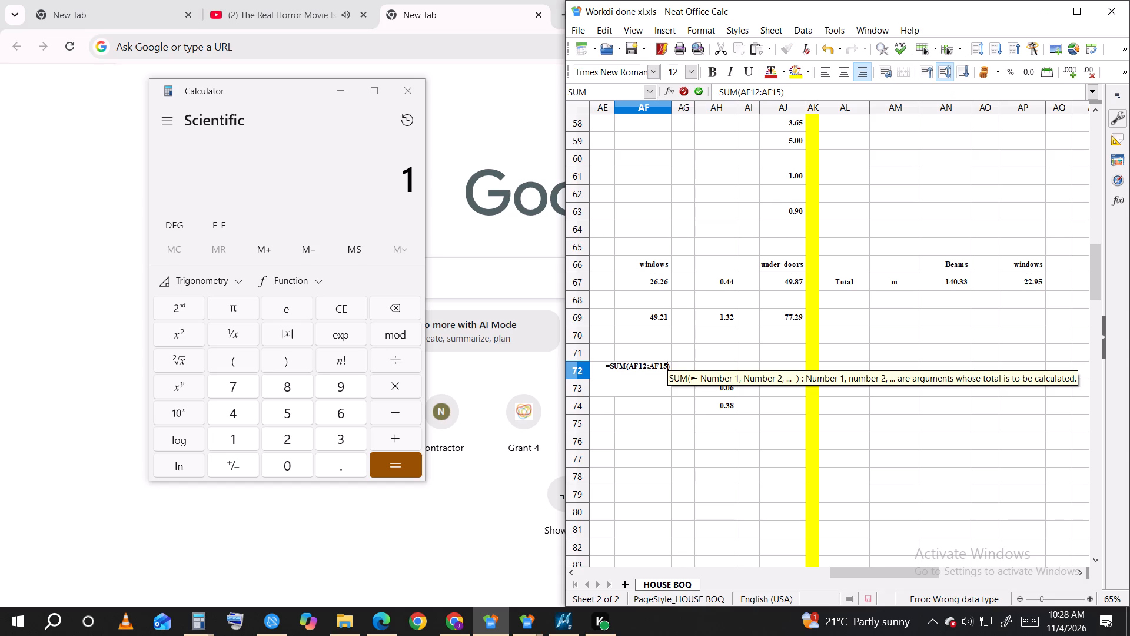
{"action": "key", "text": "Return"}
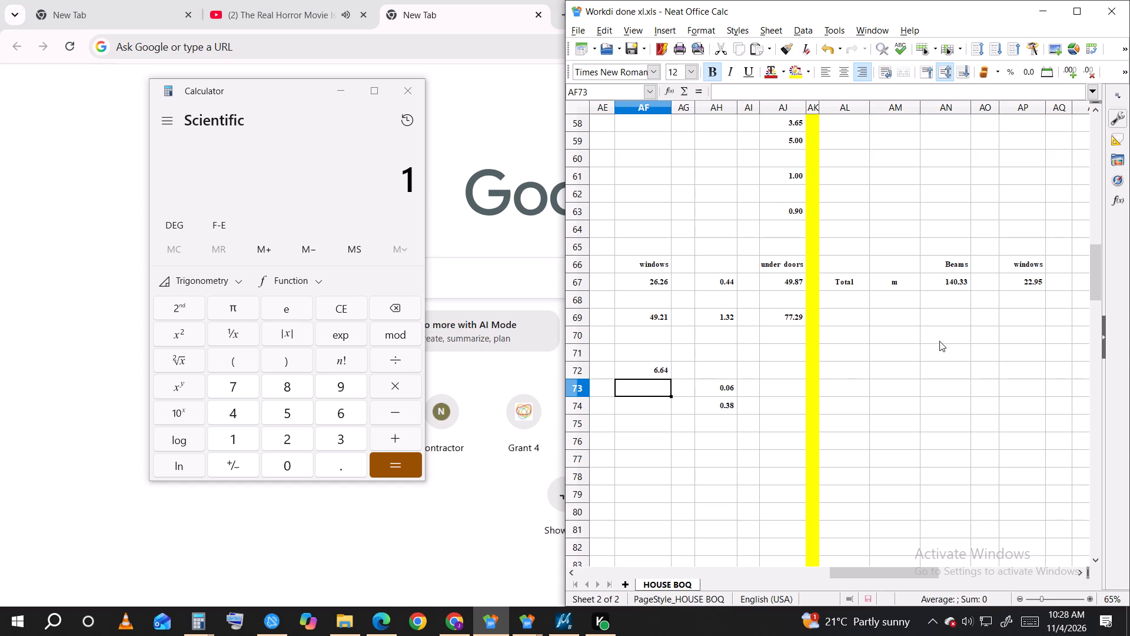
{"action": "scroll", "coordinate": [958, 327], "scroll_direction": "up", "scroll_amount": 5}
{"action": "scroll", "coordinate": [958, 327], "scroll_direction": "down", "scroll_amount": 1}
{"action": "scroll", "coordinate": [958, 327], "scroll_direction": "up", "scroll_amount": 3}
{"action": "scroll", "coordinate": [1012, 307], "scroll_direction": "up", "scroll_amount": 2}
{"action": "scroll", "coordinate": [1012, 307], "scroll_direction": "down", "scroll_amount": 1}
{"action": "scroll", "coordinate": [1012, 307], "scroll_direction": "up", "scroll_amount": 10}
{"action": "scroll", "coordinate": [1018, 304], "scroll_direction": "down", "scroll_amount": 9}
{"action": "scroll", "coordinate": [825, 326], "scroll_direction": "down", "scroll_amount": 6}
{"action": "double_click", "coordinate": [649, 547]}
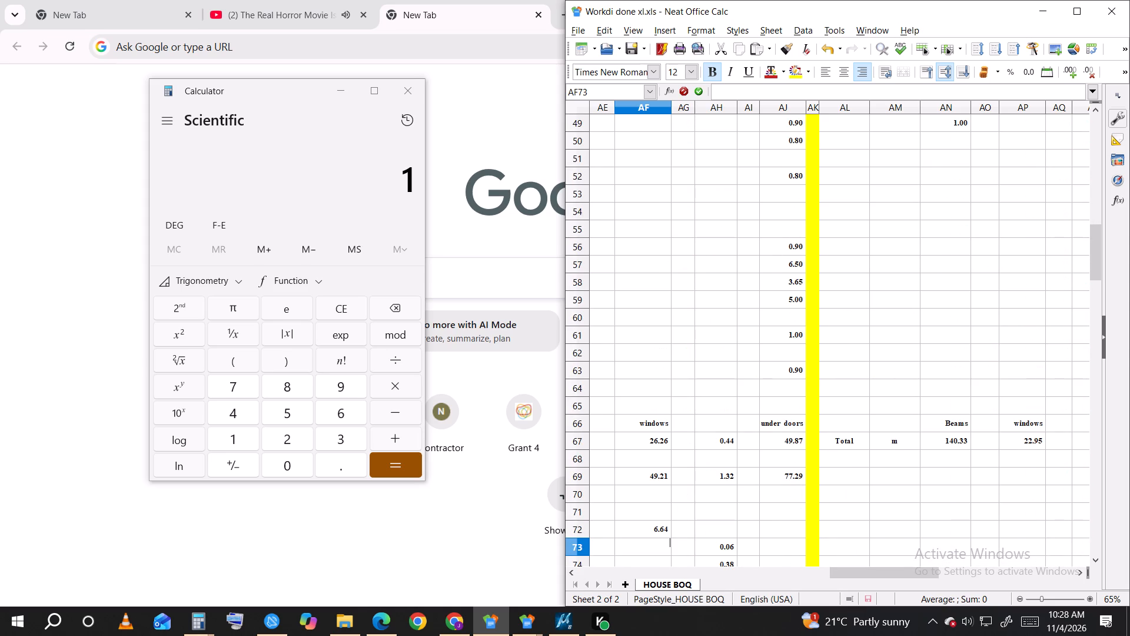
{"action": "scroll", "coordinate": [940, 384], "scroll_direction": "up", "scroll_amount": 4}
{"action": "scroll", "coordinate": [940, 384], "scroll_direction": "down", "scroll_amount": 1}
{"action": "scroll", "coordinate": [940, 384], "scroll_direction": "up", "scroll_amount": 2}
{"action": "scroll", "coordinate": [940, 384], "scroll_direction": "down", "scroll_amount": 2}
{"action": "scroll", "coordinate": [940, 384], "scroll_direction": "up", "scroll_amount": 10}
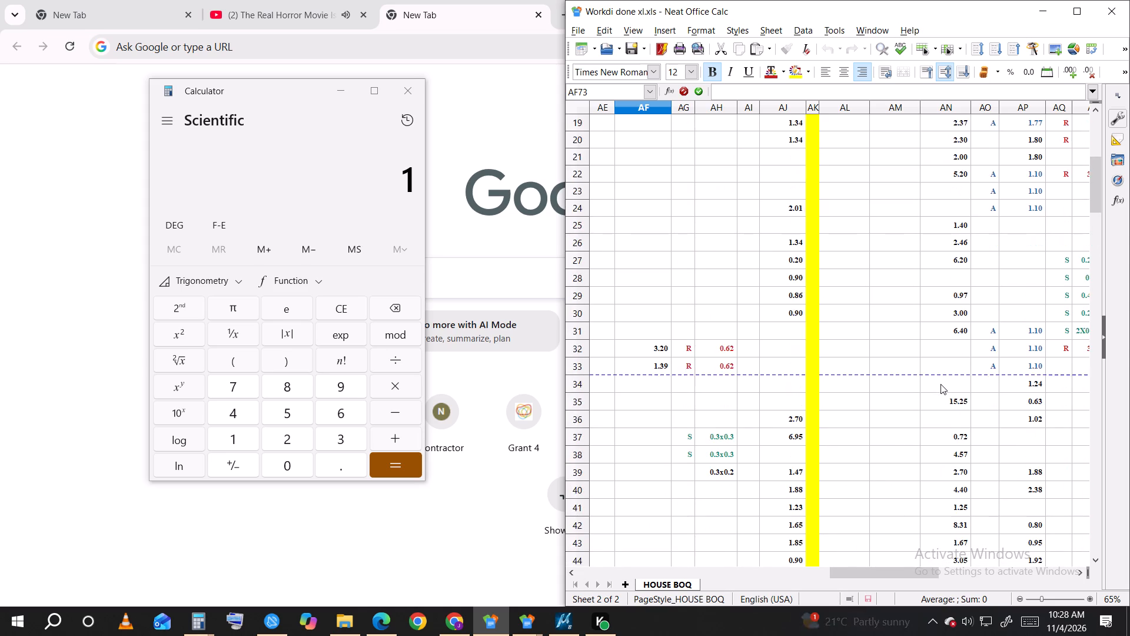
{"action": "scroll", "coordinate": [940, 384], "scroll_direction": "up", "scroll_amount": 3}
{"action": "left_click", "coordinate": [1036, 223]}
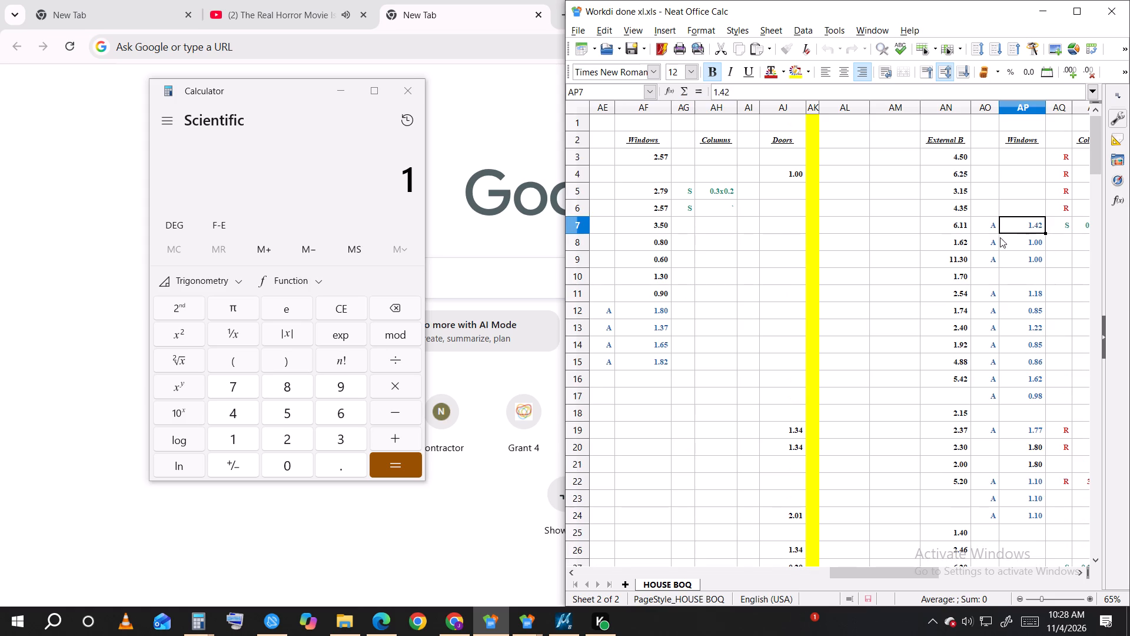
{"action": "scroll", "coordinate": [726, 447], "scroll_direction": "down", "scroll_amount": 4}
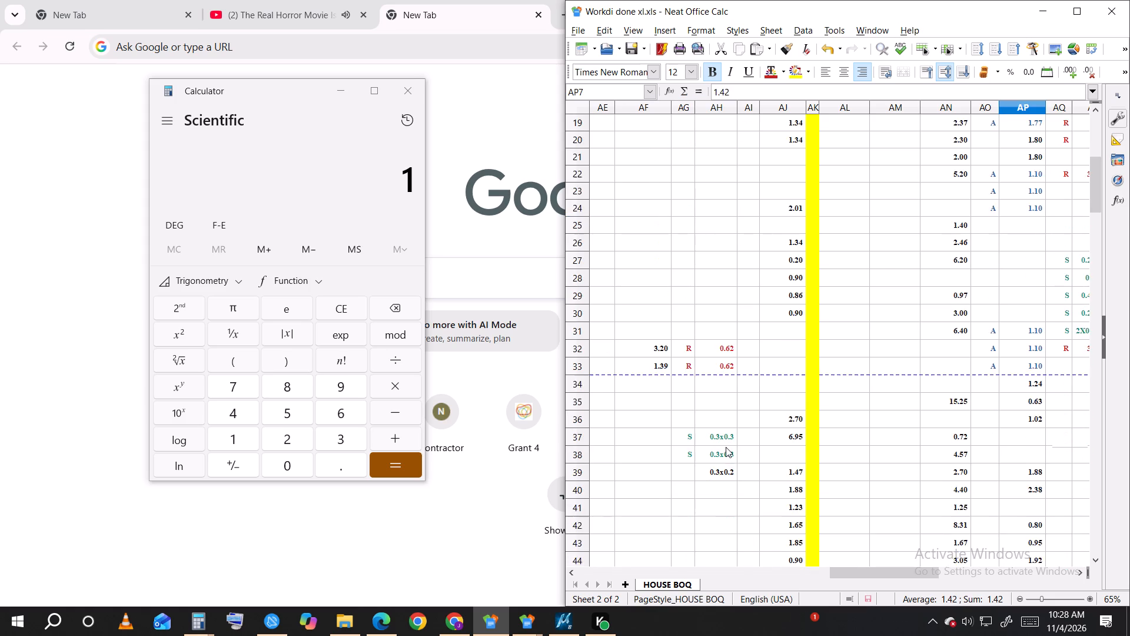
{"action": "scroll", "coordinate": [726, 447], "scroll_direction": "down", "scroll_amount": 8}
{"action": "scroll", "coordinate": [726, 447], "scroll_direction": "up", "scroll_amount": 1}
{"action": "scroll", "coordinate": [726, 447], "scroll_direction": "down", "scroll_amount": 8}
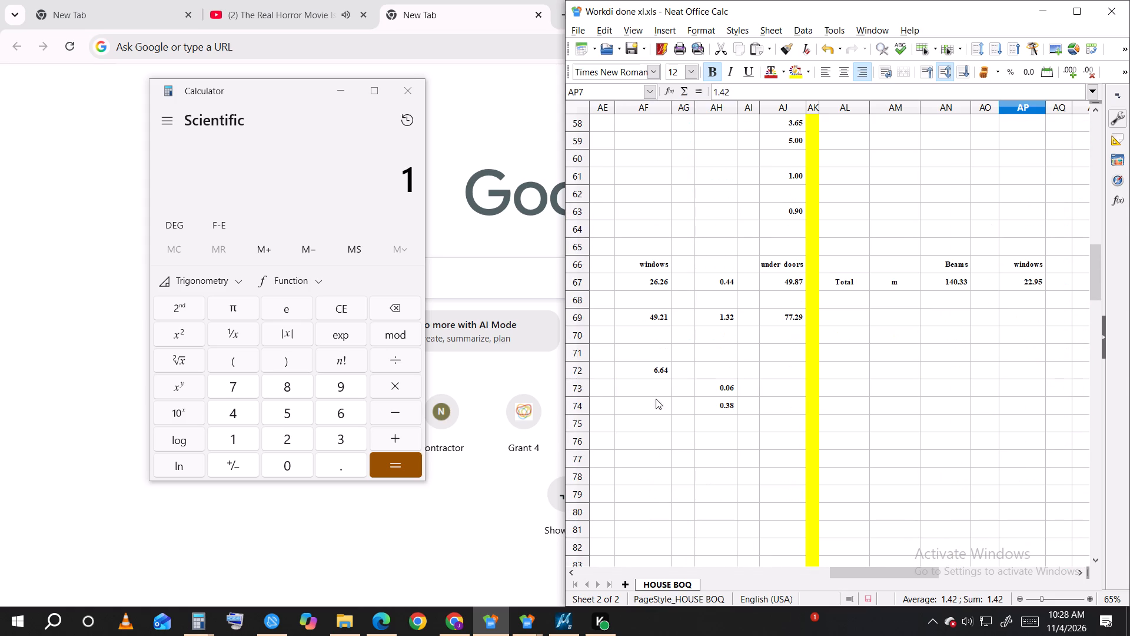
Begin a new formula in cell AF73 with an equals sign for the A-marked windows in column AP.
{"action": "left_click", "coordinate": [657, 386]}
{"action": "double_click", "coordinate": [657, 386]}
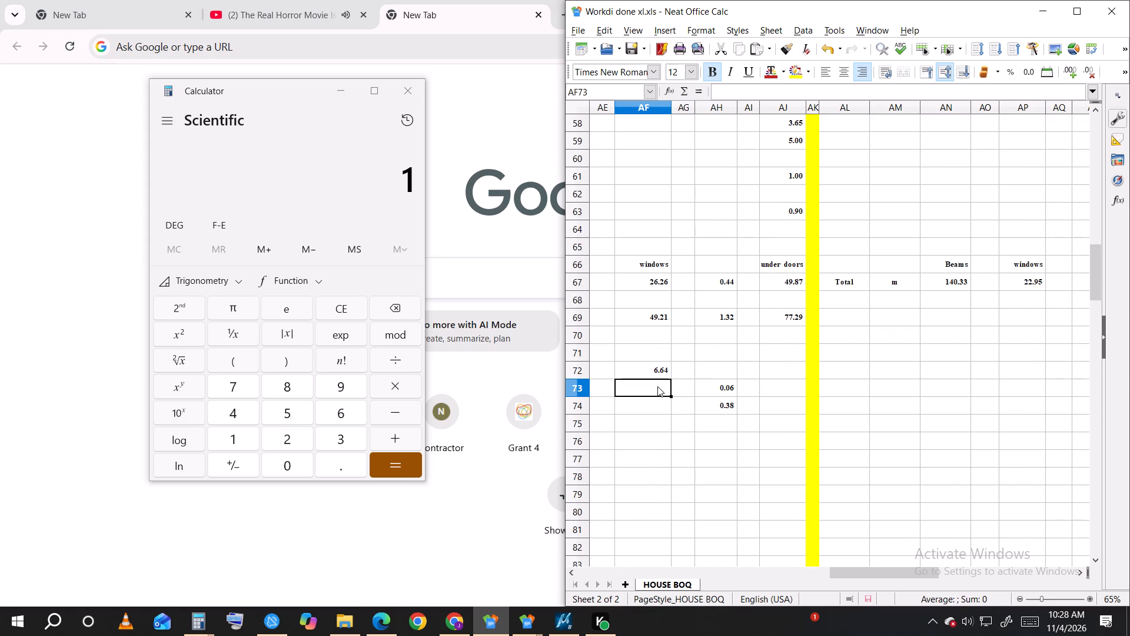
{"action": "left_click", "coordinate": [754, 95]}
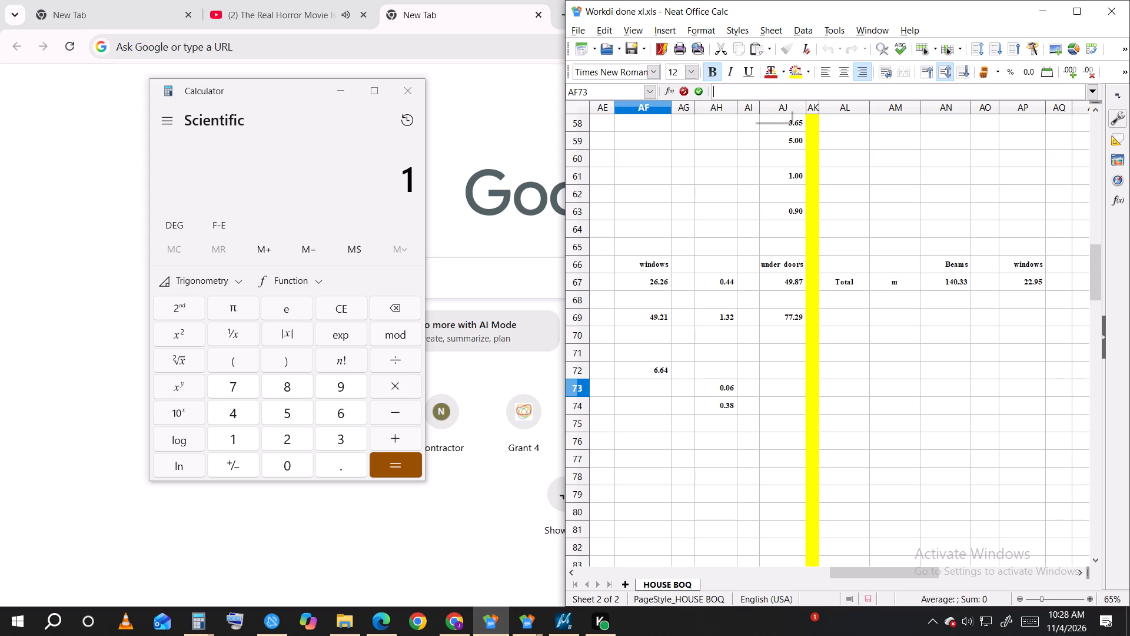
{"action": "key", "text": "equal"}
{"action": "scroll", "coordinate": [976, 400], "scroll_direction": "up", "scroll_amount": 5}
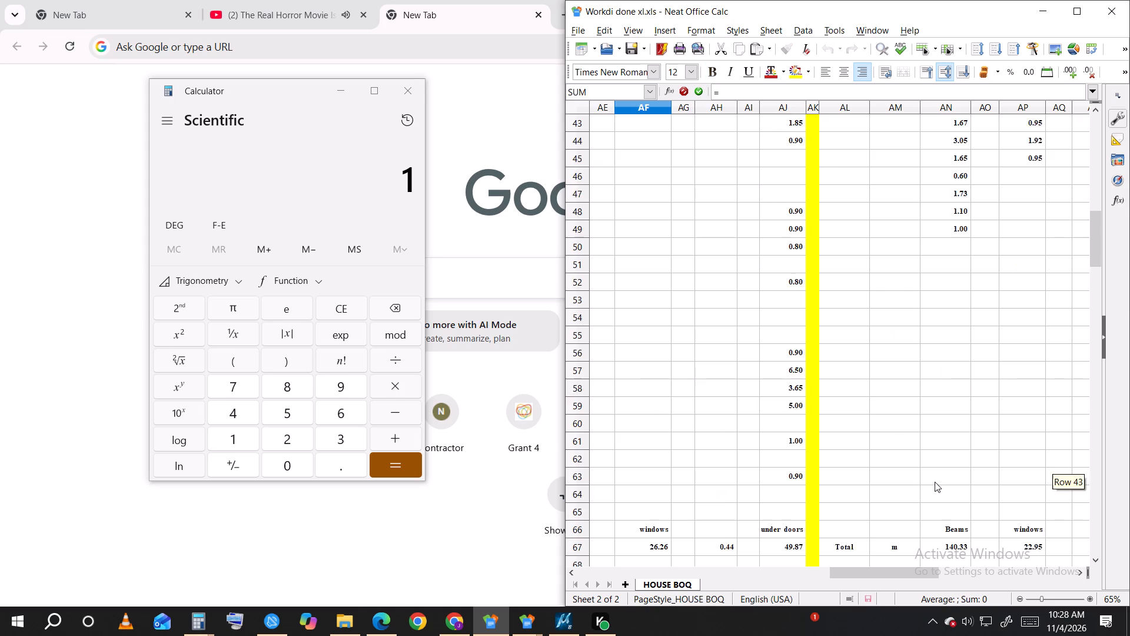
{"action": "scroll", "coordinate": [935, 482], "scroll_direction": "down", "scroll_amount": 1}
{"action": "scroll", "coordinate": [973, 495], "scroll_direction": "up", "scroll_amount": 1}
{"action": "scroll", "coordinate": [1002, 467], "scroll_direction": "down", "scroll_amount": 2}
{"action": "scroll", "coordinate": [1002, 467], "scroll_direction": "up", "scroll_amount": 11}
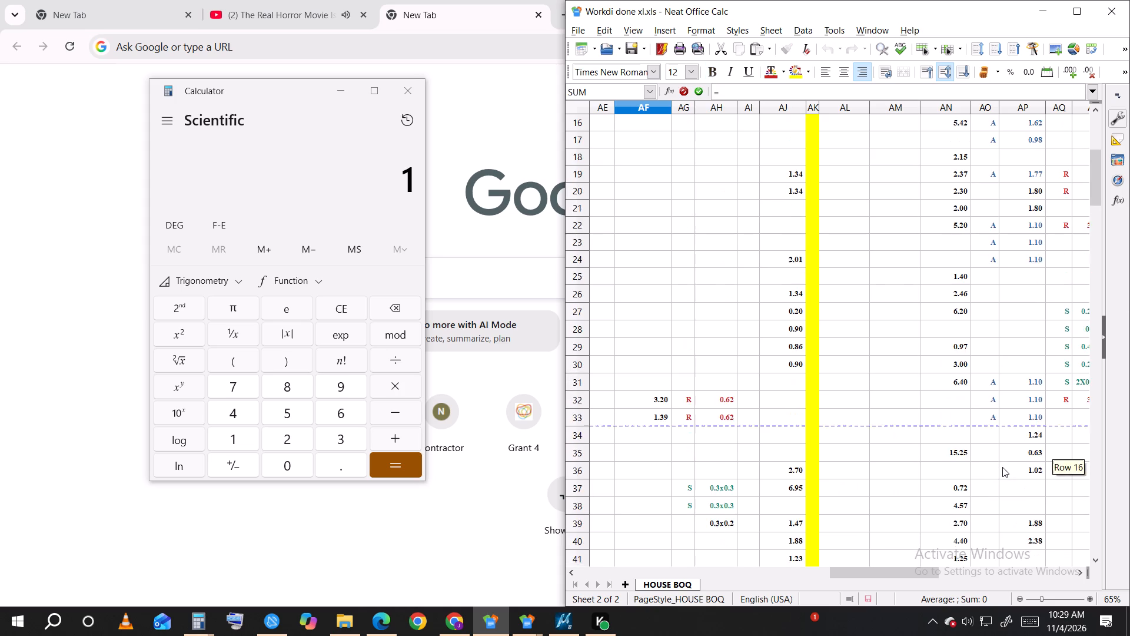
{"action": "scroll", "coordinate": [1002, 467], "scroll_direction": "up", "scroll_amount": 4}
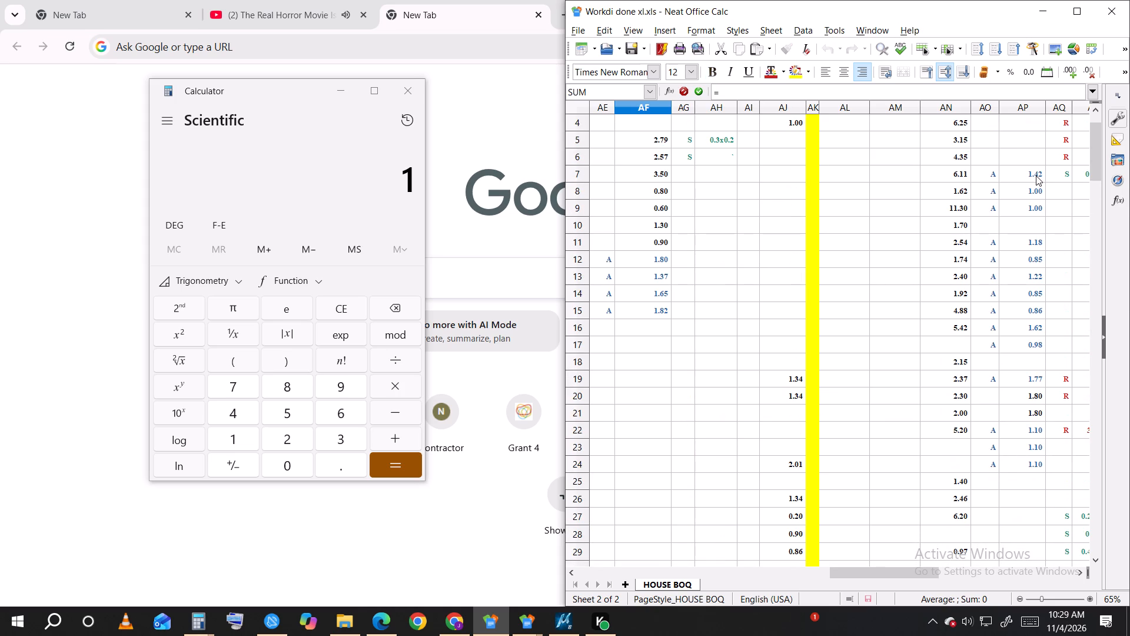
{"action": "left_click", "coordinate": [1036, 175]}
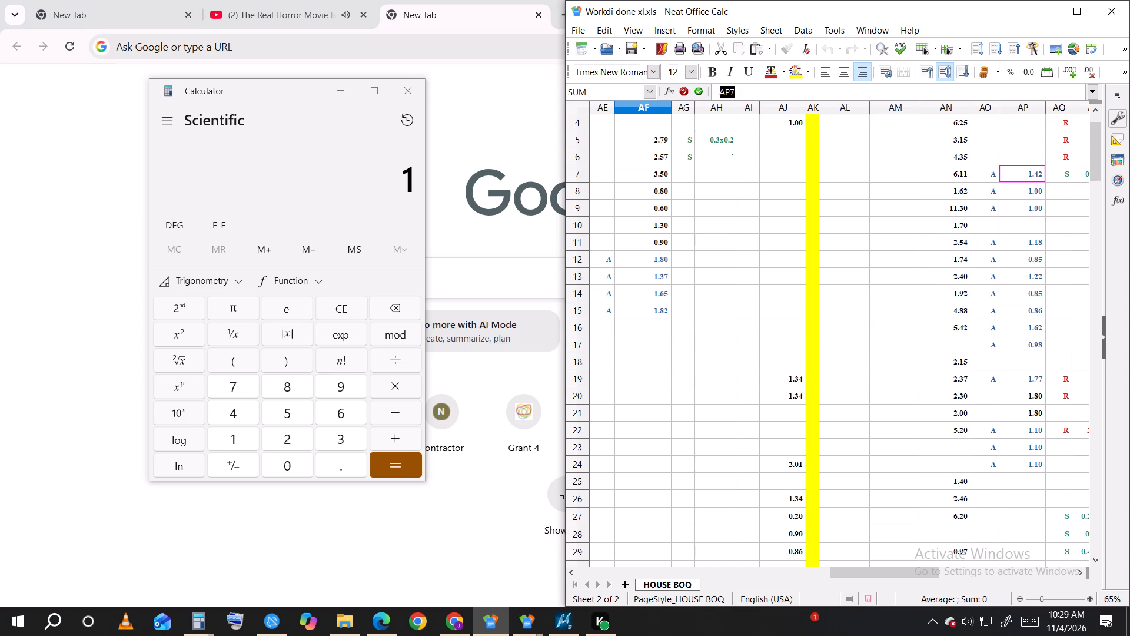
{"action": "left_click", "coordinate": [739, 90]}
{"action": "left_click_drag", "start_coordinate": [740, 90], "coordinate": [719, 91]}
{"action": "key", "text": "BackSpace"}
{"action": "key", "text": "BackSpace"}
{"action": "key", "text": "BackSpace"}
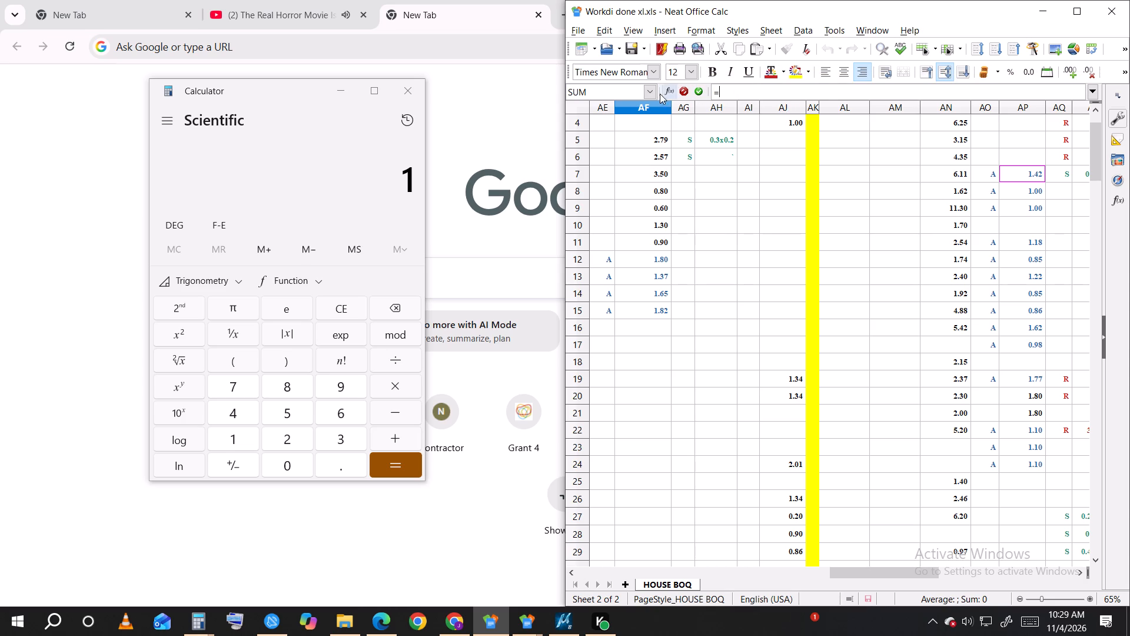
Complete the AF73 formula as =SUM(AP7:AP19) to total the first group of A-marked window lengths, and enter it.
{"action": "left_click", "coordinate": [650, 92]}
{"action": "left_click", "coordinate": [596, 107]}
{"action": "left_click", "coordinate": [1032, 171]}
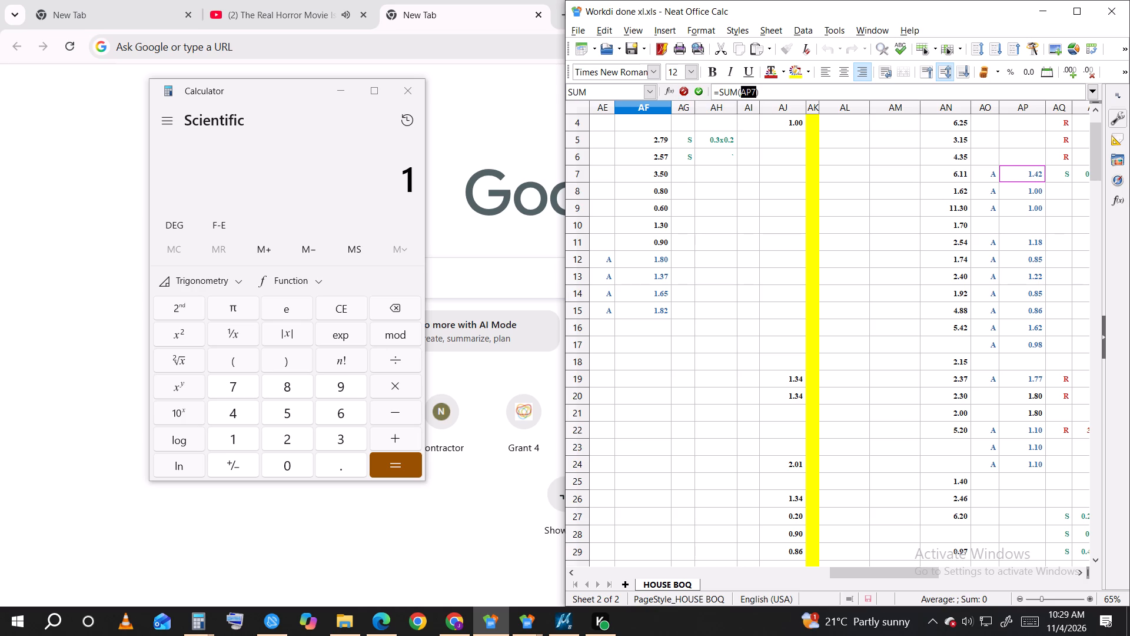
{"action": "left_click", "coordinate": [756, 93]}
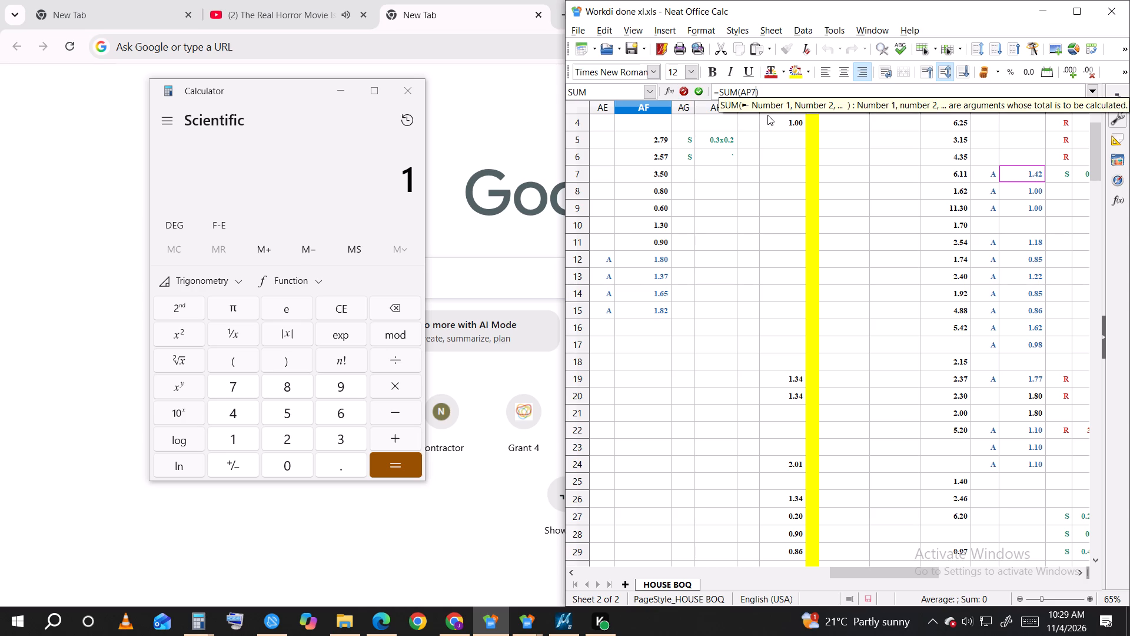
{"action": "key", "text": "shift+colon"}
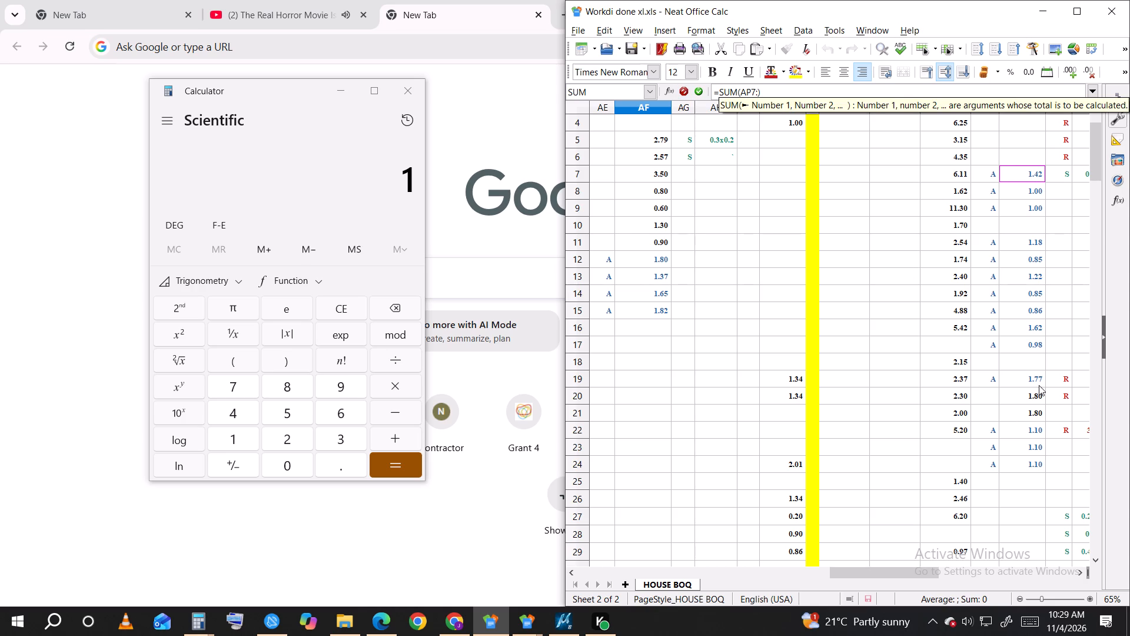
{"action": "left_click", "coordinate": [1040, 381]}
{"action": "key", "text": "Return"}
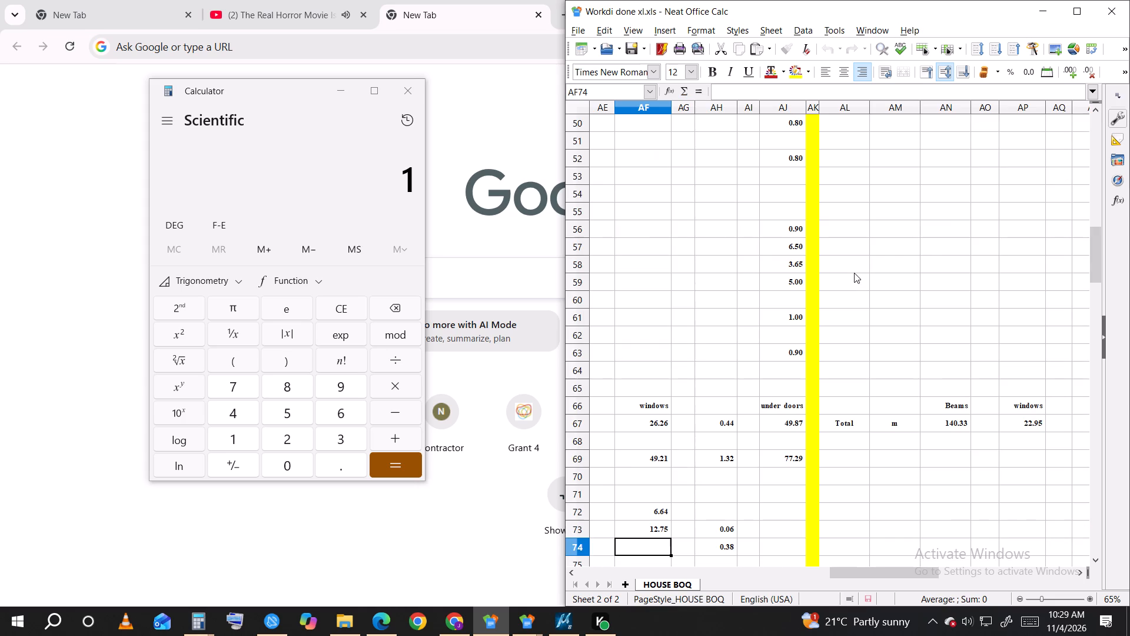
Enter =SUM(AP22:AP33) in cell AF74 to total the remaining A-marked window lengths of column AP.
{"action": "scroll", "coordinate": [989, 338], "scroll_direction": "down", "scroll_amount": 4}
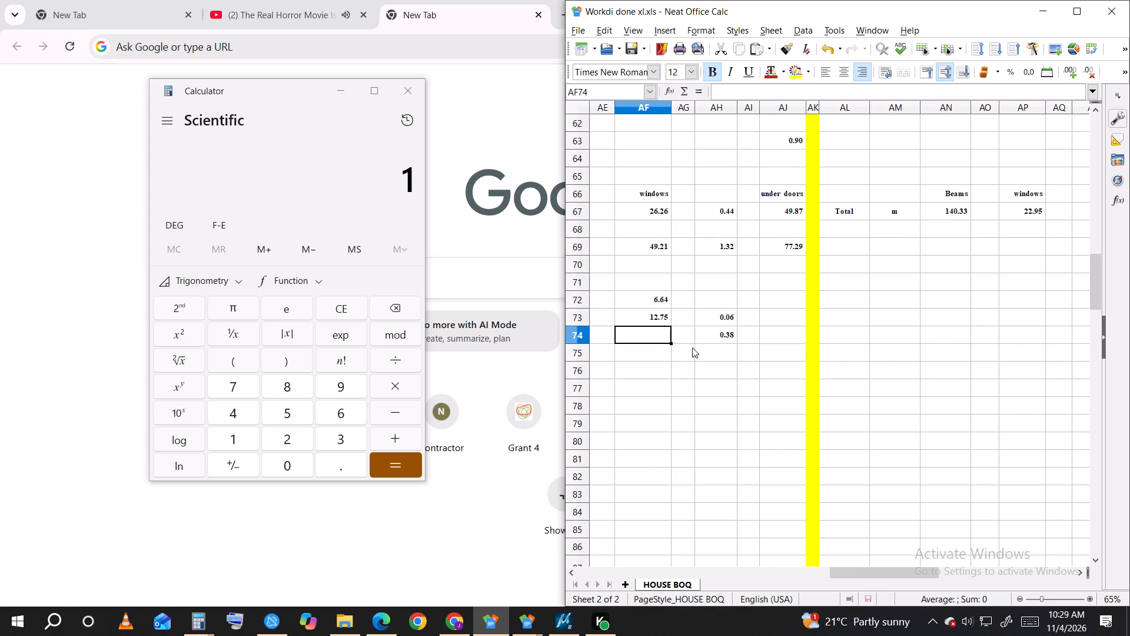
{"action": "left_click", "coordinate": [653, 334]}
{"action": "left_click", "coordinate": [653, 334]}
{"action": "left_click", "coordinate": [737, 92]}
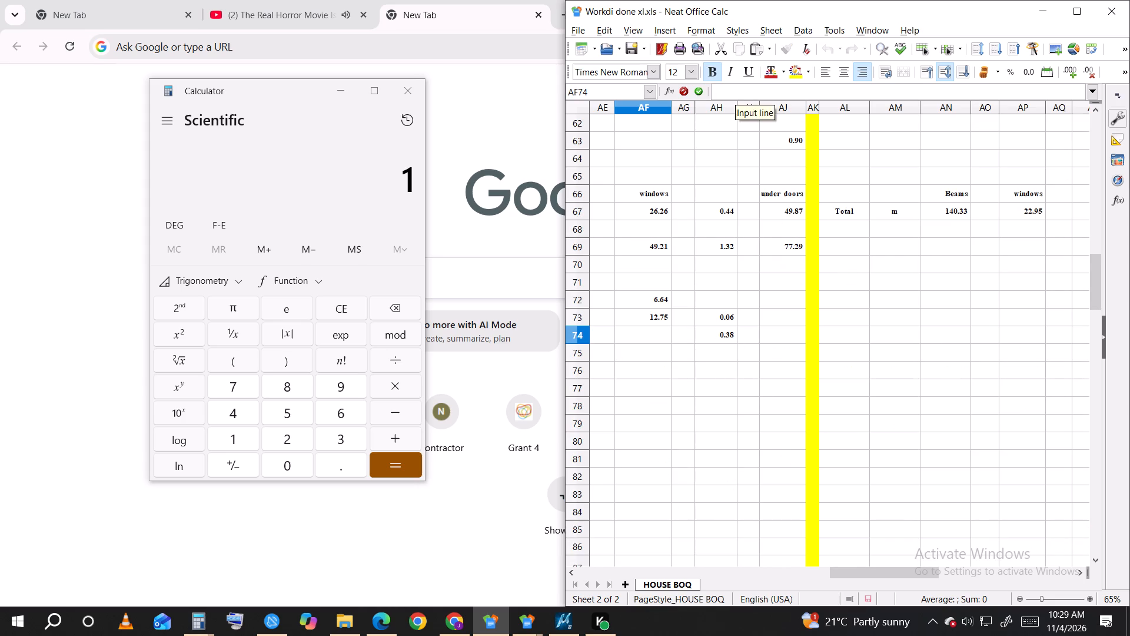
{"action": "key", "text": "equal"}
{"action": "left_click", "coordinate": [650, 89]}
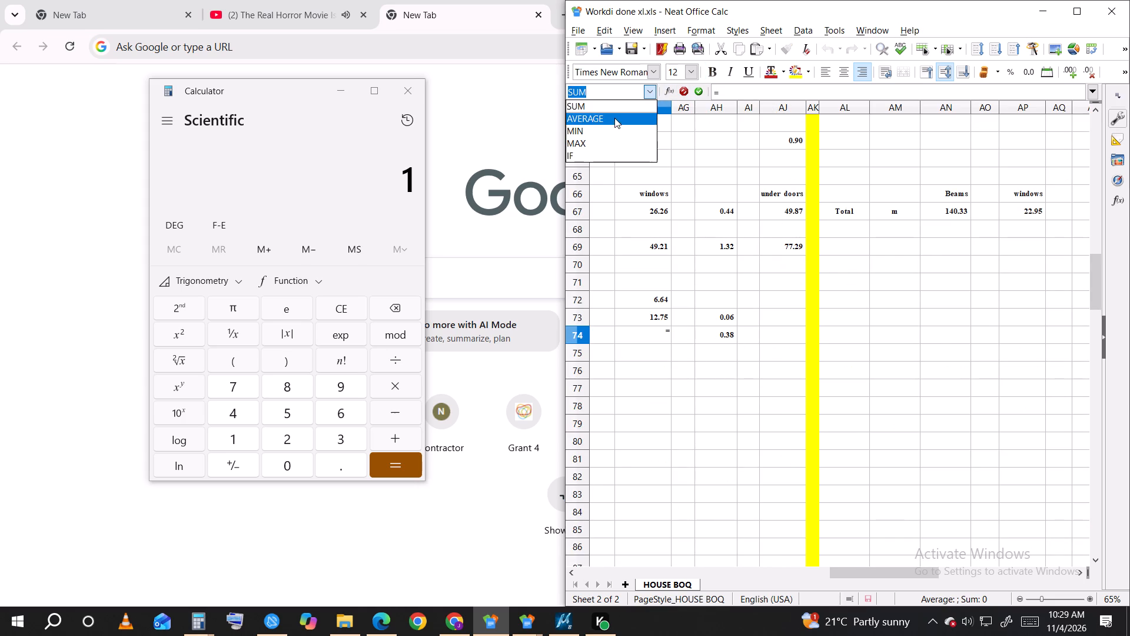
{"action": "left_click", "coordinate": [616, 108]}
{"action": "scroll", "coordinate": [999, 321], "scroll_direction": "up", "scroll_amount": 8}
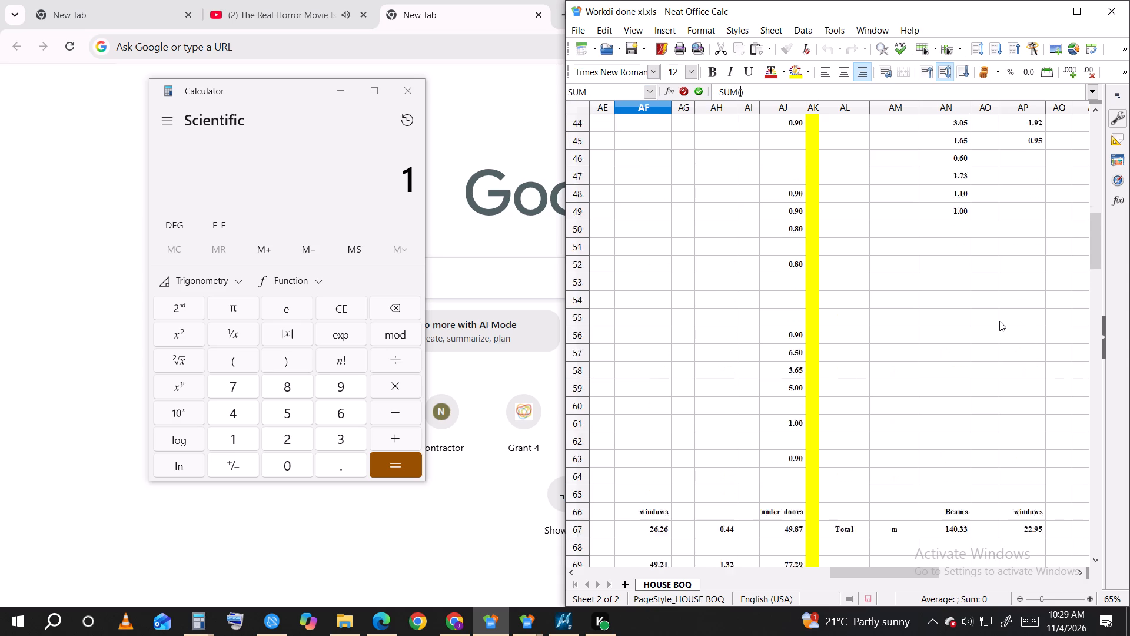
{"action": "scroll", "coordinate": [999, 321], "scroll_direction": "up", "scroll_amount": 9}
{"action": "scroll", "coordinate": [1013, 320], "scroll_direction": "down", "scroll_amount": 1}
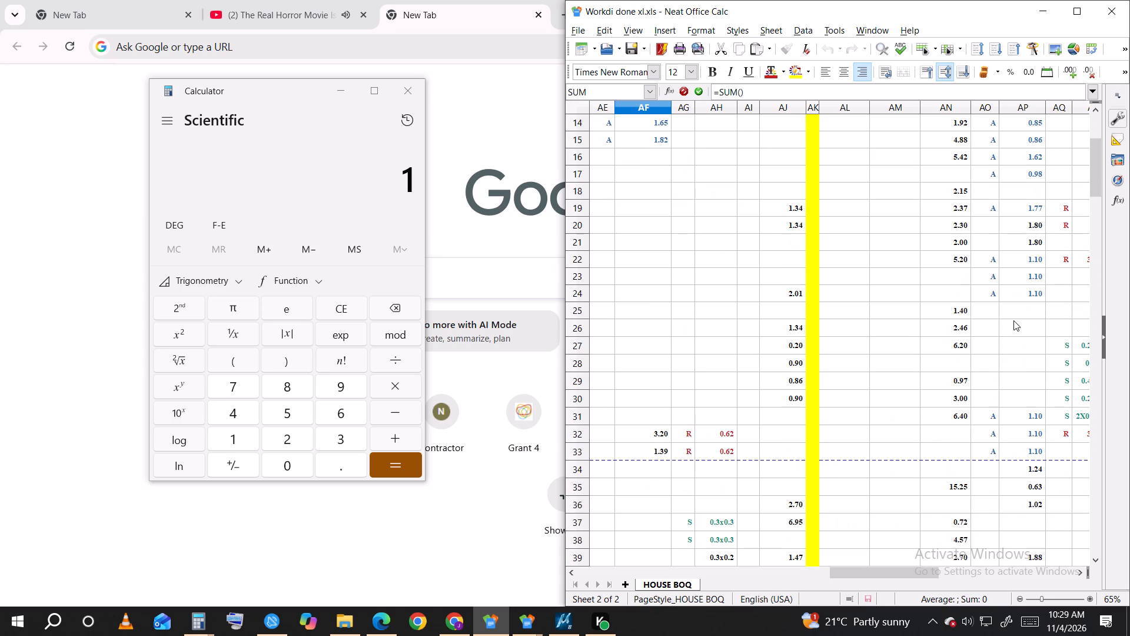
{"action": "scroll", "coordinate": [1013, 320], "scroll_direction": "up", "scroll_amount": 6}
{"action": "scroll", "coordinate": [1013, 320], "scroll_direction": "down", "scroll_amount": 5}
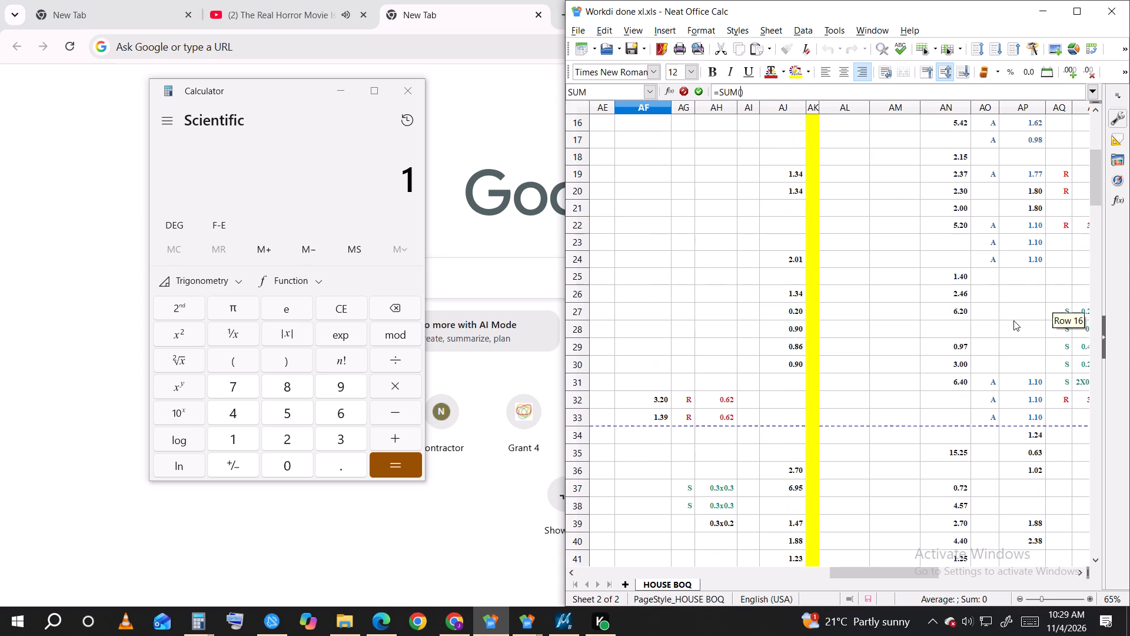
{"action": "left_click", "coordinate": [1030, 221]}
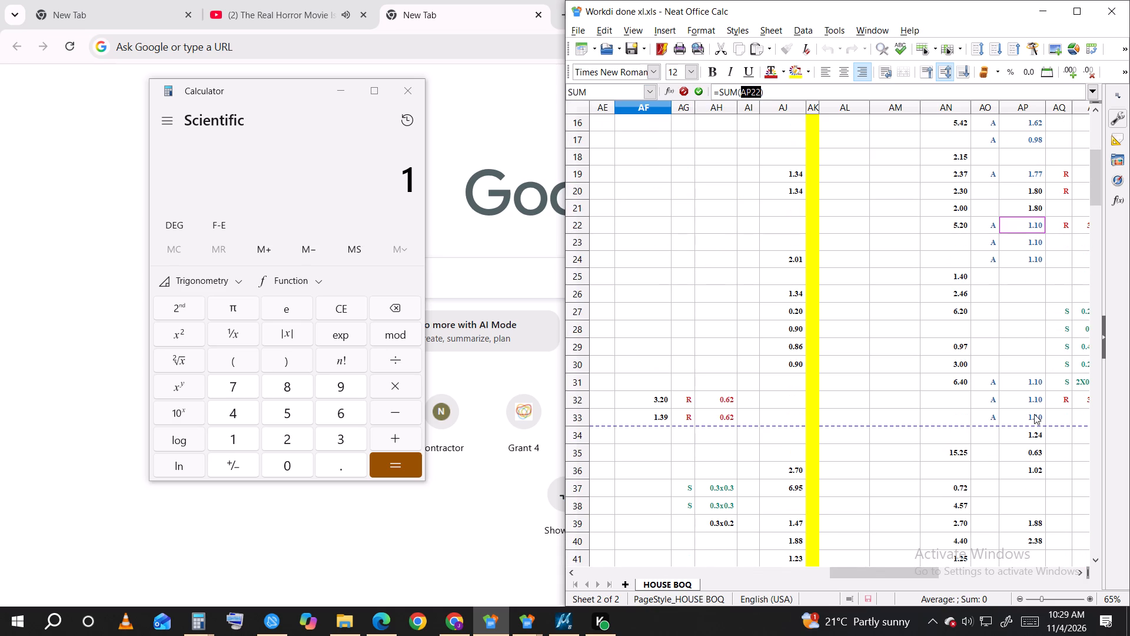
{"action": "left_click", "coordinate": [760, 94]}
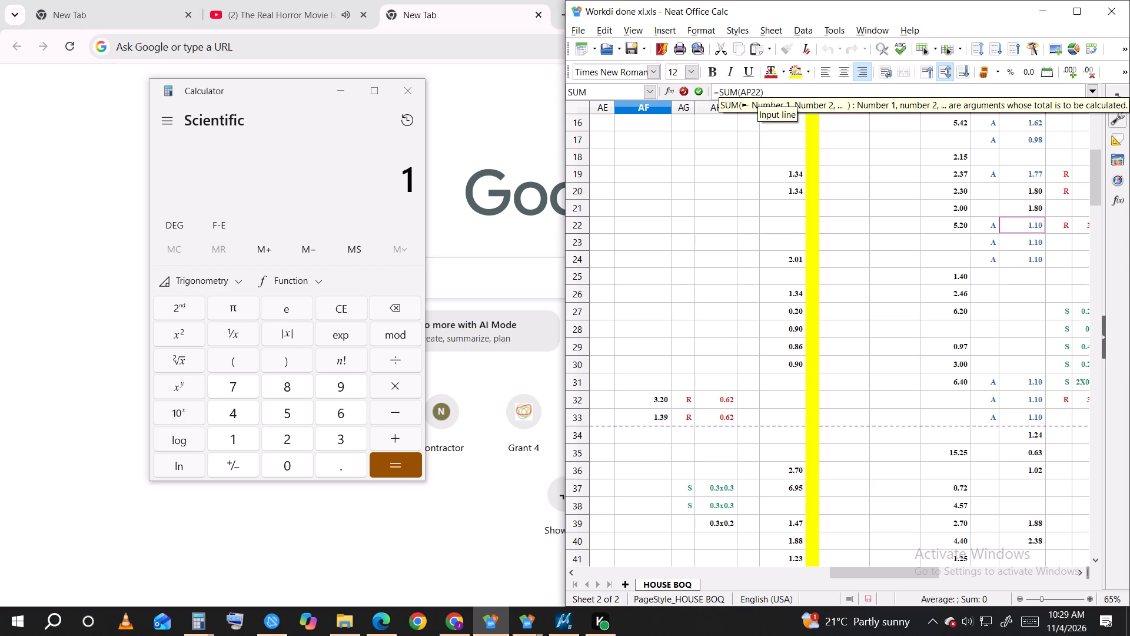
{"action": "key", "text": "shift+colon"}
{"action": "left_click", "coordinate": [1033, 418]}
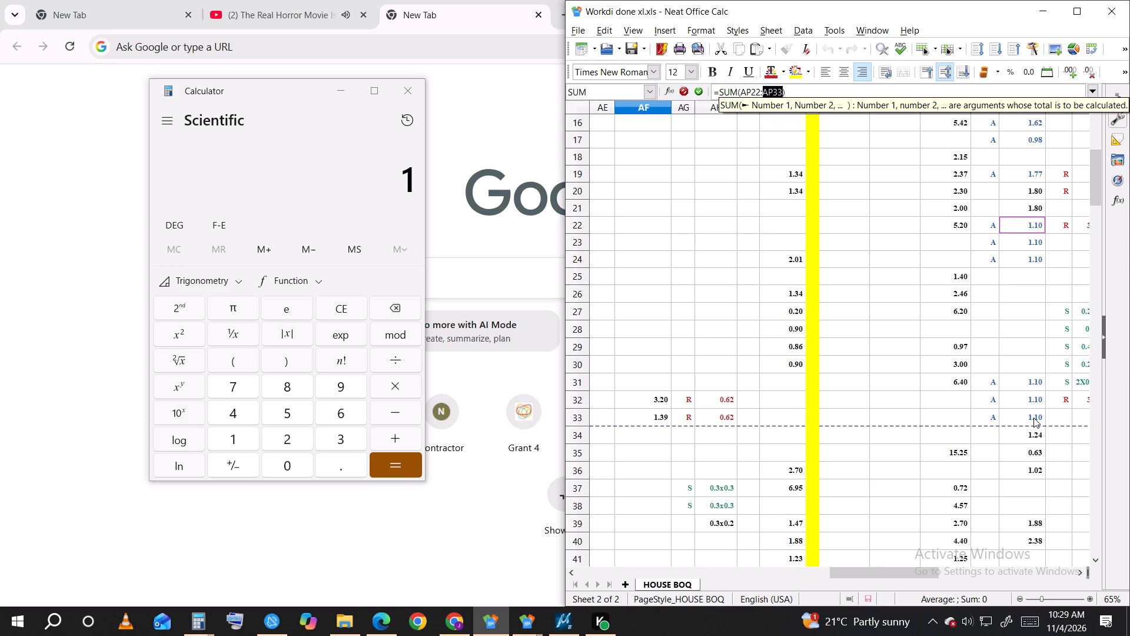
{"action": "key", "text": "Return"}
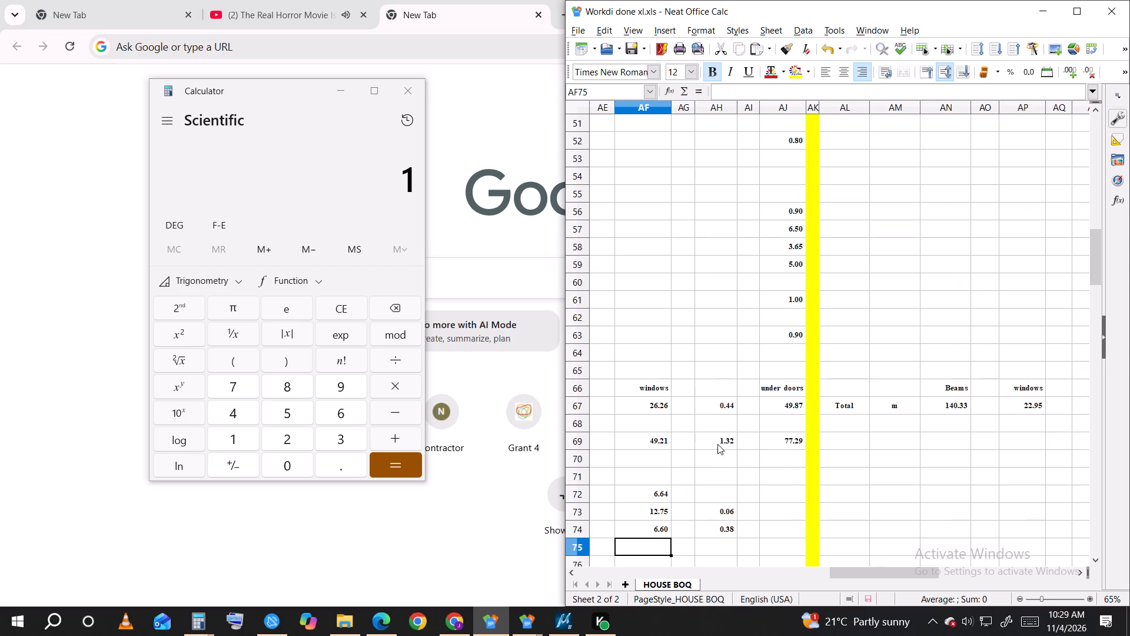
Enter =SUM(AF72:AF74) in cell AF75 to combine the three A-marked window subtotals.
{"action": "scroll", "coordinate": [679, 530], "scroll_direction": "down", "scroll_amount": 2}
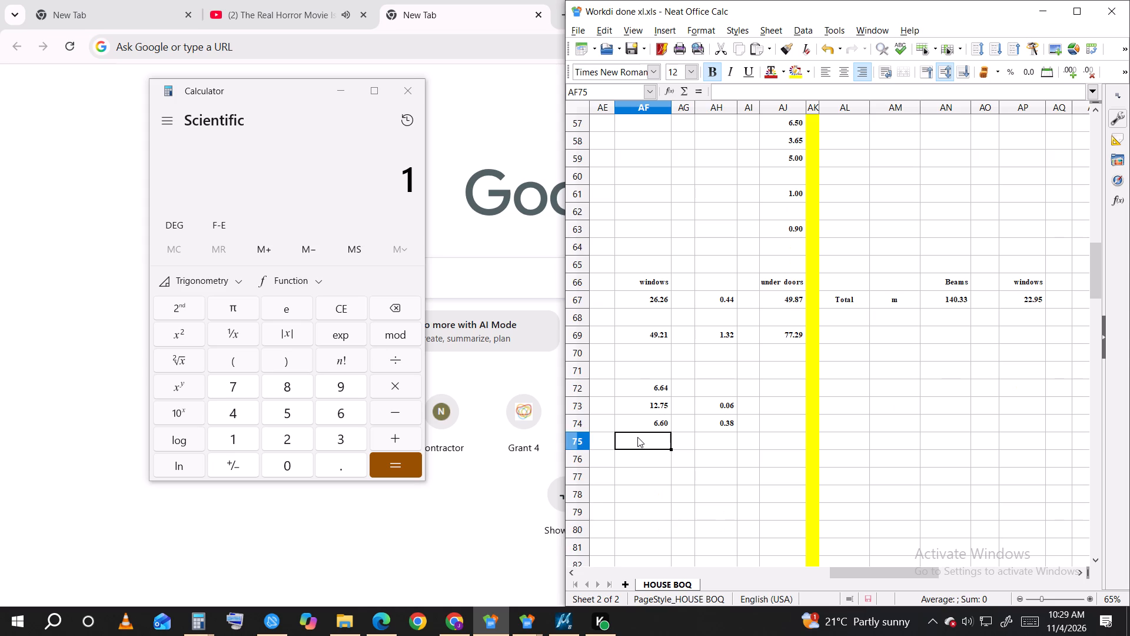
{"action": "left_click", "coordinate": [637, 437]}
{"action": "double_click", "coordinate": [637, 439]}
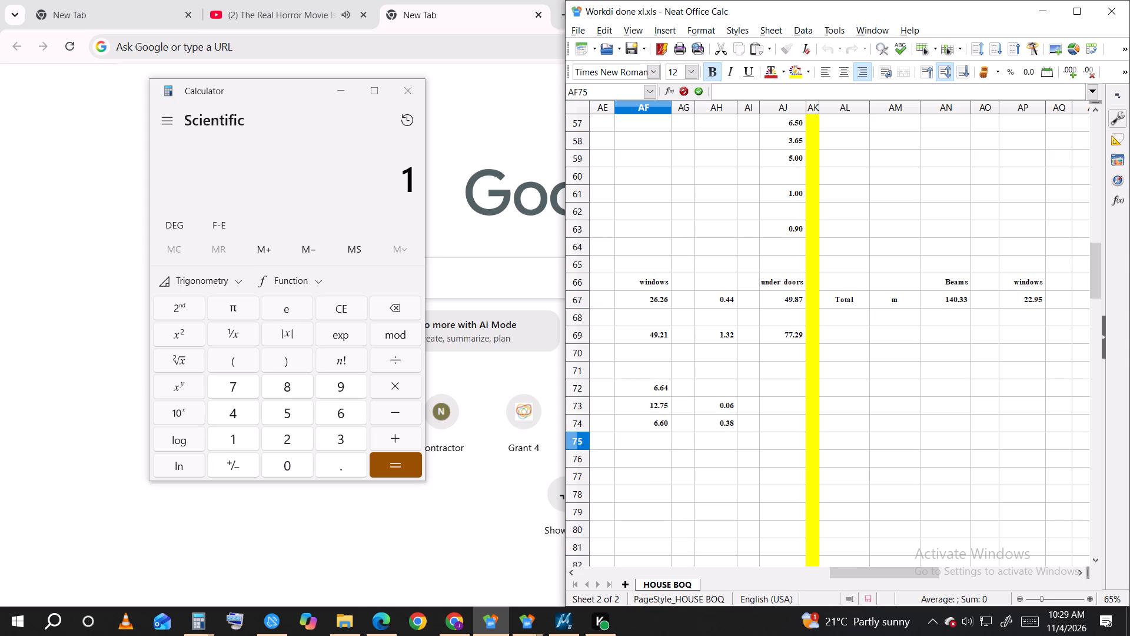
{"action": "key", "text": "equal"}
{"action": "left_click", "coordinate": [729, 92]}
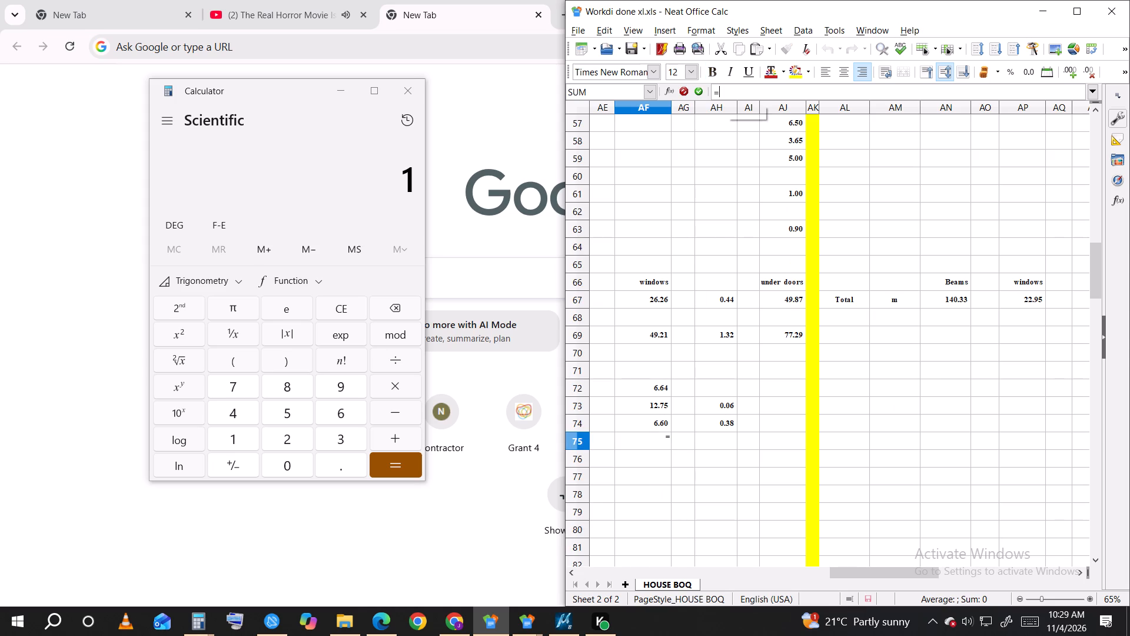
{"action": "left_click", "coordinate": [652, 91]}
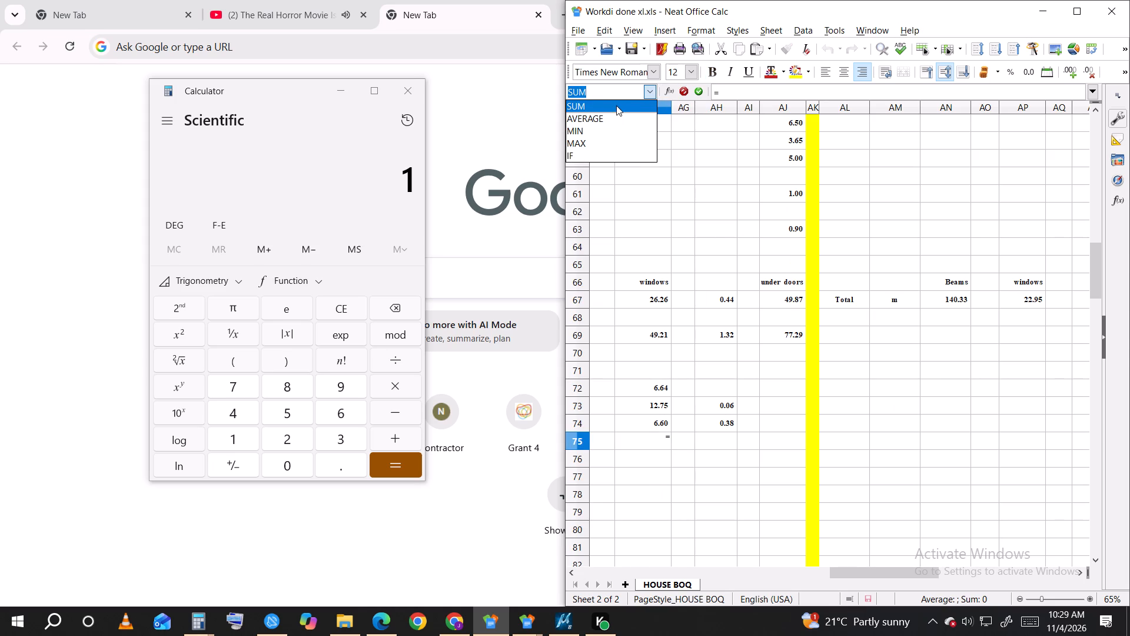
{"action": "left_click", "coordinate": [616, 105]}
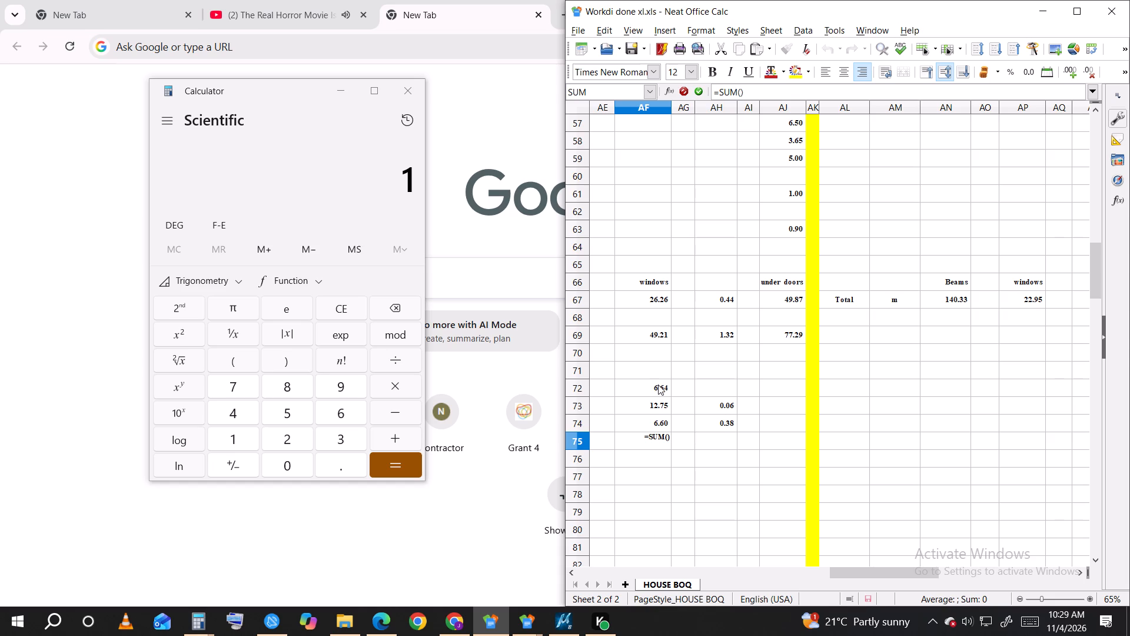
{"action": "left_click", "coordinate": [658, 385]}
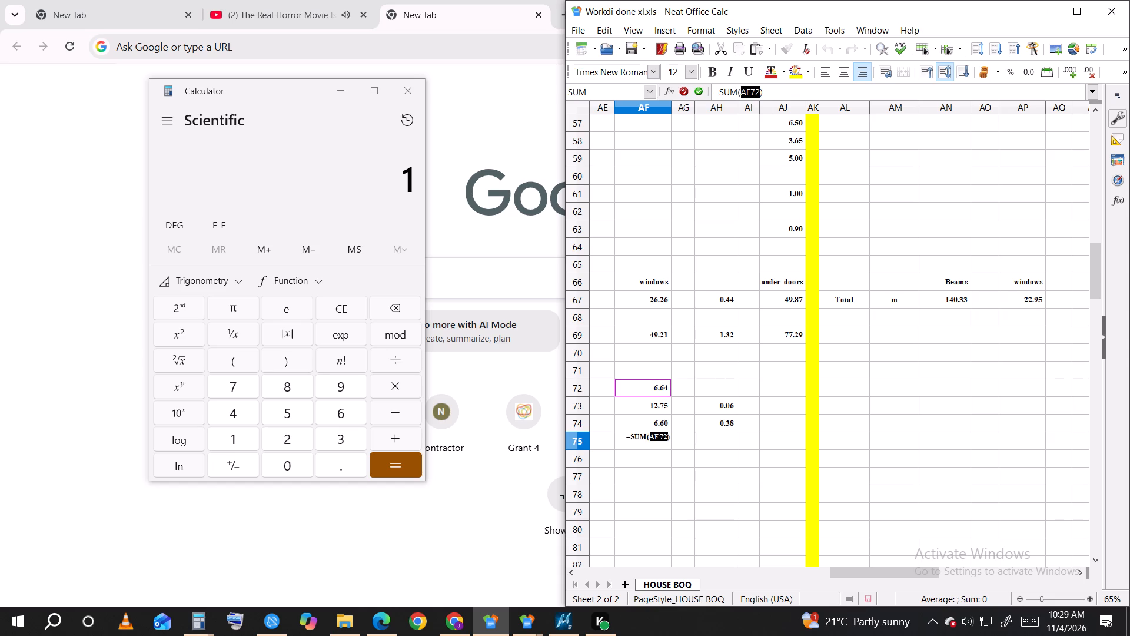
{"action": "left_click", "coordinate": [758, 96]}
{"action": "key", "text": "shift+colon"}
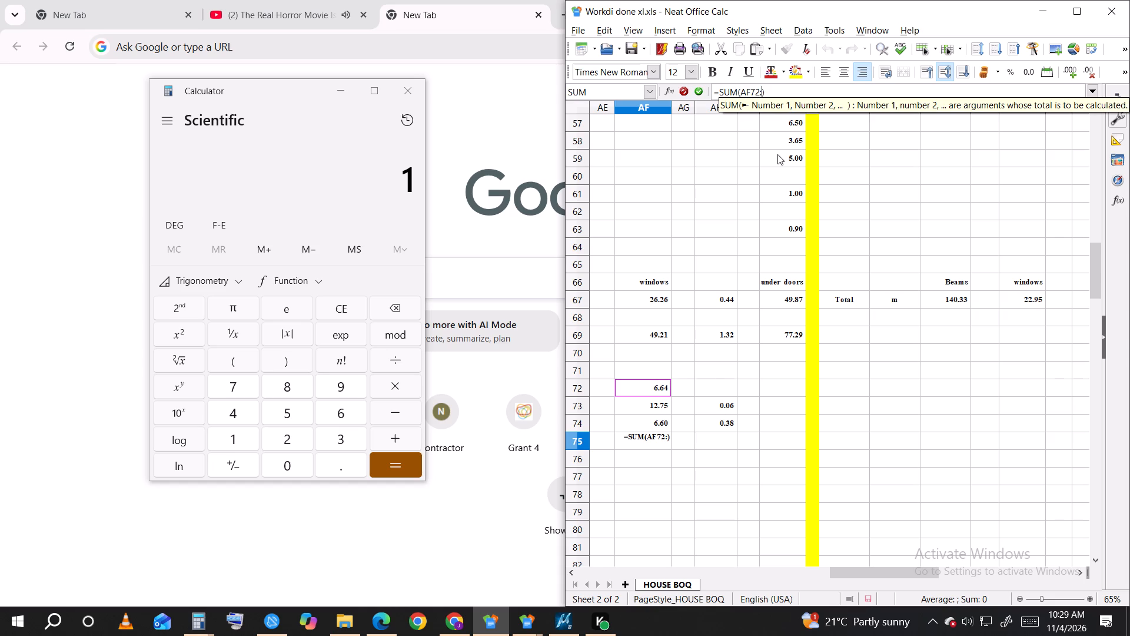
{"action": "left_click", "coordinate": [664, 422]}
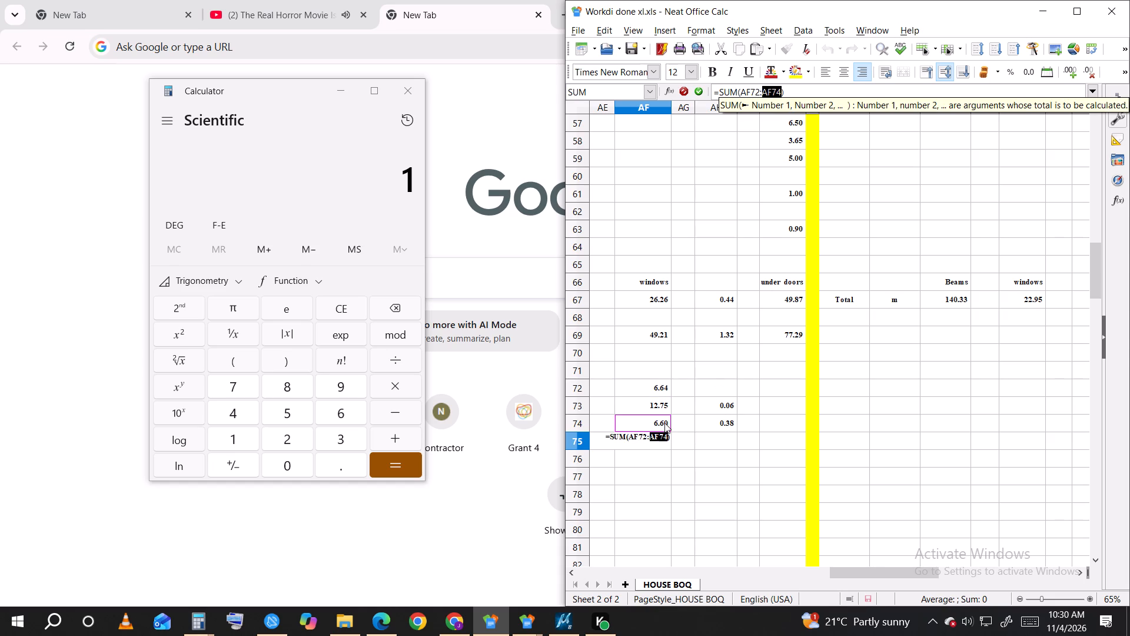
{"action": "key", "text": "Return"}
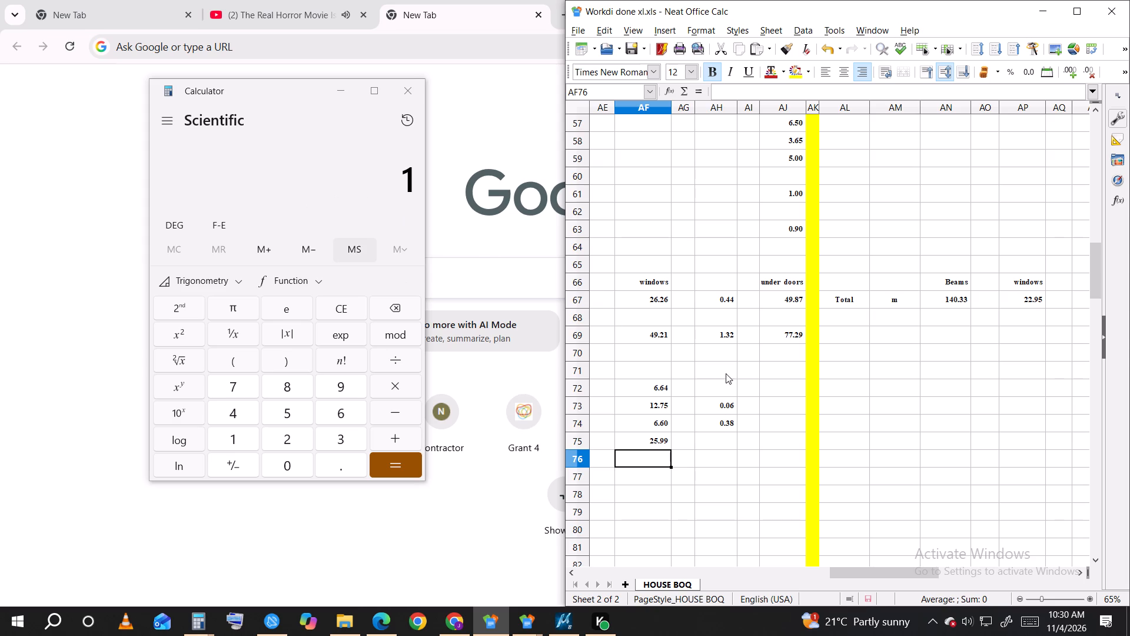
Check the AF75 formula and compare the subtotals with the A-marked and unmarked Windows entries in columns AF and AP.
{"action": "left_click", "coordinate": [656, 443]}
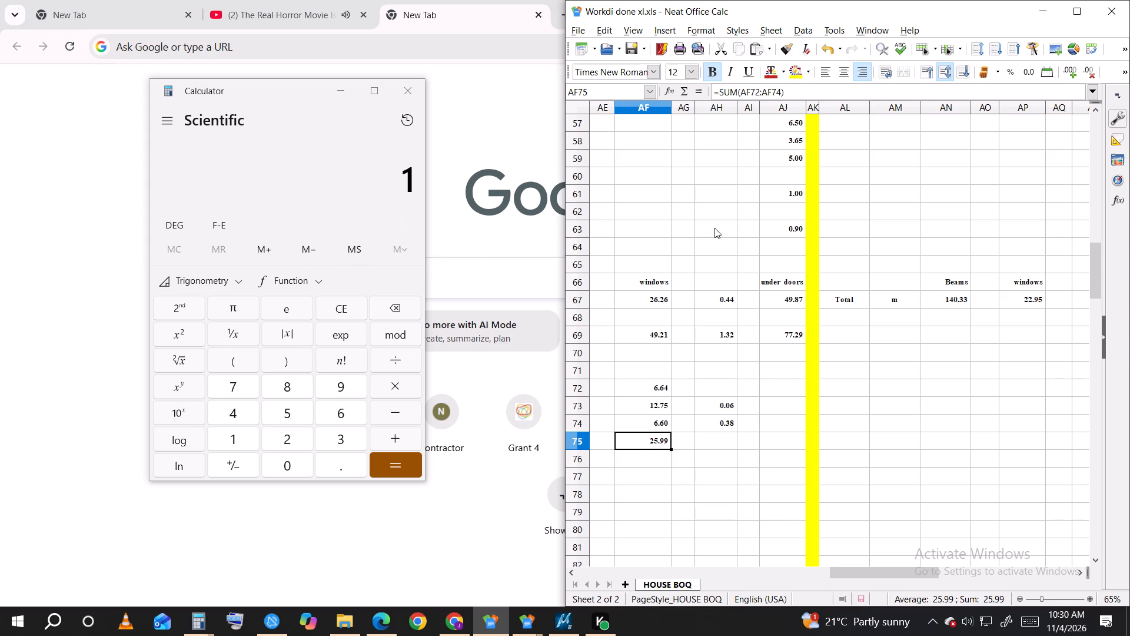
{"action": "scroll", "coordinate": [714, 228], "scroll_direction": "up", "scroll_amount": 11}
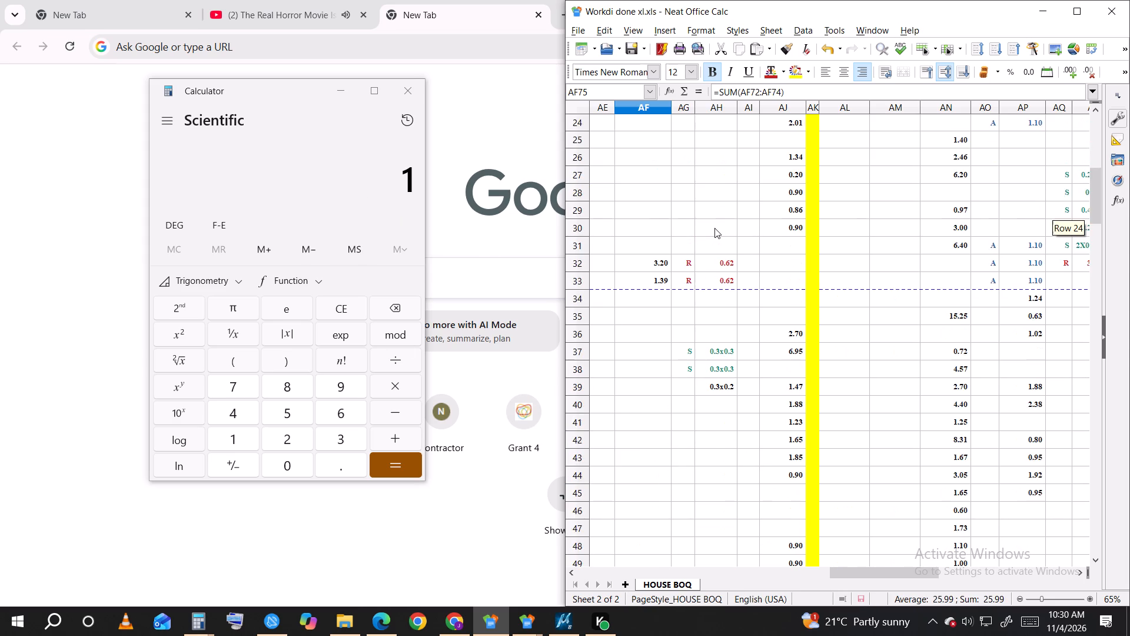
{"action": "scroll", "coordinate": [714, 228], "scroll_direction": "up", "scroll_amount": 3}
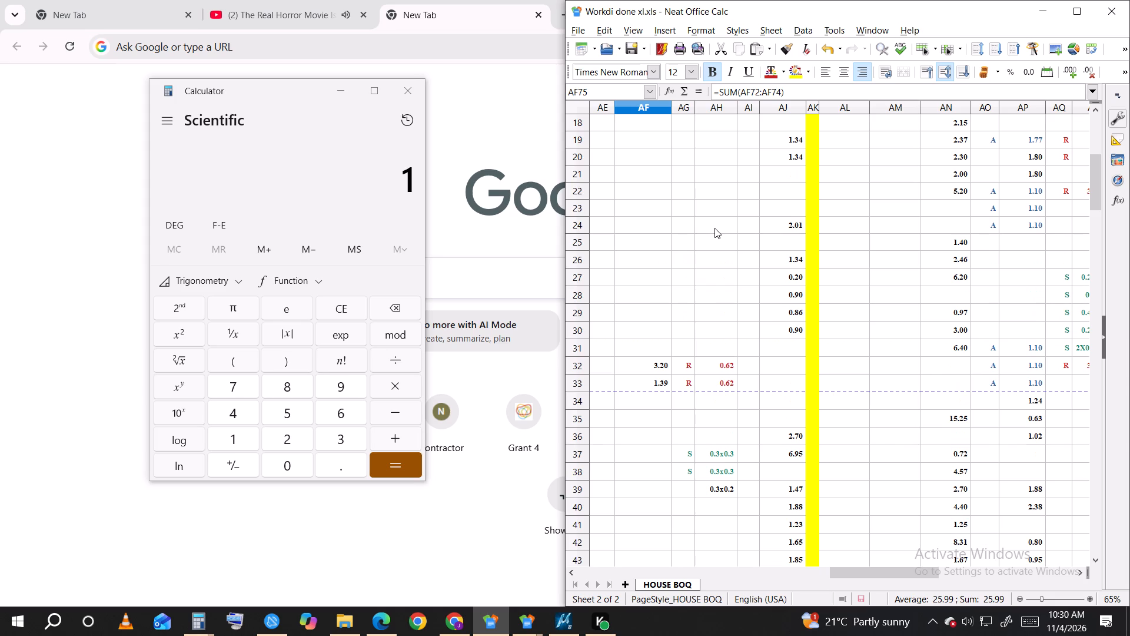
{"action": "scroll", "coordinate": [714, 228], "scroll_direction": "down", "scroll_amount": 11}
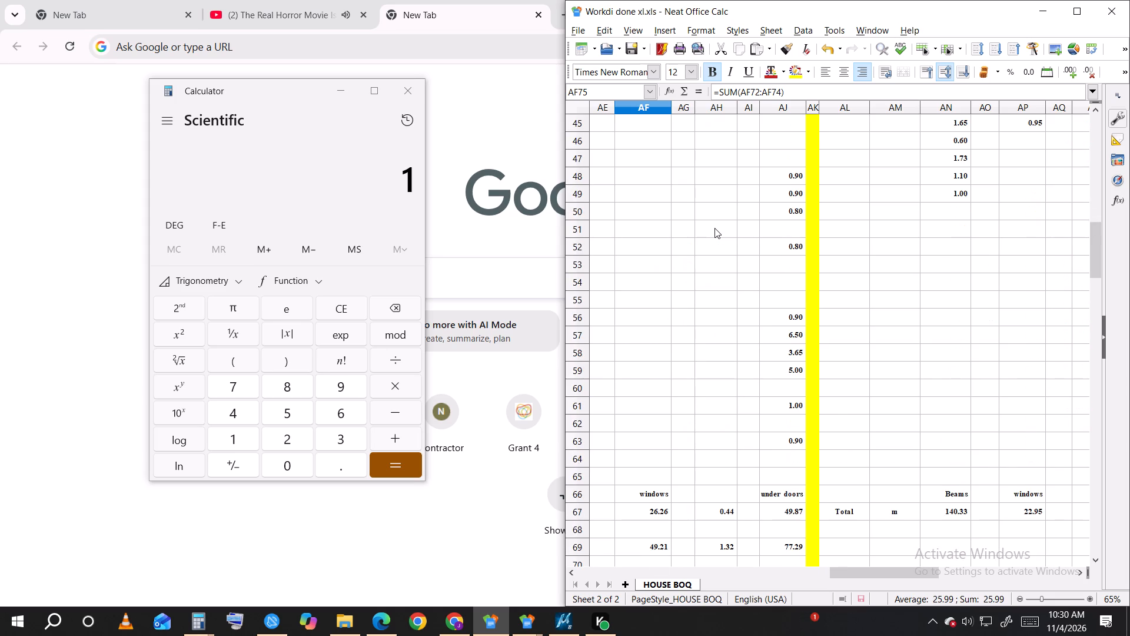
{"action": "scroll", "coordinate": [714, 228], "scroll_direction": "down", "scroll_amount": 3}
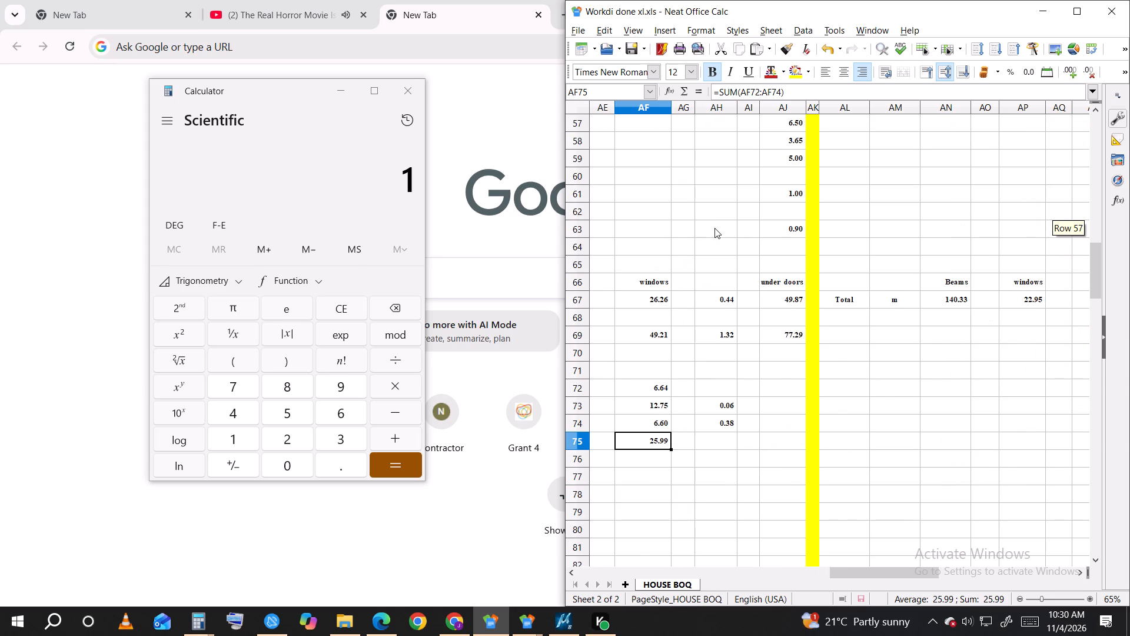
{"action": "scroll", "coordinate": [714, 228], "scroll_direction": "up", "scroll_amount": 14}
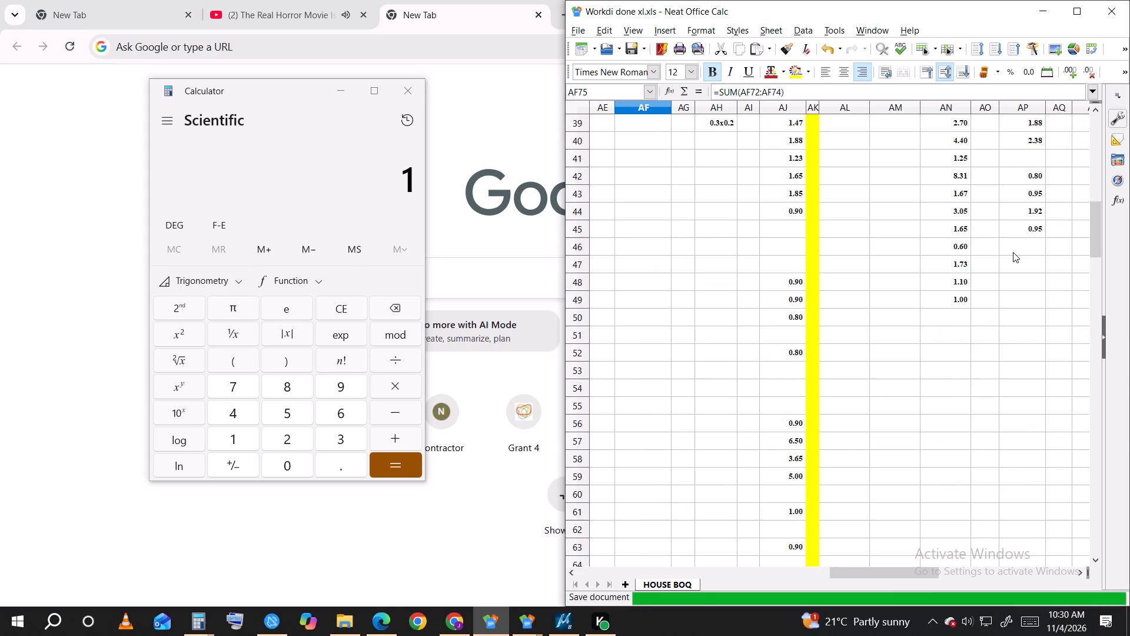
{"action": "scroll", "coordinate": [1013, 252], "scroll_direction": "up", "scroll_amount": 11}
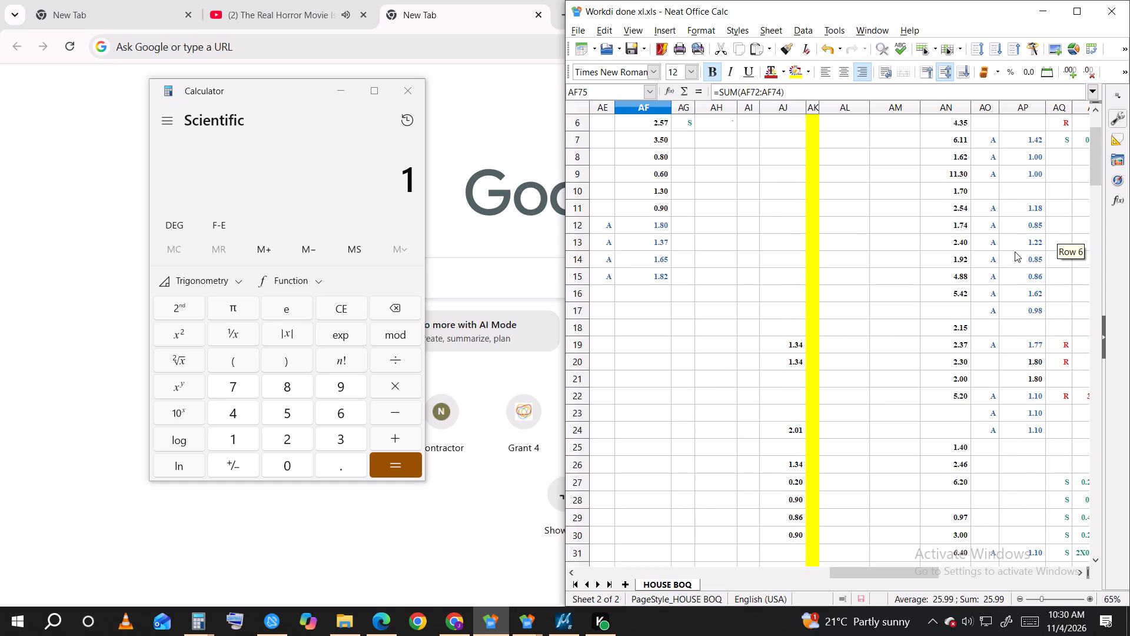
{"action": "scroll", "coordinate": [1015, 251], "scroll_direction": "down", "scroll_amount": 2}
{"action": "scroll", "coordinate": [1015, 251], "scroll_direction": "up", "scroll_amount": 4}
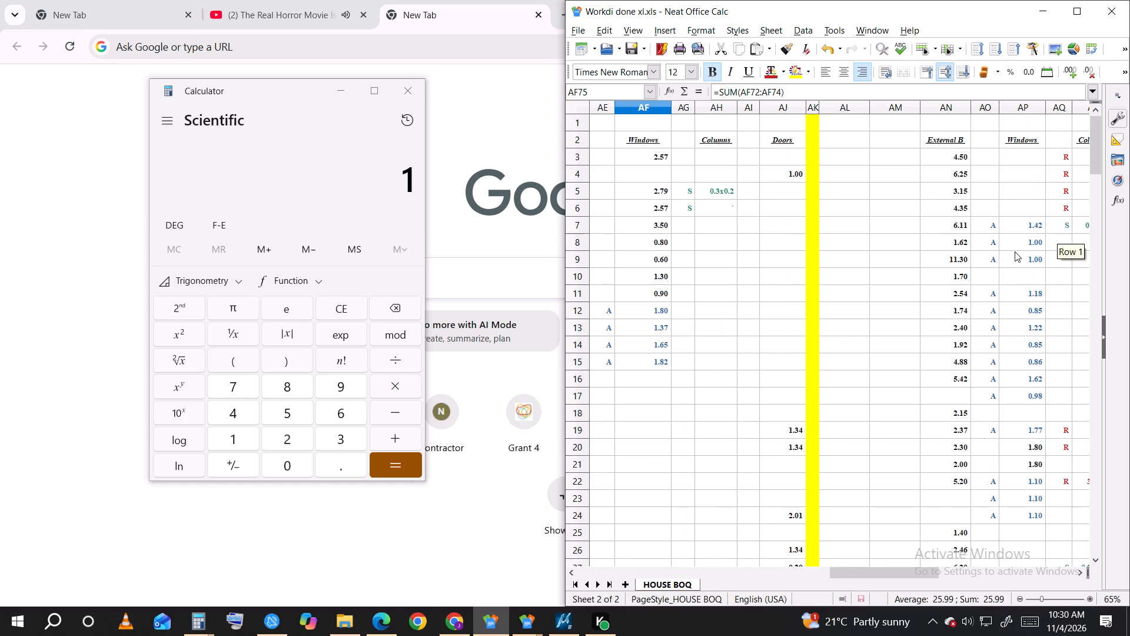
{"action": "scroll", "coordinate": [1015, 251], "scroll_direction": "up", "scroll_amount": 1}
{"action": "scroll", "coordinate": [1015, 251], "scroll_direction": "down", "scroll_amount": 5}
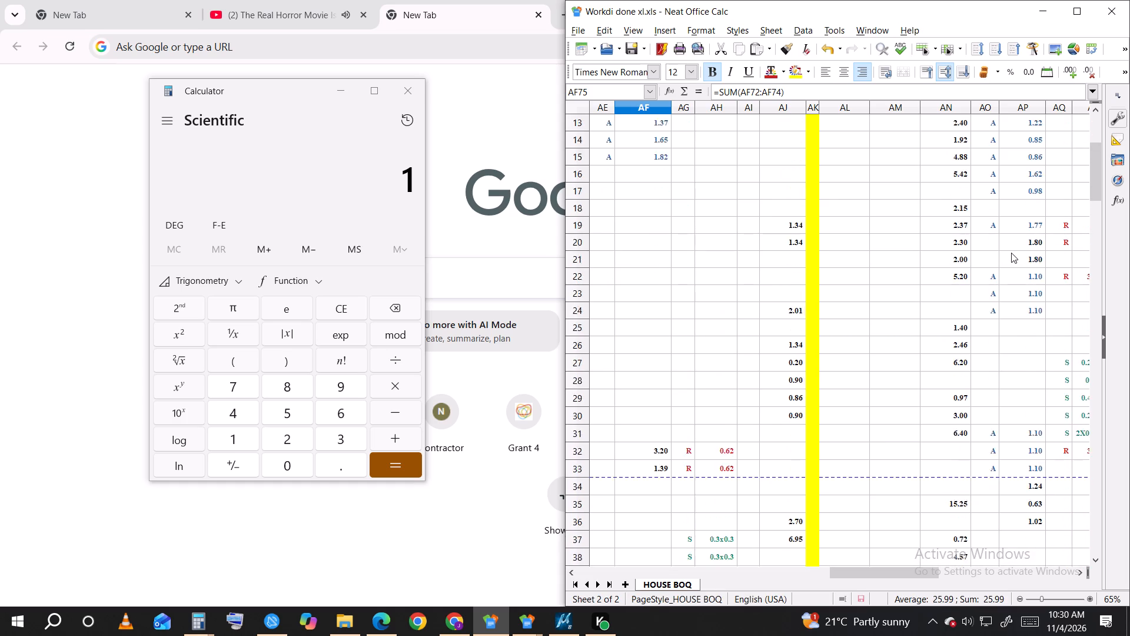
Glance at the volume of works PDF and structural drawing, and bring up the work-done appraisal document beside the BOQ spreadsheet.
{"action": "scroll", "coordinate": [1011, 253], "scroll_direction": "up", "scroll_amount": 4}
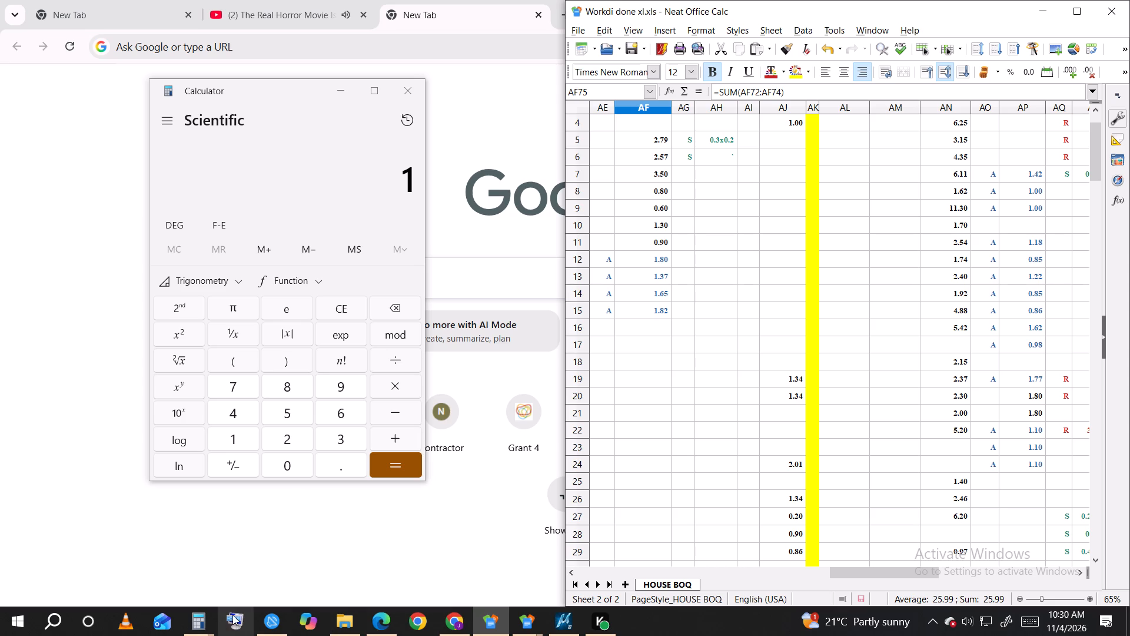
{"action": "left_click", "coordinate": [387, 621]}
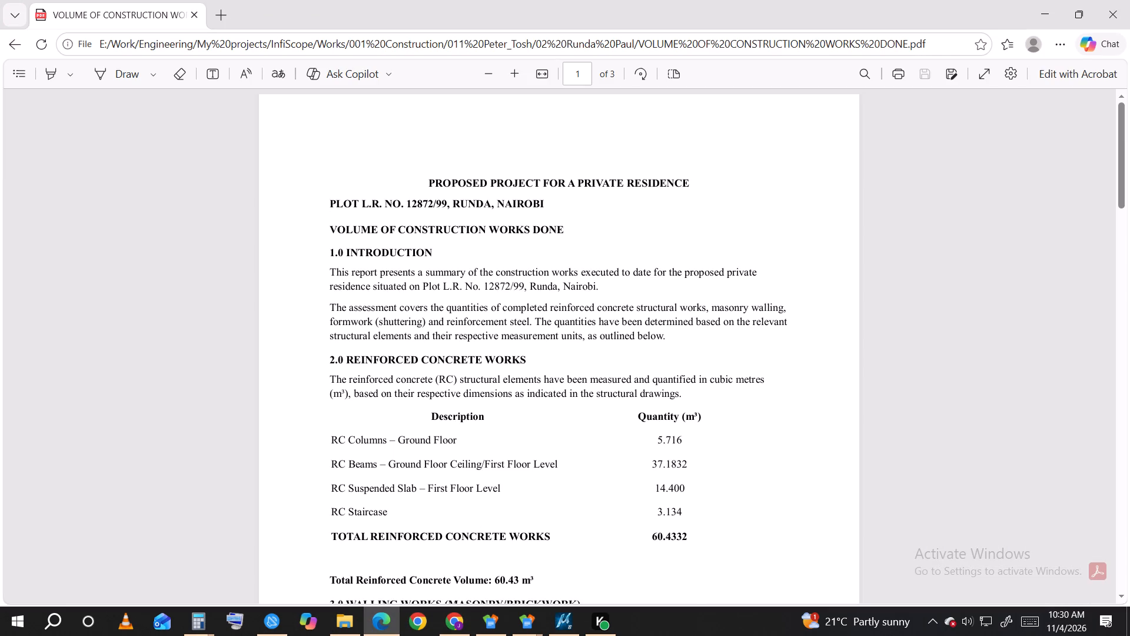
{"action": "scroll", "coordinate": [504, 407], "scroll_direction": "down", "scroll_amount": 1}
{"action": "left_click", "coordinate": [529, 617]}
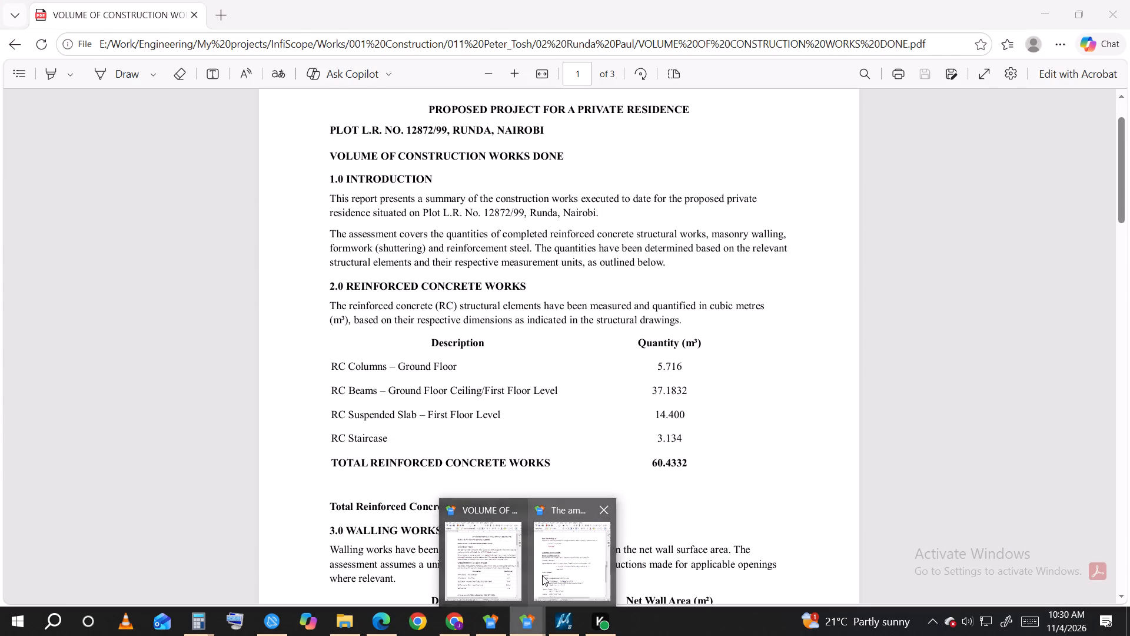
{"action": "left_click", "coordinate": [542, 575]}
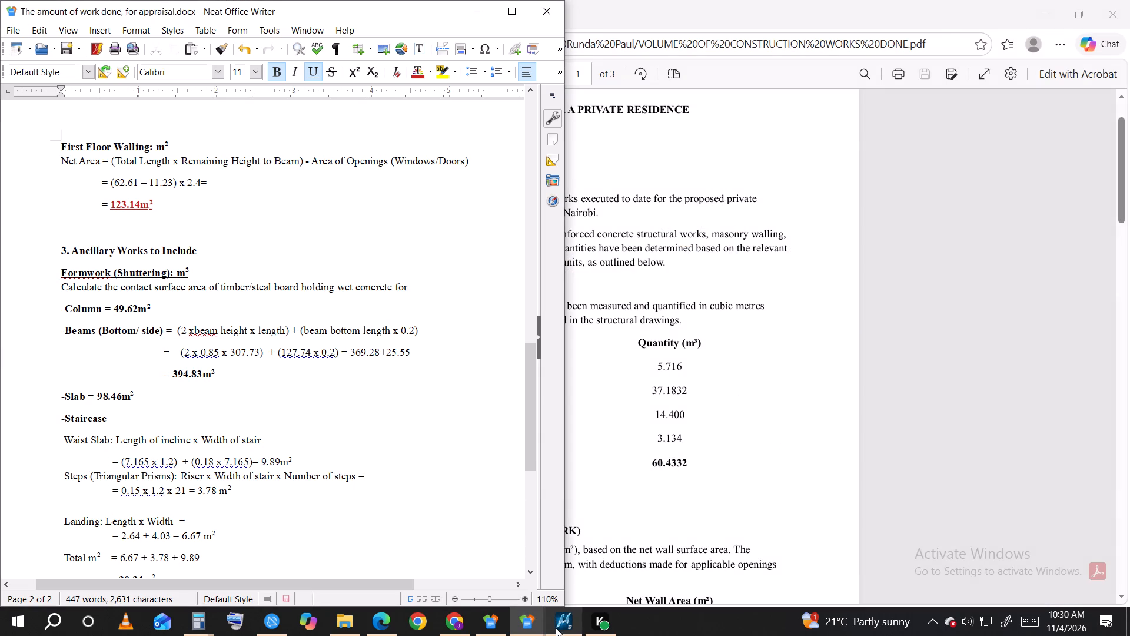
{"action": "left_click", "coordinate": [563, 629]}
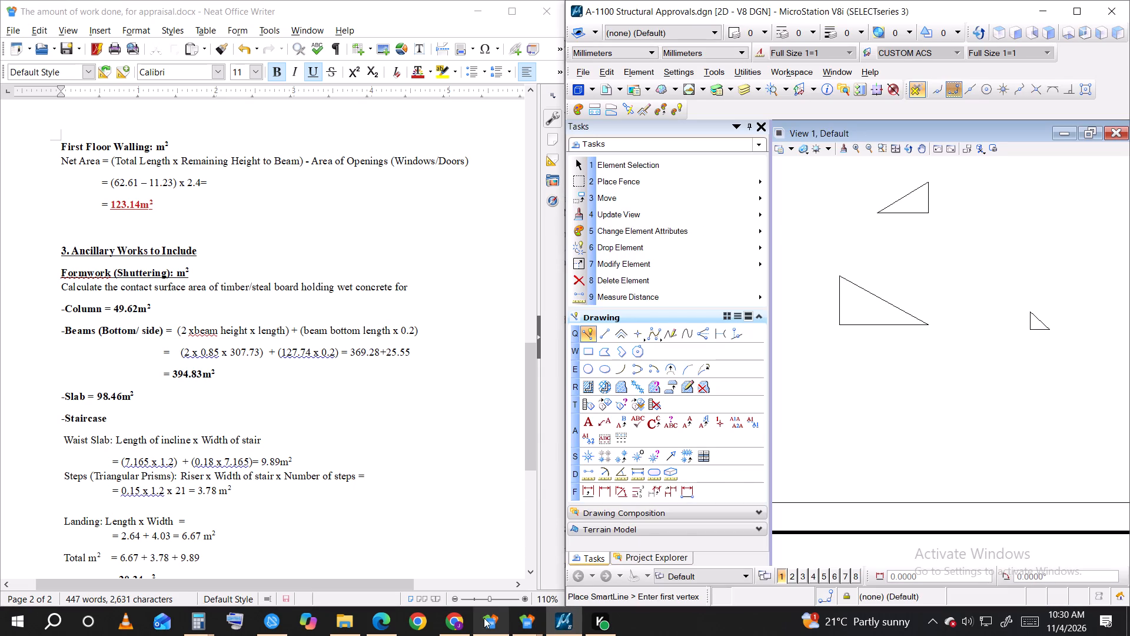
{"action": "left_click", "coordinate": [524, 620]}
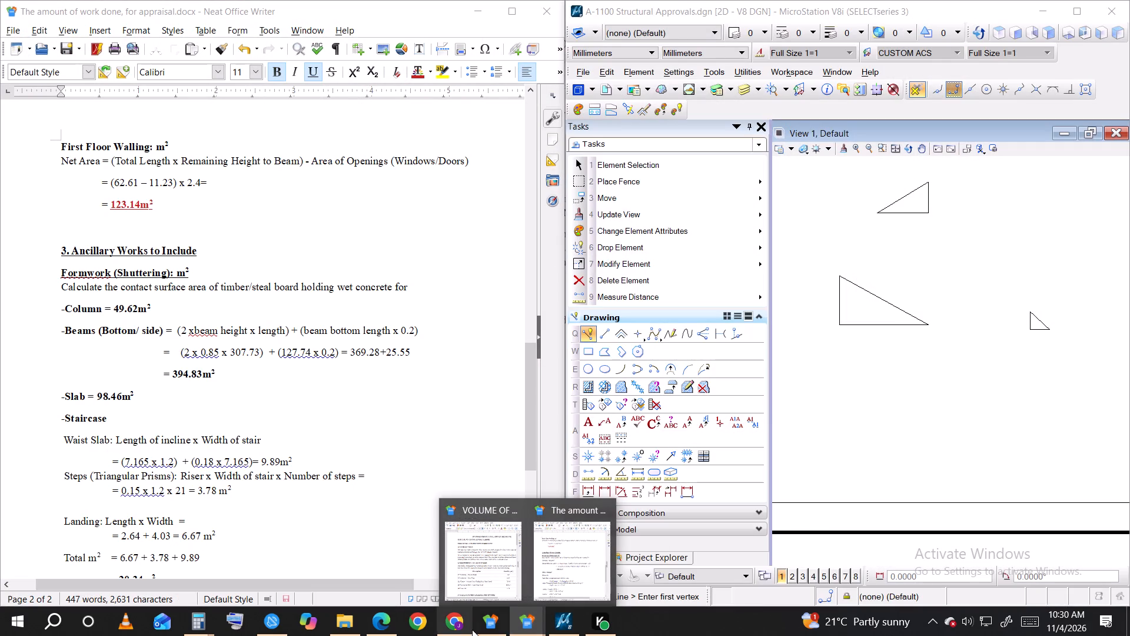
{"action": "left_click", "coordinate": [485, 628]}
Review the window subtotals around AF72:AF75 in the spreadsheet against the formwork calculations in the appraisal document.
{"action": "scroll", "coordinate": [774, 429], "scroll_direction": "down", "scroll_amount": 6}
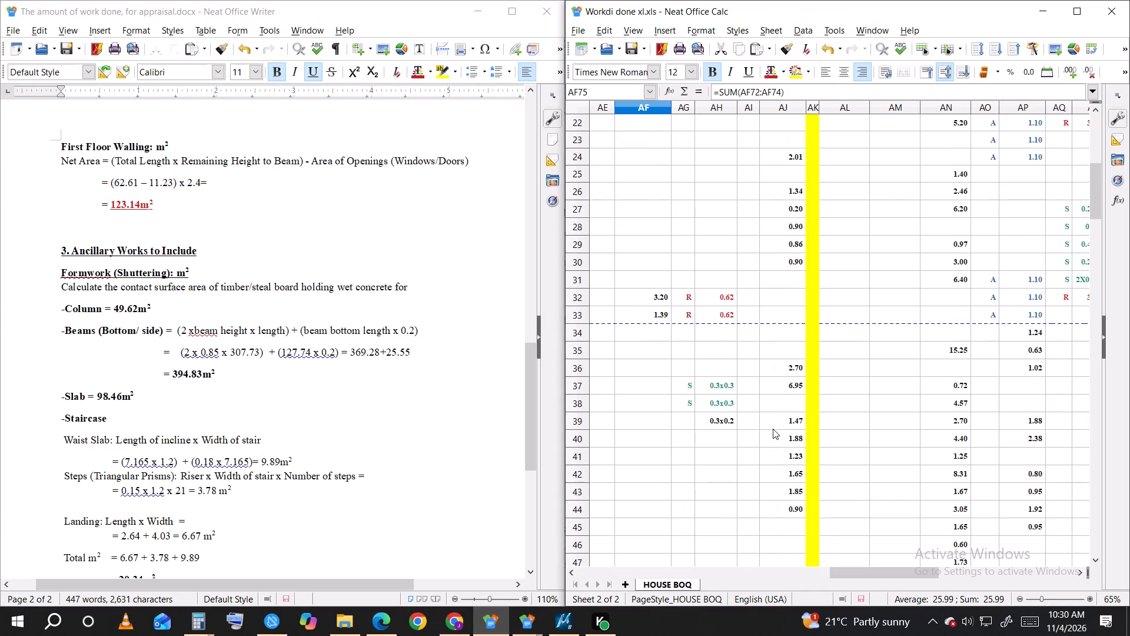
{"action": "scroll", "coordinate": [752, 429], "scroll_direction": "down", "scroll_amount": 6}
{"action": "scroll", "coordinate": [753, 429], "scroll_direction": "up", "scroll_amount": 1}
{"action": "scroll", "coordinate": [753, 429], "scroll_direction": "down", "scroll_amount": 2}
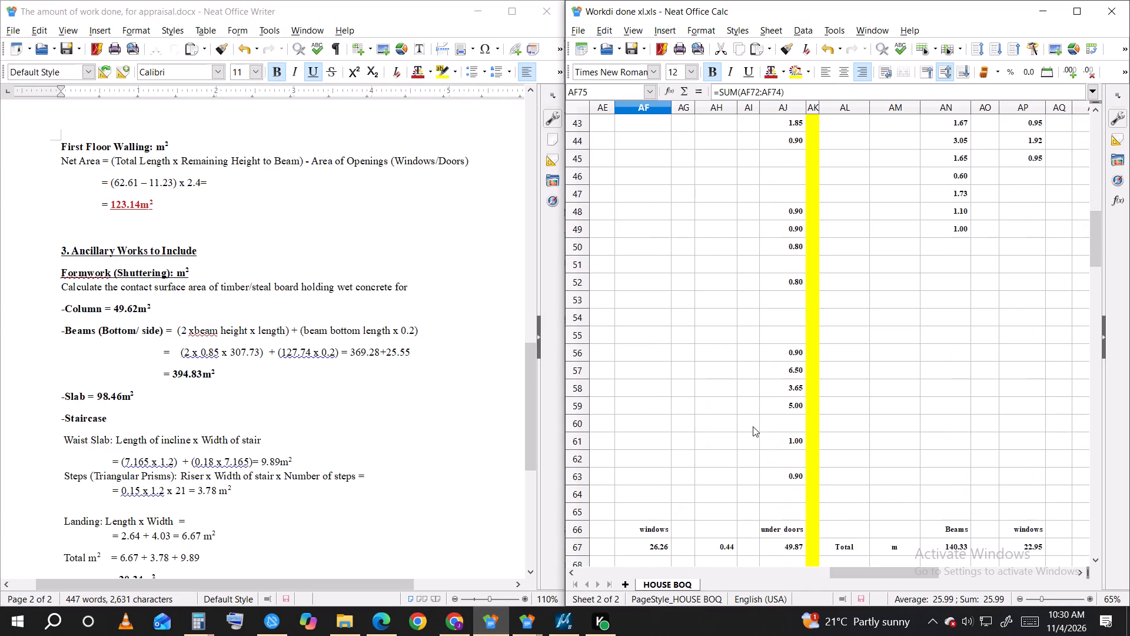
{"action": "scroll", "coordinate": [753, 426], "scroll_direction": "down", "scroll_amount": 5}
{"action": "left_click", "coordinate": [450, 463]}
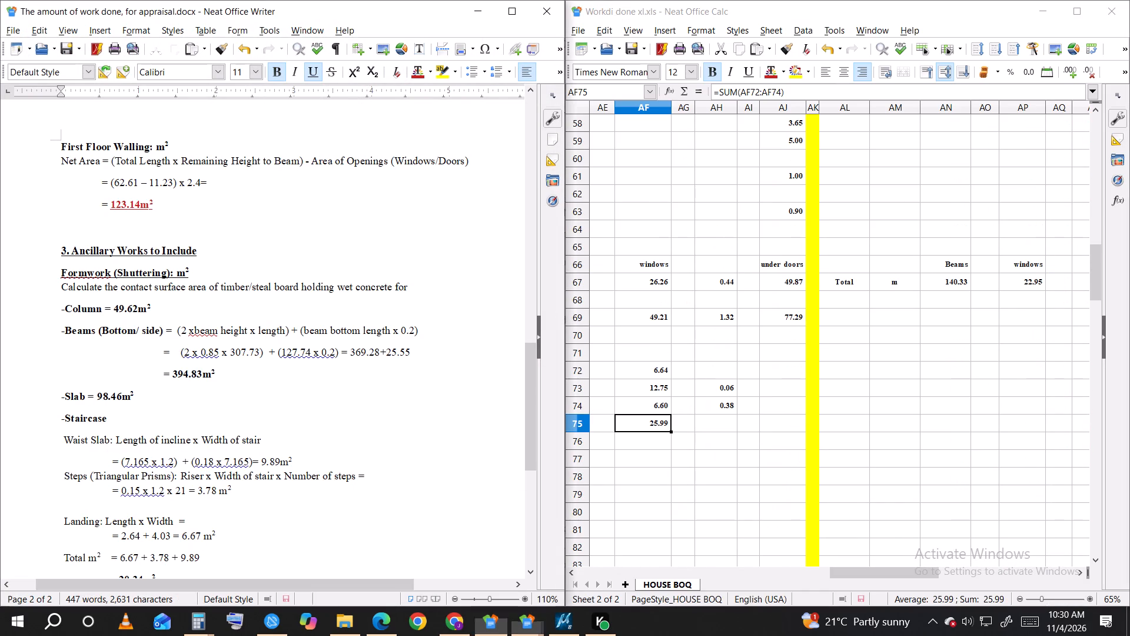
{"action": "scroll", "coordinate": [331, 327], "scroll_direction": "down", "scroll_amount": 4}
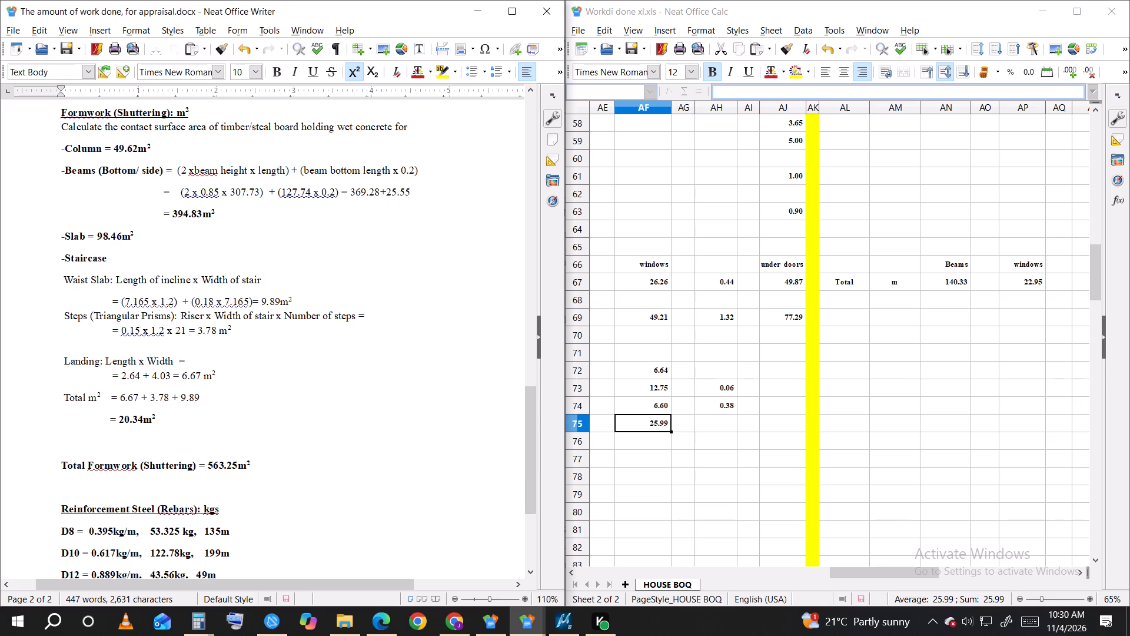
{"action": "scroll", "coordinate": [228, 421], "scroll_direction": "down", "scroll_amount": 3}
{"action": "scroll", "coordinate": [214, 444], "scroll_direction": "up", "scroll_amount": 5}
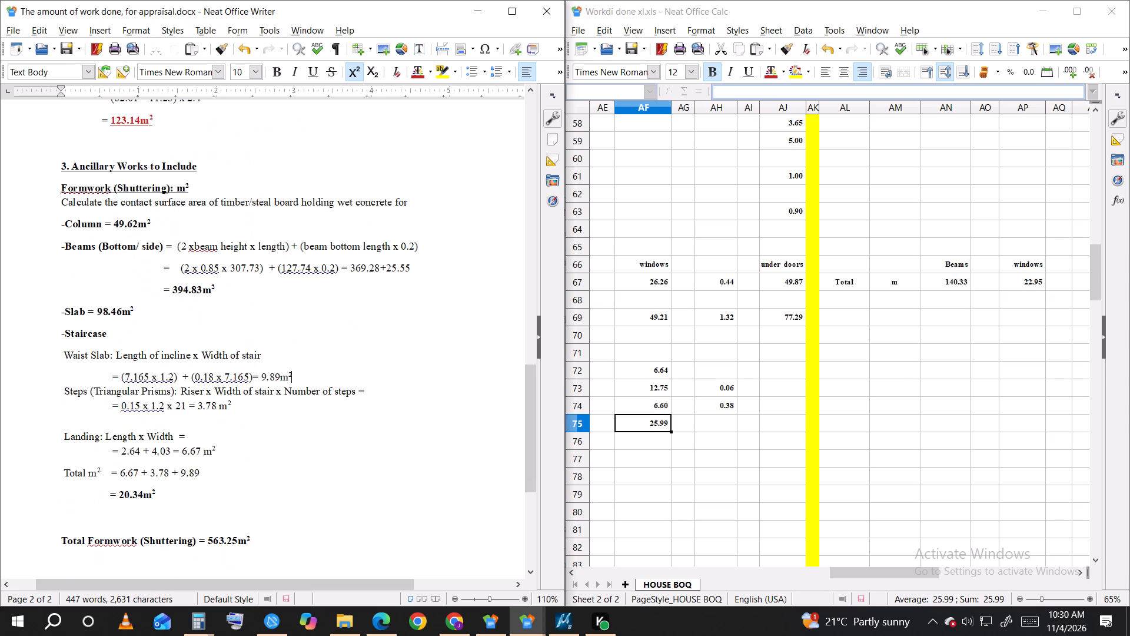
{"action": "scroll", "coordinate": [191, 455], "scroll_direction": "up", "scroll_amount": 2}
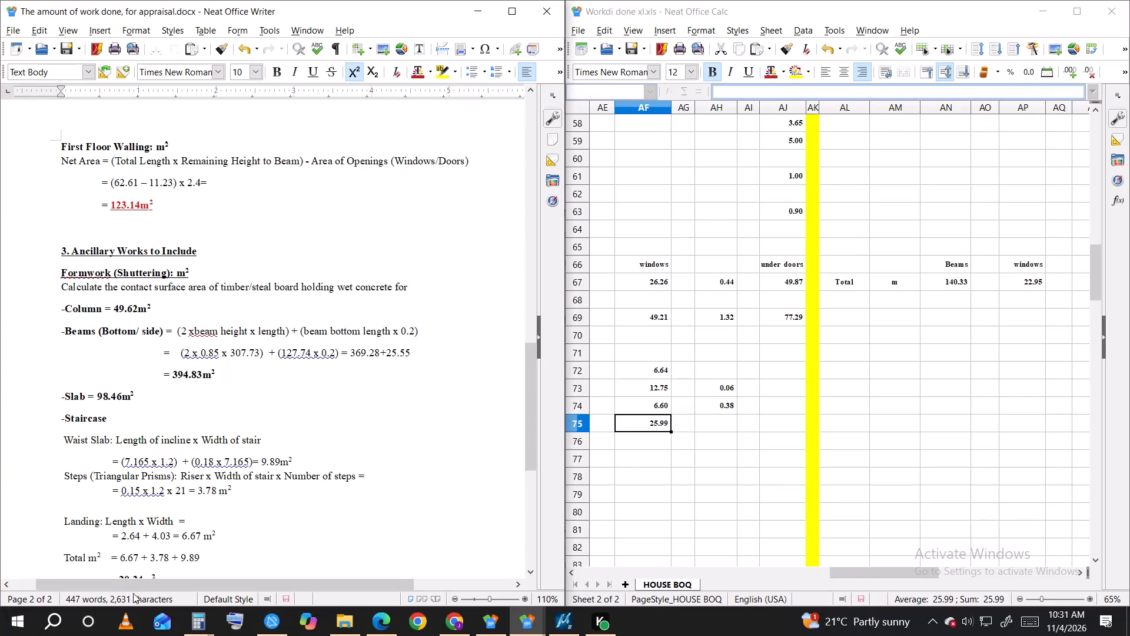
Bring up the Calculator and place it over the spreadsheet so the AF75 subtotal and the appraisal document stay readable.
{"action": "left_click", "coordinate": [195, 620]}
{"action": "left_click", "coordinate": [218, 562]}
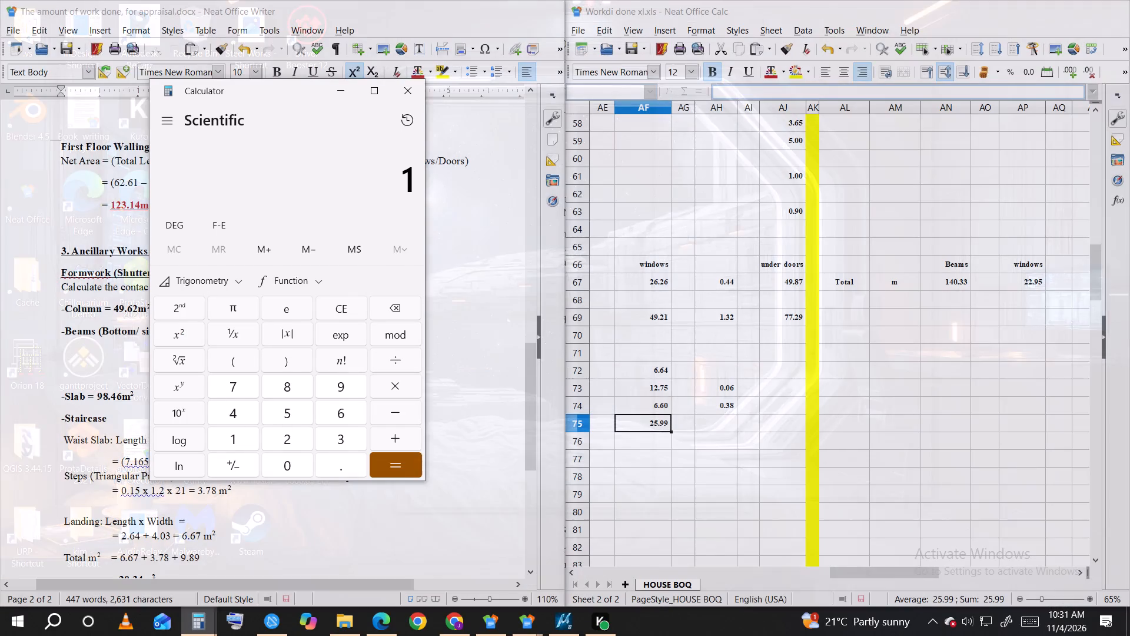
{"action": "left_click_drag", "start_coordinate": [262, 88], "coordinate": [870, 113]}
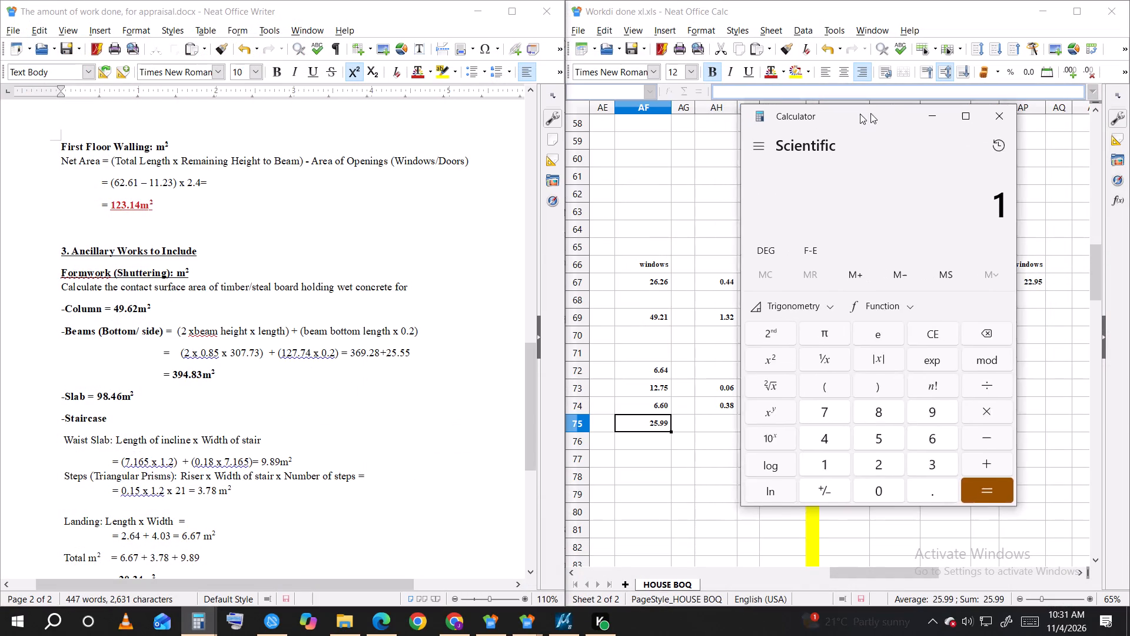
{"action": "left_click_drag", "start_coordinate": [870, 113], "coordinate": [936, 111]}
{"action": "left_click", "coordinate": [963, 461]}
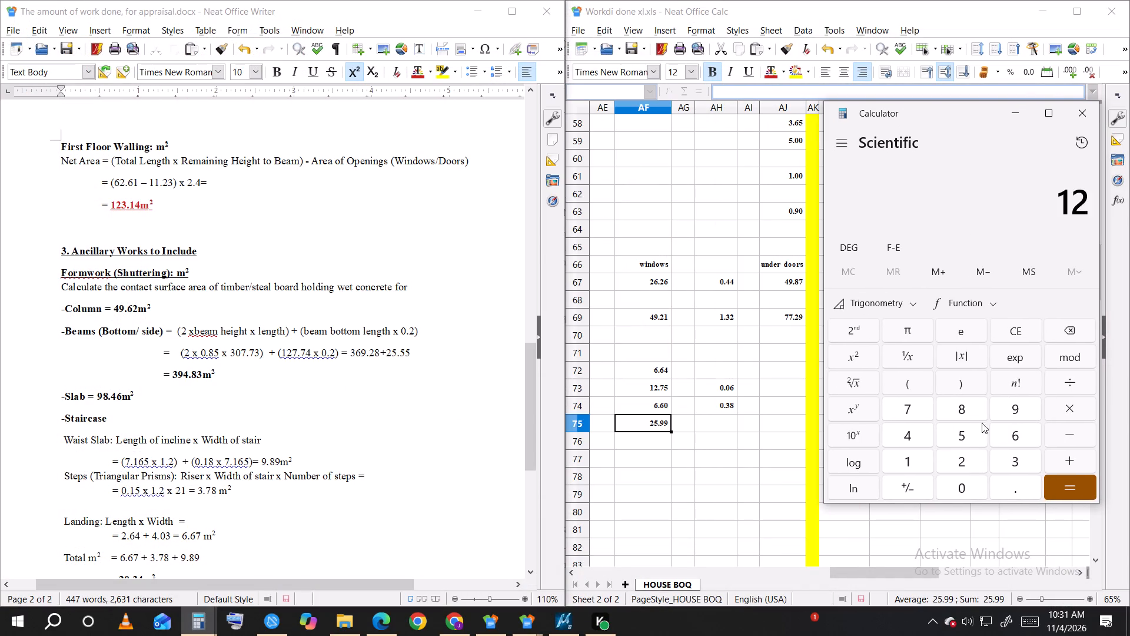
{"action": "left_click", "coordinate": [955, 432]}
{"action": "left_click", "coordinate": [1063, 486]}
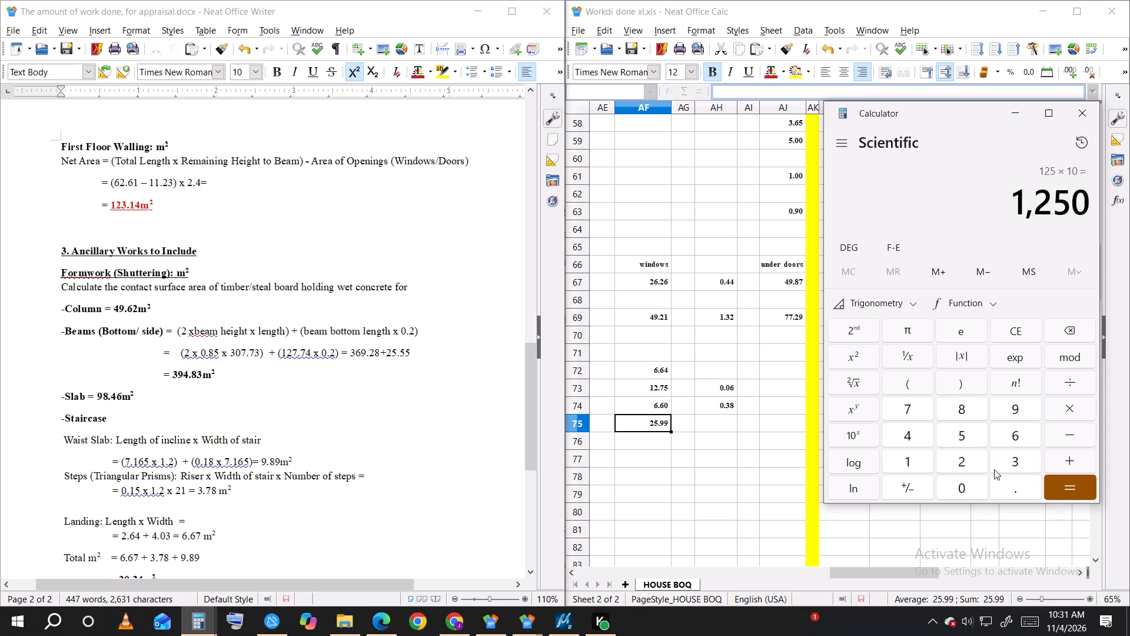
Enter 25.99 in the Calculator as the first factor of a multiplication.
{"action": "left_click", "coordinate": [973, 467]}
{"action": "left_click", "coordinate": [960, 430]}
{"action": "left_click", "coordinate": [1025, 483]}
{"action": "double_click", "coordinate": [1028, 411]}
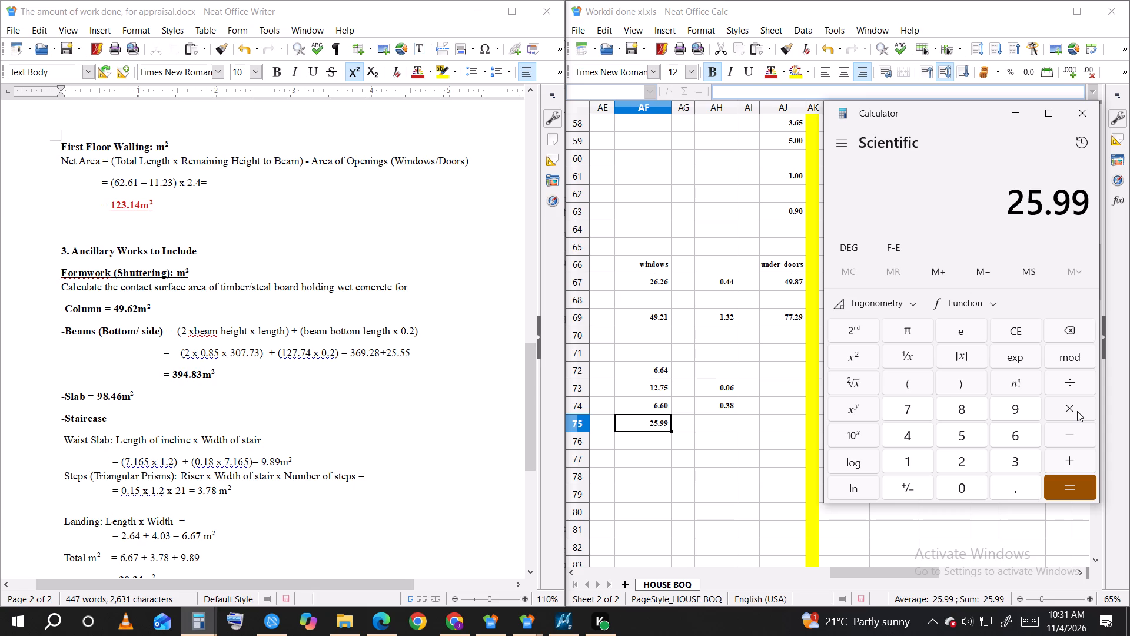
{"action": "left_click", "coordinate": [1077, 411]}
Append +(beam bottom length x 0.2) to the Beams (Bottom/side) formwork formula in the appraisal document, copying the existing bottom-length term.
{"action": "left_click", "coordinate": [431, 328]}
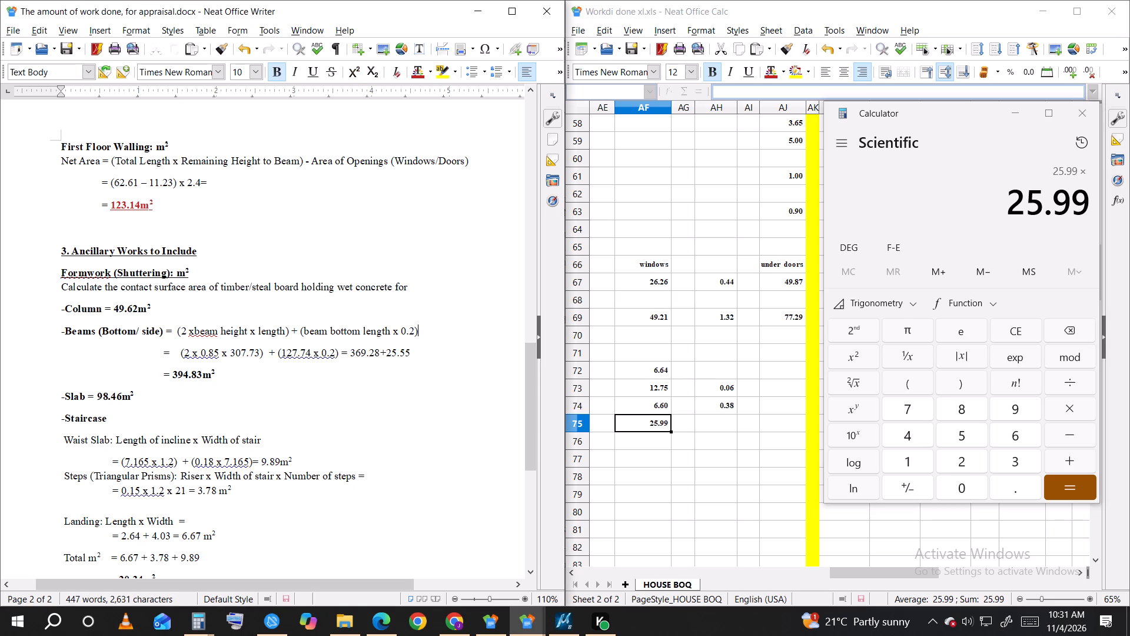
{"action": "key", "text": "space"}
{"action": "type", "text": "+"}
{"action": "type", "text": "()"}
{"action": "left_click", "coordinate": [431, 328]}
{"action": "left_click_drag", "start_coordinate": [416, 329], "coordinate": [310, 329]}
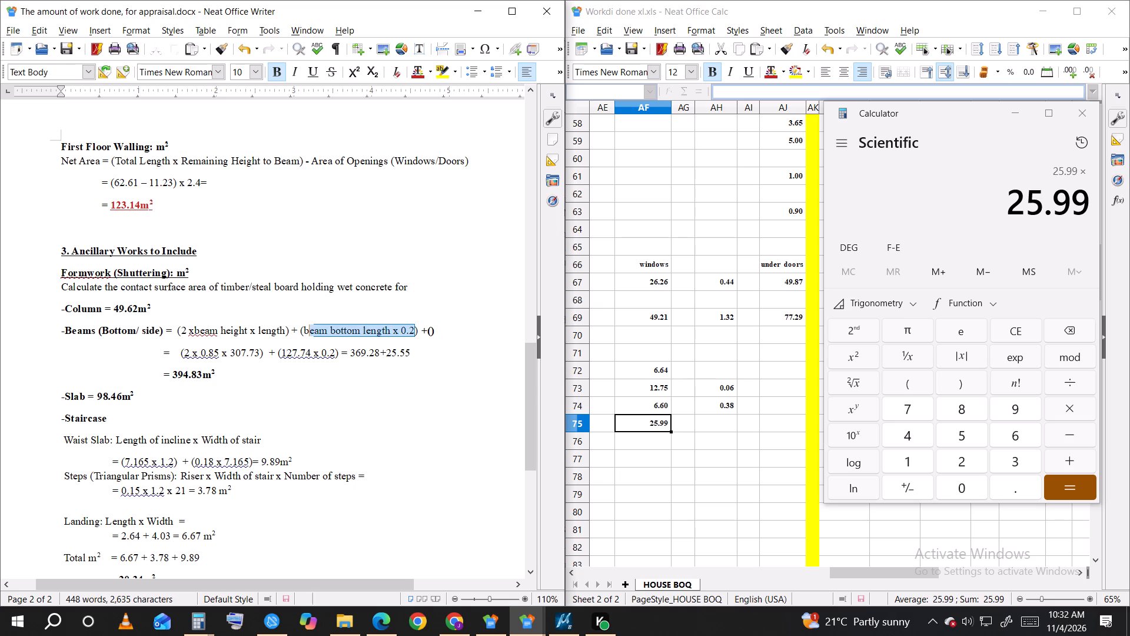
{"action": "left_click_drag", "start_coordinate": [310, 329], "coordinate": [305, 329]}
{"action": "right_click", "coordinate": [305, 329]}
{"action": "left_click", "coordinate": [335, 347]}
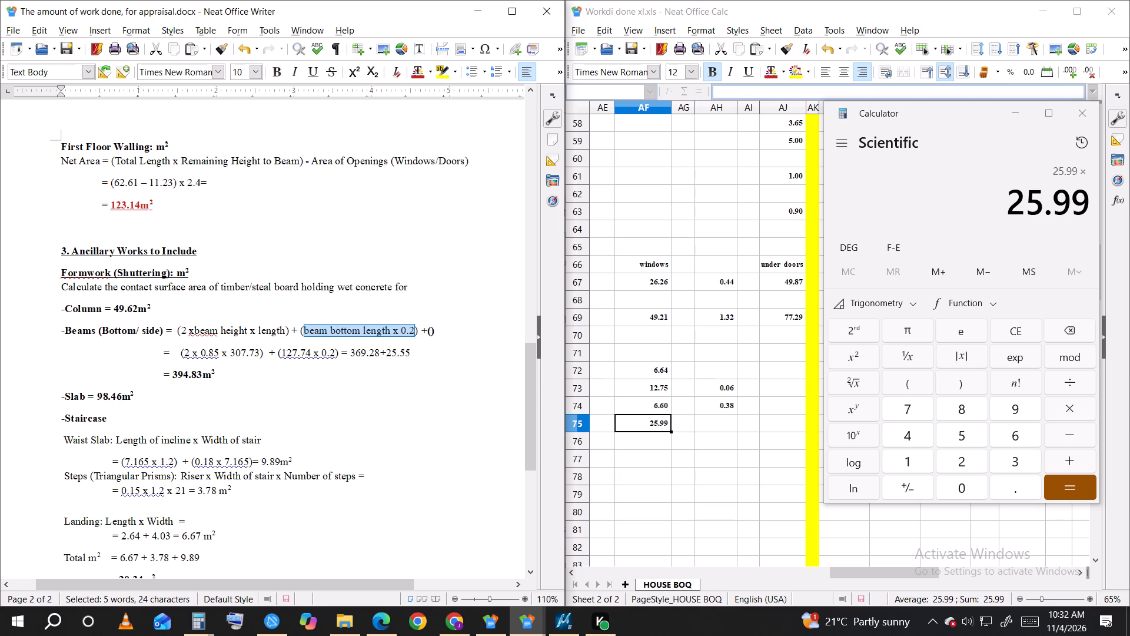
{"action": "left_click", "coordinate": [431, 333]}
{"action": "right_click", "coordinate": [431, 333]}
{"action": "left_click", "coordinate": [465, 372]}
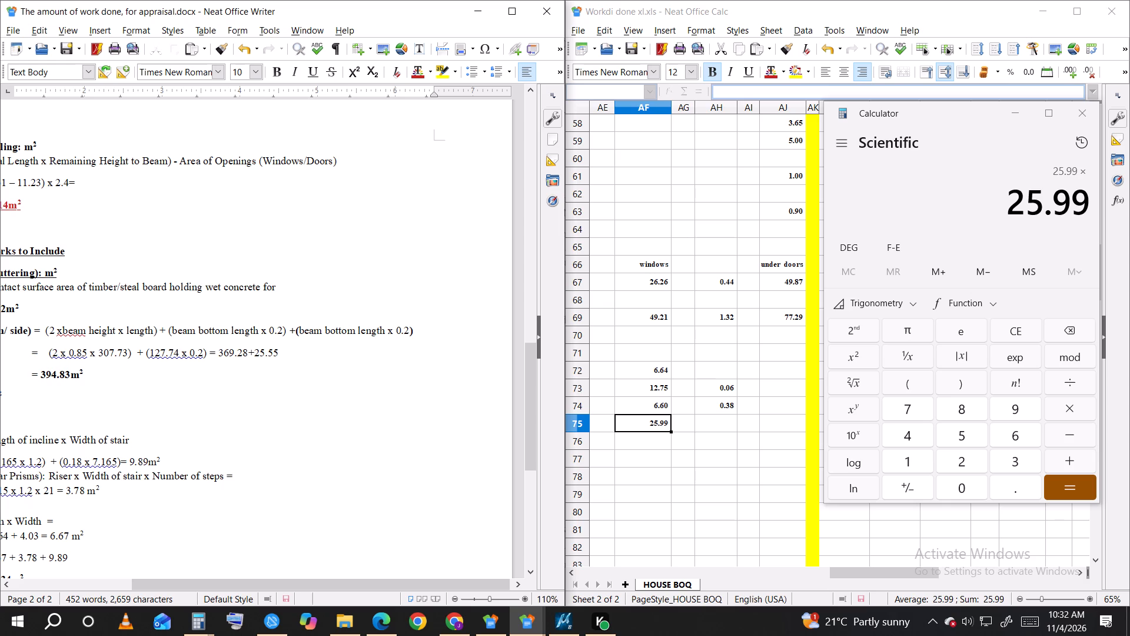
Change the word "beam" to "arch" in the newly added term of the Beams formwork formula.
{"action": "left_click_drag", "start_coordinate": [383, 330], "coordinate": [310, 331]}
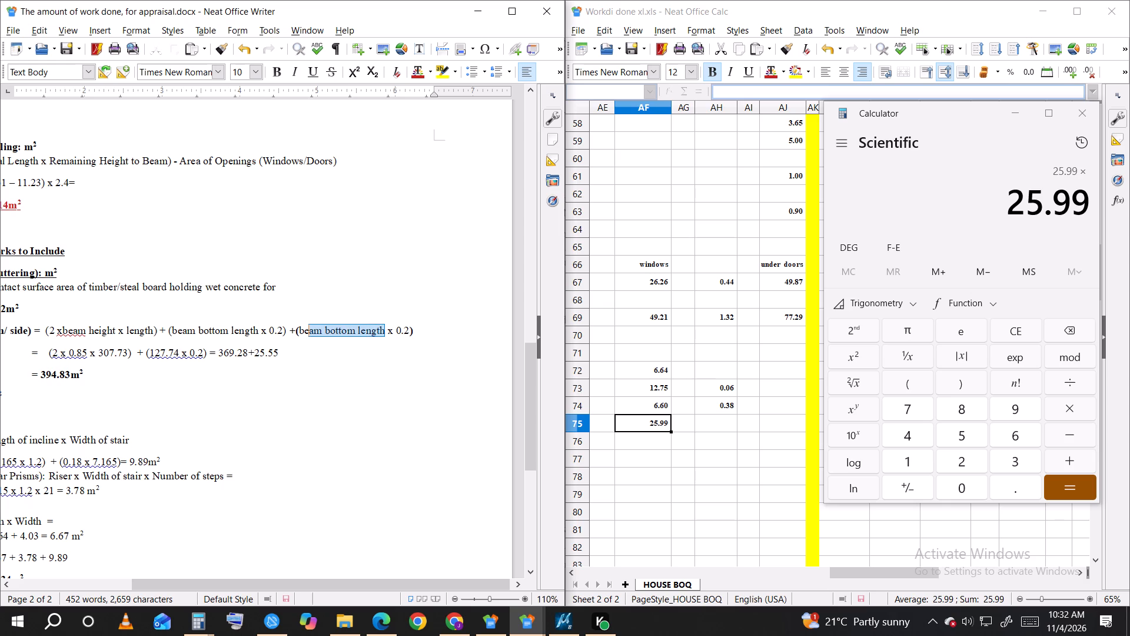
{"action": "left_click_drag", "start_coordinate": [310, 331], "coordinate": [310, 332]}
{"action": "left_click", "coordinate": [321, 342]}
{"action": "left_click", "coordinate": [322, 332]}
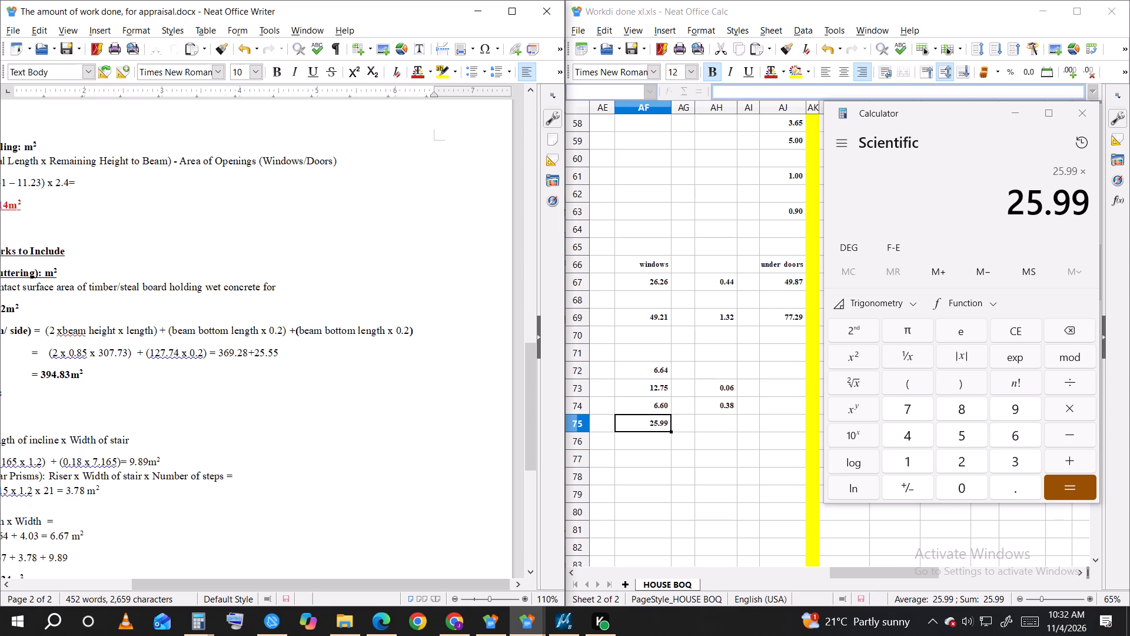
{"action": "key", "text": "BackSpace"}
{"action": "key", "text": "BackSpace"}
{"action": "key", "text": "BackSpace"}
{"action": "key", "text": "BackSpace"}
{"action": "type", "text": "arch"}
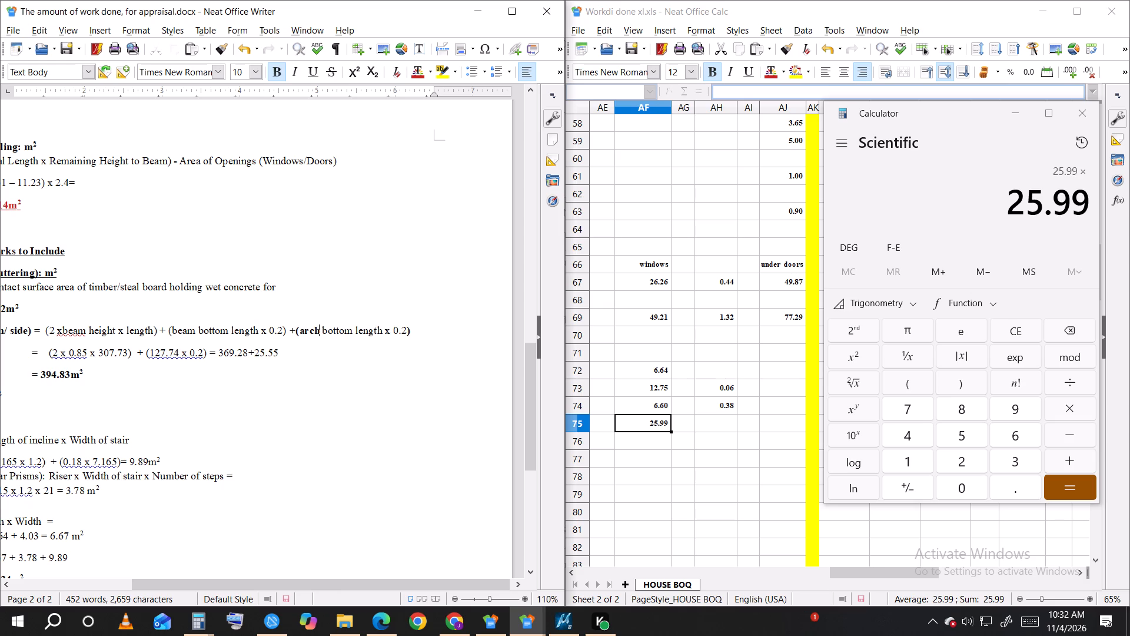
Remove the bold formatting from the added term (arch bottom length x 0.2).
{"action": "left_click_drag", "start_coordinate": [438, 331], "coordinate": [297, 330]}
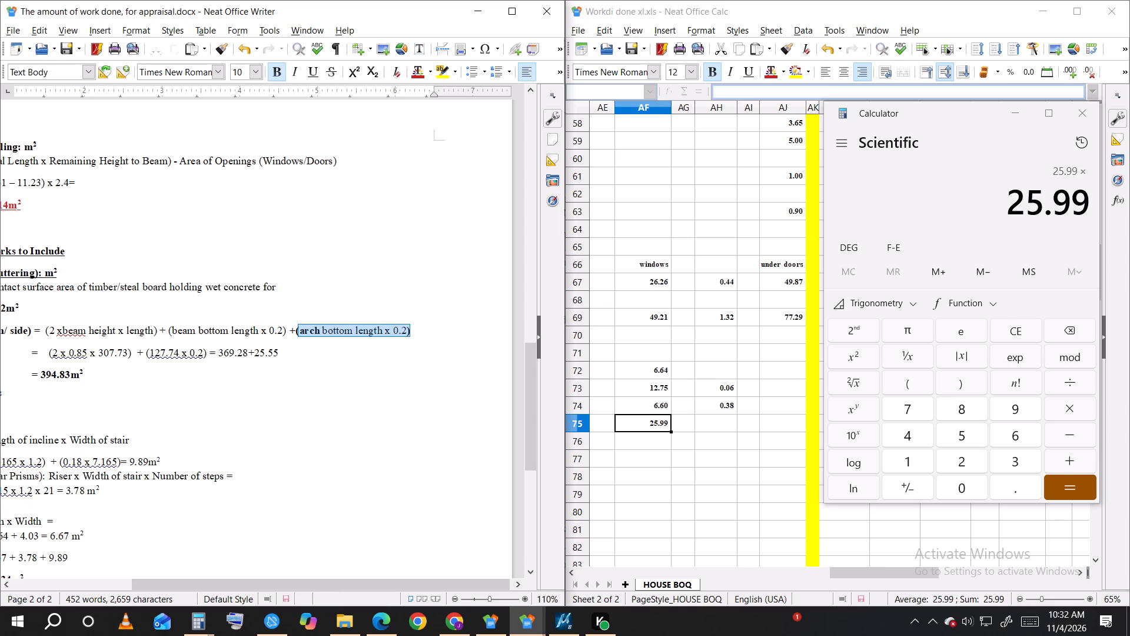
{"action": "left_click_drag", "start_coordinate": [297, 330], "coordinate": [295, 329]}
{"action": "double_click", "coordinate": [271, 74]}
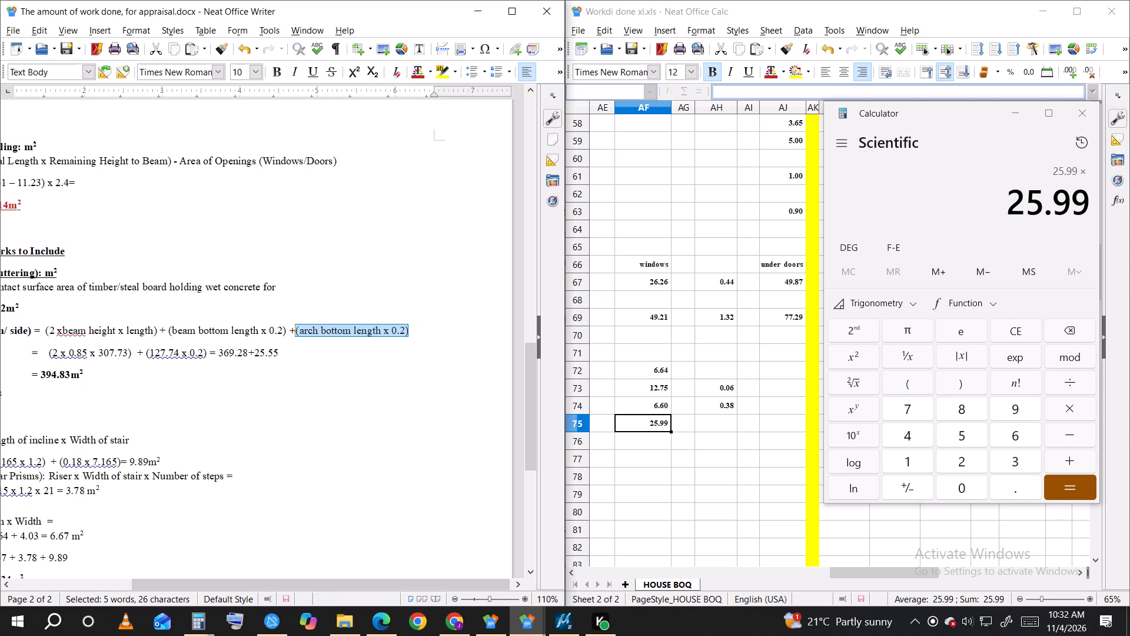
Change "arch" to "arches" in the added term of the Beams formwork formula.
{"action": "left_click", "coordinate": [318, 328]}
{"action": "left_click", "coordinate": [318, 334]}
{"action": "left_click", "coordinate": [316, 334]}
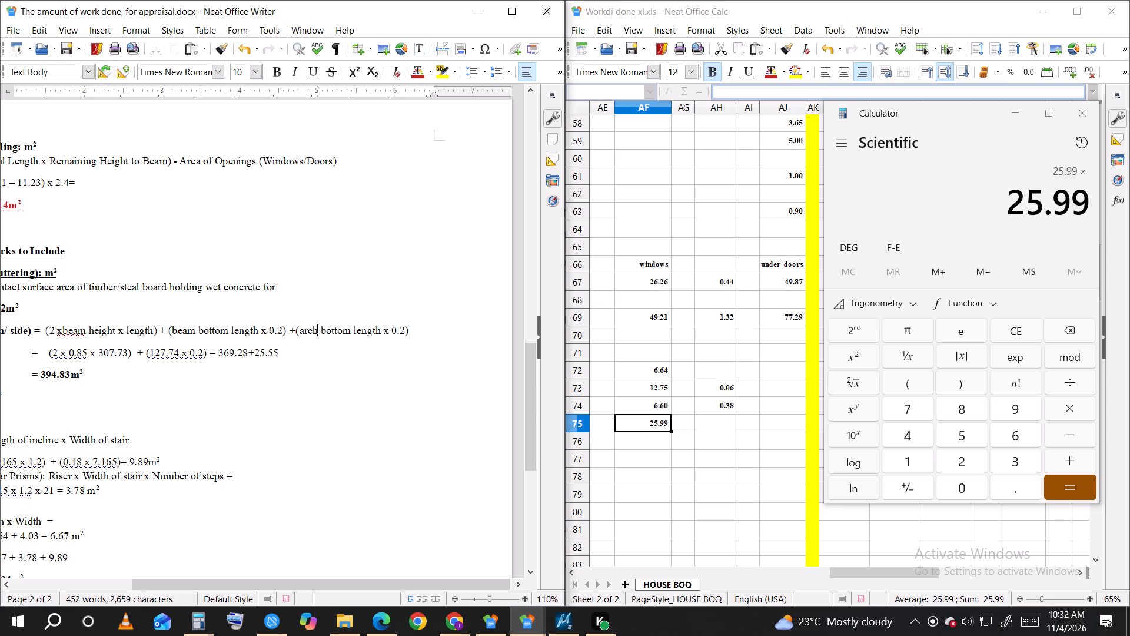
{"action": "key", "text": "e"}
{"action": "key", "text": "s"}
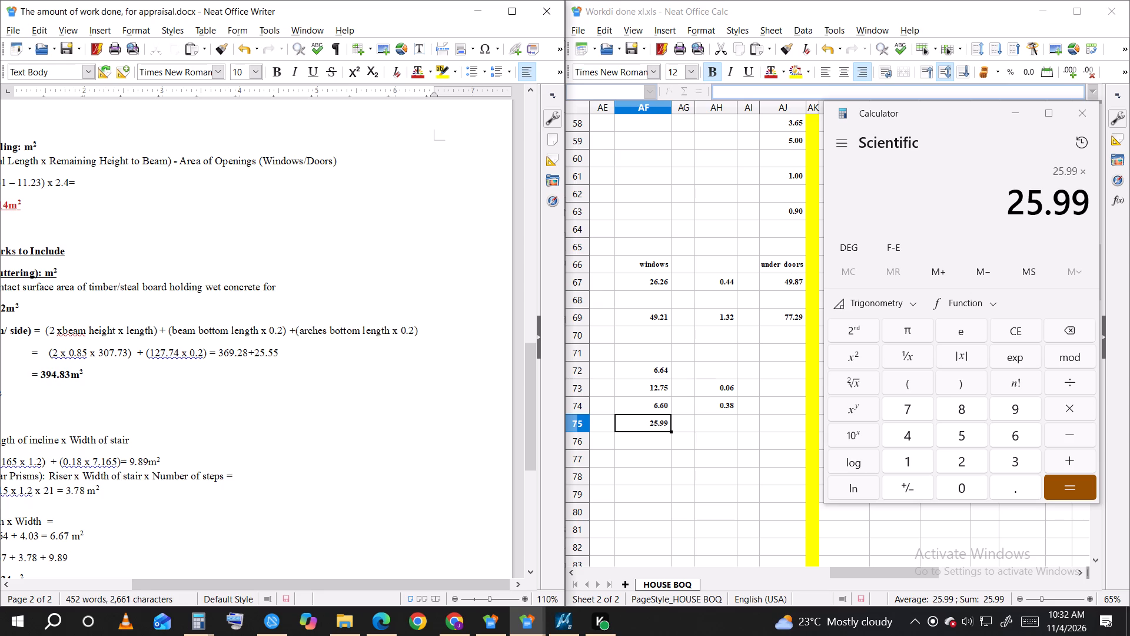
Change the multiplier of the arches bottom length term in the Beams formwork formula to 0.5.
{"action": "left_click", "coordinate": [414, 331]}
{"action": "key", "text": "BackSpace"}
{"action": "key", "text": "BackSpace"}
{"action": "key", "text": "BackSpace"}
{"action": "key", "text": "1"}
{"action": "key", "text": "BackSpace"}
{"action": "type", "text": "0."}
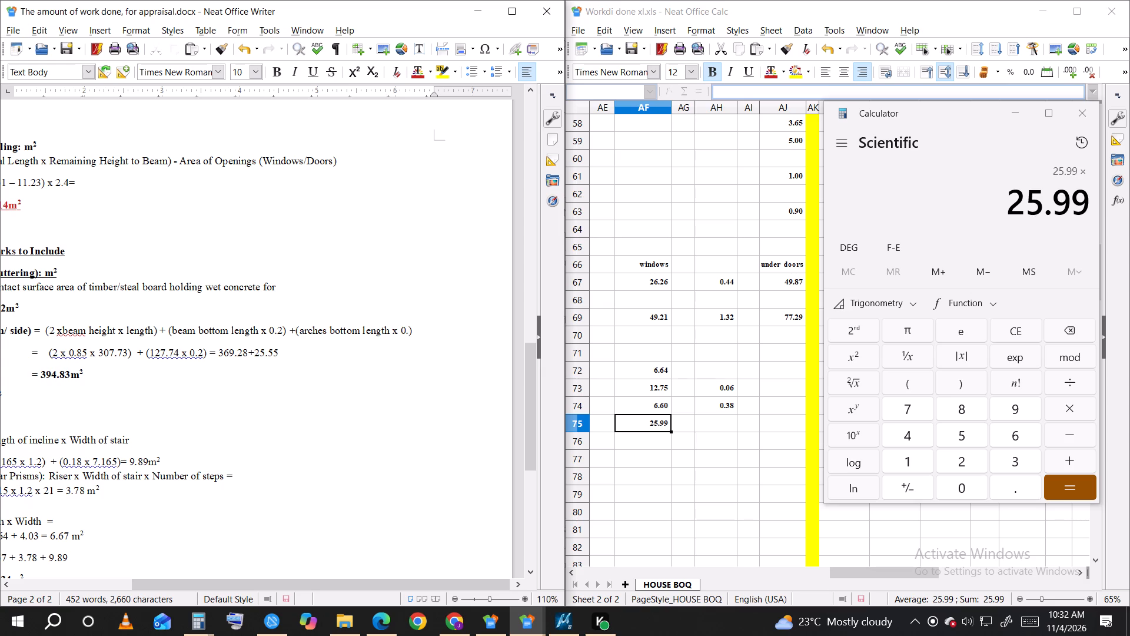
{"action": "key", "text": "5"}
Replace the digits 07.7 with 10 in the beam length 307.73 of the side-area calculation.
{"action": "left_click_drag", "start_coordinate": [124, 352], "coordinate": [104, 351]}
{"action": "type", "text": "10"}
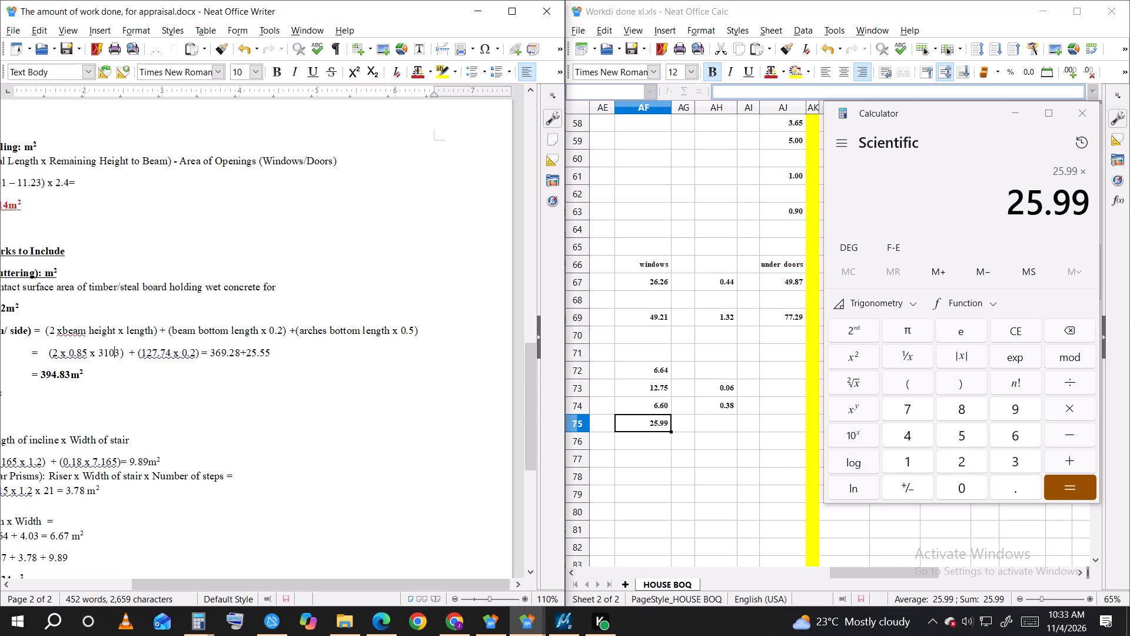
Insert the arches term + (25.99 x 0.5) after (127.74 x 0.2) in the numeric beam formwork calculation.
{"action": "left_click", "coordinate": [200, 353]}
{"action": "key", "text": "space"}
{"action": "type", "text": "+"}
{"action": "key", "text": "space"}
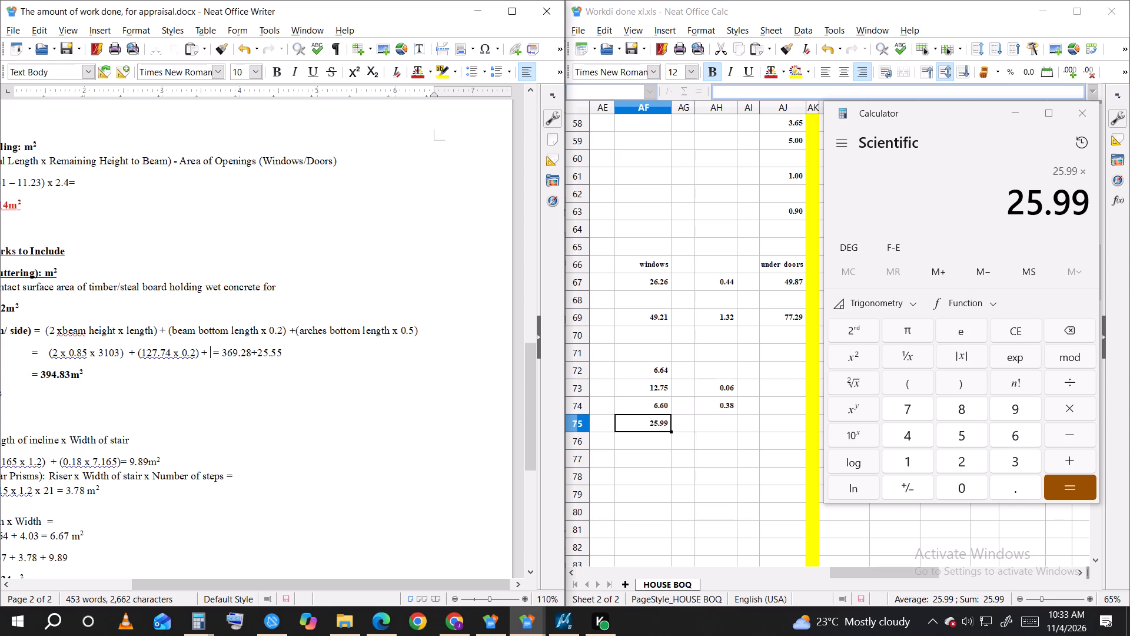
{"action": "type", "text": "()"}
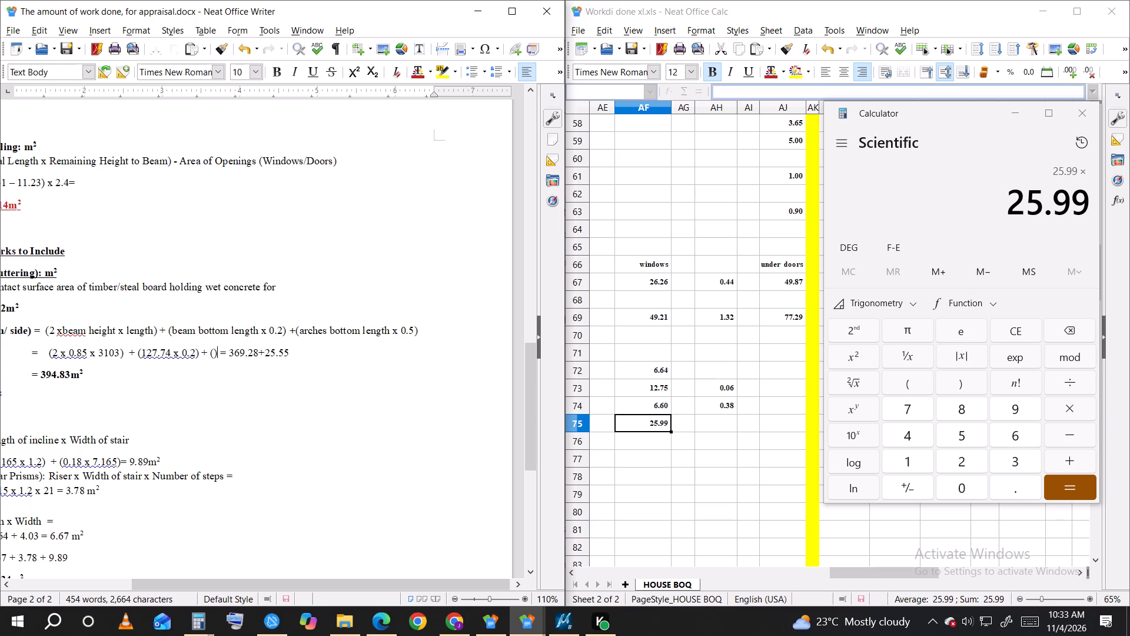
{"action": "left_click", "coordinate": [213, 351]}
{"action": "type", "text": "25"}
{"action": "type", "text": ".99"}
{"action": "key", "text": "space"}
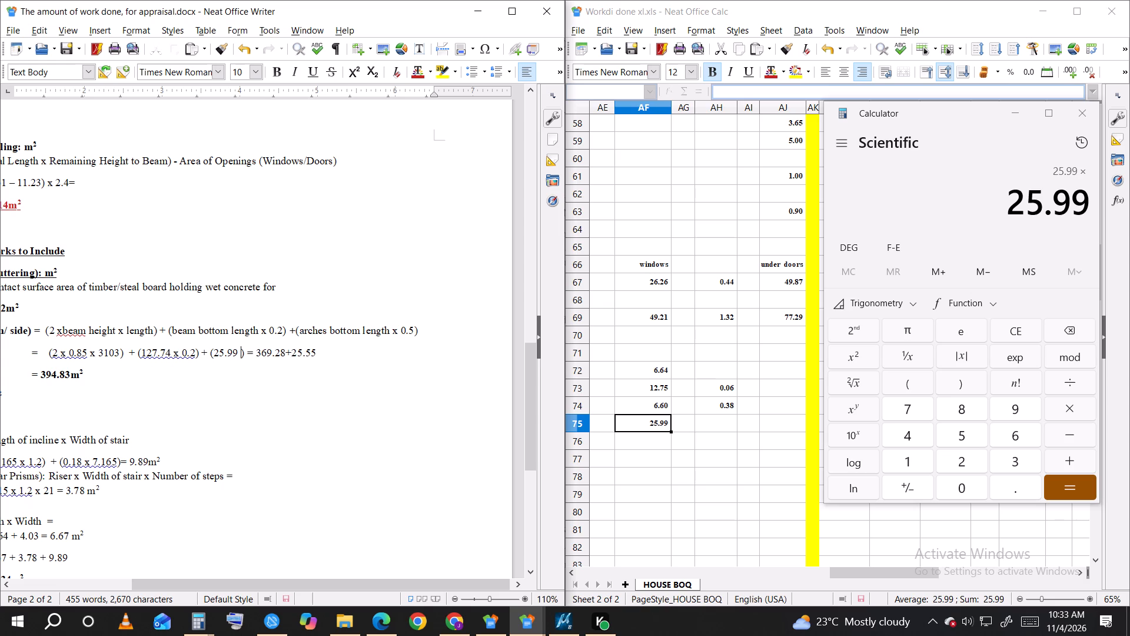
{"action": "type", "text": "x0."}
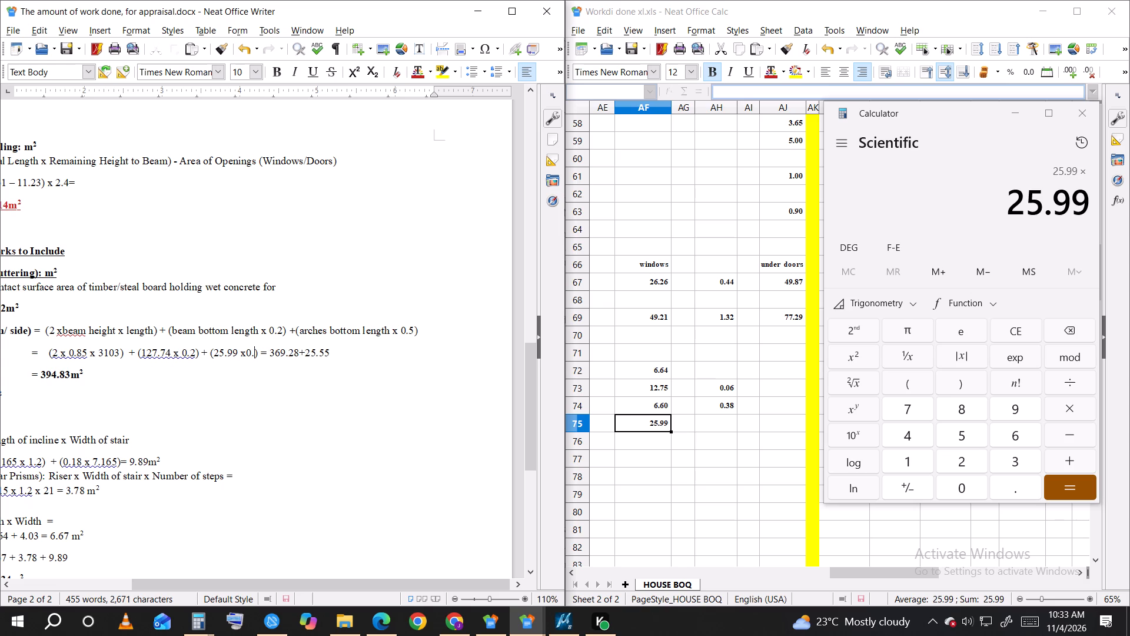
{"action": "key", "text": "5"}
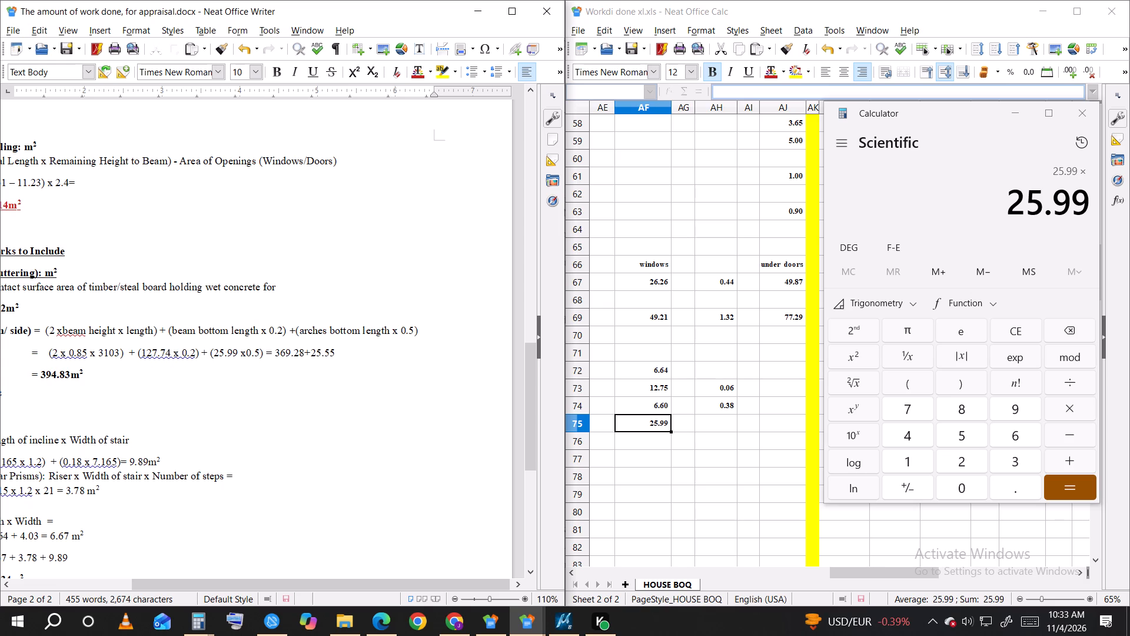
{"action": "left_click", "coordinate": [245, 353]}
{"action": "key", "text": "space"}
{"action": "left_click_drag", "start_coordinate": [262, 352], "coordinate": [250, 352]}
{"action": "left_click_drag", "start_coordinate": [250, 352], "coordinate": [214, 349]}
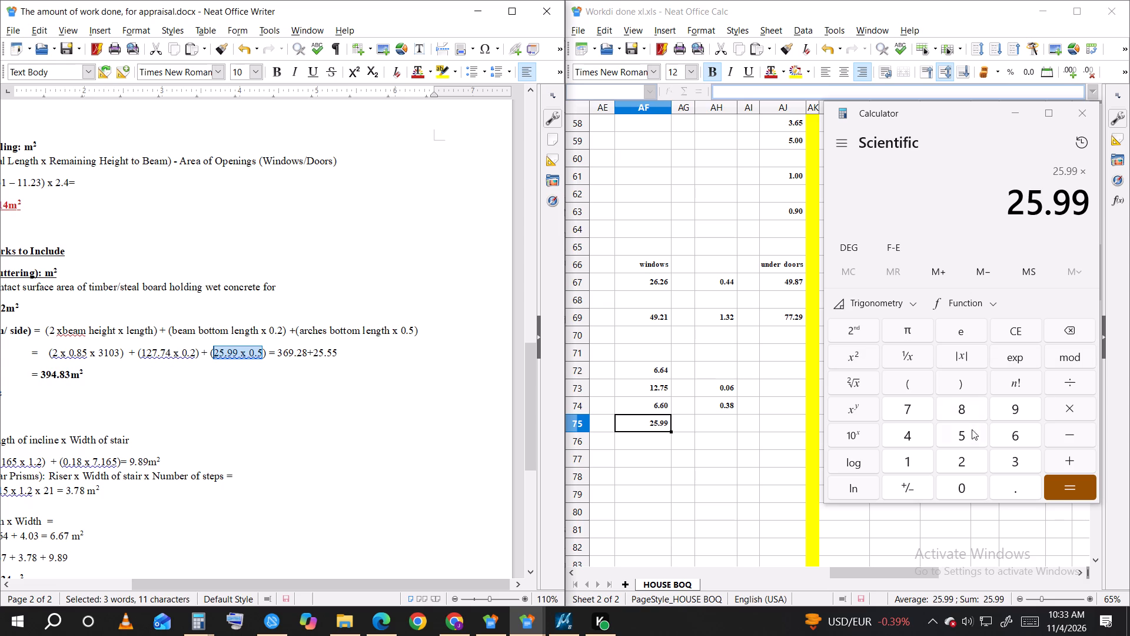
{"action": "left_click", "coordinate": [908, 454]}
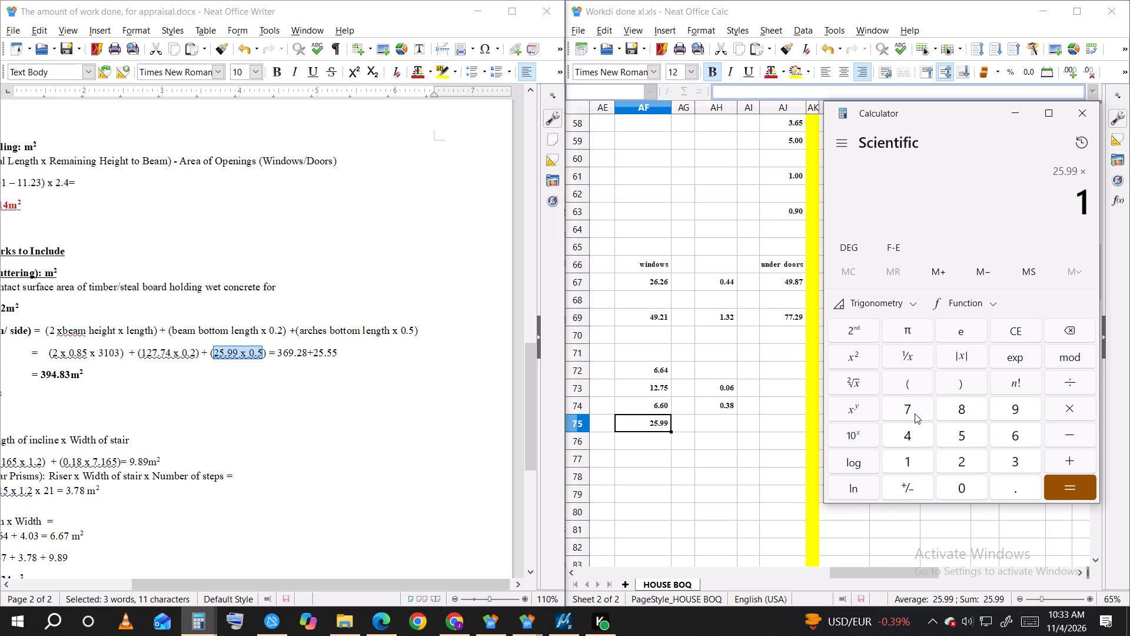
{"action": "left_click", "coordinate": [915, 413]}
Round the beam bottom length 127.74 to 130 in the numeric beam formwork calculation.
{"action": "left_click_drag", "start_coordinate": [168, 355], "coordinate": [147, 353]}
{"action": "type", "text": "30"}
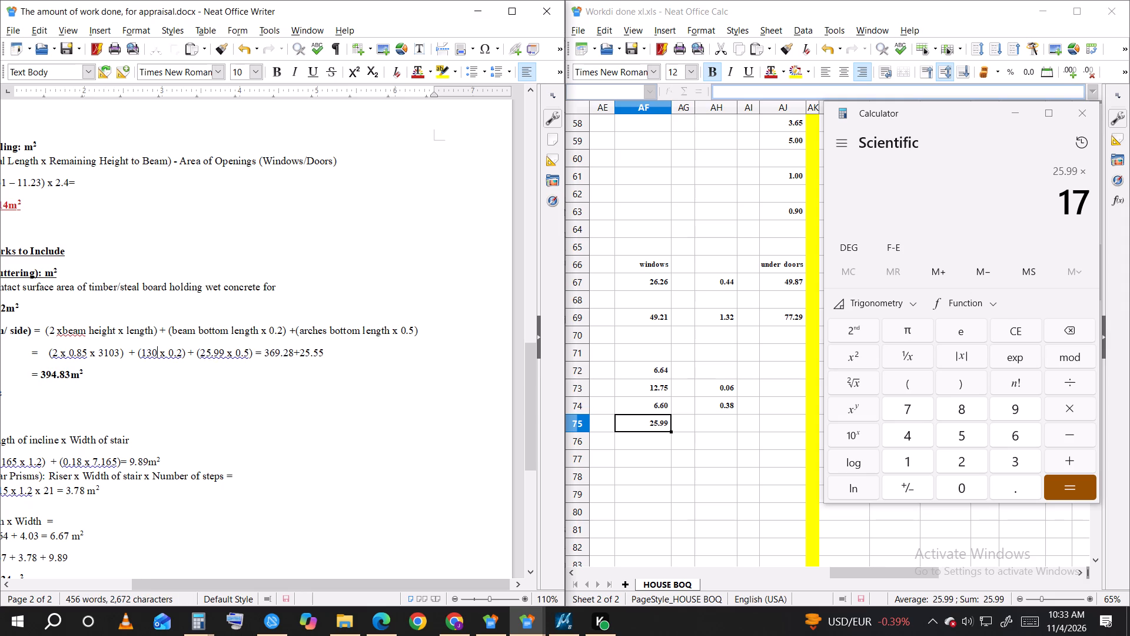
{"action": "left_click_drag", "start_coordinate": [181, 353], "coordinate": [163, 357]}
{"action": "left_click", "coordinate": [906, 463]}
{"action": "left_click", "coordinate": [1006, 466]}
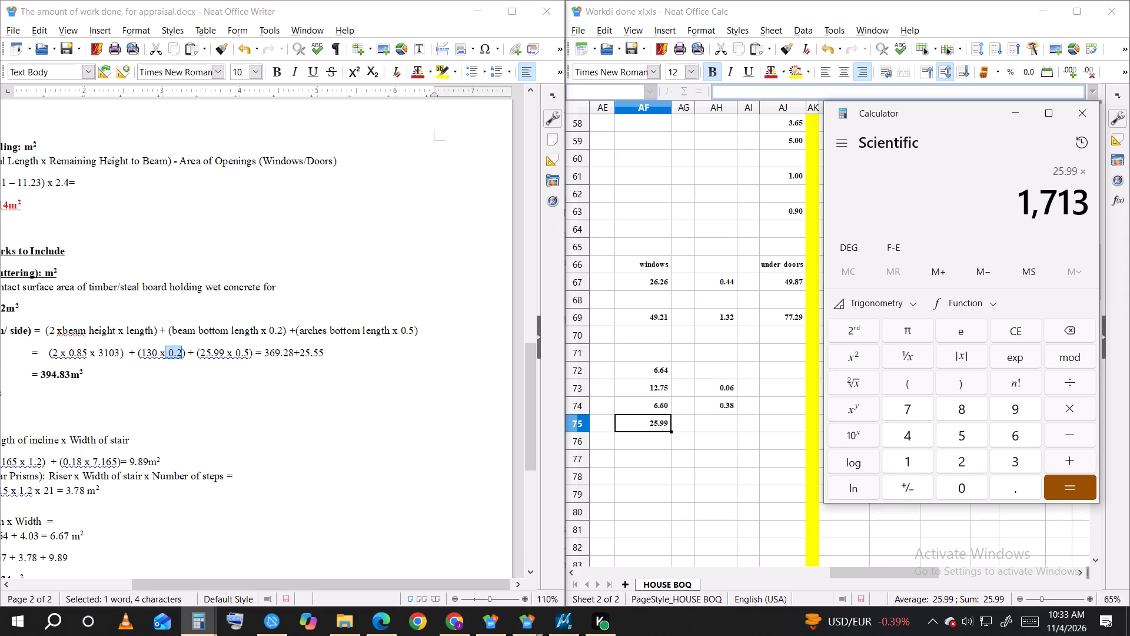
Round the arches bottom length 25.99 to 26 in the numeric beam formwork calculation.
{"action": "left_click_drag", "start_coordinate": [222, 352], "coordinate": [206, 350]}
{"action": "key", "text": "6"}
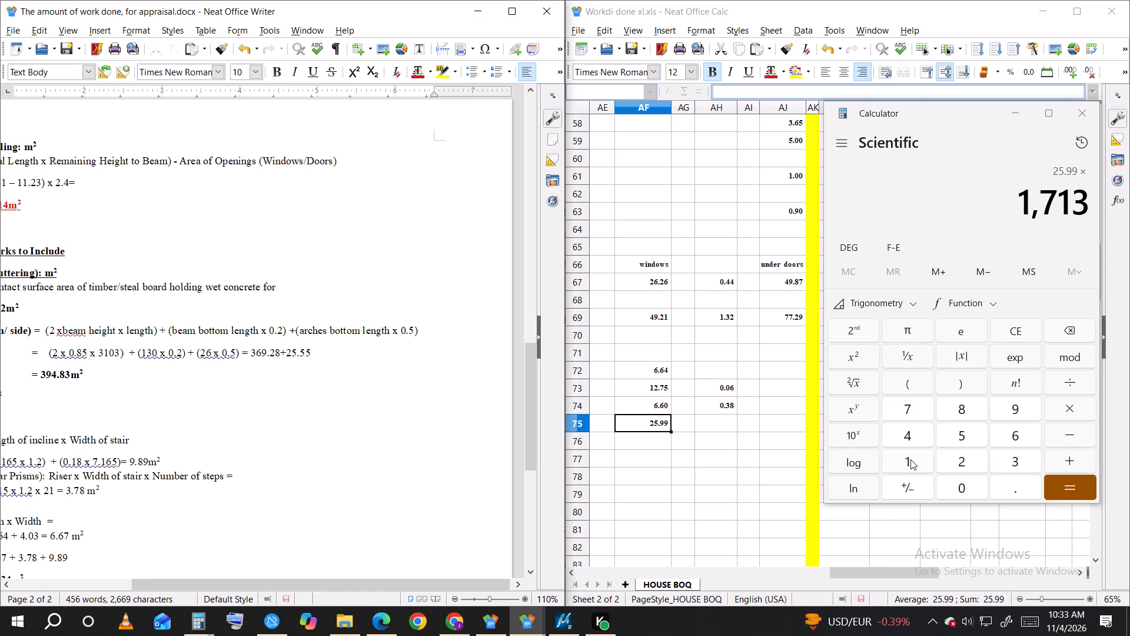
Delete the stray final 3 from the beam length so the side-area term reads (2 x 0.85 x 310).
{"action": "left_click", "coordinate": [116, 353]}
{"action": "left_click", "coordinate": [118, 354]}
{"action": "key", "text": "BackSpace"}
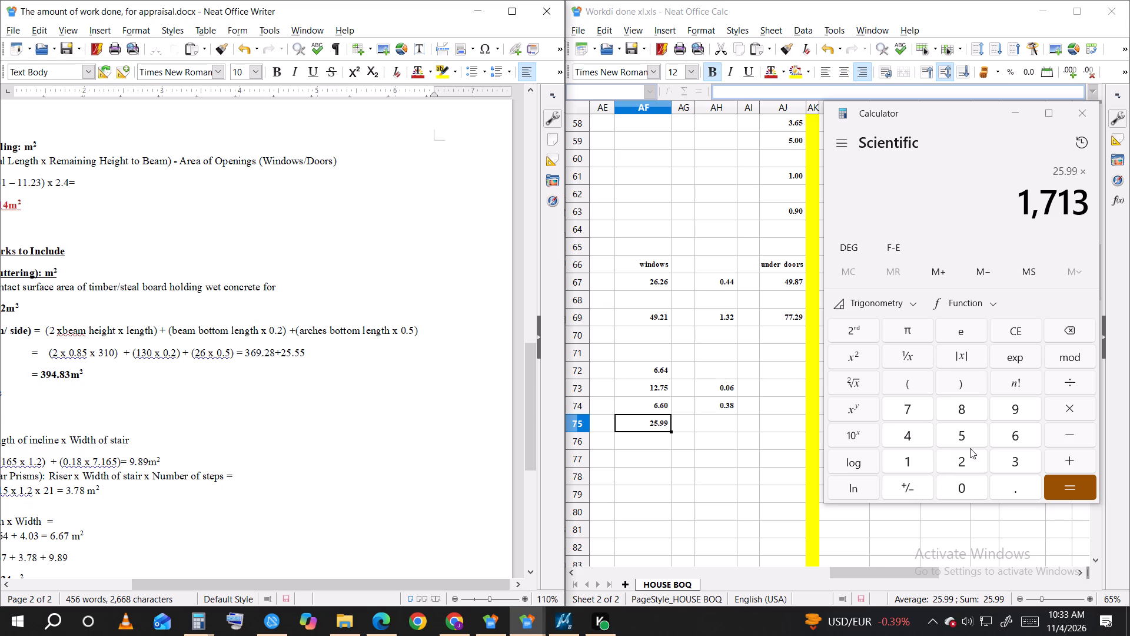
Subtract the arches length from the beam bottom length in the calculator, computing 130 - 26.
{"action": "left_click_drag", "start_coordinate": [908, 461], "coordinate": [919, 459]}
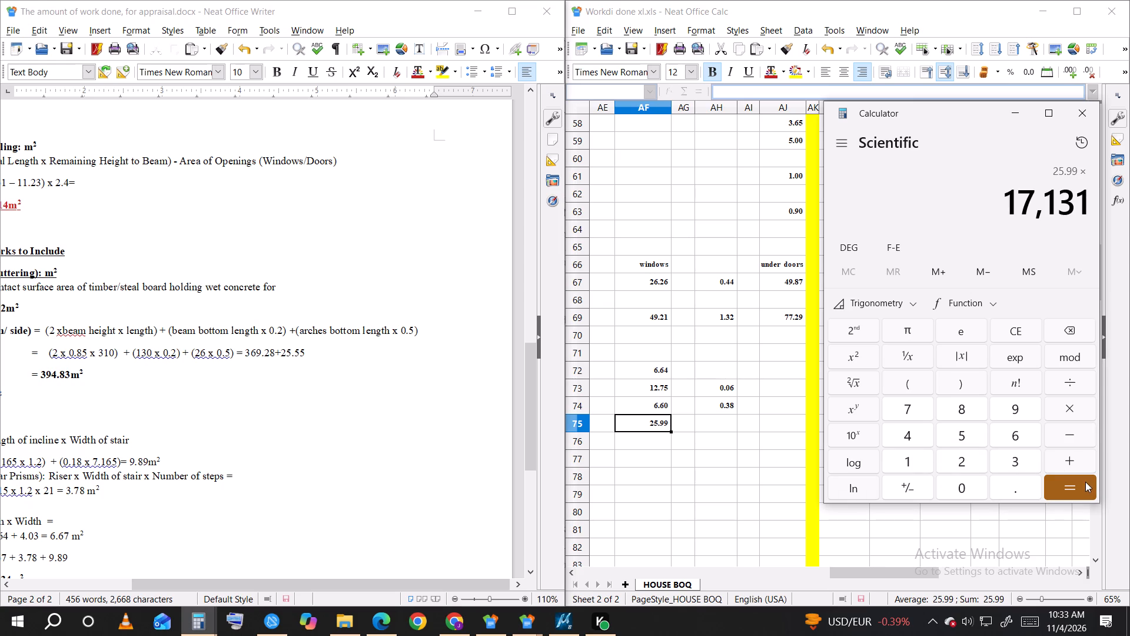
{"action": "left_click", "coordinate": [1085, 482]}
{"action": "left_click", "coordinate": [915, 459]}
{"action": "left_click", "coordinate": [1003, 459]}
{"action": "left_click", "coordinate": [981, 481]}
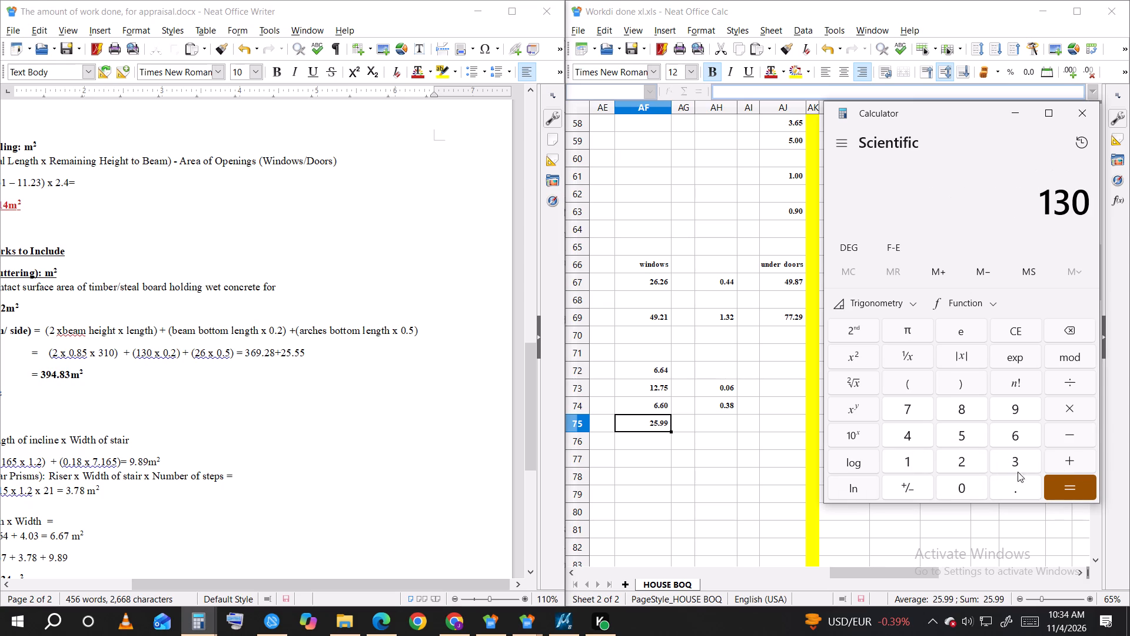
{"action": "left_click", "coordinate": [1072, 410]}
{"action": "left_click", "coordinate": [1061, 435]}
{"action": "left_click", "coordinate": [971, 467]}
{"action": "left_click_drag", "start_coordinate": [1009, 443], "coordinate": [1015, 442]}
{"action": "left_click", "coordinate": [1069, 492]}
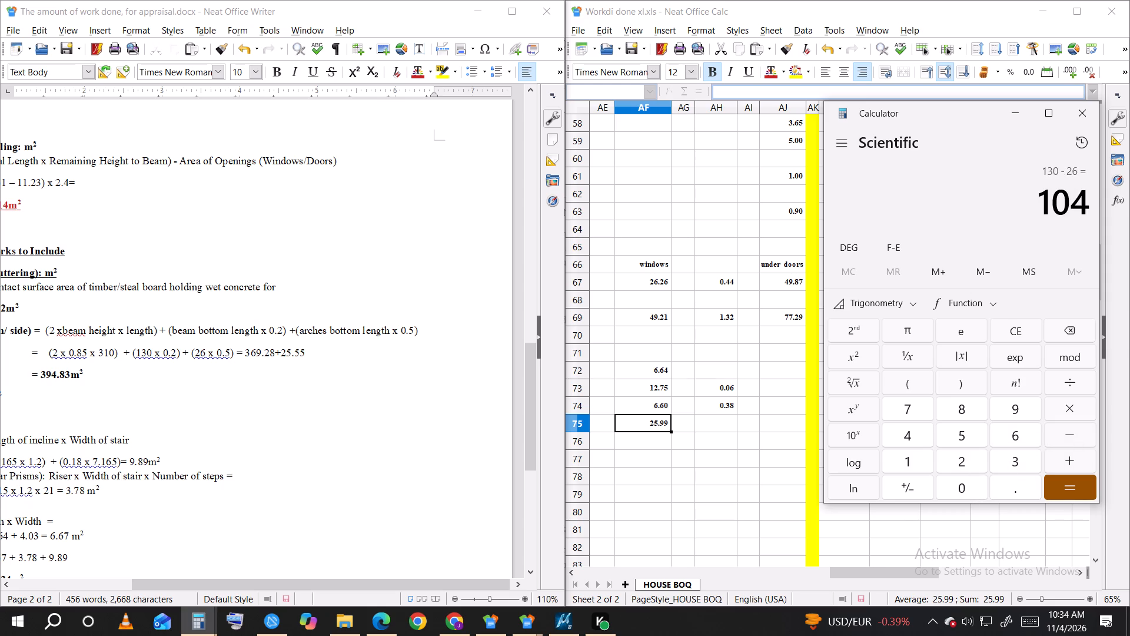
Set the beam bottom length in the numeric calculation to 104, making the term (104 x 0.2).
{"action": "left_click_drag", "start_coordinate": [151, 352], "coordinate": [139, 353]}
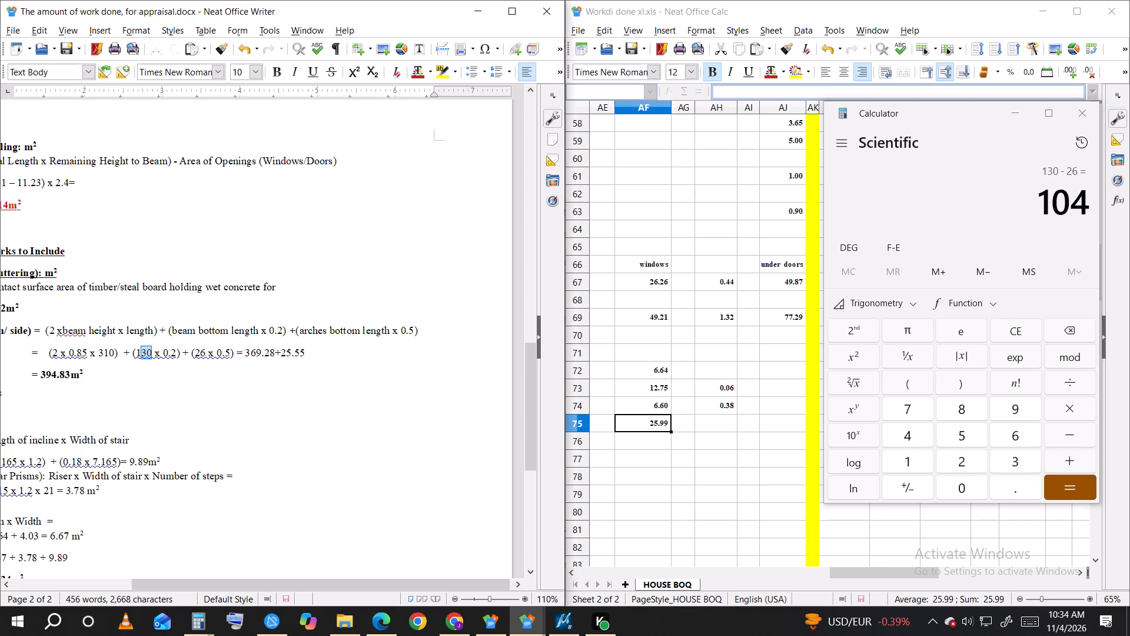
{"action": "type", "text": "04"}
Insert two extra spaces between the equals sign and 369.28 in the numeric calculation line.
{"action": "left_click", "coordinate": [244, 353]}
{"action": "key", "text": "space"}
{"action": "key", "text": "space"}
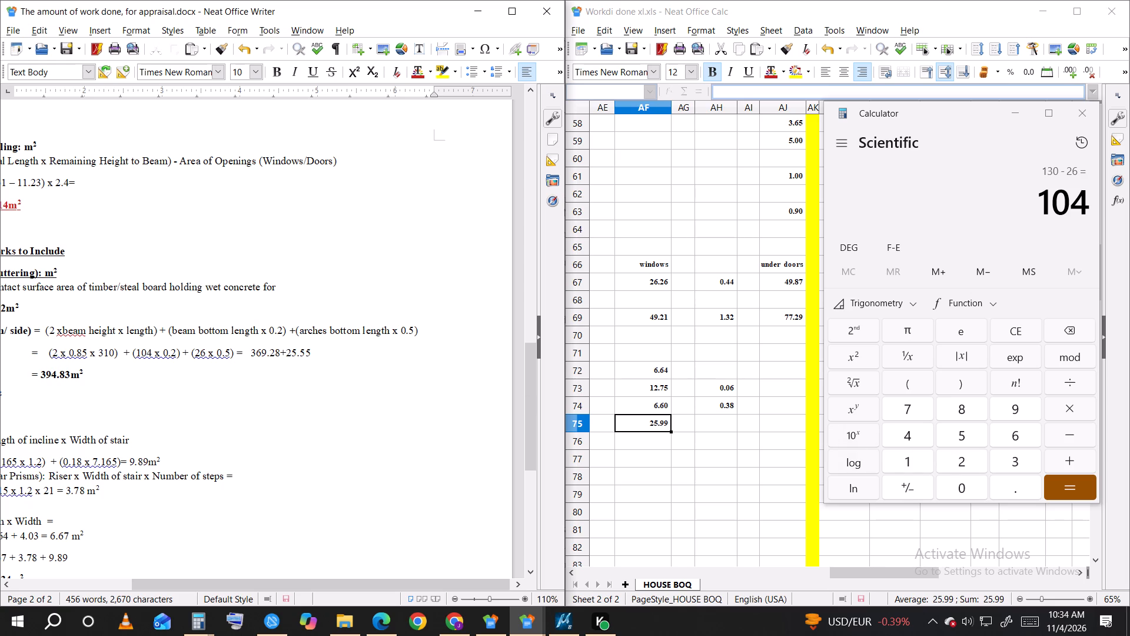
Calculate the beam side area in the calculator as 2 x 0.85 x 310.
{"action": "left_click", "coordinate": [970, 465]}
{"action": "left_click", "coordinate": [1062, 409]}
{"action": "left_click", "coordinate": [979, 483]}
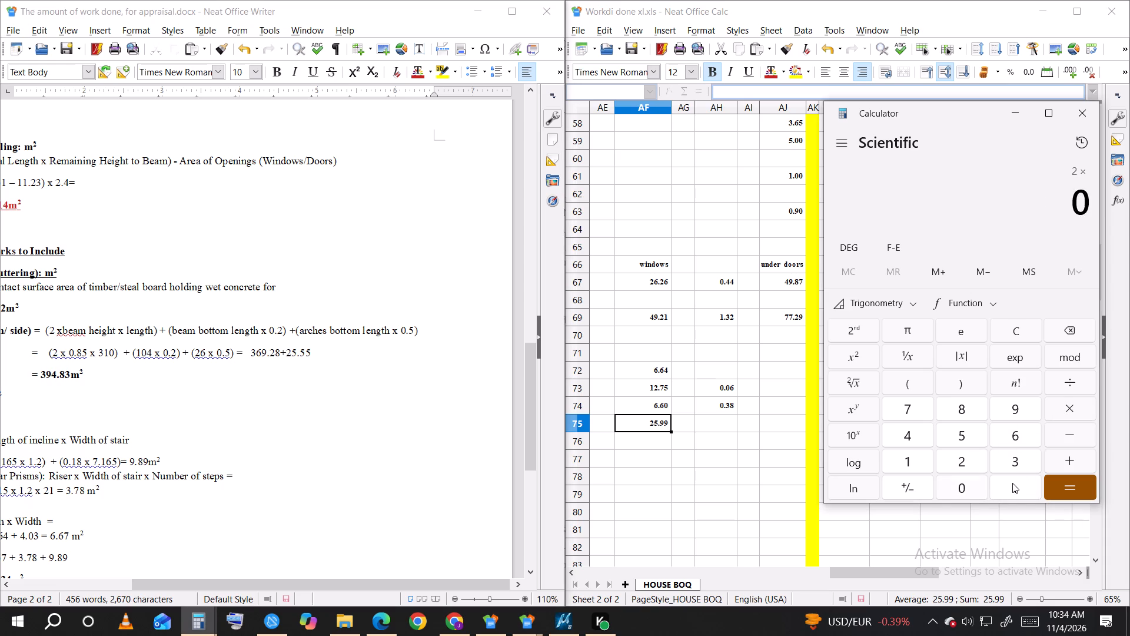
{"action": "left_click", "coordinate": [1012, 482]}
{"action": "left_click", "coordinate": [969, 410]}
{"action": "left_click", "coordinate": [961, 429]}
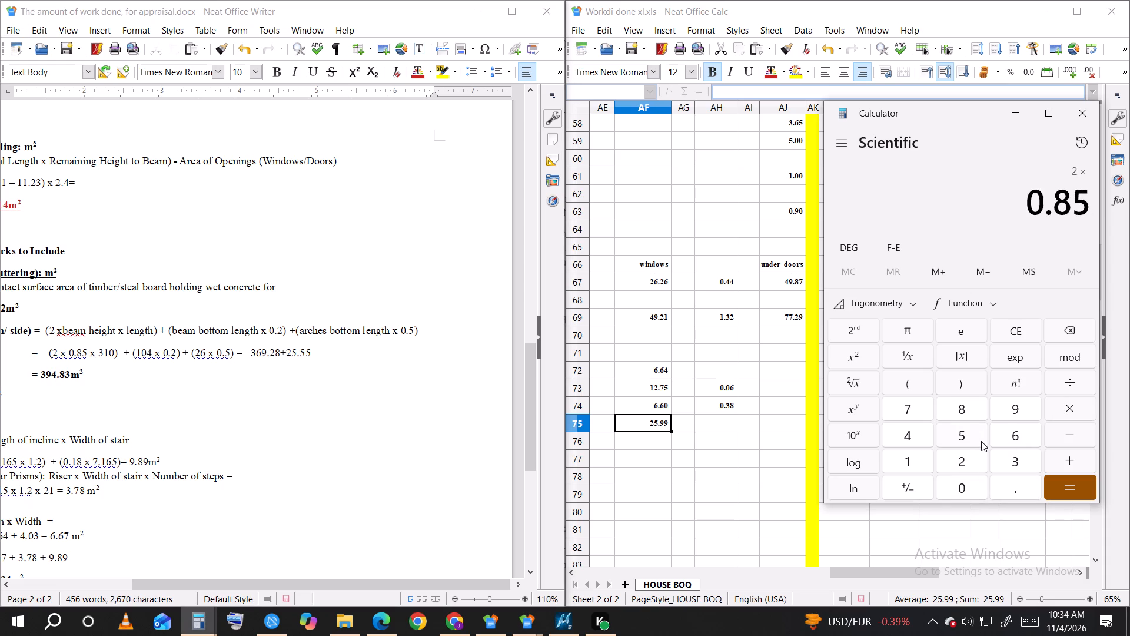
{"action": "left_click", "coordinate": [1072, 408]}
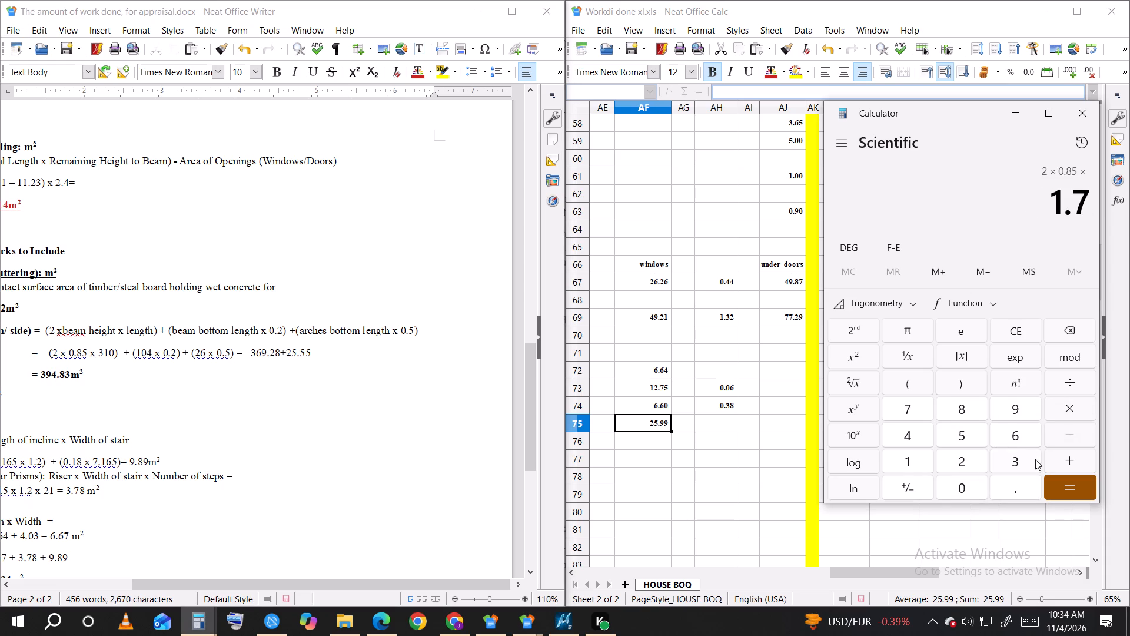
{"action": "left_click", "coordinate": [1023, 459]}
{"action": "left_click", "coordinate": [910, 463]}
{"action": "left_click", "coordinate": [967, 488]}
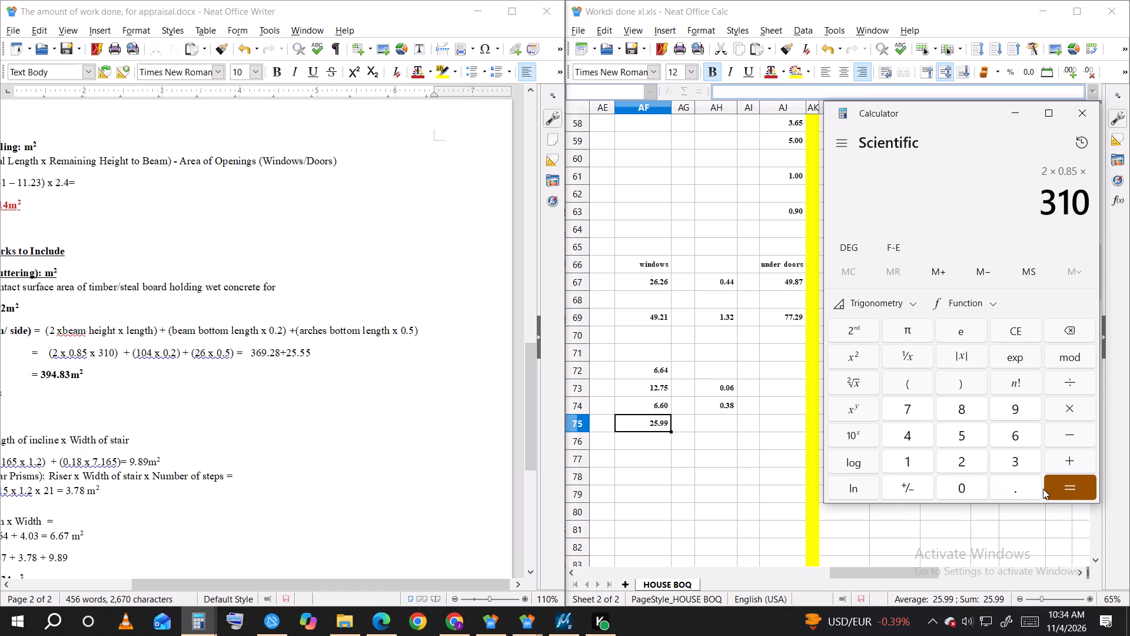
{"action": "left_click", "coordinate": [1068, 489]}
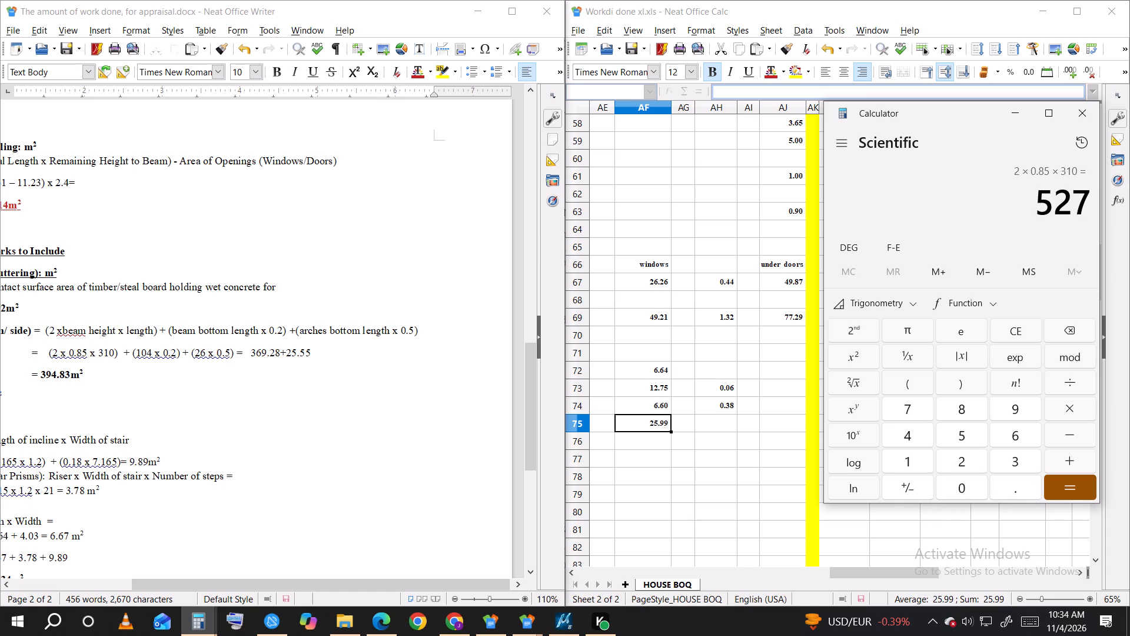
Replace the first area after the equals sign in the numeric calculation line with 527.
{"action": "left_click_drag", "start_coordinate": [278, 353], "coordinate": [252, 353]}
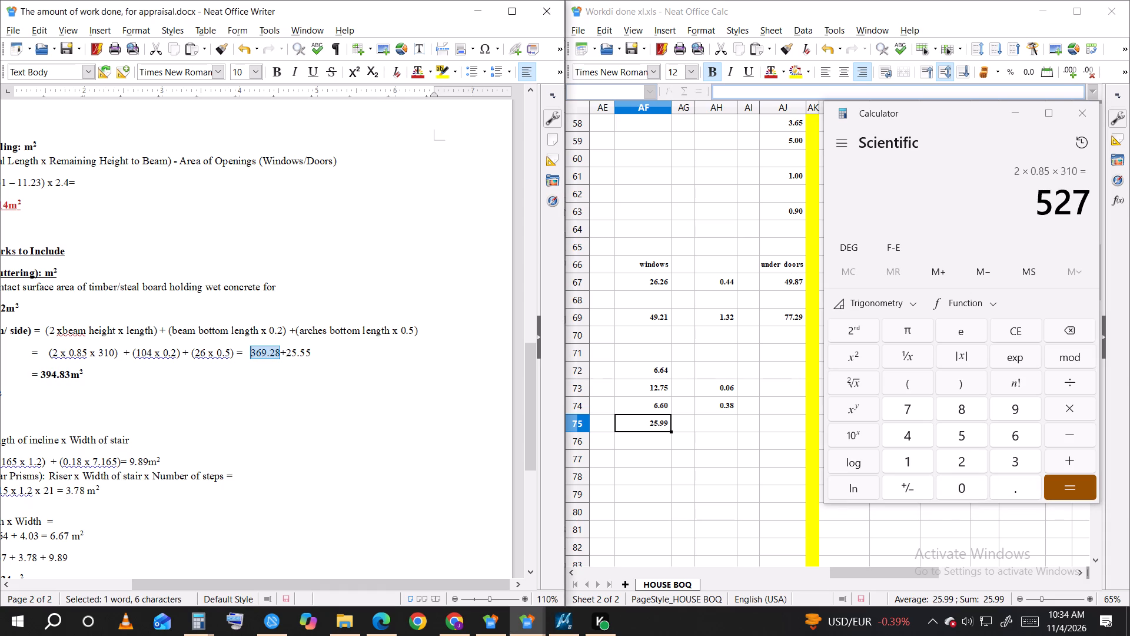
{"action": "type", "text": "527"}
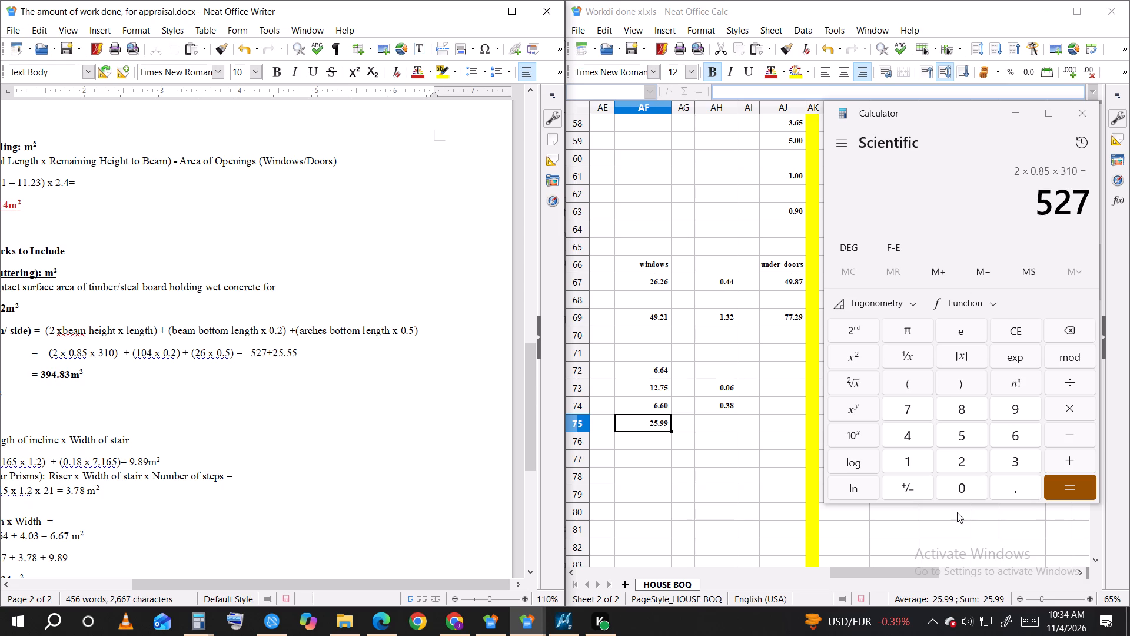
Calculate the beam bottom area in the calculator as 104 x 0.2.
{"action": "left_click", "coordinate": [921, 463]}
{"action": "left_click", "coordinate": [959, 483]}
{"action": "left_click", "coordinate": [914, 440]}
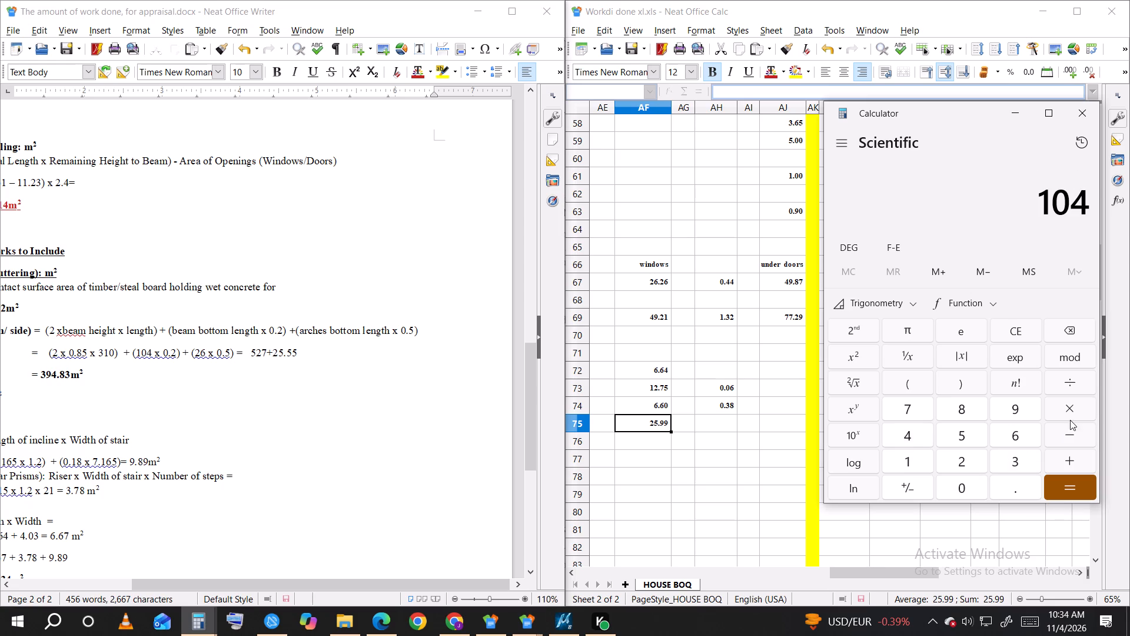
{"action": "left_click", "coordinate": [1074, 402]}
{"action": "left_click_drag", "start_coordinate": [962, 486], "coordinate": [970, 486]}
{"action": "left_click", "coordinate": [1019, 485]}
{"action": "left_click", "coordinate": [972, 466]}
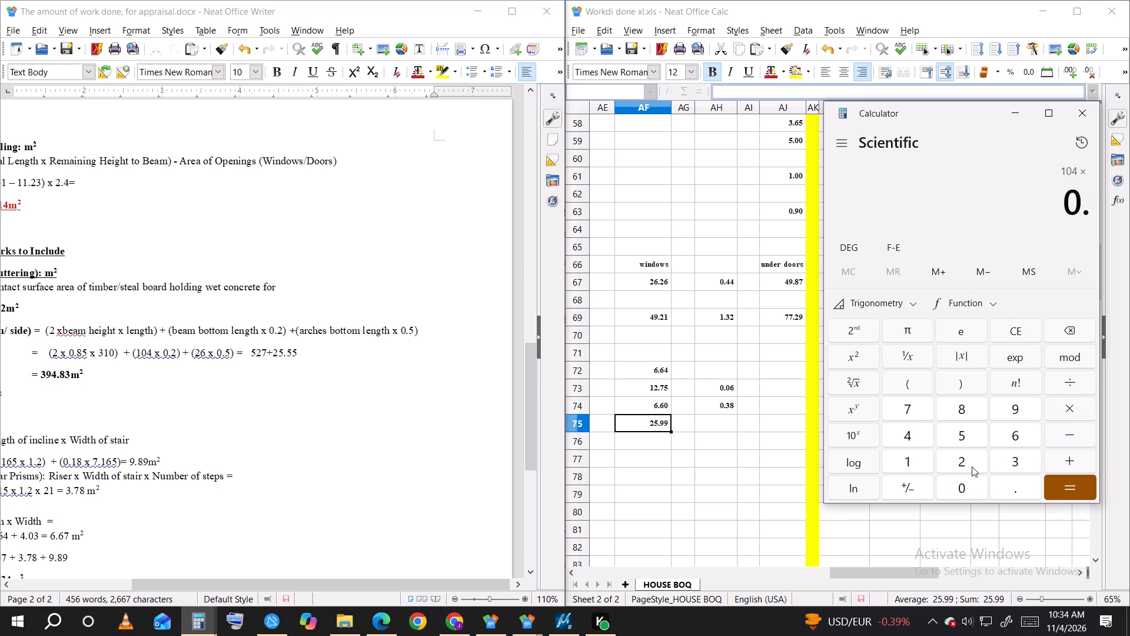
{"action": "left_click", "coordinate": [1058, 487]}
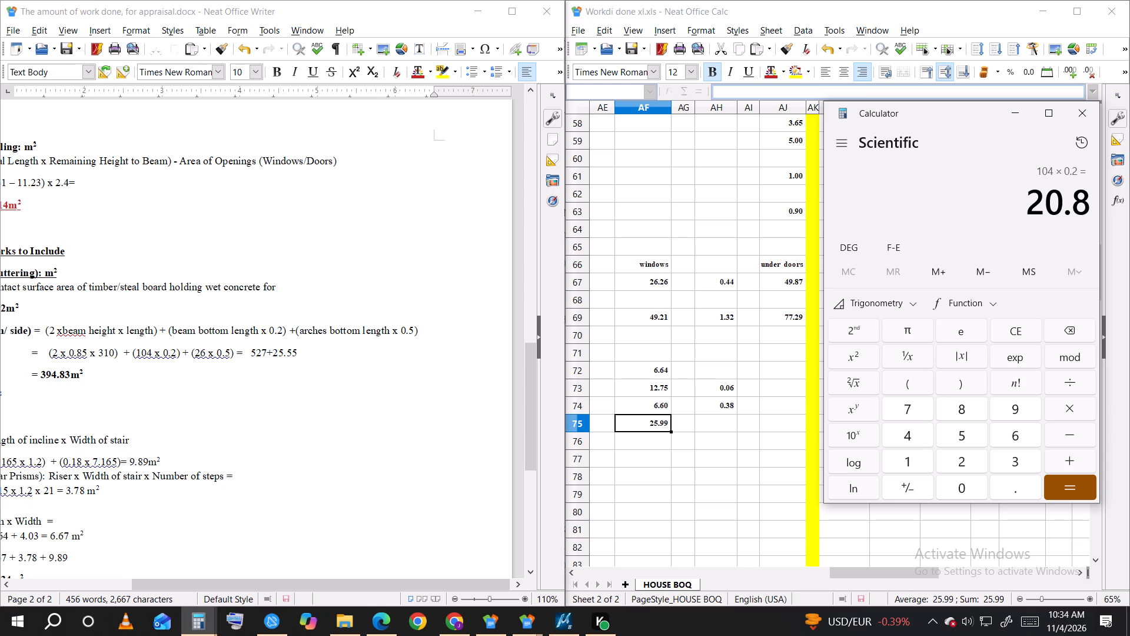
Replace the second area in the numeric calculation line with 20.8, followed by a plus sign for a third term.
{"action": "left_click_drag", "start_coordinate": [301, 352], "coordinate": [278, 351]}
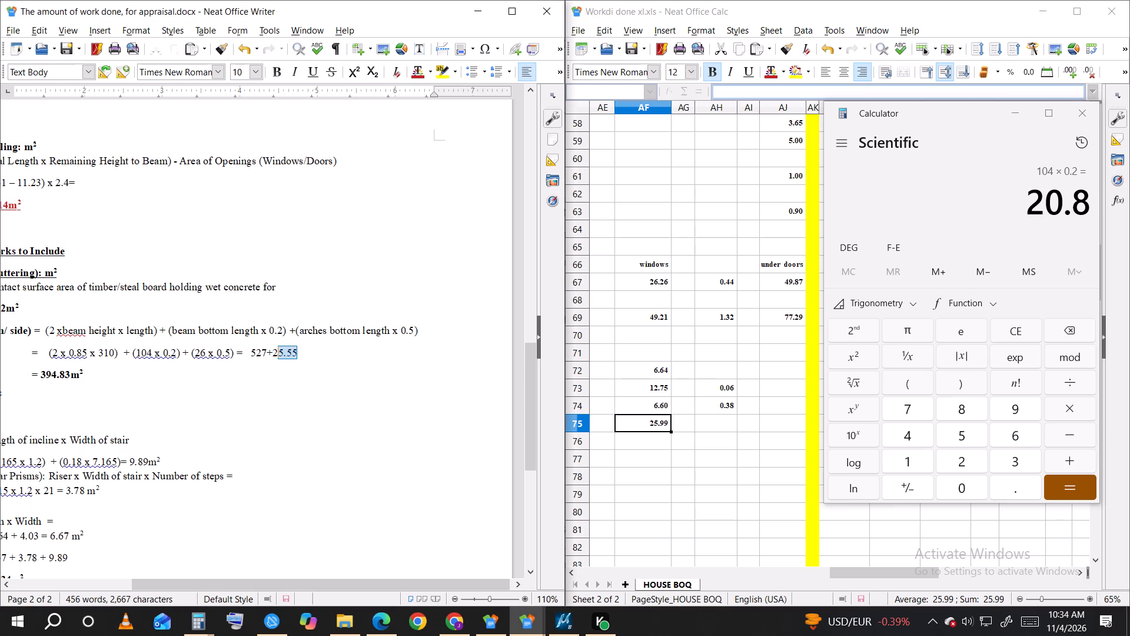
{"action": "left_click_drag", "start_coordinate": [278, 351], "coordinate": [276, 351]}
{"action": "key", "text": "0"}
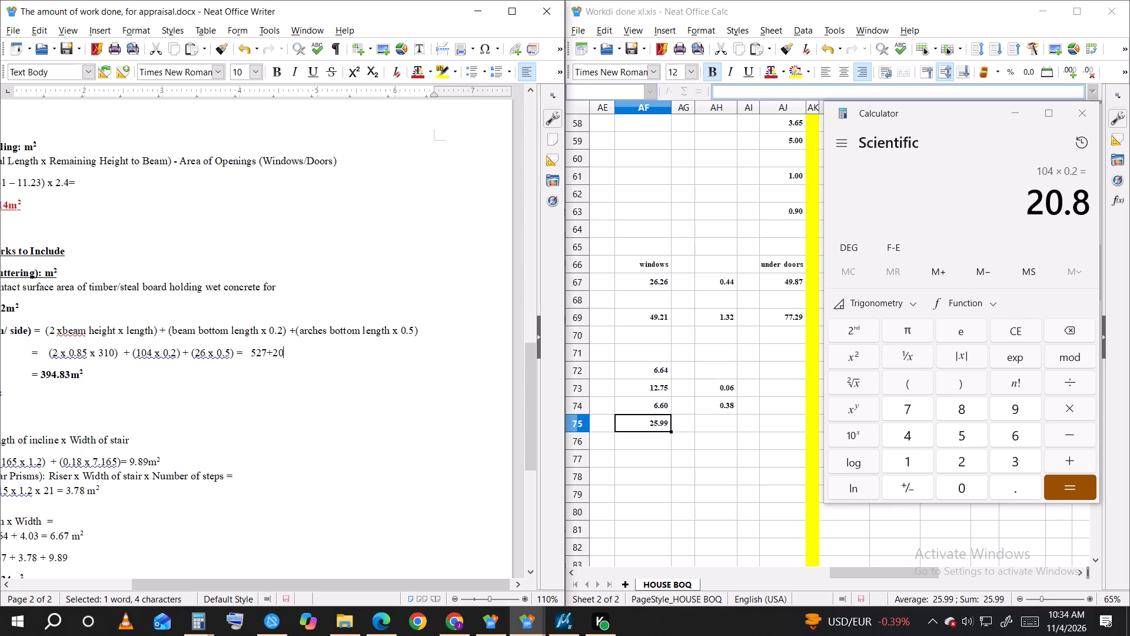
{"action": "type", "text": ".8"}
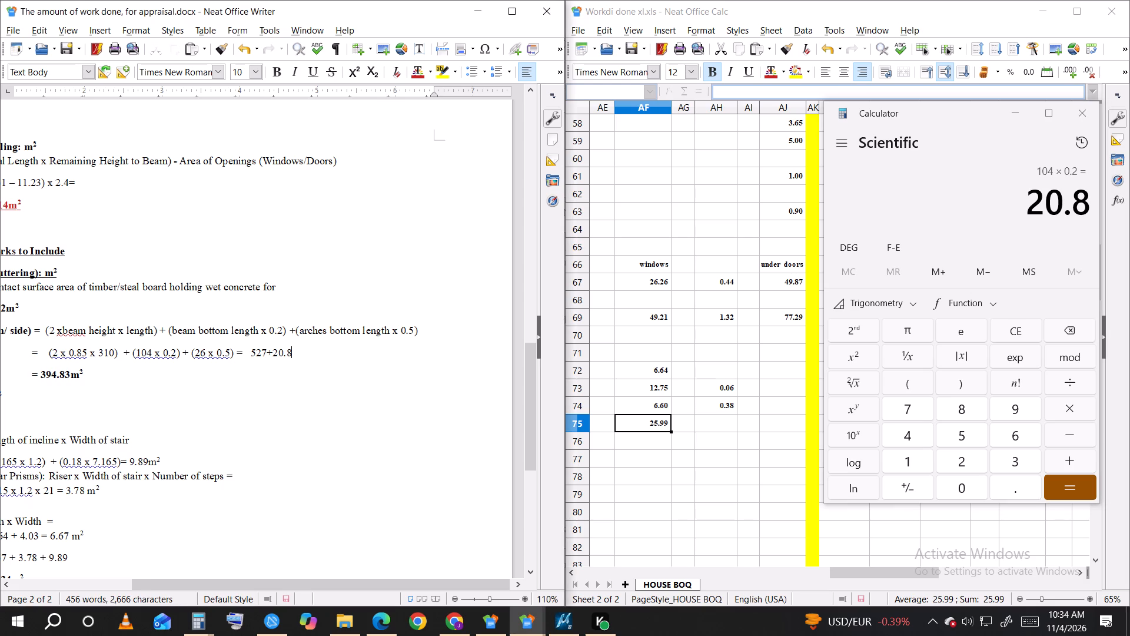
{"action": "key", "text": "plus"}
Insert spaces around both plus signs in the sum of areas so it reads 527 + 20.8 + .
{"action": "left_click", "coordinate": [267, 351]}
{"action": "key", "text": "space"}
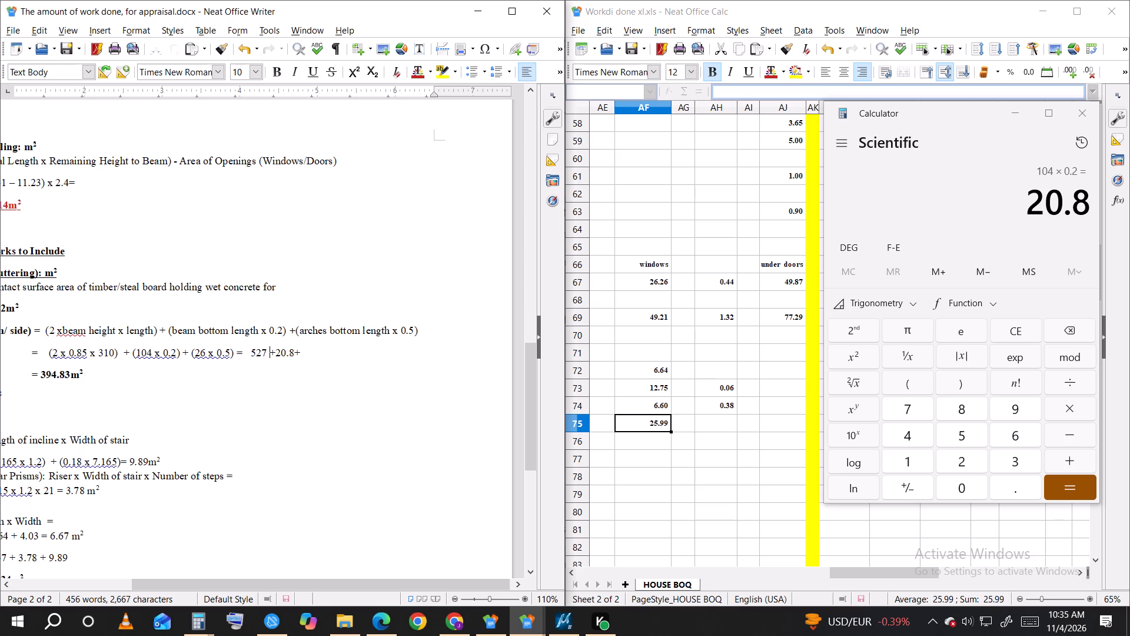
{"action": "left_click", "coordinate": [275, 353]}
{"action": "key", "text": "space"}
{"action": "left_click", "coordinate": [298, 354]}
{"action": "key", "text": "space"}
{"action": "left_click", "coordinate": [311, 354]}
{"action": "key", "text": "space"}
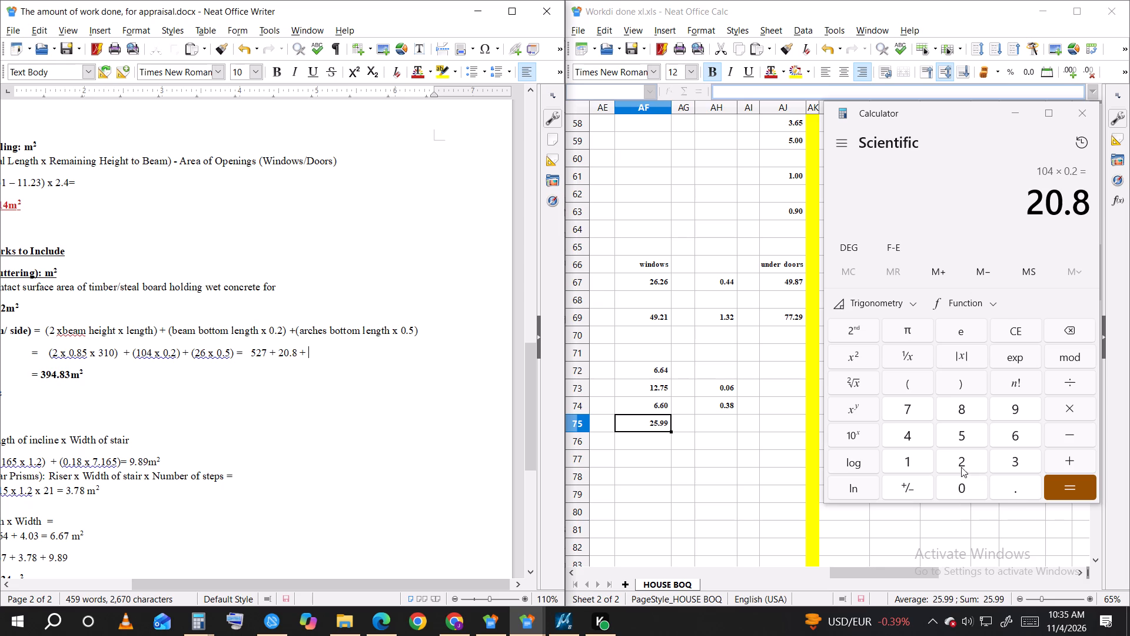
Calculate the arches bottom area in the calculator as 26 x 0.5.
{"action": "left_click", "coordinate": [963, 463]}
{"action": "left_click", "coordinate": [1023, 430]}
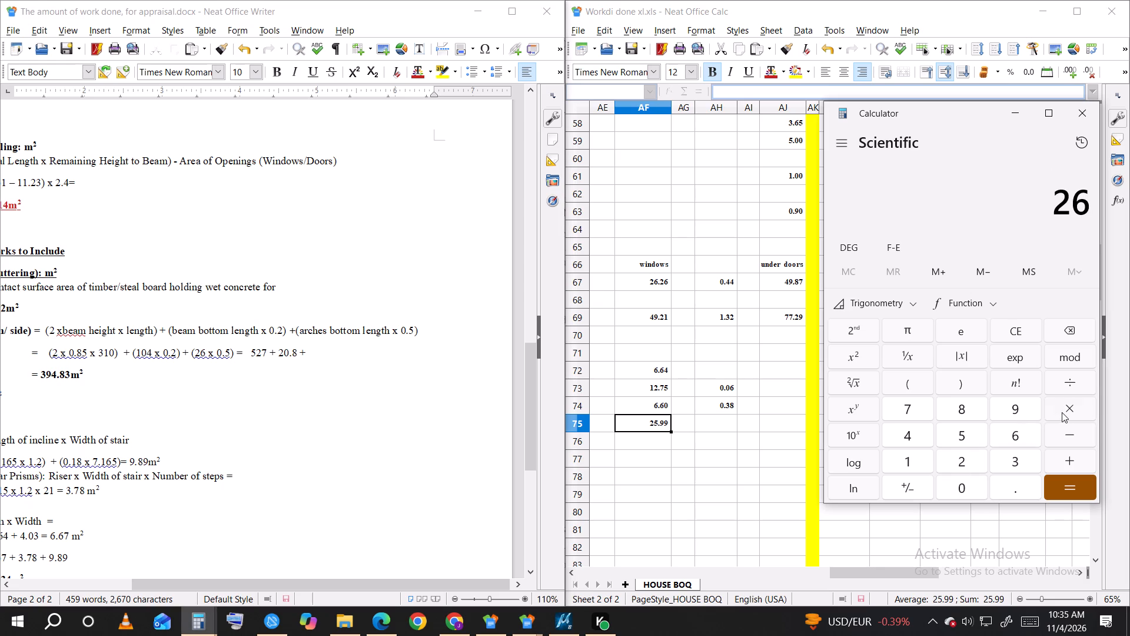
{"action": "left_click", "coordinate": [1062, 412]}
{"action": "left_click", "coordinate": [969, 483]}
{"action": "left_click", "coordinate": [1010, 488]}
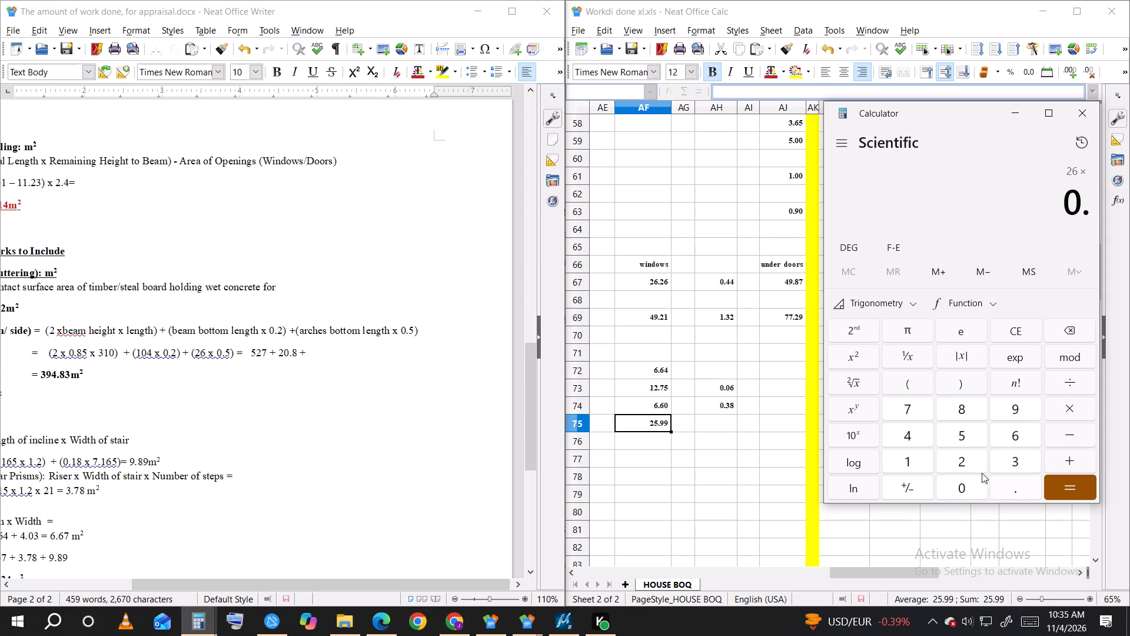
{"action": "left_click", "coordinate": [965, 432]}
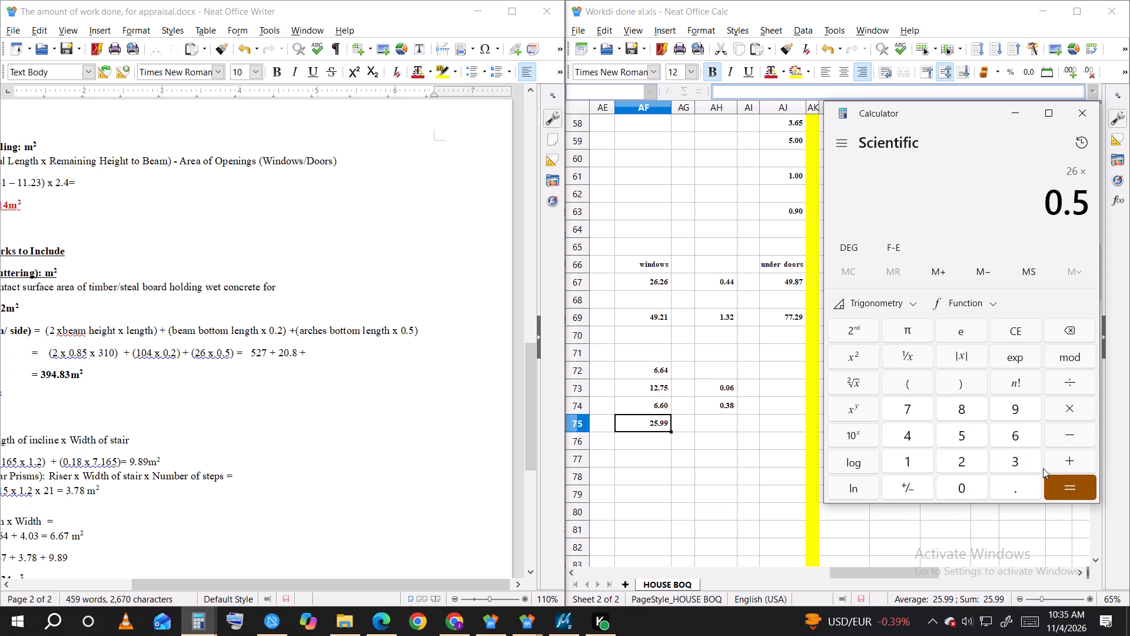
{"action": "left_click", "coordinate": [1060, 481]}
Add 13 as the third area in the numeric calculation line, followed by a space and an equals sign.
{"action": "left_click", "coordinate": [343, 352]}
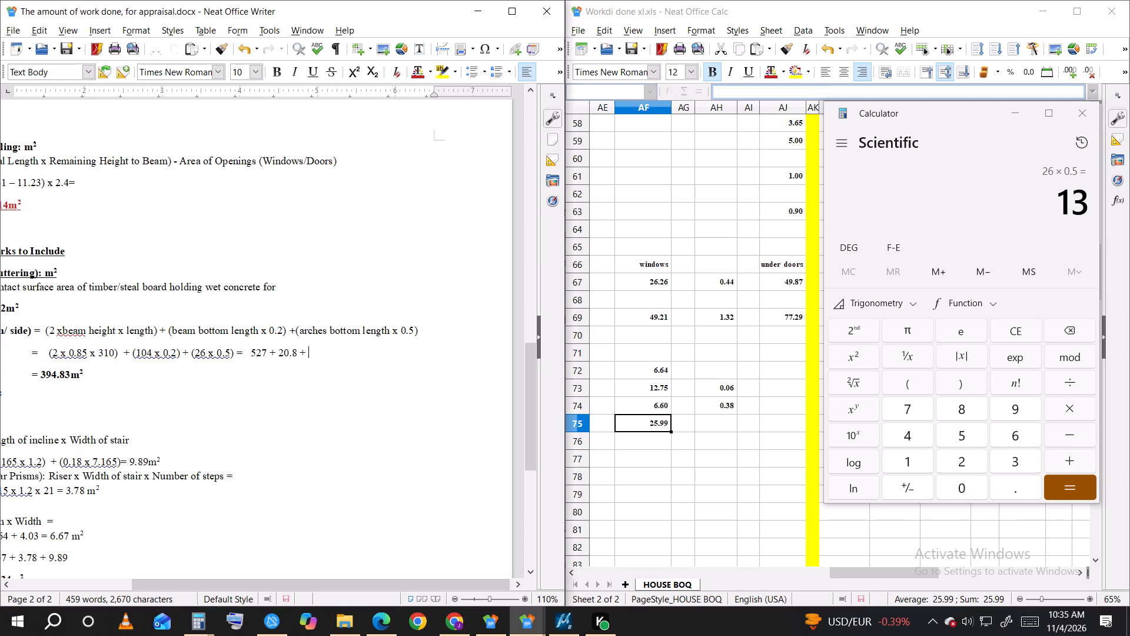
{"action": "type", "text": "13"}
{"action": "key", "text": "space"}
{"action": "type", "text": "="}
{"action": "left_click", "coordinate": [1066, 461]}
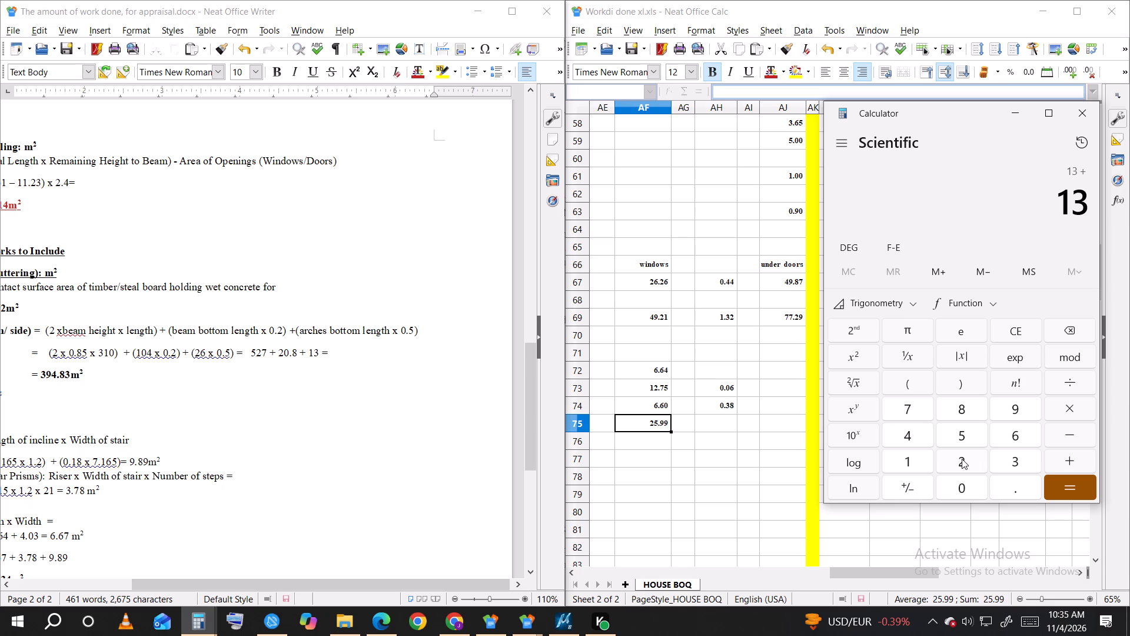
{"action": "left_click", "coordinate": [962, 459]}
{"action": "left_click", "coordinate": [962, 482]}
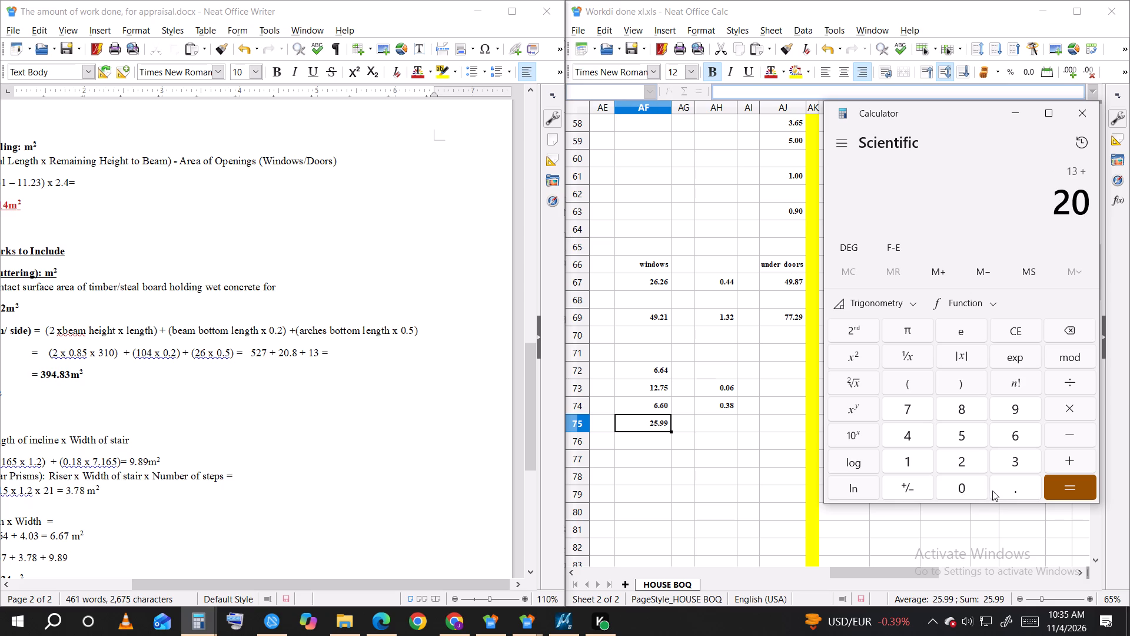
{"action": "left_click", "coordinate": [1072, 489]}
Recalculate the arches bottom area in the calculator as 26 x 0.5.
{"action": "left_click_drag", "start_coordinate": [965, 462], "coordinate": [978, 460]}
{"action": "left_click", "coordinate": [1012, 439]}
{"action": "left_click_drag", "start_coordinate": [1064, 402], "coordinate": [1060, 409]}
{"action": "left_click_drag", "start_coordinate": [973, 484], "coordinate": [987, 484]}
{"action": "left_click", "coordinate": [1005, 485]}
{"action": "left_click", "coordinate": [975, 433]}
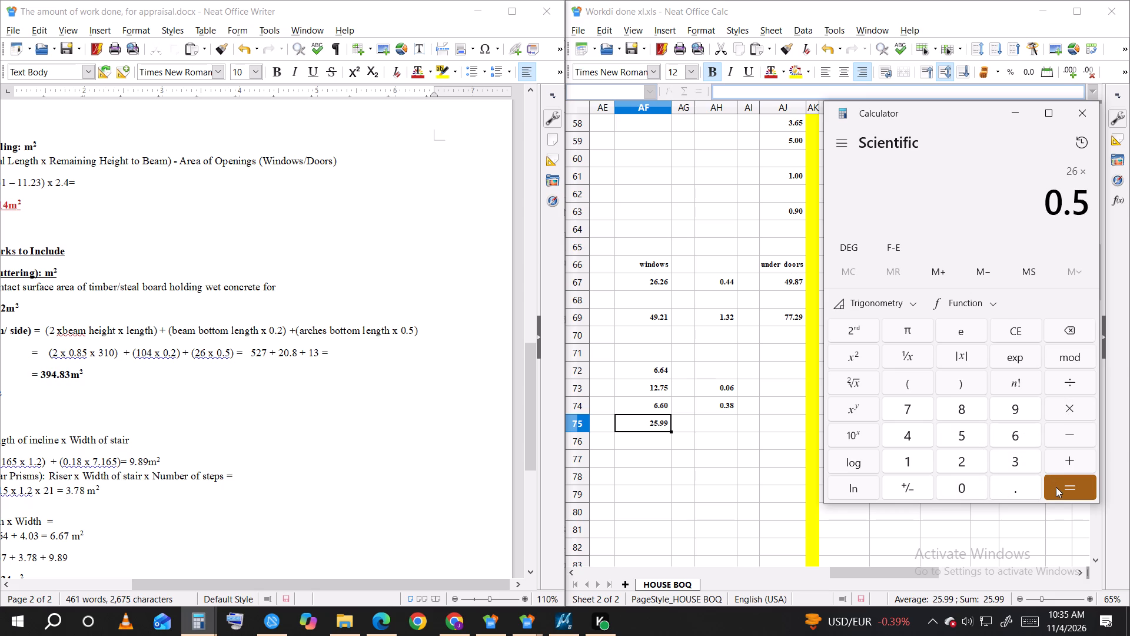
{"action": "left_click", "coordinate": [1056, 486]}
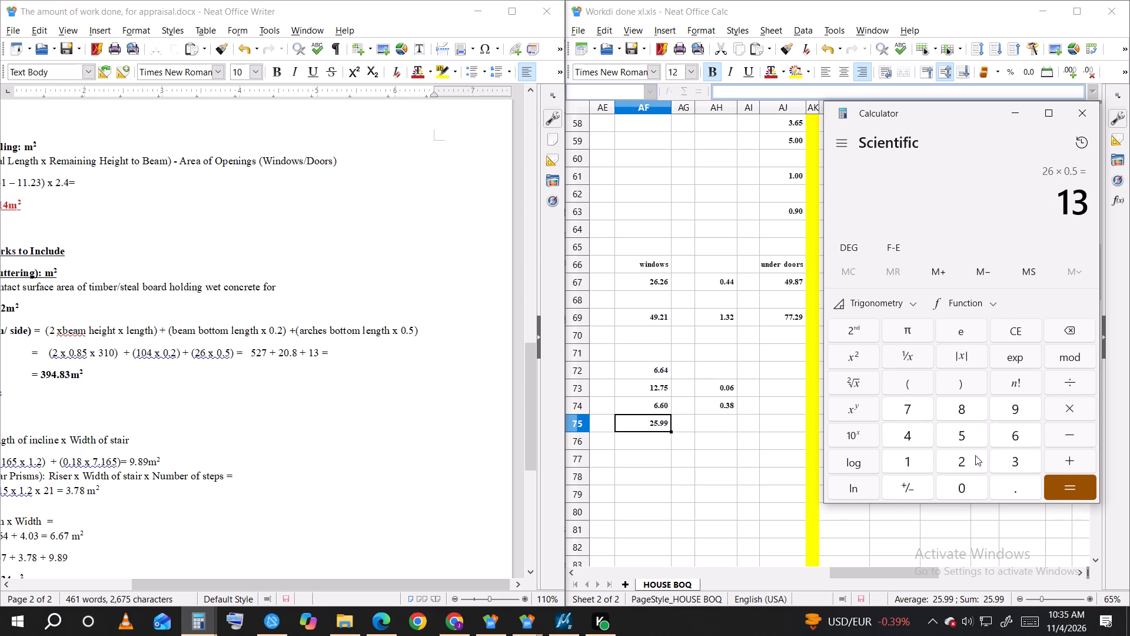
Recalculate the beam bottom area in the calculator as 104 x 0.2 to start the total.
{"action": "left_click", "coordinate": [908, 457]}
{"action": "left_click", "coordinate": [960, 483]}
{"action": "left_click_drag", "start_coordinate": [915, 439], "coordinate": [925, 439]}
{"action": "left_click", "coordinate": [1075, 409]}
{"action": "left_click_drag", "start_coordinate": [969, 489], "coordinate": [985, 489]}
{"action": "left_click", "coordinate": [1011, 488]}
{"action": "left_click_drag", "start_coordinate": [968, 462], "coordinate": [977, 464]}
{"action": "left_click", "coordinate": [1069, 490]}
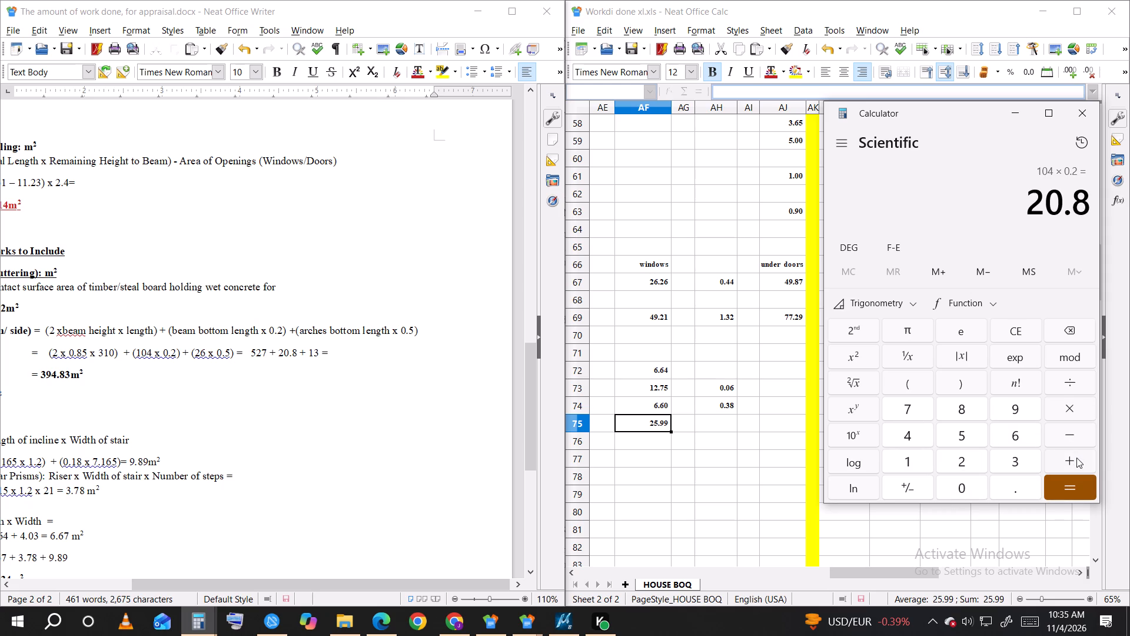
Add 13 and 547 to the beam bottom area in the calculator and compute the total.
{"action": "left_click", "coordinate": [1076, 458]}
{"action": "left_click_drag", "start_coordinate": [913, 460], "coordinate": [920, 462]}
{"action": "left_click_drag", "start_coordinate": [1011, 464], "coordinate": [1030, 464]}
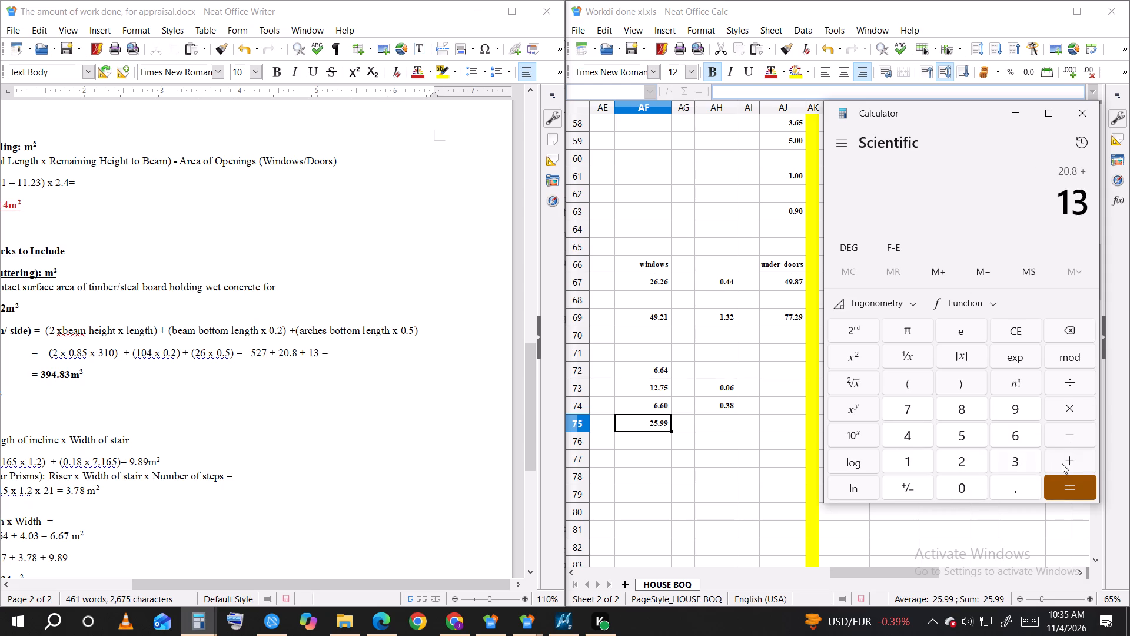
{"action": "left_click", "coordinate": [1062, 463]}
{"action": "left_click", "coordinate": [956, 441]}
{"action": "left_click", "coordinate": [913, 438]}
{"action": "left_click", "coordinate": [908, 412]}
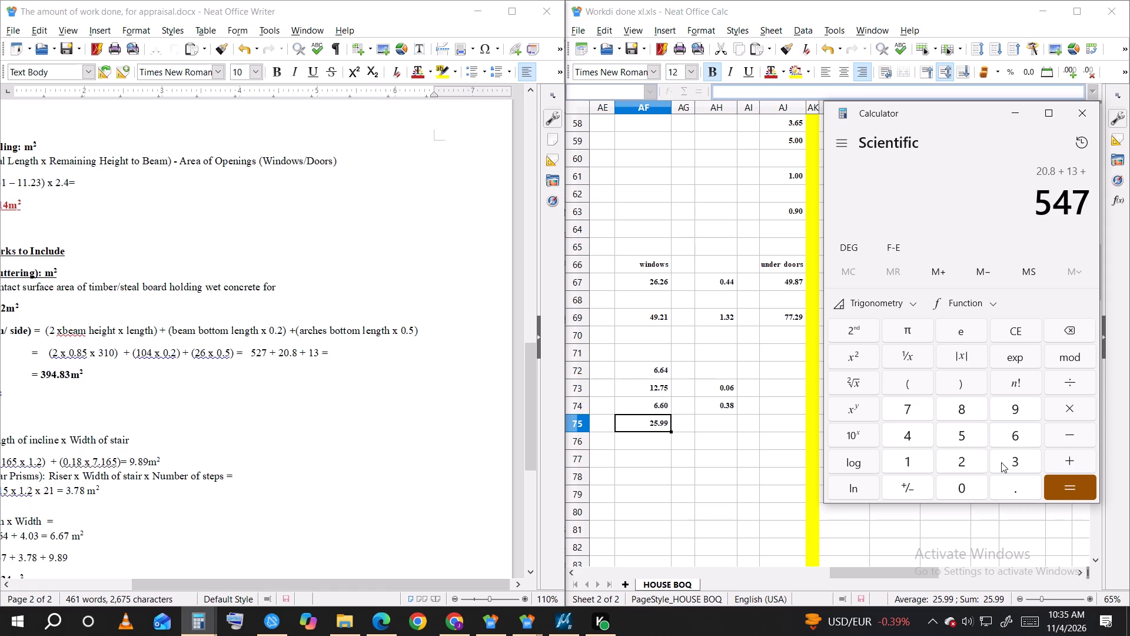
{"action": "left_click", "coordinate": [1070, 482]}
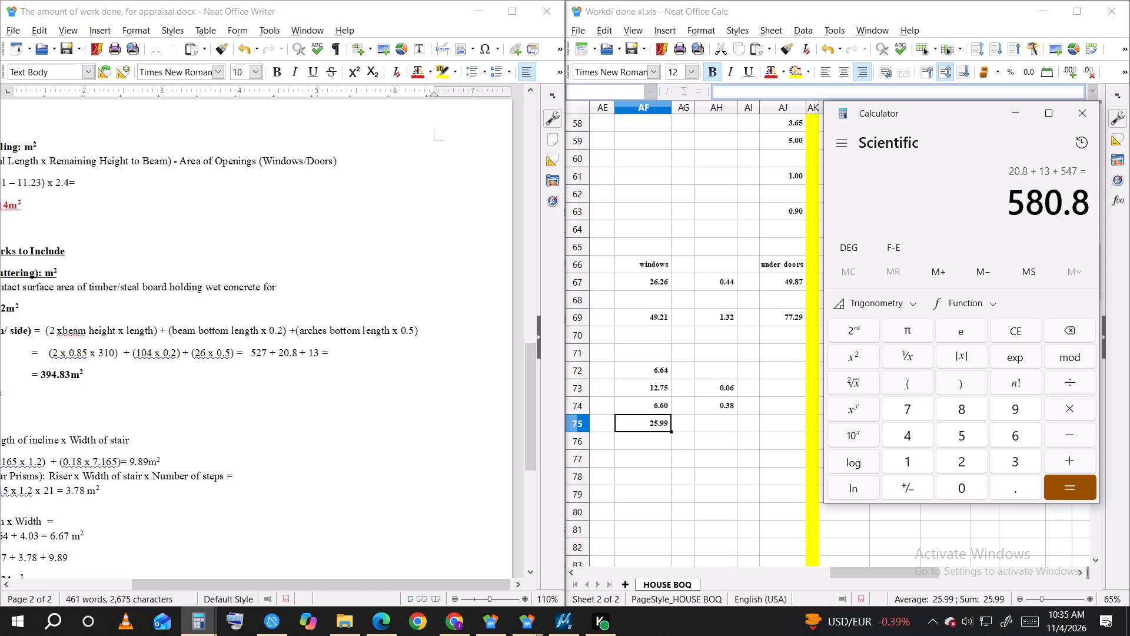
Enter 580.8 as the total after the final equals sign of the numeric calculation line.
{"action": "left_click_drag", "start_coordinate": [69, 374], "coordinate": [41, 374]}
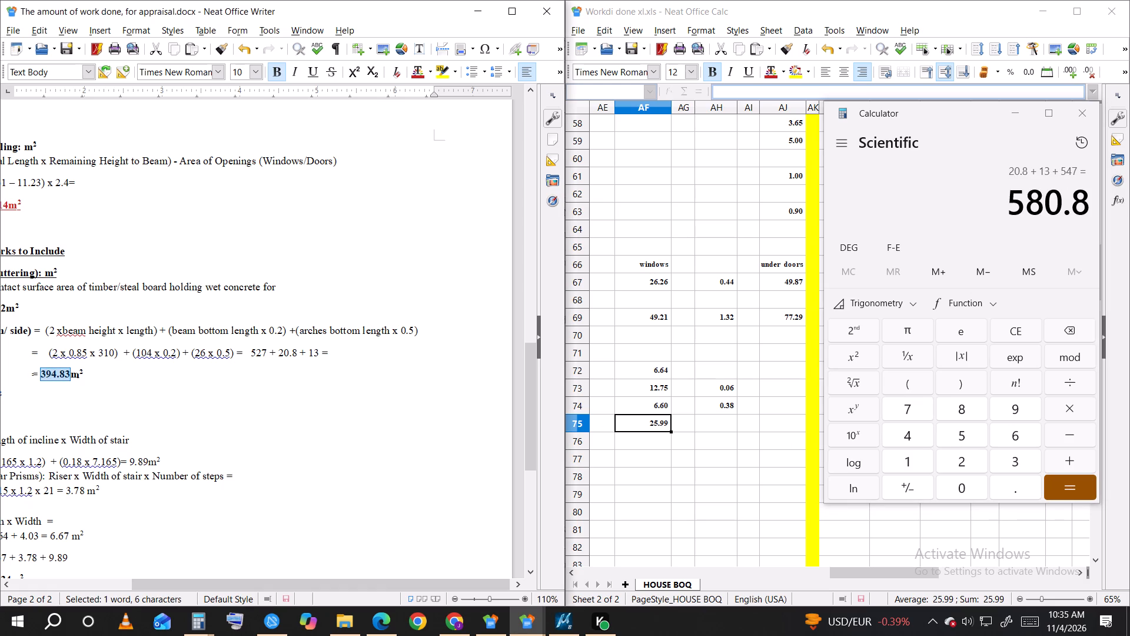
{"action": "left_click", "coordinate": [373, 355]}
{"action": "key", "text": "space"}
{"action": "type", "text": "580."}
{"action": "key", "text": "8"}
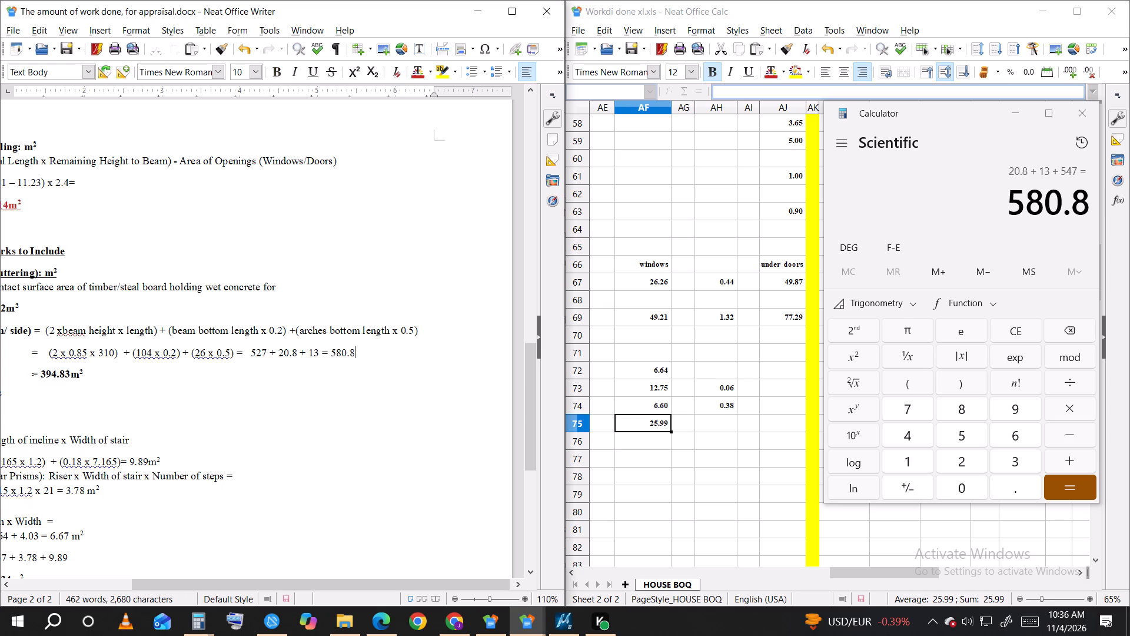
Replace the beam formwork result under the numeric calculation line with 581, keeping the m² unit.
{"action": "left_click_drag", "start_coordinate": [69, 375], "coordinate": [52, 373]}
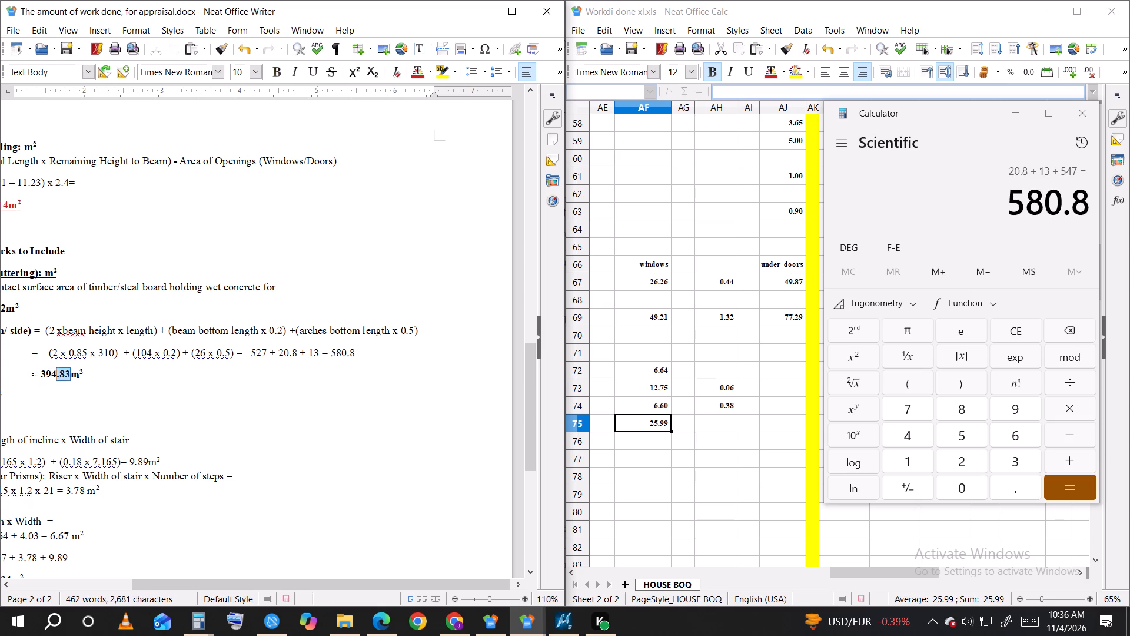
{"action": "left_click", "coordinate": [46, 373]}
{"action": "left_click", "coordinate": [68, 375]}
{"action": "left_click_drag", "start_coordinate": [68, 375], "coordinate": [42, 375]}
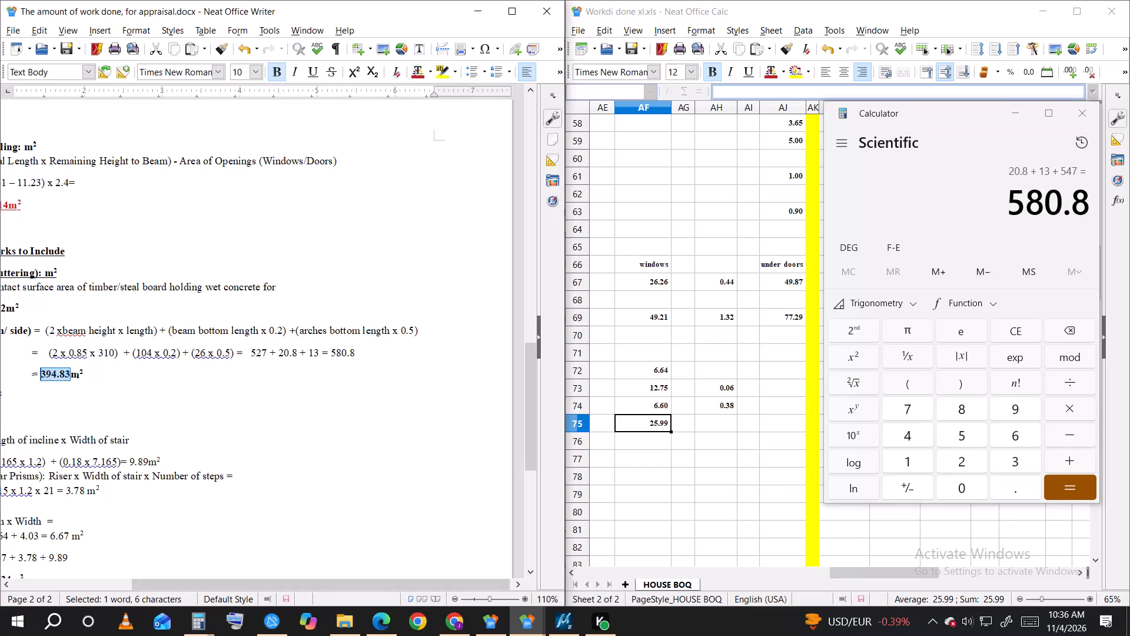
{"action": "type", "text": "58"}
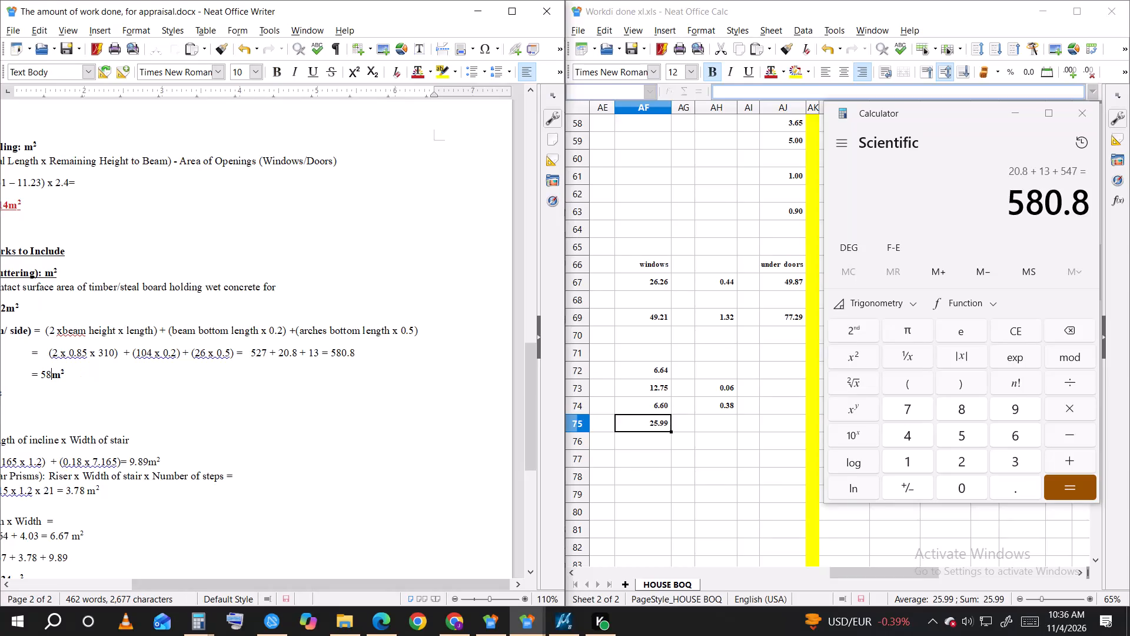
{"action": "key", "text": "1"}
Format the 581m² beam result as bold, italic, underlined red text.
{"action": "left_click_drag", "start_coordinate": [77, 378], "coordinate": [38, 374]}
{"action": "left_click", "coordinate": [274, 69]}
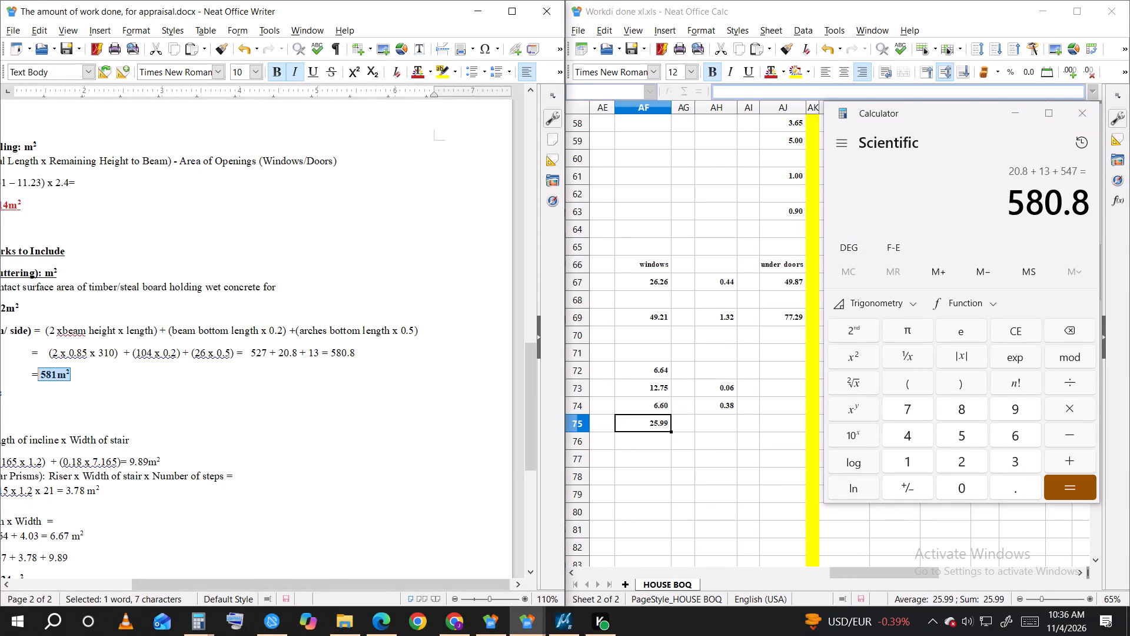
{"action": "left_click", "coordinate": [413, 75]}
{"action": "left_click", "coordinate": [317, 67]}
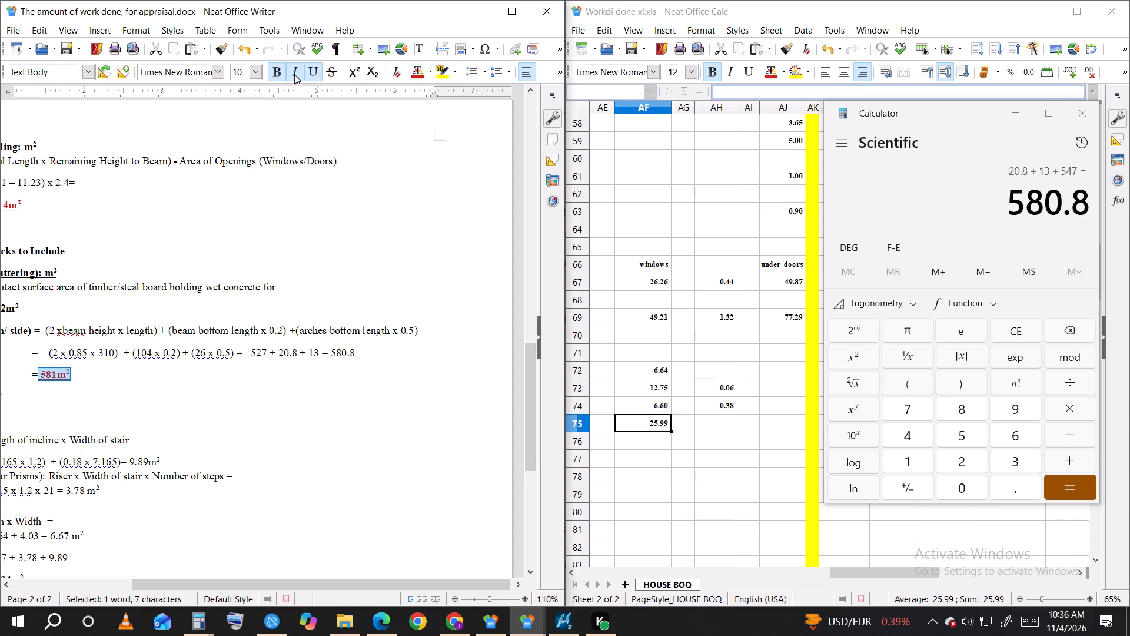
{"action": "left_click", "coordinate": [294, 74]}
{"action": "left_click", "coordinate": [208, 386]}
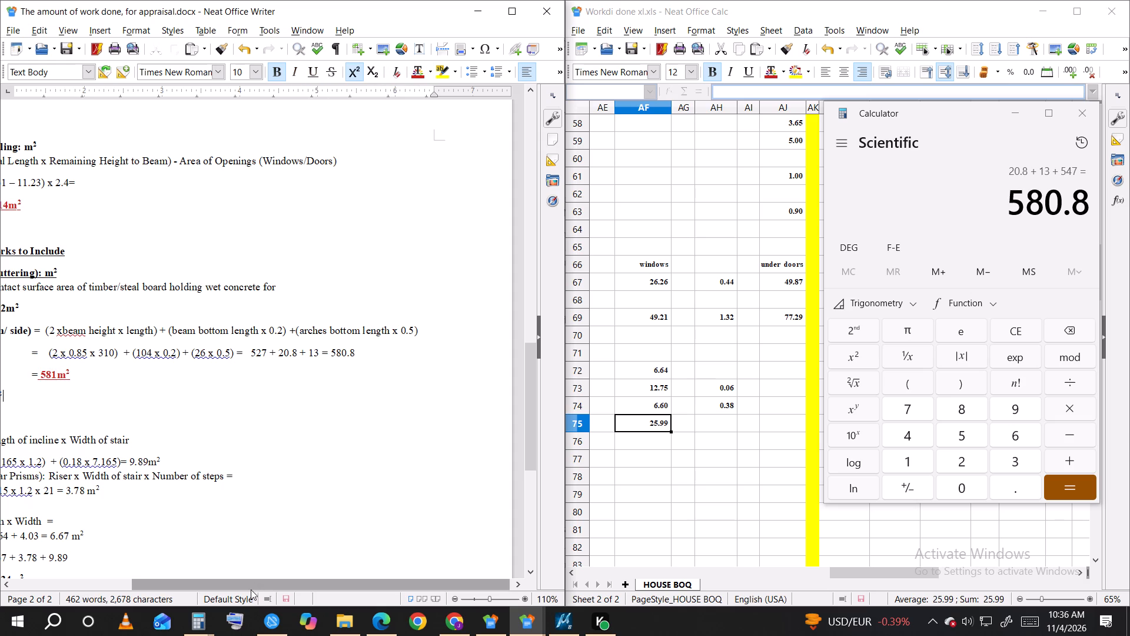
Change the multiplier of the arches bottom length in the written beam formula to 1.
{"action": "left_click_drag", "start_coordinate": [250, 584], "coordinate": [157, 584]}
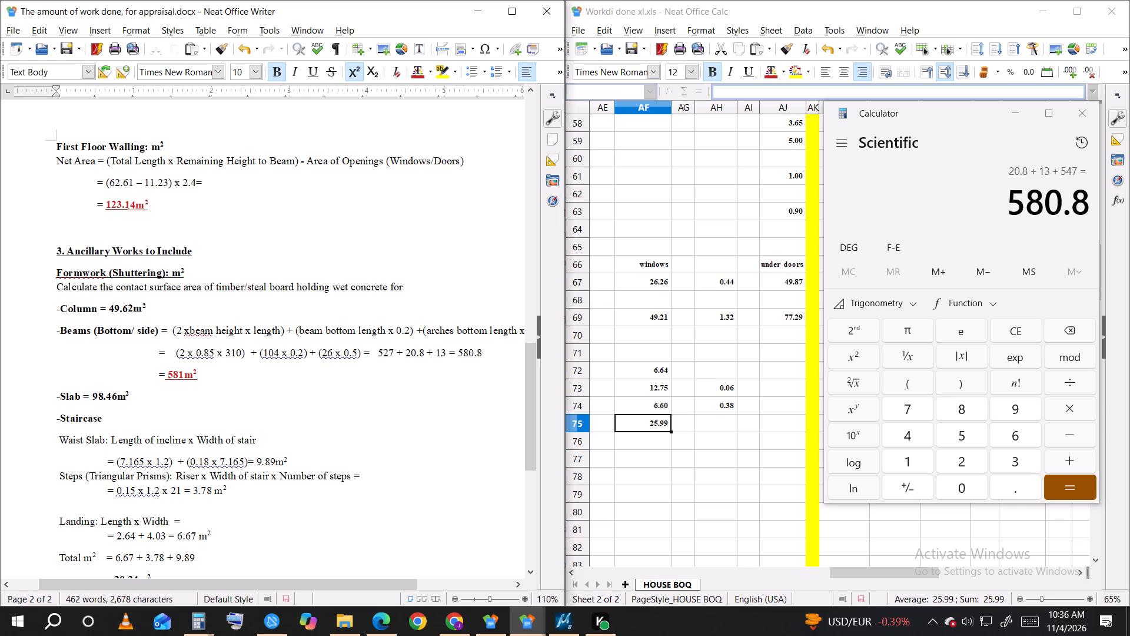
{"action": "left_click", "coordinate": [325, 583]}
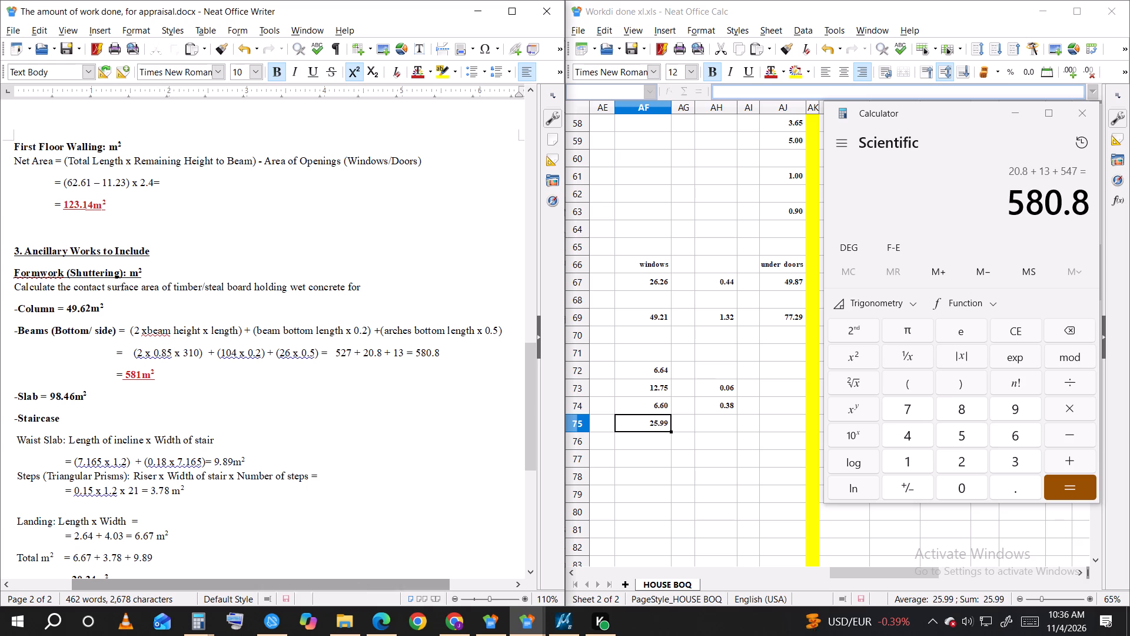
{"action": "left_click", "coordinate": [497, 334]}
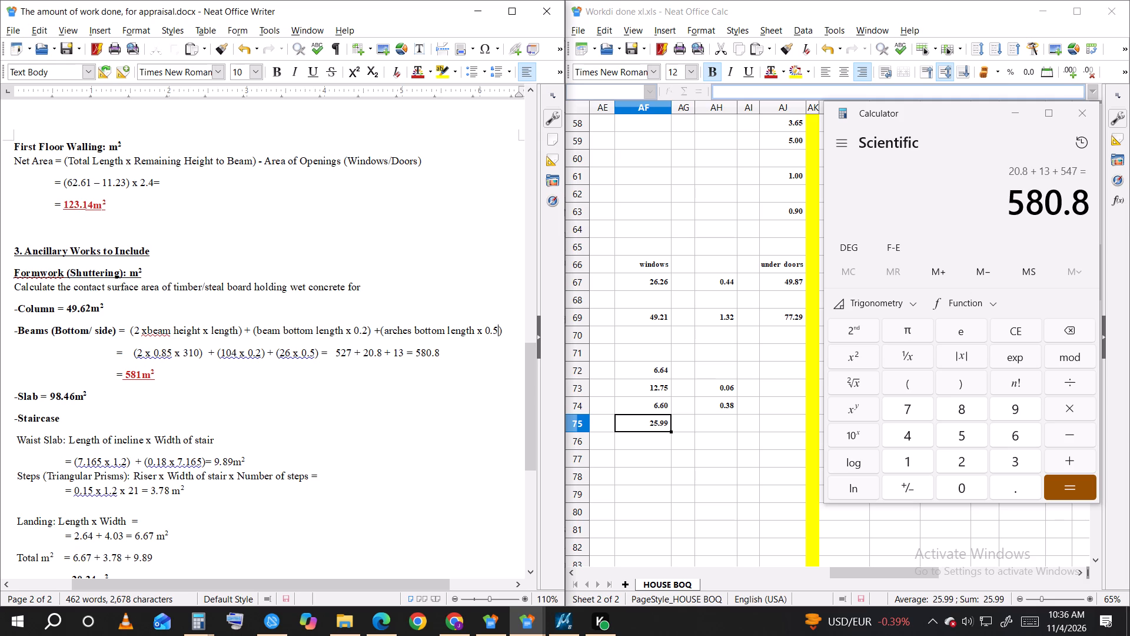
{"action": "key", "text": "BackSpace"}
{"action": "key", "text": "BackSpace"}
{"action": "key", "text": "BackSpace"}
{"action": "key", "text": "1"}
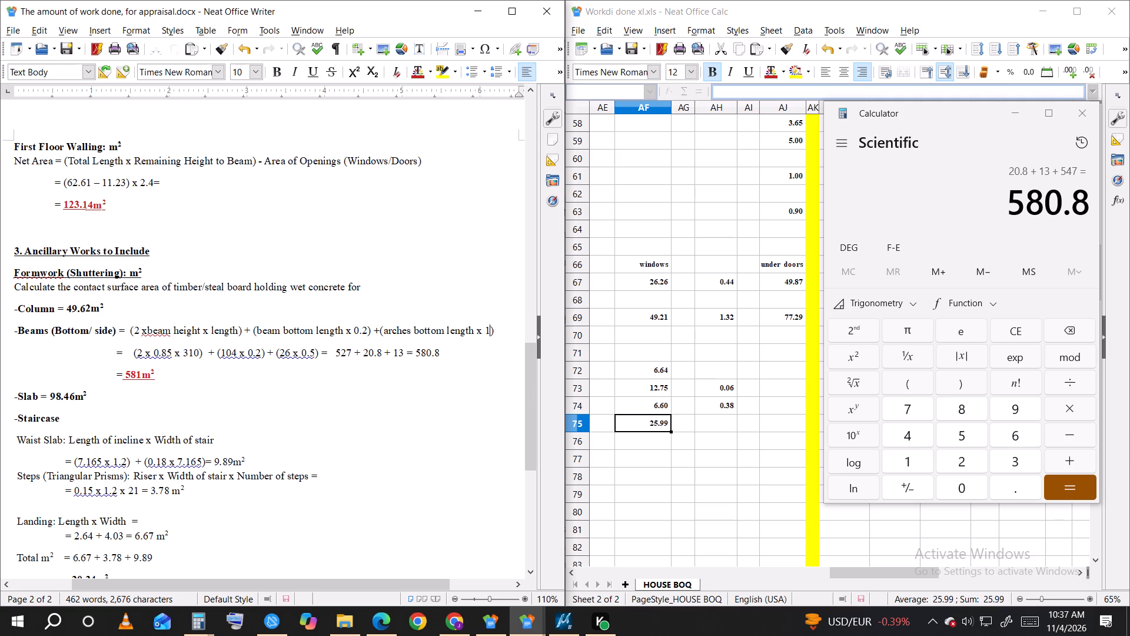
Replace the arches area, the last addend in the numeric beam sum, with 26.
{"action": "left_click_drag", "start_coordinate": [403, 351], "coordinate": [394, 350]}
{"action": "type", "text": "26"}
Add 13 to the previous beam total in the calculator and compute the new sum.
{"action": "left_click", "coordinate": [1075, 461]}
{"action": "left_click", "coordinate": [916, 461]}
{"action": "left_click", "coordinate": [1003, 463]}
{"action": "left_click", "coordinate": [1091, 491]}
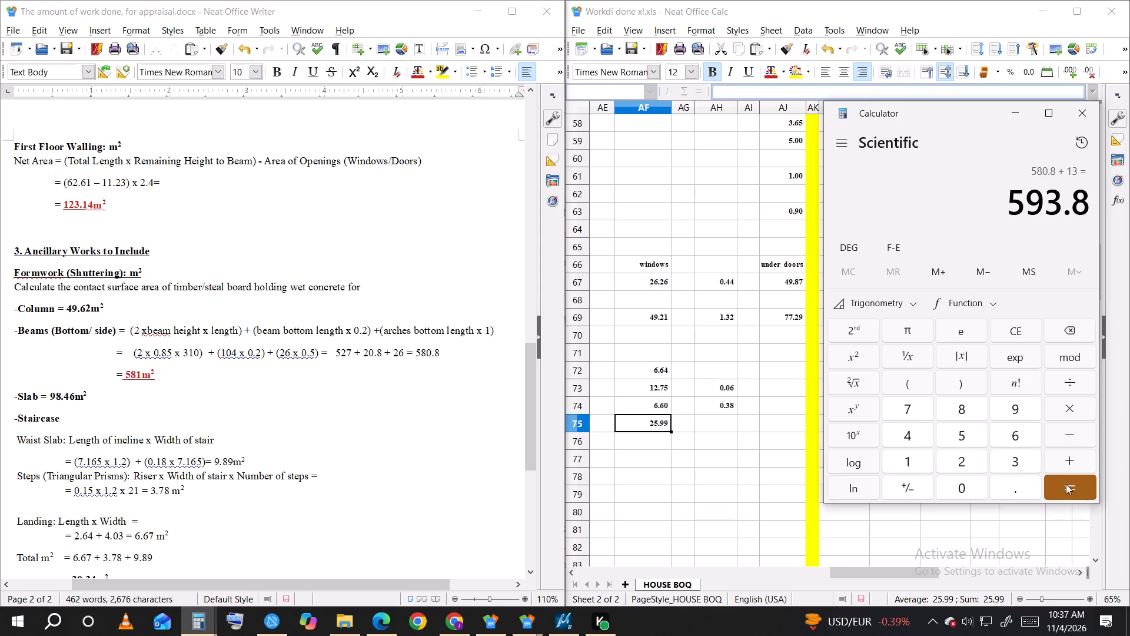
Change the total at the end of the numeric beam calculation line to 593.8.
{"action": "left_click_drag", "start_coordinate": [139, 377], "coordinate": [132, 377]}
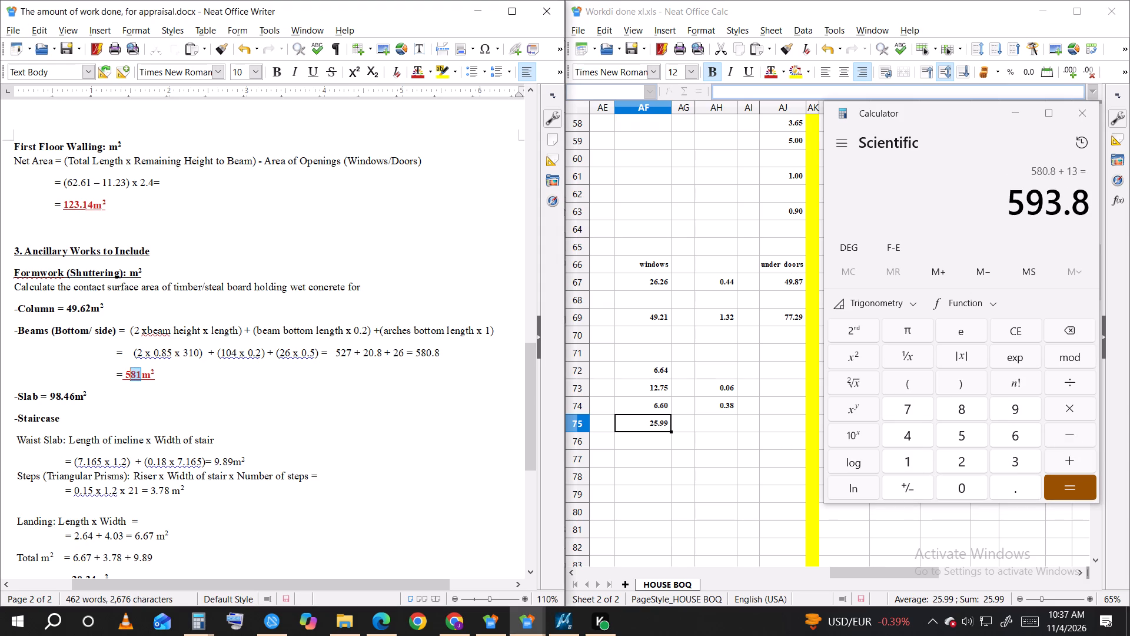
{"action": "left_click_drag", "start_coordinate": [132, 377], "coordinate": [131, 377]}
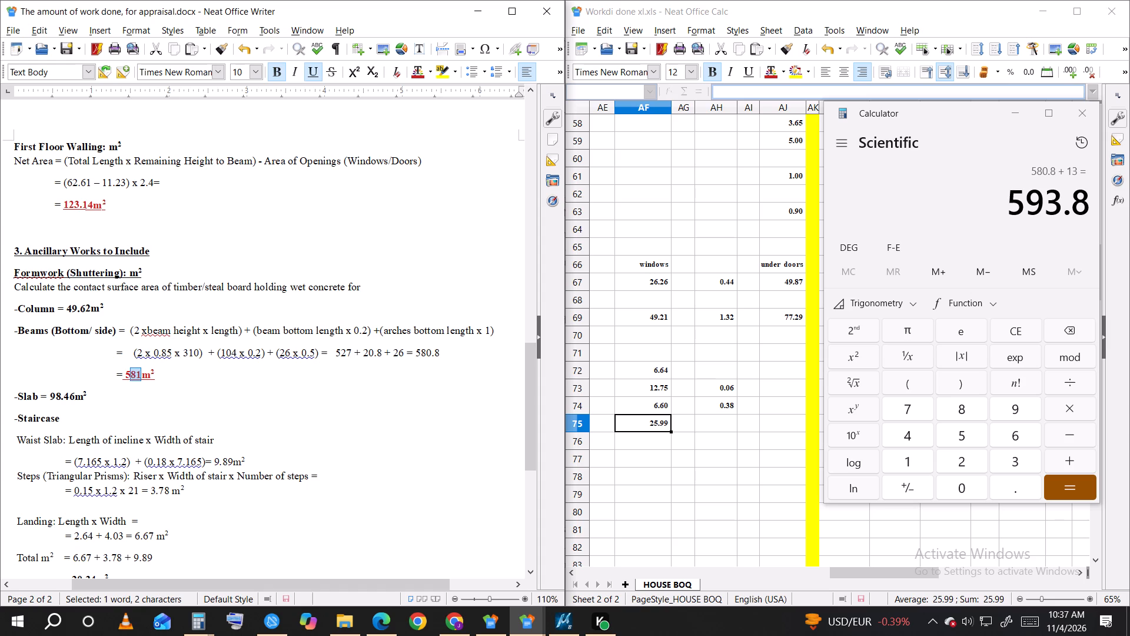
{"action": "left_click_drag", "start_coordinate": [431, 352], "coordinate": [421, 351]}
{"action": "key", "text": "9"}
{"action": "key", "text": "3"}
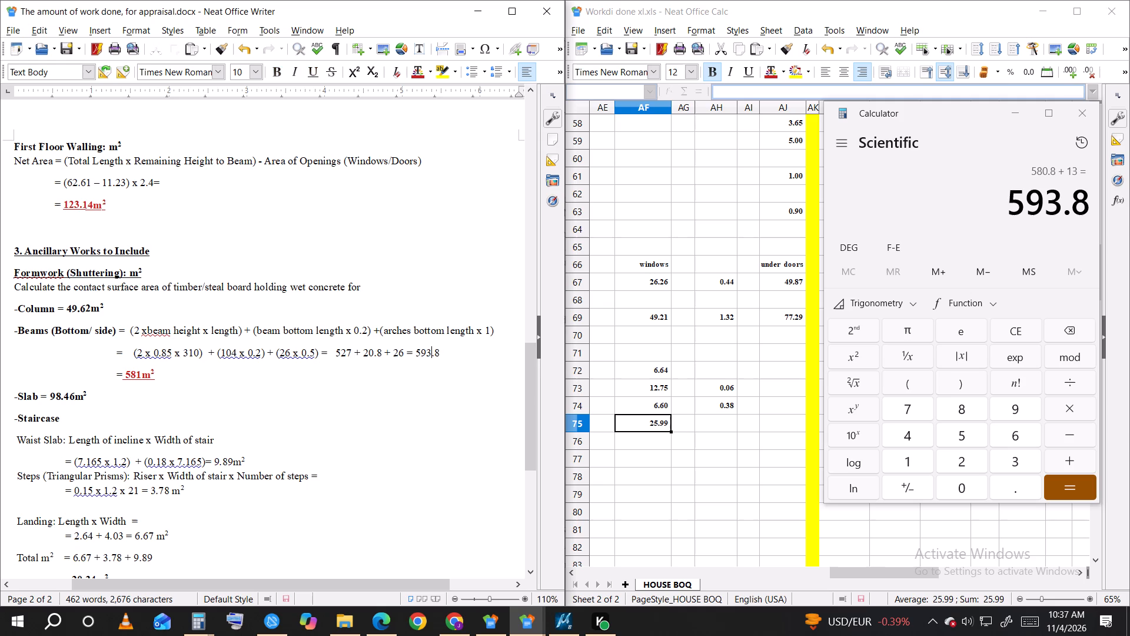
Change the red beam formwork result below the calculation to 594m².
{"action": "left_click", "coordinate": [138, 376]}
{"action": "left_click_drag", "start_coordinate": [141, 376], "coordinate": [139, 376]}
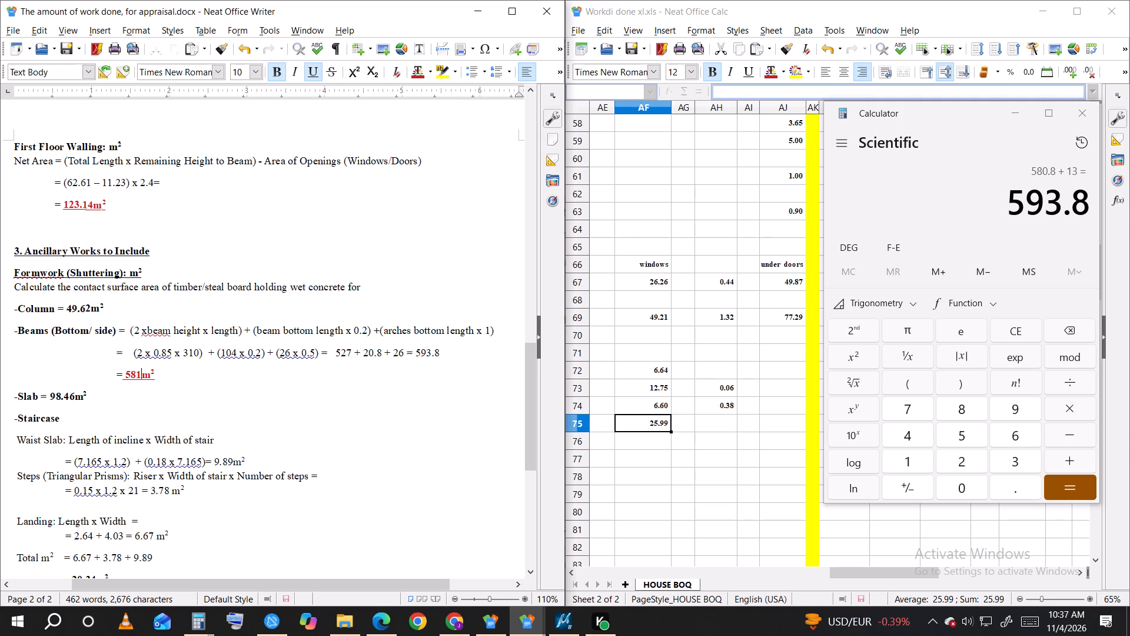
{"action": "left_click_drag", "start_coordinate": [139, 376], "coordinate": [132, 373]}
{"action": "type", "text": "94"}
{"action": "left_click", "coordinate": [166, 389]}
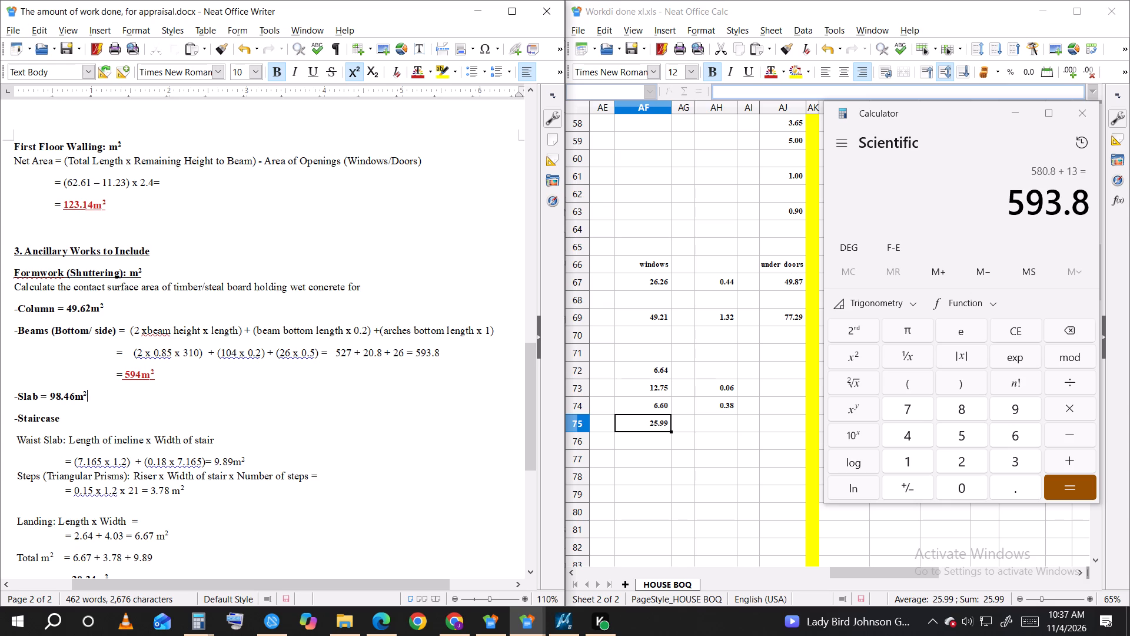
Format the slab area 98.46m² in the formwork section as red underlined text.
{"action": "left_click_drag", "start_coordinate": [93, 393], "coordinate": [81, 396]}
{"action": "left_click_drag", "start_coordinate": [81, 396], "coordinate": [51, 396]}
{"action": "left_click", "coordinate": [61, 404]}
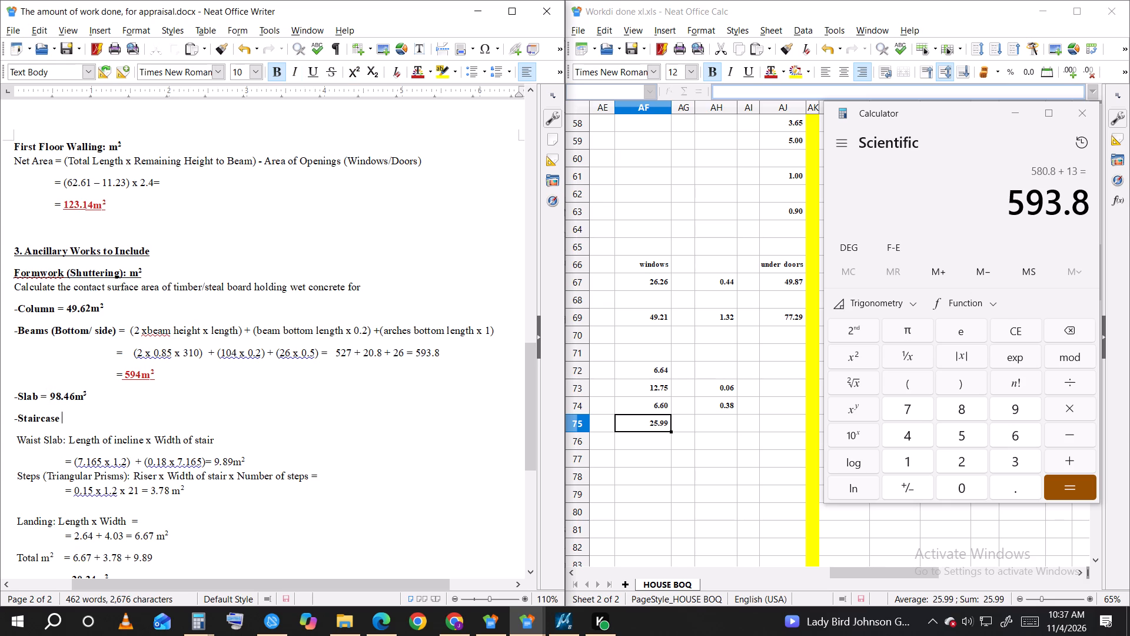
{"action": "left_click_drag", "start_coordinate": [99, 392], "coordinate": [91, 393]}
{"action": "left_click_drag", "start_coordinate": [91, 393], "coordinate": [51, 393]}
{"action": "left_click", "coordinate": [64, 404]}
{"action": "left_click", "coordinate": [91, 393]}
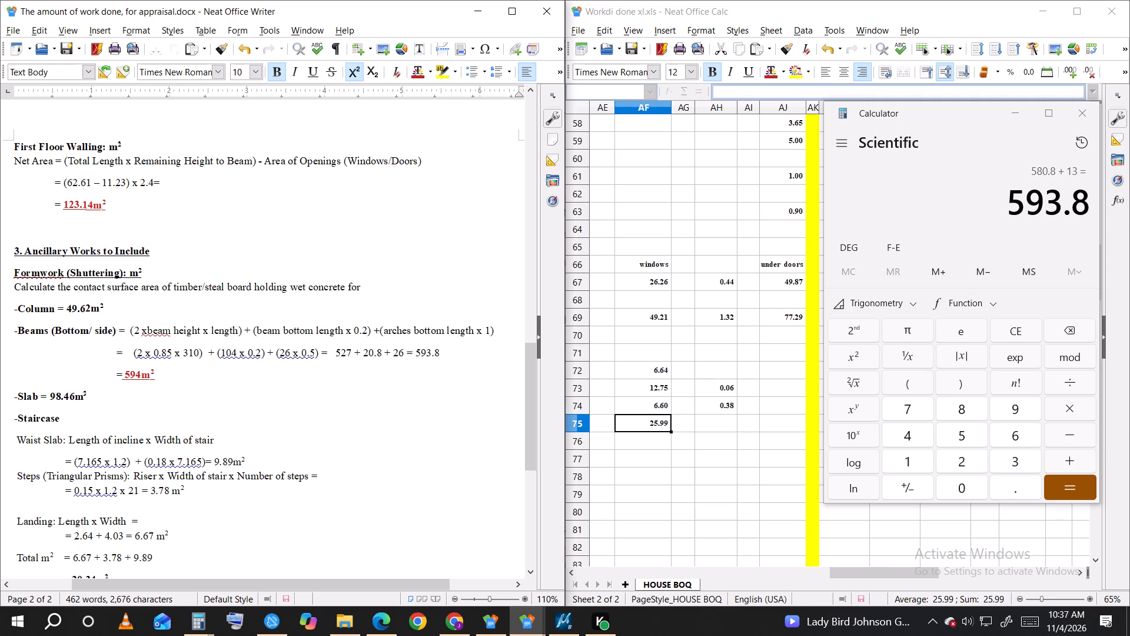
{"action": "left_click_drag", "start_coordinate": [95, 398], "coordinate": [50, 396]}
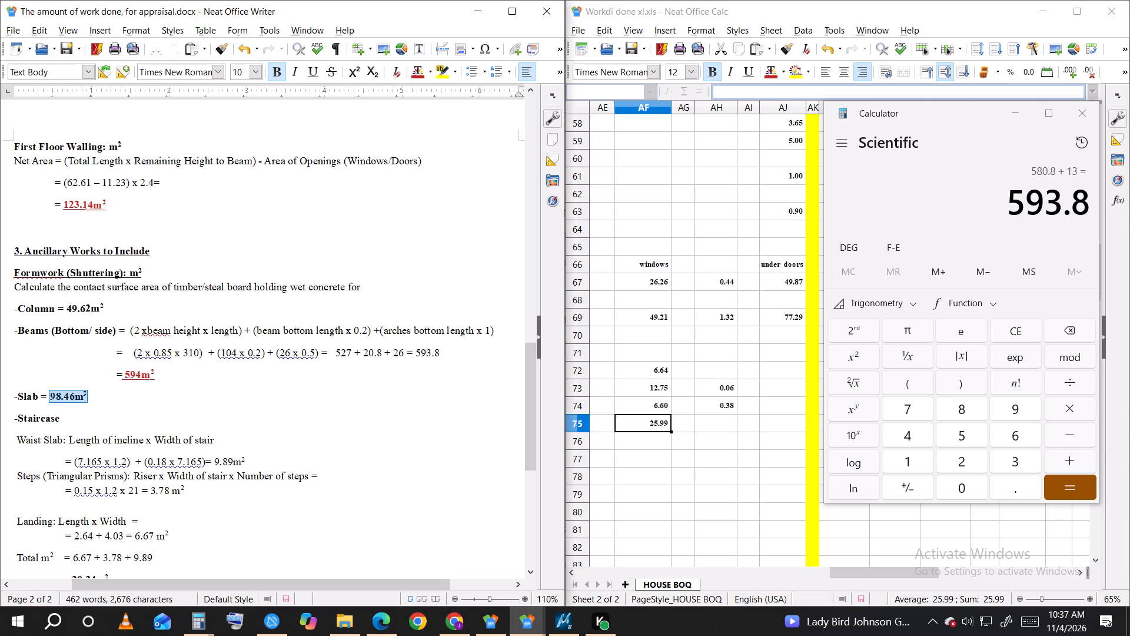
{"action": "left_click", "coordinate": [417, 70]}
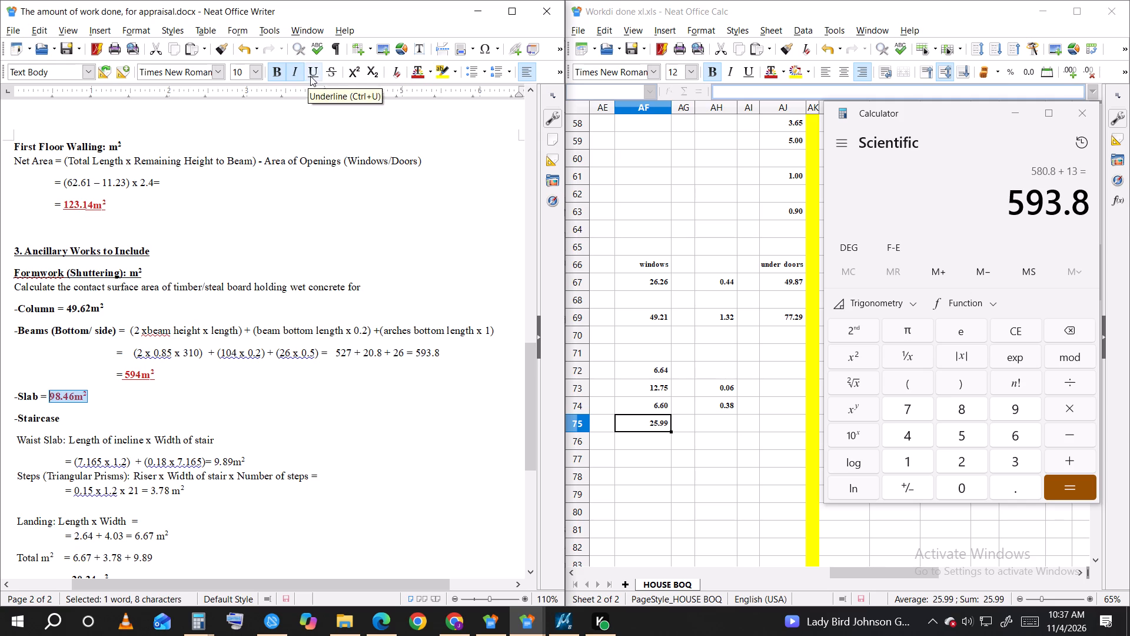
{"action": "left_click", "coordinate": [310, 74]}
{"action": "left_click", "coordinate": [208, 274]}
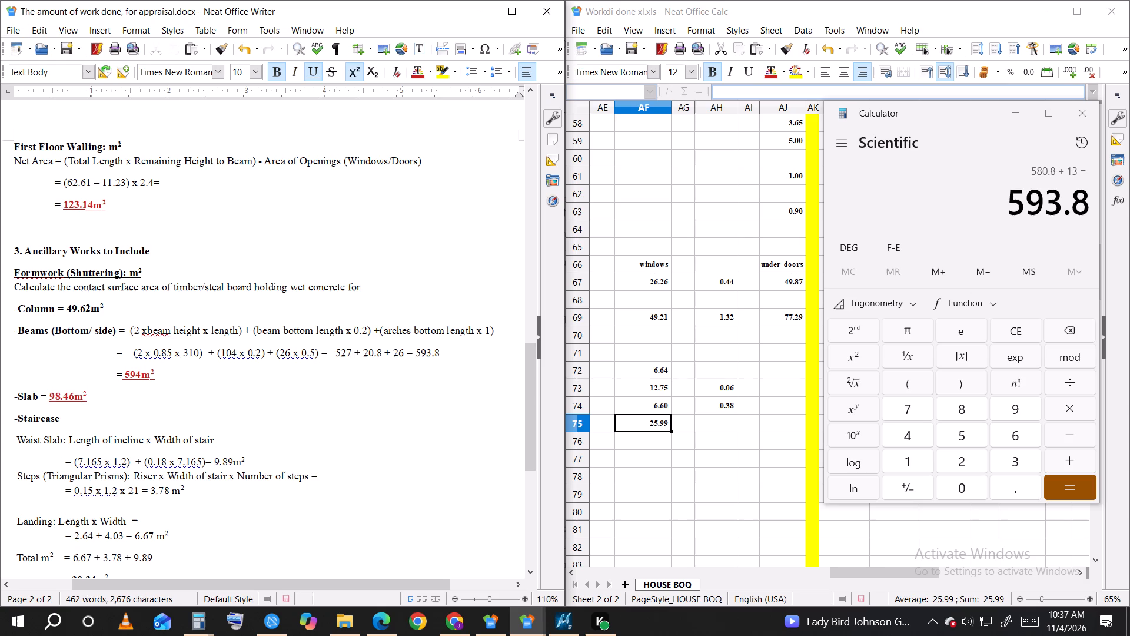
Insert an extra space between the equals sign and the 594m² beam result.
{"action": "scroll", "coordinate": [114, 217], "scroll_direction": "up", "scroll_amount": 1}
{"action": "left_click", "coordinate": [84, 240]}
{"action": "scroll", "coordinate": [104, 279], "scroll_direction": "down", "scroll_amount": 1}
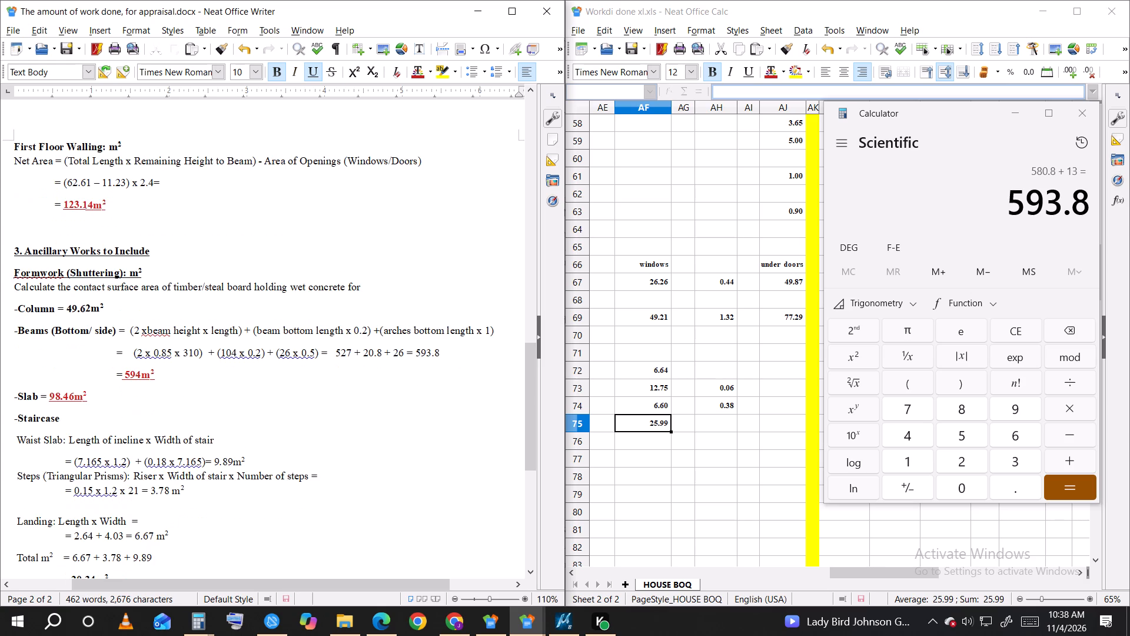
{"action": "left_click", "coordinate": [122, 375]}
{"action": "key", "text": "space"}
{"action": "left_click", "coordinate": [216, 382]}
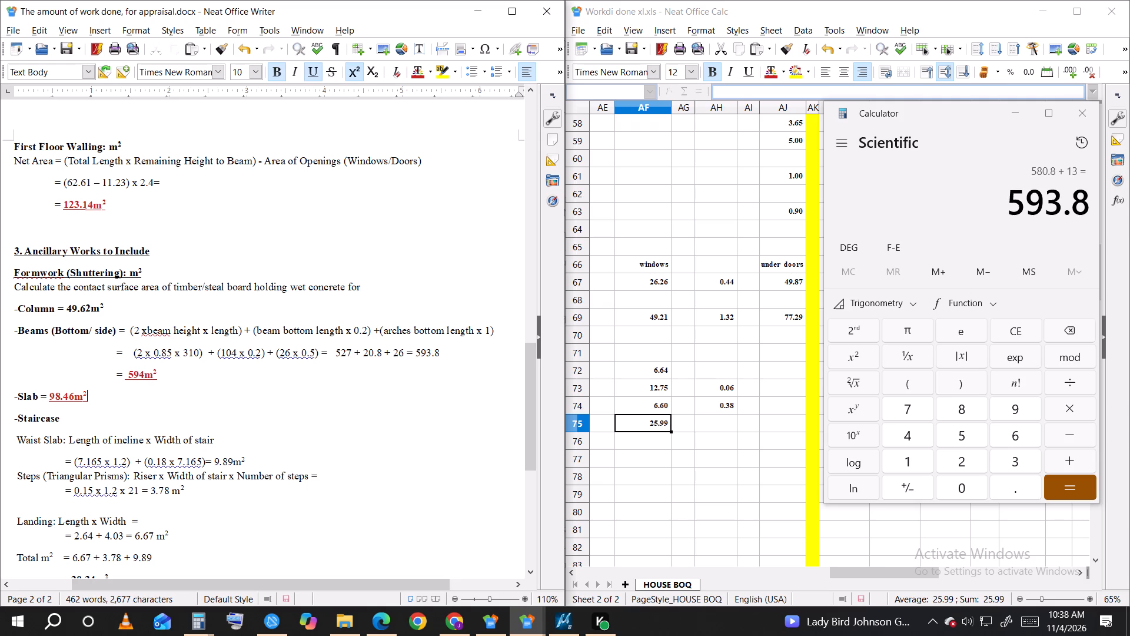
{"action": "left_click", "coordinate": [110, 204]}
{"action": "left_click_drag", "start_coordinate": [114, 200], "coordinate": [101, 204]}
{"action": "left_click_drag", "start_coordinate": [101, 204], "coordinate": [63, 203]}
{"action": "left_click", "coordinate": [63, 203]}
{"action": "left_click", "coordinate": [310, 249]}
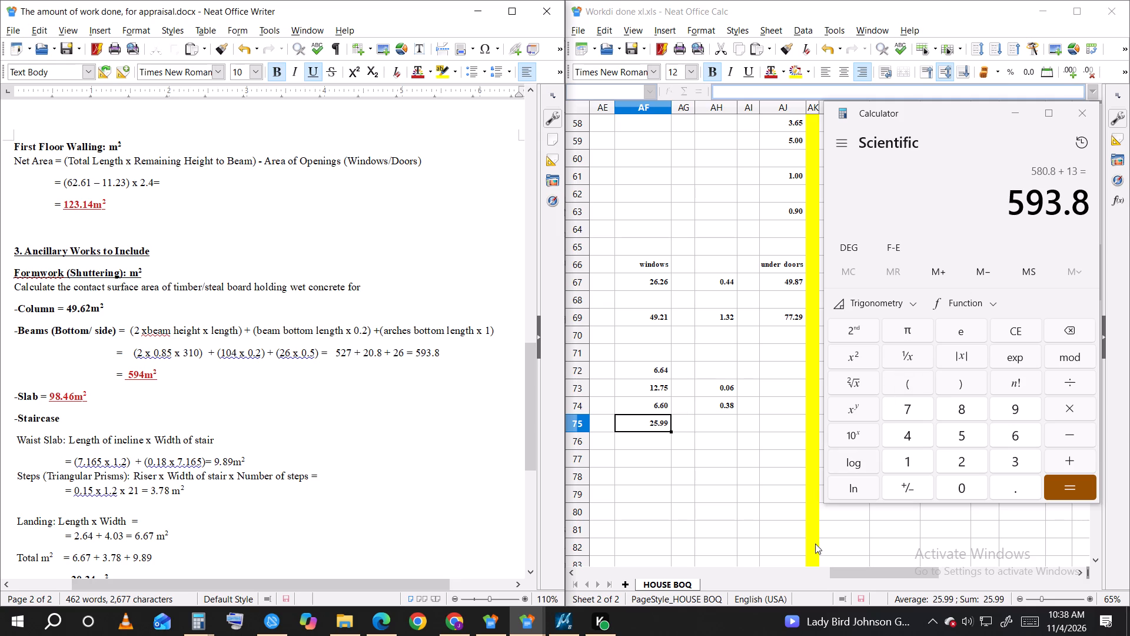
Save the appraisal document.
{"action": "scroll", "coordinate": [387, 186], "scroll_direction": "up", "scroll_amount": 14}
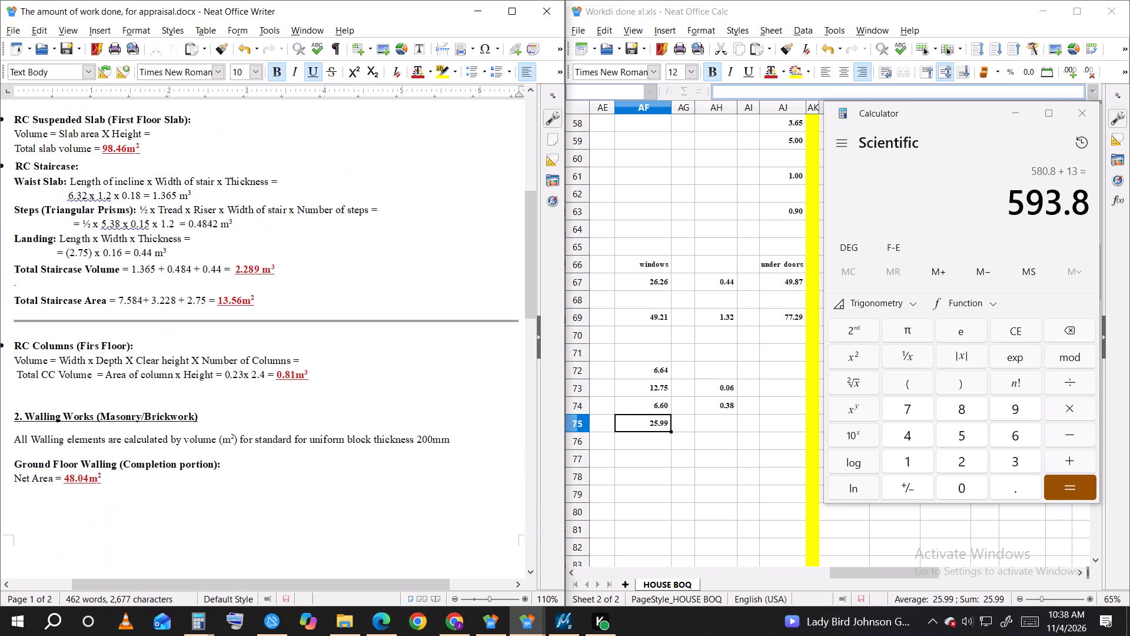
{"action": "left_click", "coordinate": [67, 46]}
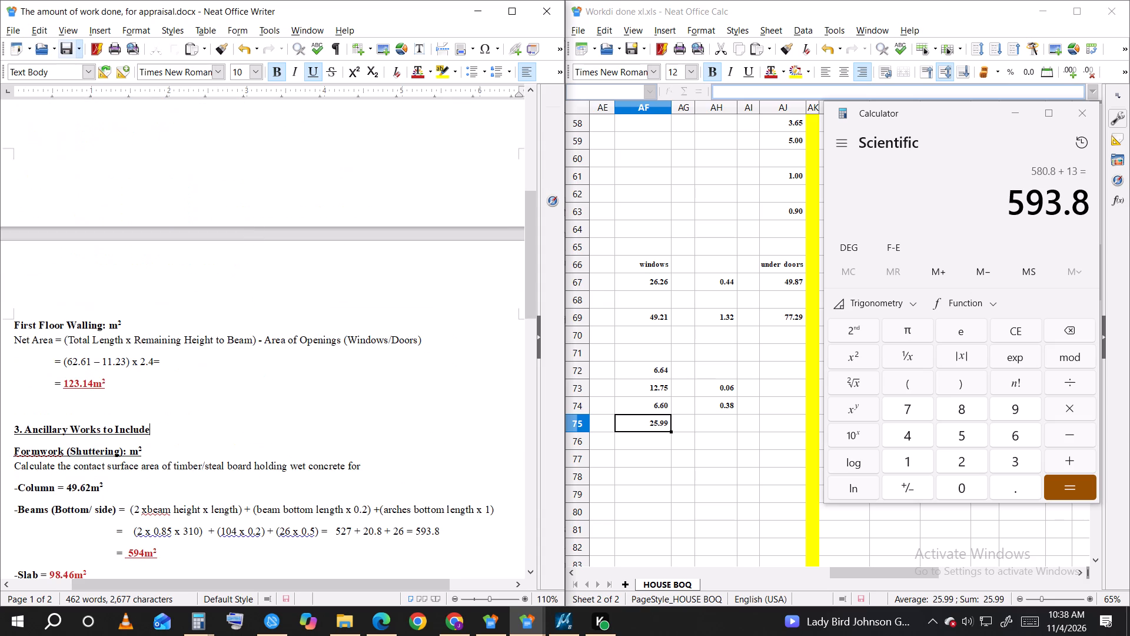
Review the document's concrete works calculations and the columns data in the upper rows of the HOUSE BOQ sheet.
{"action": "scroll", "coordinate": [248, 228], "scroll_direction": "up", "scroll_amount": 8}
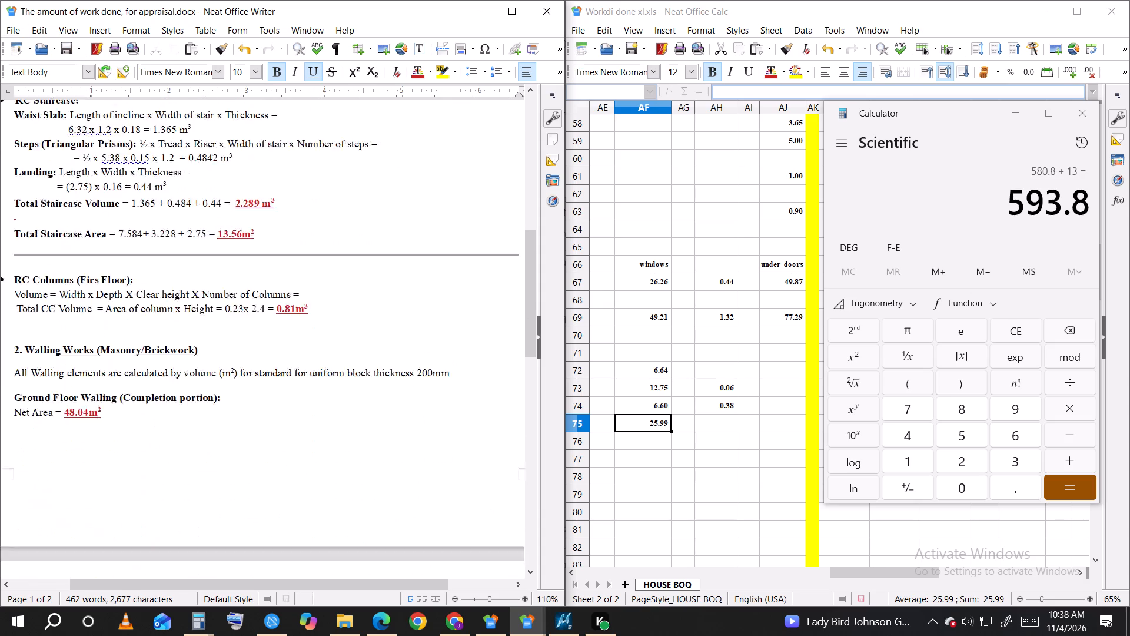
{"action": "scroll", "coordinate": [248, 228], "scroll_direction": "up", "scroll_amount": 8}
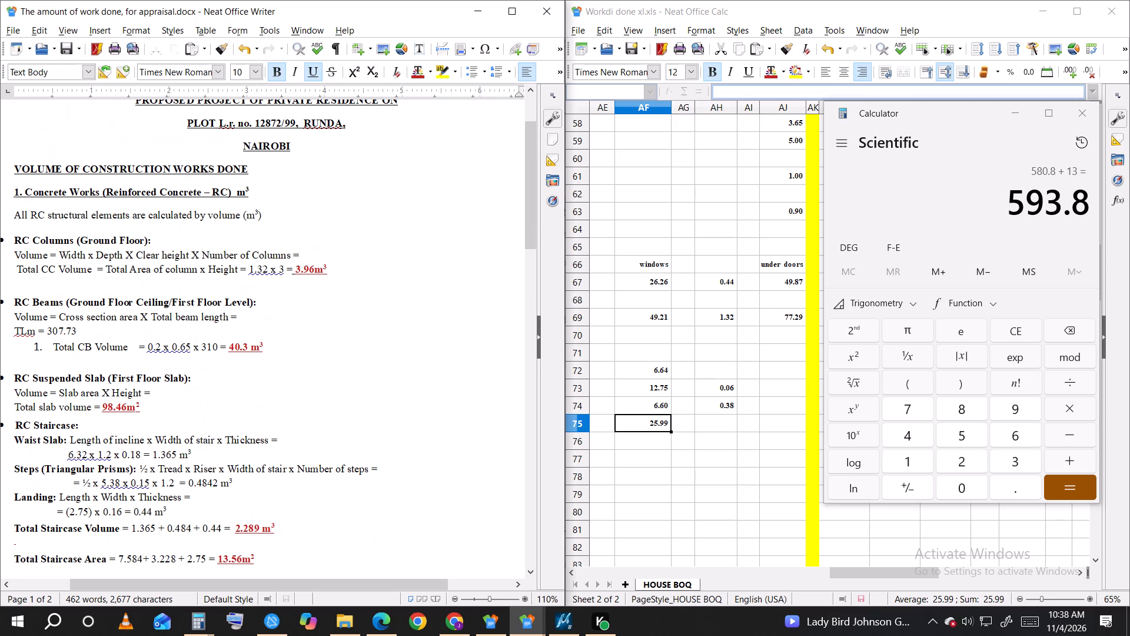
{"action": "scroll", "coordinate": [270, 273], "scroll_direction": "up", "scroll_amount": 1}
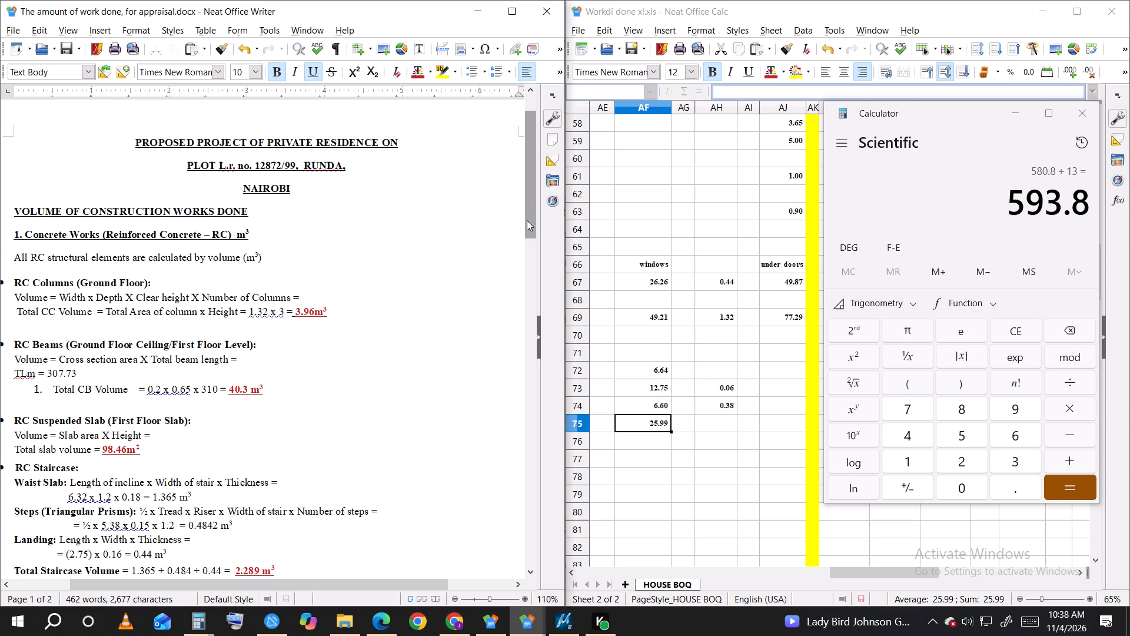
{"action": "left_click", "coordinate": [527, 220]}
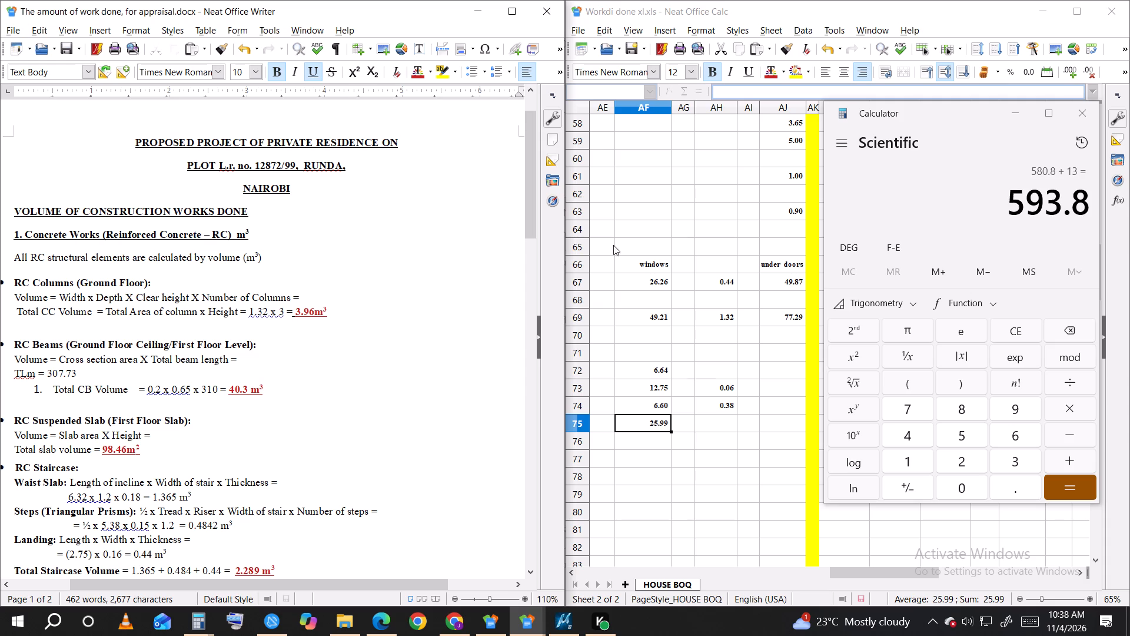
{"action": "left_click", "coordinate": [729, 194]}
{"action": "scroll", "coordinate": [936, 271], "scroll_direction": "up", "scroll_amount": 8}
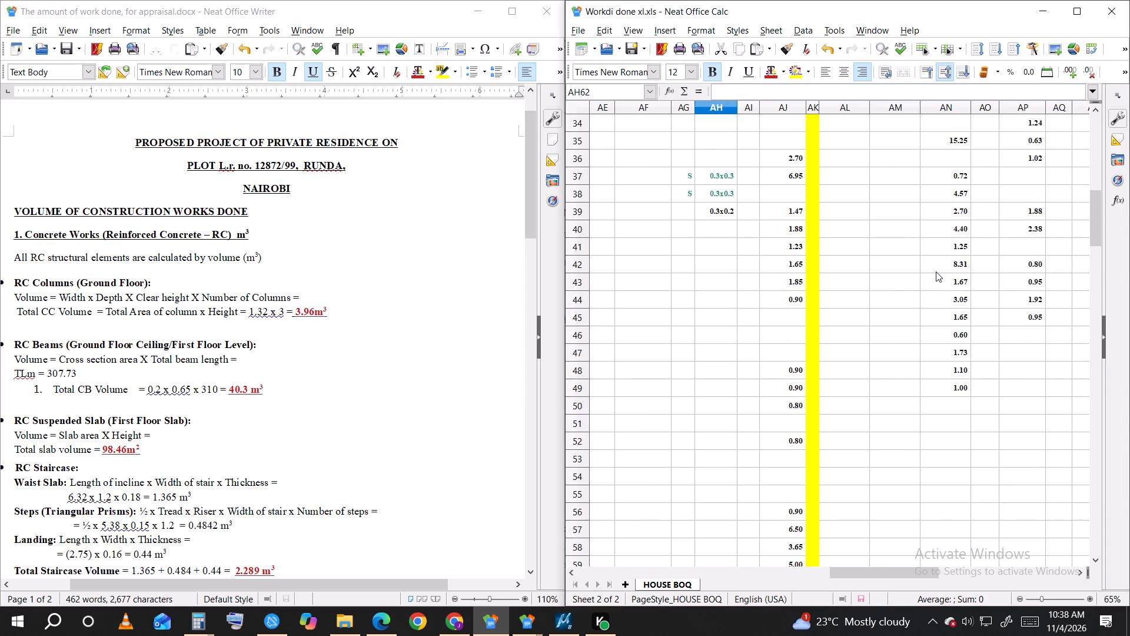
{"action": "scroll", "coordinate": [936, 271], "scroll_direction": "up", "scroll_amount": 12}
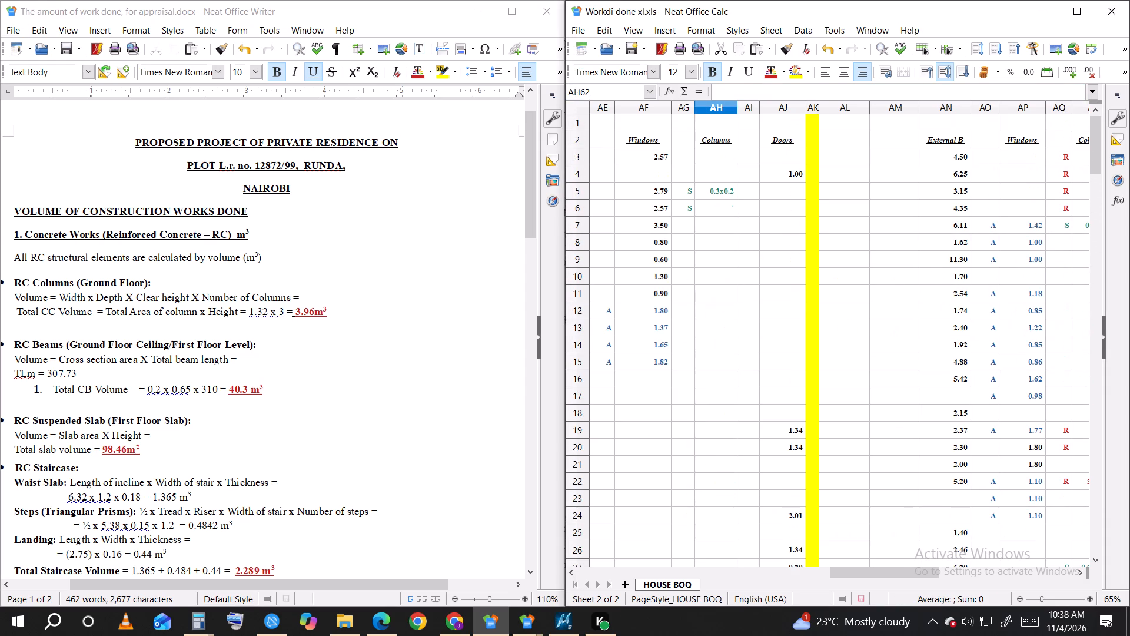
Bring up both calculator windows and move the one showing the 6.32 × 1.2 × 0.18 calculation away from the other.
{"action": "left_click", "coordinate": [189, 620]}
{"action": "left_click", "coordinate": [249, 569]}
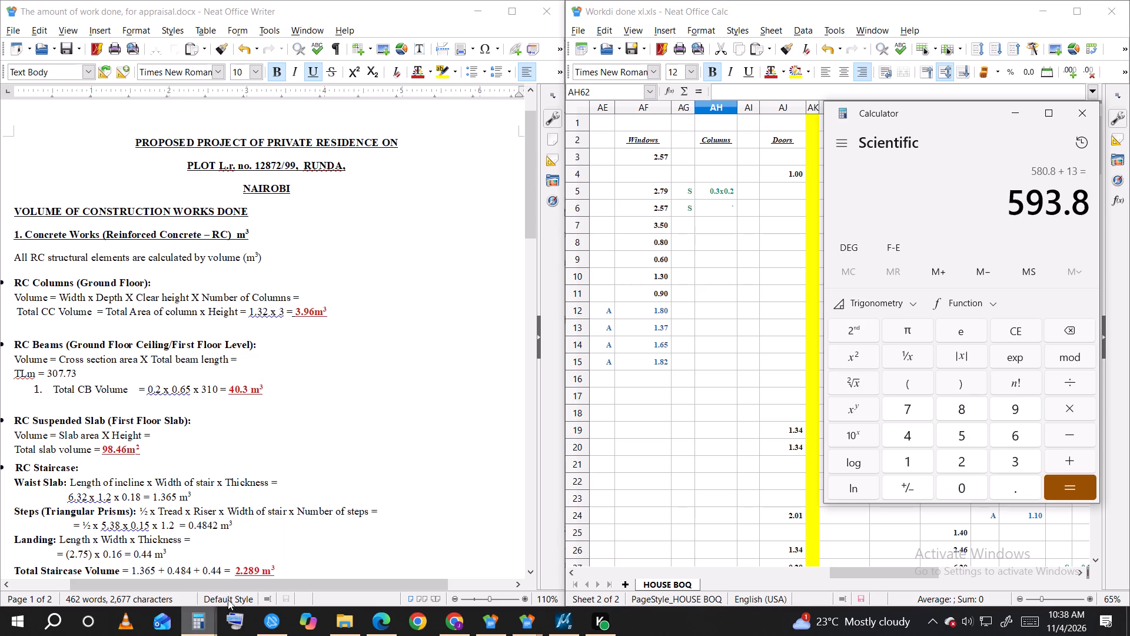
{"action": "left_click", "coordinate": [207, 617]}
{"action": "left_click", "coordinate": [171, 561]}
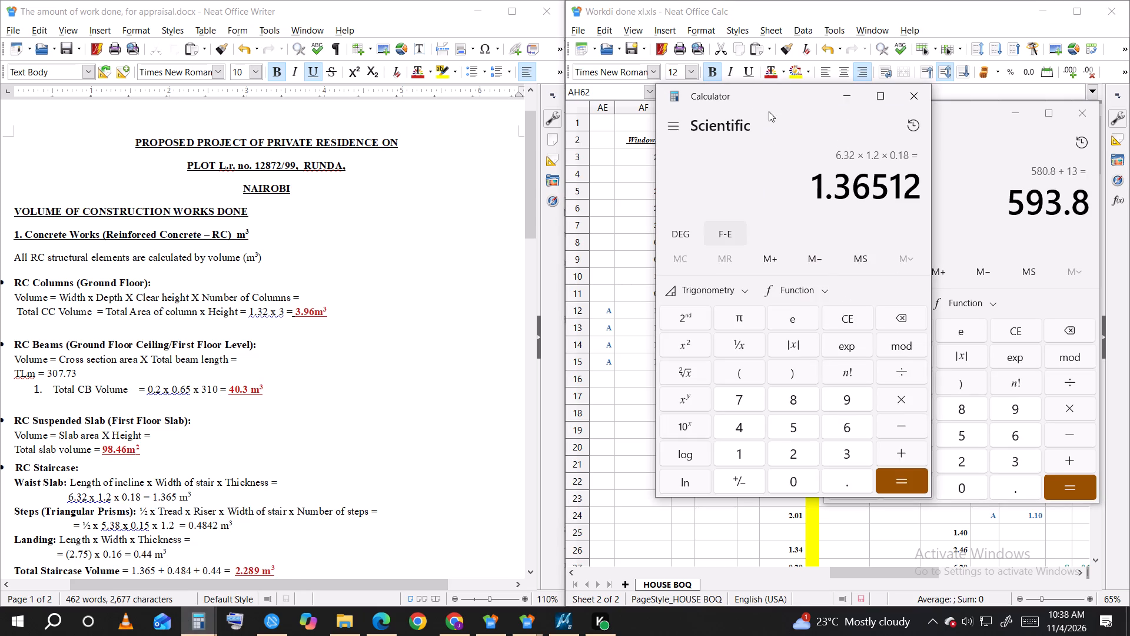
{"action": "left_click_drag", "start_coordinate": [745, 92], "coordinate": [179, 132]}
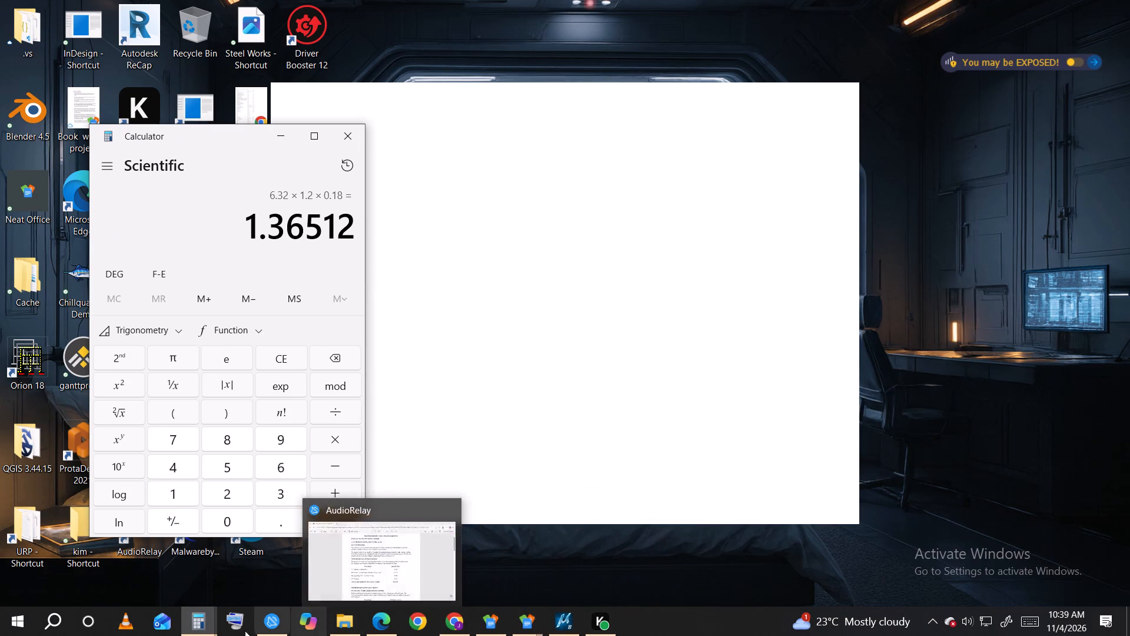
{"action": "left_click", "coordinate": [211, 620]}
{"action": "left_click", "coordinate": [233, 568]}
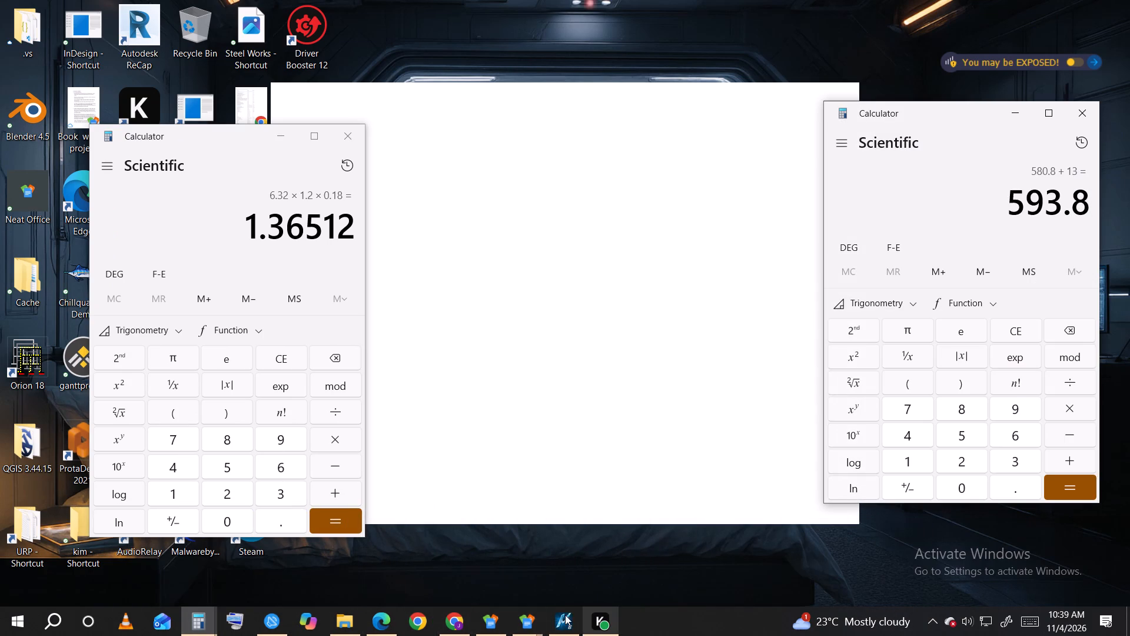
Bring the appraisal document and the Workdi done spreadsheet back into view side by side.
{"action": "left_click", "coordinate": [386, 627]}
{"action": "left_click", "coordinate": [533, 622]}
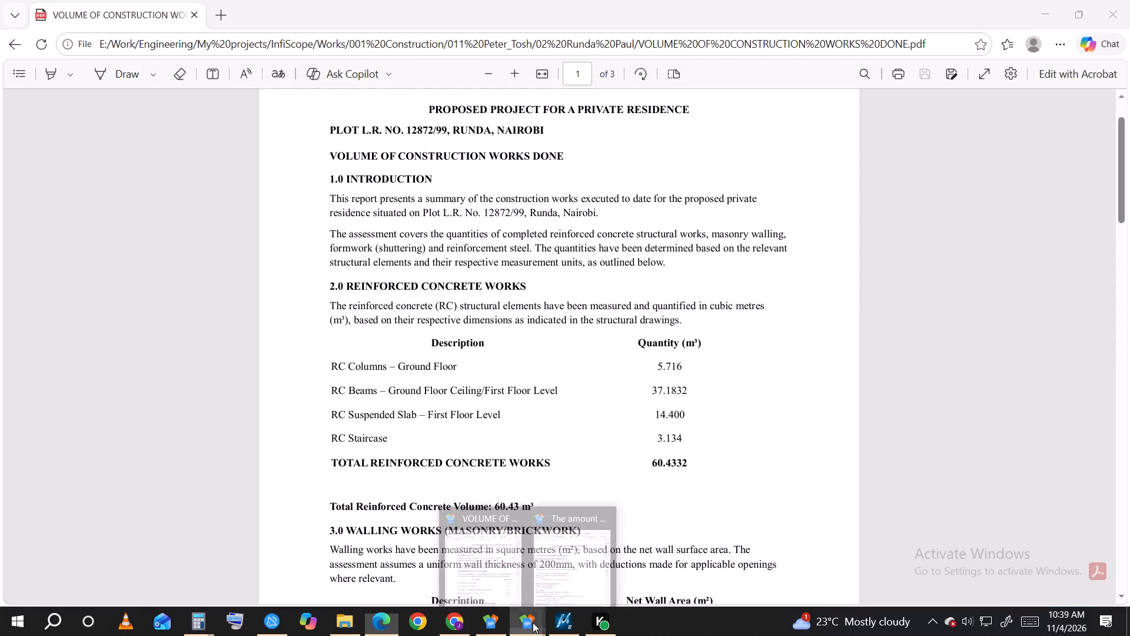
{"action": "left_click", "coordinate": [500, 568]}
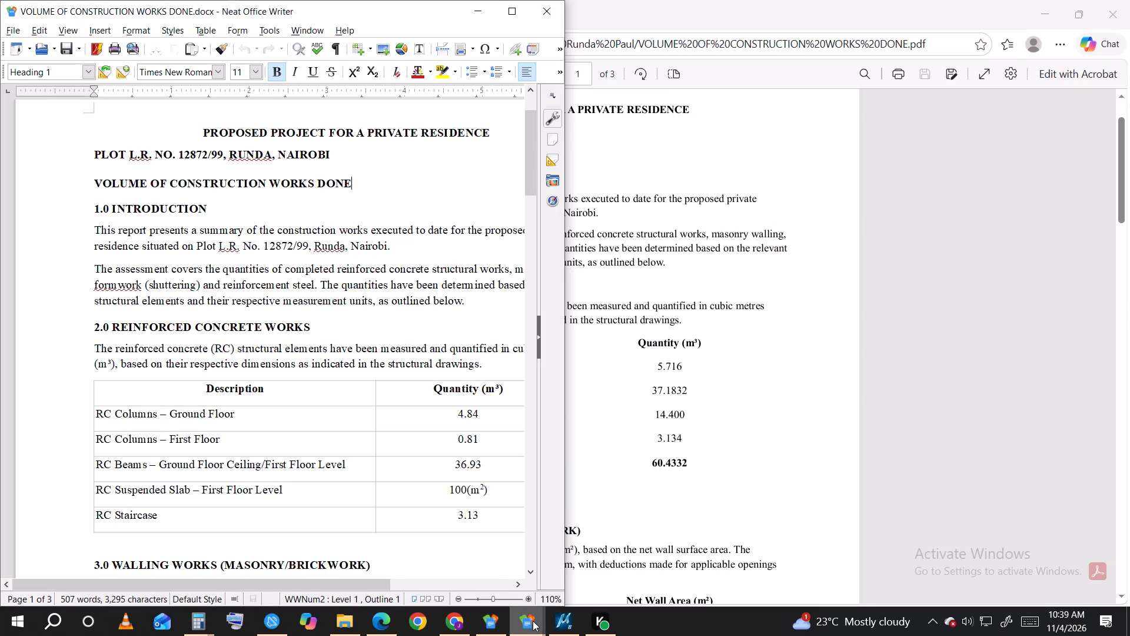
{"action": "left_click", "coordinate": [533, 621]}
{"action": "left_click", "coordinate": [559, 574]}
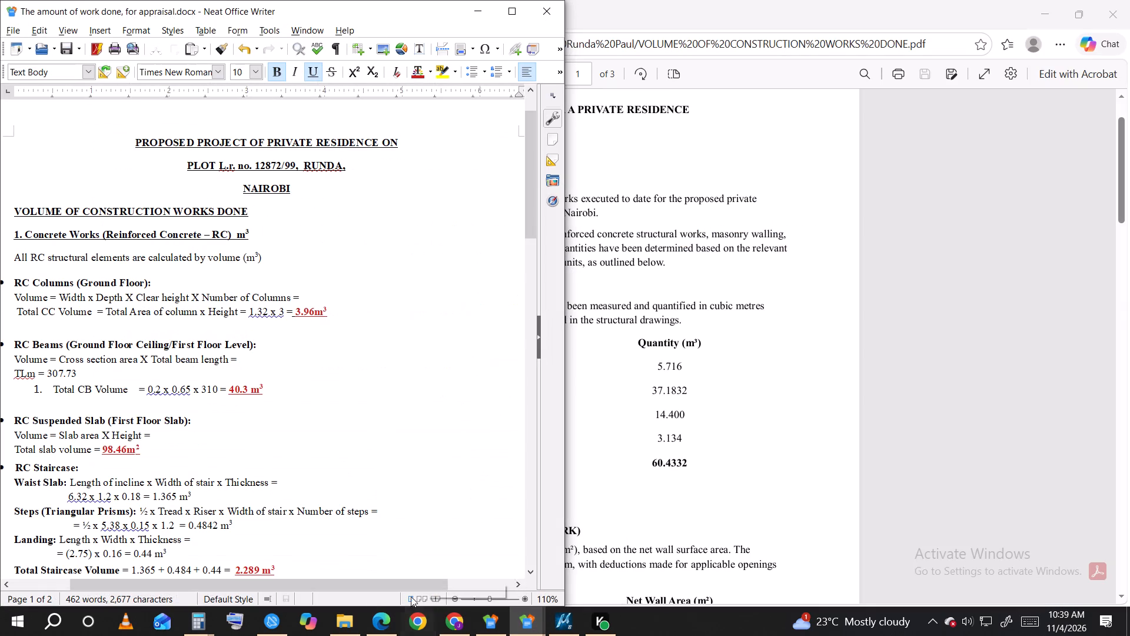
{"action": "left_click", "coordinate": [497, 622]}
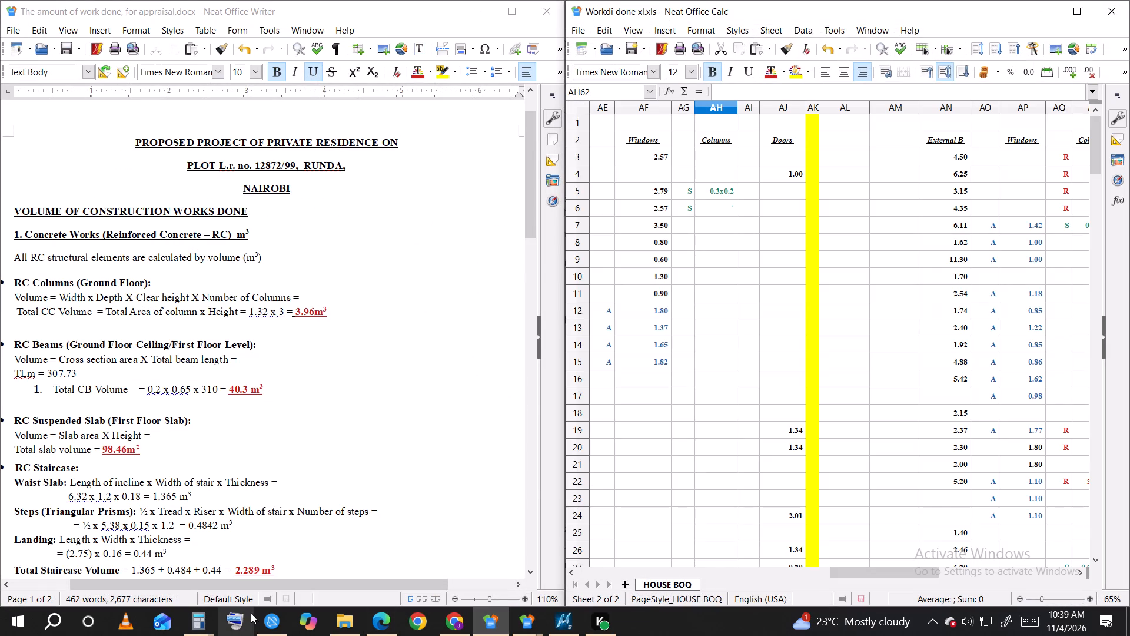
Show both calculators over the document and spreadsheet, placing the 580.8 + 13 one directly beside the other.
{"action": "left_click", "coordinate": [202, 627]}
{"action": "left_click", "coordinate": [234, 560]}
{"action": "left_click", "coordinate": [203, 620]}
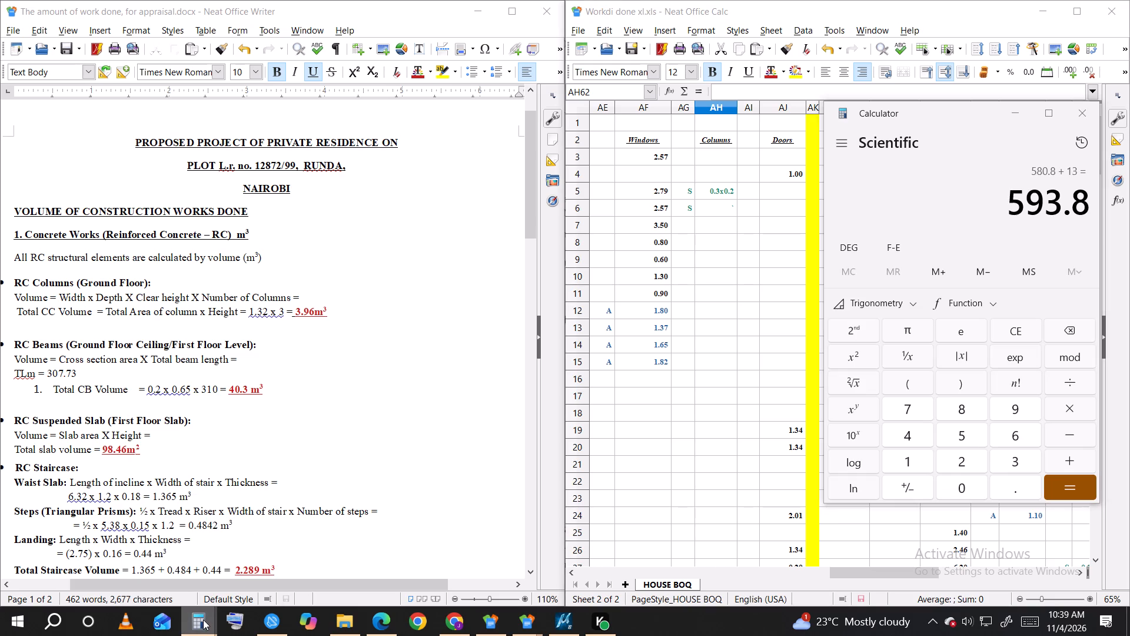
{"action": "left_click", "coordinate": [178, 570]}
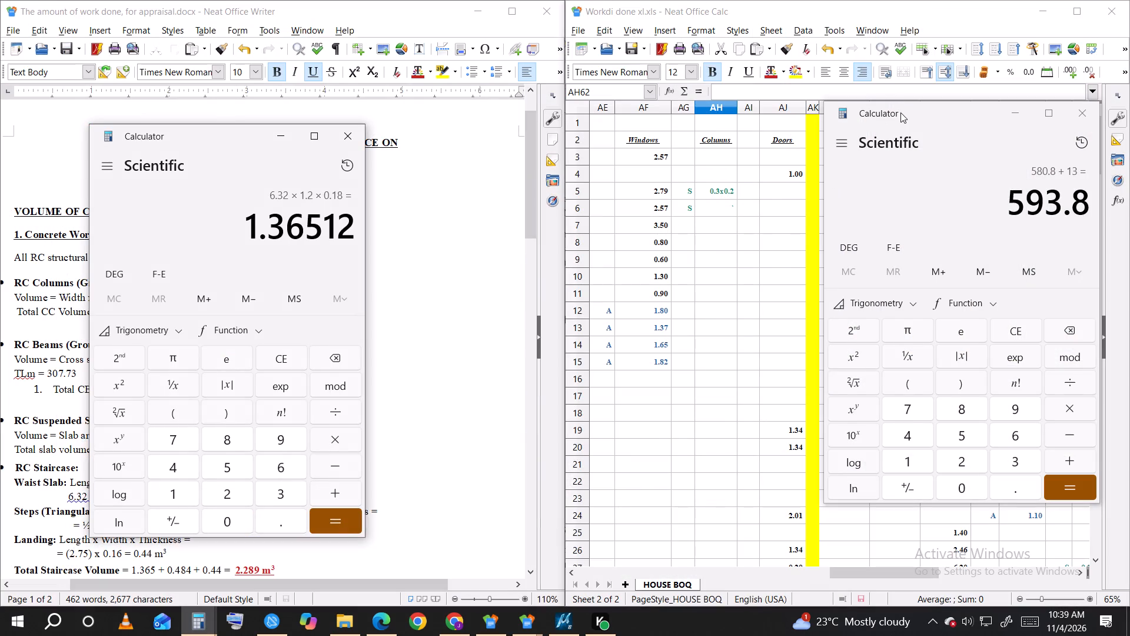
{"action": "left_click_drag", "start_coordinate": [900, 114], "coordinate": [442, 131]}
Start a new calculator sum from the column sizes in the sheet, entering 0.3 + 0.3 + 0.3.
{"action": "left_click", "coordinate": [503, 500]}
{"action": "left_click", "coordinate": [551, 503]}
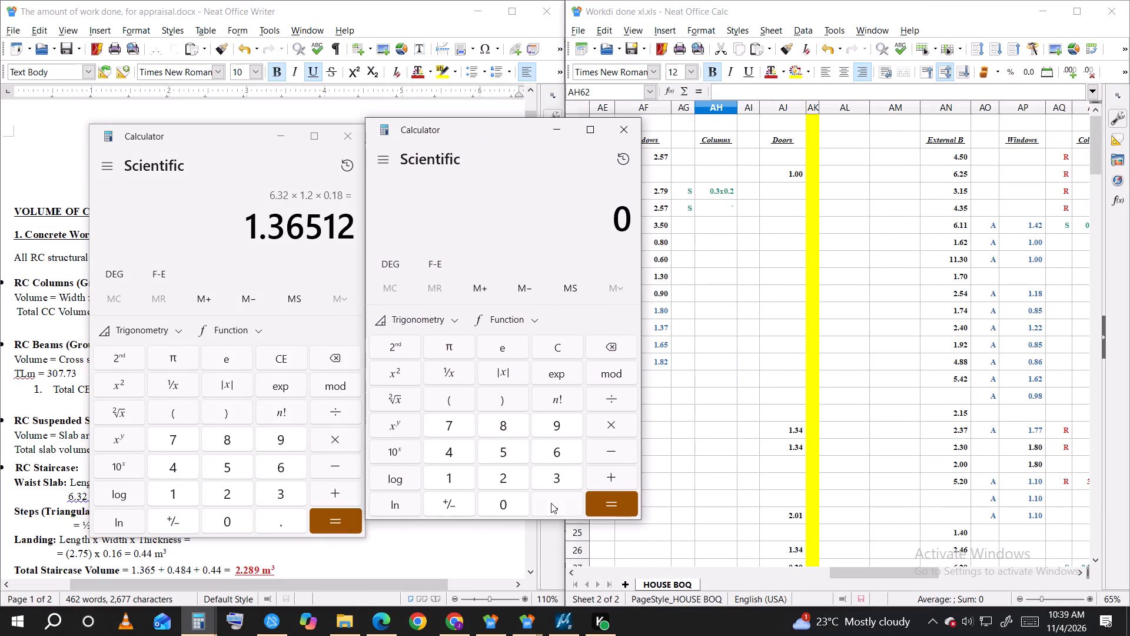
{"action": "left_click", "coordinate": [554, 480]}
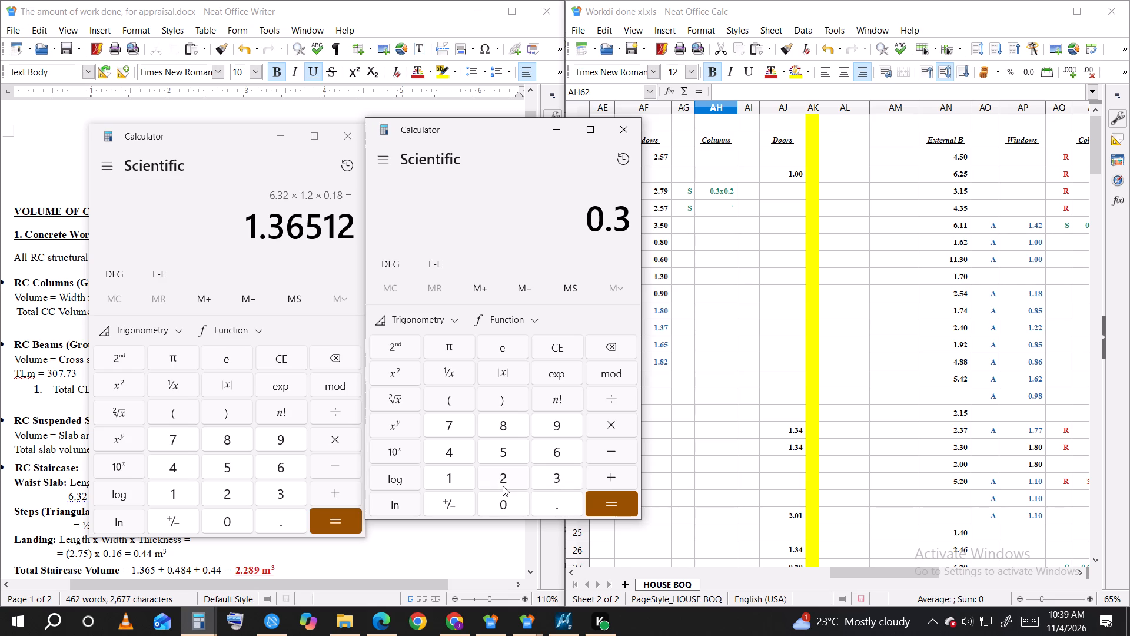
{"action": "left_click", "coordinate": [503, 486]}
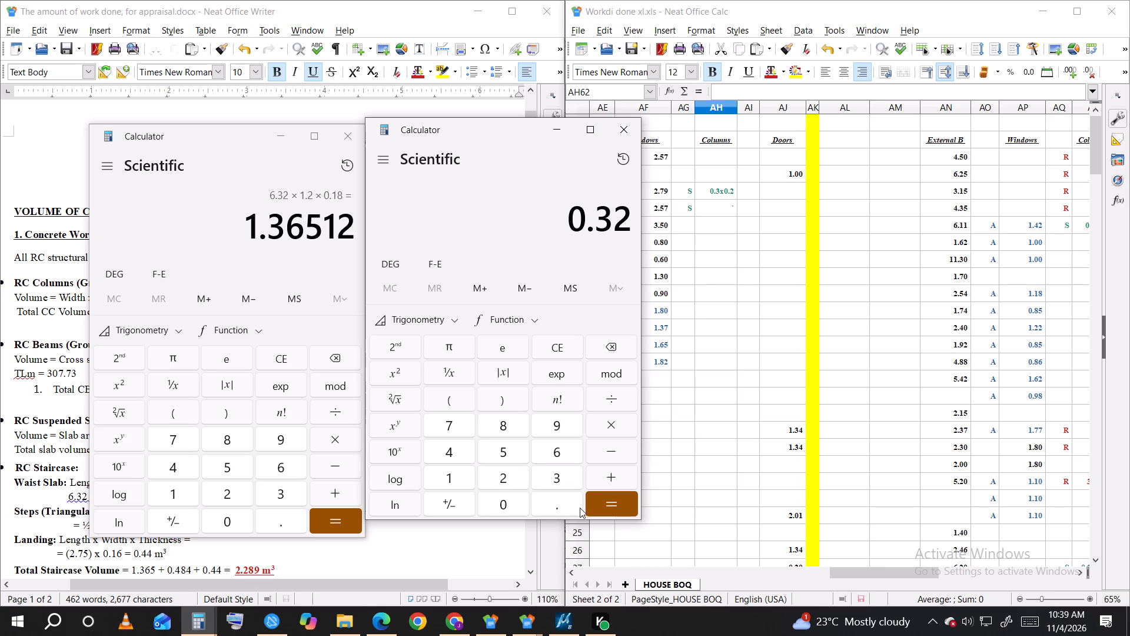
{"action": "left_click", "coordinate": [613, 348]}
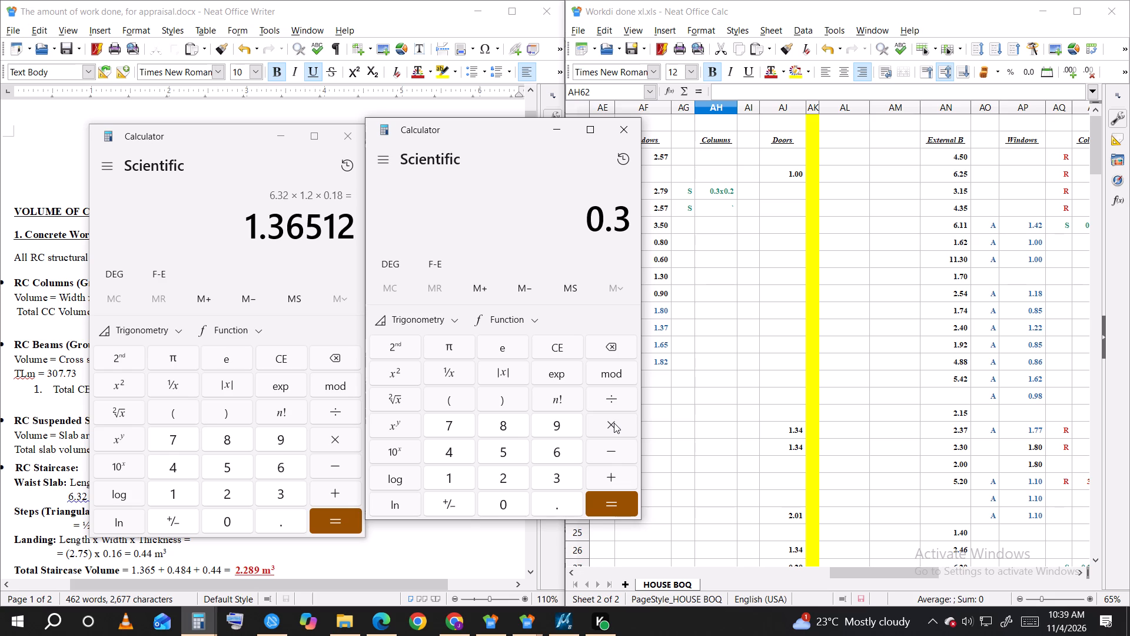
{"action": "left_click", "coordinate": [602, 478]}
{"action": "left_click", "coordinate": [510, 507]}
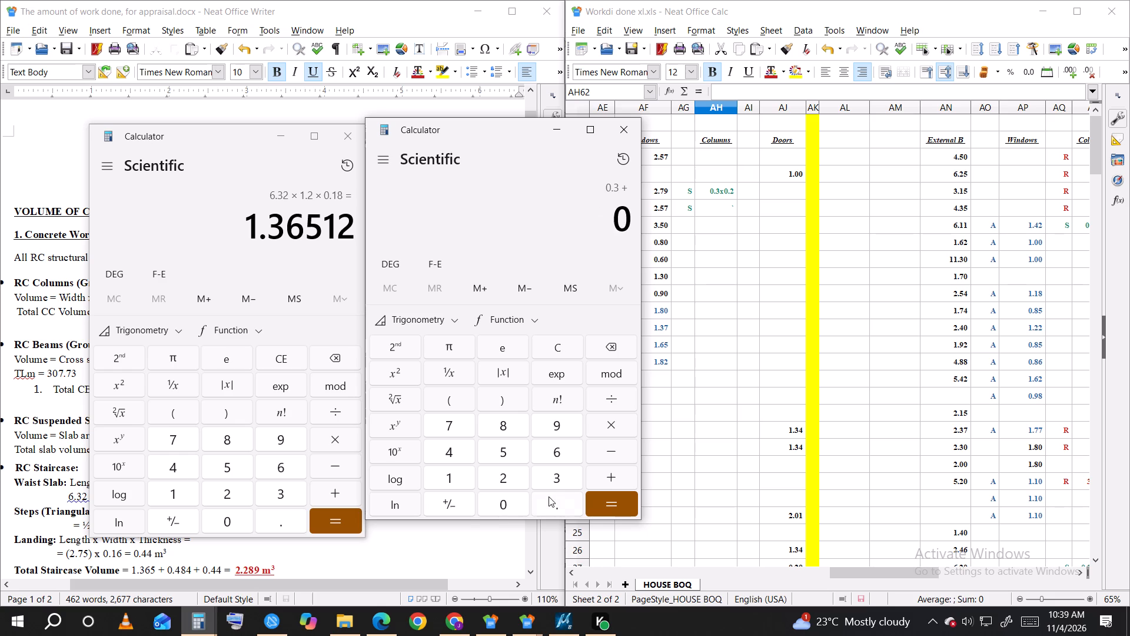
{"action": "left_click", "coordinate": [549, 496]}
{"action": "scroll", "coordinate": [835, 385], "scroll_direction": "down", "scroll_amount": 1}
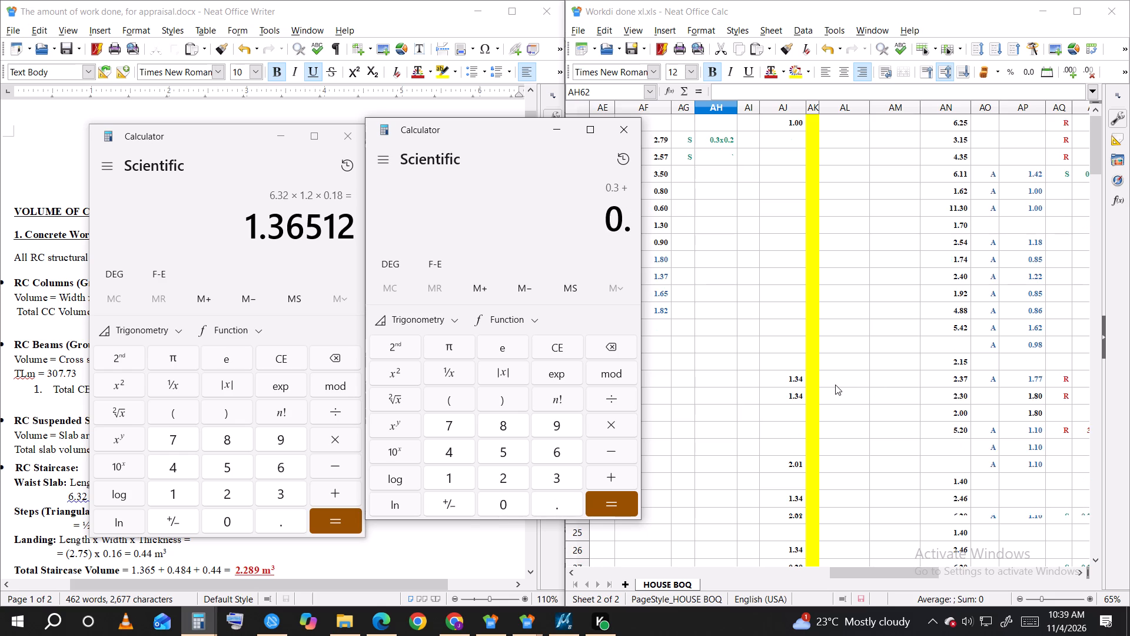
{"action": "scroll", "coordinate": [833, 386], "scroll_direction": "down", "scroll_amount": 5}
{"action": "scroll", "coordinate": [832, 389], "scroll_direction": "up", "scroll_amount": 1}
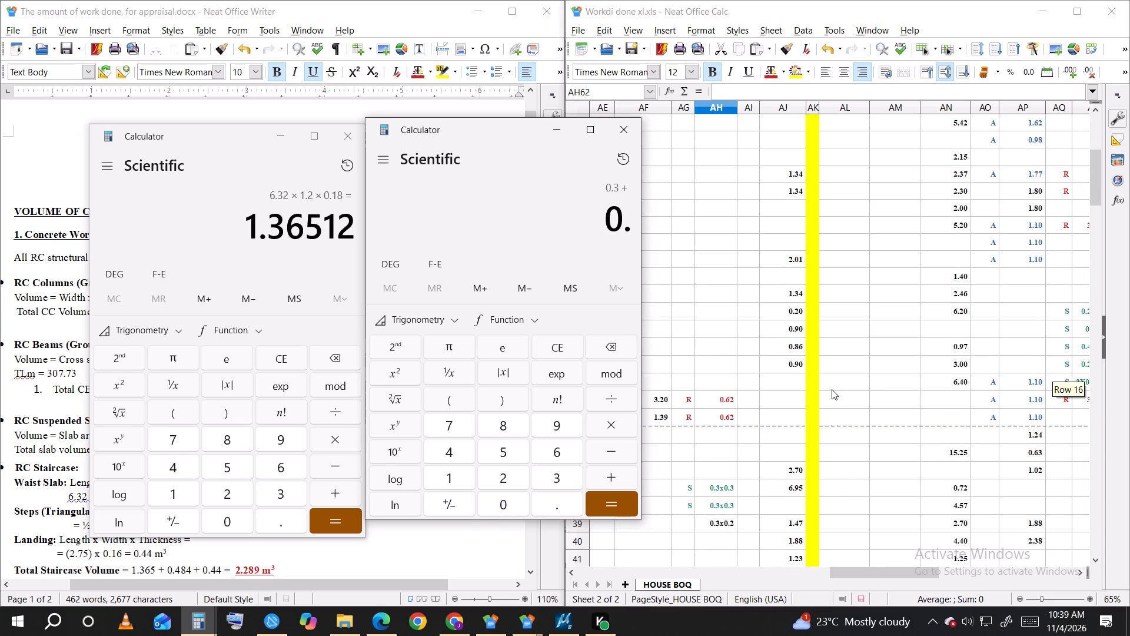
{"action": "left_click", "coordinate": [557, 482]}
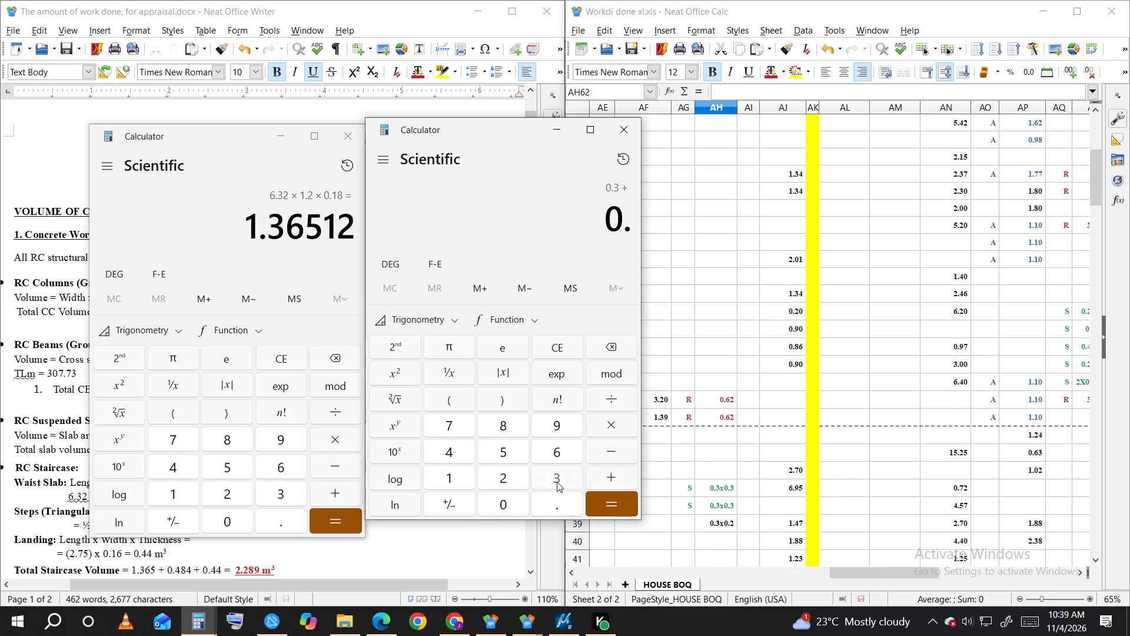
{"action": "left_click", "coordinate": [616, 478]}
{"action": "left_click", "coordinate": [513, 499]}
{"action": "left_click", "coordinate": [549, 498]}
{"action": "left_click", "coordinate": [557, 478]}
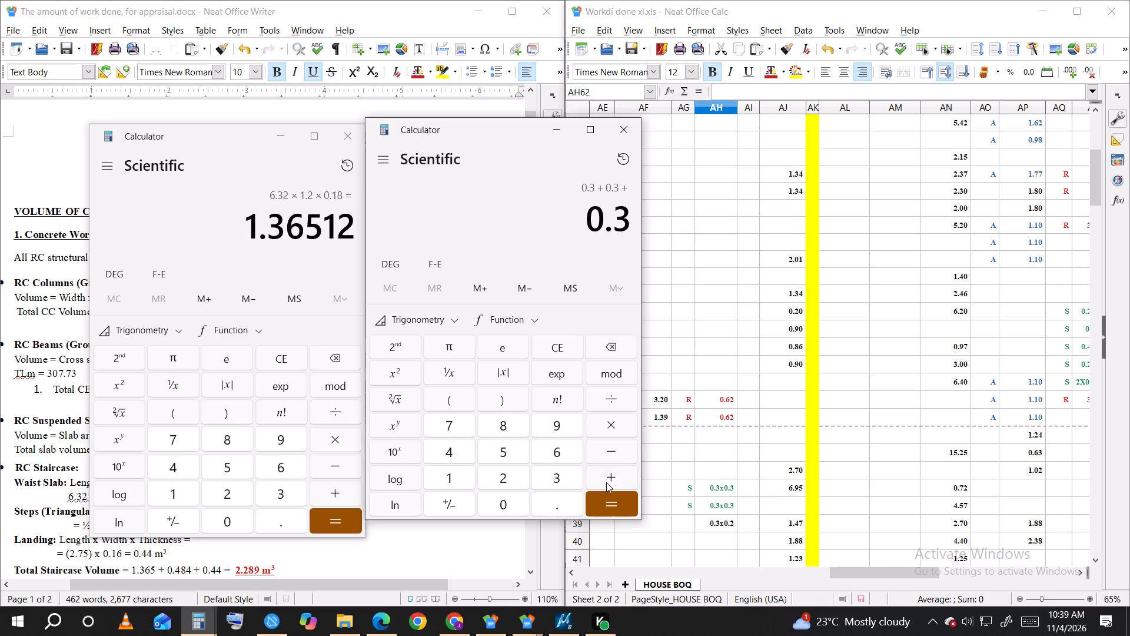
{"action": "left_click", "coordinate": [606, 482]}
Extend the running calculator sum with four more 0.3 entries, for seven 0.3 terms altogether.
{"action": "left_click", "coordinate": [510, 511]}
{"action": "left_click", "coordinate": [560, 506]}
{"action": "left_click", "coordinate": [566, 477]}
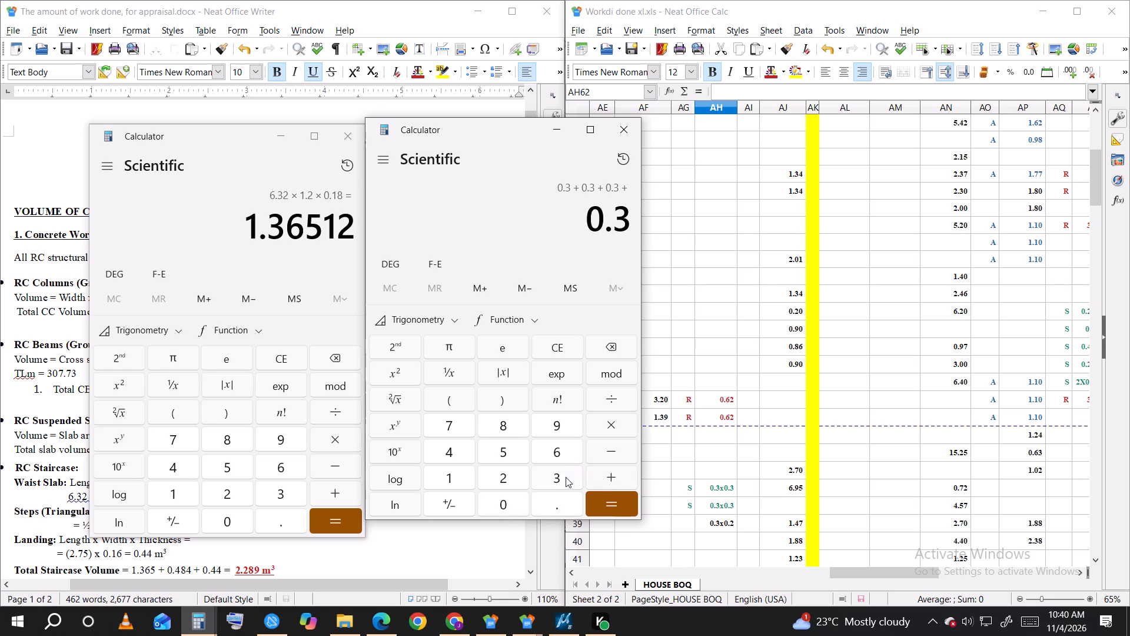
{"action": "left_click", "coordinate": [616, 476]}
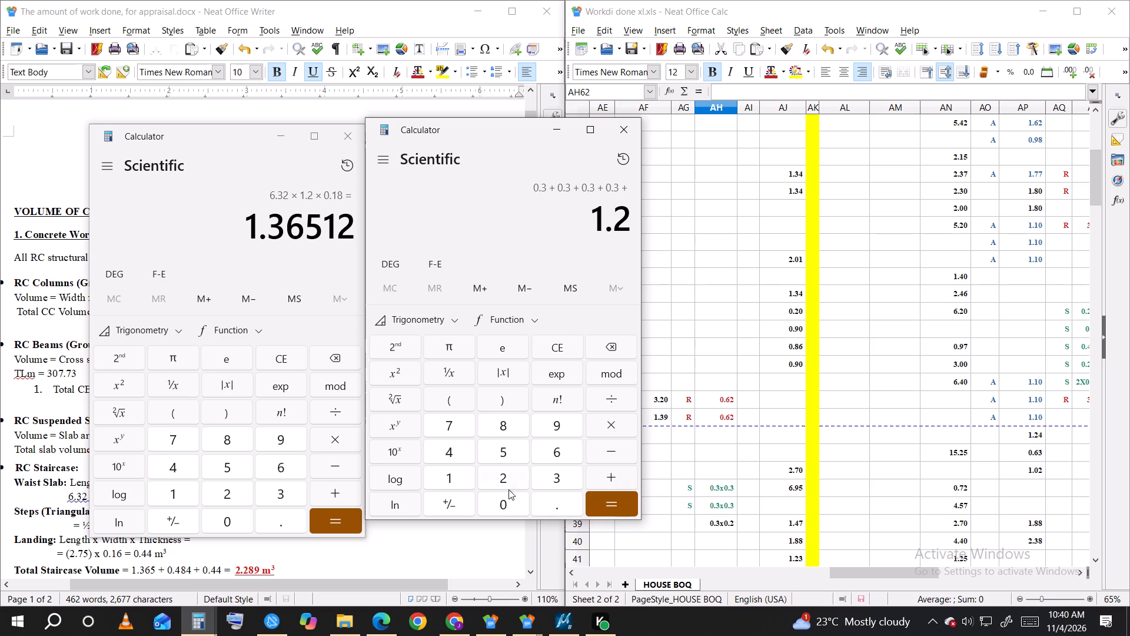
{"action": "left_click", "coordinate": [510, 499]}
{"action": "left_click", "coordinate": [567, 499]}
{"action": "left_click", "coordinate": [559, 475]}
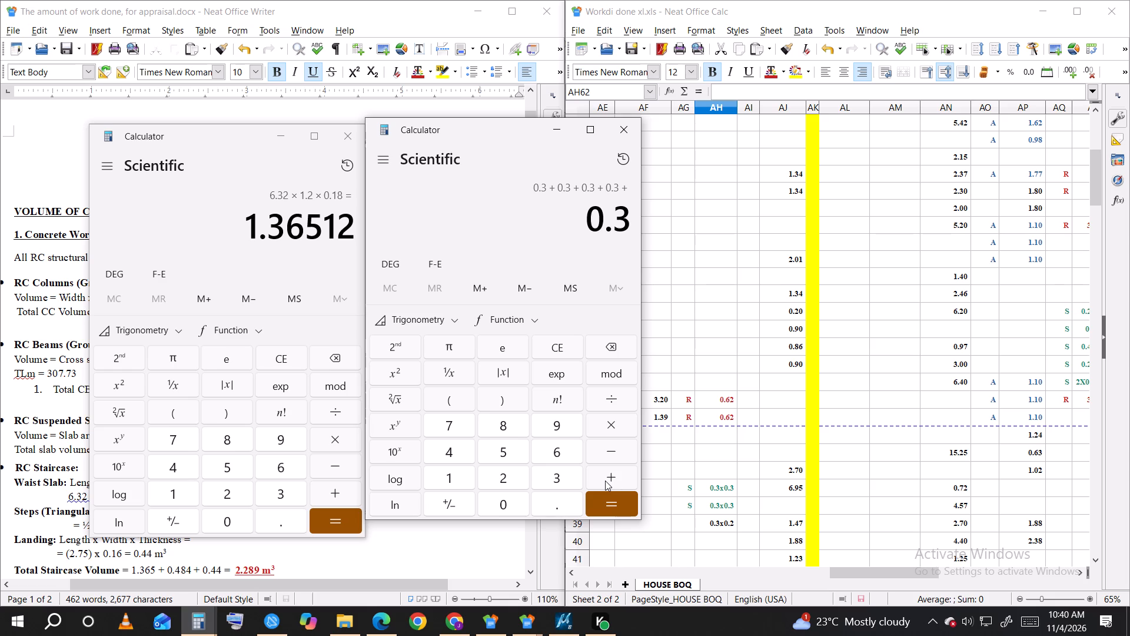
{"action": "left_click", "coordinate": [605, 481]}
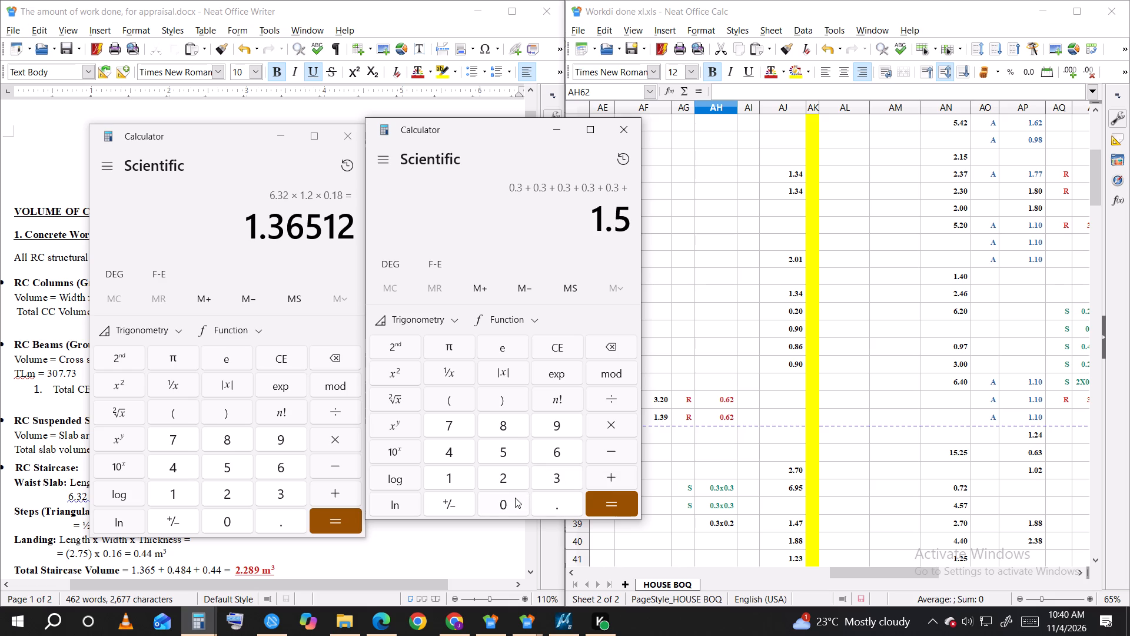
{"action": "left_click", "coordinate": [515, 498]}
{"action": "left_click", "coordinate": [547, 498]}
{"action": "left_click", "coordinate": [555, 482]}
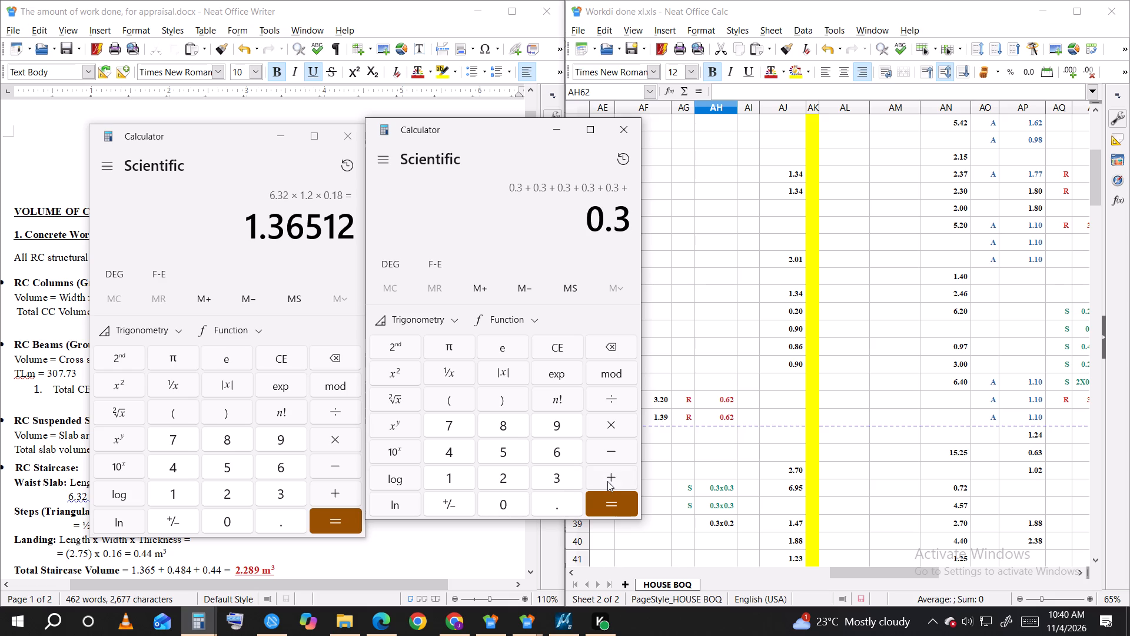
{"action": "left_click", "coordinate": [607, 481]}
{"action": "left_click", "coordinate": [508, 505]}
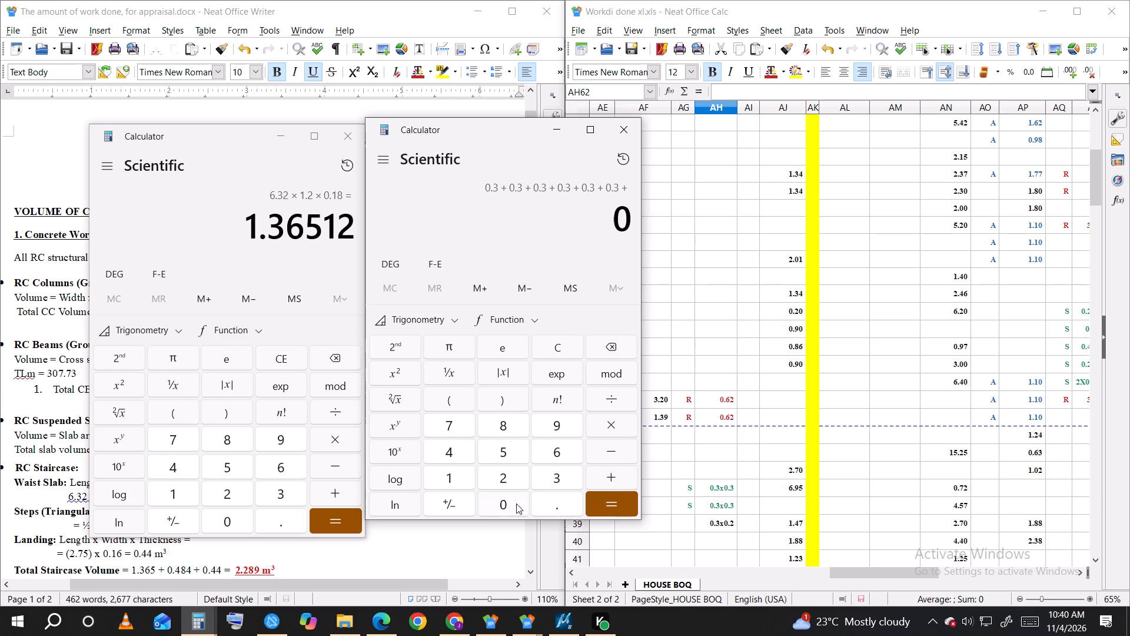
{"action": "left_click", "coordinate": [556, 498]}
{"action": "left_click", "coordinate": [556, 481]}
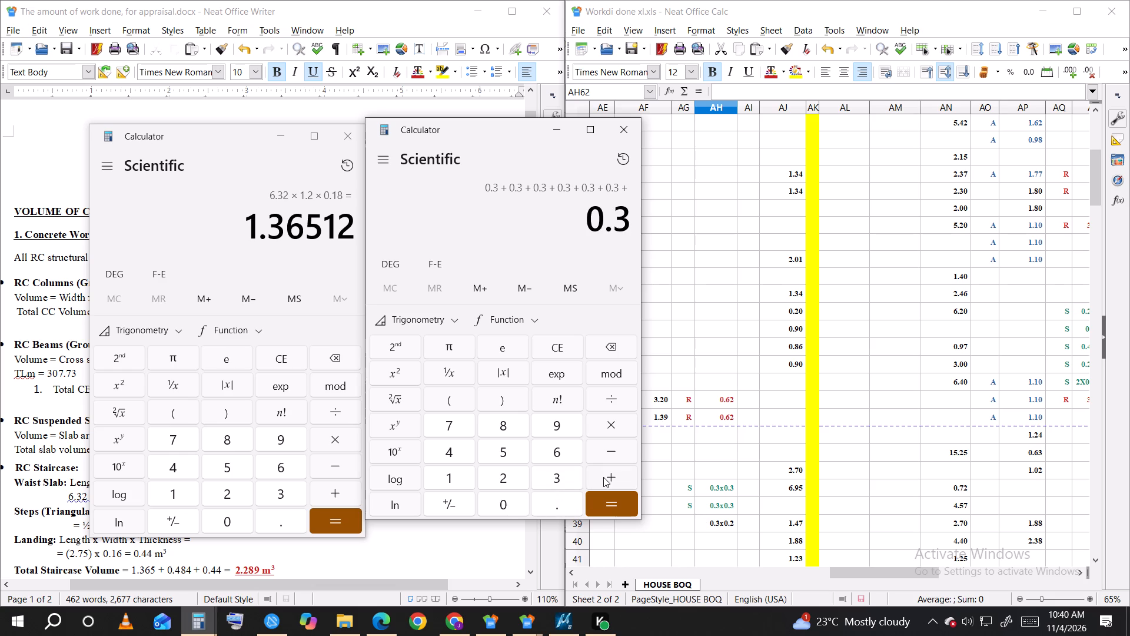
{"action": "left_click", "coordinate": [603, 477]}
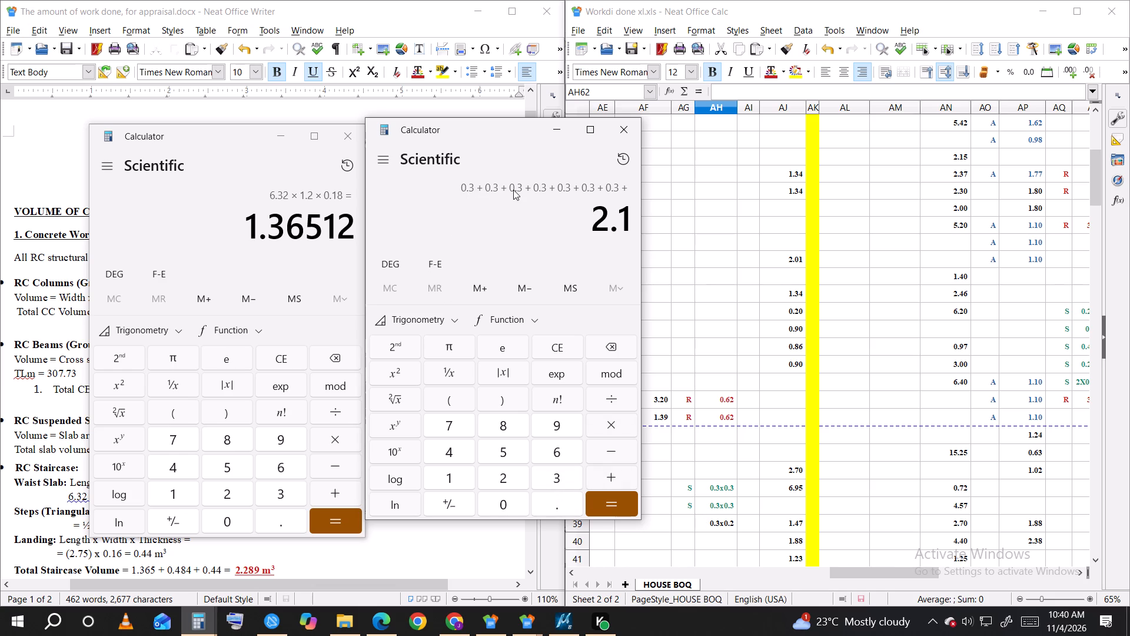
Check the column sizes in the spreadsheet against the sum of 0.3 terms and close off that calculation.
{"action": "scroll", "coordinate": [797, 336], "scroll_direction": "up", "scroll_amount": 5}
{"action": "scroll", "coordinate": [717, 411], "scroll_direction": "down", "scroll_amount": 7}
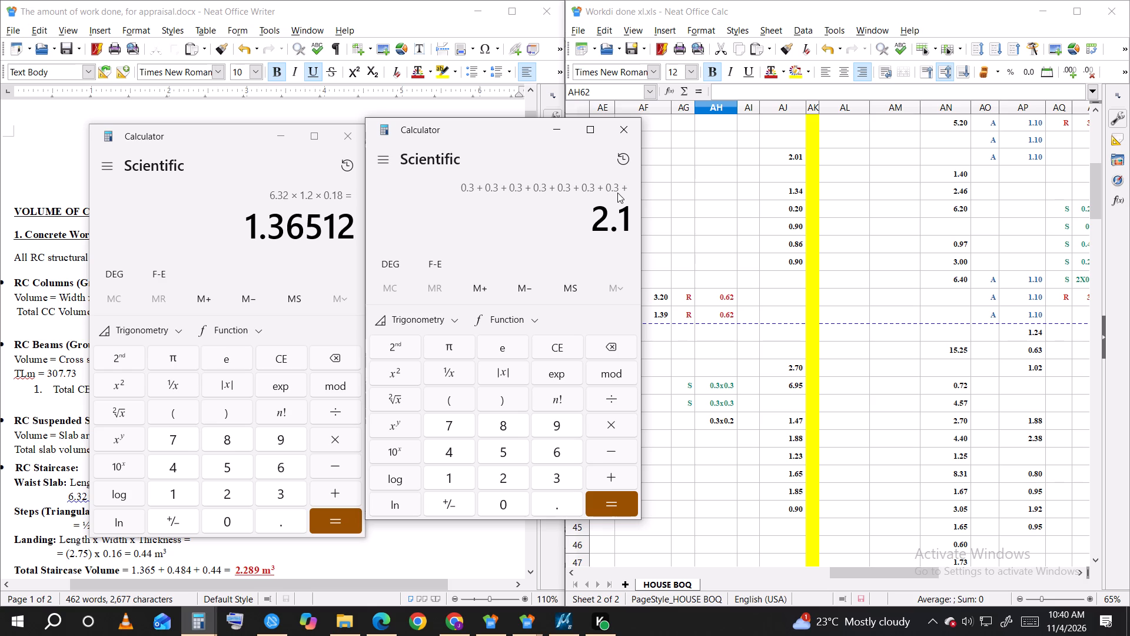
{"action": "left_click", "coordinate": [500, 502]}
{"action": "left_click", "coordinate": [533, 500]}
{"action": "left_click", "coordinate": [614, 496]}
Start a new multiplication with 0.3 × and review the Columns sizes in the spreadsheet for the dimensions to multiply.
{"action": "left_click", "coordinate": [513, 500]}
{"action": "left_click", "coordinate": [558, 501]}
{"action": "left_click", "coordinate": [556, 480]}
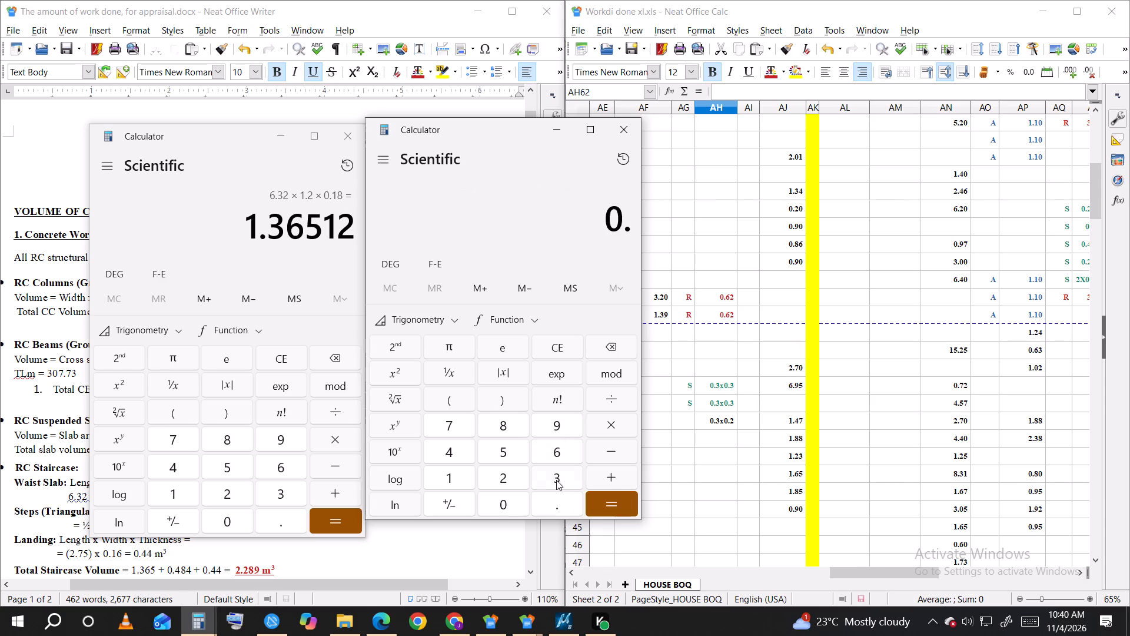
{"action": "left_click", "coordinate": [613, 419]}
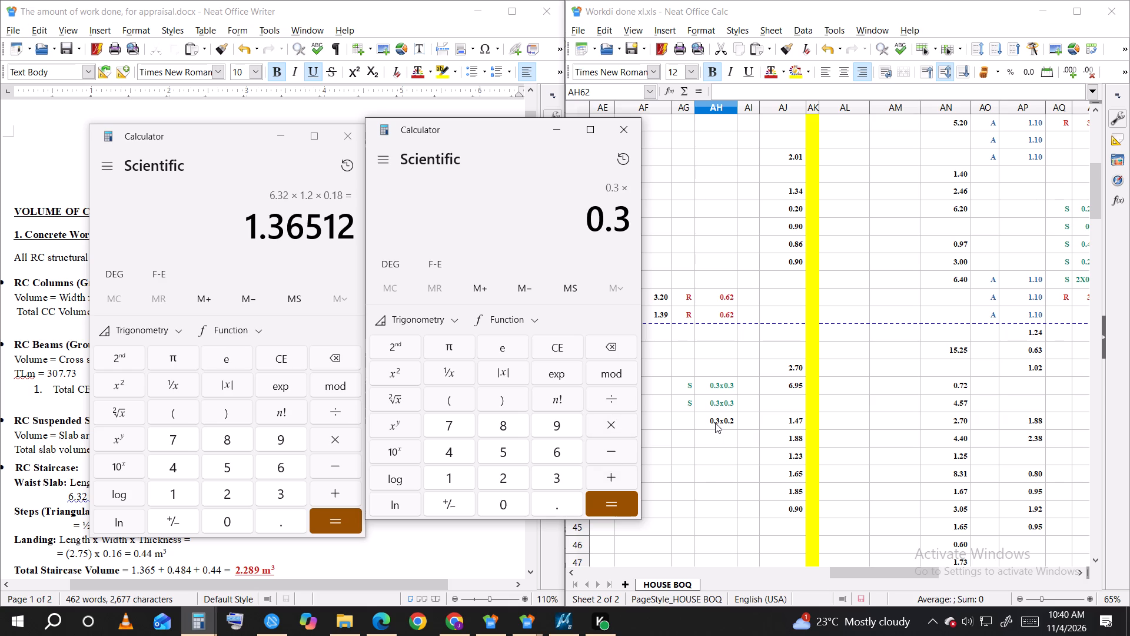
{"action": "scroll", "coordinate": [713, 378], "scroll_direction": "up", "scroll_amount": 9}
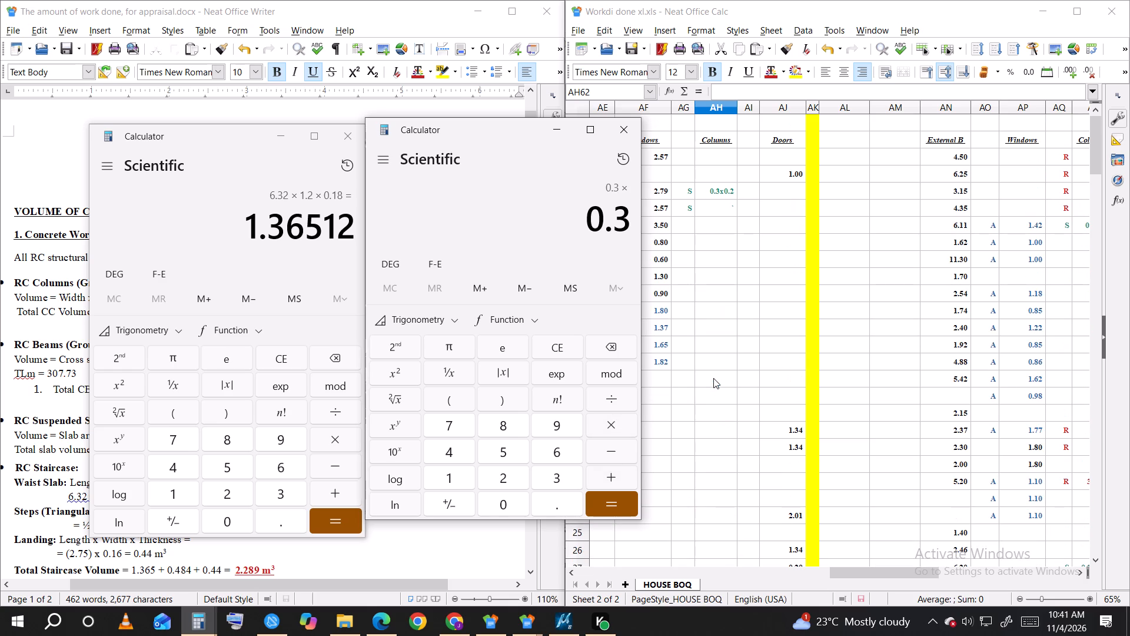
{"action": "scroll", "coordinate": [714, 267], "scroll_direction": "down", "scroll_amount": 5}
{"action": "scroll", "coordinate": [714, 309], "scroll_direction": "up", "scroll_amount": 1}
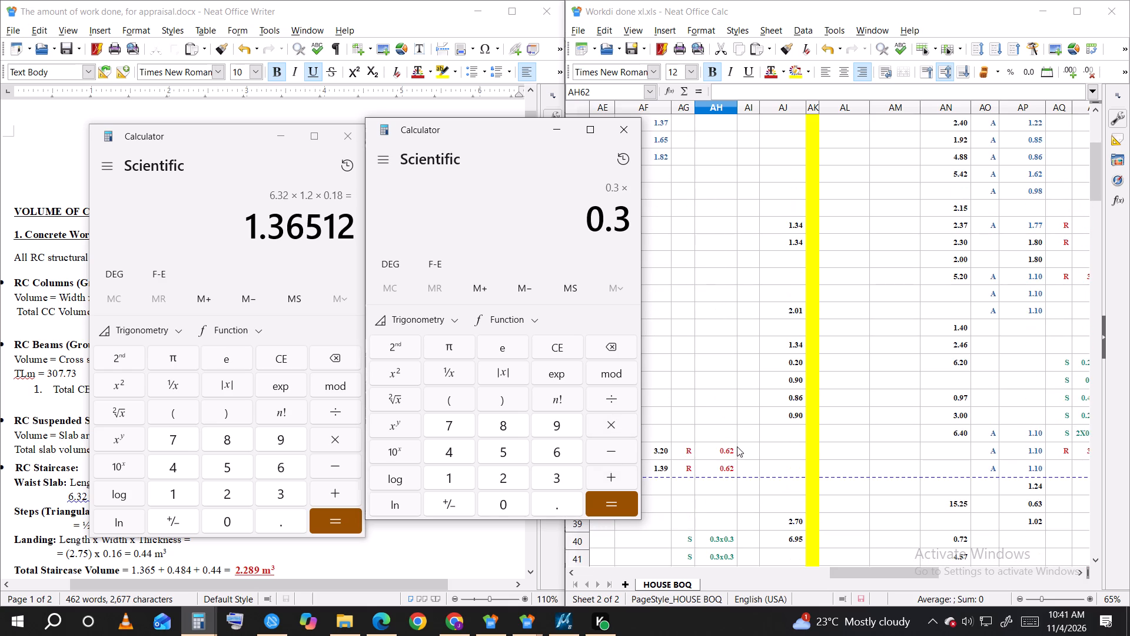
{"action": "scroll", "coordinate": [737, 446], "scroll_direction": "down", "scroll_amount": 4}
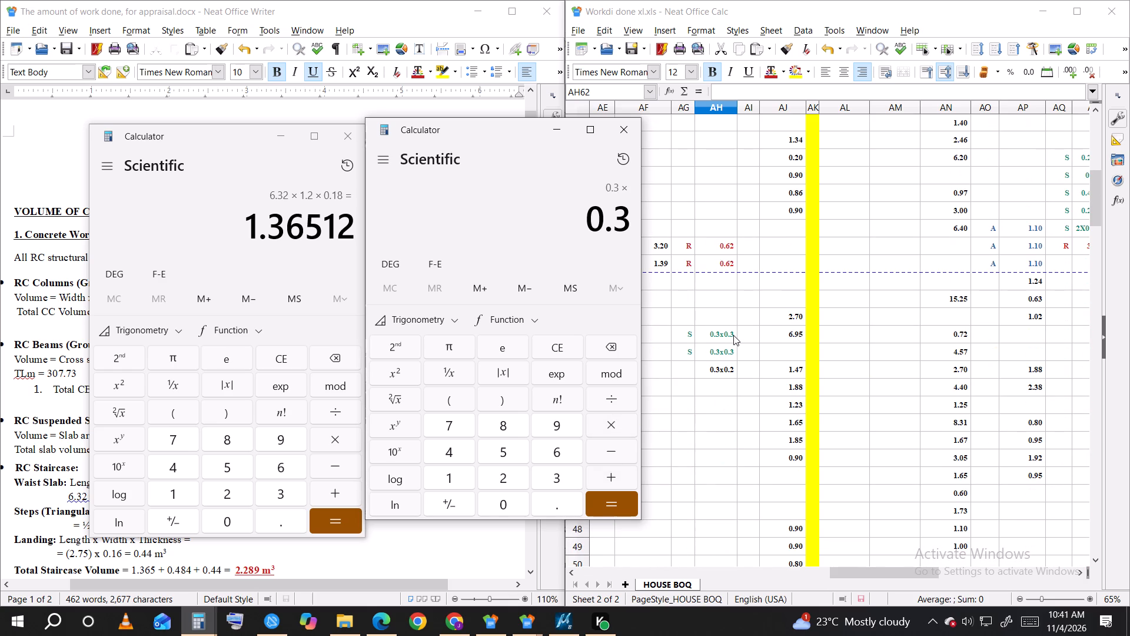
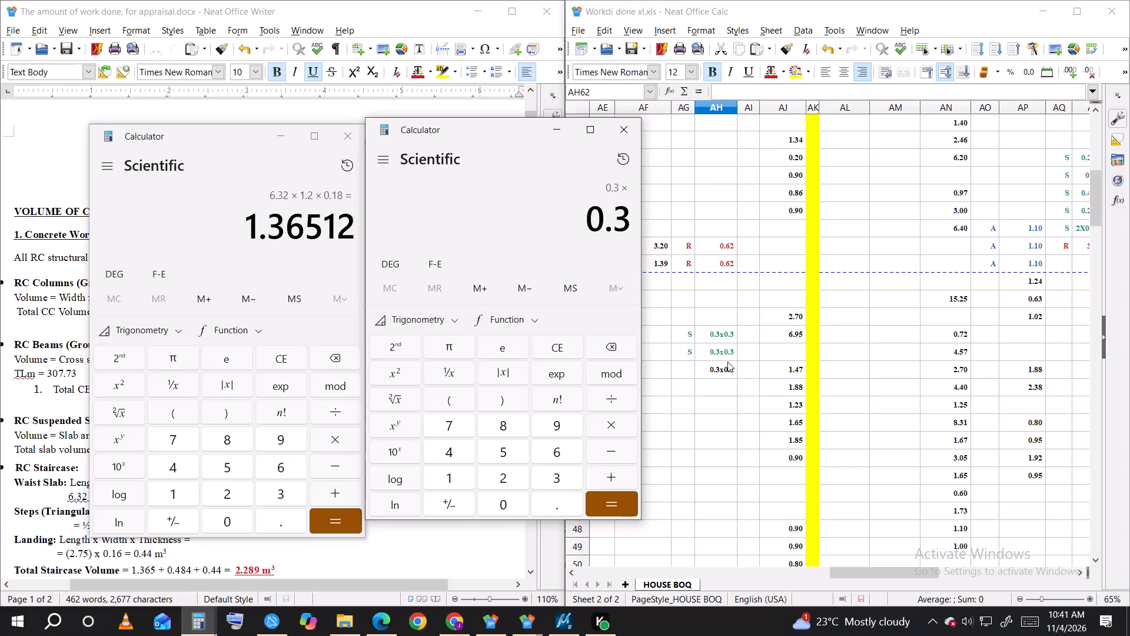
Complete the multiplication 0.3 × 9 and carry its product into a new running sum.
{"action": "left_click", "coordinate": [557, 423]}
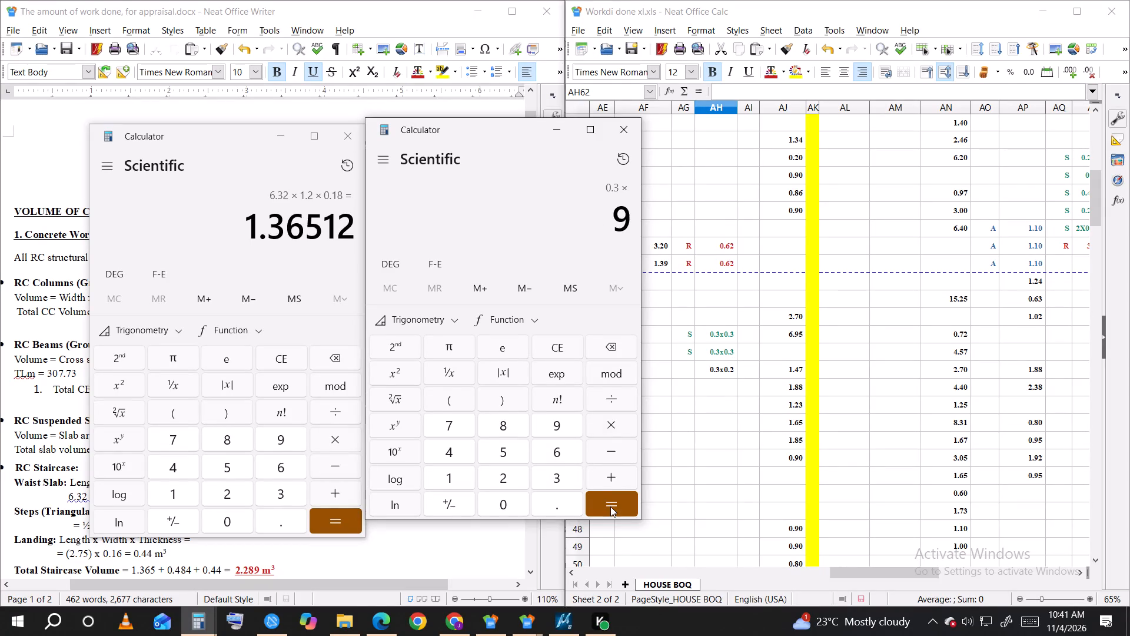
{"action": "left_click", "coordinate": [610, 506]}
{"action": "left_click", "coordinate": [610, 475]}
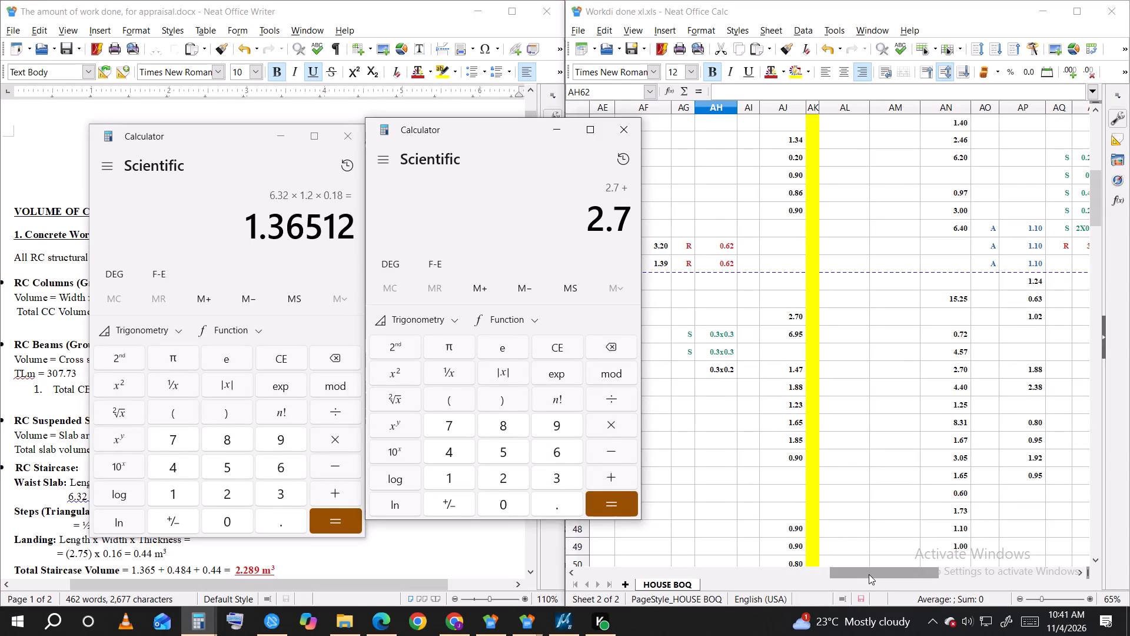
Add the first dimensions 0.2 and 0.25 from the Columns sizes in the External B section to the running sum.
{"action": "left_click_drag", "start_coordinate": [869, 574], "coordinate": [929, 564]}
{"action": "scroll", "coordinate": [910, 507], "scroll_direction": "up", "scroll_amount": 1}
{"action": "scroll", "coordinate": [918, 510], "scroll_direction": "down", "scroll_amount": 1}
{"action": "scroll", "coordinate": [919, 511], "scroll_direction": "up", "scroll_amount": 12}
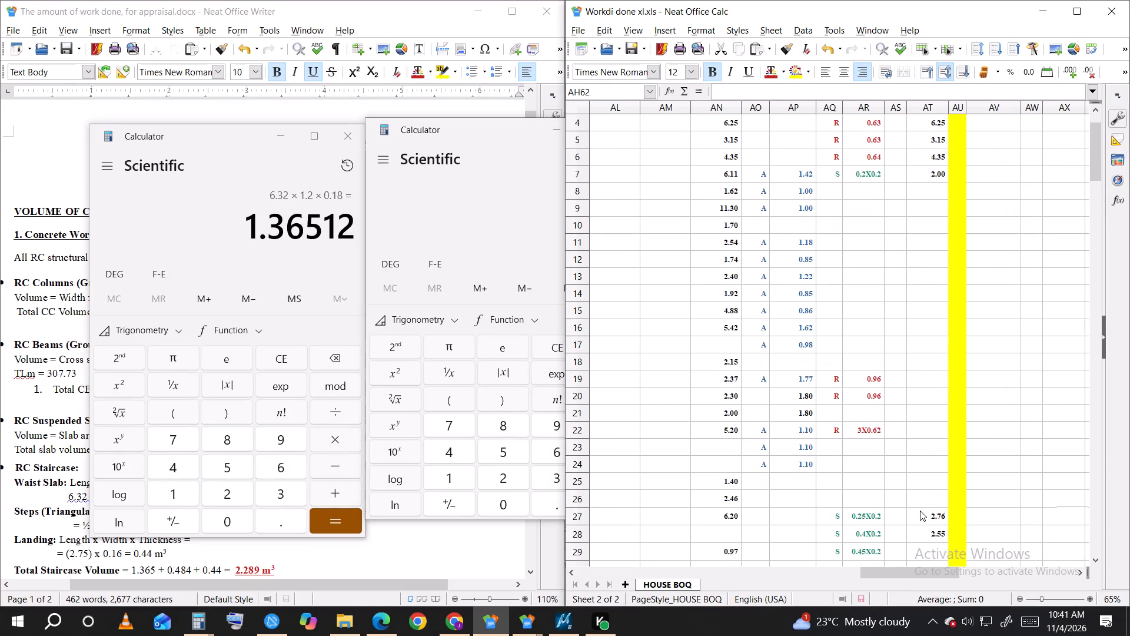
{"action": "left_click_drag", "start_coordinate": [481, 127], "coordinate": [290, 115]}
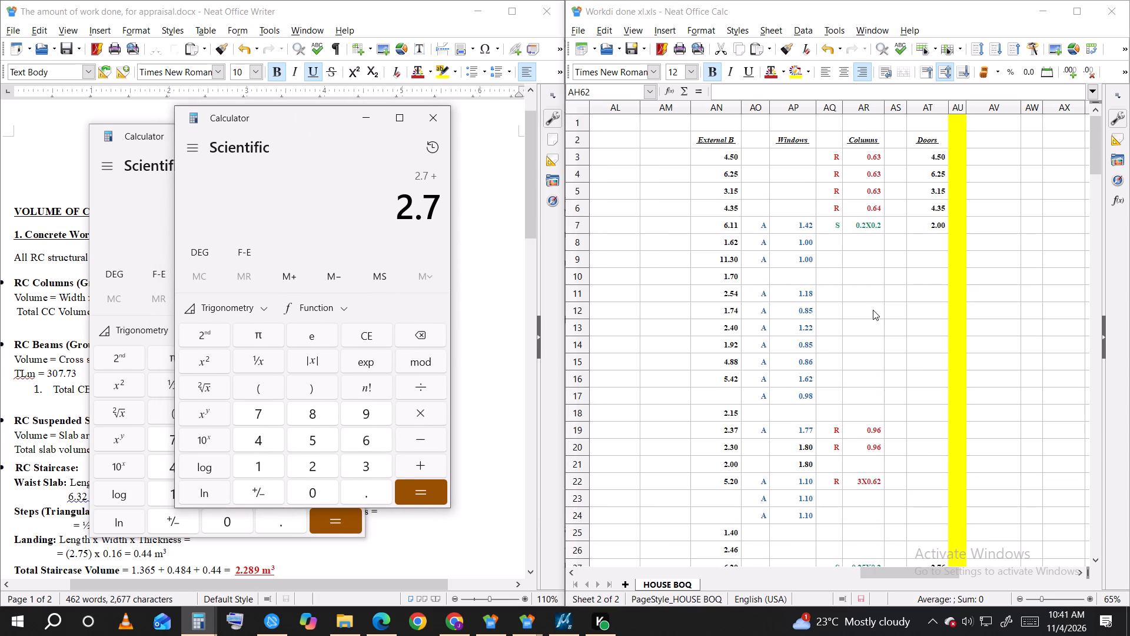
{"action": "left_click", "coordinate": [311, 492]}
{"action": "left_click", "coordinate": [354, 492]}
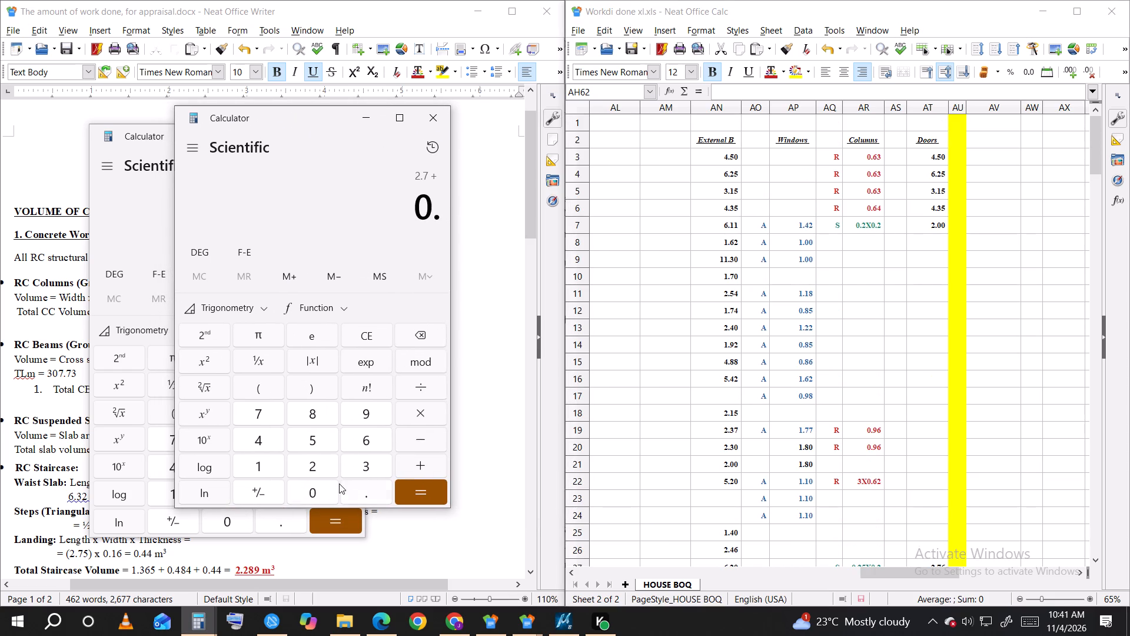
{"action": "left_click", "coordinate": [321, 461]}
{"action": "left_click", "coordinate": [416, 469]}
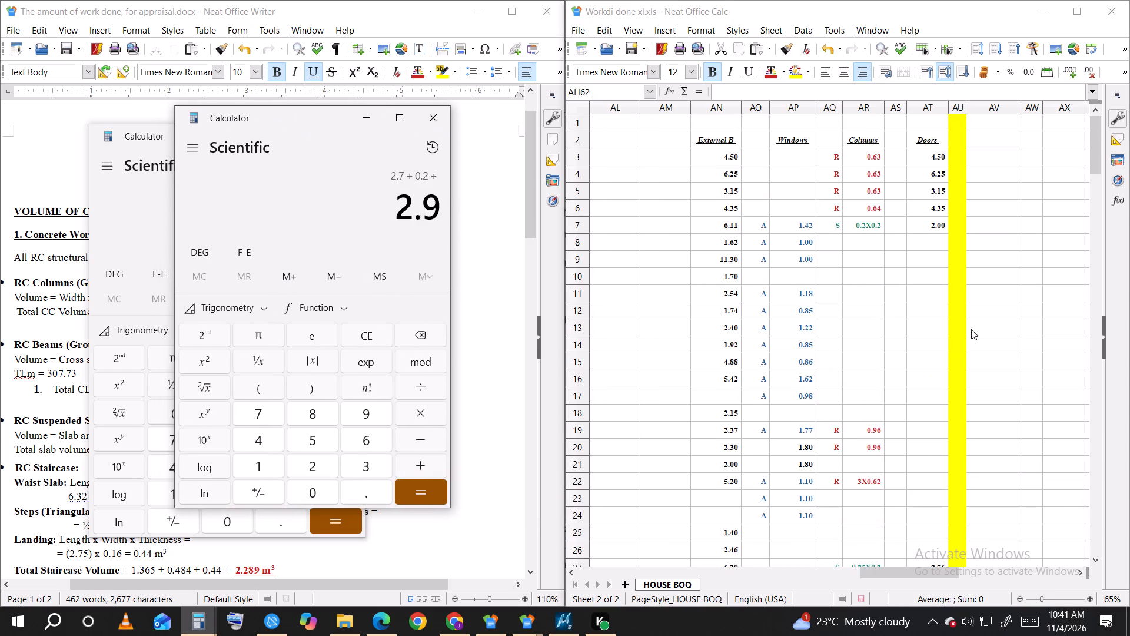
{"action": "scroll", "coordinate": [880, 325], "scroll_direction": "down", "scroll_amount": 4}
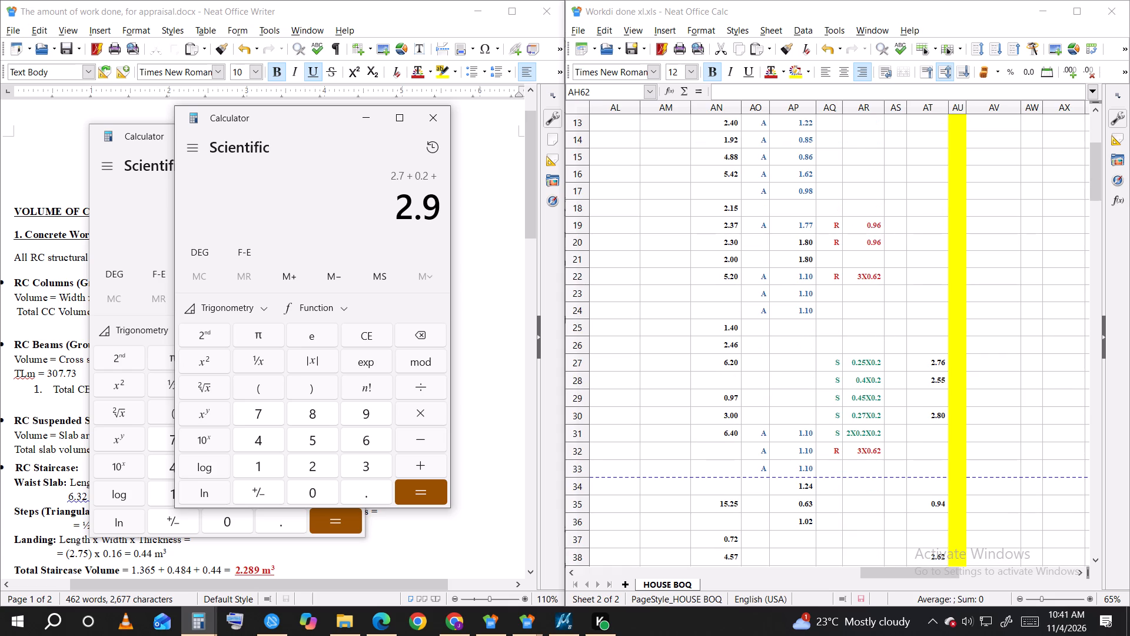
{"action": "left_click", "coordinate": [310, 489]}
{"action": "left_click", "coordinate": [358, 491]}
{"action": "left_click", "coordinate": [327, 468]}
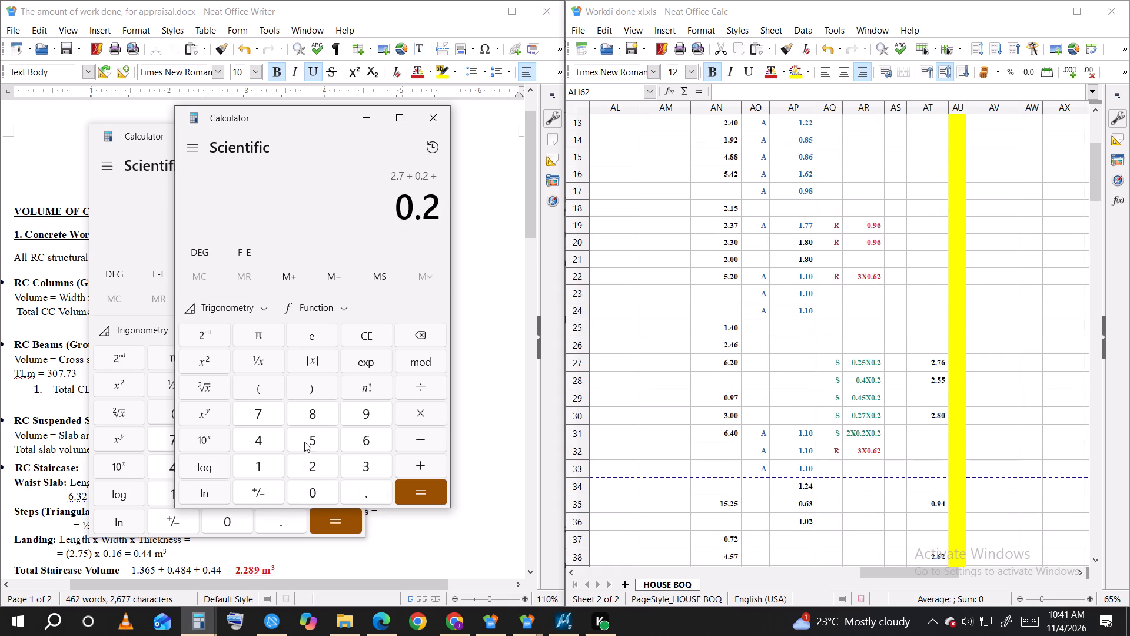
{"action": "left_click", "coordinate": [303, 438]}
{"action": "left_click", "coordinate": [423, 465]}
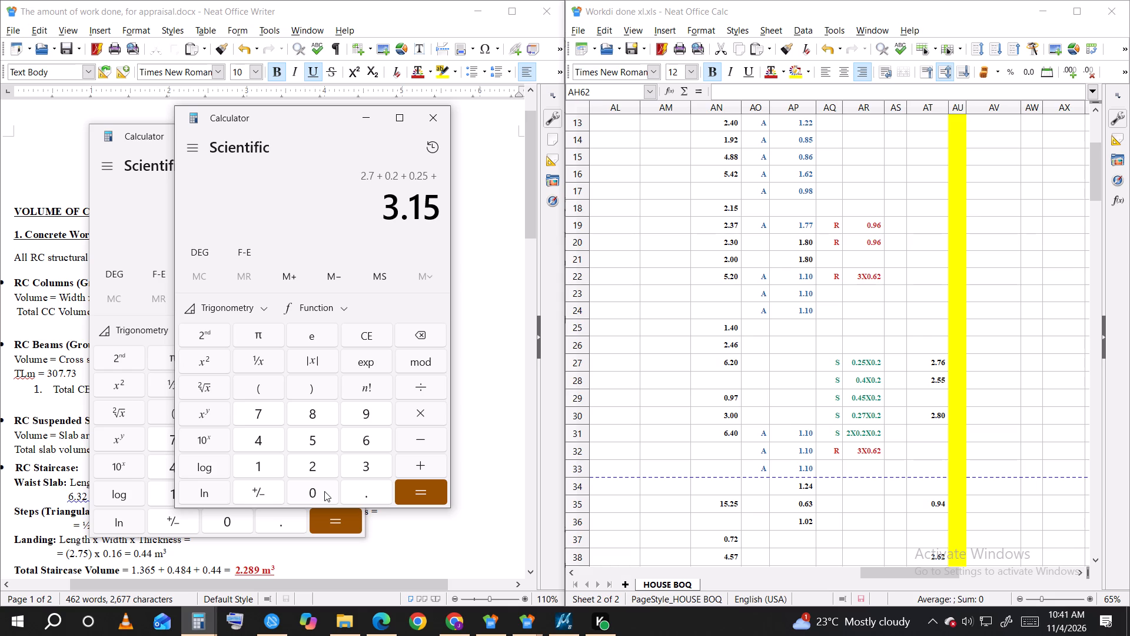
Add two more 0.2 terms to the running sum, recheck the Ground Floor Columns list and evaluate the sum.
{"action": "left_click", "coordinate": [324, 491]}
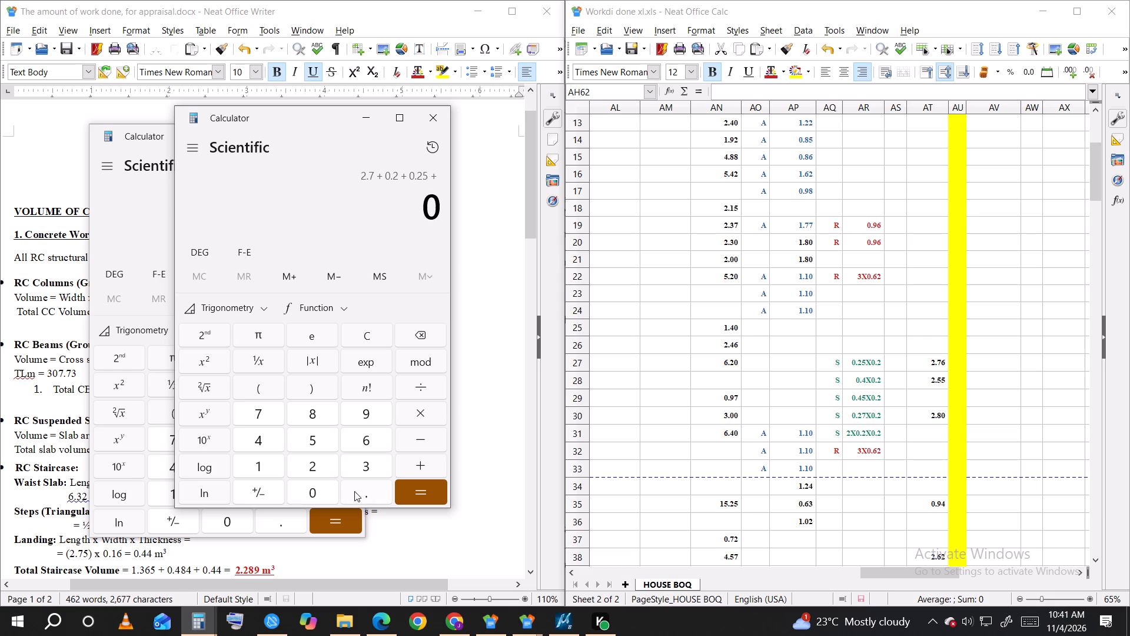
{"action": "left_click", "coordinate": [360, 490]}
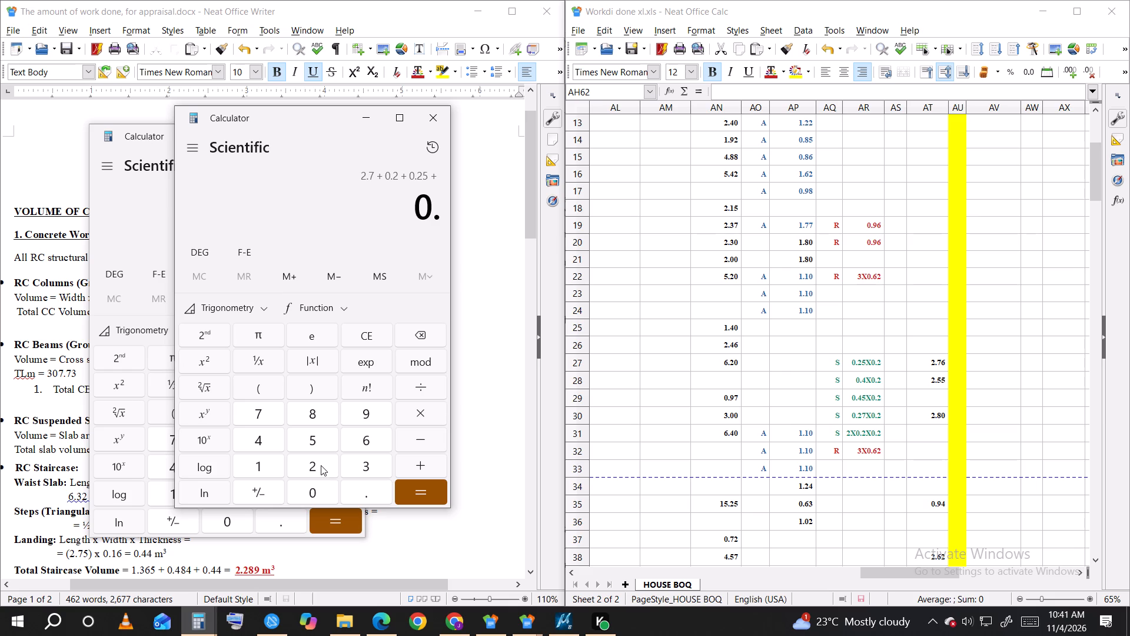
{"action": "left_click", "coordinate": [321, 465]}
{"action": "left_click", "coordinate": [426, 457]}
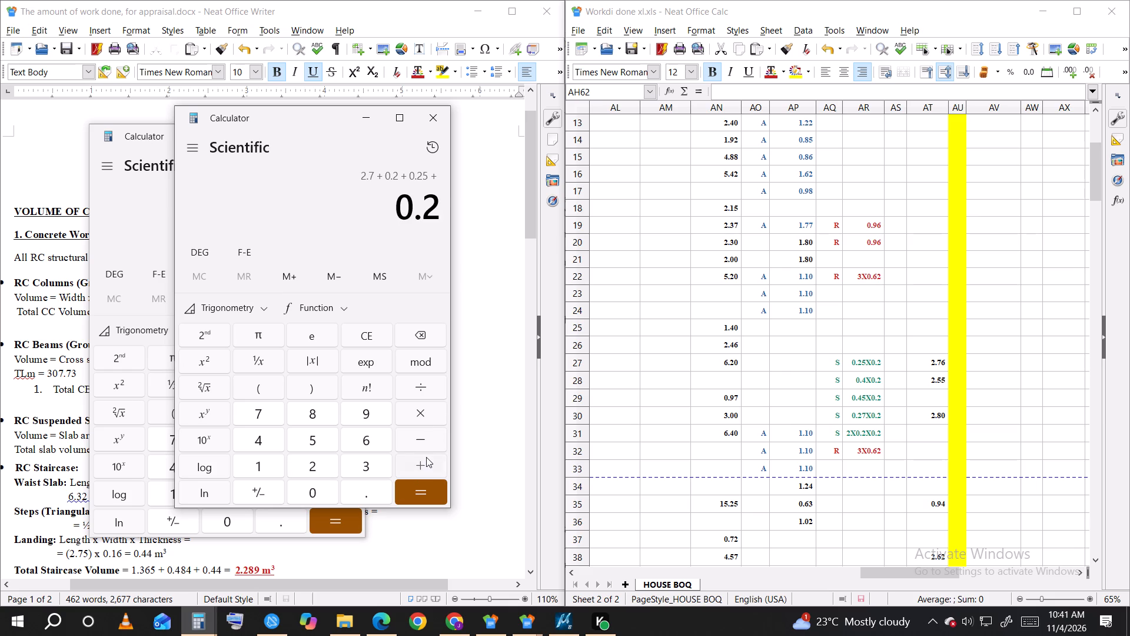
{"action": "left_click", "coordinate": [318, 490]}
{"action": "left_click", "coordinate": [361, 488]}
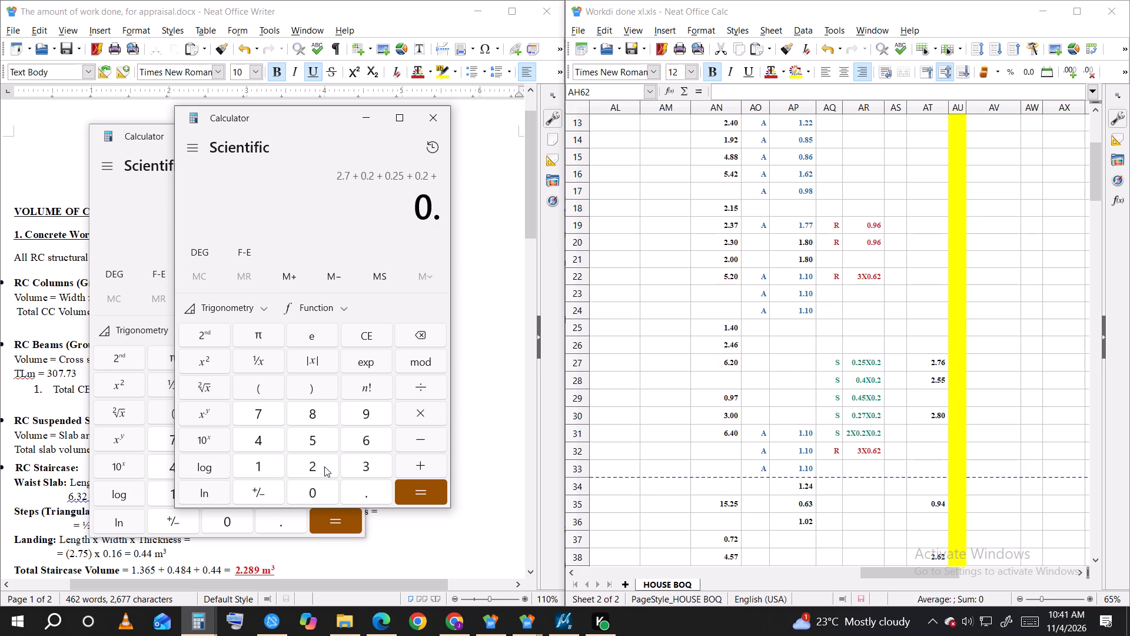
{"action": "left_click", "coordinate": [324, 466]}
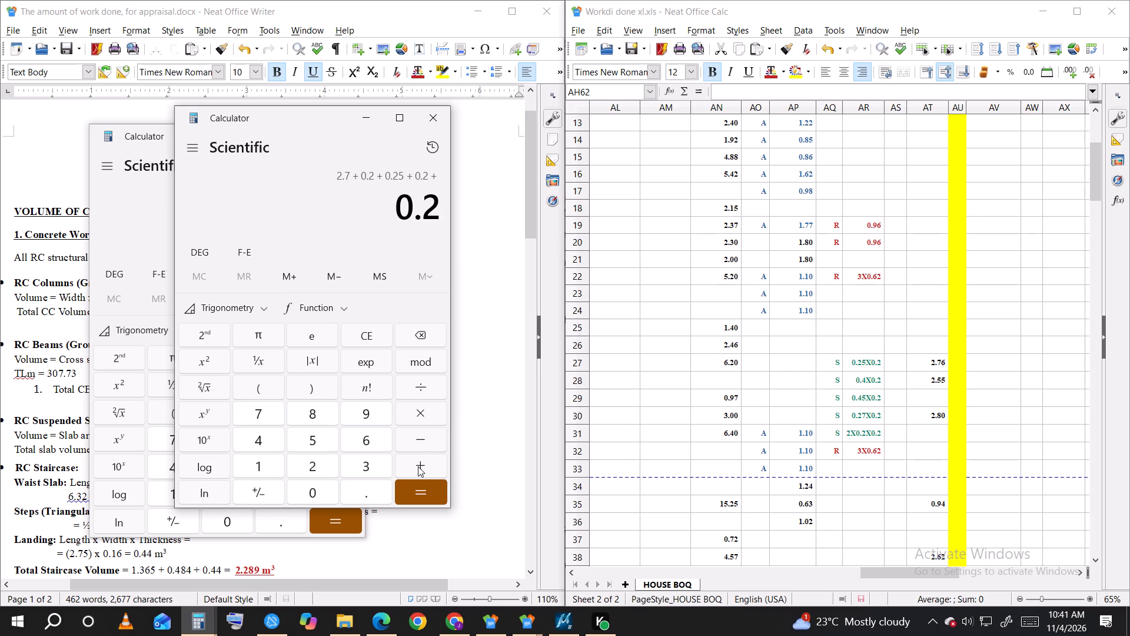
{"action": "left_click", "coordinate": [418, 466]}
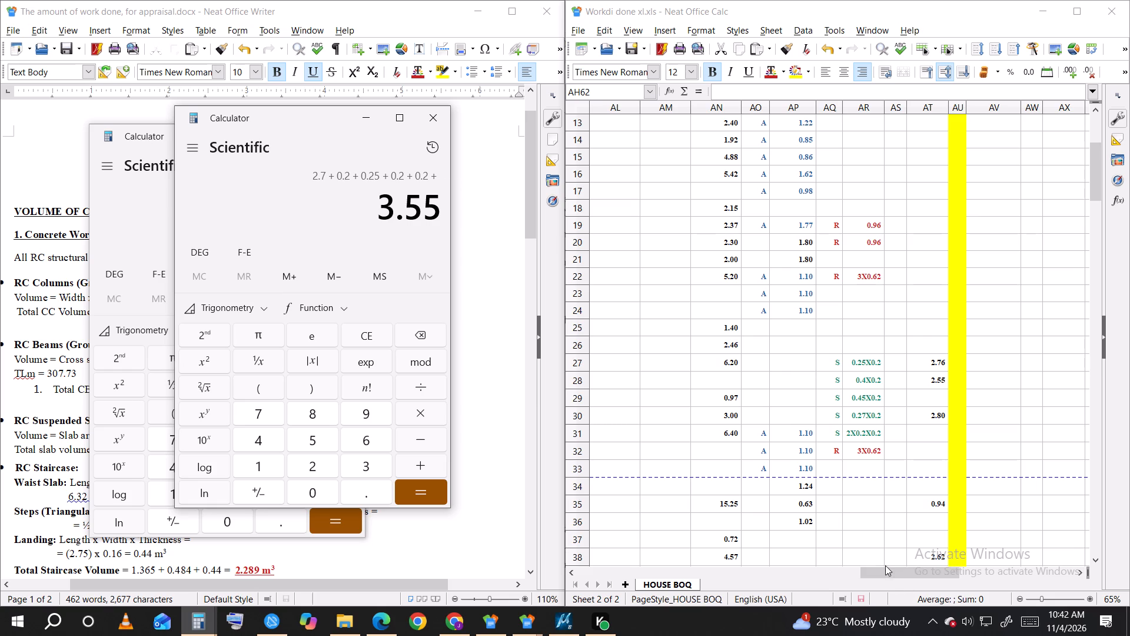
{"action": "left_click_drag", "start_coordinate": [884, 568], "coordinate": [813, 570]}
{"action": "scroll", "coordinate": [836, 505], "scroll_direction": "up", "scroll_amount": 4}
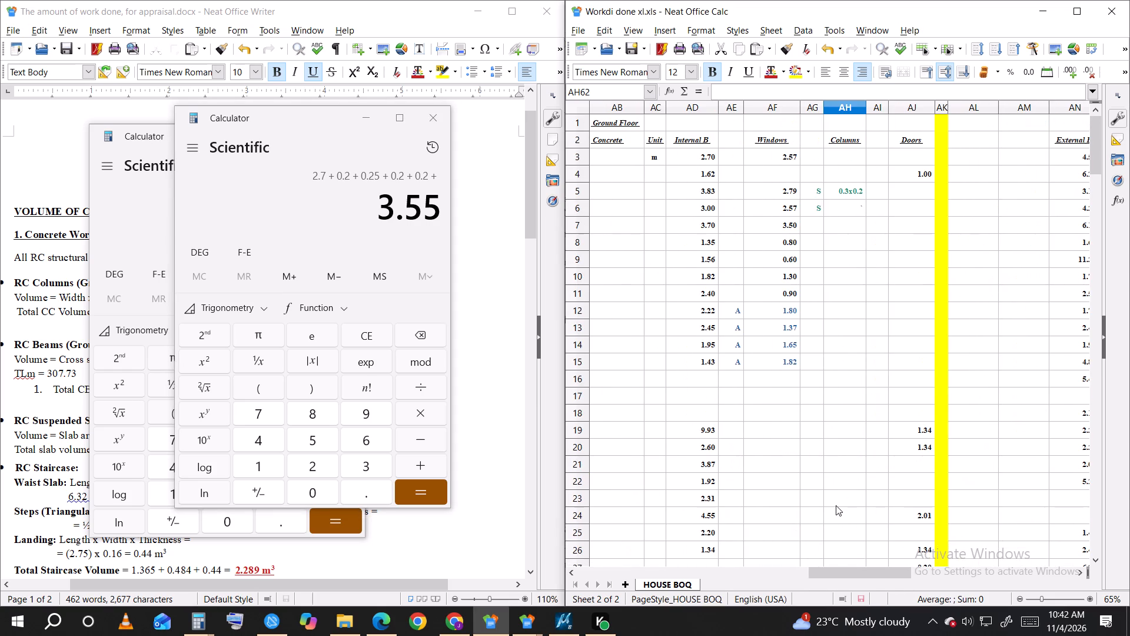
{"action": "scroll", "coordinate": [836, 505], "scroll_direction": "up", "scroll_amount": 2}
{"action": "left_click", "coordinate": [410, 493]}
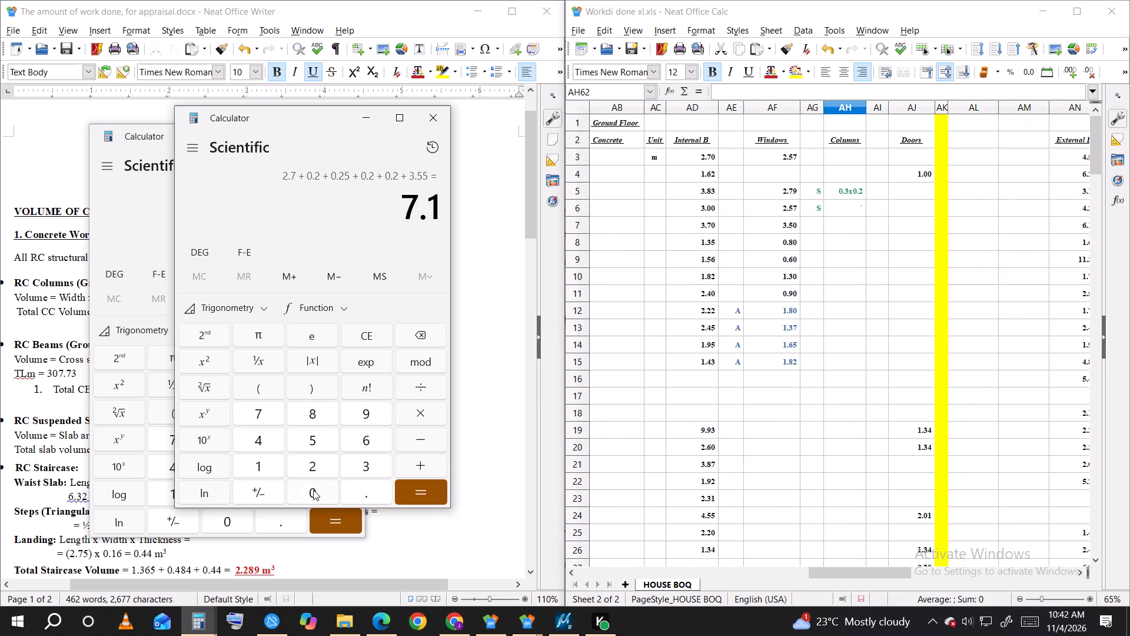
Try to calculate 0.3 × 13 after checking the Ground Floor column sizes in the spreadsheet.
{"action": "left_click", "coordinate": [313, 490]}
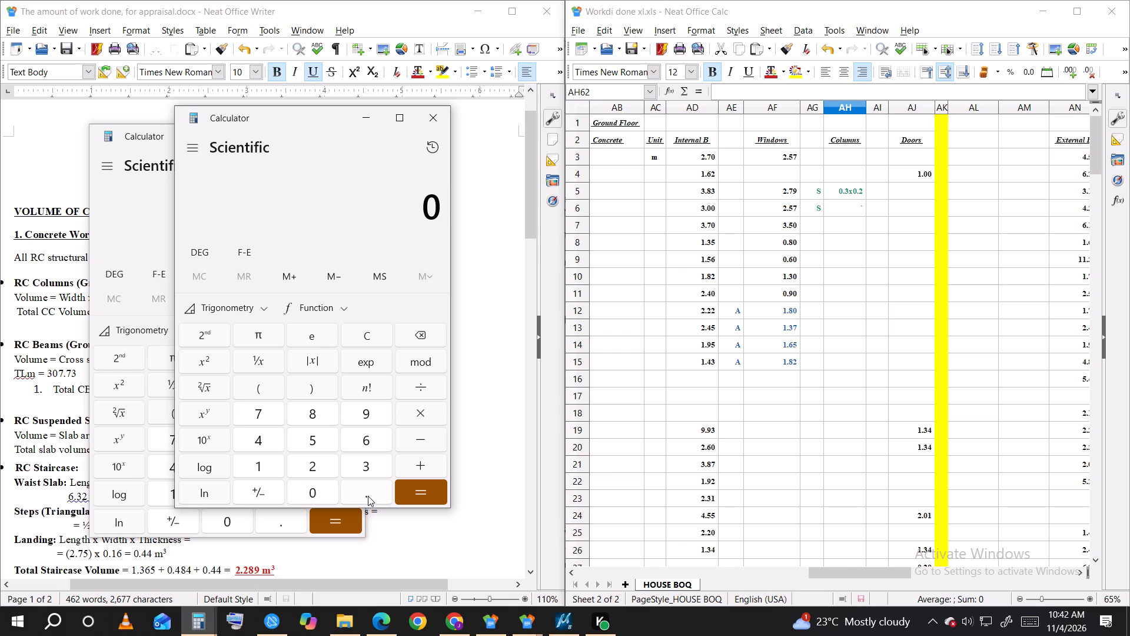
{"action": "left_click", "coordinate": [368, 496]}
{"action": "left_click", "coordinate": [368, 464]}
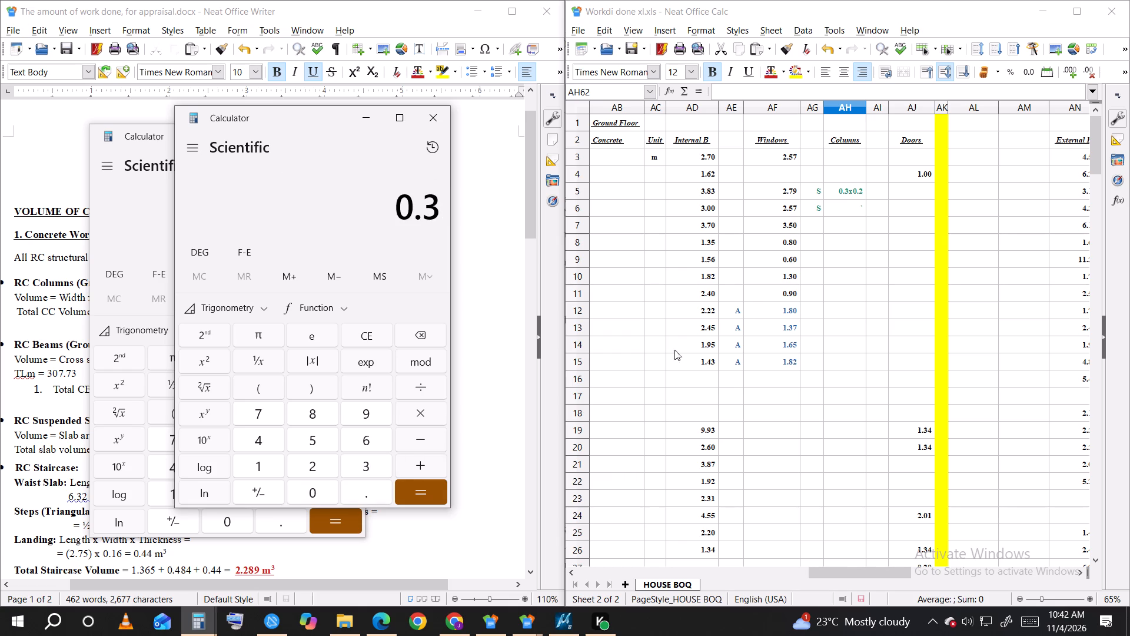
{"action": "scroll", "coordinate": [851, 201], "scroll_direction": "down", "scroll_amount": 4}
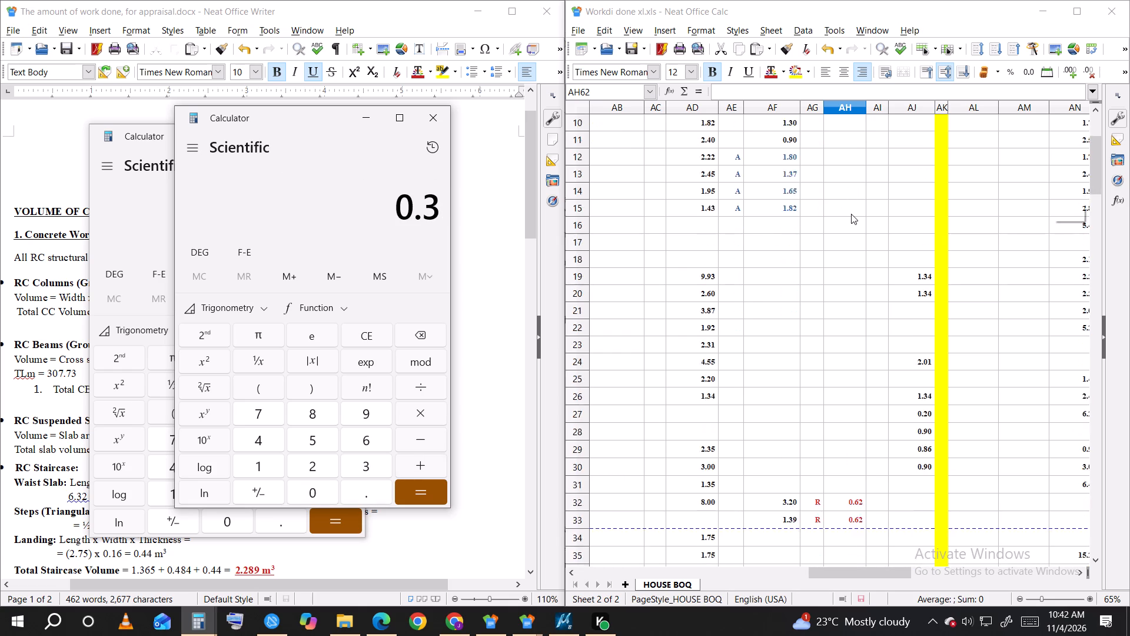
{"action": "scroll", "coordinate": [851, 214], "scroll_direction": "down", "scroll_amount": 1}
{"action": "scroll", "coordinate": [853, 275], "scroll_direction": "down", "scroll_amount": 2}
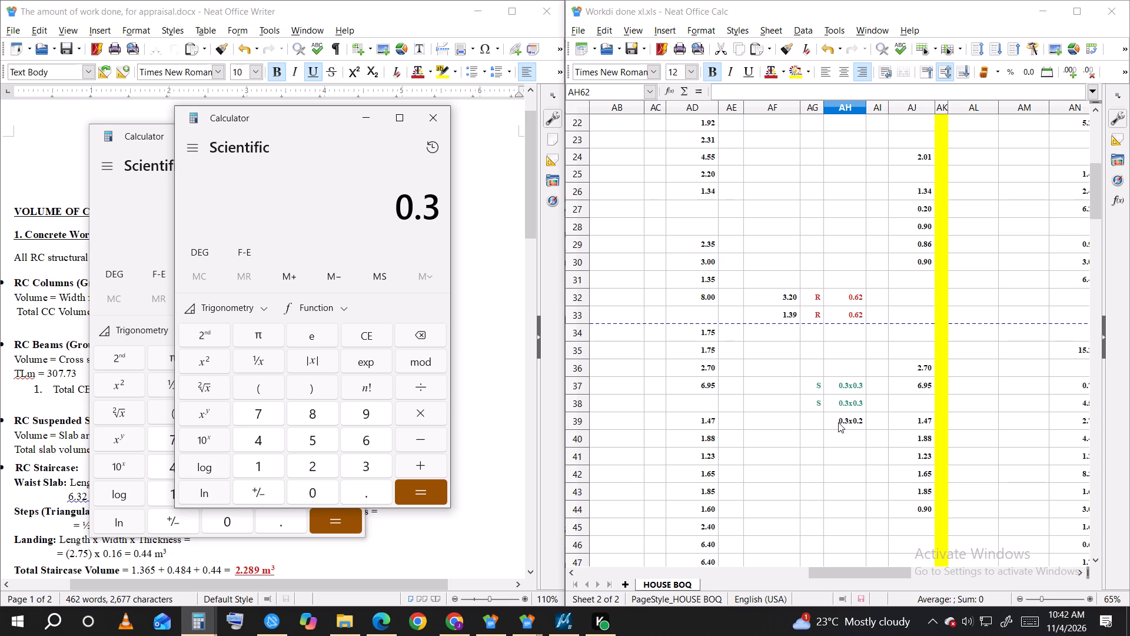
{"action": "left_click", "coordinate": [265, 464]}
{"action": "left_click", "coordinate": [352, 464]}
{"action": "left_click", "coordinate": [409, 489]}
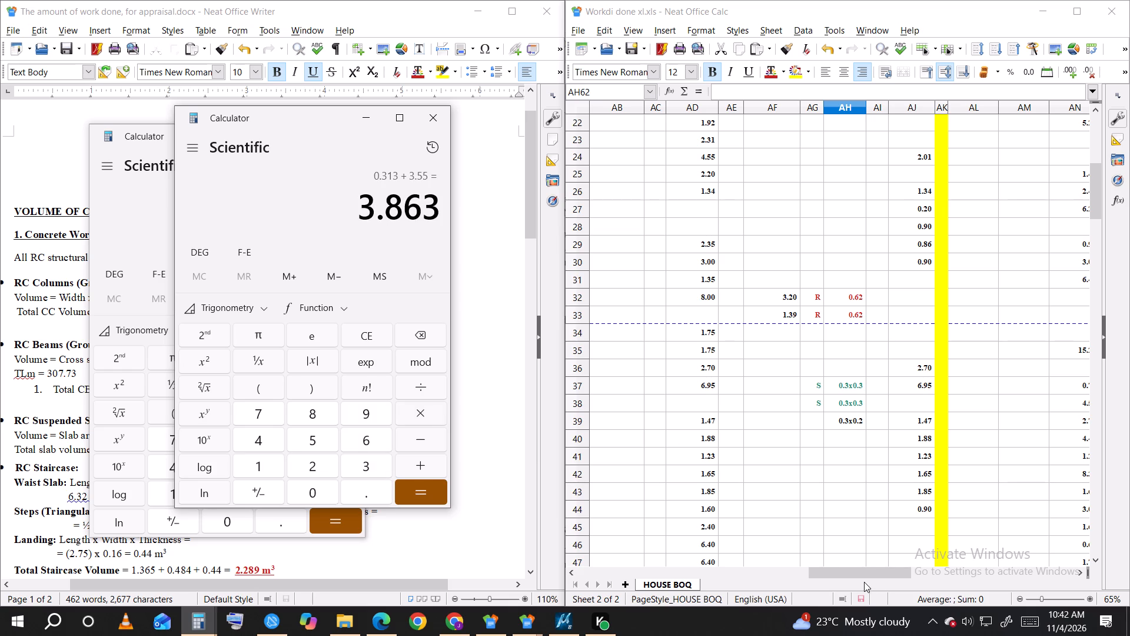
Recheck the column sizes, calculate 0.3 × 13 and place that calculator apart from the other one.
{"action": "scroll", "coordinate": [844, 402], "scroll_direction": "up", "scroll_amount": 1}
{"action": "scroll", "coordinate": [844, 402], "scroll_direction": "down", "scroll_amount": 1}
{"action": "scroll", "coordinate": [844, 402], "scroll_direction": "up", "scroll_amount": 5}
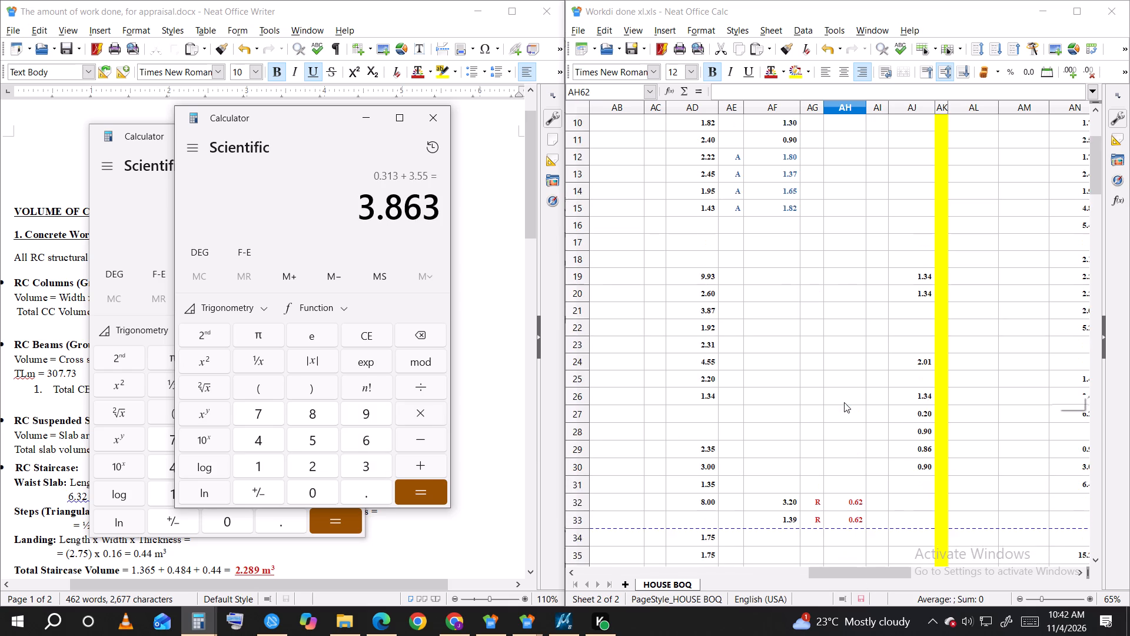
{"action": "scroll", "coordinate": [844, 402], "scroll_direction": "up", "scroll_amount": 1}
{"action": "scroll", "coordinate": [844, 402], "scroll_direction": "down", "scroll_amount": 1}
{"action": "scroll", "coordinate": [844, 402], "scroll_direction": "up", "scroll_amount": 3}
{"action": "scroll", "coordinate": [844, 402], "scroll_direction": "down", "scroll_amount": 2}
{"action": "left_click_drag", "start_coordinate": [870, 571], "coordinate": [938, 567]}
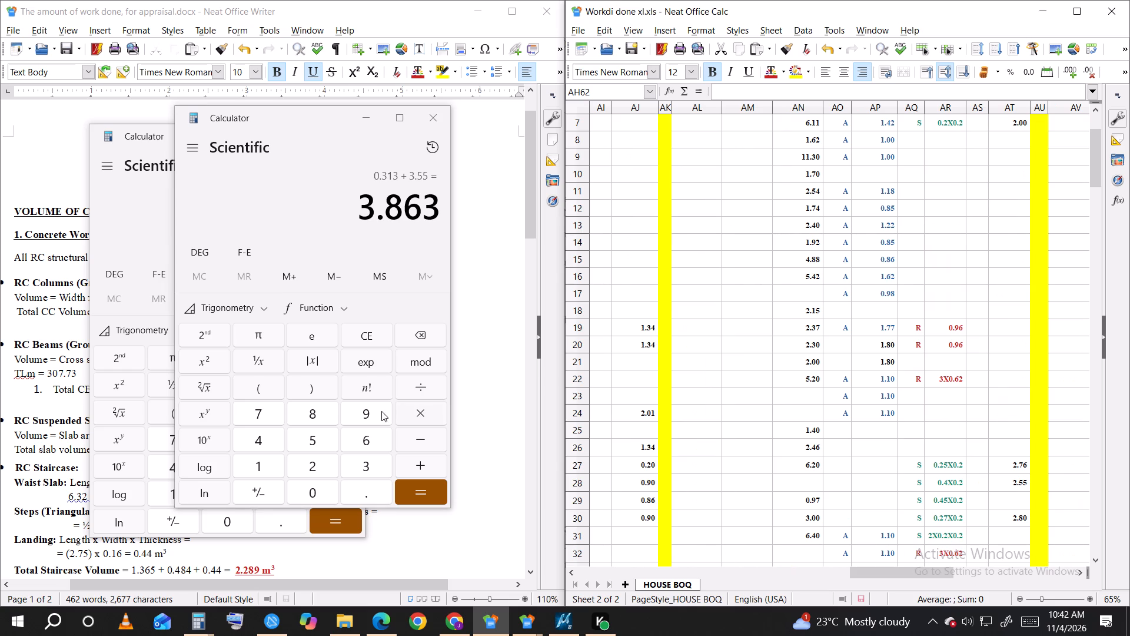
{"action": "left_click", "coordinate": [324, 486]}
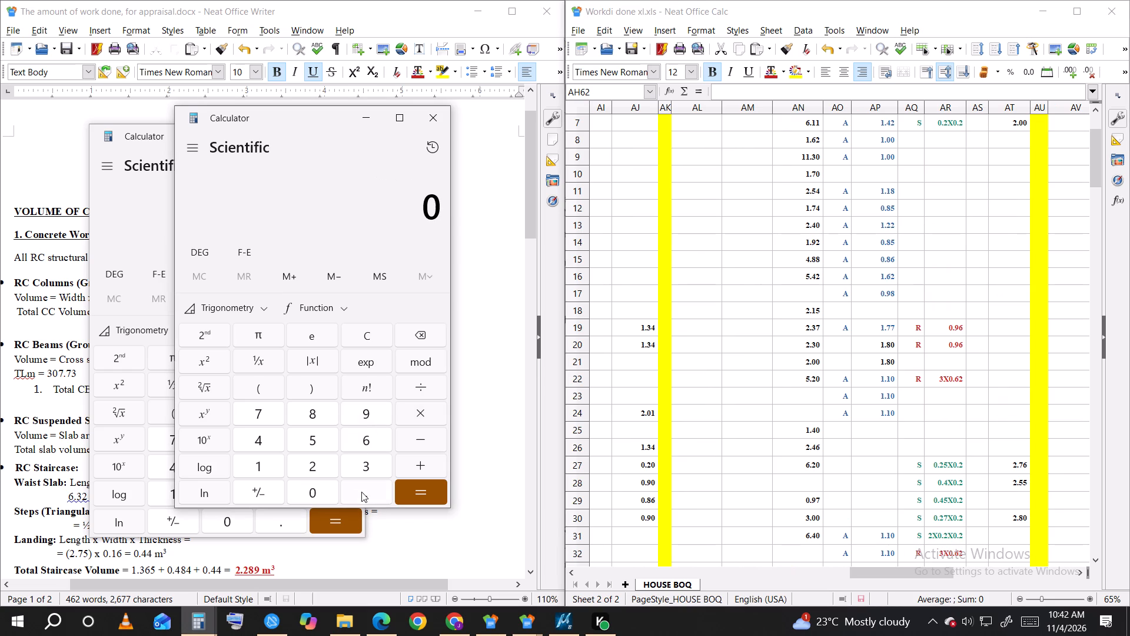
{"action": "left_click", "coordinate": [364, 491]}
{"action": "left_click", "coordinate": [361, 466]}
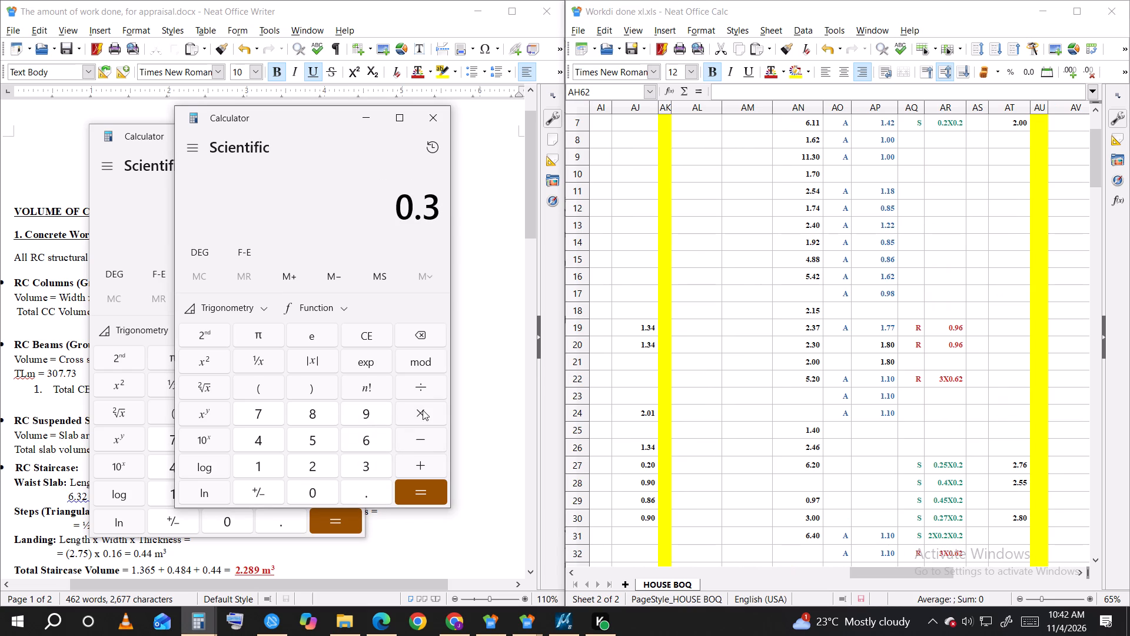
{"action": "left_click", "coordinate": [423, 410]}
{"action": "left_click", "coordinate": [267, 469]}
{"action": "left_click", "coordinate": [361, 468]}
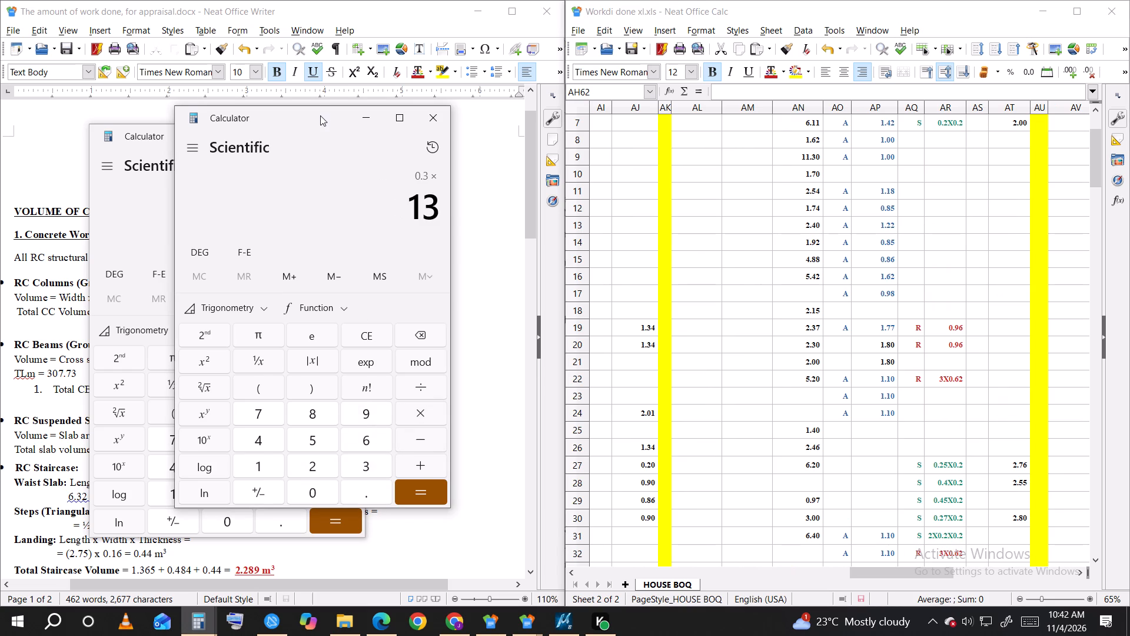
{"action": "left_click_drag", "start_coordinate": [320, 115], "coordinate": [604, 111]}
{"action": "left_click", "coordinate": [183, 503]}
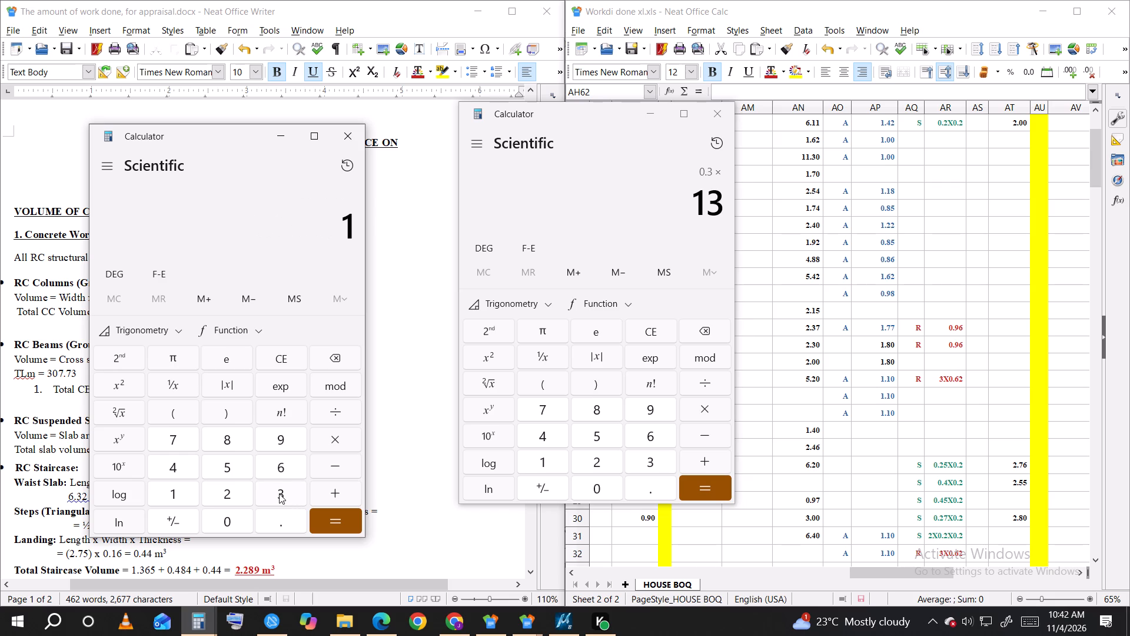
{"action": "left_click", "coordinate": [279, 493]}
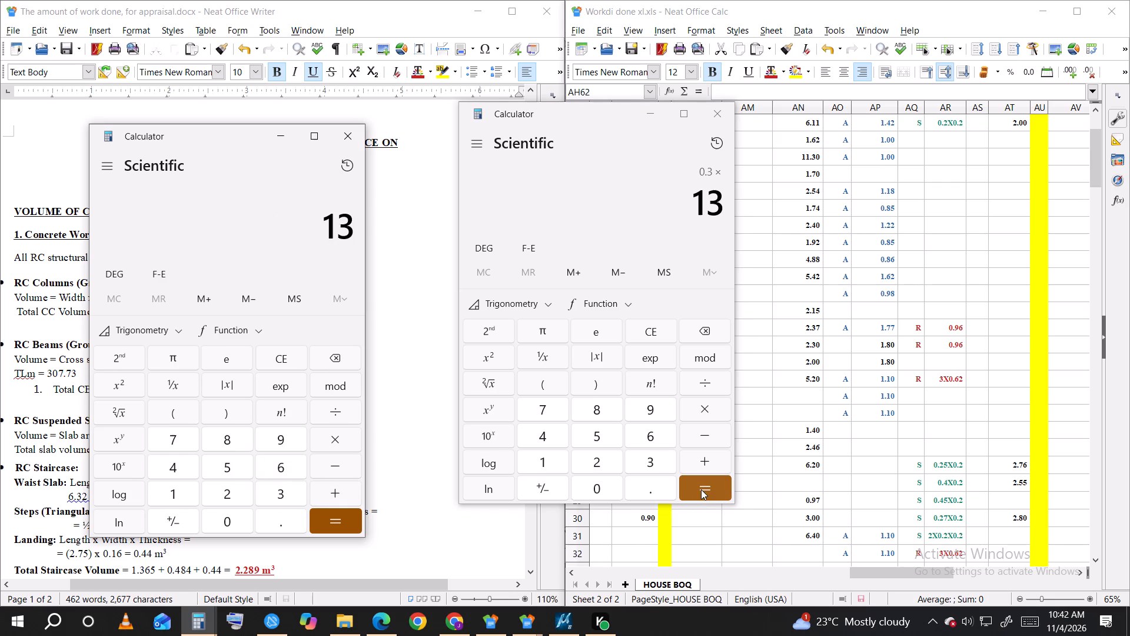
{"action": "left_click", "coordinate": [701, 489]}
{"action": "left_click", "coordinate": [324, 521]}
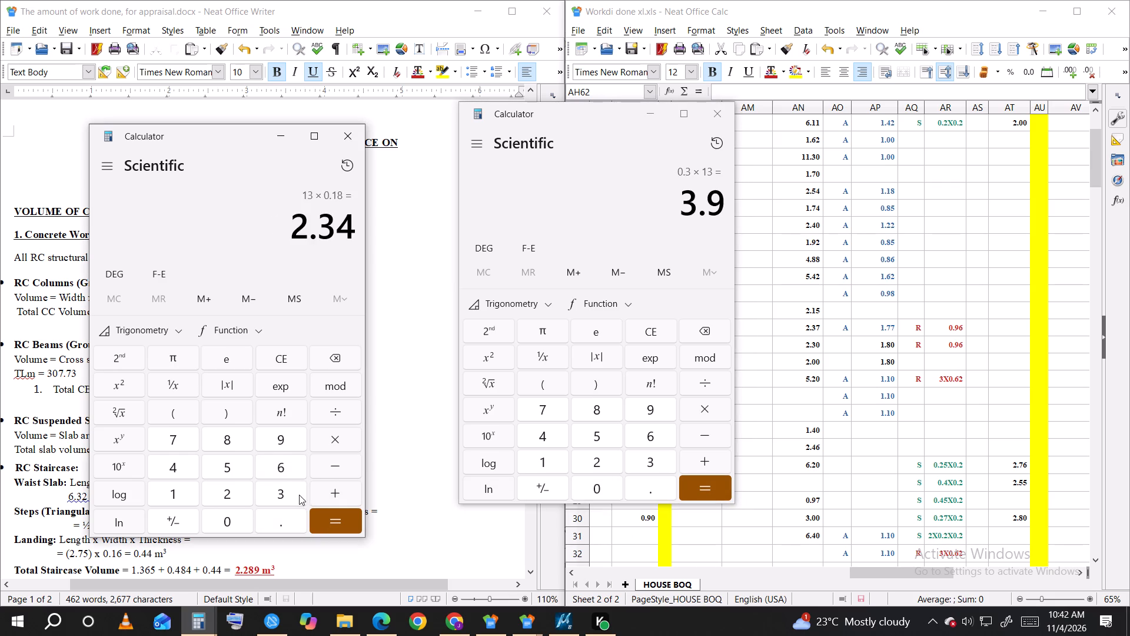
Start a running sum with 3.9 + in the other calculator.
{"action": "left_click", "coordinate": [299, 495]}
{"action": "left_click_drag", "start_coordinate": [288, 521], "coordinate": [287, 515]}
{"action": "left_click", "coordinate": [283, 442]}
{"action": "left_click", "coordinate": [340, 486]}
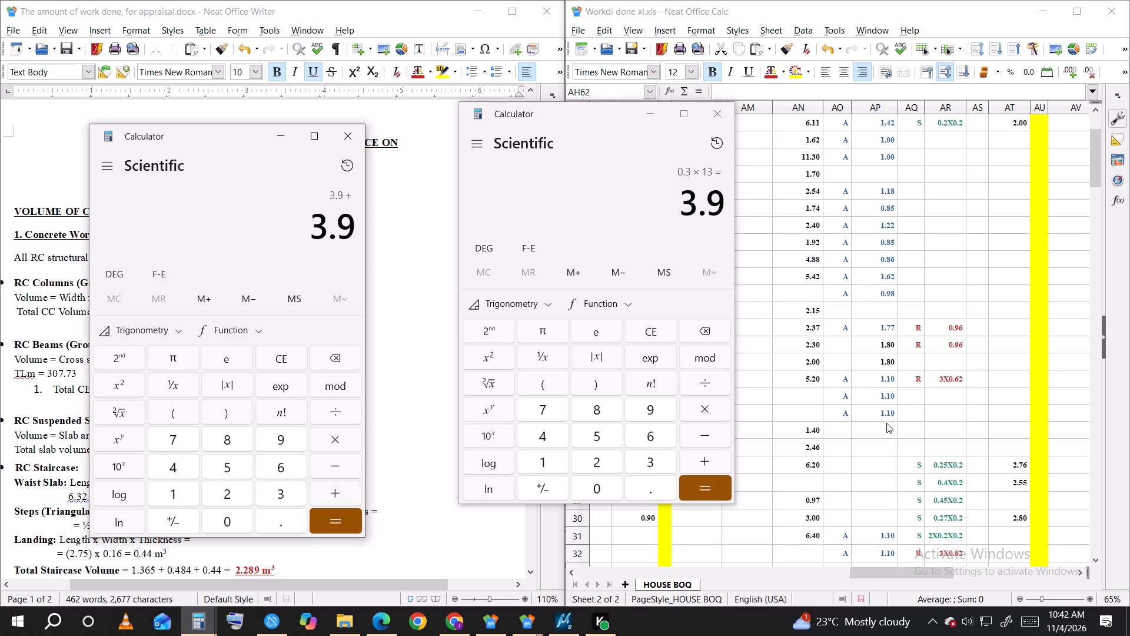
Recheck the column sizes in the spreadsheet and start a new sum of 0.2 + 0.2 + in the calculator showing 0.3 × 13.
{"action": "scroll", "coordinate": [923, 413], "scroll_direction": "down", "scroll_amount": 2}
{"action": "scroll", "coordinate": [923, 412], "scroll_direction": "up", "scroll_amount": 2}
{"action": "scroll", "coordinate": [923, 412], "scroll_direction": "down", "scroll_amount": 1}
{"action": "scroll", "coordinate": [923, 412], "scroll_direction": "up", "scroll_amount": 1}
{"action": "scroll", "coordinate": [923, 412], "scroll_direction": "down", "scroll_amount": 1}
{"action": "scroll", "coordinate": [923, 412], "scroll_direction": "up", "scroll_amount": 9}
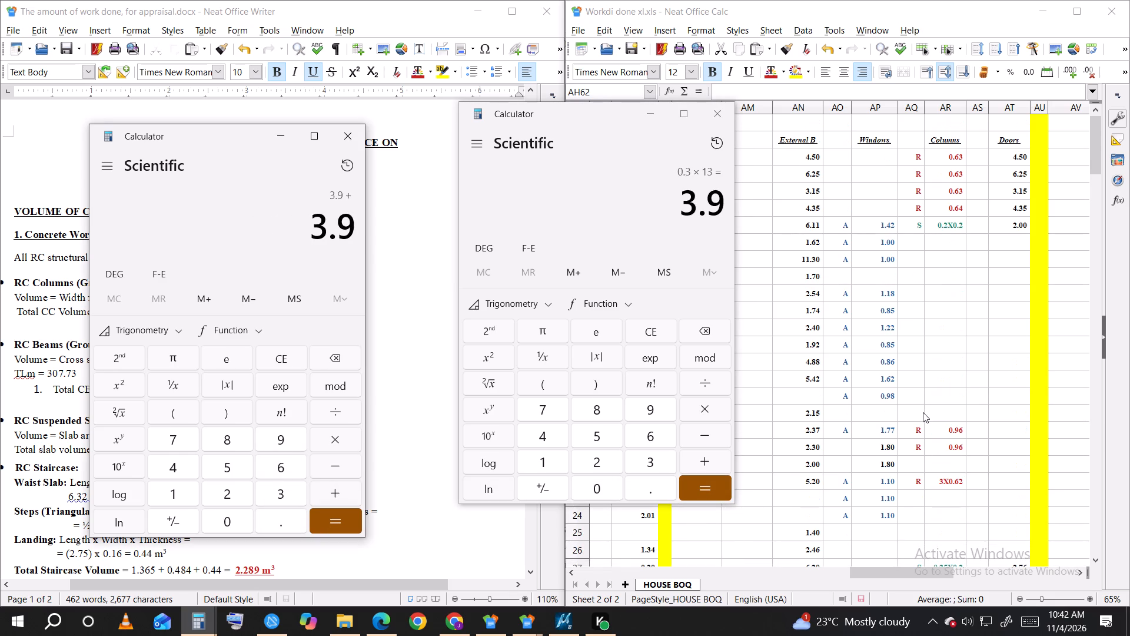
{"action": "left_click", "coordinate": [591, 482]}
{"action": "left_click", "coordinate": [639, 489]}
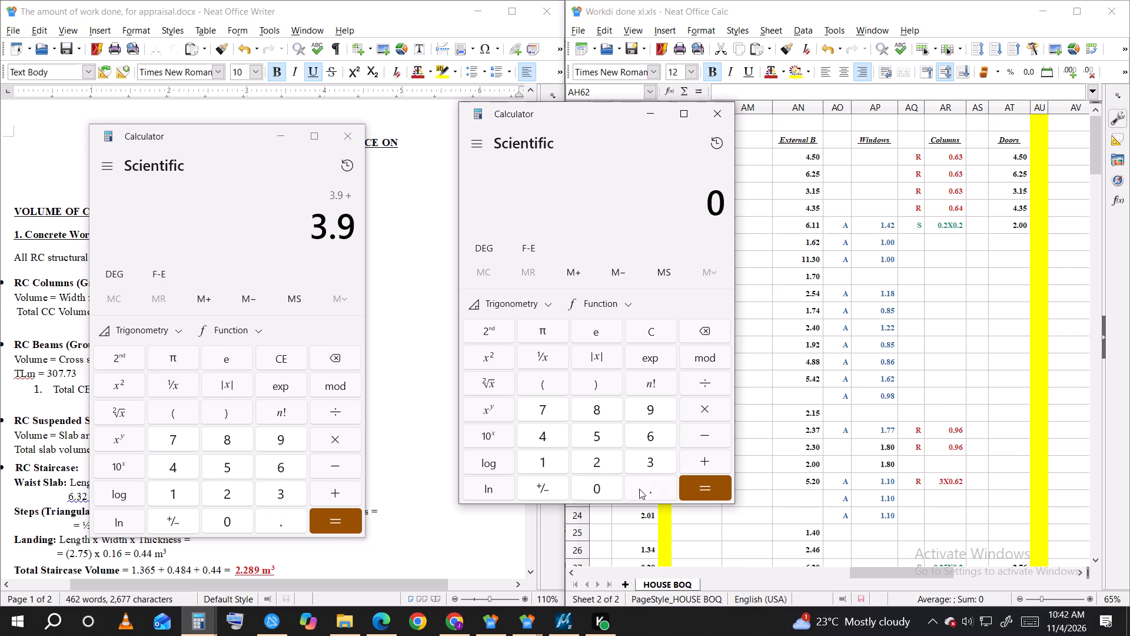
{"action": "left_click", "coordinate": [608, 463]}
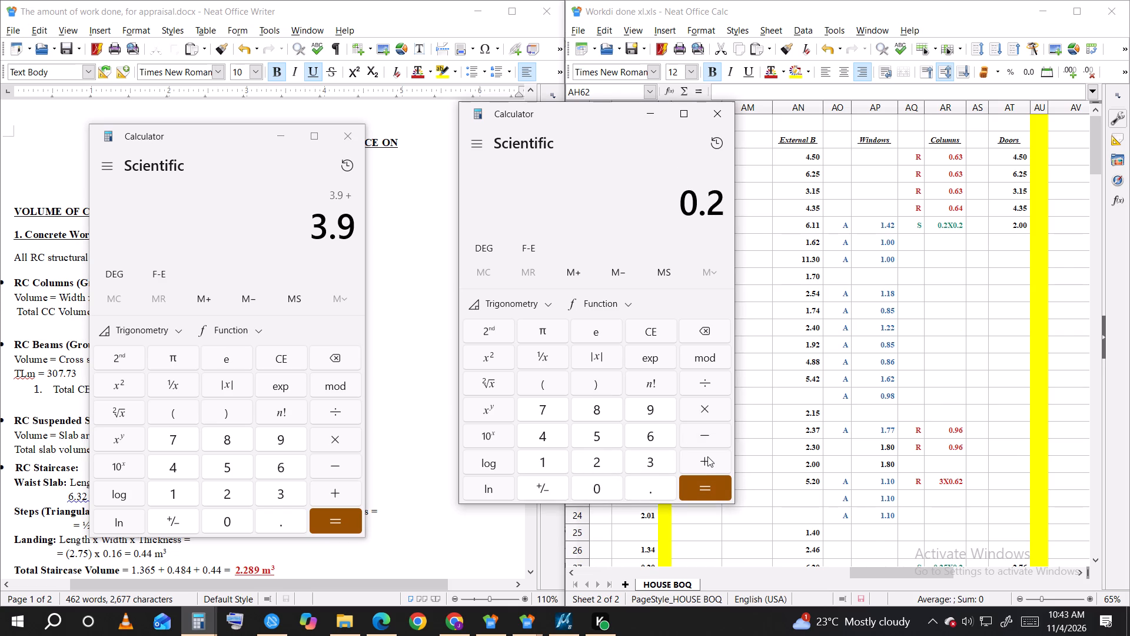
{"action": "left_click", "coordinate": [707, 456]}
{"action": "scroll", "coordinate": [910, 377], "scroll_direction": "down", "scroll_amount": 3}
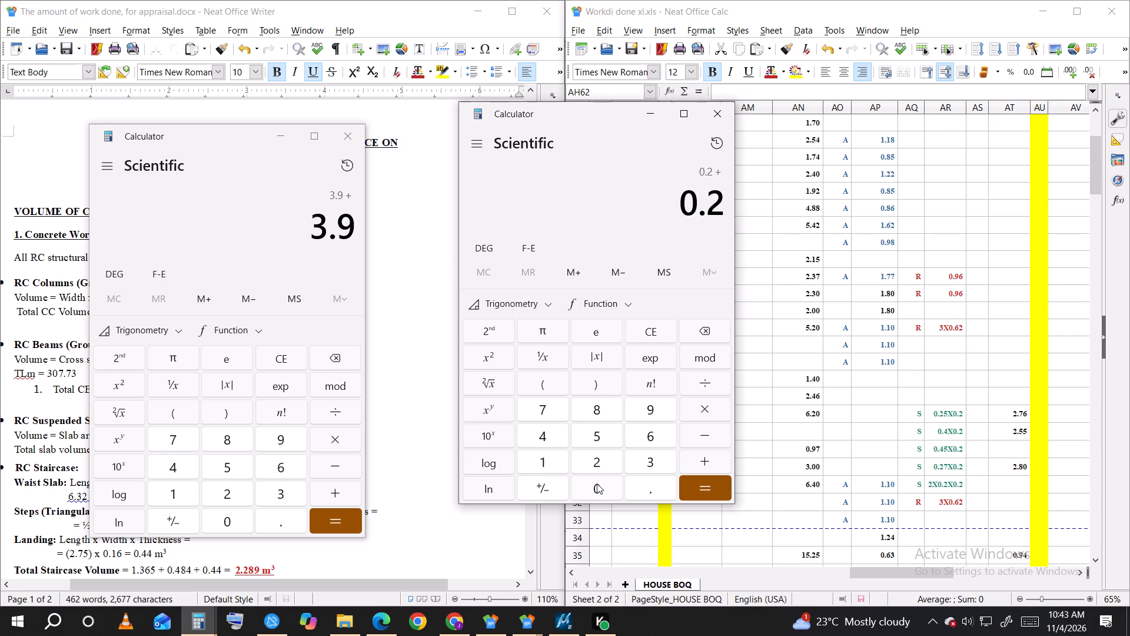
{"action": "scroll", "coordinate": [969, 363], "scroll_direction": "up", "scroll_amount": 1}
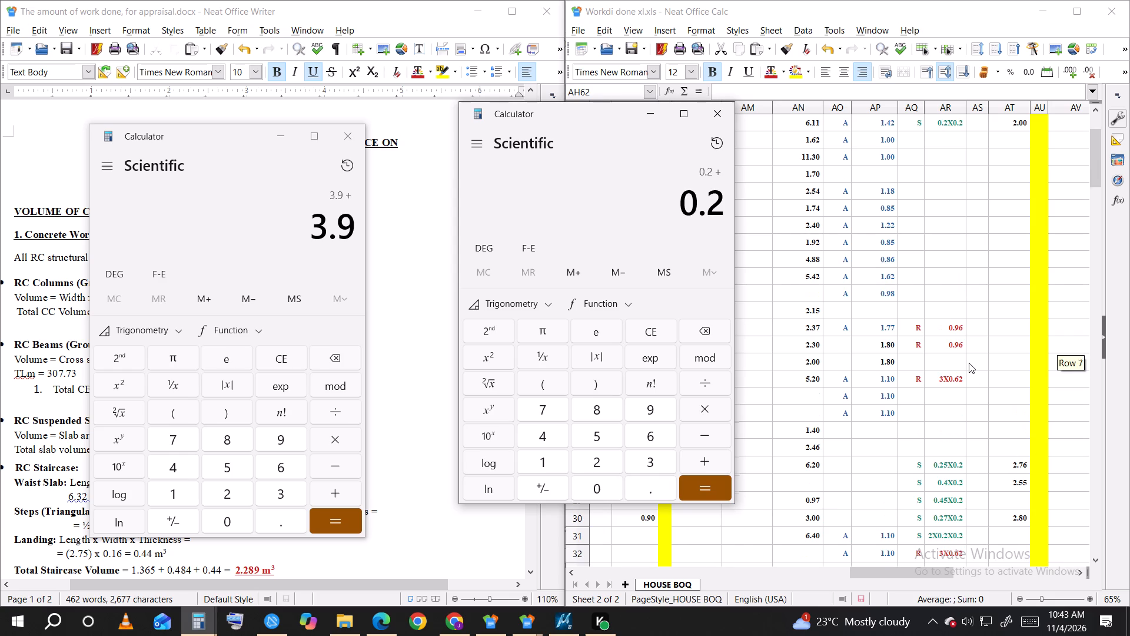
{"action": "scroll", "coordinate": [969, 363], "scroll_direction": "up", "scroll_amount": 3}
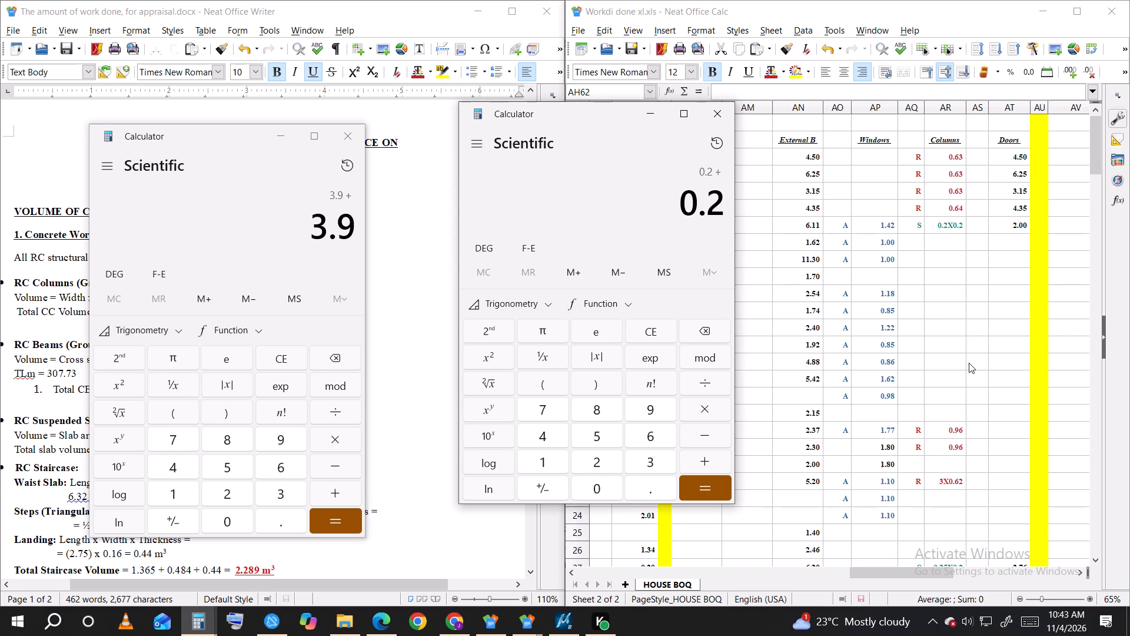
{"action": "left_click", "coordinate": [609, 483]}
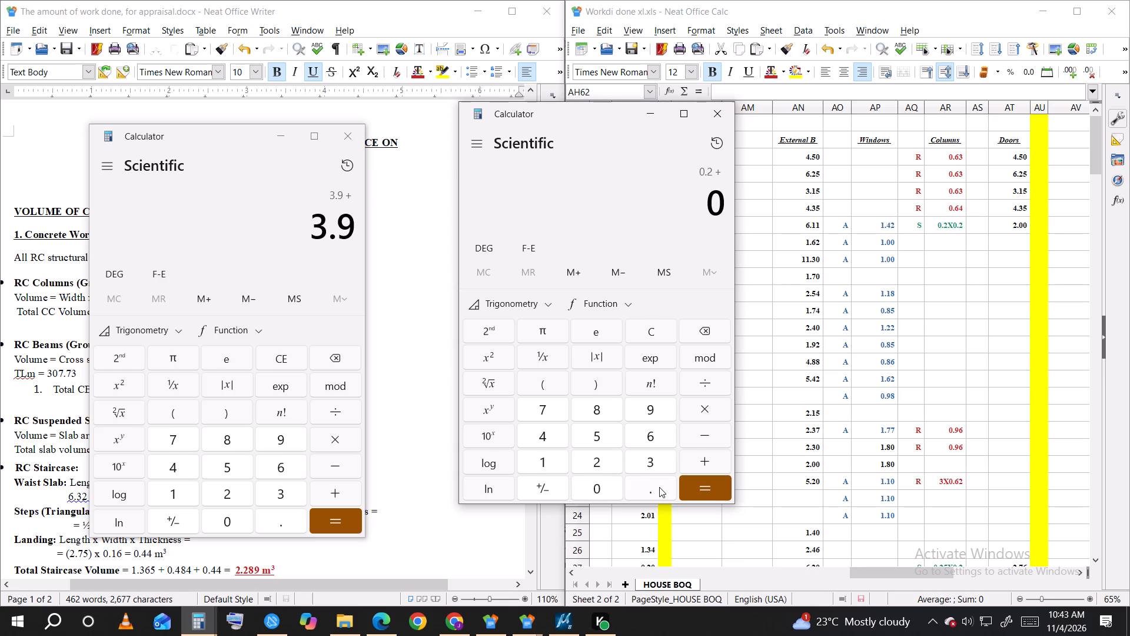
{"action": "left_click", "coordinate": [652, 486]}
{"action": "left_click", "coordinate": [590, 461]}
{"action": "left_click", "coordinate": [711, 462]}
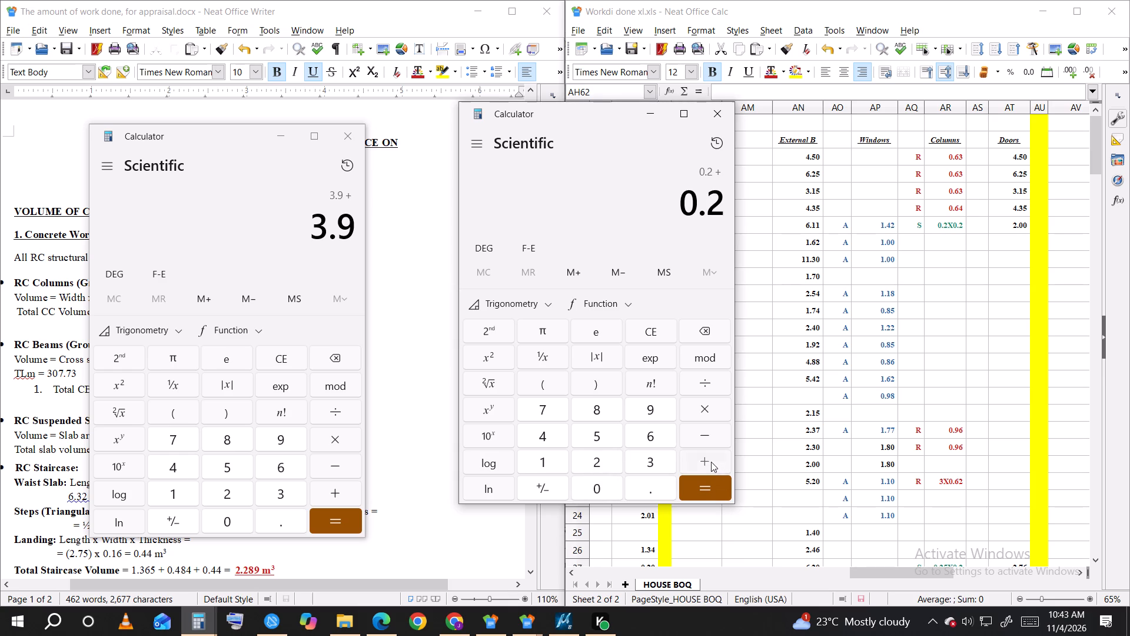
Add two 0.25 terms to that sum for the 0.25X0.2 column.
{"action": "scroll", "coordinate": [934, 321], "scroll_direction": "down", "scroll_amount": 3}
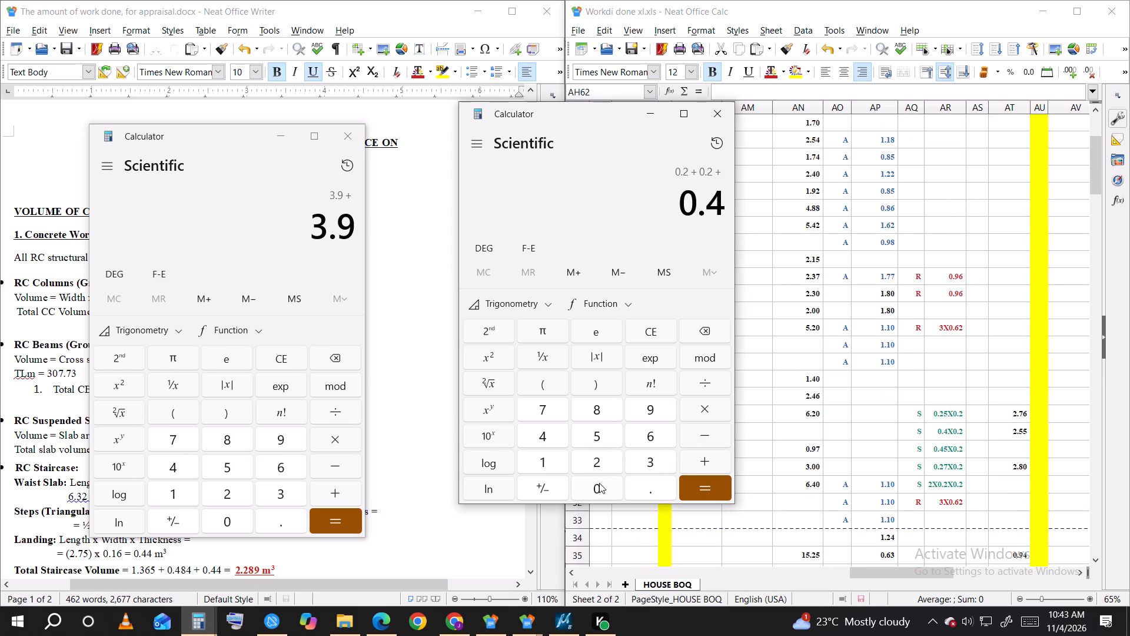
{"action": "left_click", "coordinate": [600, 483]}
{"action": "left_click", "coordinate": [639, 485]}
{"action": "left_click", "coordinate": [609, 459]}
{"action": "left_click", "coordinate": [591, 440]}
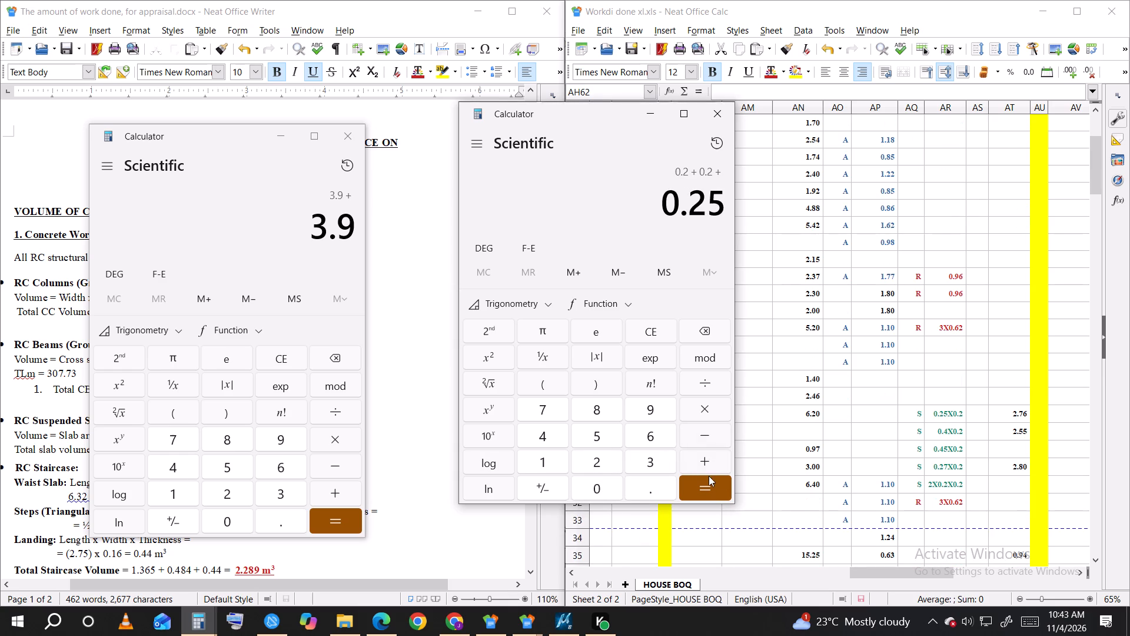
{"action": "left_click", "coordinate": [700, 463]}
{"action": "left_click", "coordinate": [595, 483]}
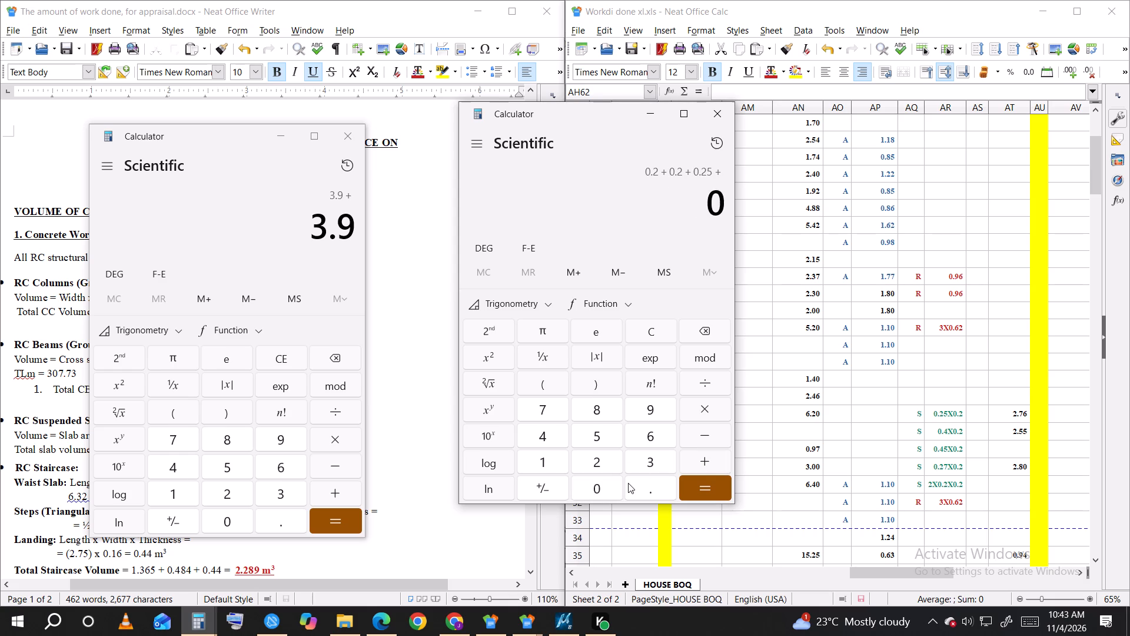
{"action": "left_click", "coordinate": [637, 483]}
{"action": "left_click_drag", "start_coordinate": [609, 464], "coordinate": [609, 458]}
{"action": "left_click", "coordinate": [602, 440]}
{"action": "left_click", "coordinate": [704, 458]}
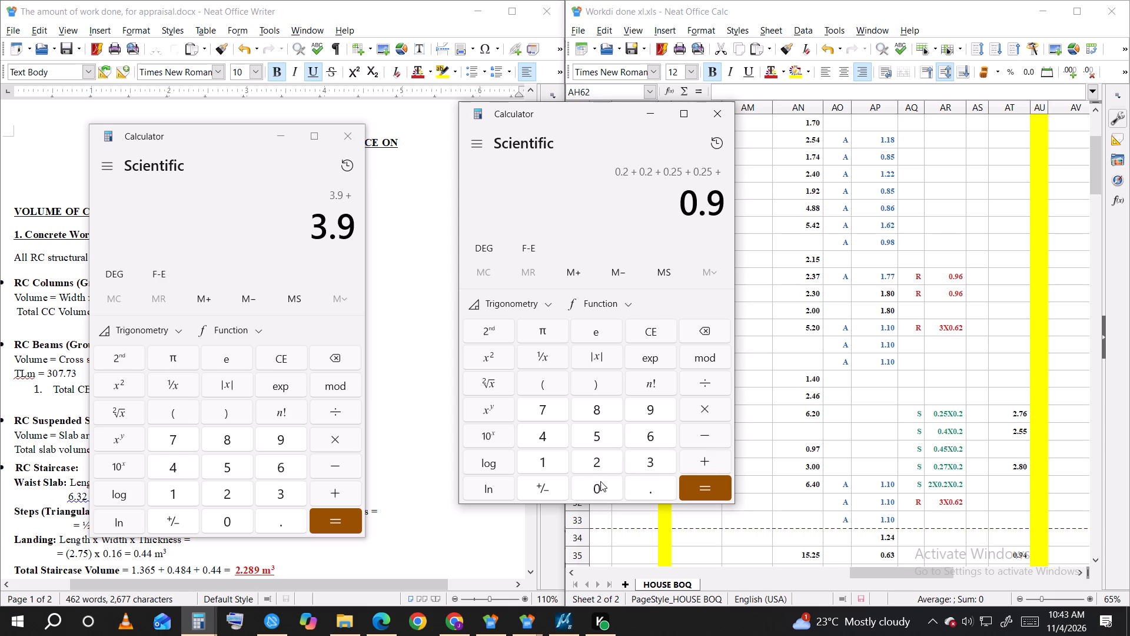
Add two 0.2 terms to the same sum for the 0.25X0.2 column.
{"action": "left_click", "coordinate": [600, 482]}
{"action": "left_click", "coordinate": [637, 488]}
{"action": "left_click", "coordinate": [602, 461]}
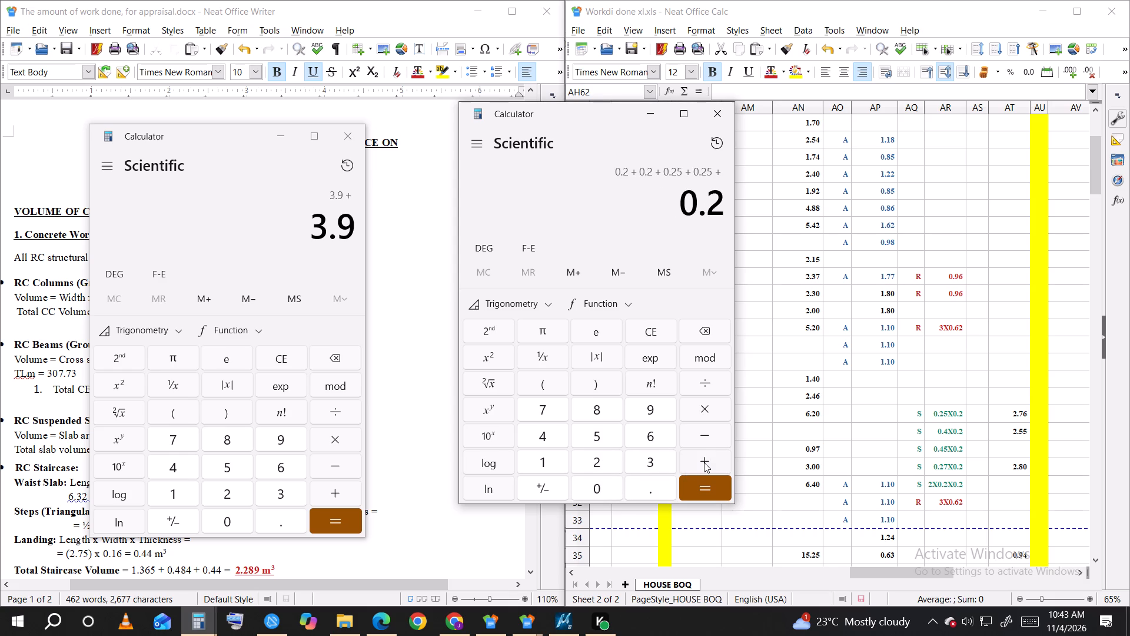
{"action": "left_click", "coordinate": [704, 462]}
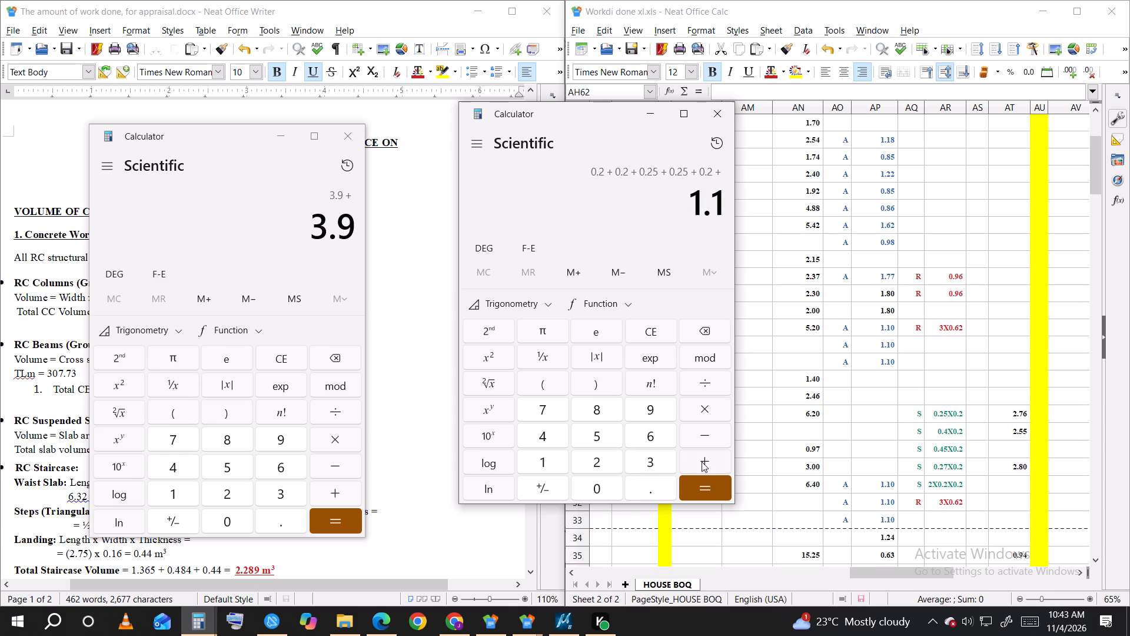
{"action": "left_click", "coordinate": [594, 482]}
{"action": "left_click", "coordinate": [656, 483]}
{"action": "left_click", "coordinate": [602, 461]}
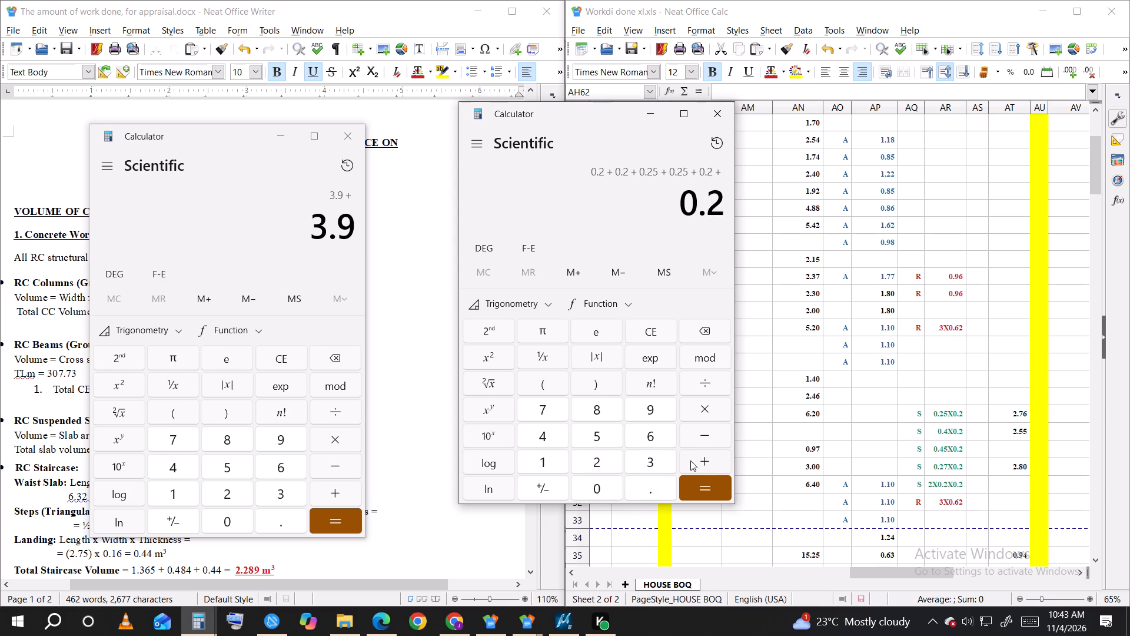
{"action": "left_click", "coordinate": [697, 461]}
Add 0.4, 0.4 and 0.2 to the running sum of S-type column sides.
{"action": "left_click", "coordinate": [612, 488]}
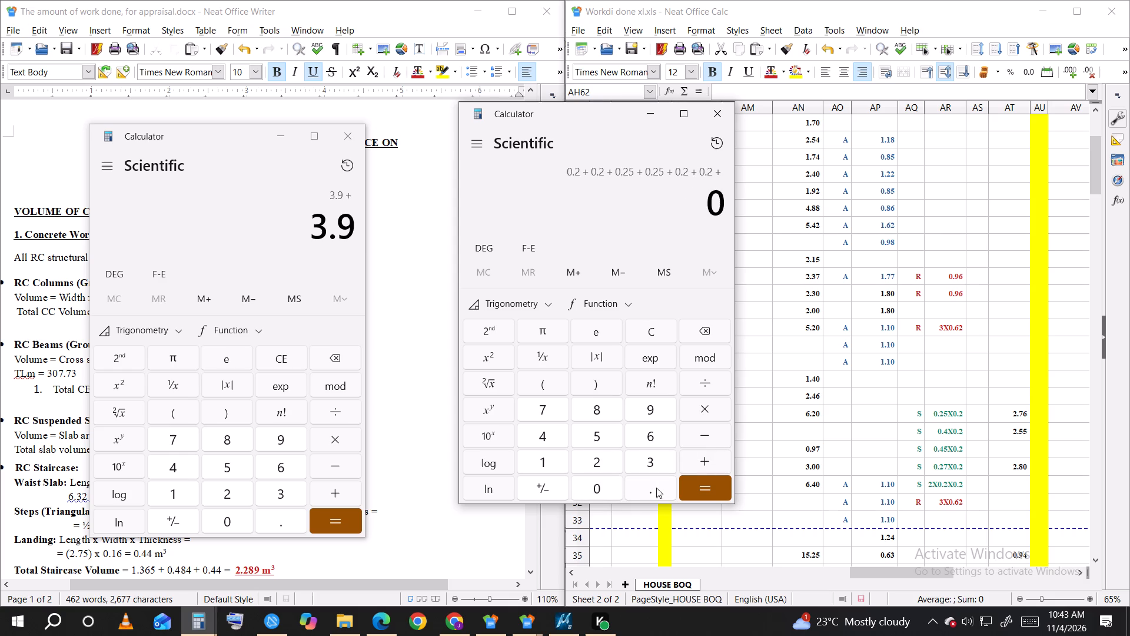
{"action": "left_click", "coordinate": [656, 488]}
{"action": "left_click", "coordinate": [540, 435]}
{"action": "left_click", "coordinate": [709, 461]}
{"action": "left_click", "coordinate": [603, 483]}
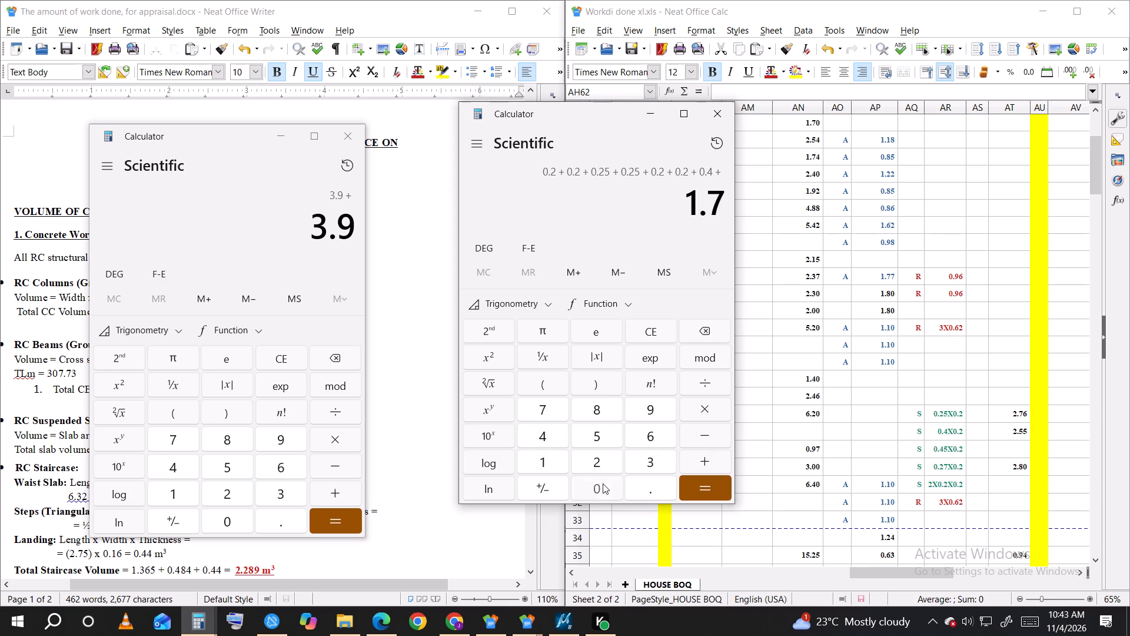
{"action": "left_click", "coordinate": [642, 485]}
{"action": "left_click", "coordinate": [540, 440]}
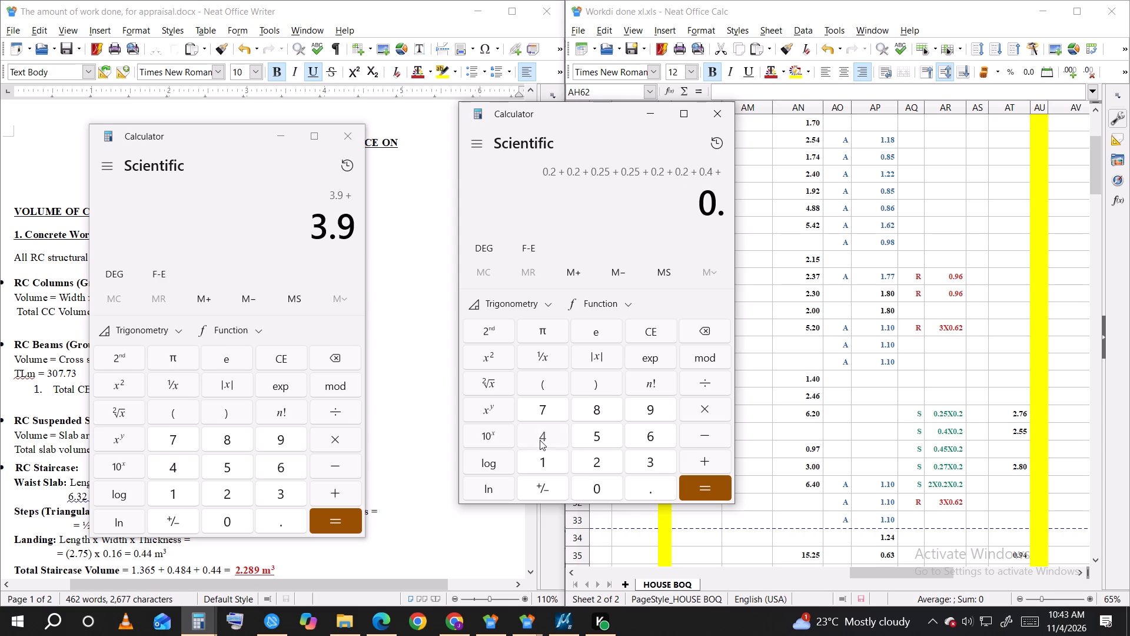
{"action": "left_click", "coordinate": [699, 456]}
{"action": "left_click", "coordinate": [606, 481]}
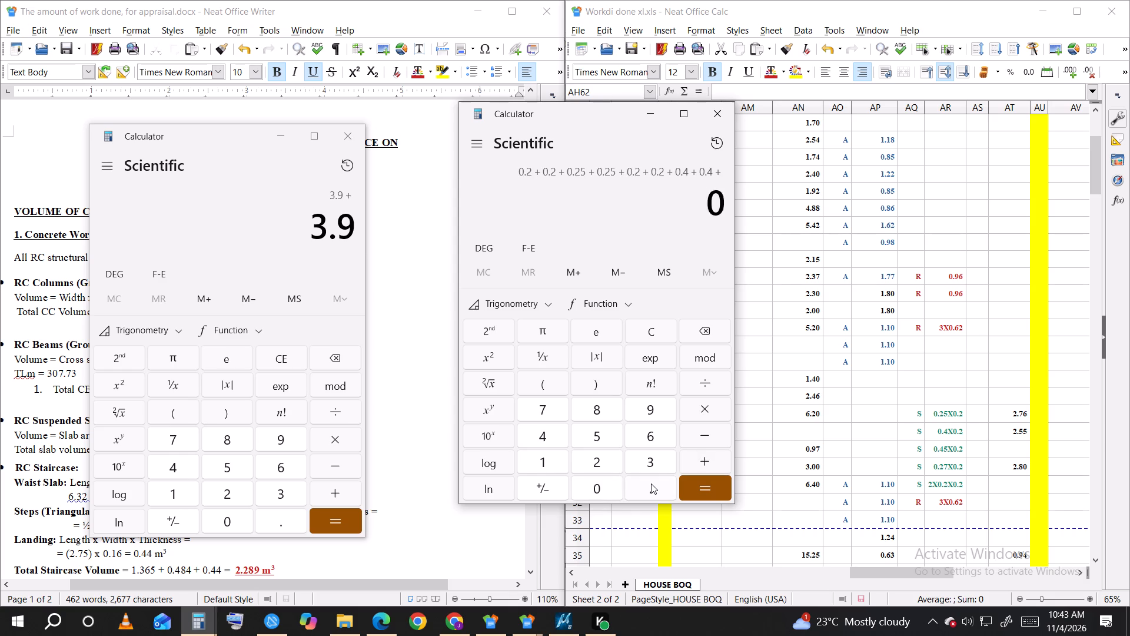
{"action": "left_click", "coordinate": [651, 483]}
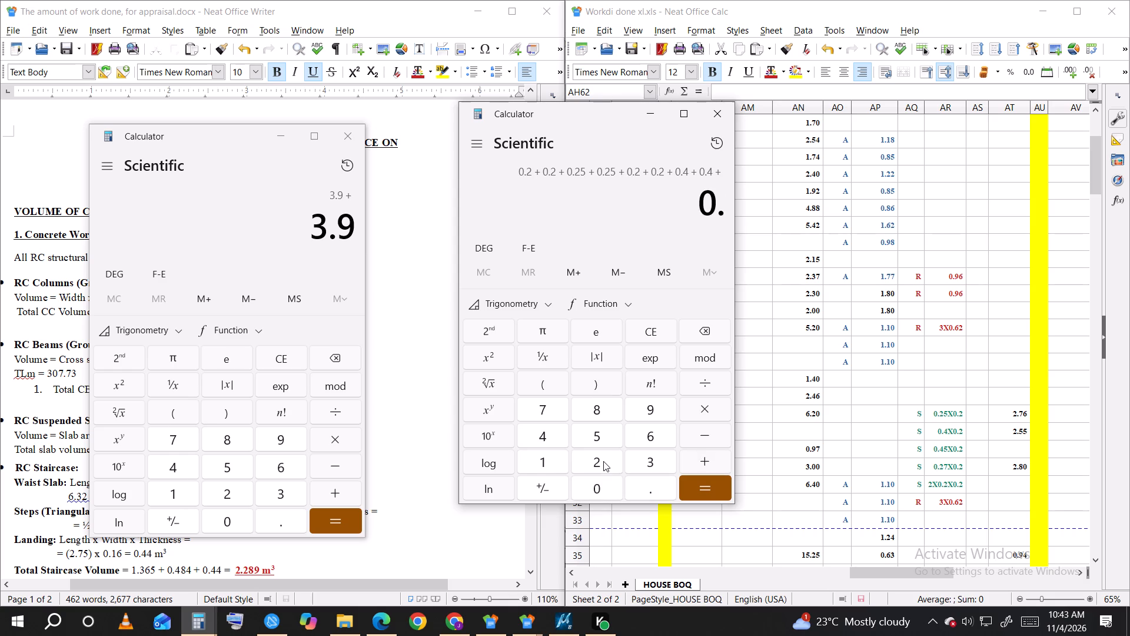
{"action": "left_click", "coordinate": [603, 461]}
{"action": "left_click", "coordinate": [705, 461]}
Add two 0.27 terms to the running sum for the 0.27X0.2 column.
{"action": "left_click", "coordinate": [604, 485]}
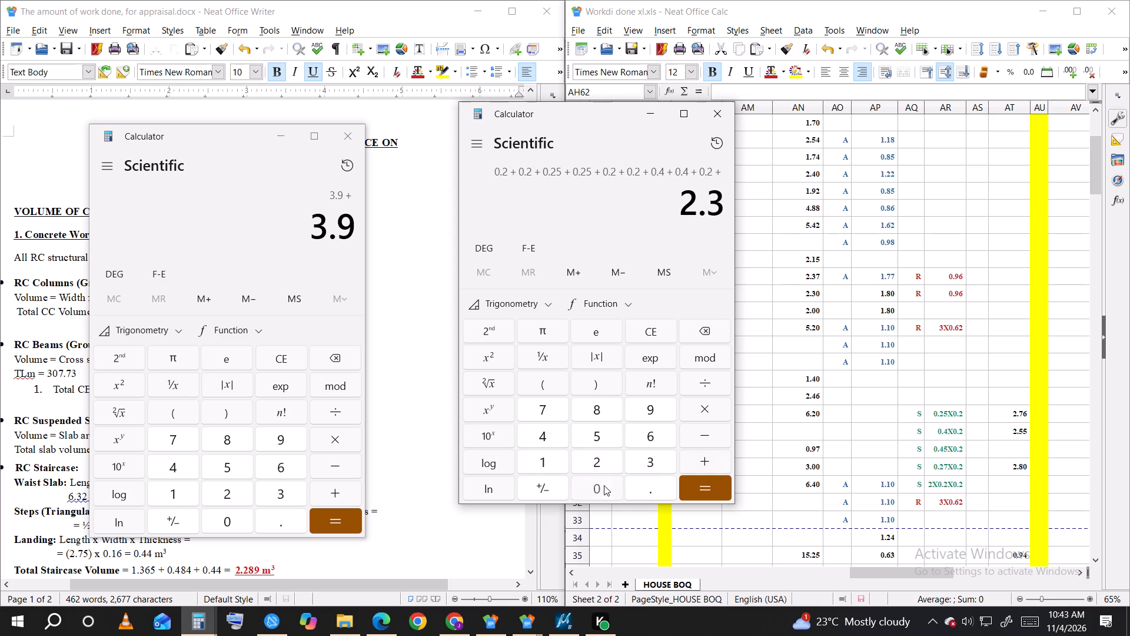
{"action": "left_click", "coordinate": [647, 485]}
{"action": "left_click_drag", "start_coordinate": [604, 465], "coordinate": [597, 461]}
{"action": "left_click", "coordinate": [543, 403]}
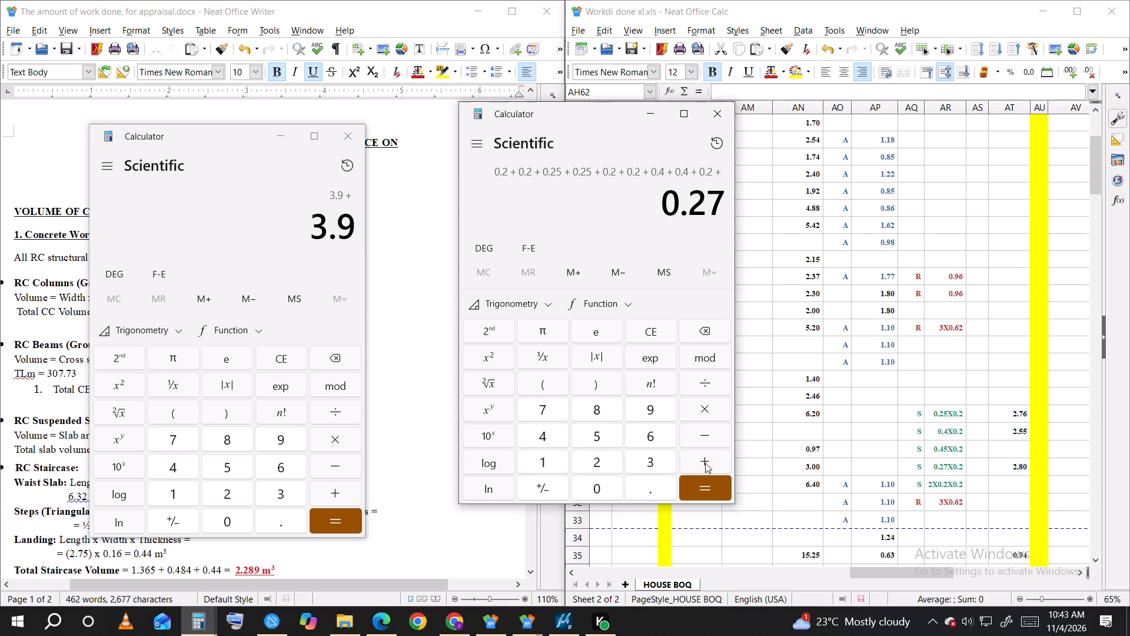
{"action": "left_click", "coordinate": [706, 463]}
{"action": "left_click", "coordinate": [611, 486]}
{"action": "left_click", "coordinate": [639, 486]}
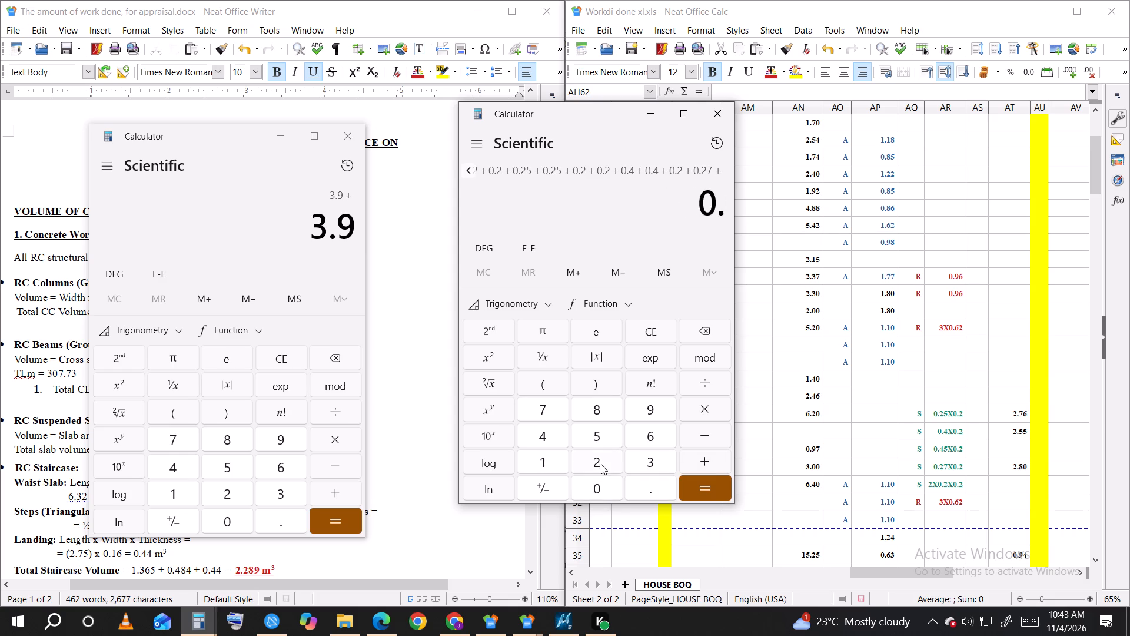
{"action": "left_click", "coordinate": [598, 459]}
{"action": "left_click", "coordinate": [544, 407]}
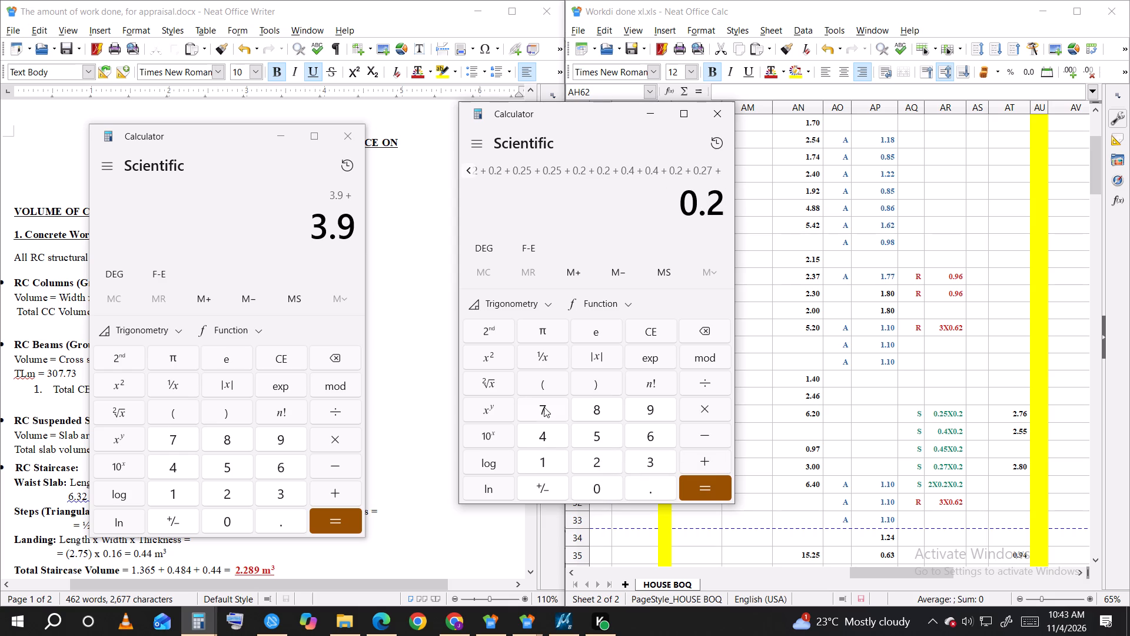
{"action": "left_click", "coordinate": [707, 464]}
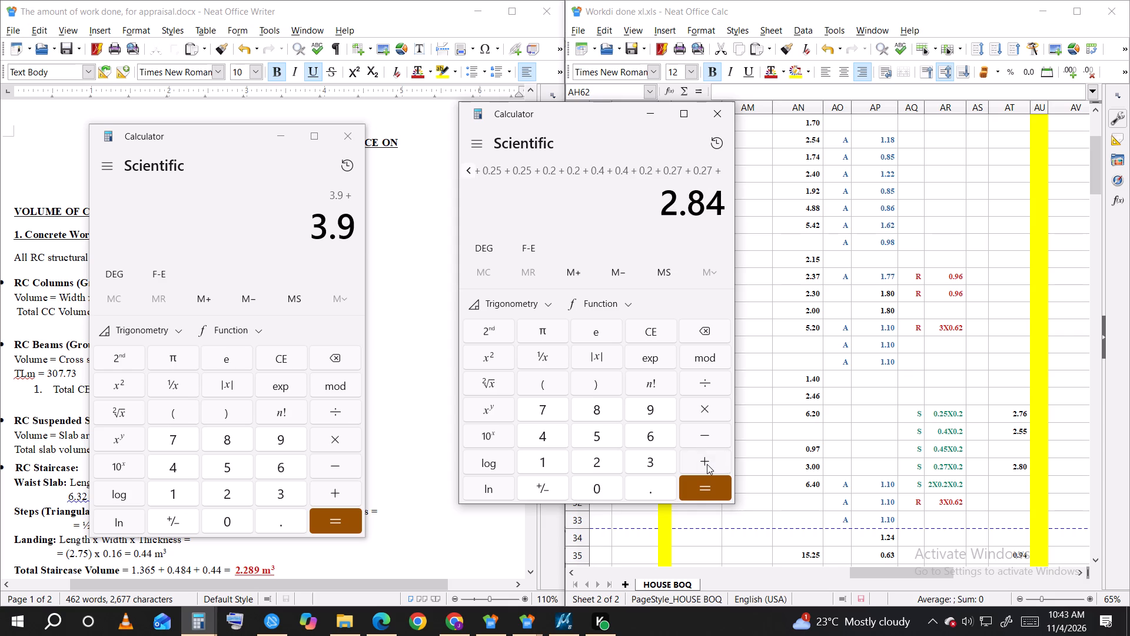
Add four more 0.2 terms to the running sum of S-type column sides.
{"action": "left_click", "coordinate": [603, 488]}
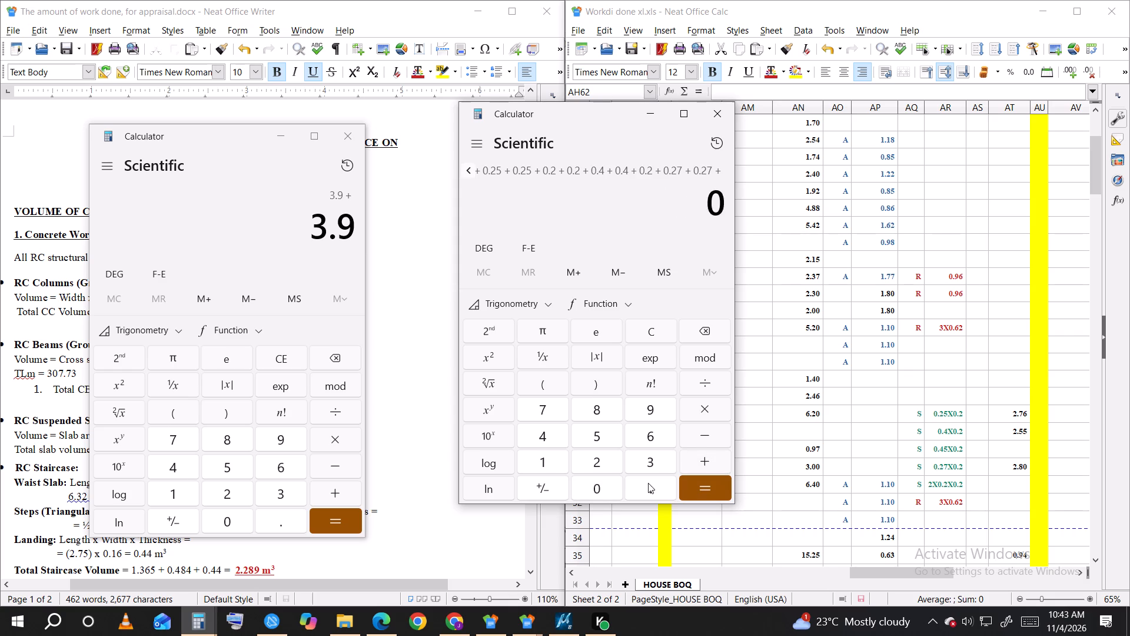
{"action": "left_click", "coordinate": [648, 483]}
{"action": "left_click", "coordinate": [594, 457]}
{"action": "left_click", "coordinate": [695, 465]}
{"action": "left_click", "coordinate": [615, 483]}
{"action": "left_click", "coordinate": [651, 487]}
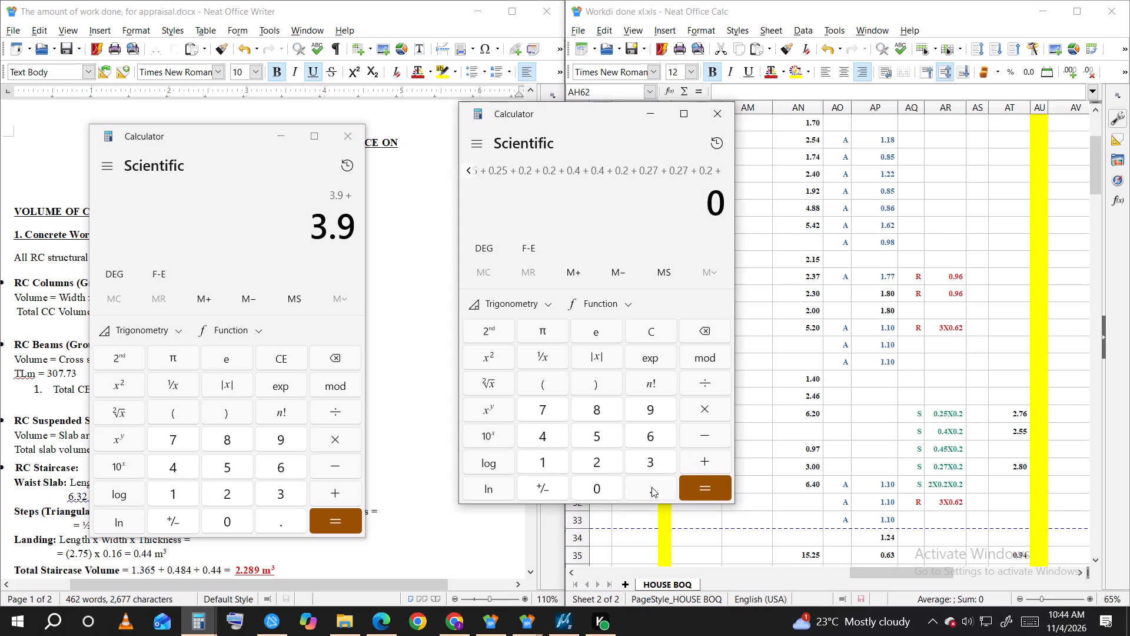
{"action": "left_click", "coordinate": [600, 463]}
{"action": "left_click", "coordinate": [696, 453]}
{"action": "left_click", "coordinate": [603, 482]}
{"action": "left_click", "coordinate": [639, 483]}
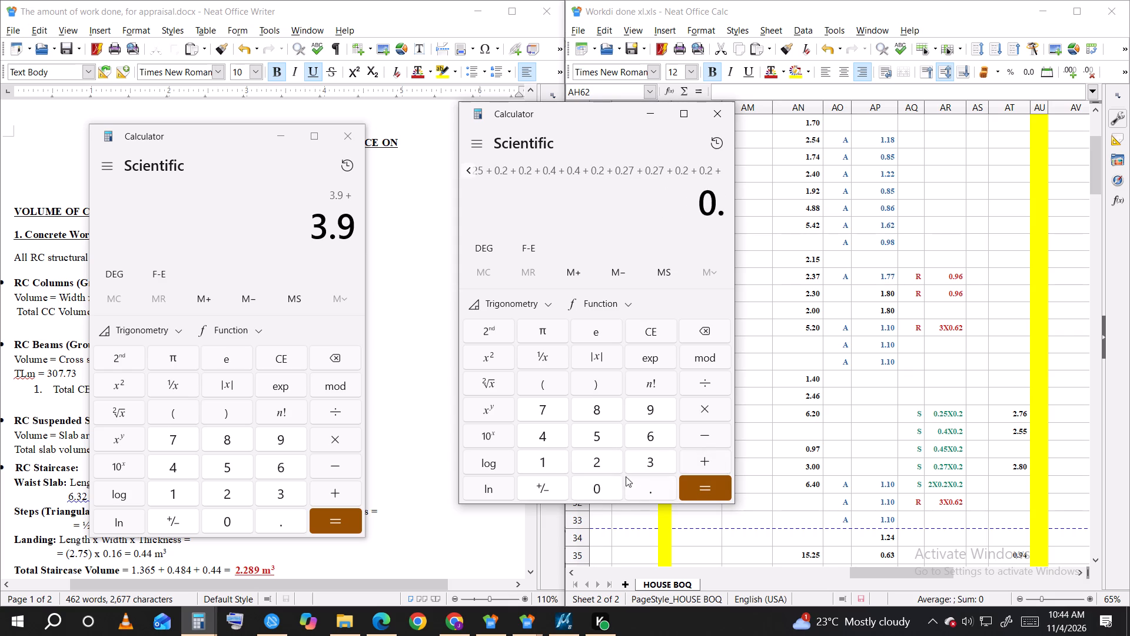
{"action": "left_click", "coordinate": [606, 465]}
{"action": "left_click", "coordinate": [702, 453]}
{"action": "left_click_drag", "start_coordinate": [607, 480], "coordinate": [613, 482]}
{"action": "left_click", "coordinate": [644, 485]}
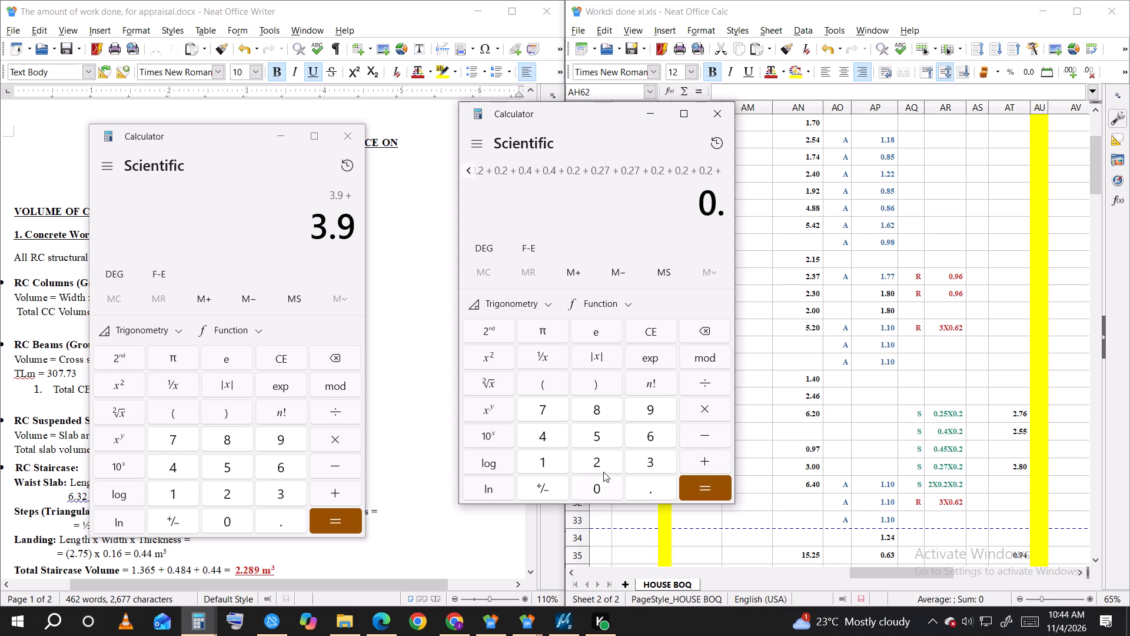
{"action": "left_click", "coordinate": [602, 462]}
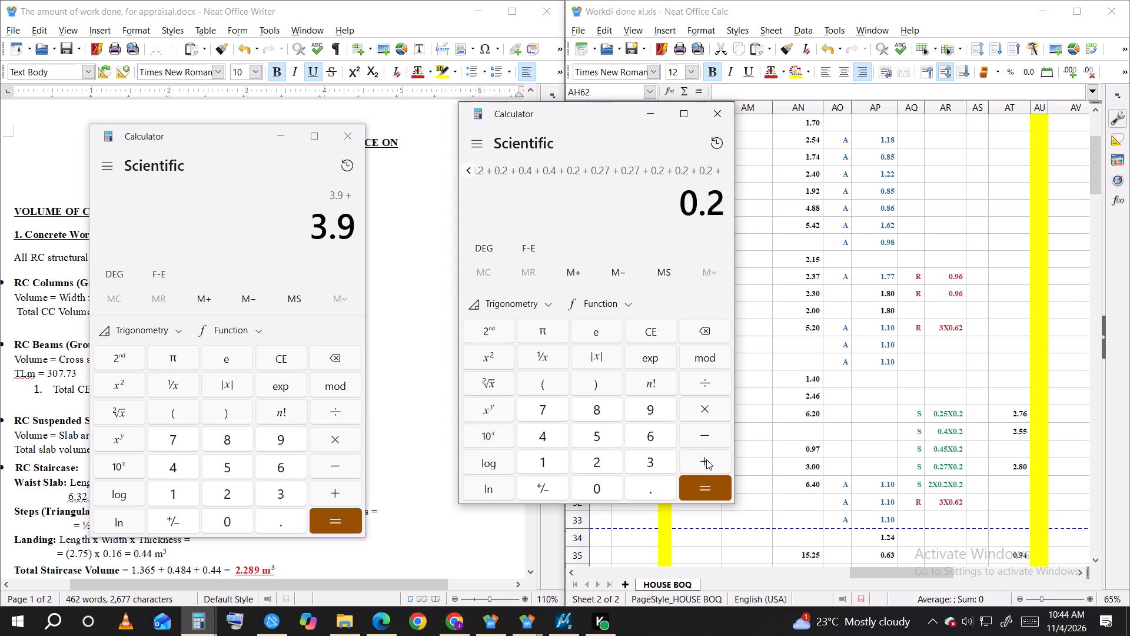
{"action": "left_click", "coordinate": [706, 459]}
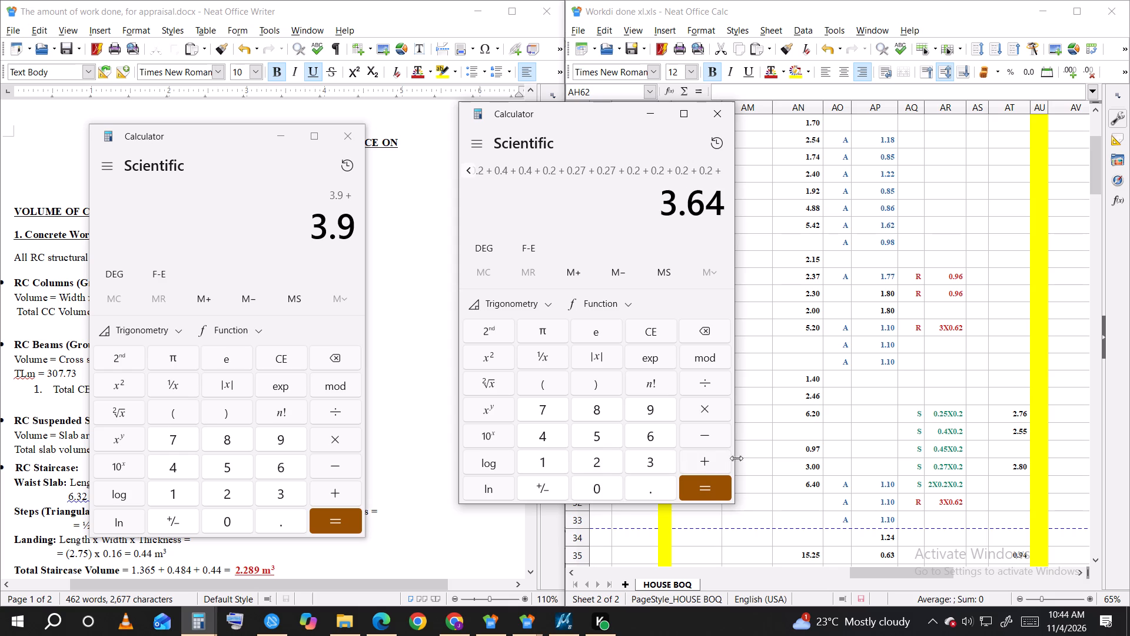
Check the lower spreadsheet rows for further columns and enter 3.64 as the second term of the 3.9 + sum in the other calculator.
{"action": "scroll", "coordinate": [971, 389], "scroll_direction": "down", "scroll_amount": 6}
{"action": "scroll", "coordinate": [739, 454], "scroll_direction": "down", "scroll_amount": 1}
{"action": "scroll", "coordinate": [882, 412], "scroll_direction": "down", "scroll_amount": 2}
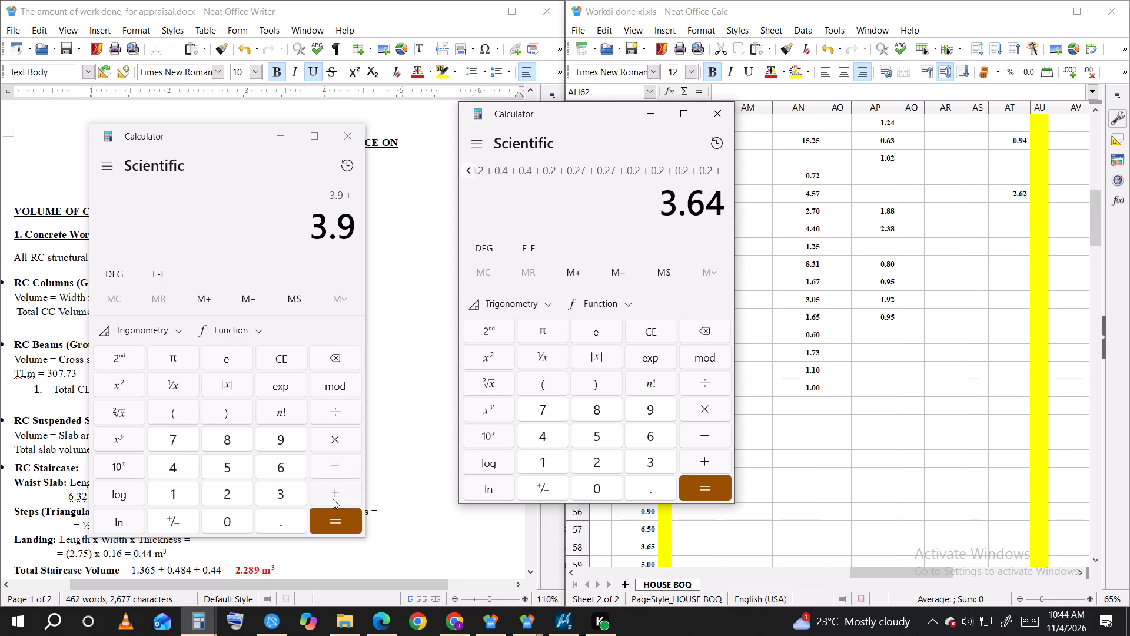
{"action": "left_click", "coordinate": [280, 496]}
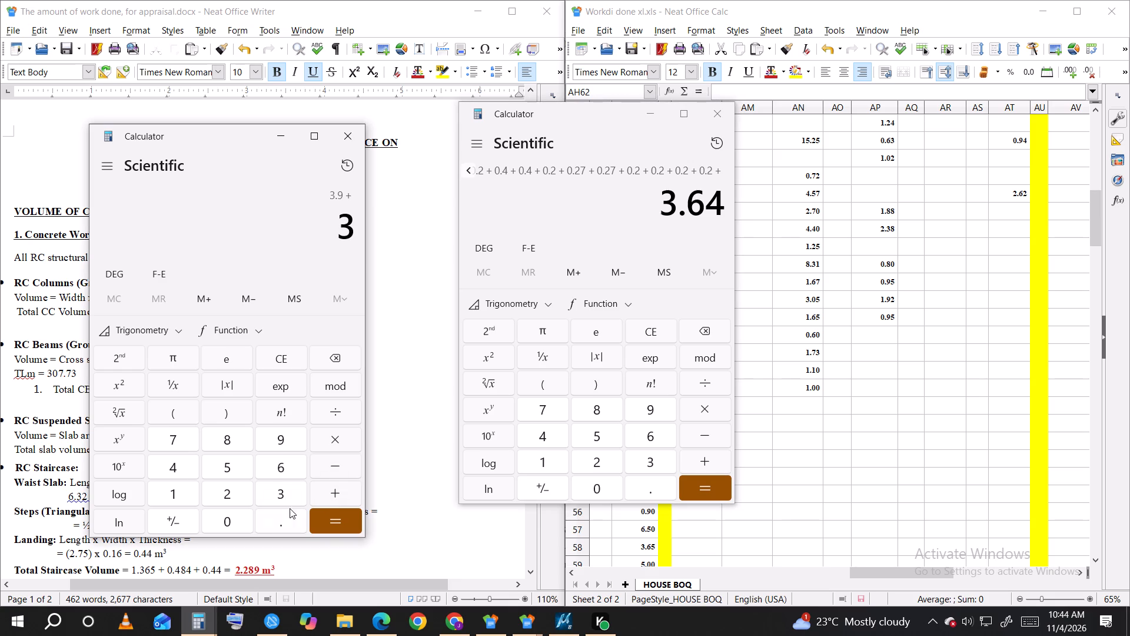
{"action": "left_click", "coordinate": [281, 519]}
{"action": "left_click", "coordinate": [282, 465]}
{"action": "left_click", "coordinate": [184, 461]}
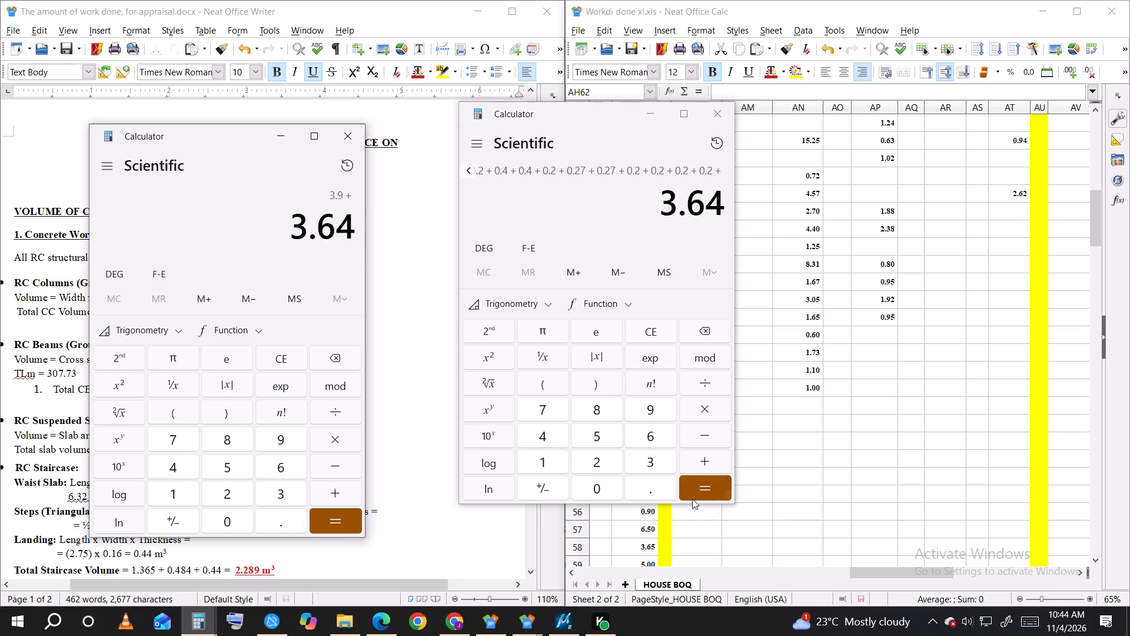
Close the running sum of S-type column sides and start a new sum with 0.7 + 0.8 + 0.8 + 0.7.
{"action": "left_click", "coordinate": [700, 465]}
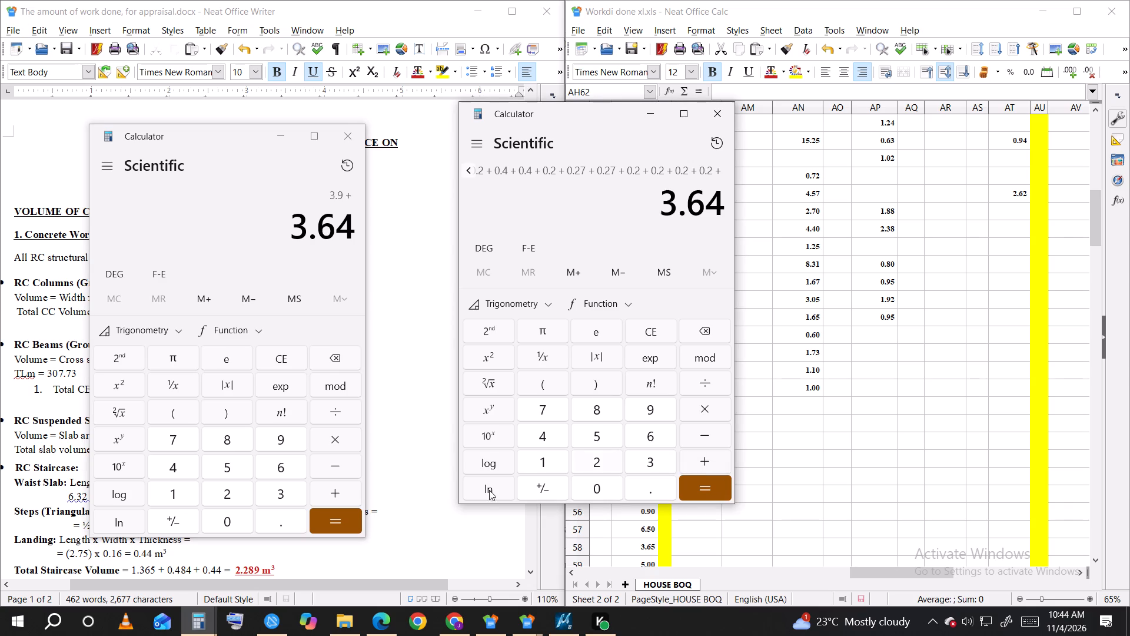
{"action": "left_click", "coordinate": [692, 480]}
{"action": "left_click", "coordinate": [583, 484]}
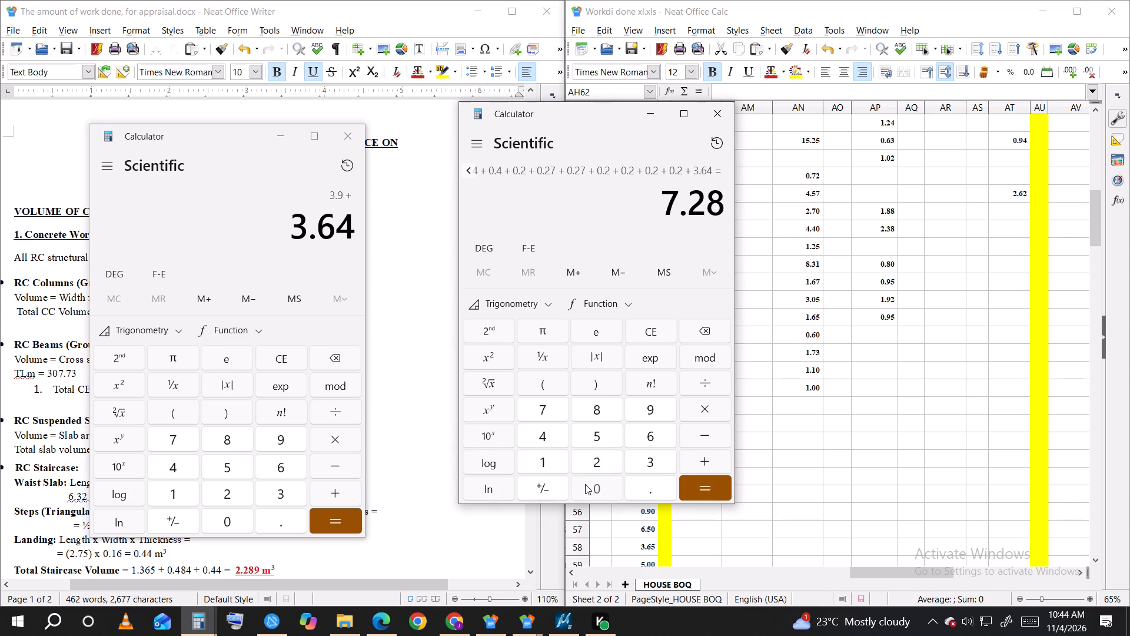
{"action": "left_click", "coordinate": [649, 489]}
{"action": "left_click", "coordinate": [548, 409]}
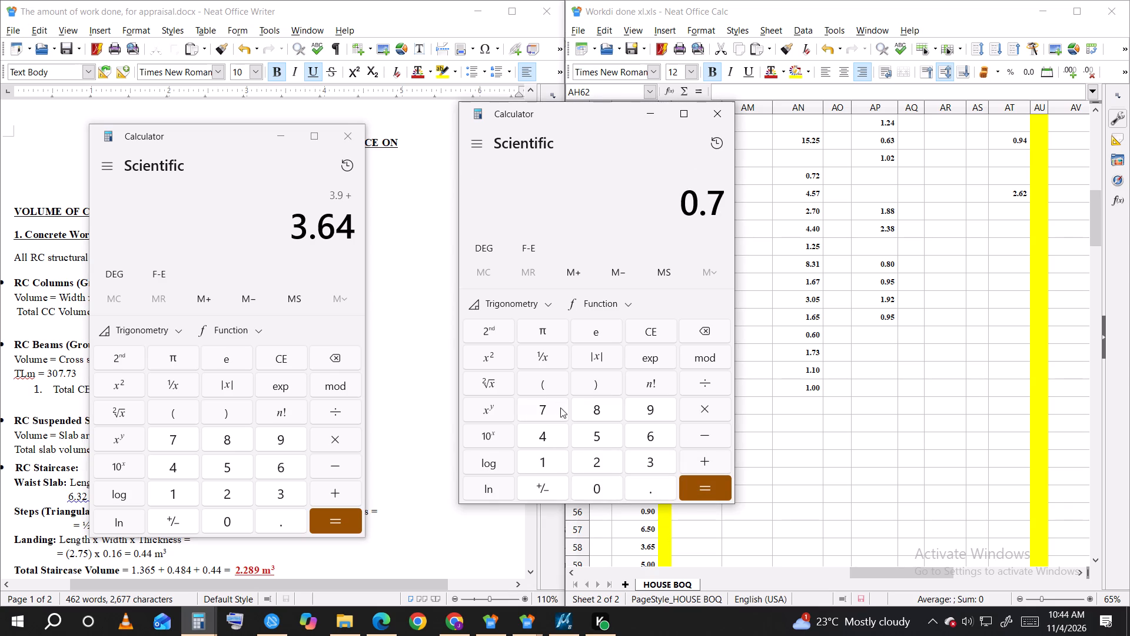
{"action": "left_click", "coordinate": [707, 463]}
{"action": "left_click", "coordinate": [601, 482]}
{"action": "left_click", "coordinate": [629, 486]}
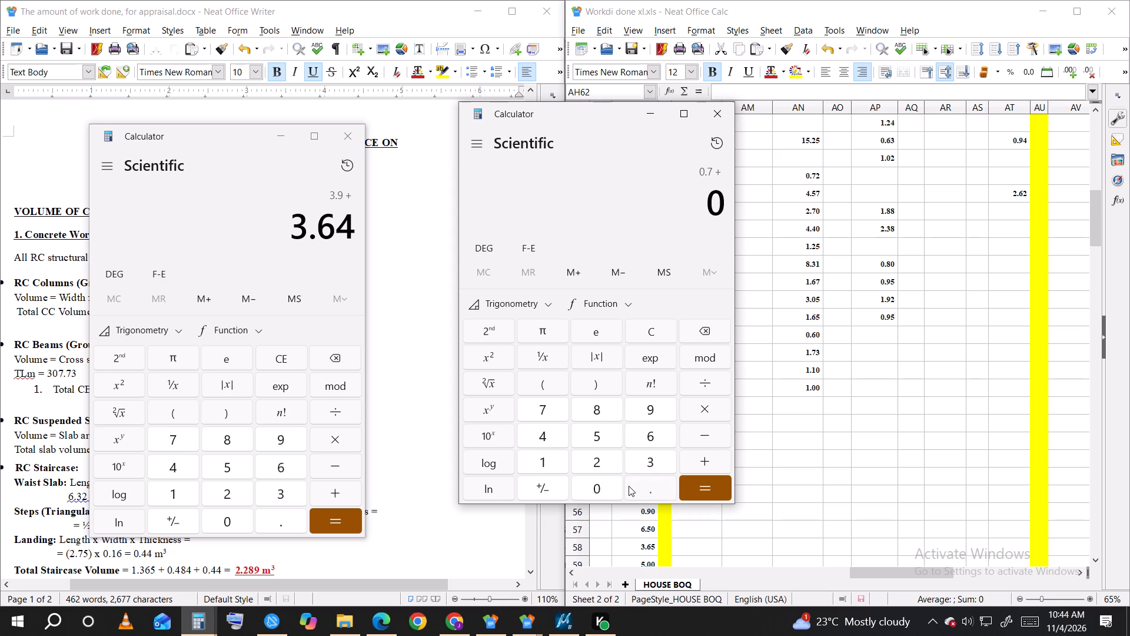
{"action": "left_click", "coordinate": [600, 406]}
{"action": "left_click", "coordinate": [709, 465]}
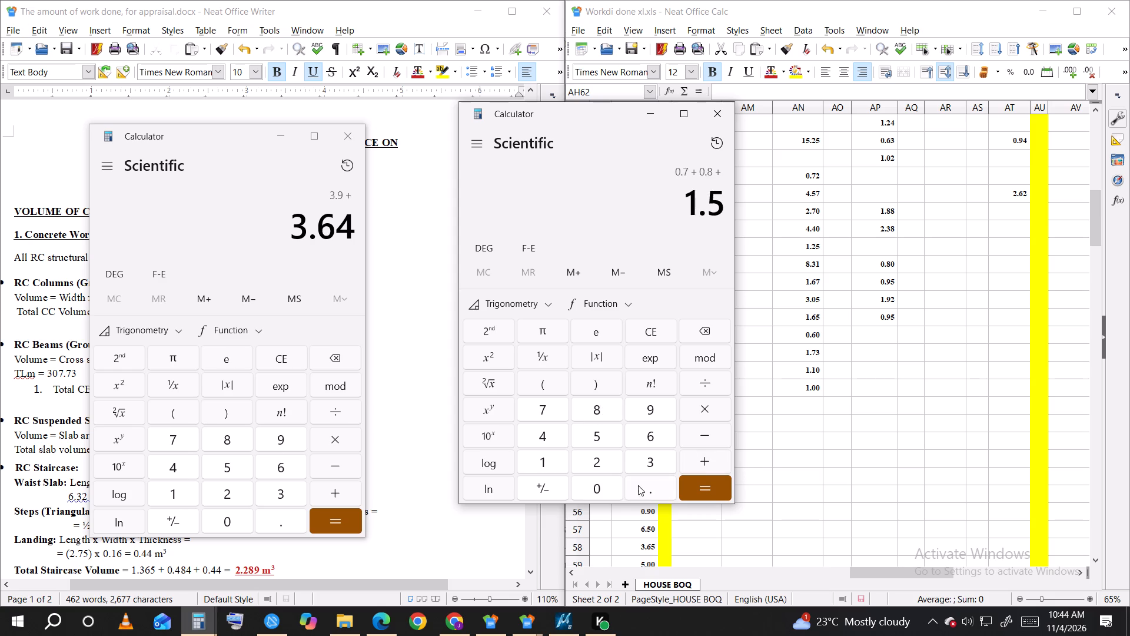
{"action": "left_click", "coordinate": [610, 485]}
{"action": "left_click", "coordinate": [643, 485]}
{"action": "left_click", "coordinate": [600, 412]}
{"action": "left_click", "coordinate": [714, 456]}
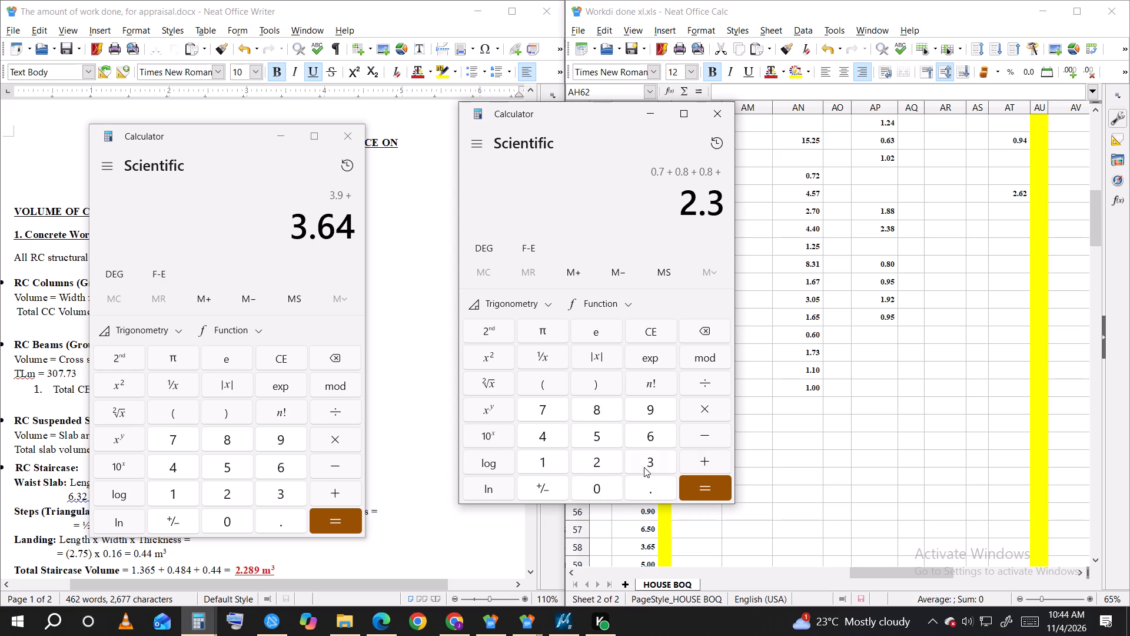
{"action": "left_click", "coordinate": [595, 486]}
{"action": "left_click", "coordinate": [641, 485]}
{"action": "left_click", "coordinate": [547, 410]}
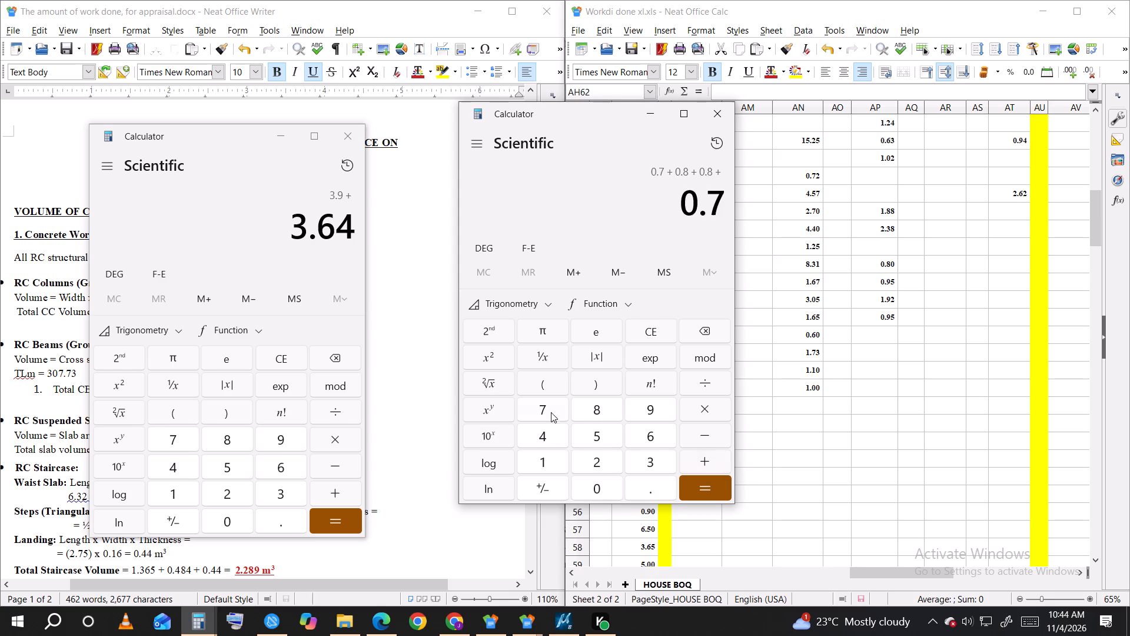
{"action": "left_click", "coordinate": [712, 465]}
Add four 0.2 terms to the new sum of column sides and evaluate it.
{"action": "left_click", "coordinate": [617, 483]}
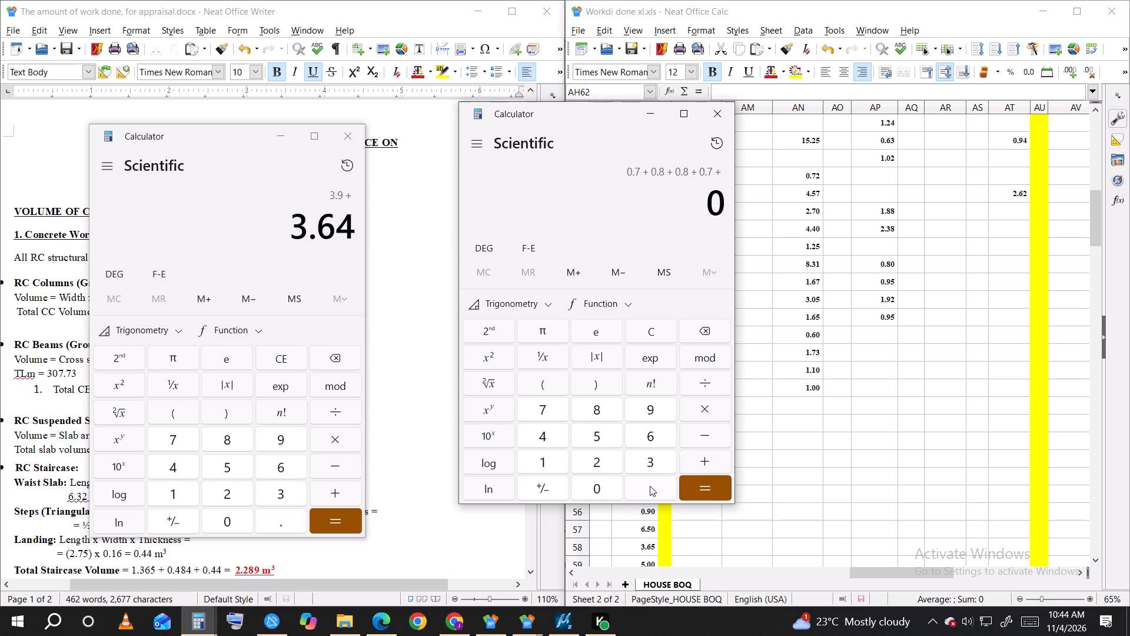
{"action": "left_click", "coordinate": [650, 486]}
{"action": "left_click", "coordinate": [614, 466]}
{"action": "left_click", "coordinate": [708, 461]}
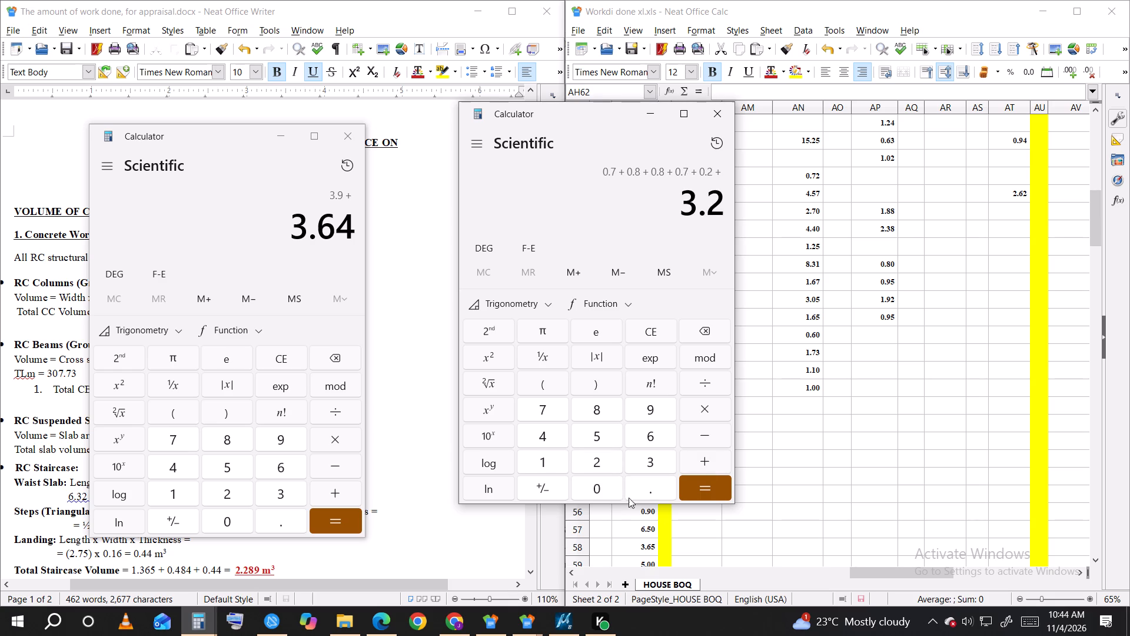
{"action": "left_click", "coordinate": [613, 485]}
{"action": "left_click_drag", "start_coordinate": [667, 489], "coordinate": [661, 489]}
{"action": "left_click", "coordinate": [603, 465]}
{"action": "left_click", "coordinate": [701, 460]}
{"action": "left_click", "coordinate": [603, 485]}
{"action": "left_click", "coordinate": [651, 485]}
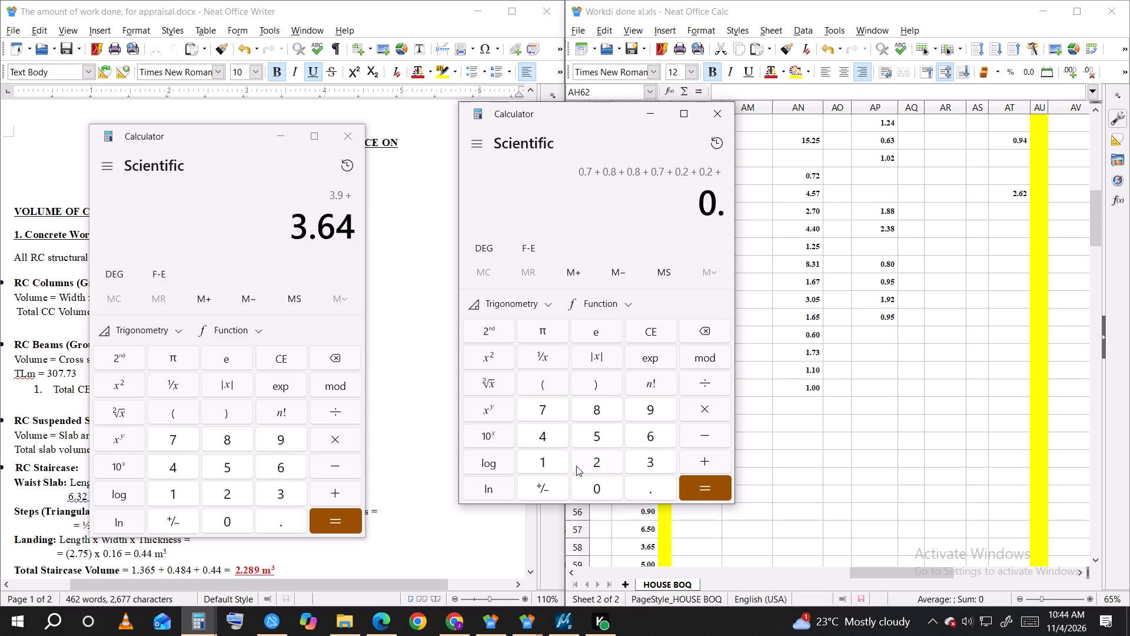
{"action": "left_click", "coordinate": [596, 460]}
{"action": "left_click", "coordinate": [707, 458]}
{"action": "left_click", "coordinate": [608, 481]}
{"action": "left_click", "coordinate": [644, 483]}
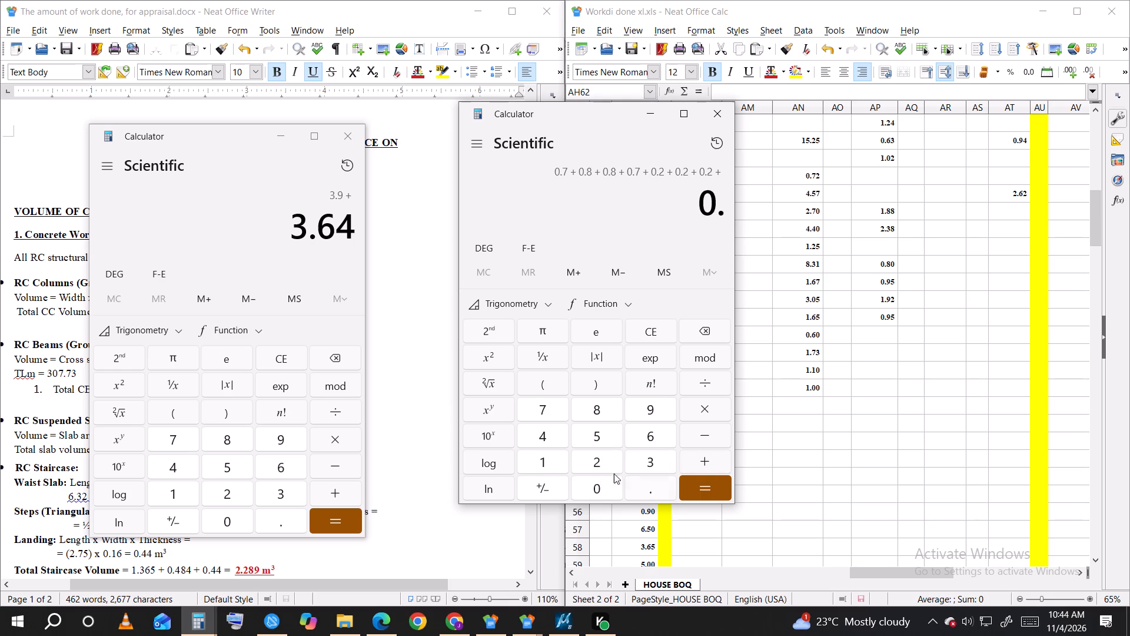
{"action": "left_click", "coordinate": [604, 462]}
{"action": "left_click", "coordinate": [712, 487]}
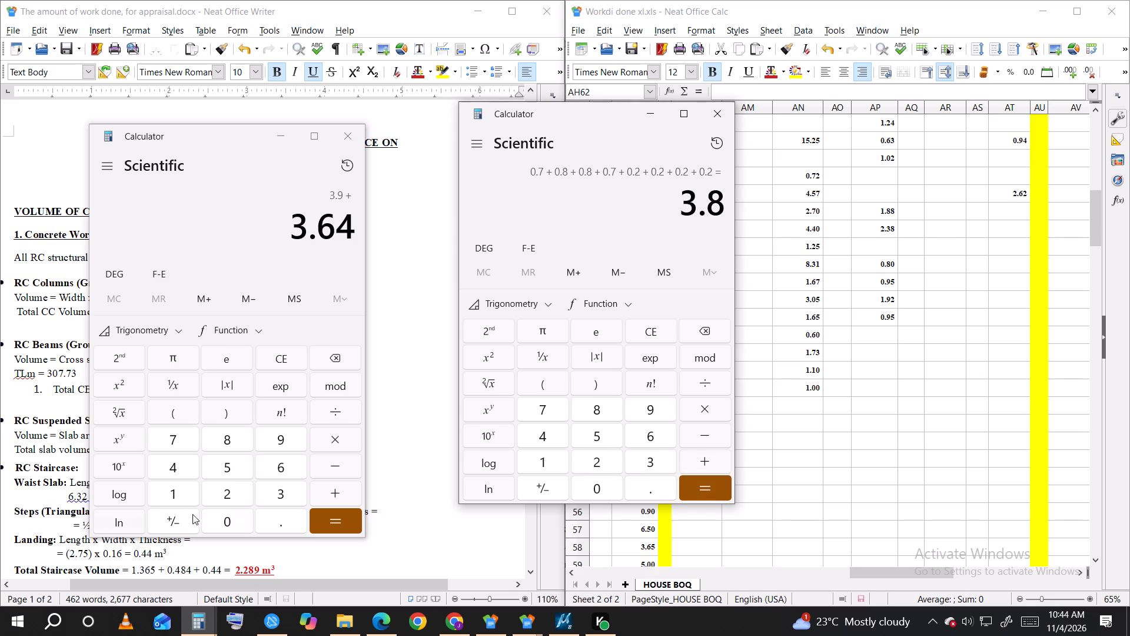
Add 3.8 as the third term of the 3.9 + 3.64 sum in the other calculator and evaluate the total.
{"action": "left_click", "coordinate": [281, 494]}
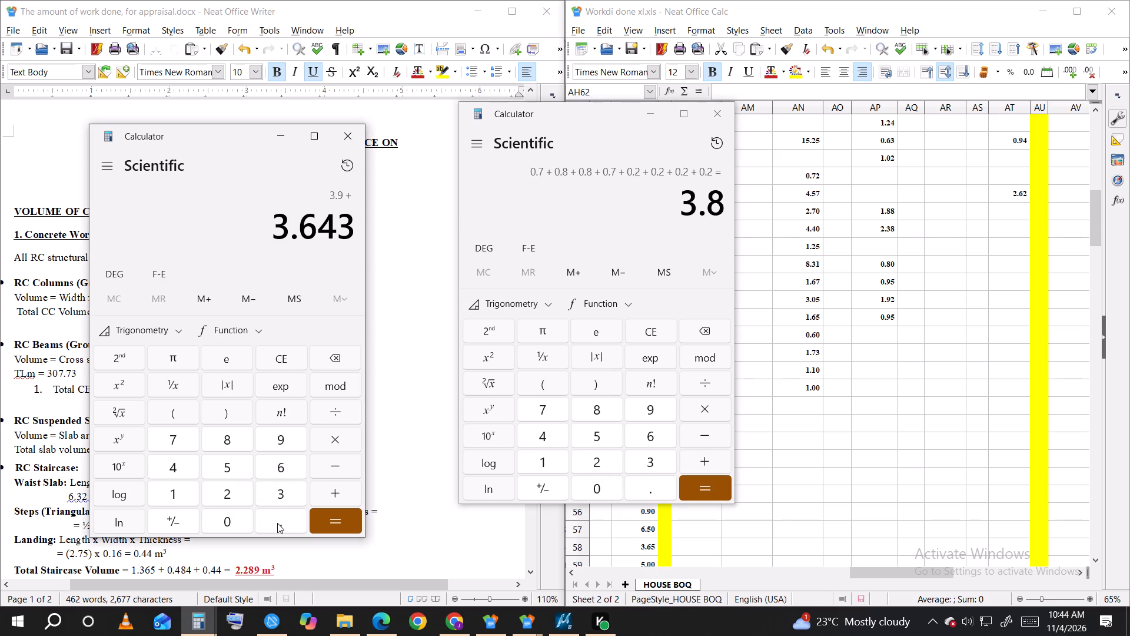
{"action": "left_click", "coordinate": [277, 523]}
{"action": "left_click", "coordinate": [331, 360]}
{"action": "left_click", "coordinate": [333, 492]}
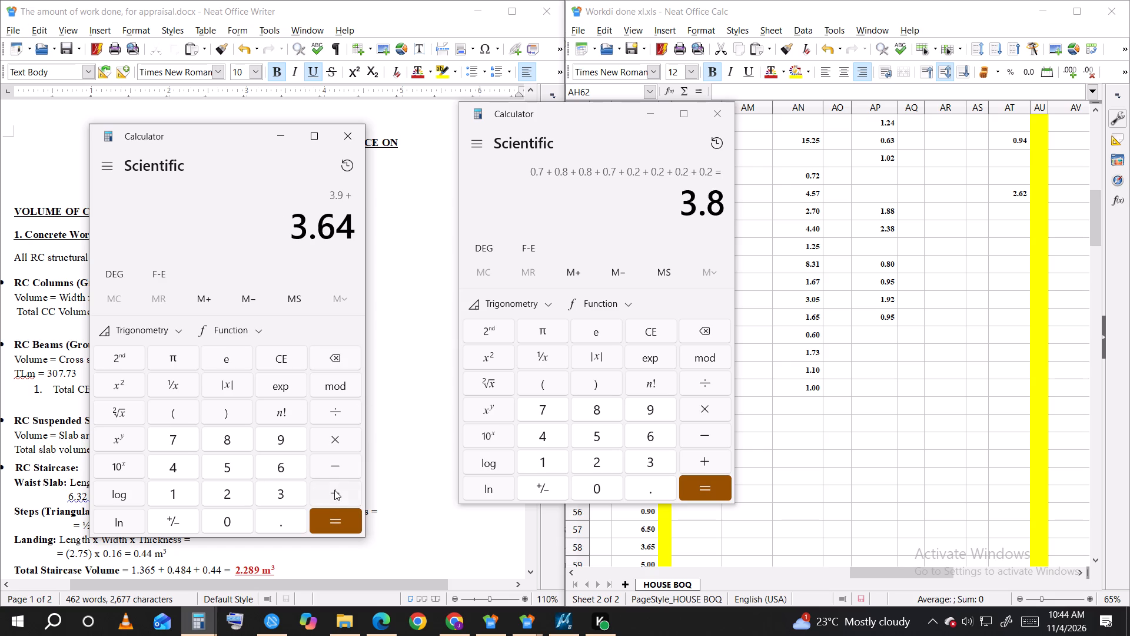
{"action": "left_click", "coordinate": [277, 493]}
{"action": "left_click_drag", "start_coordinate": [286, 515], "coordinate": [282, 508]}
{"action": "left_click", "coordinate": [231, 444]}
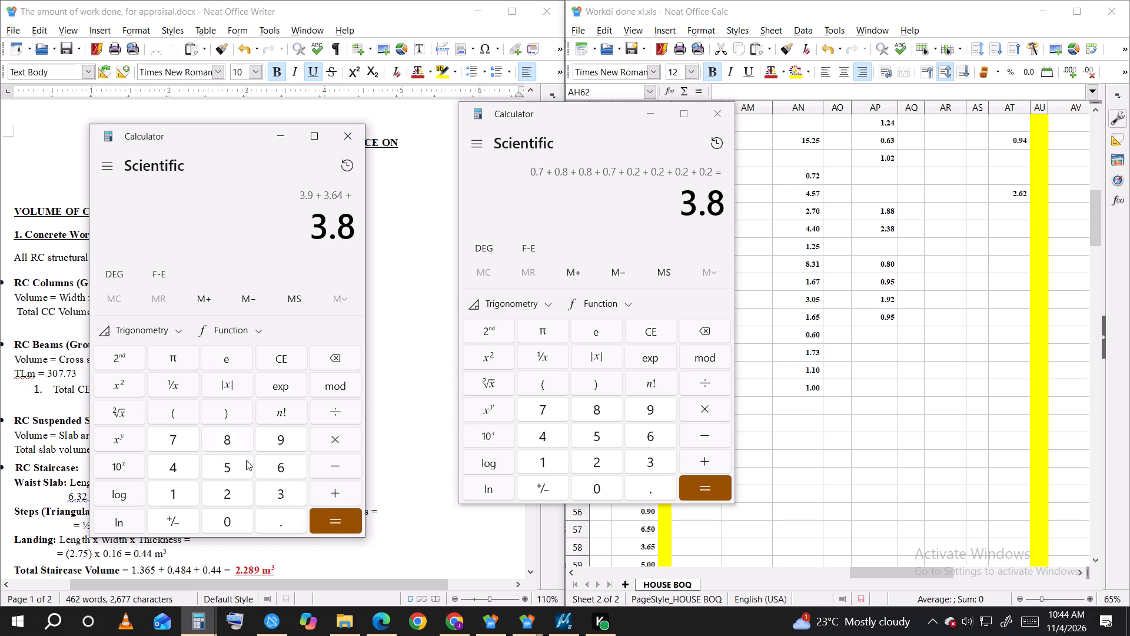
{"action": "left_click", "coordinate": [338, 511]}
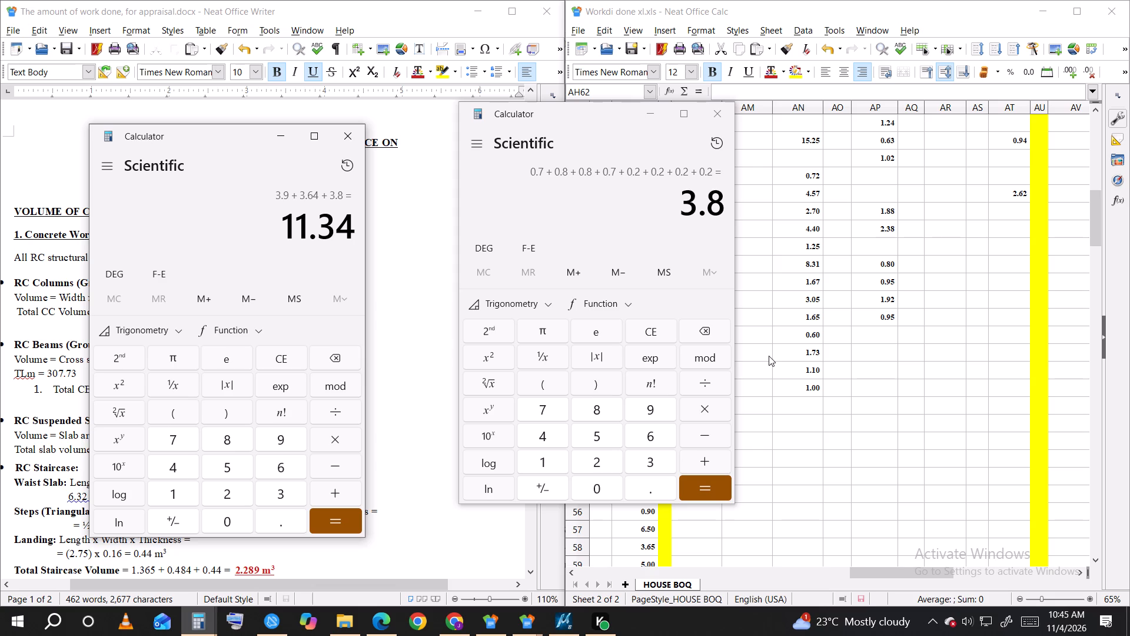
Place the totals calculator over the spreadsheet, clear of the Column line in the document's Formwork section.
{"action": "left_click_drag", "start_coordinate": [147, 139], "coordinate": [252, 134]}
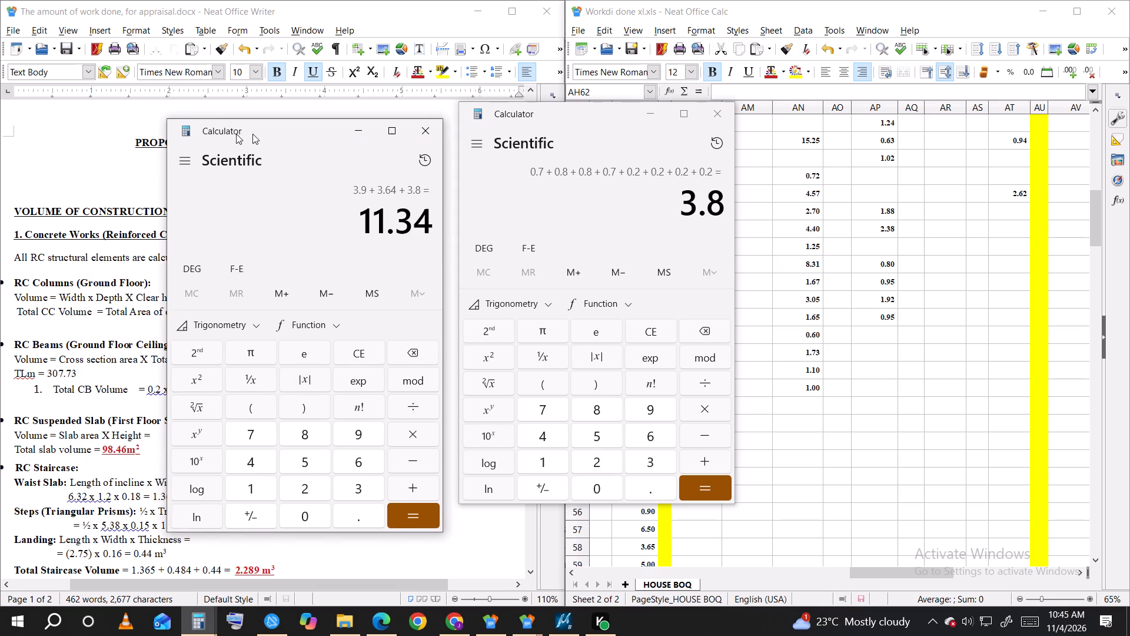
{"action": "left_click_drag", "start_coordinate": [252, 134], "coordinate": [594, 158]}
{"action": "scroll", "coordinate": [159, 323], "scroll_direction": "down", "scroll_amount": 6}
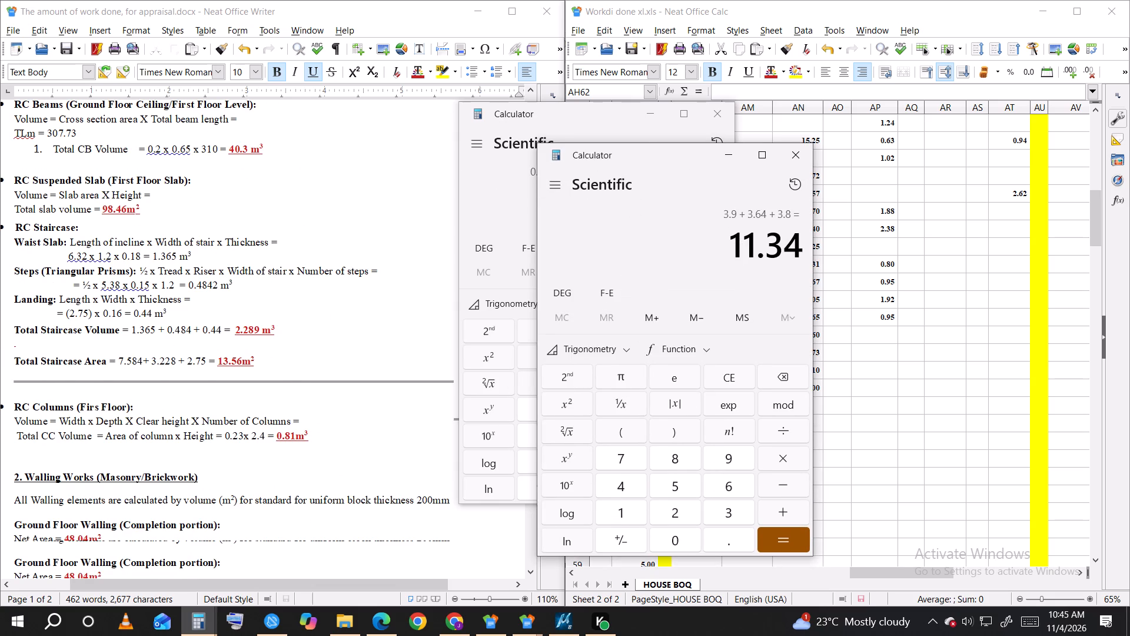
{"action": "scroll", "coordinate": [95, 332], "scroll_direction": "down", "scroll_amount": 1}
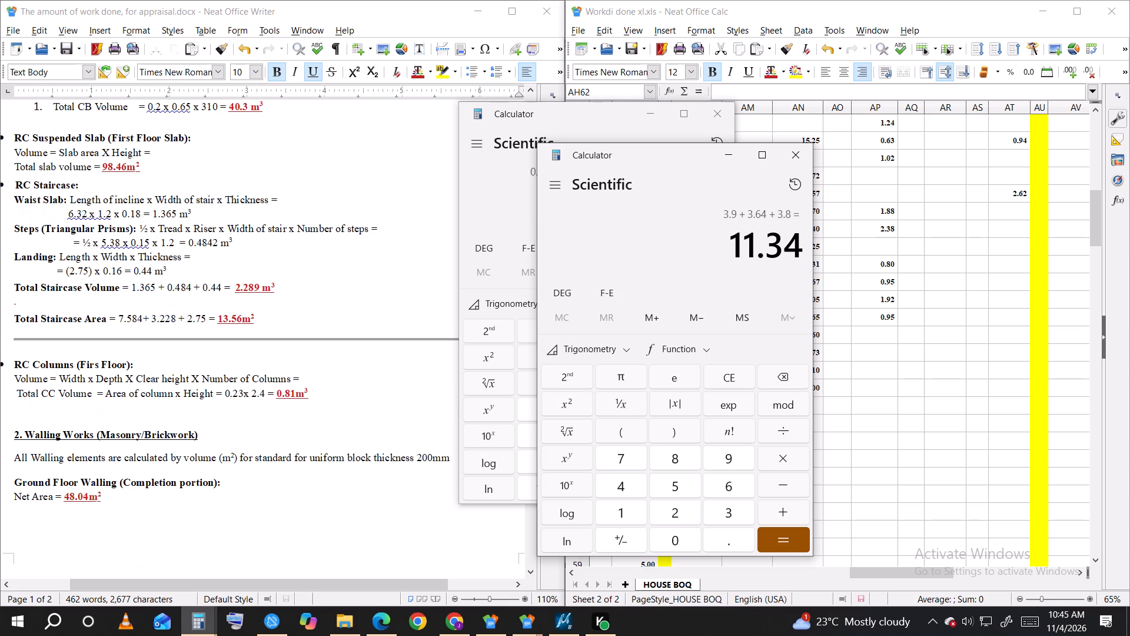
{"action": "scroll", "coordinate": [95, 332], "scroll_direction": "down", "scroll_amount": 9}
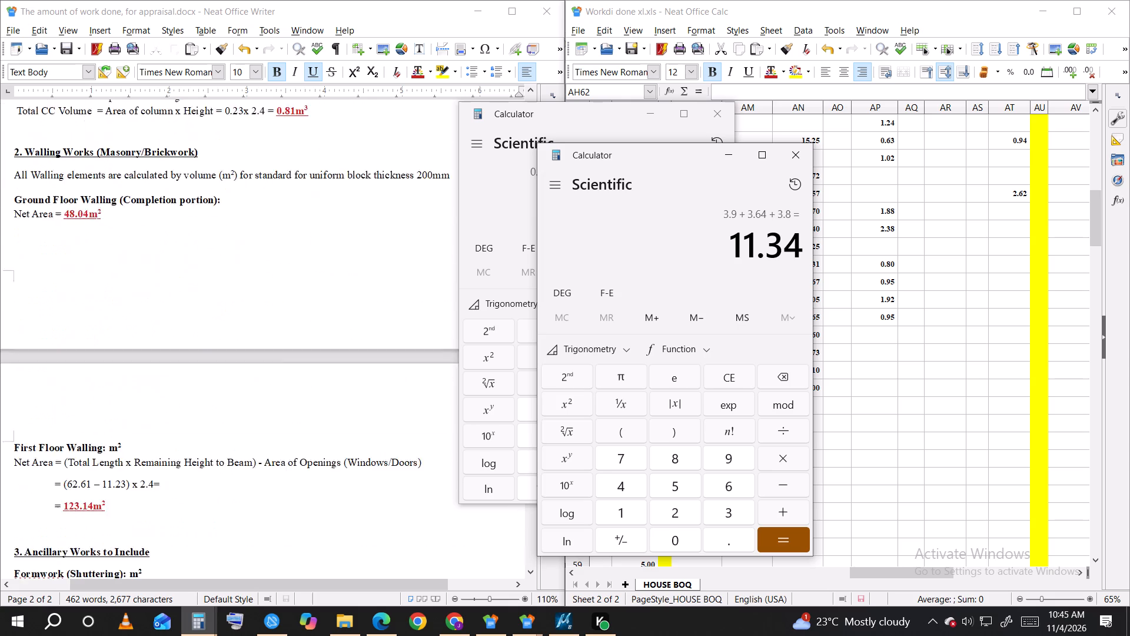
{"action": "scroll", "coordinate": [85, 378], "scroll_direction": "down", "scroll_amount": 2}
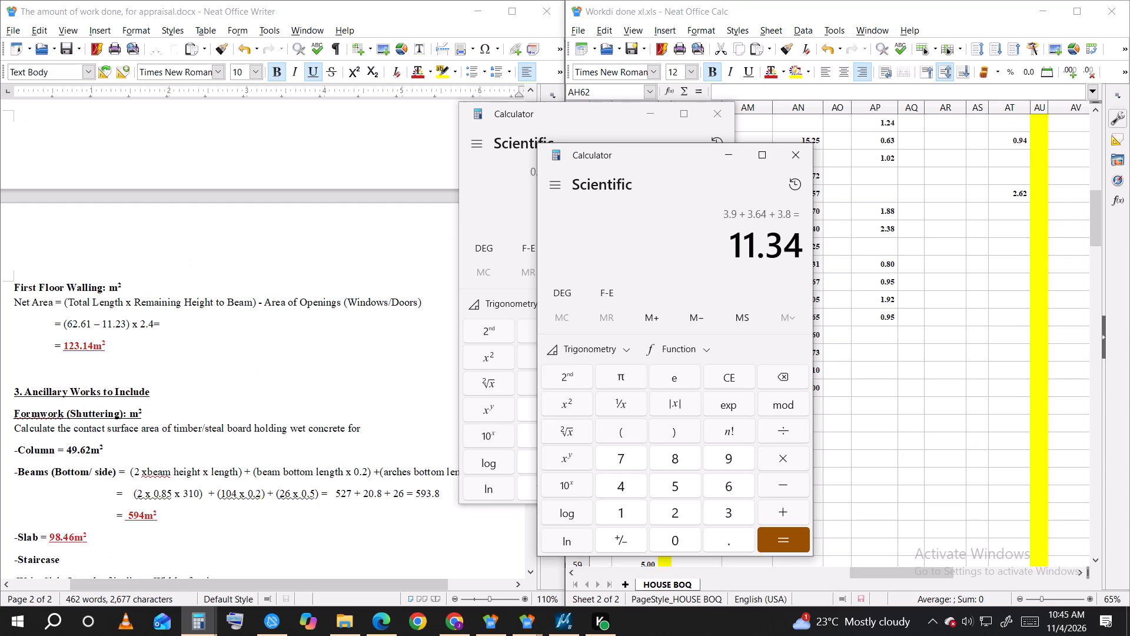
{"action": "left_click_drag", "start_coordinate": [119, 446], "coordinate": [67, 446]}
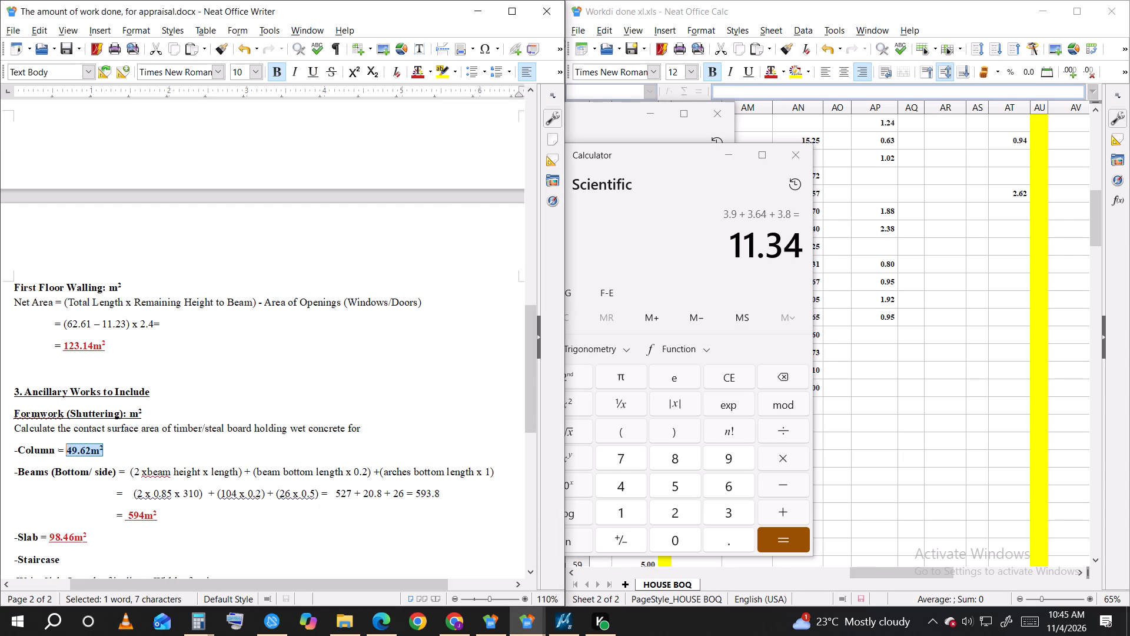
{"action": "left_click", "coordinate": [186, 457]}
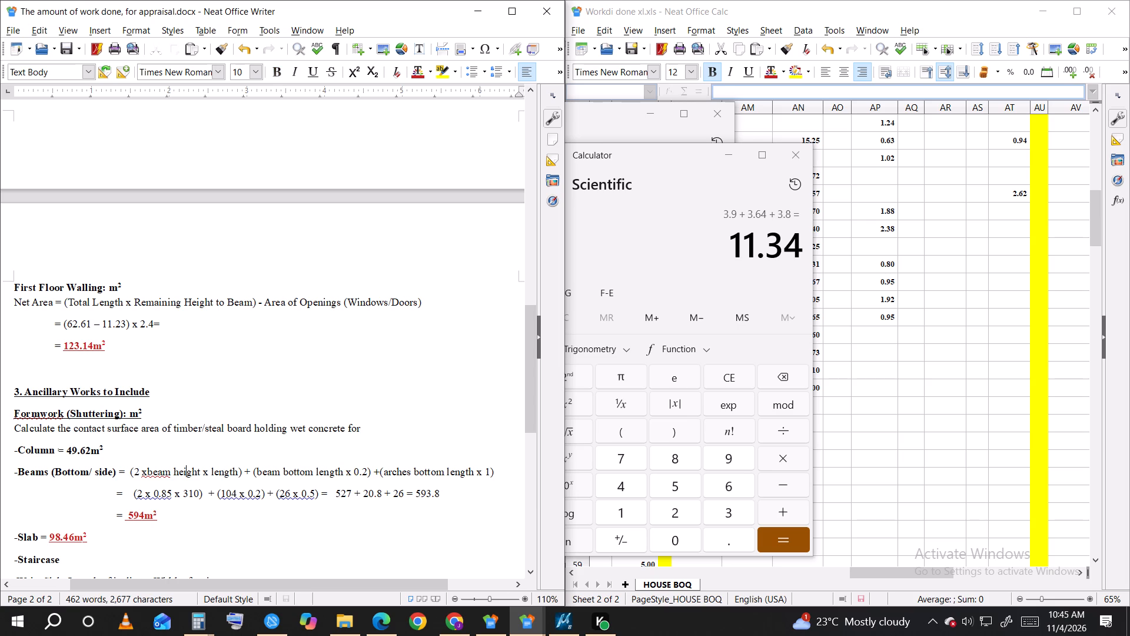
{"action": "left_click", "coordinate": [67, 449]}
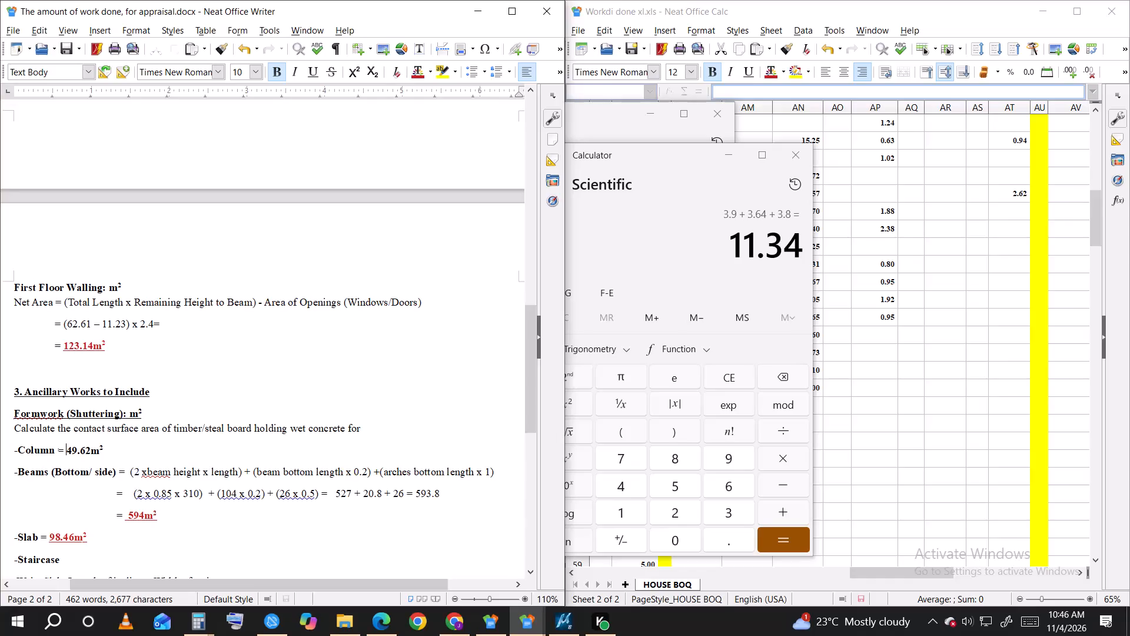
{"action": "left_click", "coordinate": [618, 156]}
{"action": "left_click_drag", "start_coordinate": [616, 157], "coordinate": [826, 128]}
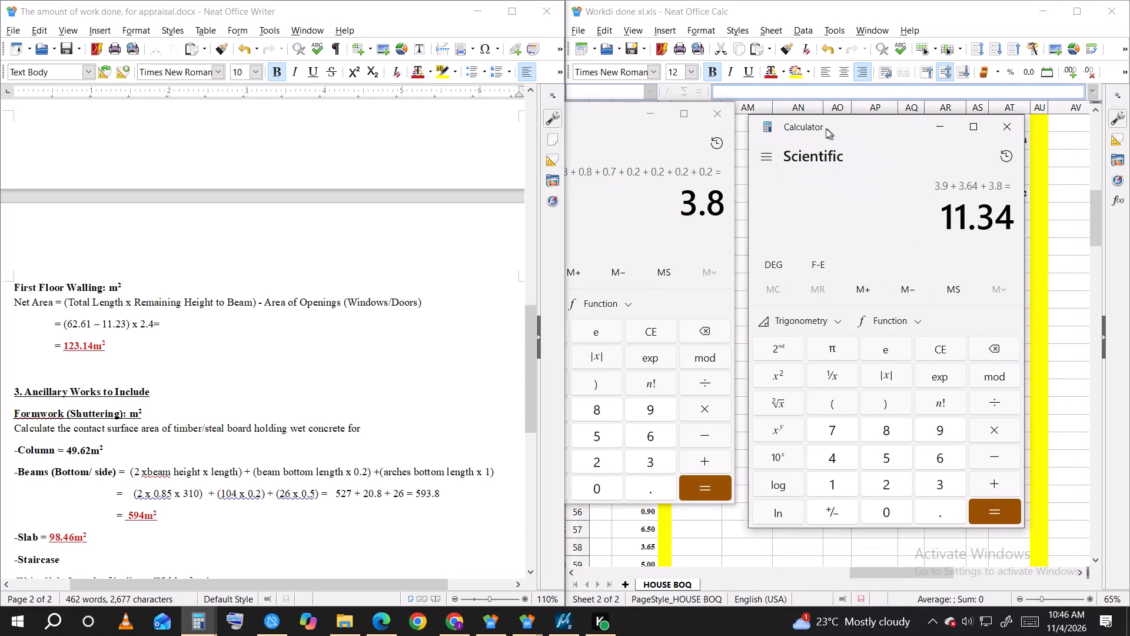
{"action": "left_click_drag", "start_coordinate": [826, 128], "coordinate": [820, 120]}
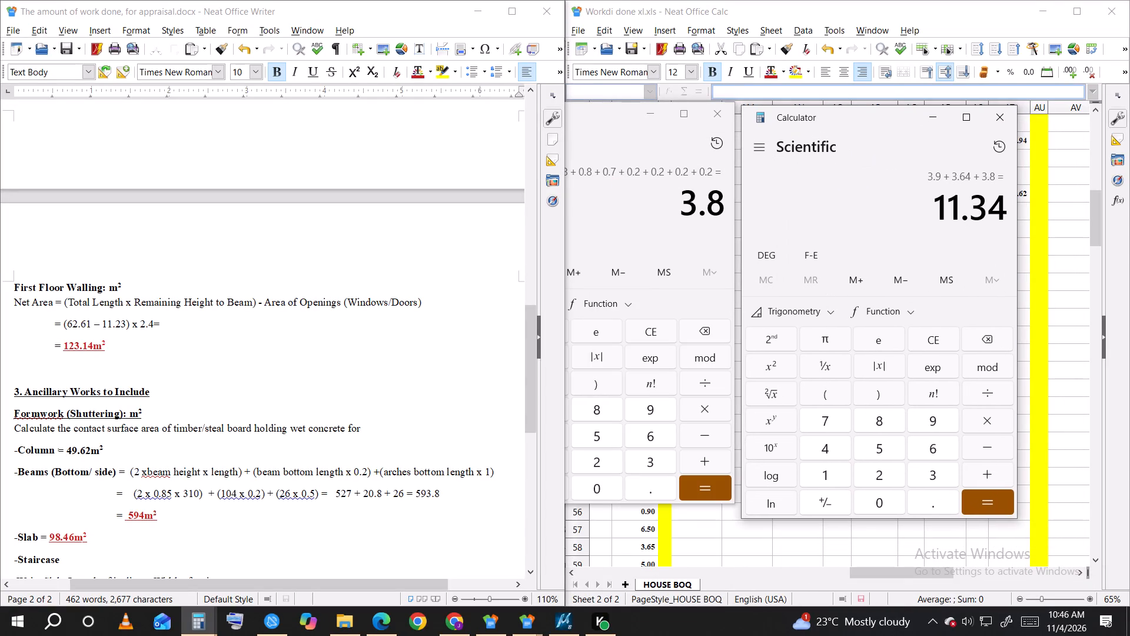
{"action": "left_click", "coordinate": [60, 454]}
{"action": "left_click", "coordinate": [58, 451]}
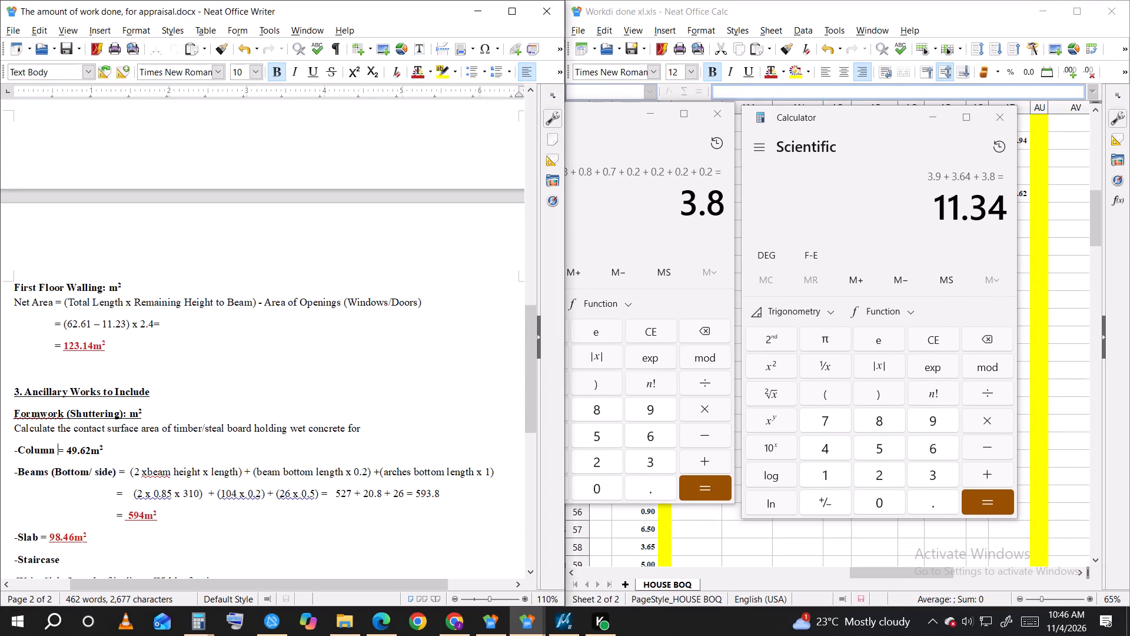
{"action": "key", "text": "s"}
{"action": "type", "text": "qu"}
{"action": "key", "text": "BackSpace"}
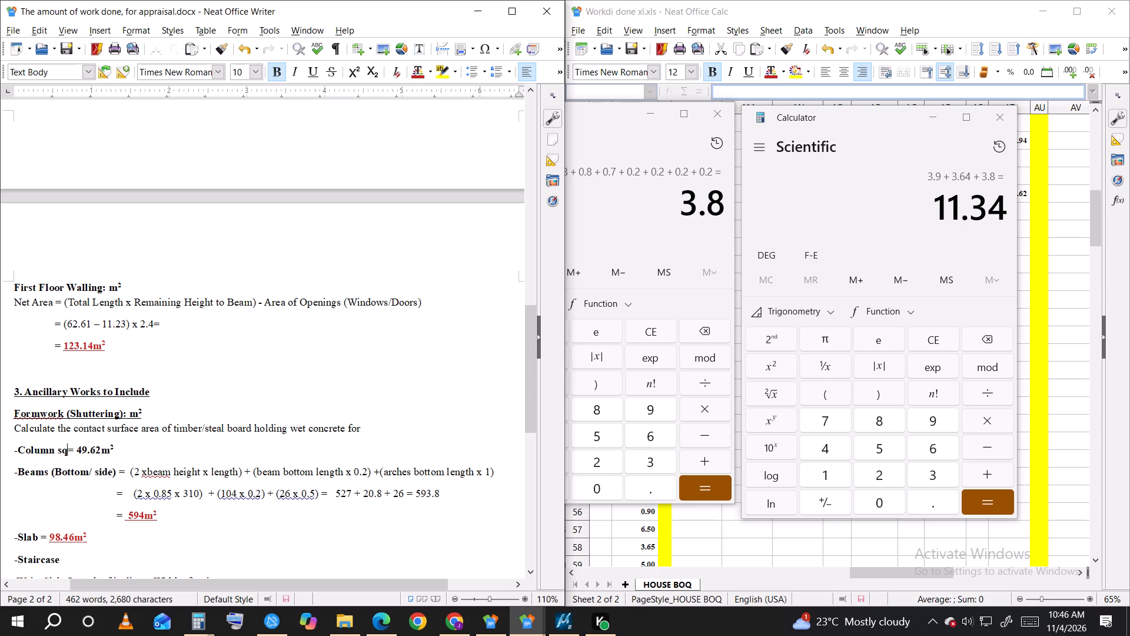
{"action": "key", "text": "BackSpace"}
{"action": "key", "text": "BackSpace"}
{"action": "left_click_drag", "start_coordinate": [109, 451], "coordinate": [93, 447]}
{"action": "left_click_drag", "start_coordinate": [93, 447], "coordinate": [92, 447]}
Move 49.62m² onto its own line and write "Perimeter of square colums x height" after "Column =" in the Formwork section.
{"action": "left_click", "coordinate": [68, 451]}
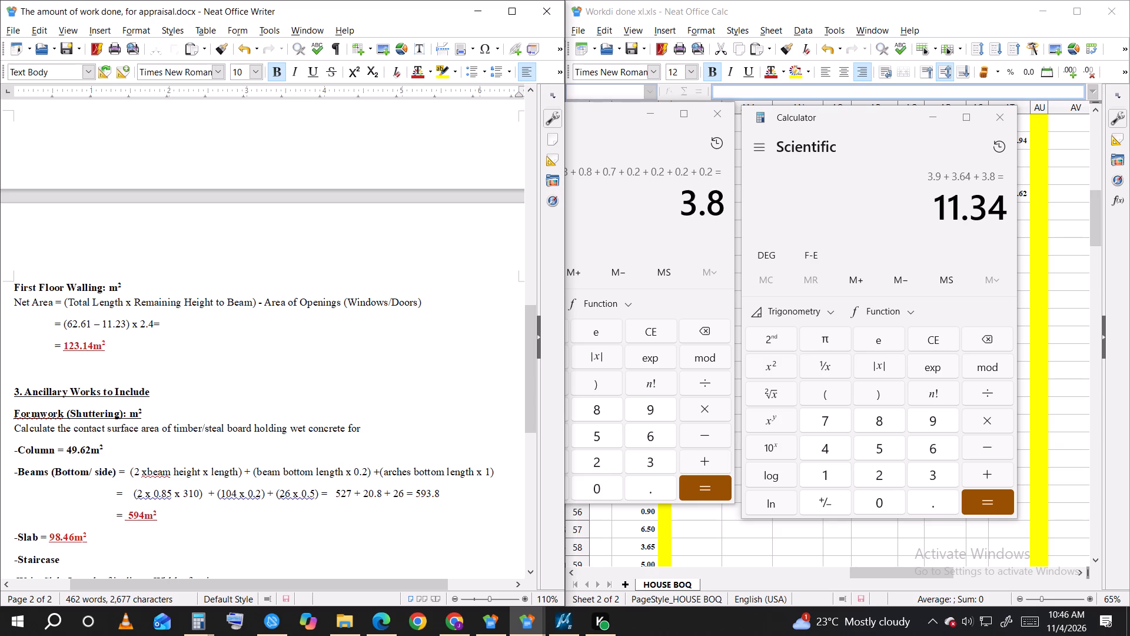
{"action": "key", "text": "Return"}
{"action": "left_click", "coordinate": [71, 448]}
{"action": "type", "text": "Perimeter of"}
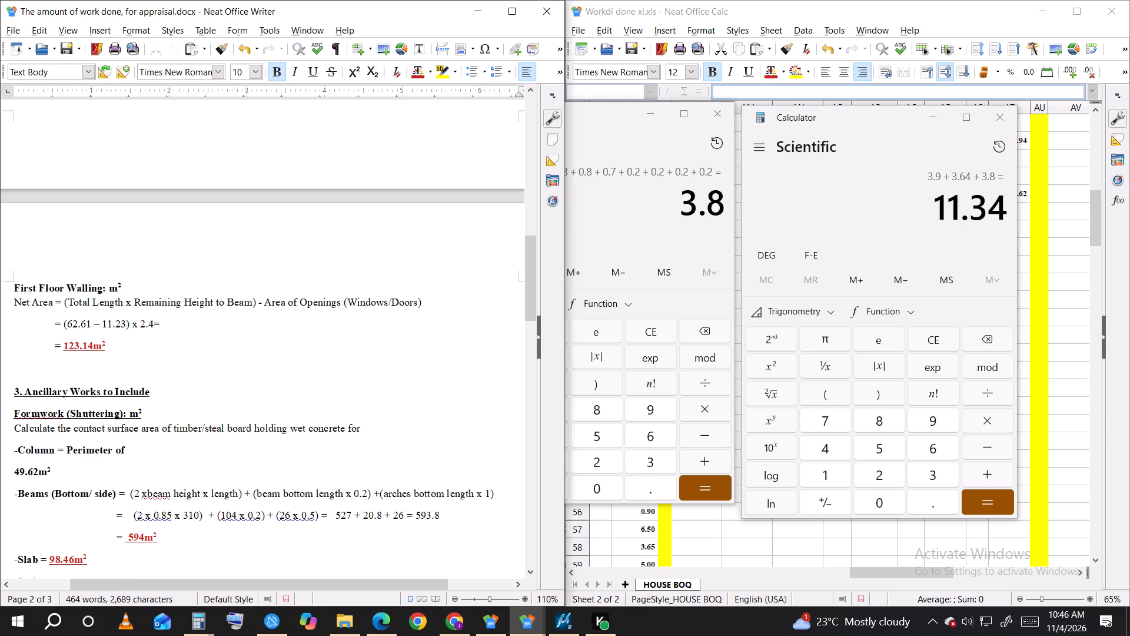
{"action": "key", "text": "space"}
{"action": "type", "text": "s"}
{"action": "type", "text": "quar"}
{"action": "type", "text": "e colums"}
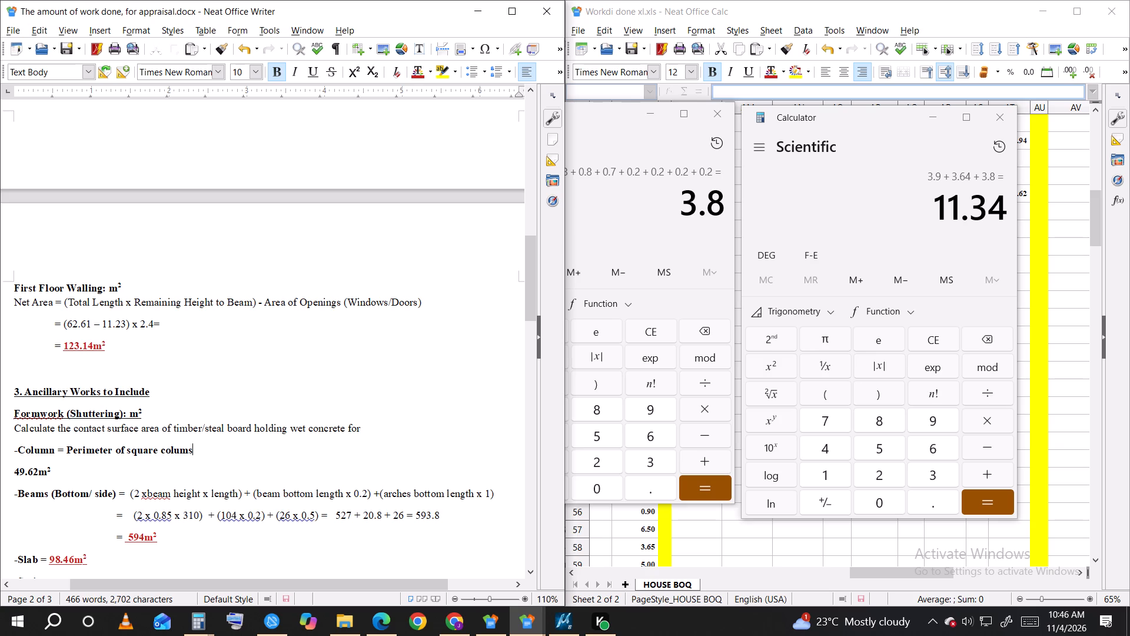
{"action": "key", "text": "space"}
{"action": "type", "text": "x heo"}
{"action": "key", "text": "BackSpace"}
{"action": "type", "text": "ight"}
Insert "exposed" before "square" in the Column formula and correct the misspelled word to "columns".
{"action": "left_click", "coordinate": [126, 452]}
{"action": "type", "text": "expoxed"}
{"action": "key", "text": "space"}
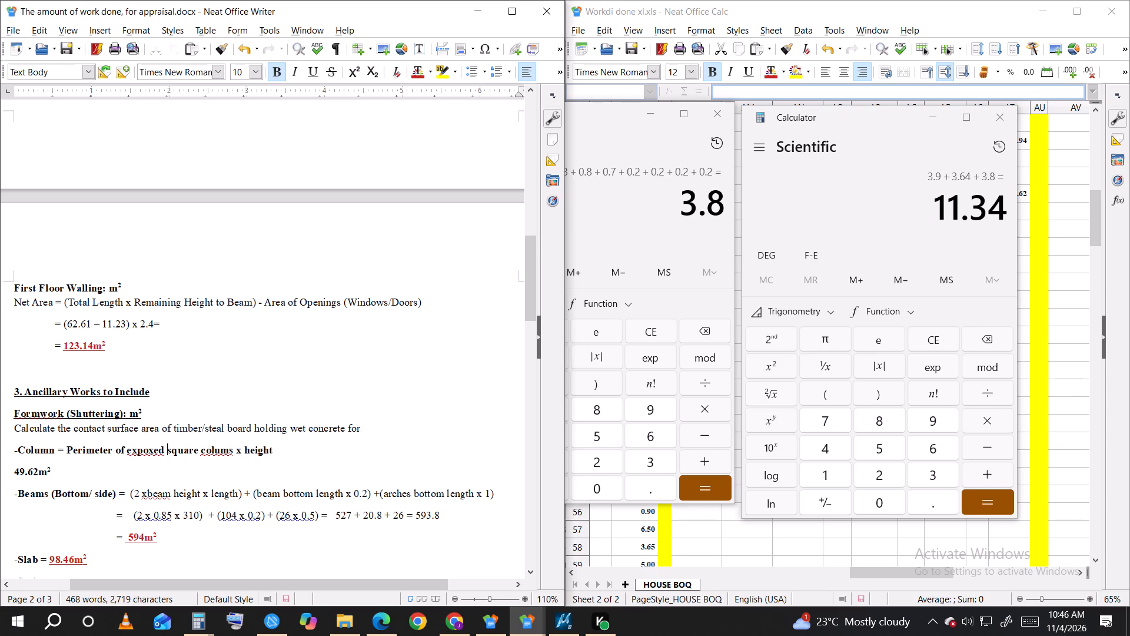
{"action": "left_click", "coordinate": [155, 449]}
{"action": "key", "text": "BackSpace"}
{"action": "key", "text": "s"}
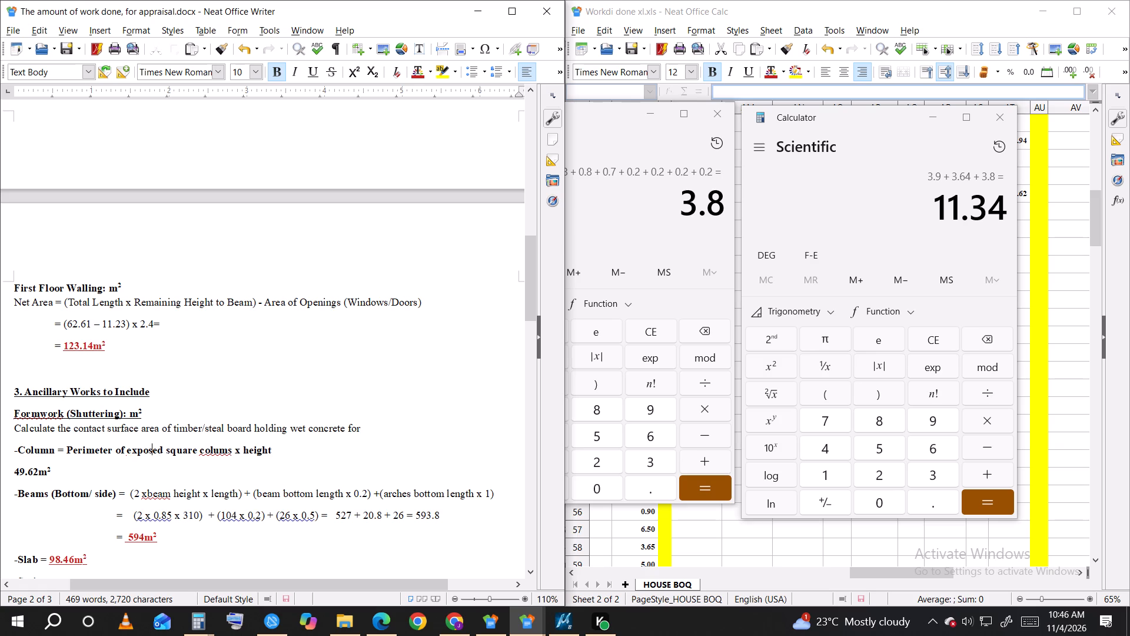
{"action": "left_click", "coordinate": [228, 451]}
{"action": "key", "text": "n"}
Extend the Column formula with a second term, "+ perimeter of round columns x height".
{"action": "left_click", "coordinate": [281, 449]}
{"action": "key", "text": "space"}
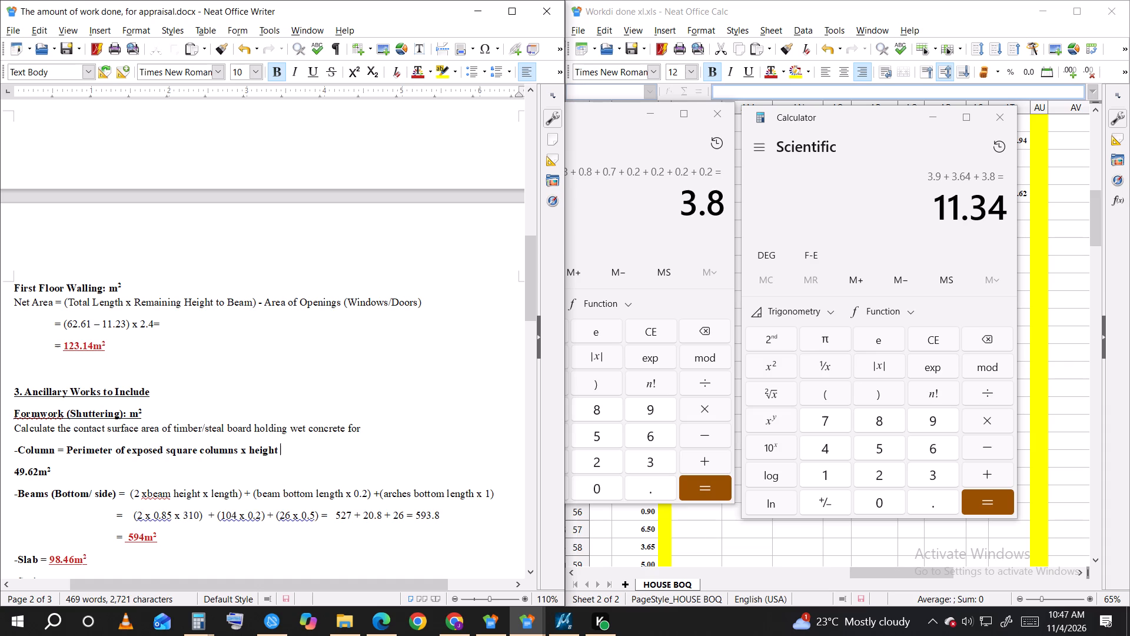
{"action": "key", "text": "plus"}
{"action": "key", "text": "space"}
{"action": "type", "text": "pe"}
{"action": "key", "text": "BackSpace"}
{"action": "type", "text": "perimeter of roun"}
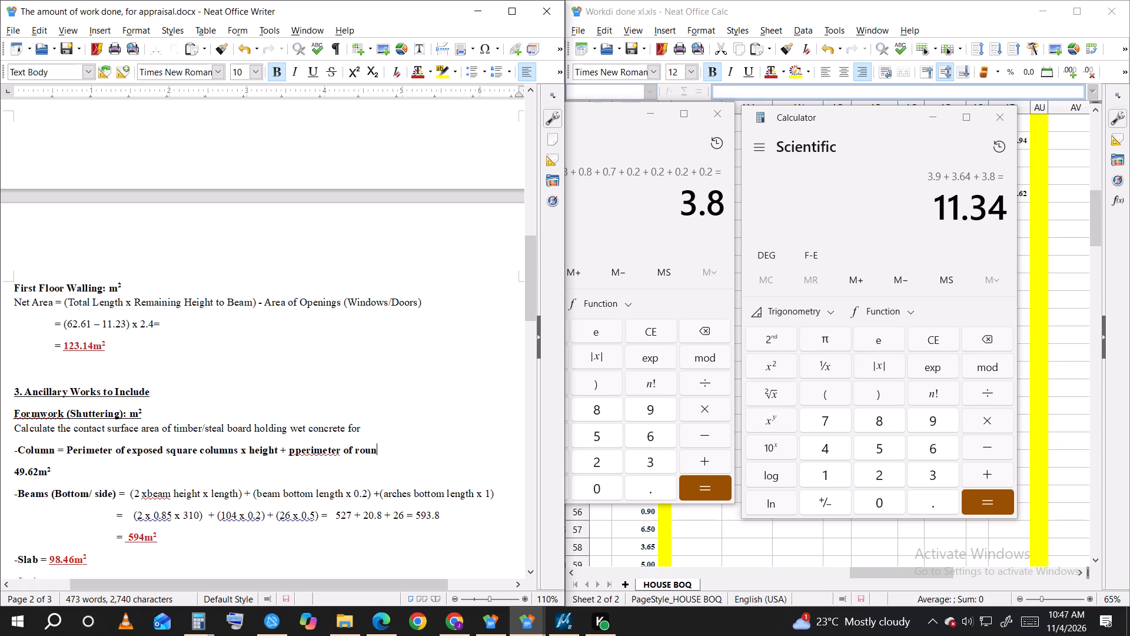
{"action": "type", "text": "d"}
{"action": "key", "text": "space"}
{"action": "type", "text": "column"}
{"action": "key", "text": "s"}
{"action": "key", "text": "space"}
{"action": "type", "text": "x he"}
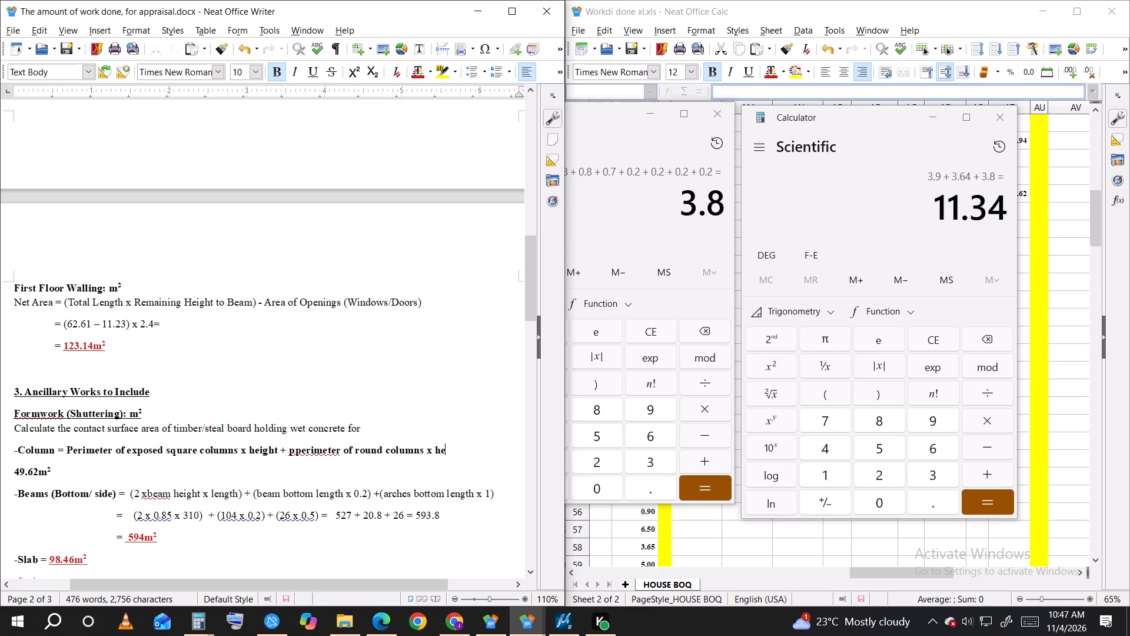
{"action": "type", "text": "ight"}
Enclose each of the two Column formula terms in parentheses and correct the second term's first word to "Perimeter".
{"action": "key", "text": "shift+parenright"}
{"action": "left_click", "coordinate": [300, 450]}
{"action": "key", "text": "BackSpace"}
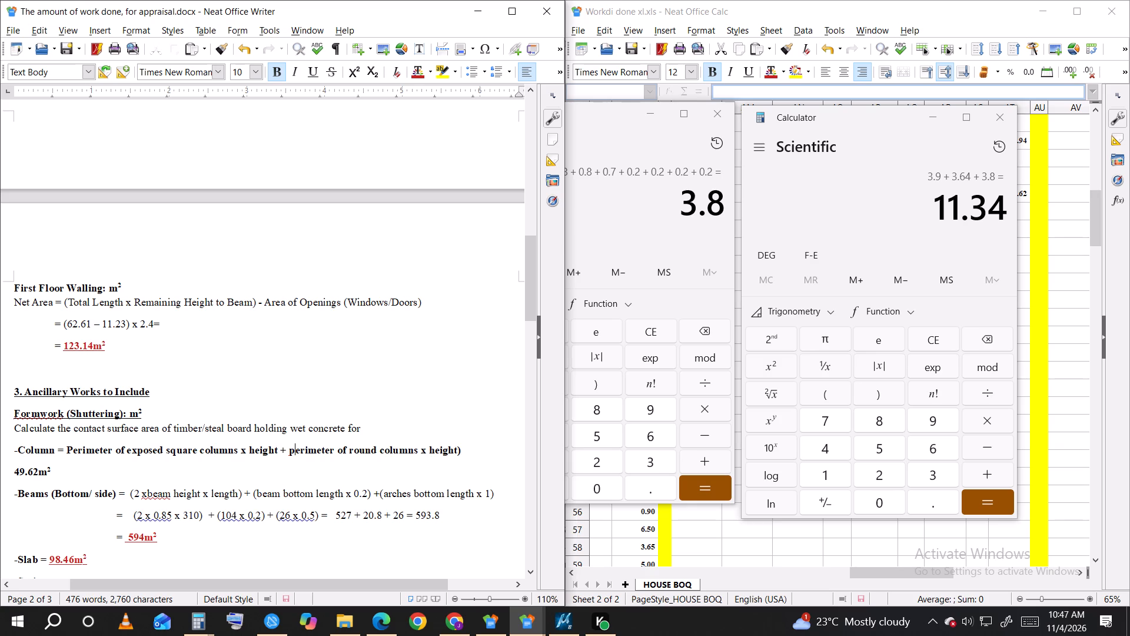
{"action": "key", "text": "BackSpace"}
{"action": "key", "text": "shift+p"}
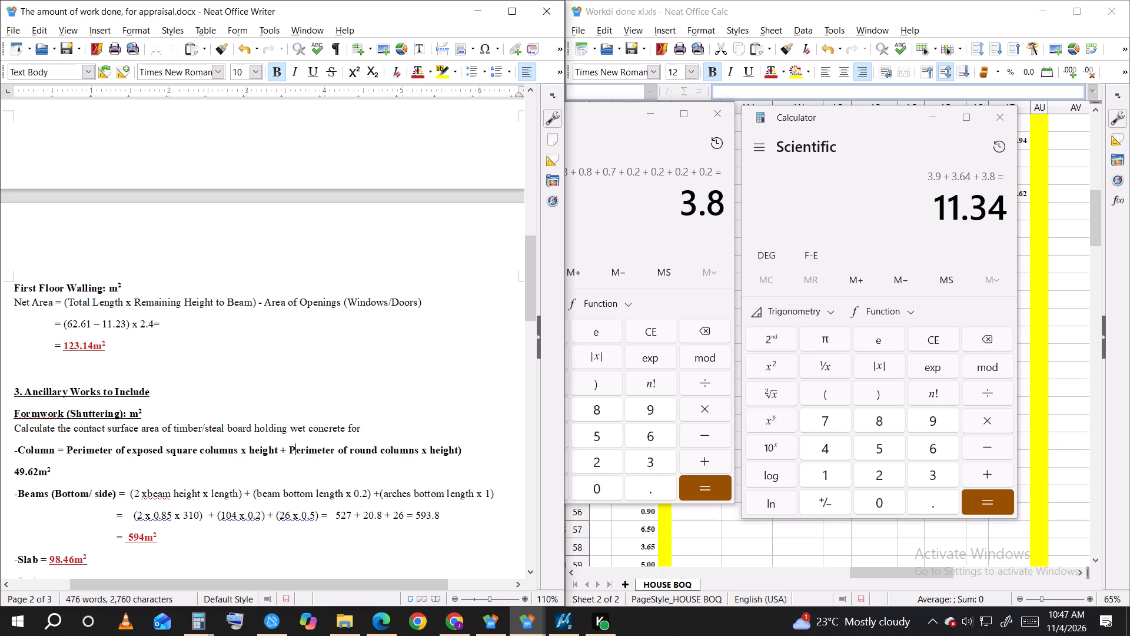
{"action": "left_click", "coordinate": [285, 446]}
{"action": "key", "text": "Right"}
{"action": "key", "text": "shift+parenleft"}
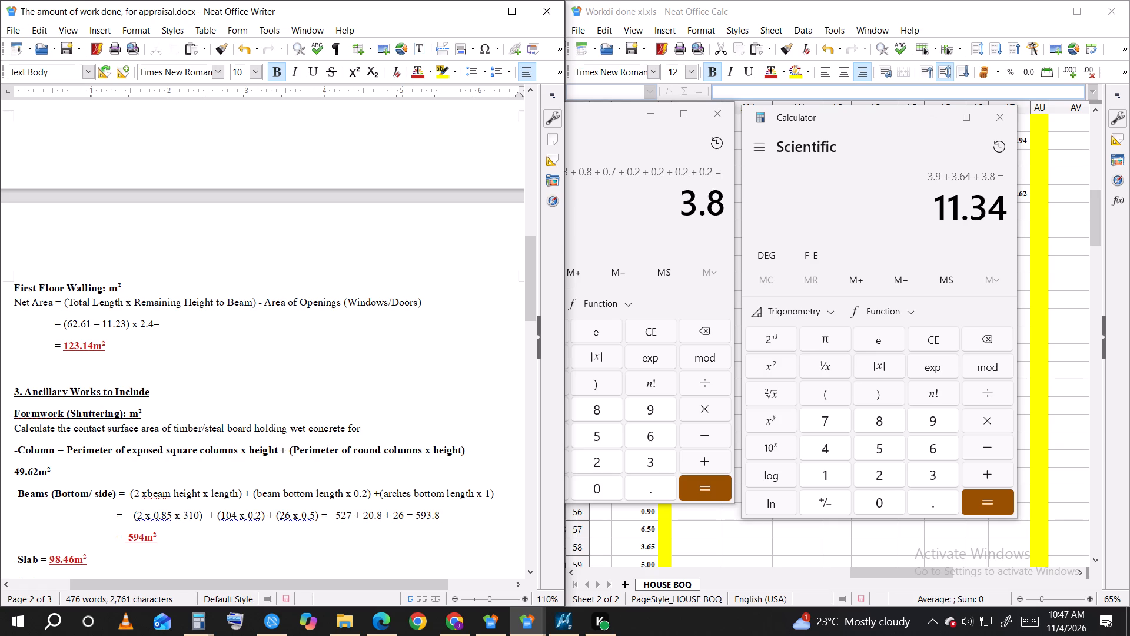
{"action": "left_click", "coordinate": [277, 448]}
{"action": "key", "text": "shift+parenright"}
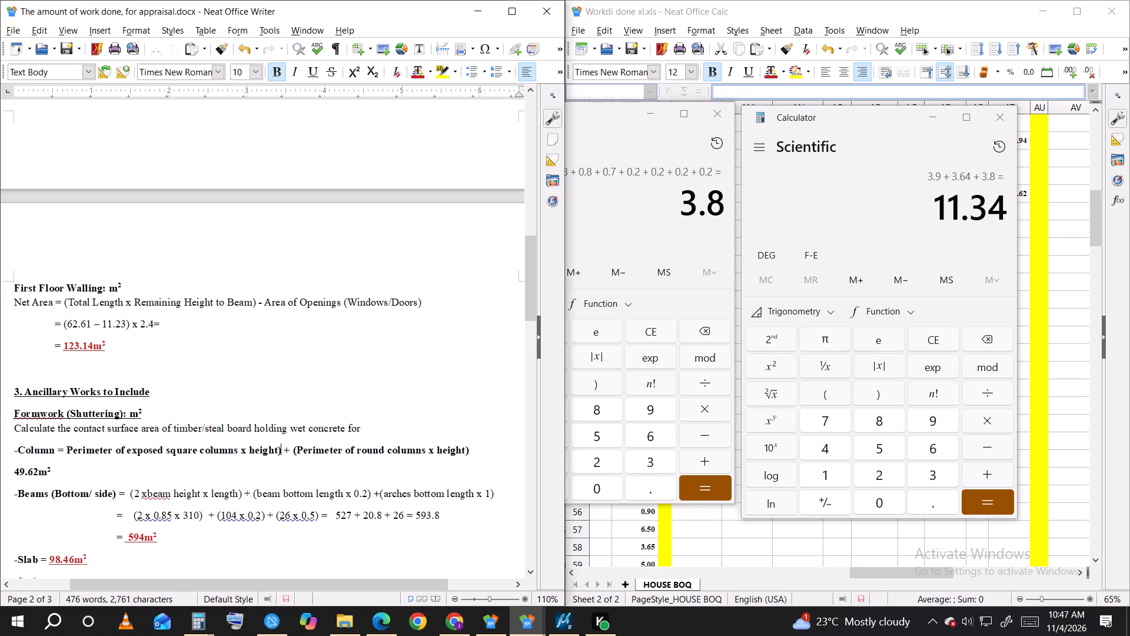
{"action": "left_click", "coordinate": [67, 447]}
{"action": "key", "text": "shift+parenleft"}
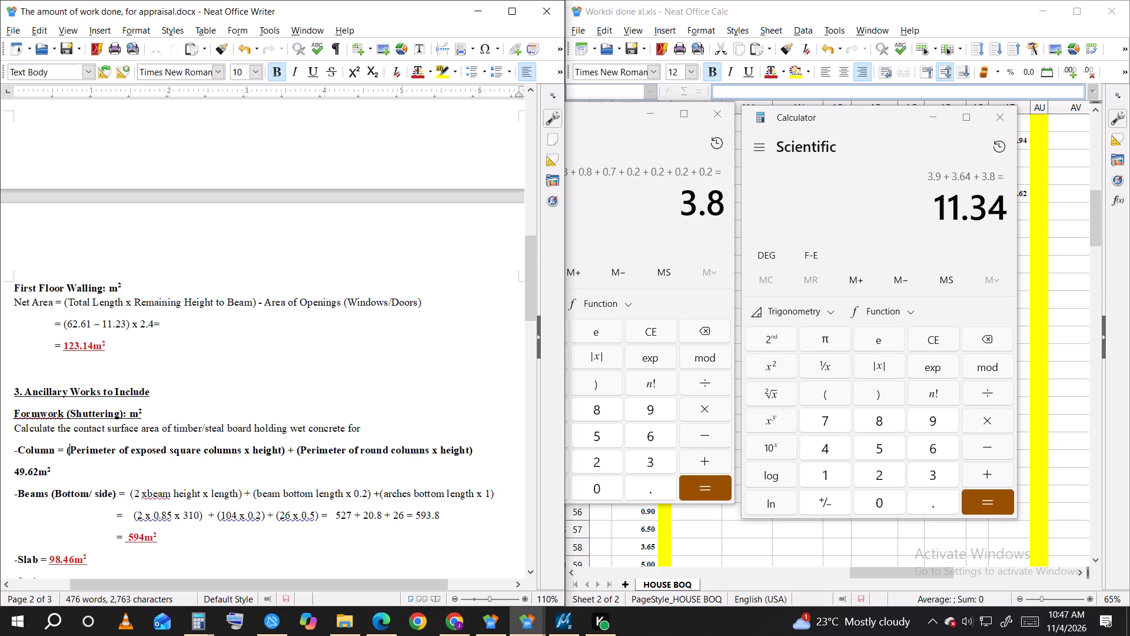
Indent the 49.62m² line under the Column formula and put an equals sign with spacing before the value.
{"action": "left_click", "coordinate": [14, 469]}
{"action": "key", "text": "space"}
{"action": "key", "text": "space"}
{"action": "key", "text": "space"}
{"action": "key", "text": "space"}
{"action": "key", "text": "space"}
{"action": "key", "text": "space"}
{"action": "key", "text": "space"}
{"action": "key", "text": "space"}
{"action": "key", "text": "space"}
{"action": "key", "text": "space"}
{"action": "key", "text": "space"}
{"action": "key", "text": "space"}
{"action": "key", "text": "space"}
{"action": "key", "text": "space"}
{"action": "key", "text": "space"}
{"action": "key", "text": "space"}
{"action": "type", "text": "="}
{"action": "key", "text": "space"}
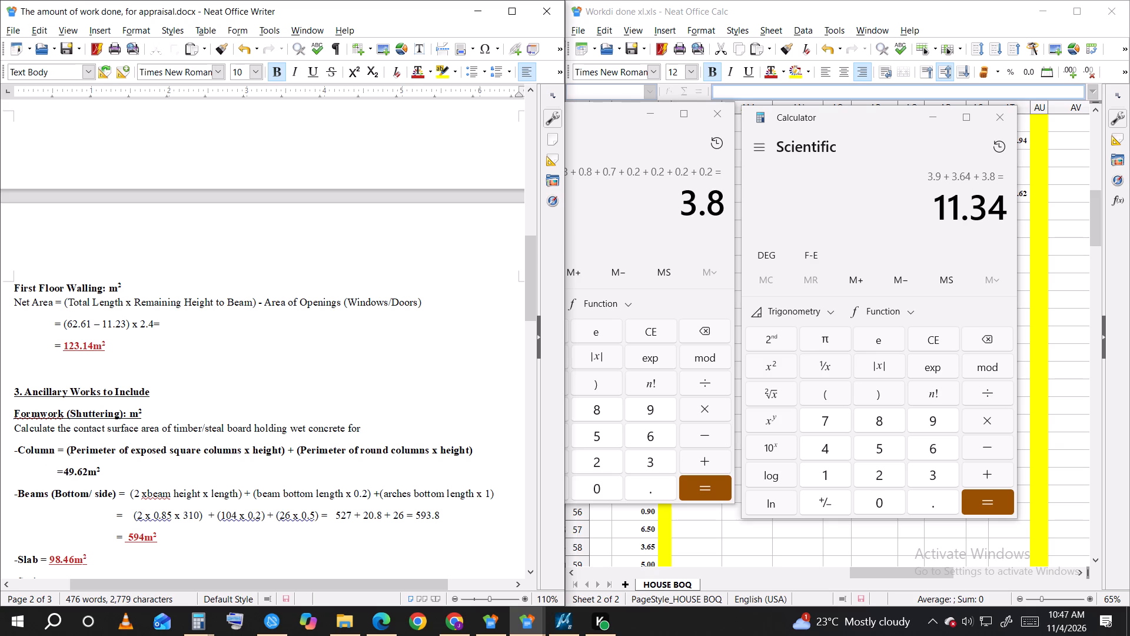
{"action": "key", "text": "space"}
Move 49.62m² to a new indented line, leaving the equals sign alone on the line above it.
{"action": "key", "text": "Return"}
{"action": "key", "text": "space"}
{"action": "key", "text": "space"}
{"action": "key", "text": "space"}
{"action": "key", "text": "space"}
{"action": "key", "text": "space"}
{"action": "key", "text": "space"}
{"action": "key", "text": "space"}
{"action": "key", "text": "space"}
{"action": "key", "text": "space"}
{"action": "key", "text": "space"}
{"action": "key", "text": "space"}
{"action": "key", "text": "space"}
{"action": "key", "text": "space"}
{"action": "key", "text": "space"}
{"action": "key", "text": "space"}
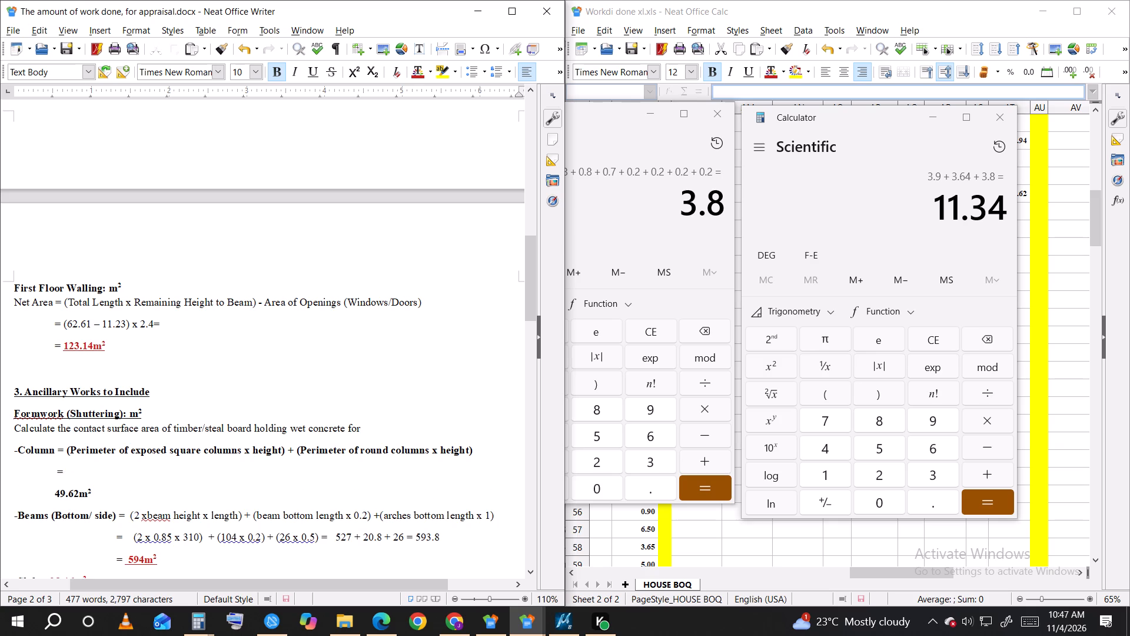
Remove bold from the whole Column formula after "Column =" and place the cursor on the equals-sign line below.
{"action": "left_click_drag", "start_coordinate": [481, 449], "coordinate": [69, 446]}
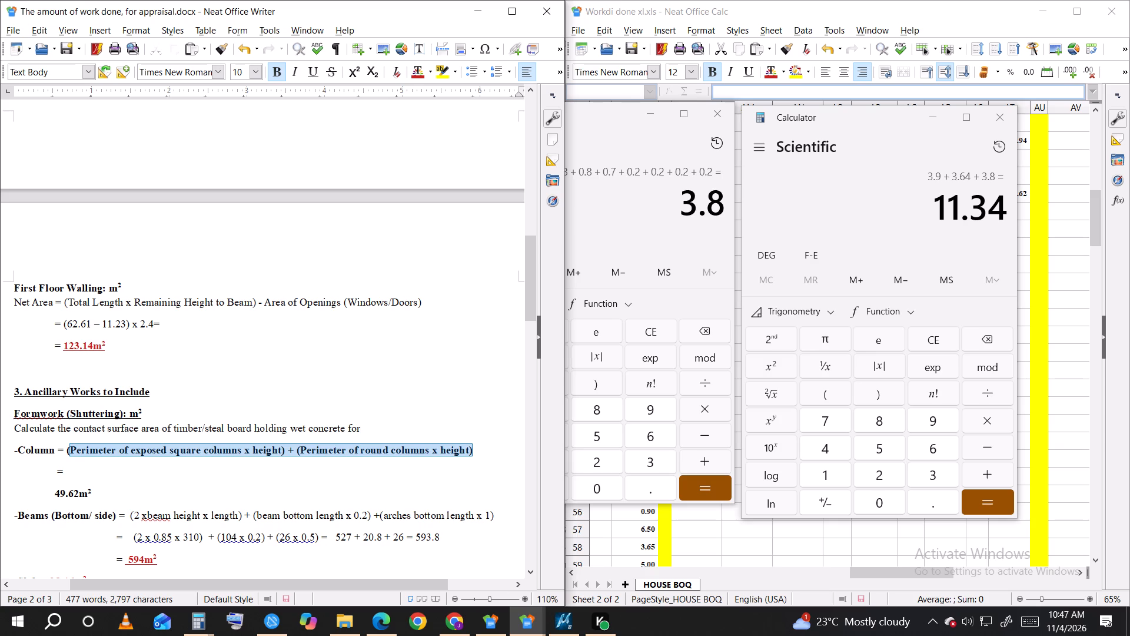
{"action": "left_click_drag", "start_coordinate": [69, 446], "coordinate": [67, 446]}
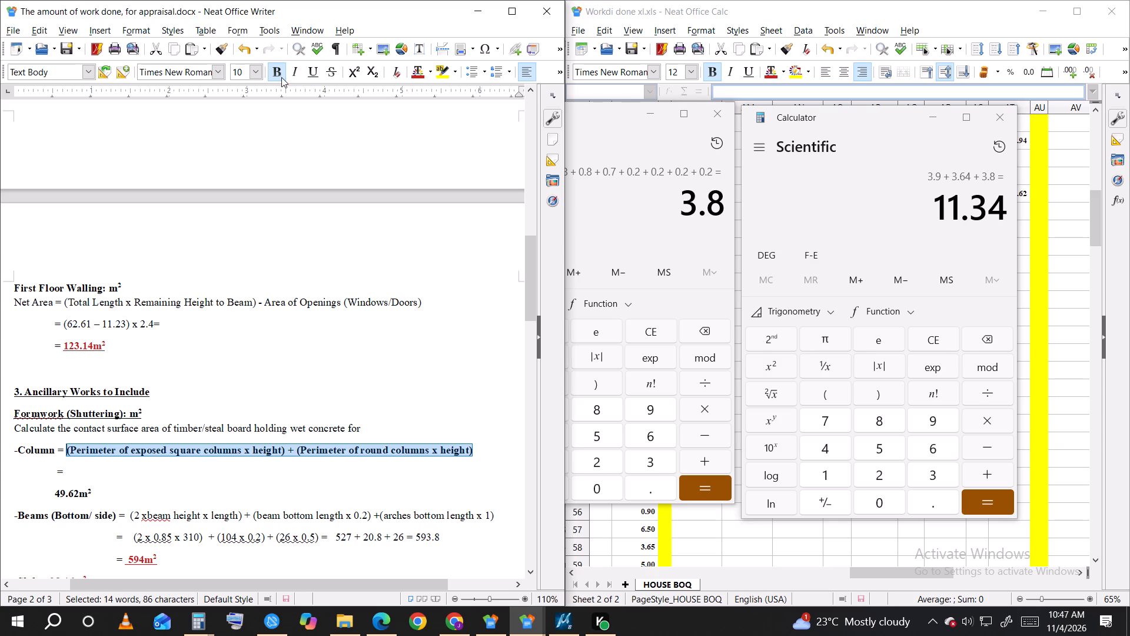
{"action": "left_click", "coordinate": [281, 74]}
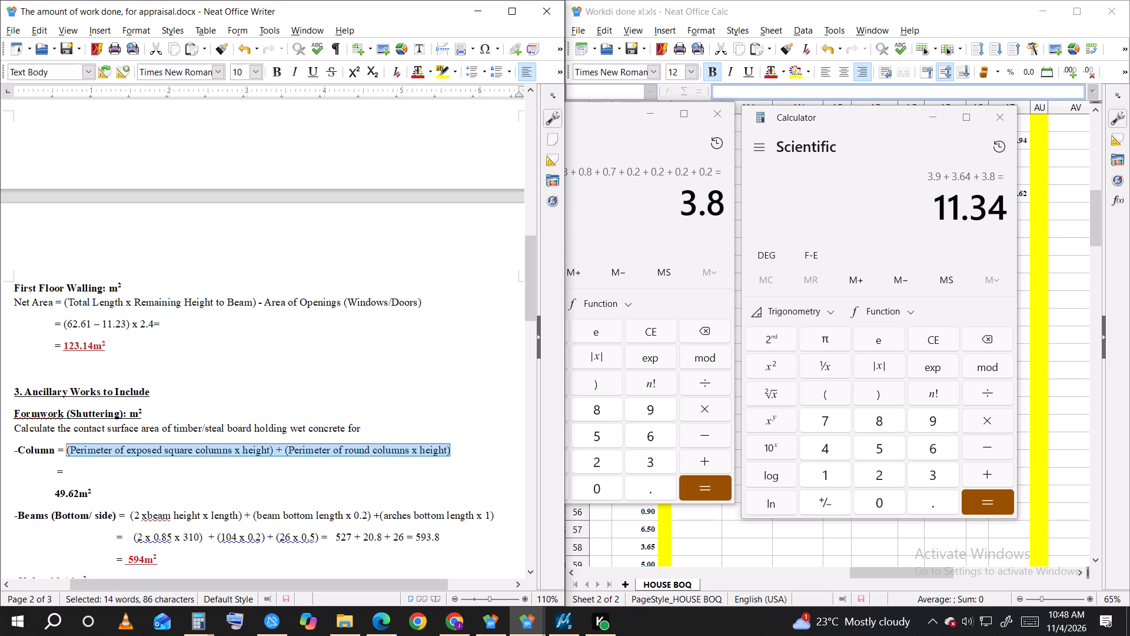
{"action": "left_click", "coordinate": [87, 475]}
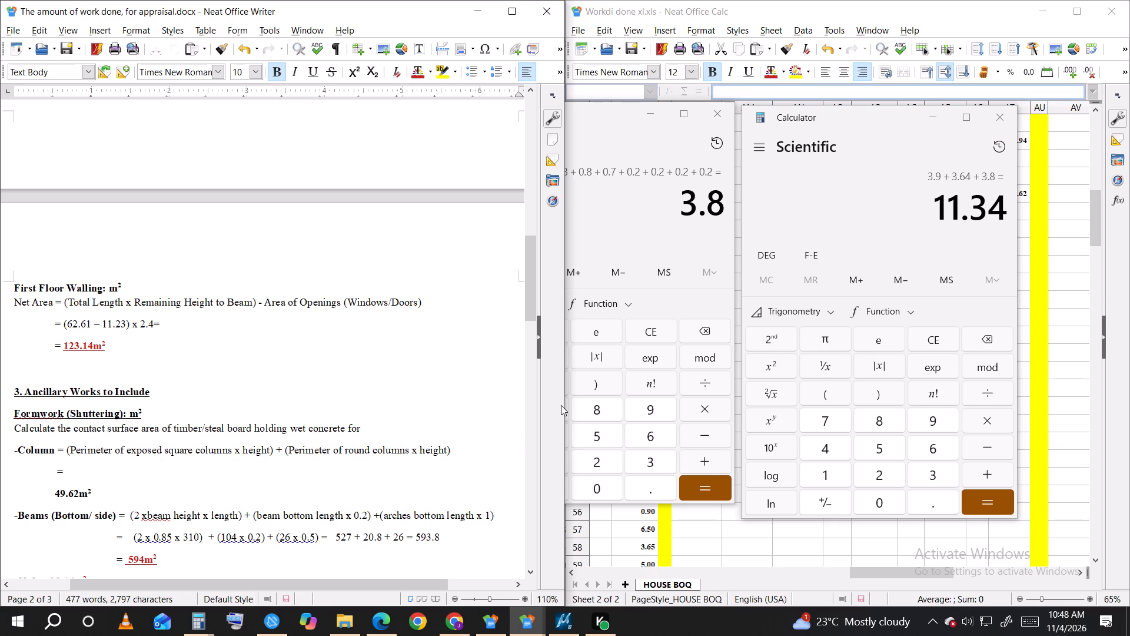
Enter (11.34 x 3) after the equals sign on the line below the Column formula.
{"action": "type", "text": "11."}
{"action": "type", "text": "34"}
{"action": "key", "text": "space"}
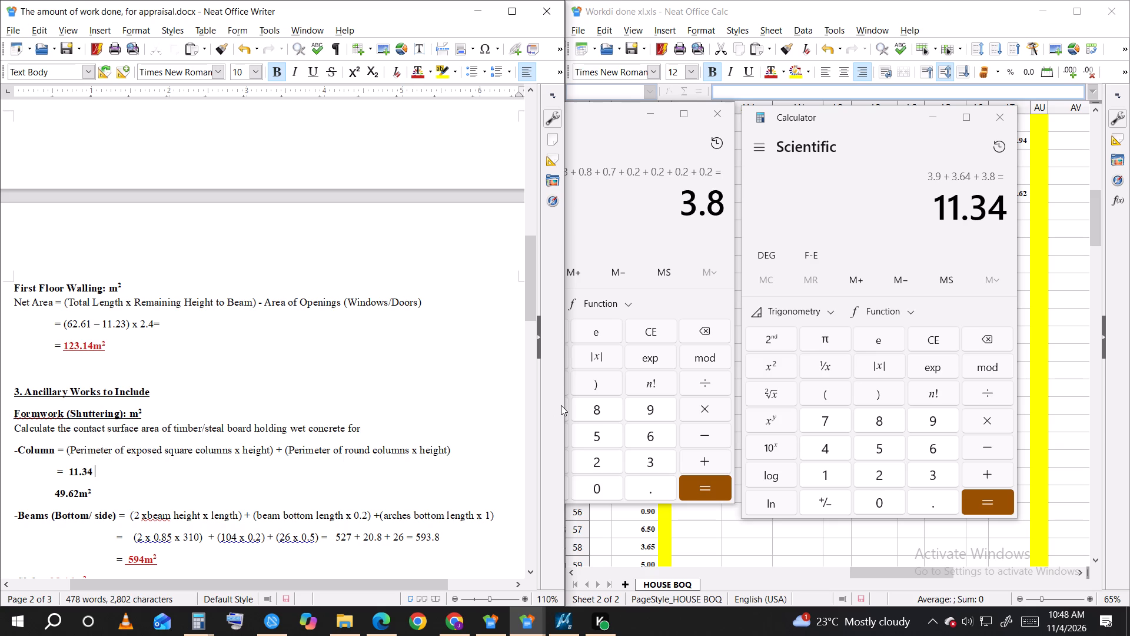
{"action": "key", "text": "x"}
{"action": "key", "text": "space"}
{"action": "key", "text": "3"}
{"action": "key", "text": "0"}
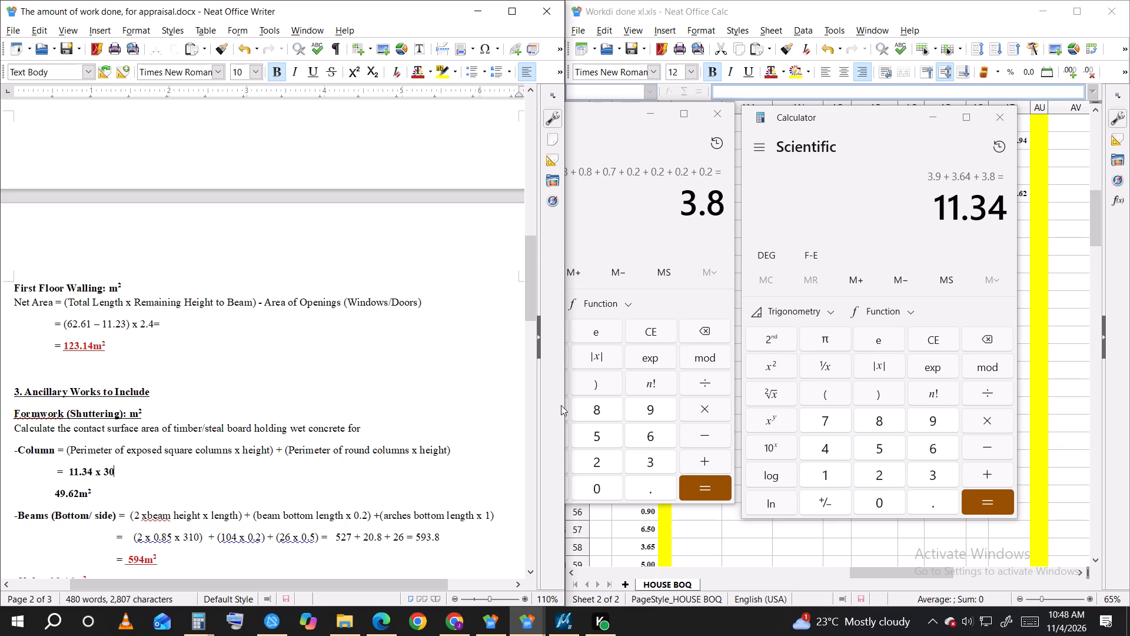
{"action": "key", "text": "BackSpace"}
{"action": "key", "text": "shift+parenright"}
{"action": "left_click", "coordinate": [69, 472]}
{"action": "key", "text": "shift+parenleft"}
Append a plus sign and an empty pair of parentheses after (11.34 x 3) for the round-columns term.
{"action": "left_click", "coordinate": [138, 478]}
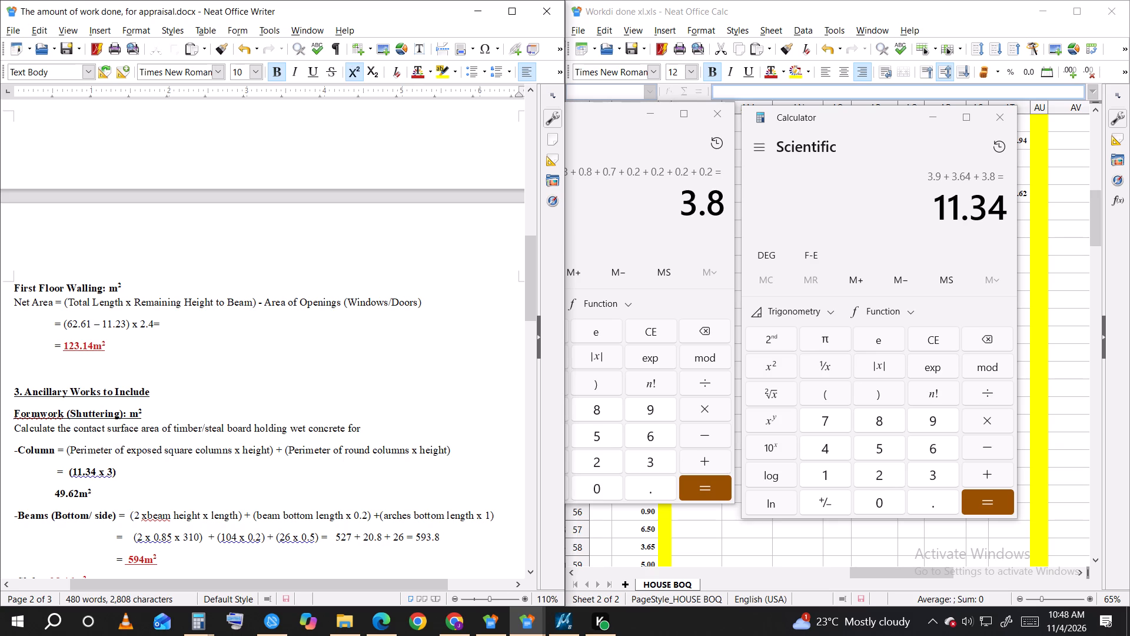
{"action": "left_click", "coordinate": [136, 471]}
{"action": "key", "text": "space"}
{"action": "type", "text": "+"}
{"action": "key", "text": "space"}
{"action": "type", "text": "()"}
Remove bold from the (11.34 x 3) + () expression and save the document.
{"action": "left_click_drag", "start_coordinate": [152, 478], "coordinate": [144, 474]}
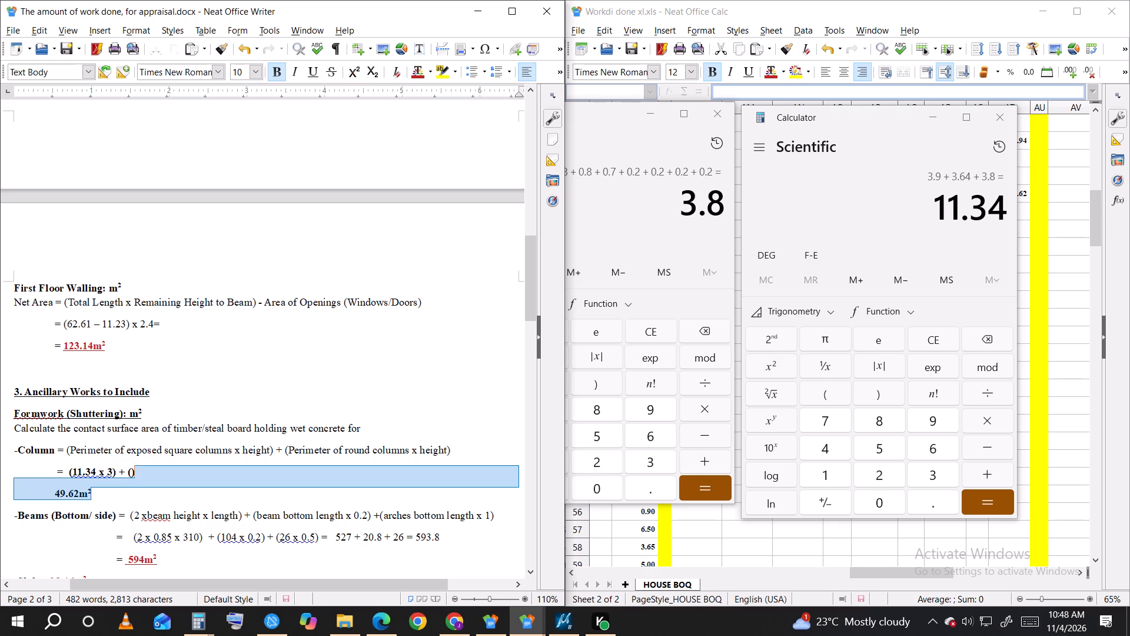
{"action": "left_click_drag", "start_coordinate": [144, 474], "coordinate": [68, 466]}
{"action": "left_click", "coordinate": [162, 496]}
{"action": "left_click_drag", "start_coordinate": [154, 475], "coordinate": [92, 474]}
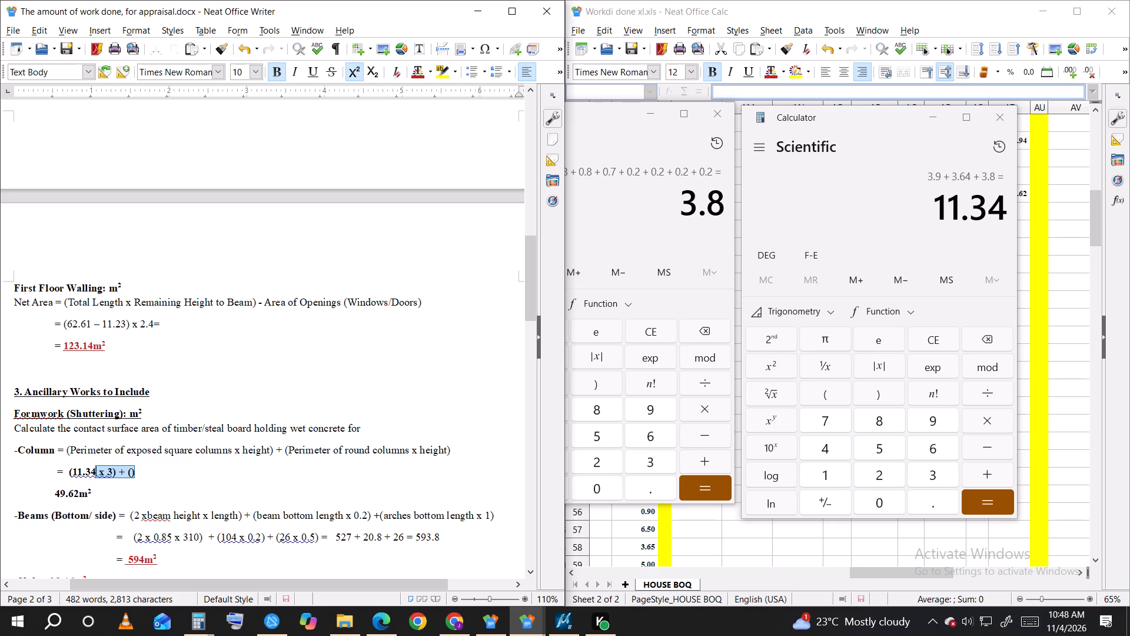
{"action": "left_click_drag", "start_coordinate": [92, 474], "coordinate": [68, 472]}
{"action": "left_click", "coordinate": [278, 71]}
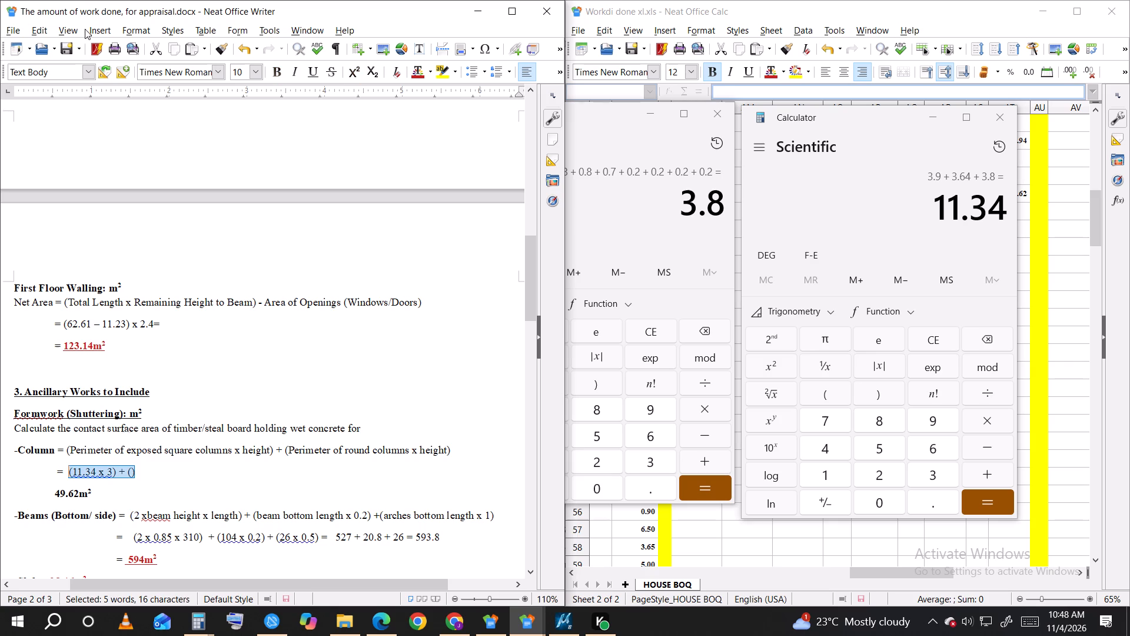
{"action": "left_click", "coordinate": [64, 44]}
Move both calculator windows over the document so the spreadsheet figures are uncovered.
{"action": "left_click_drag", "start_coordinate": [839, 113], "coordinate": [251, 115]}
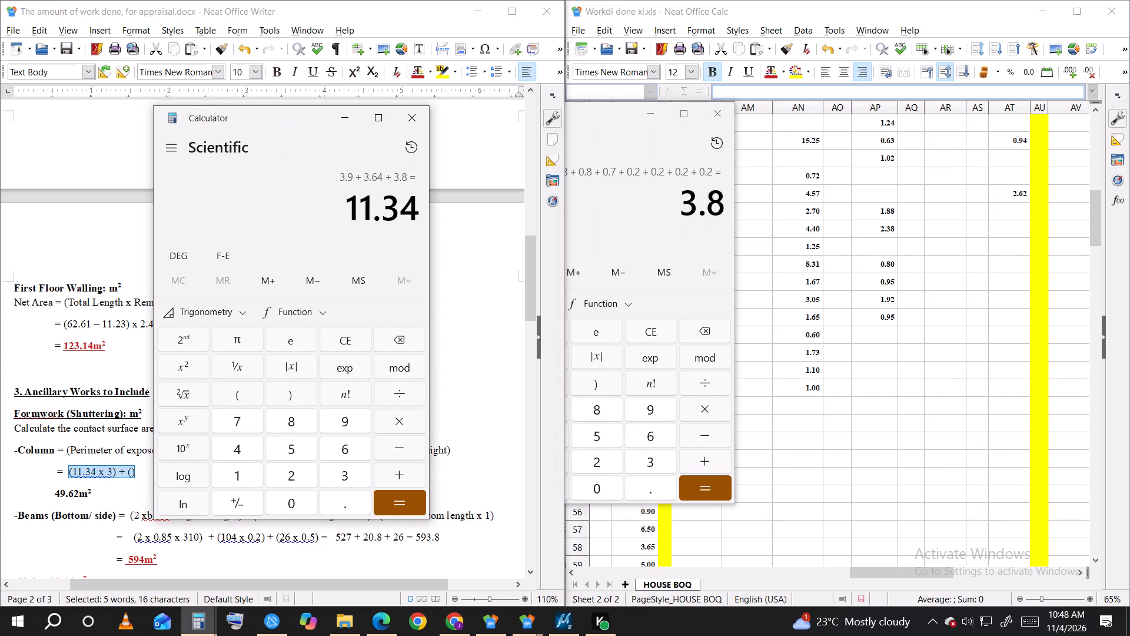
{"action": "left_click_drag", "start_coordinate": [606, 105], "coordinate": [381, 110]}
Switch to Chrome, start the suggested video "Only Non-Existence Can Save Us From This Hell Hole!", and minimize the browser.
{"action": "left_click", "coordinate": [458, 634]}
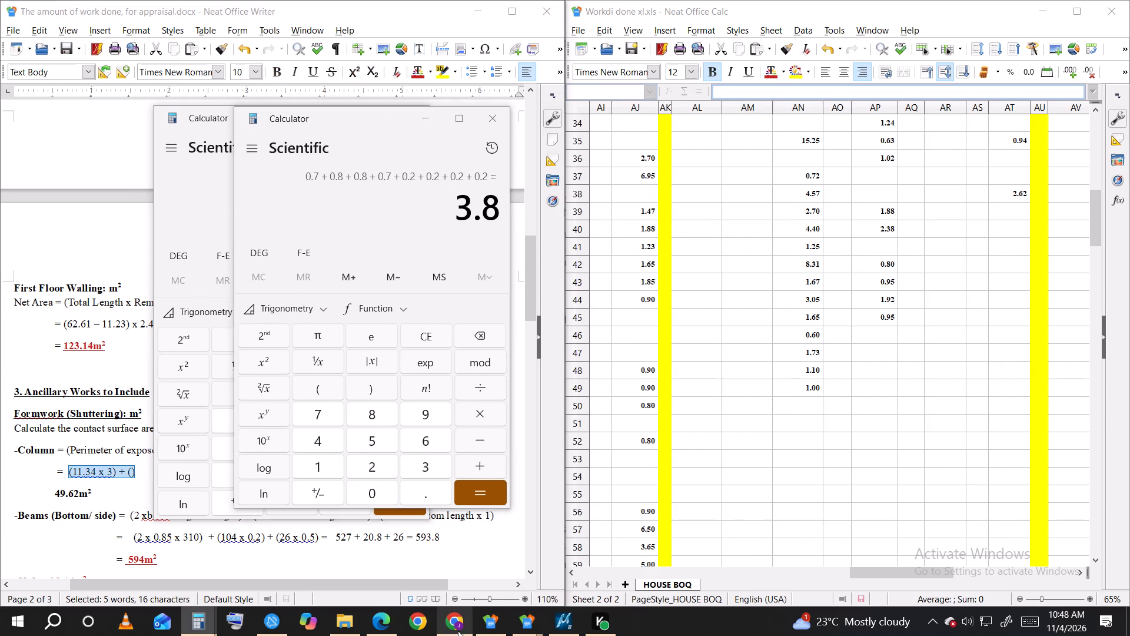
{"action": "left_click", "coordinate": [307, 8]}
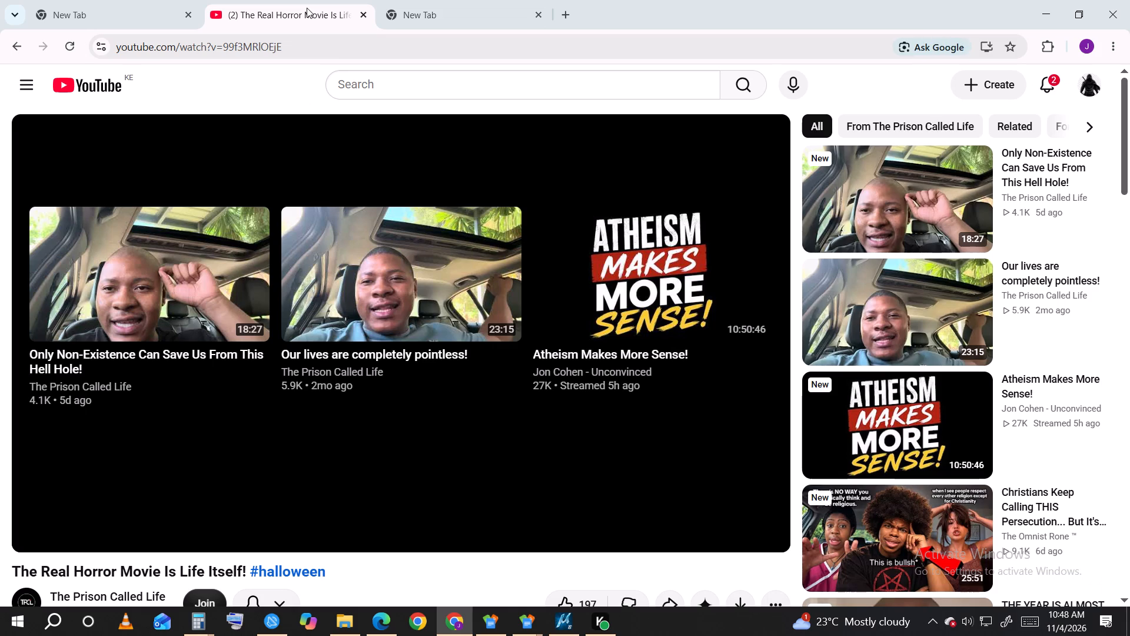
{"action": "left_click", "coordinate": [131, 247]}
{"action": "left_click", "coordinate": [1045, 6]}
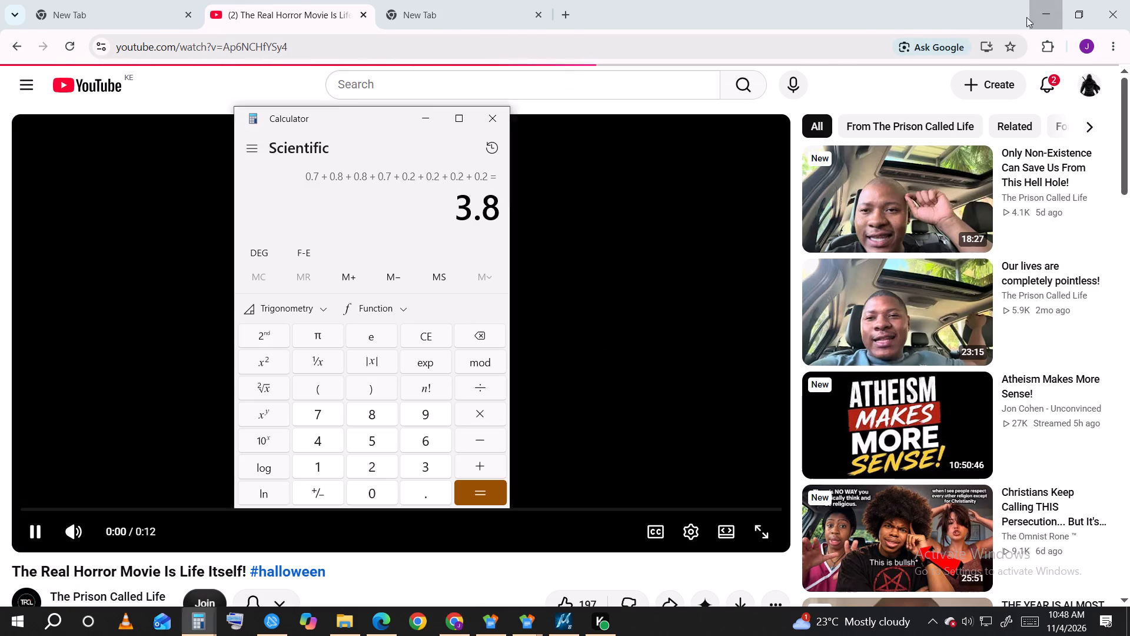
Bring the spreadsheet's first Columns entries into view and calculate 0.63 × 3 for the three identical R columns in one calculator.
{"action": "left_click", "coordinate": [819, 347]}
{"action": "scroll", "coordinate": [886, 367], "scroll_direction": "up", "scroll_amount": 5}
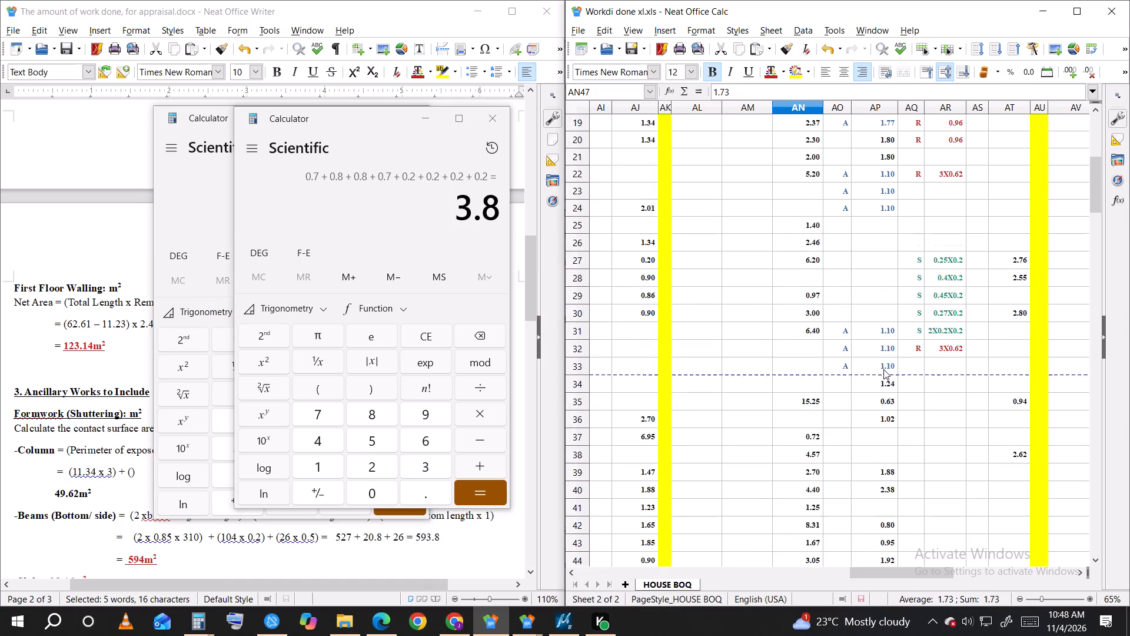
{"action": "scroll", "coordinate": [883, 370], "scroll_direction": "up", "scroll_amount": 7}
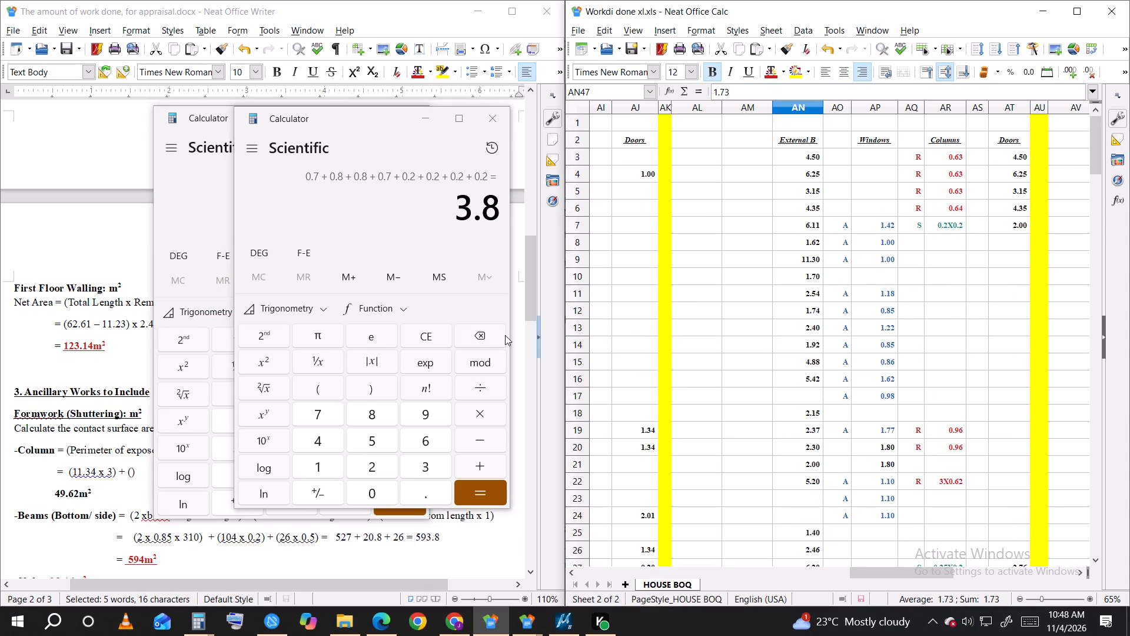
{"action": "left_click", "coordinate": [378, 493]}
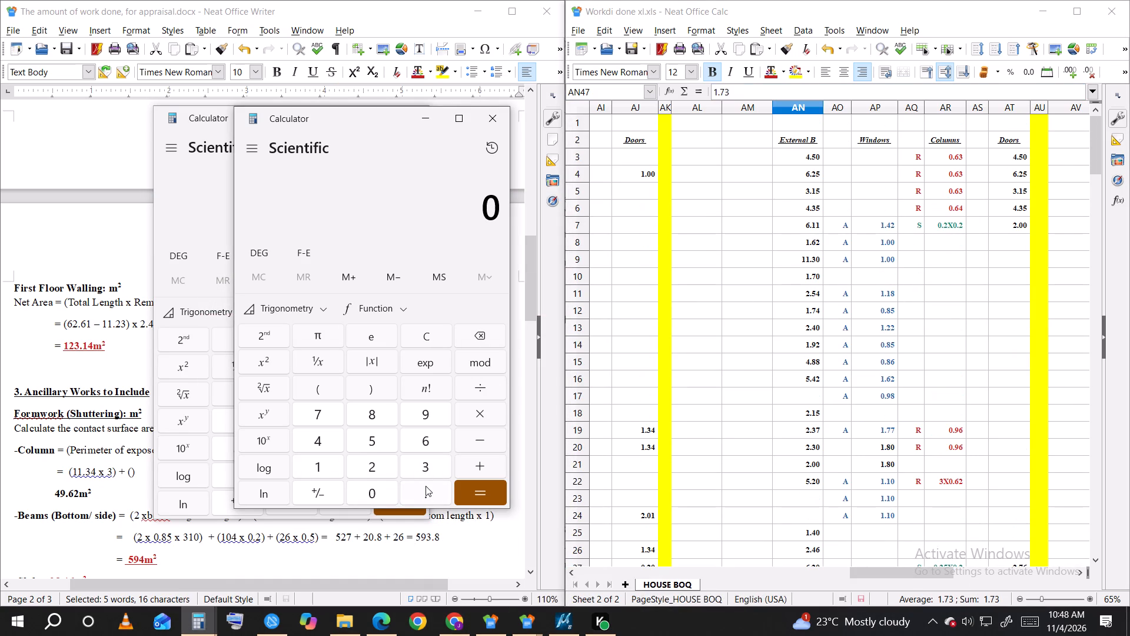
{"action": "left_click", "coordinate": [428, 486]}
{"action": "left_click", "coordinate": [428, 442]}
{"action": "left_click_drag", "start_coordinate": [428, 467], "coordinate": [436, 467]}
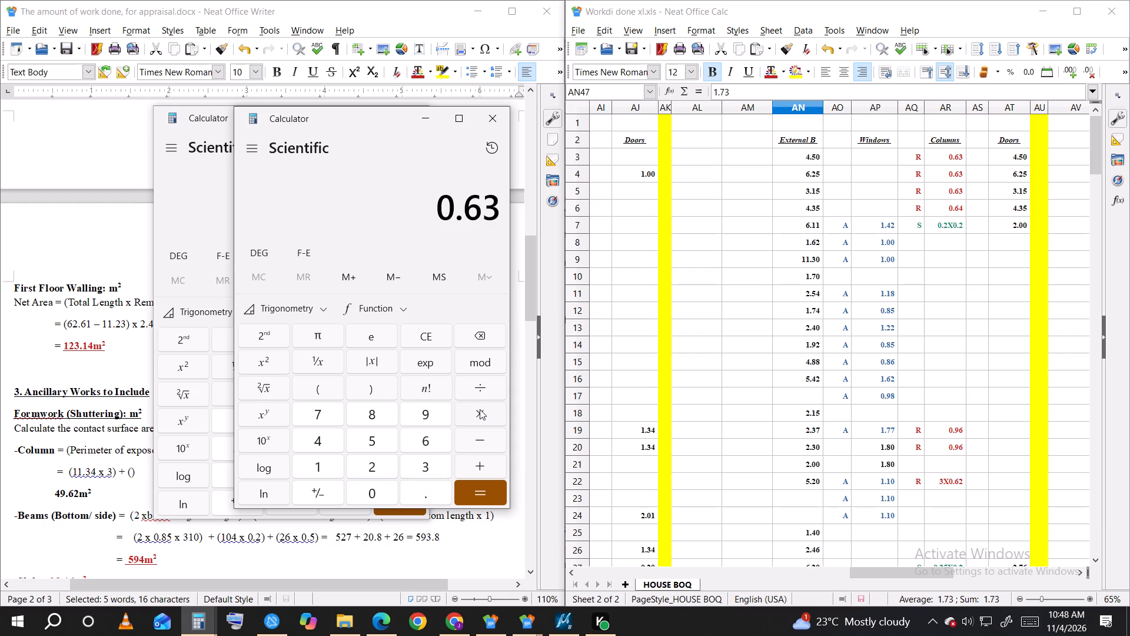
{"action": "left_click", "coordinate": [480, 409]}
{"action": "left_click", "coordinate": [420, 468]}
{"action": "left_click_drag", "start_coordinate": [375, 117], "coordinate": [636, 111]}
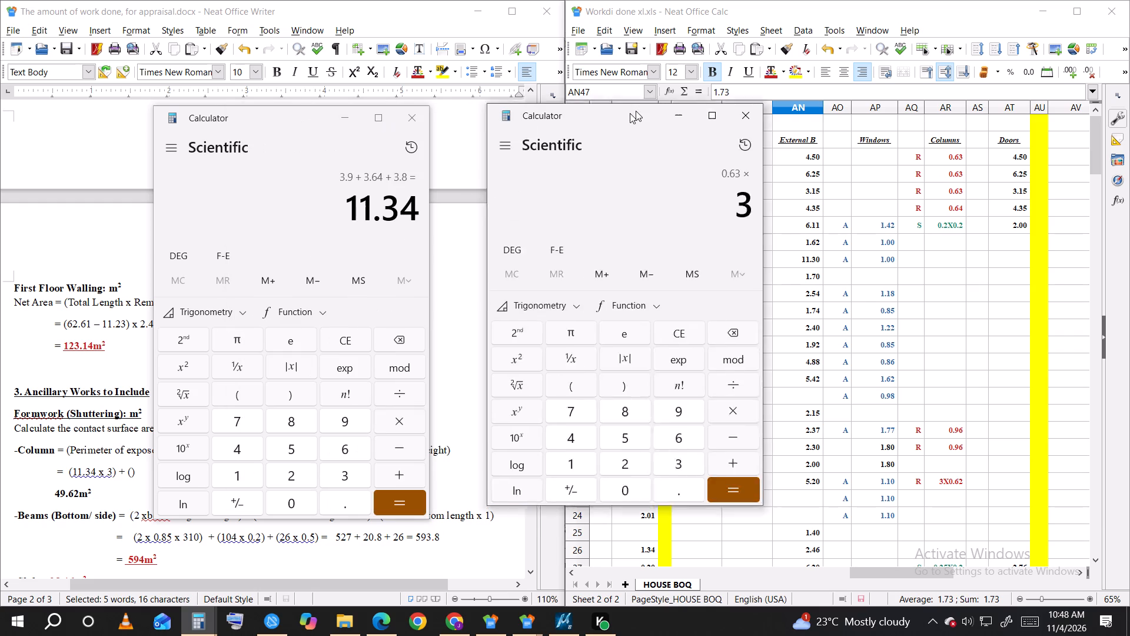
{"action": "left_click_drag", "start_coordinate": [636, 111], "coordinate": [723, 107]}
{"action": "left_click", "coordinate": [830, 478]}
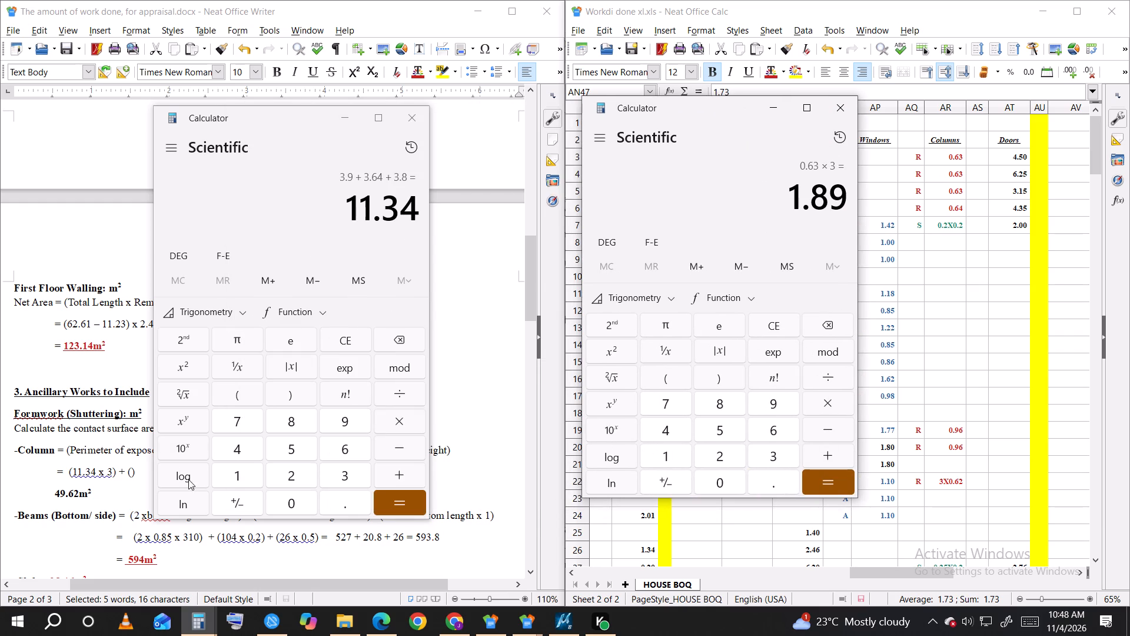
Start a running sum in the other calculator with 1.89 as its first term.
{"action": "left_click", "coordinate": [232, 481]}
{"action": "left_click", "coordinate": [334, 509]}
{"action": "left_click", "coordinate": [294, 425]}
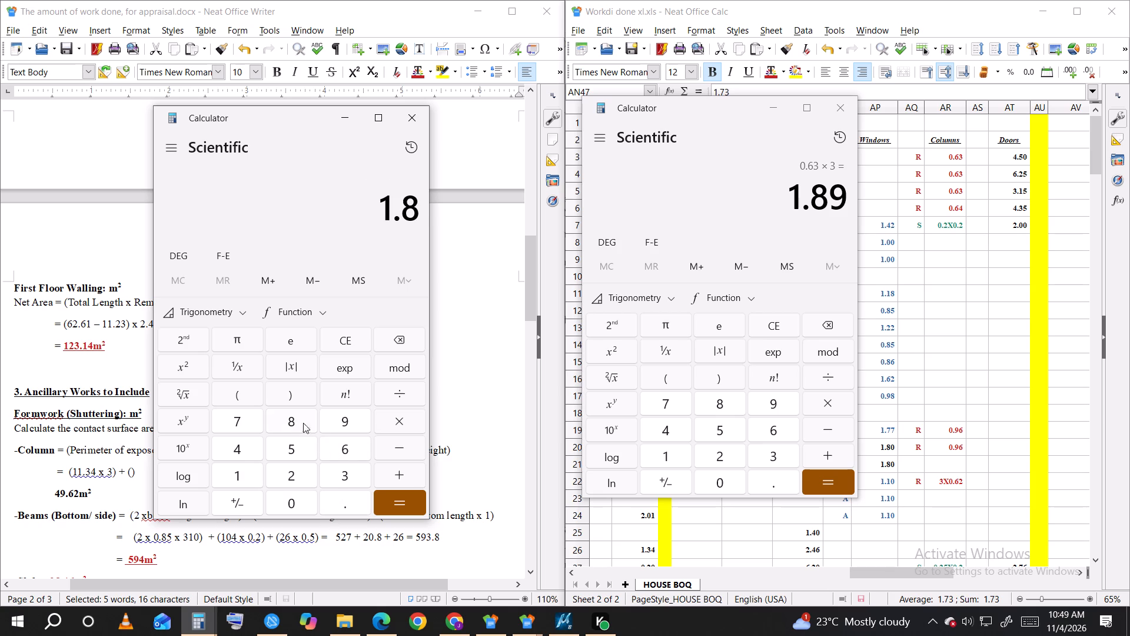
{"action": "left_click", "coordinate": [347, 421]}
{"action": "left_click", "coordinate": [401, 476]}
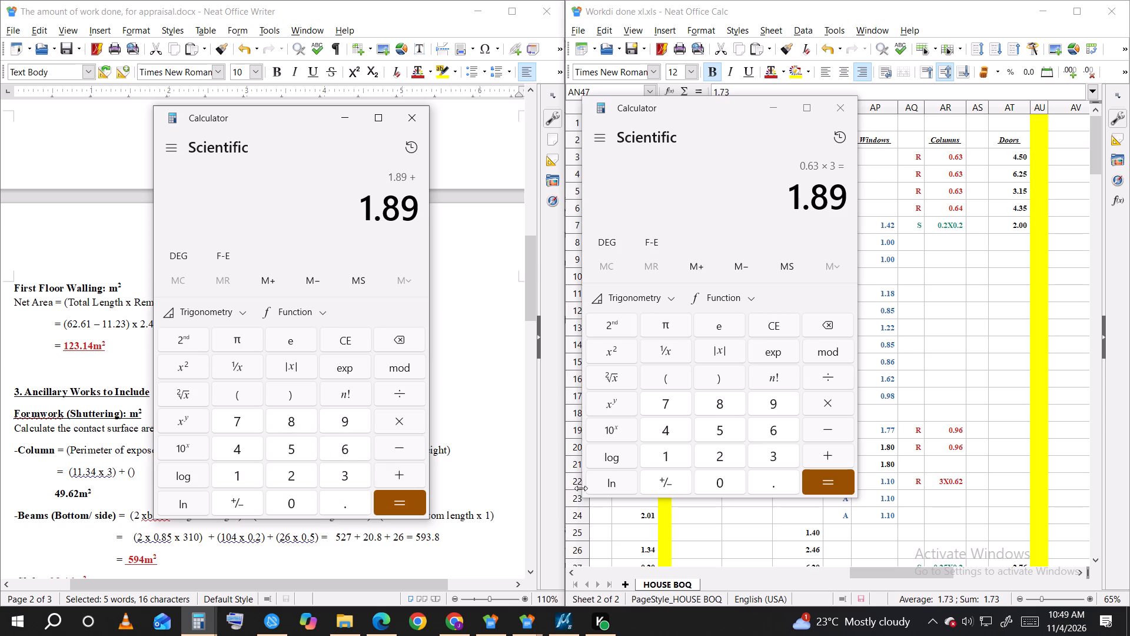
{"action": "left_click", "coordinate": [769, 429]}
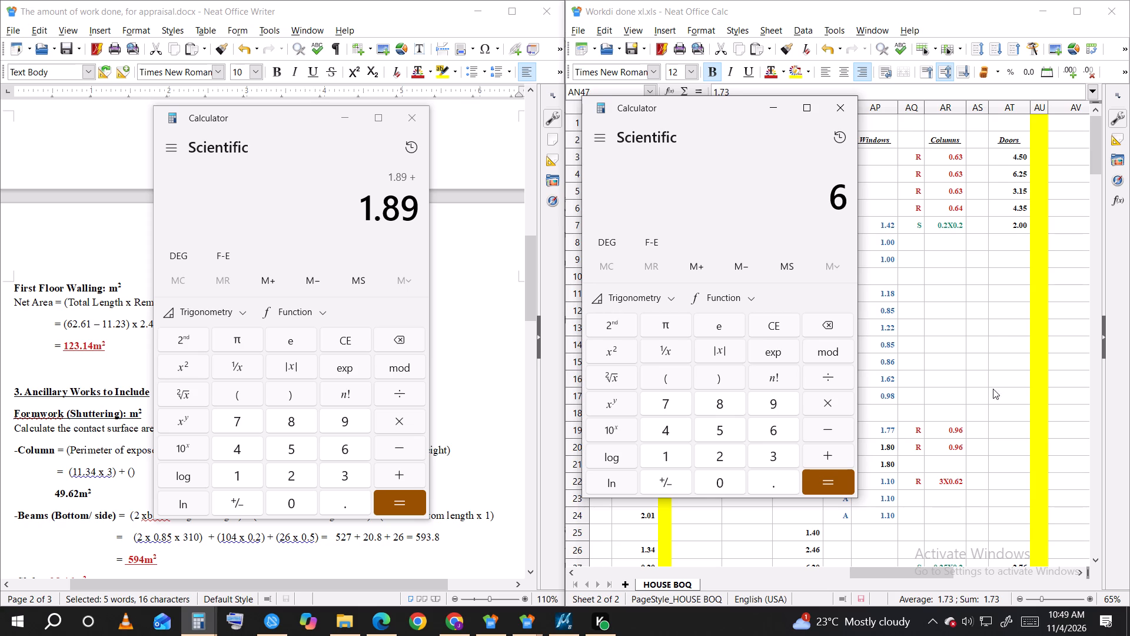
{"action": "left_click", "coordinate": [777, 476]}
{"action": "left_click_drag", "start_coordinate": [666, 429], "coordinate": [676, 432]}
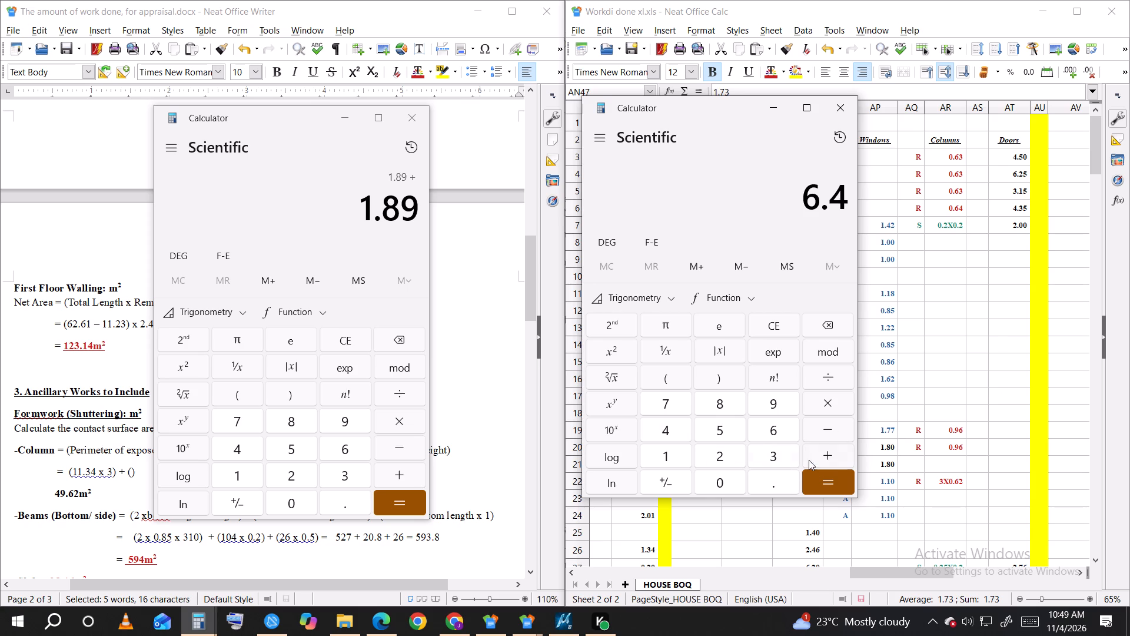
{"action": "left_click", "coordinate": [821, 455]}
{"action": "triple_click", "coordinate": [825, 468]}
Add the next three R column values, 0.64 + 0.96 + 0.96, in the calculator used for the 0.63 multiplication.
{"action": "left_click_drag", "start_coordinate": [729, 479], "coordinate": [737, 479]}
{"action": "left_click", "coordinate": [757, 479]}
{"action": "left_click", "coordinate": [766, 435]}
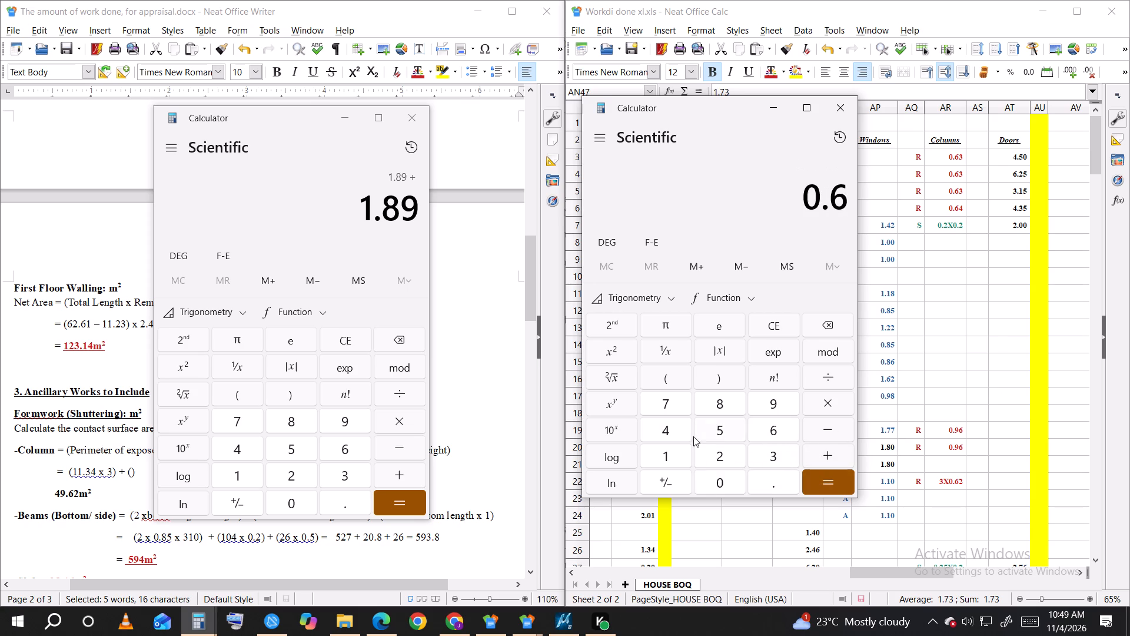
{"action": "left_click", "coordinate": [665, 431]}
{"action": "left_click", "coordinate": [819, 456]}
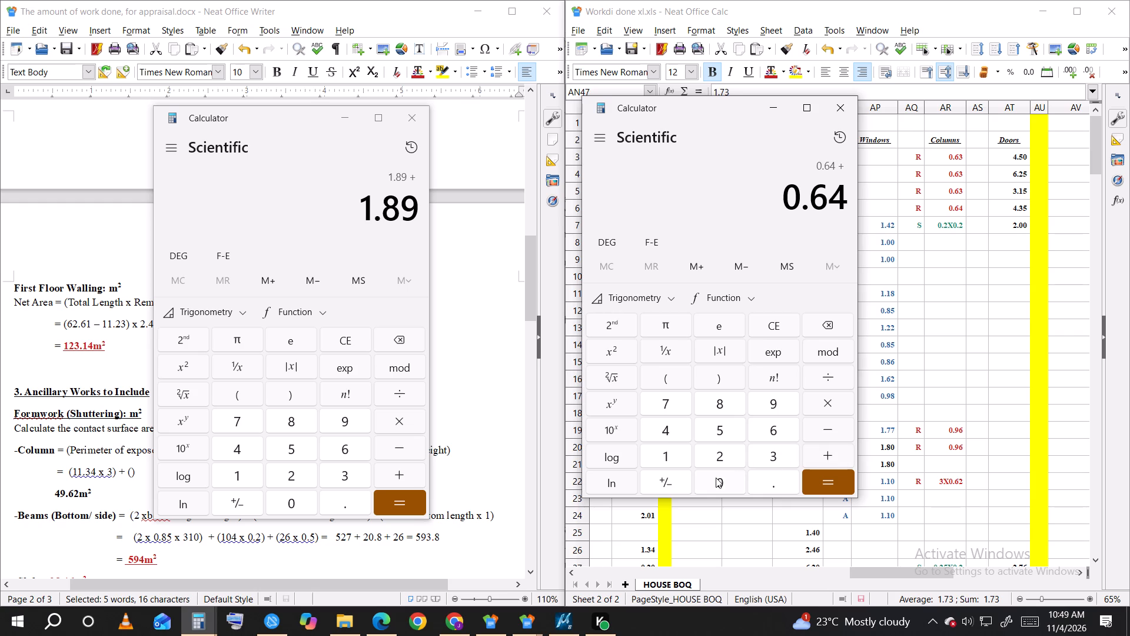
{"action": "left_click_drag", "start_coordinate": [716, 478], "coordinate": [723, 485]}
{"action": "left_click", "coordinate": [757, 485]}
{"action": "left_click", "coordinate": [774, 415]}
{"action": "left_click_drag", "start_coordinate": [776, 436], "coordinate": [789, 442]}
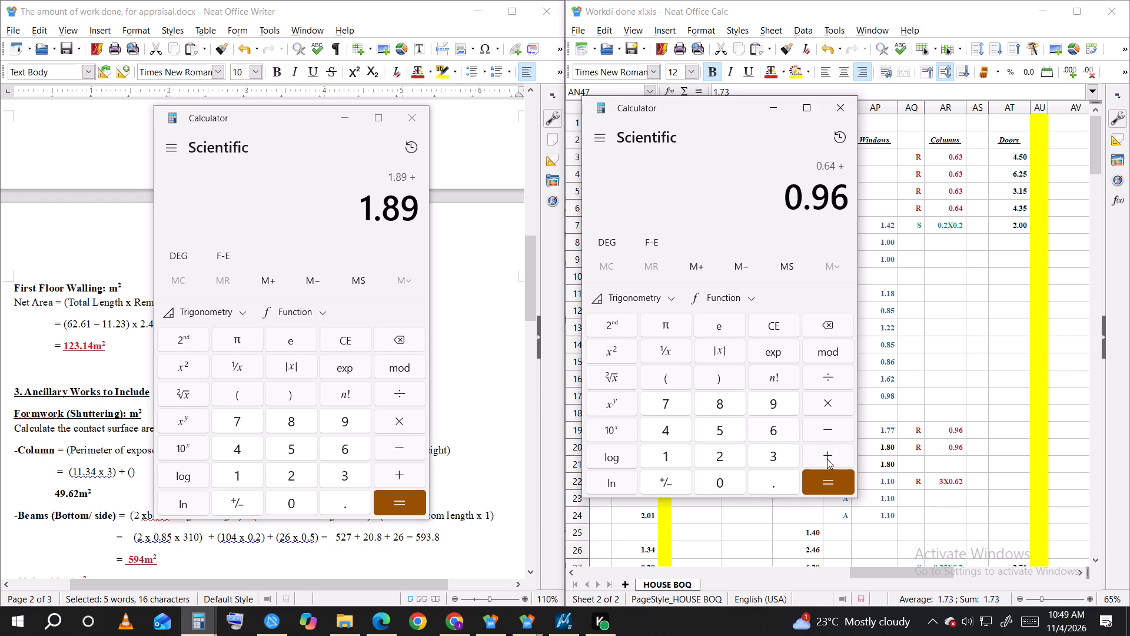
{"action": "left_click", "coordinate": [827, 459]}
{"action": "left_click", "coordinate": [736, 475]}
{"action": "left_click_drag", "start_coordinate": [766, 479], "coordinate": [769, 473]}
{"action": "left_click", "coordinate": [776, 404]}
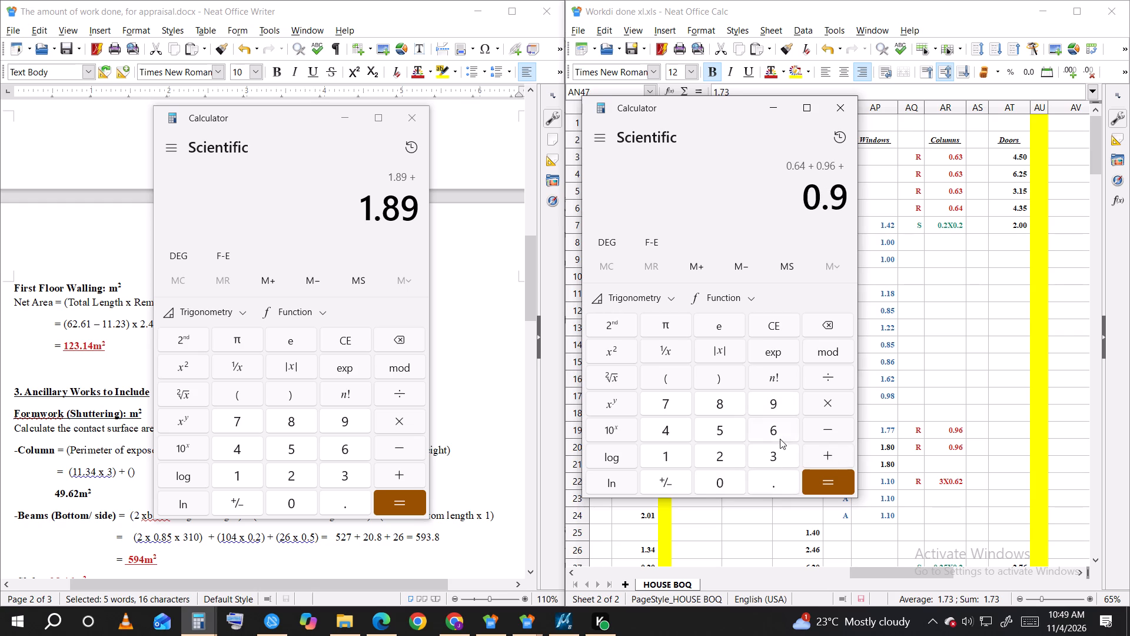
{"action": "left_click", "coordinate": [780, 439]}
{"action": "left_click", "coordinate": [831, 478]}
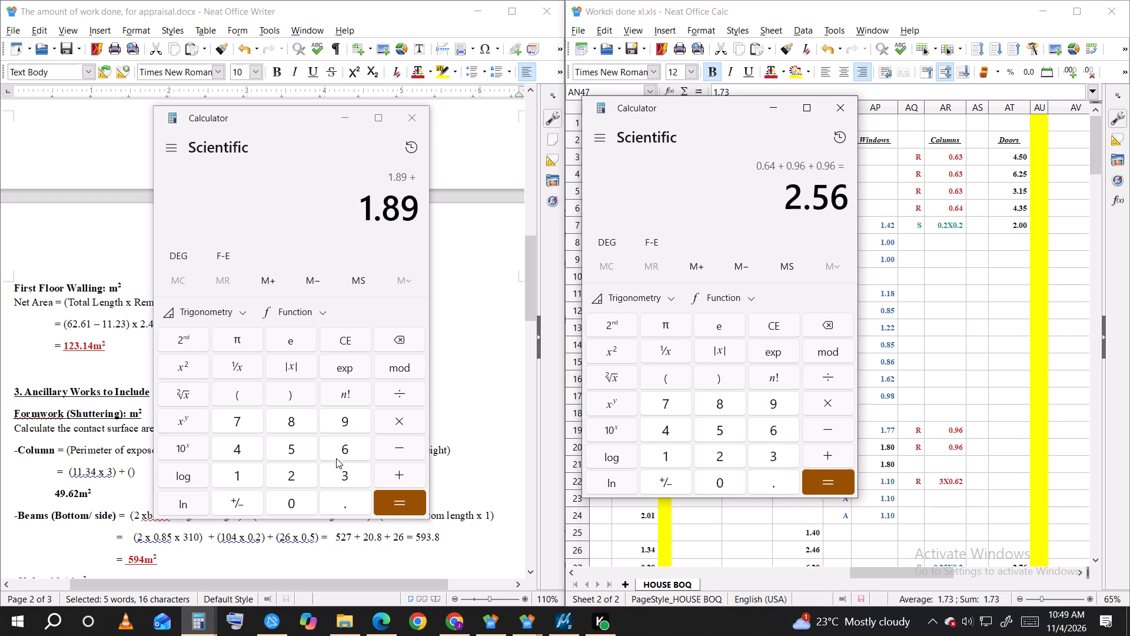
Add 2.56 to the running sum in the calculator that starts with 1.89.
{"action": "left_click", "coordinate": [294, 479]}
{"action": "left_click", "coordinate": [346, 509]}
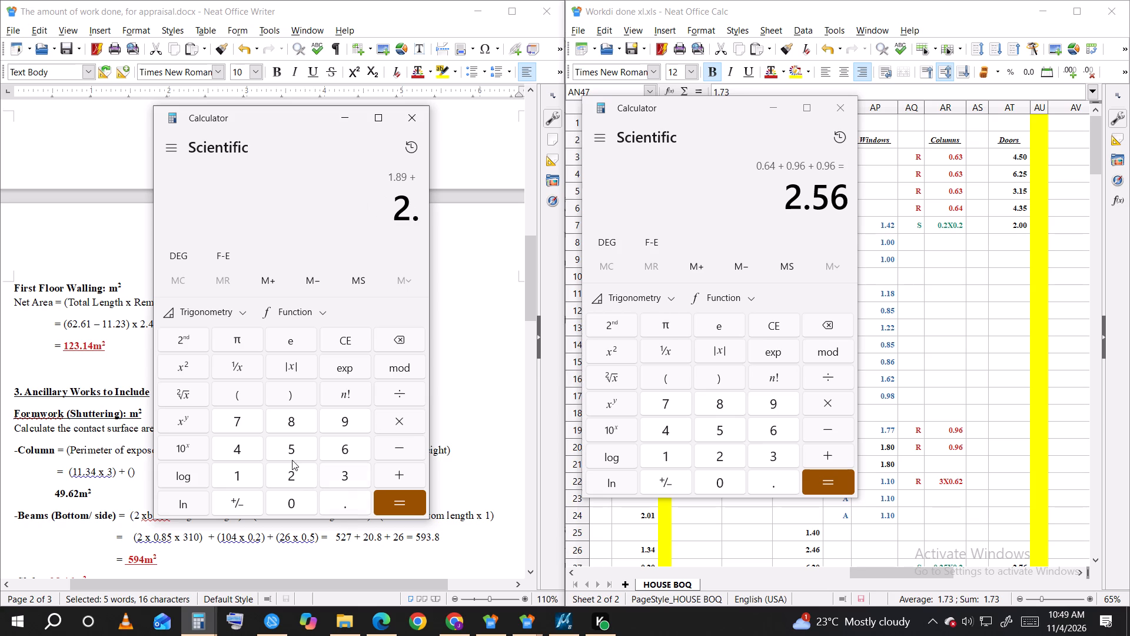
{"action": "left_click", "coordinate": [287, 448]}
{"action": "left_click_drag", "start_coordinate": [342, 440], "coordinate": [351, 441]}
{"action": "left_click", "coordinate": [393, 474]}
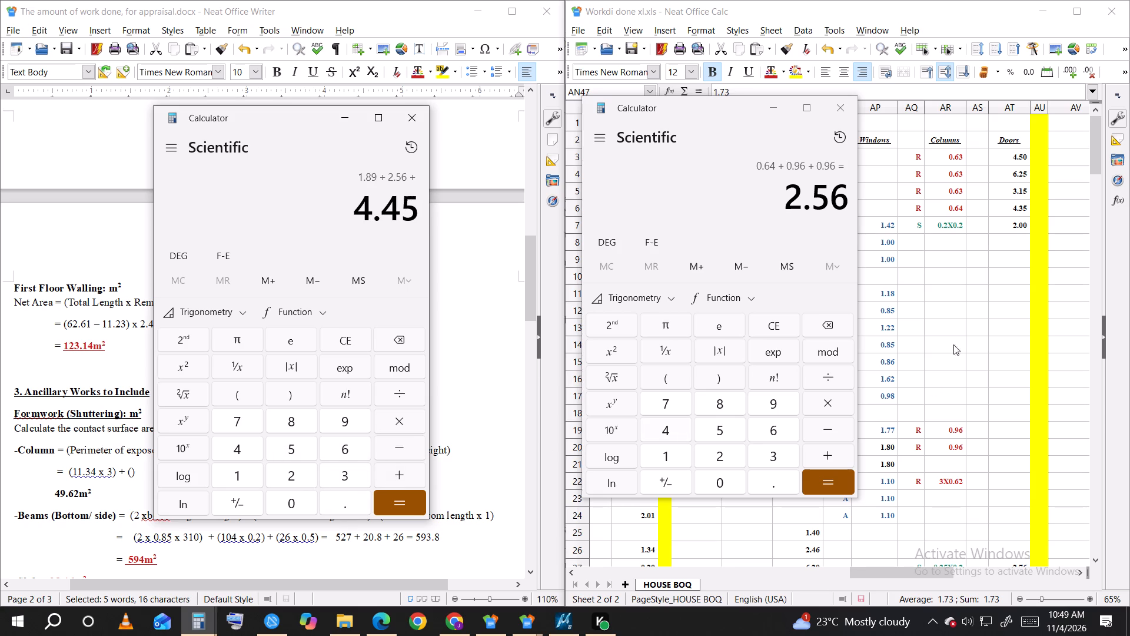
Start a multiplication in the other calculator with 0.62, the value of the next group of R columns.
{"action": "scroll", "coordinate": [997, 351], "scroll_direction": "up", "scroll_amount": 1}
{"action": "scroll", "coordinate": [1016, 377], "scroll_direction": "down", "scroll_amount": 3}
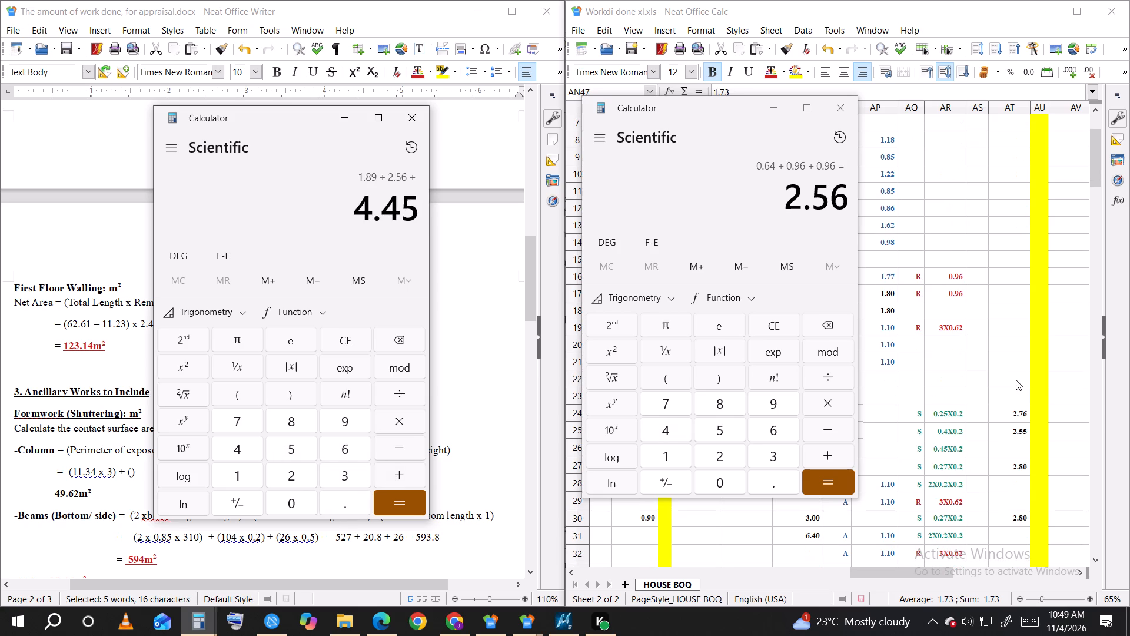
{"action": "left_click", "coordinate": [713, 478]}
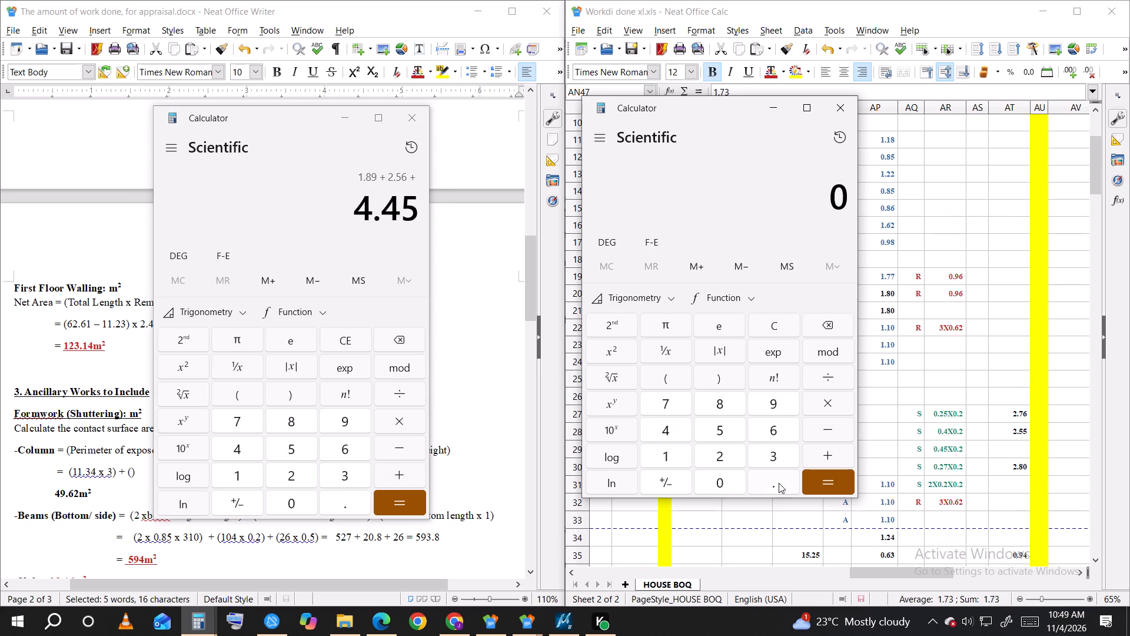
{"action": "left_click", "coordinate": [777, 479]}
{"action": "left_click", "coordinate": [775, 428]}
{"action": "left_click", "coordinate": [722, 455]}
{"action": "left_click", "coordinate": [827, 400]}
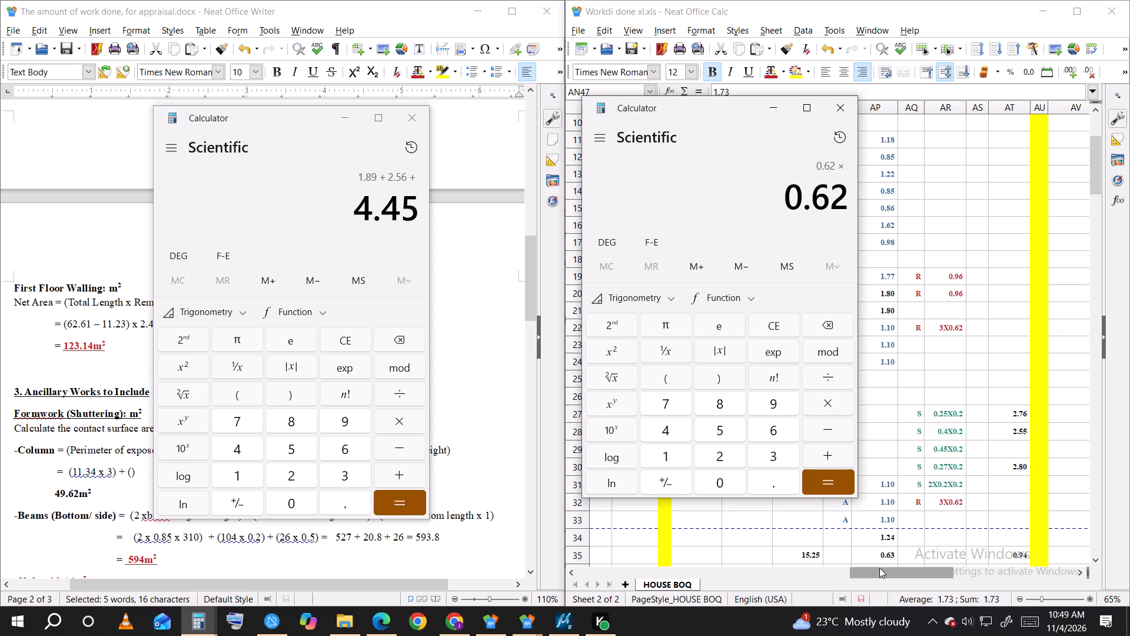
Examine the Columns entries of the spreadsheet's Ground Floor and External B sections to count the 0.62 R columns.
{"action": "left_click_drag", "start_coordinate": [879, 574], "coordinate": [809, 574]}
{"action": "scroll", "coordinate": [879, 489], "scroll_direction": "down", "scroll_amount": 5}
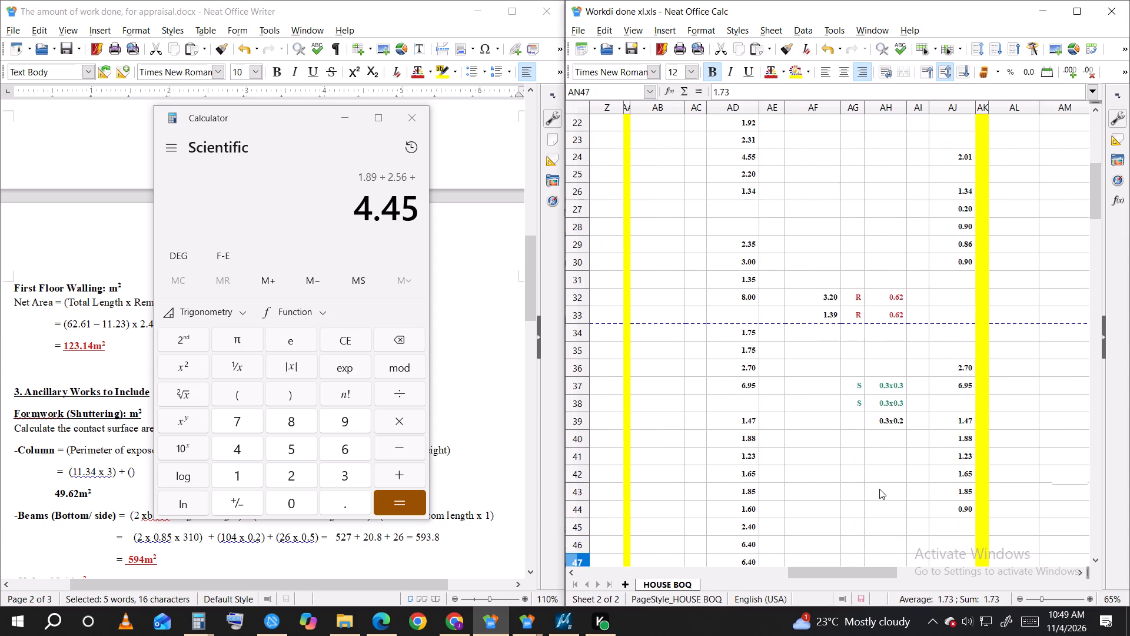
{"action": "scroll", "coordinate": [879, 489], "scroll_direction": "up", "scroll_amount": 3}
{"action": "scroll", "coordinate": [882, 487], "scroll_direction": "down", "scroll_amount": 1}
{"action": "scroll", "coordinate": [882, 487], "scroll_direction": "up", "scroll_amount": 4}
{"action": "scroll", "coordinate": [882, 487], "scroll_direction": "down", "scroll_amount": 1}
{"action": "scroll", "coordinate": [882, 487], "scroll_direction": "up", "scroll_amount": 5}
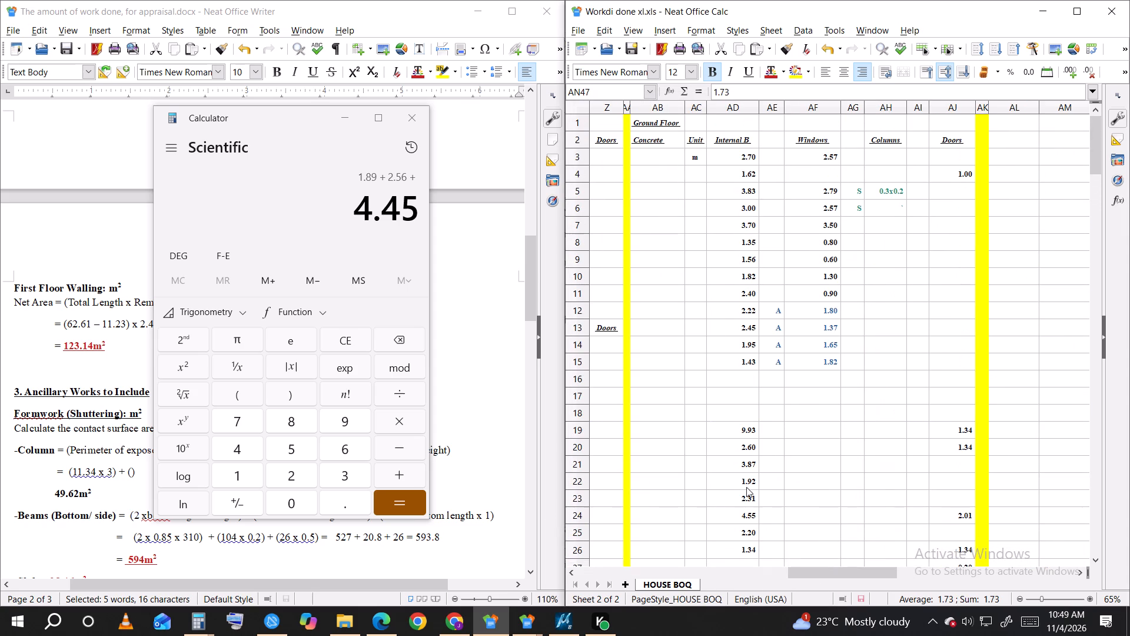
{"action": "left_click", "coordinate": [196, 625]}
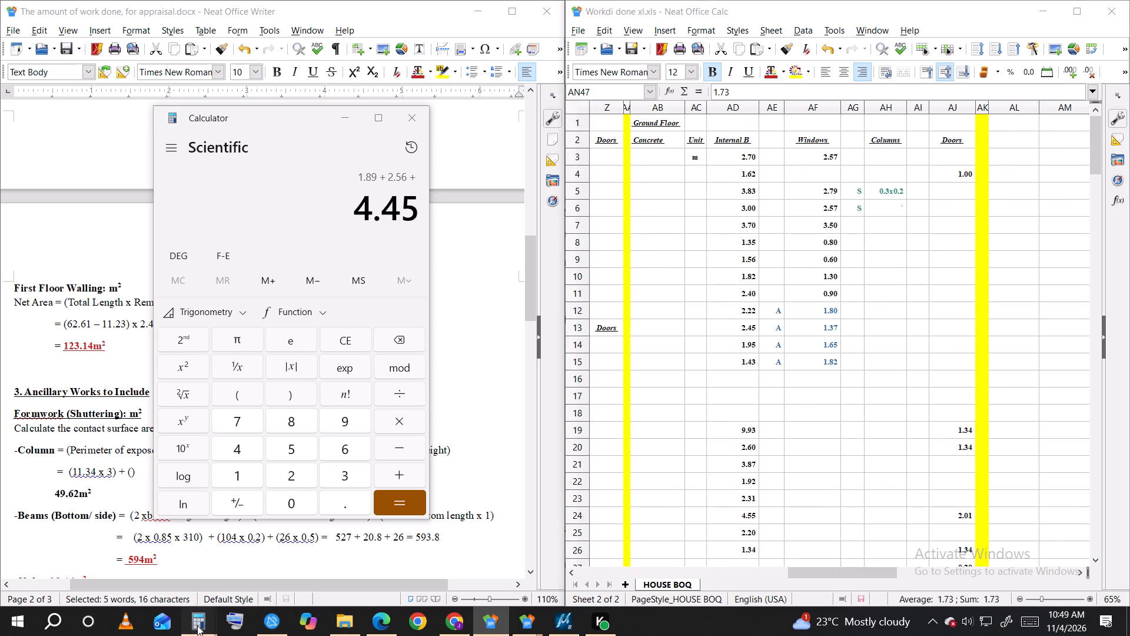
{"action": "left_click", "coordinate": [234, 585]}
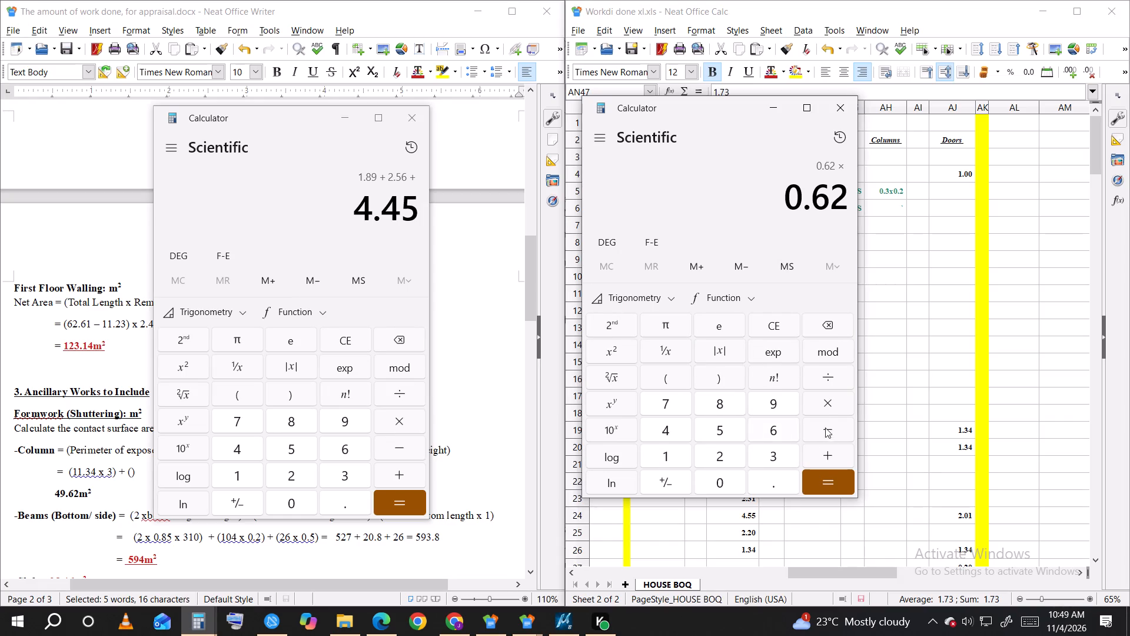
{"action": "left_click_drag", "start_coordinate": [847, 568], "coordinate": [933, 569]}
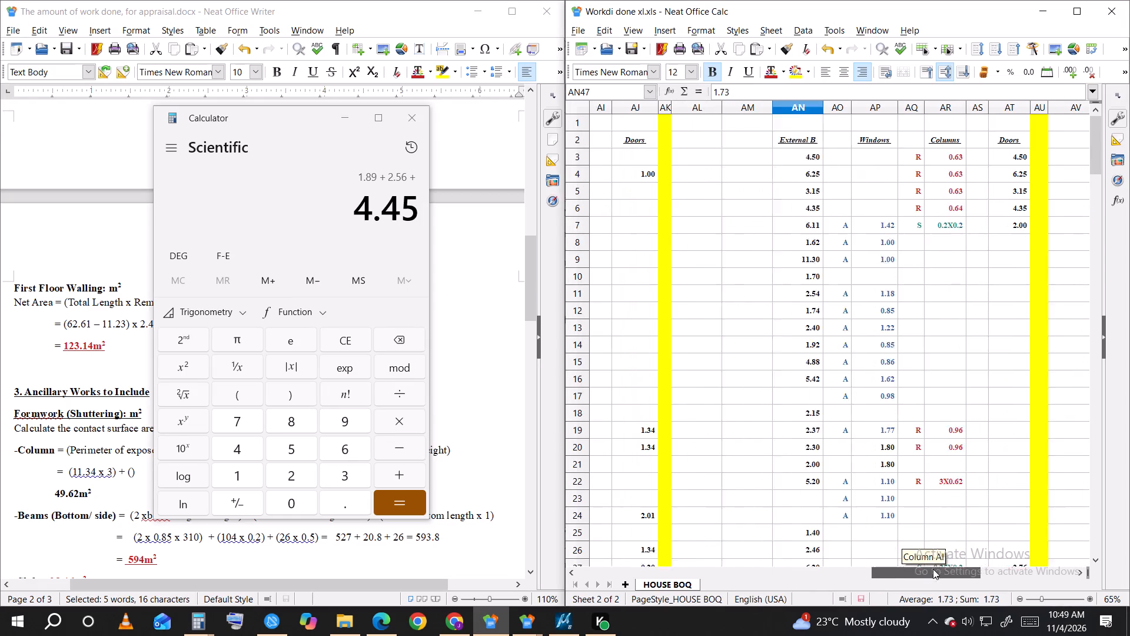
{"action": "left_click_drag", "start_coordinate": [933, 569], "coordinate": [937, 567]}
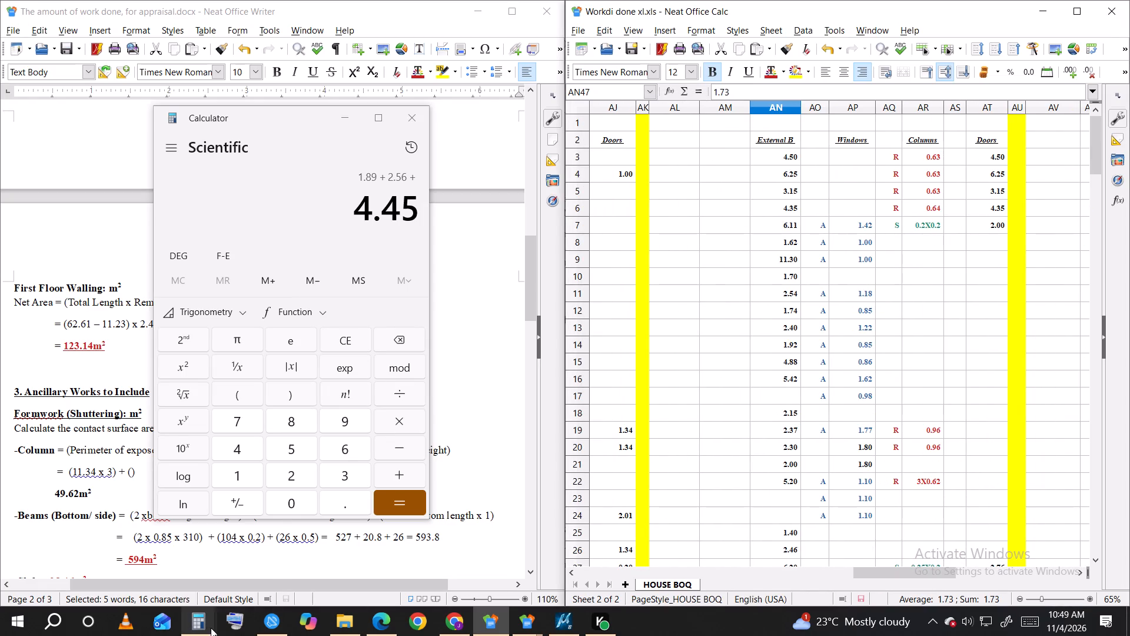
Complete the 0.62 multiplication with a factor of 8.
{"action": "left_click", "coordinate": [211, 628]}
{"action": "left_click", "coordinate": [234, 587]}
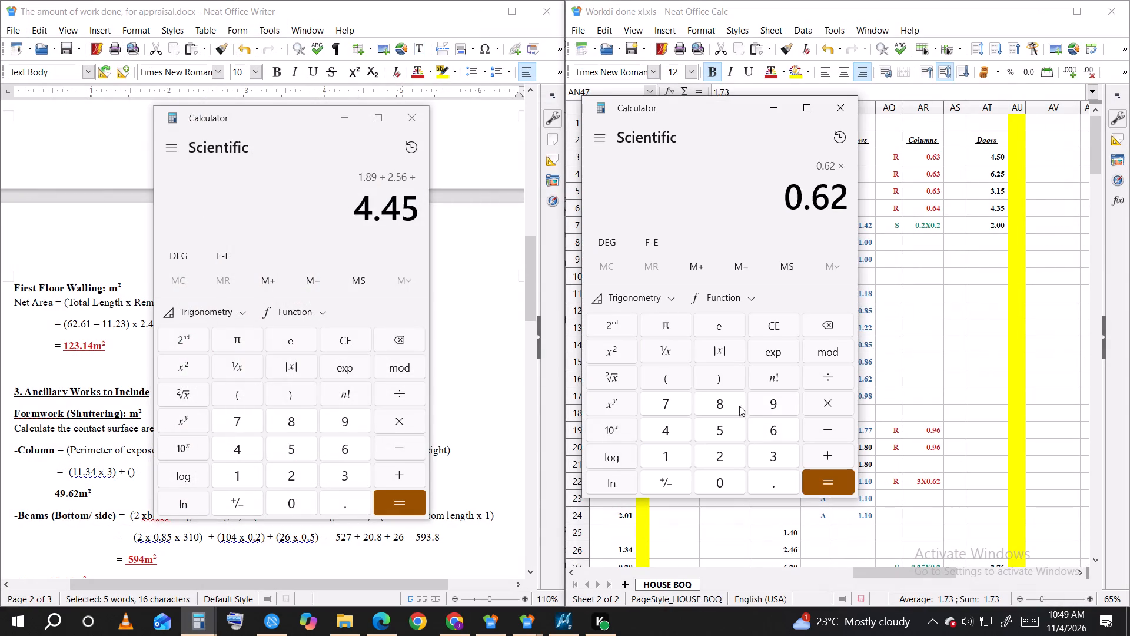
{"action": "left_click", "coordinate": [721, 403]}
{"action": "left_click", "coordinate": [827, 482]}
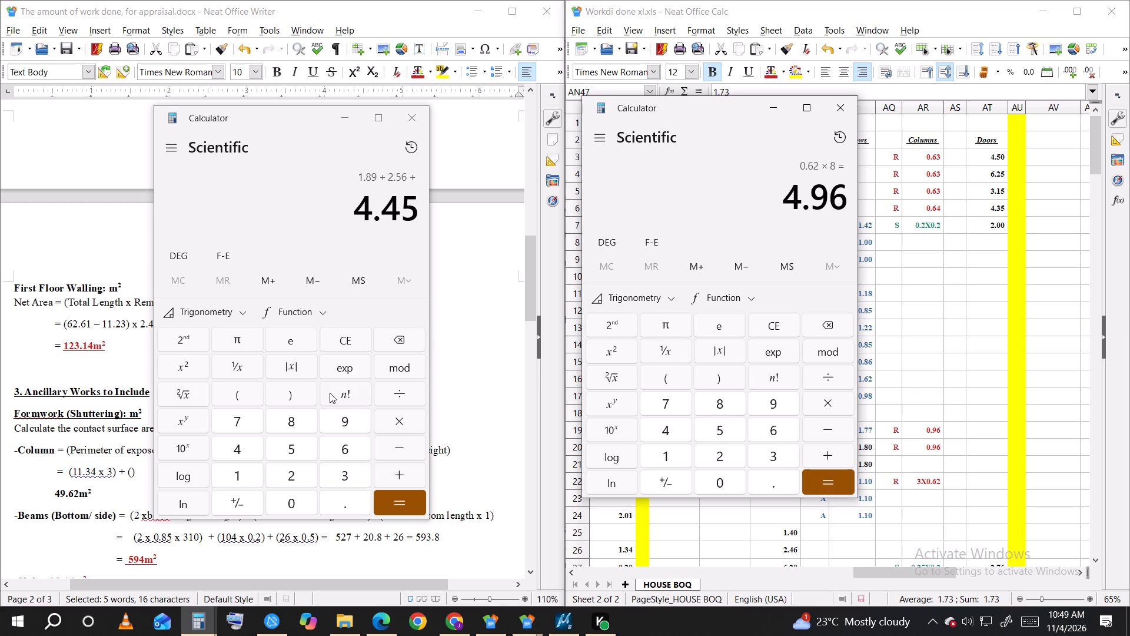
Add 4.96 to the running sum of 1.89 + 2.56 and compute the total.
{"action": "left_click", "coordinate": [390, 473]}
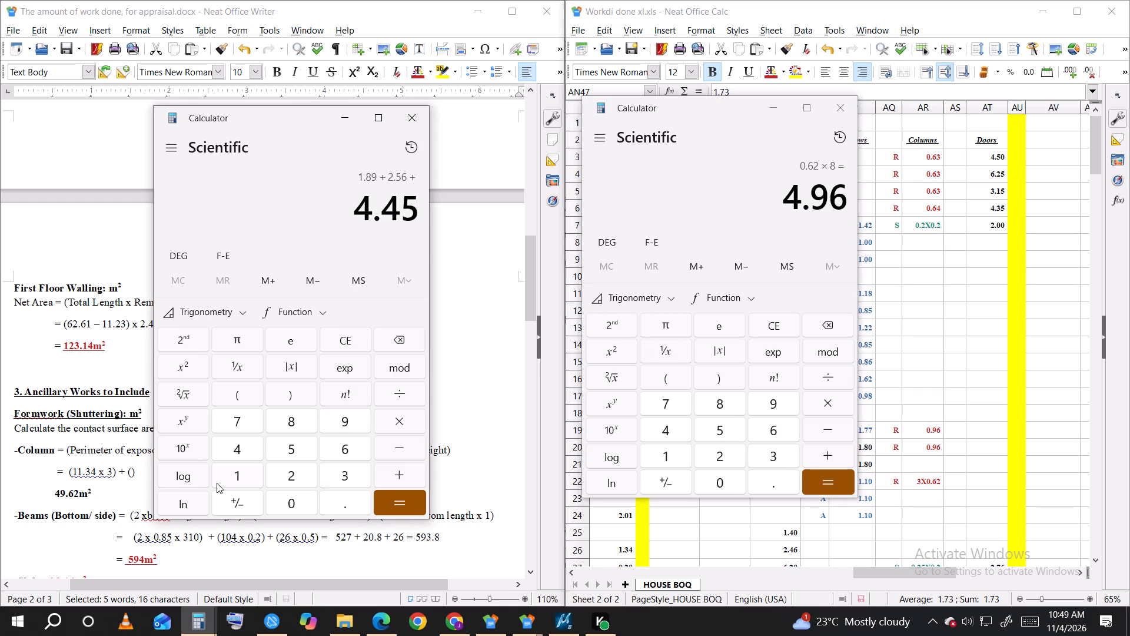
{"action": "left_click", "coordinate": [235, 448]}
{"action": "left_click", "coordinate": [344, 502]}
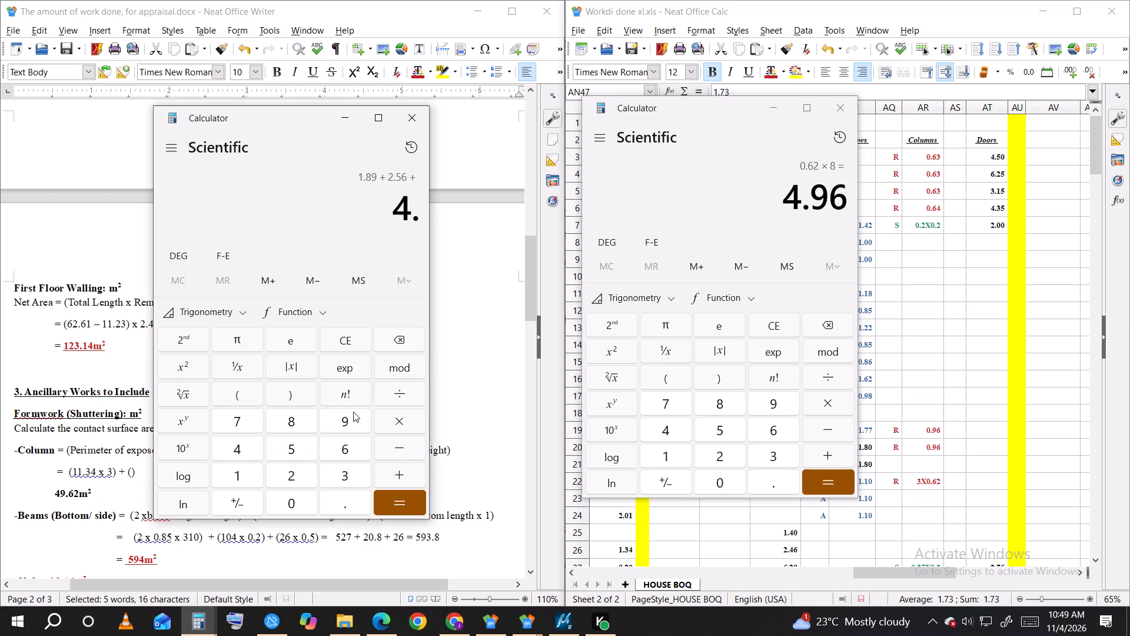
{"action": "left_click", "coordinate": [349, 417]}
{"action": "left_click_drag", "start_coordinate": [343, 445], "coordinate": [350, 447]}
{"action": "left_click", "coordinate": [402, 499]}
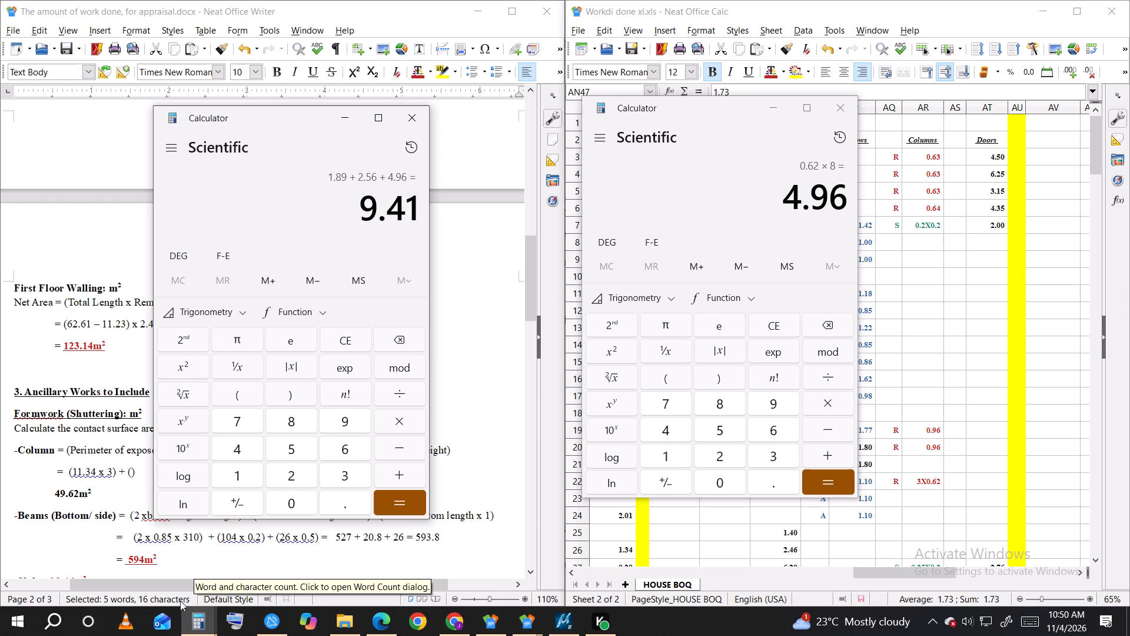
Return to the document's Column formwork lines, bring back the multiplication calculator, and minimize the Chrome video window.
{"action": "left_click", "coordinate": [201, 624]}
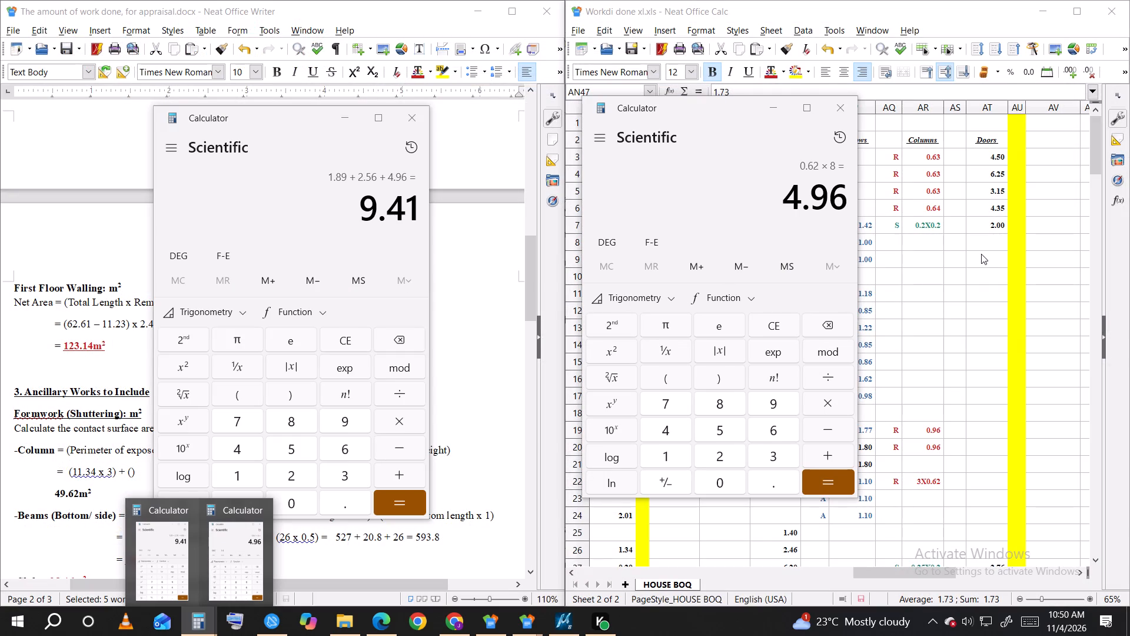
{"action": "left_click", "coordinate": [483, 396]}
{"action": "scroll", "coordinate": [320, 458], "scroll_direction": "down", "scroll_amount": 3}
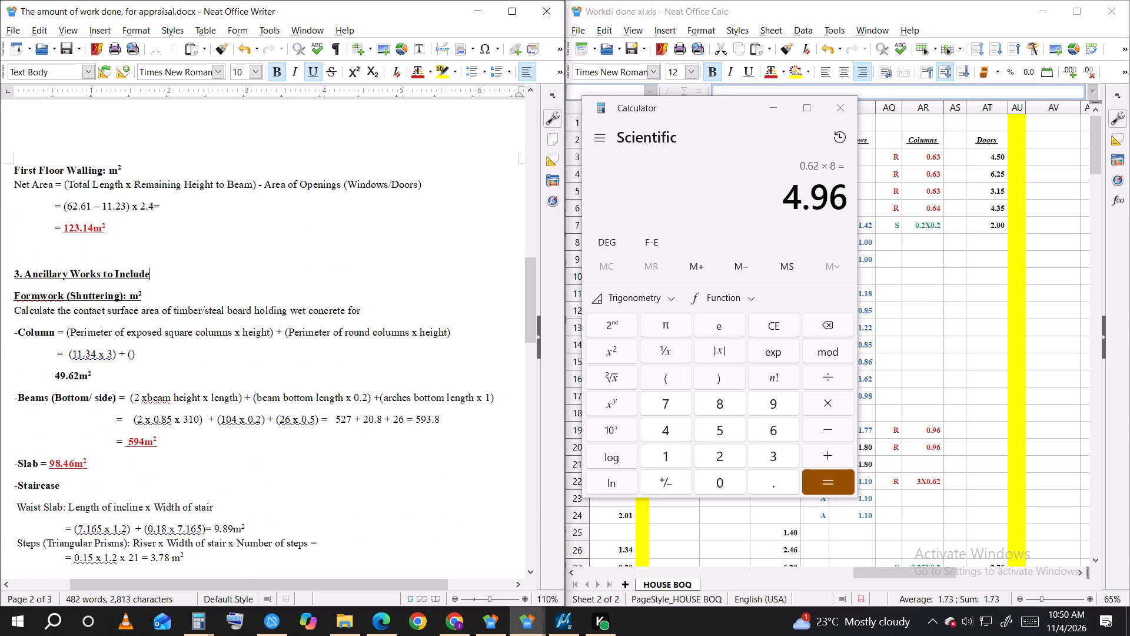
{"action": "scroll", "coordinate": [320, 458], "scroll_direction": "down", "scroll_amount": 1}
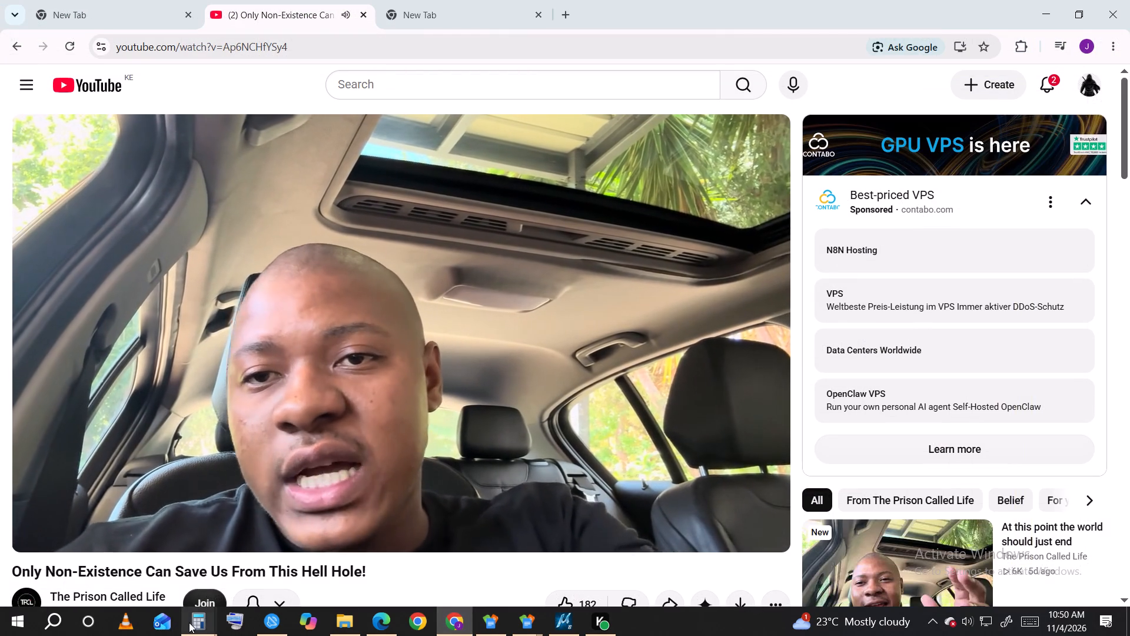
{"action": "left_click", "coordinate": [189, 622]}
{"action": "left_click", "coordinate": [242, 565]}
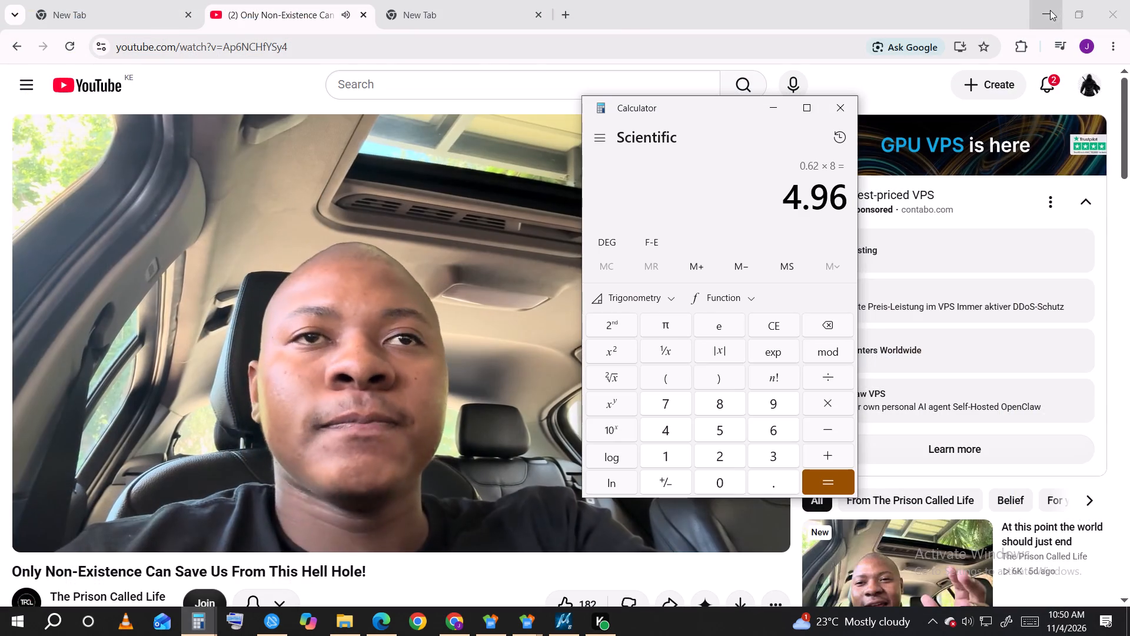
{"action": "left_click", "coordinate": [1050, 10]}
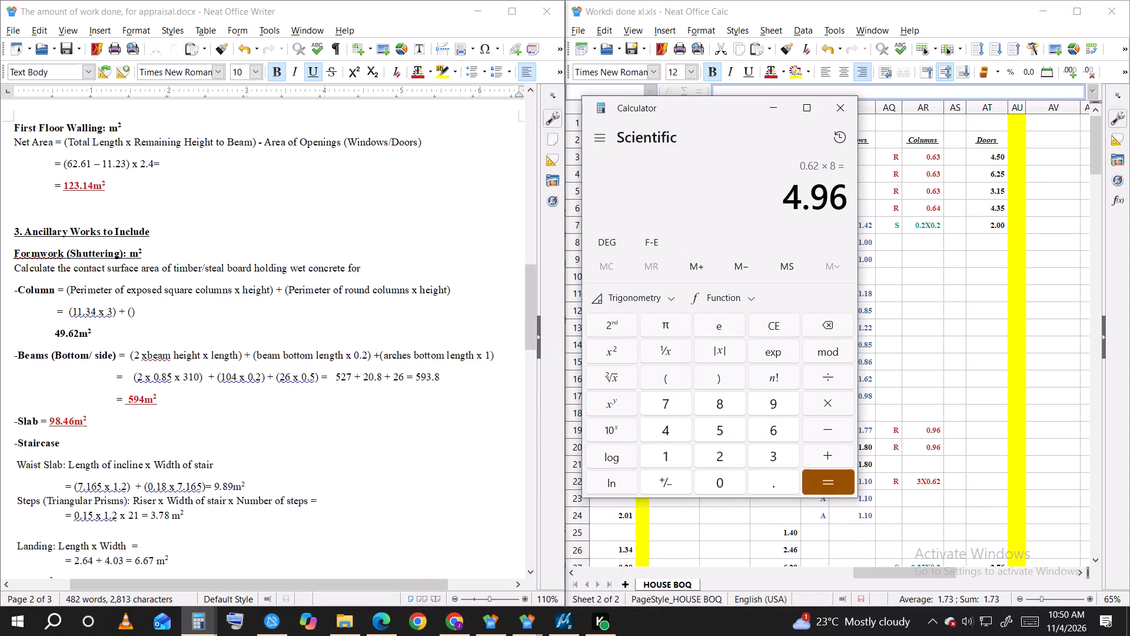
Clear the 0.62 × 8 calculation from its calculator.
{"action": "left_click", "coordinate": [204, 628]}
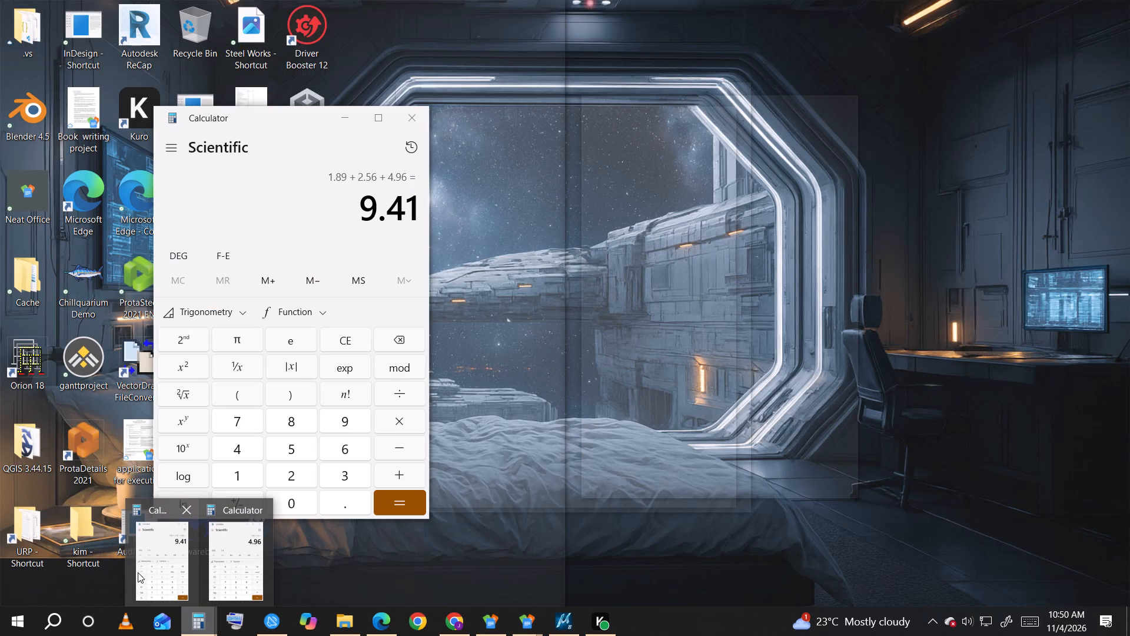
{"action": "left_click", "coordinate": [230, 556]}
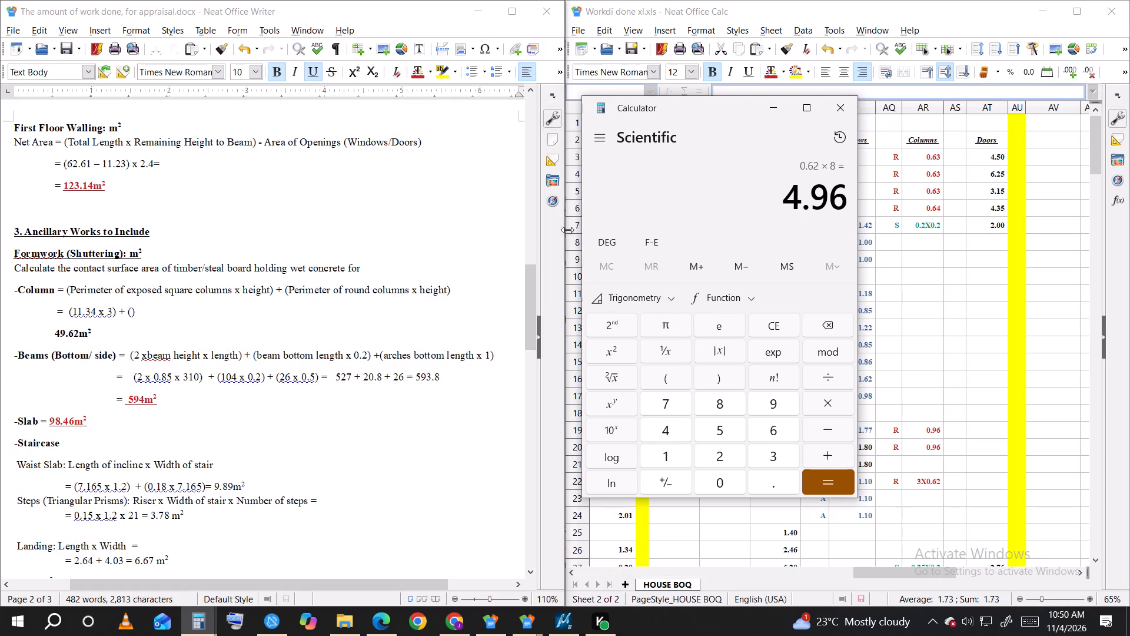
{"action": "left_click", "coordinate": [720, 478]}
{"action": "left_click", "coordinate": [763, 473]}
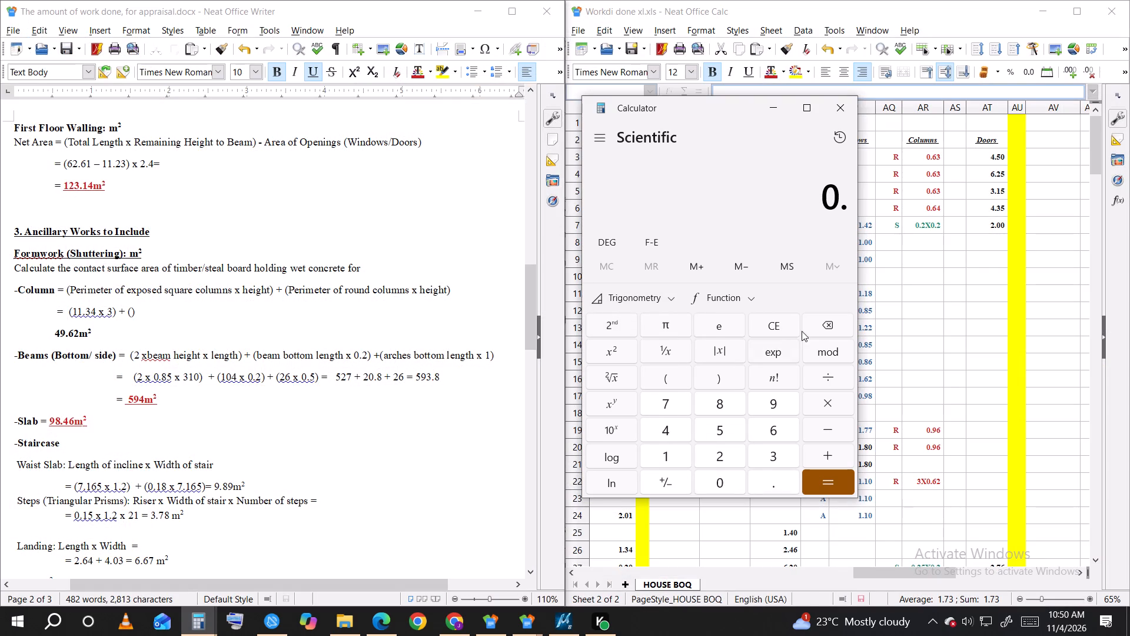
{"action": "left_click", "coordinate": [833, 324]}
{"action": "left_click", "coordinate": [833, 324]}
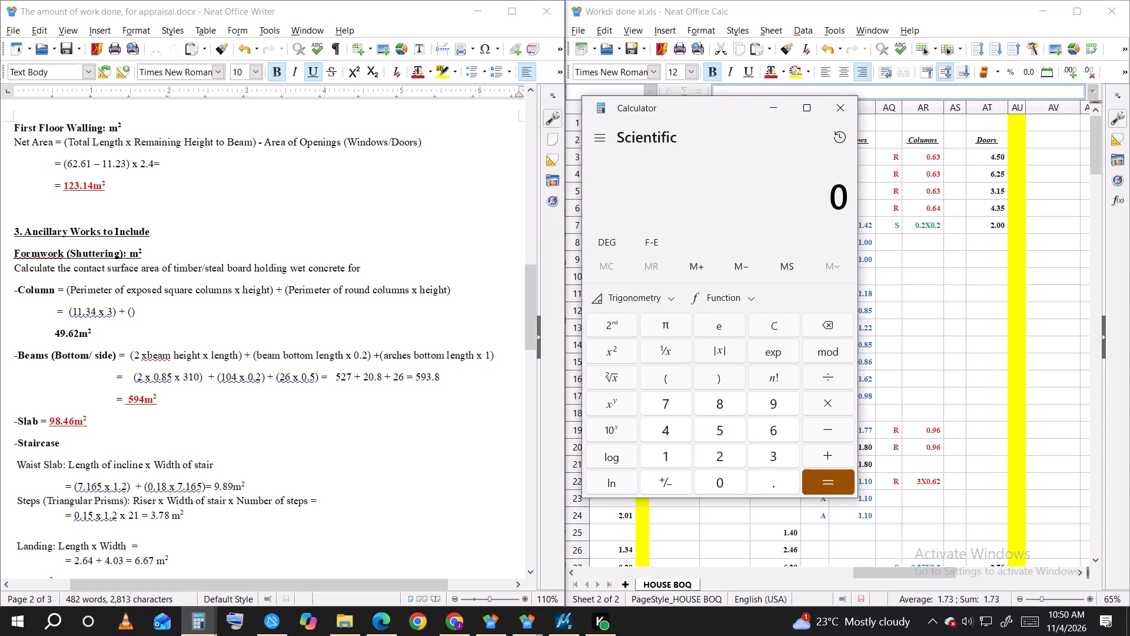
Fill the empty brackets of the document's Column formwork expression with 9.41x3.
{"action": "left_click", "coordinate": [132, 311]}
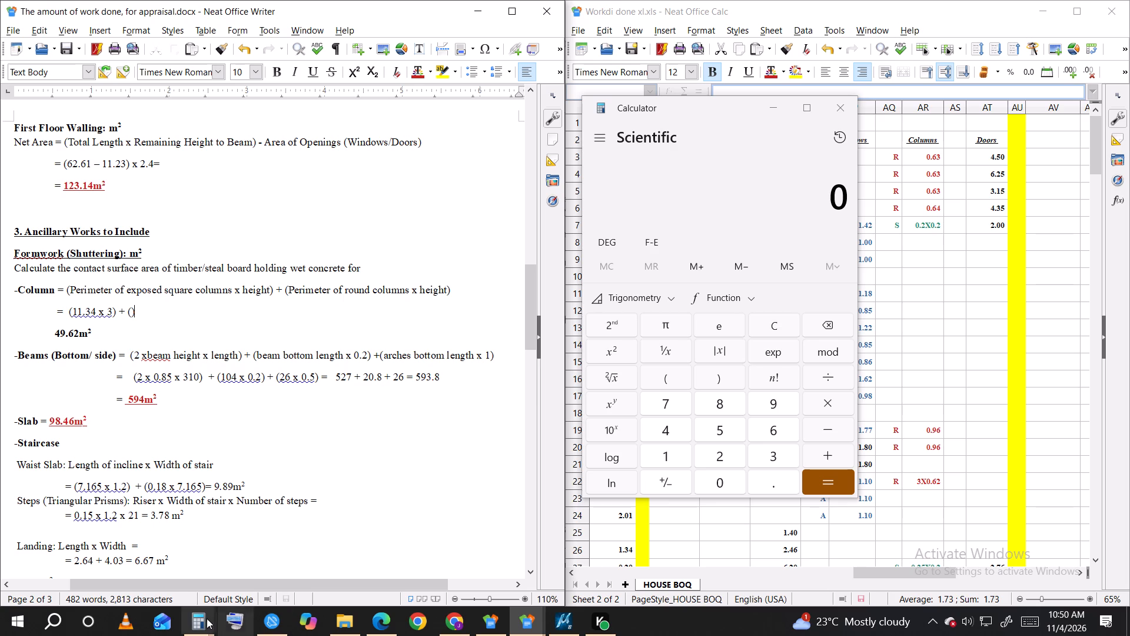
{"action": "left_click", "coordinate": [207, 618]}
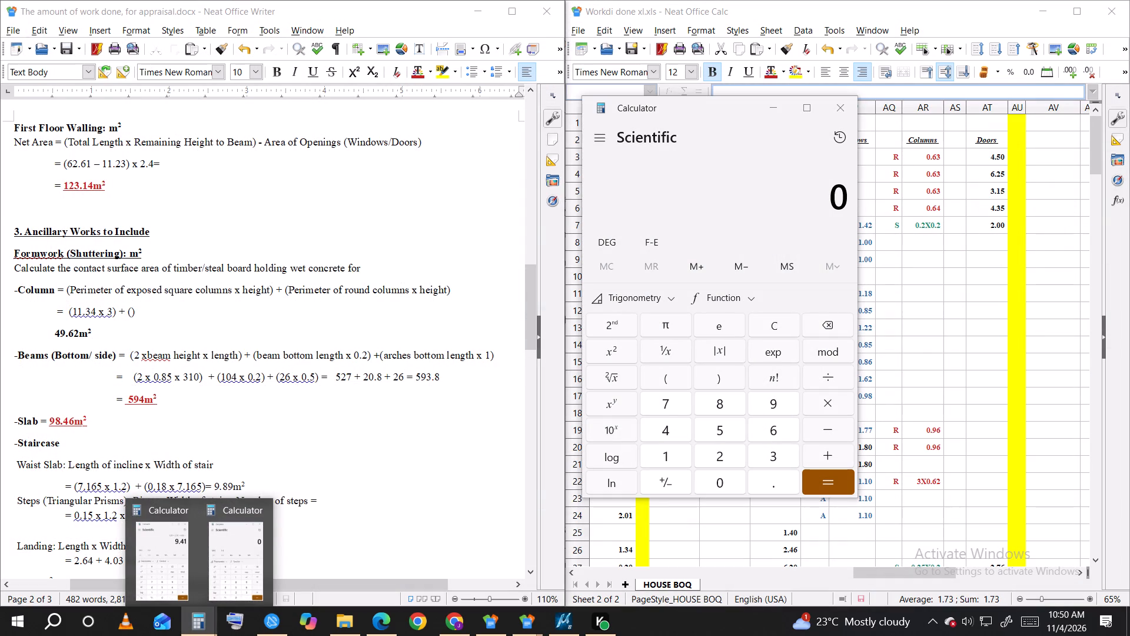
{"action": "left_click", "coordinate": [132, 316]}
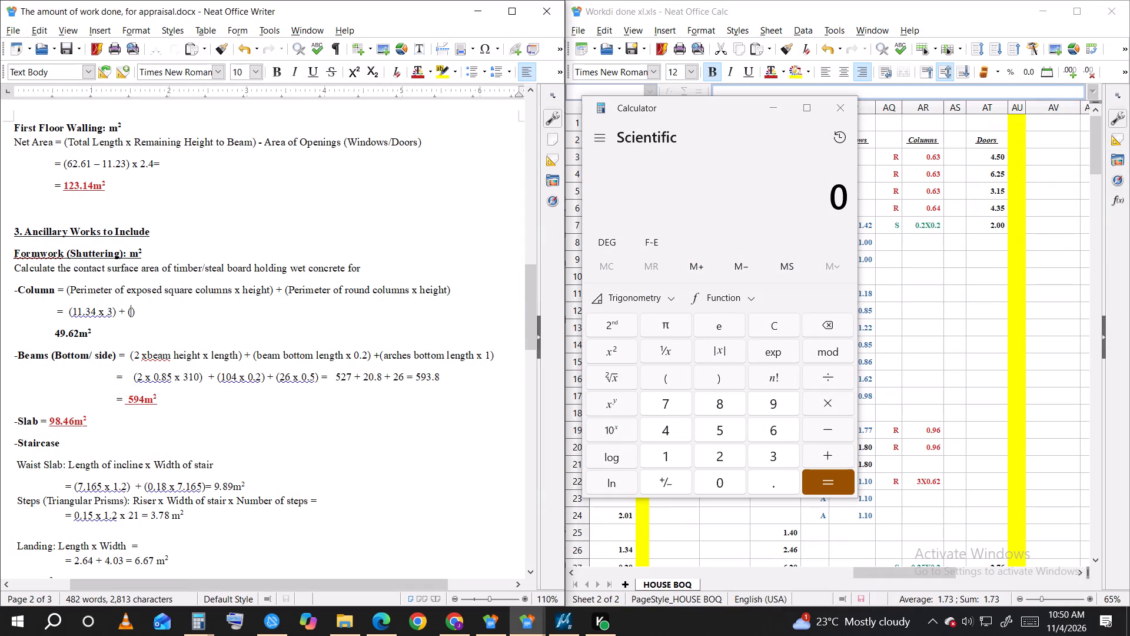
{"action": "type", "text": "9.4"}
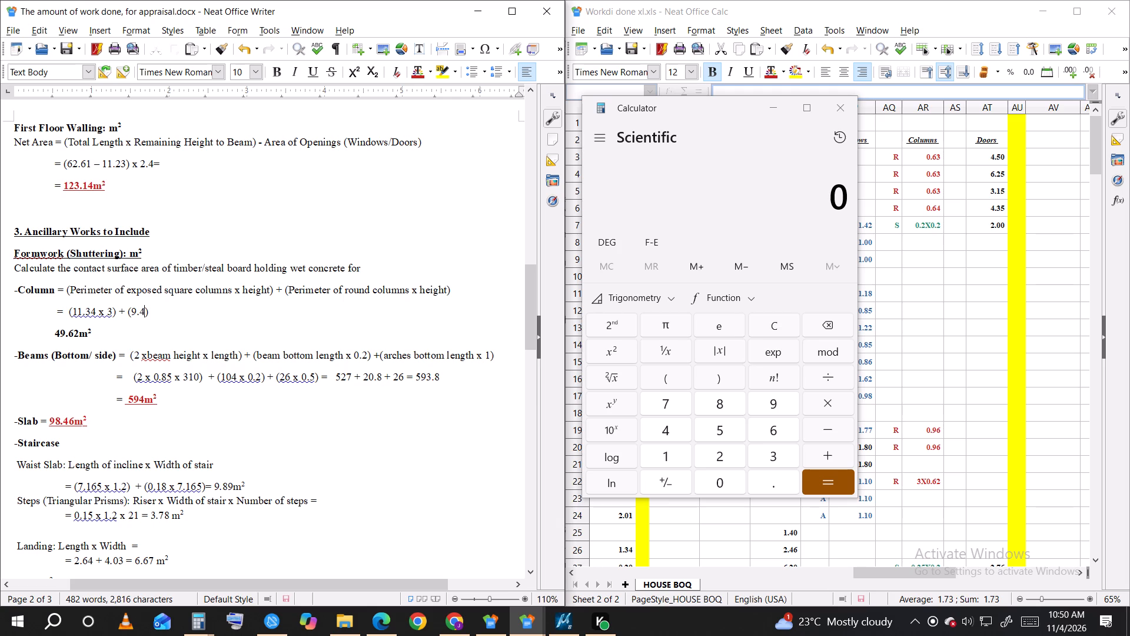
{"action": "left_click", "coordinate": [185, 617]}
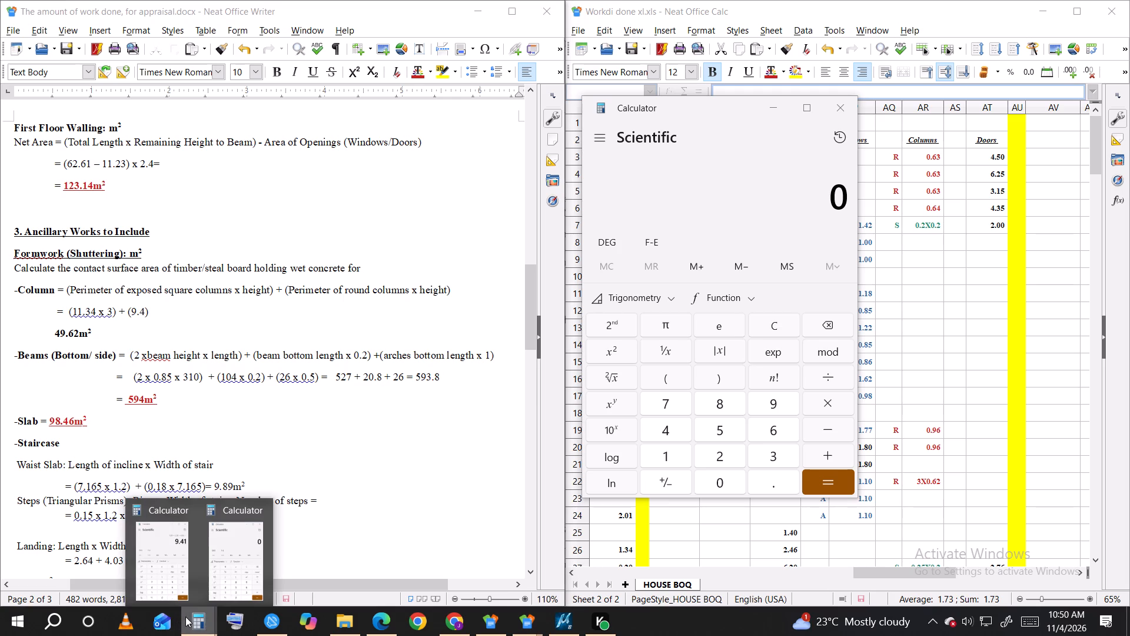
{"action": "left_click", "coordinate": [144, 315]}
{"action": "key", "text": "1"}
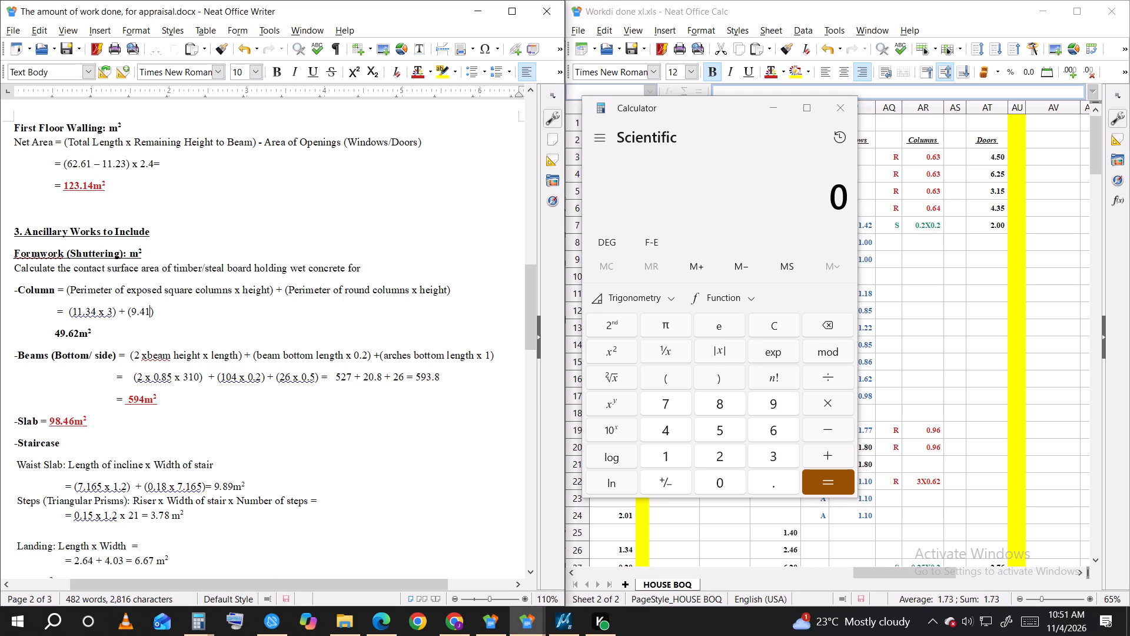
{"action": "key", "text": "x"}
{"action": "key", "text": "3"}
Calculate 9.41 × 3 in the cleared calculator.
{"action": "left_click", "coordinate": [779, 402]}
{"action": "left_click", "coordinate": [779, 476]}
{"action": "left_click", "coordinate": [663, 428]}
{"action": "left_click", "coordinate": [669, 453]}
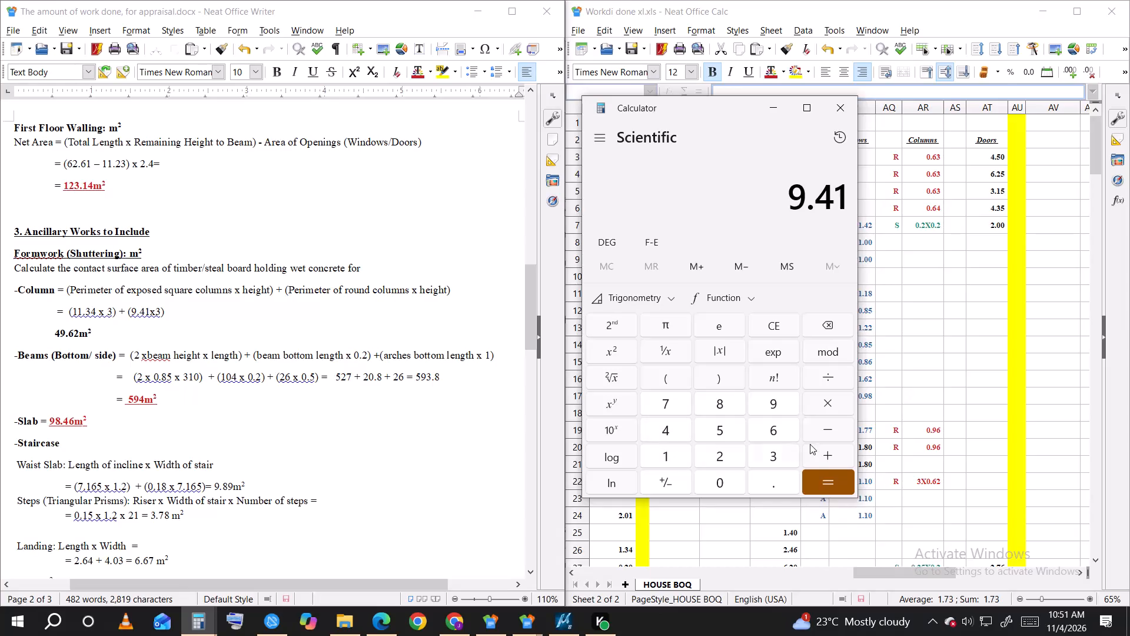
{"action": "left_click", "coordinate": [833, 399]}
{"action": "left_click", "coordinate": [768, 453]}
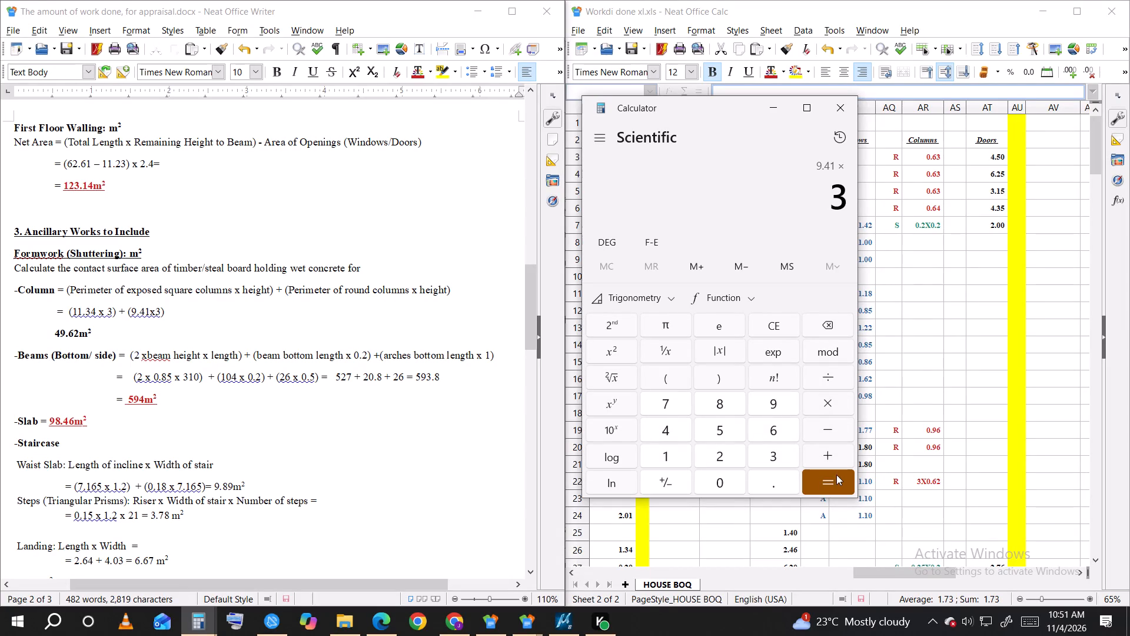
{"action": "left_click", "coordinate": [838, 475]}
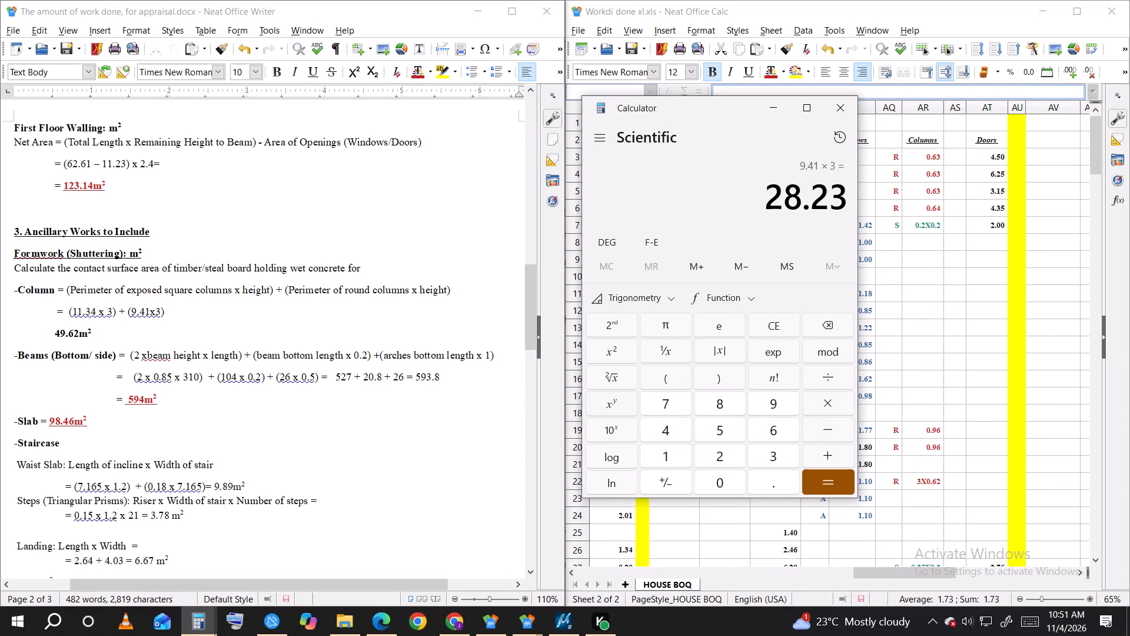
Add an equals sign after (9.41x3) in the document's Column formwork expression.
{"action": "left_click", "coordinate": [175, 316]}
{"action": "key", "text": "space"}
{"action": "type", "text": "="}
{"action": "key", "text": "space"}
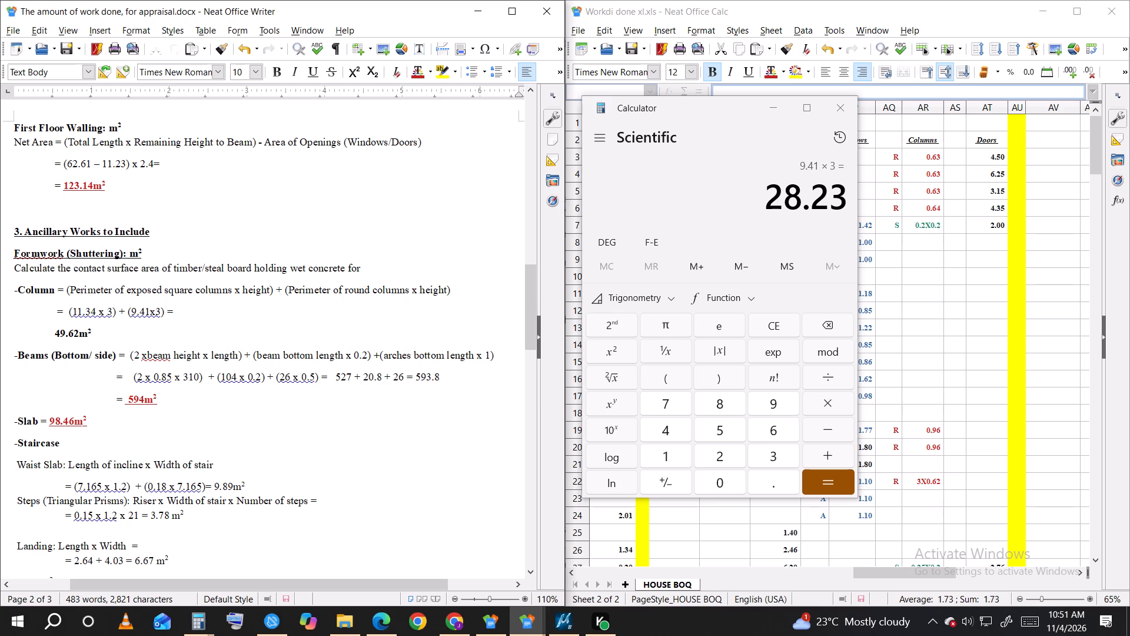
Calculate 11.34 × 3 in the calculator and continue its result with a plus sign.
{"action": "double_click", "coordinate": [672, 451]}
{"action": "left_click", "coordinate": [773, 480]}
{"action": "left_click", "coordinate": [774, 454]}
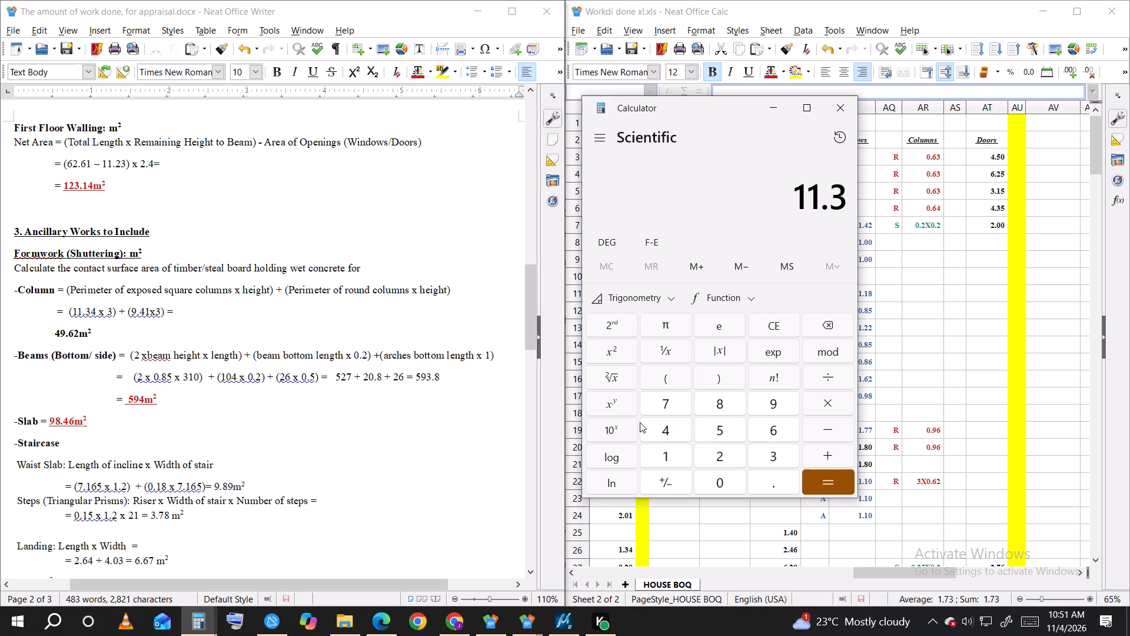
{"action": "left_click", "coordinate": [660, 428]}
{"action": "left_click", "coordinate": [819, 405]}
{"action": "left_click_drag", "start_coordinate": [766, 458], "coordinate": [775, 459]}
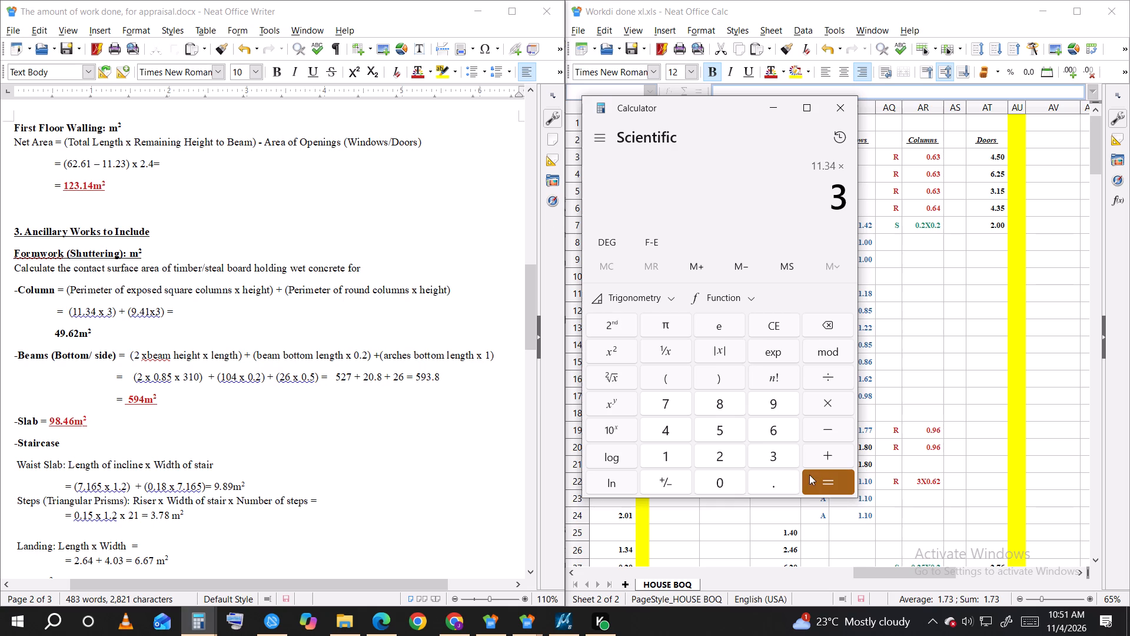
{"action": "left_click", "coordinate": [815, 476]}
{"action": "left_click", "coordinate": [835, 456]}
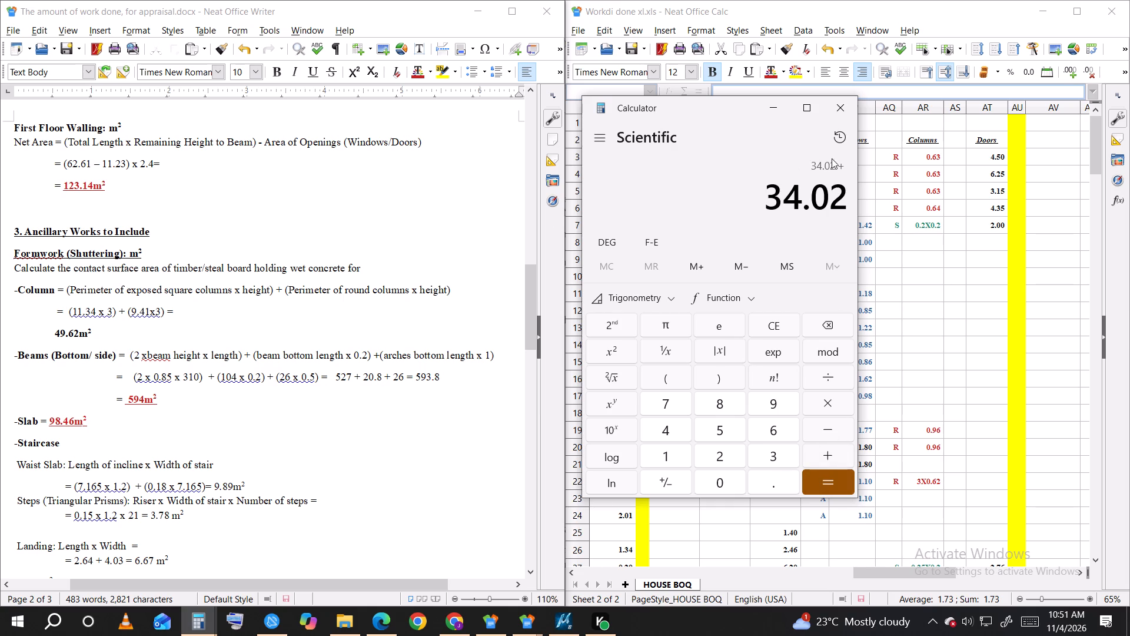
Extend the Column formwork expression with 34.02 + 28.23, checking the second product in the calculation history.
{"action": "left_click", "coordinate": [215, 315]}
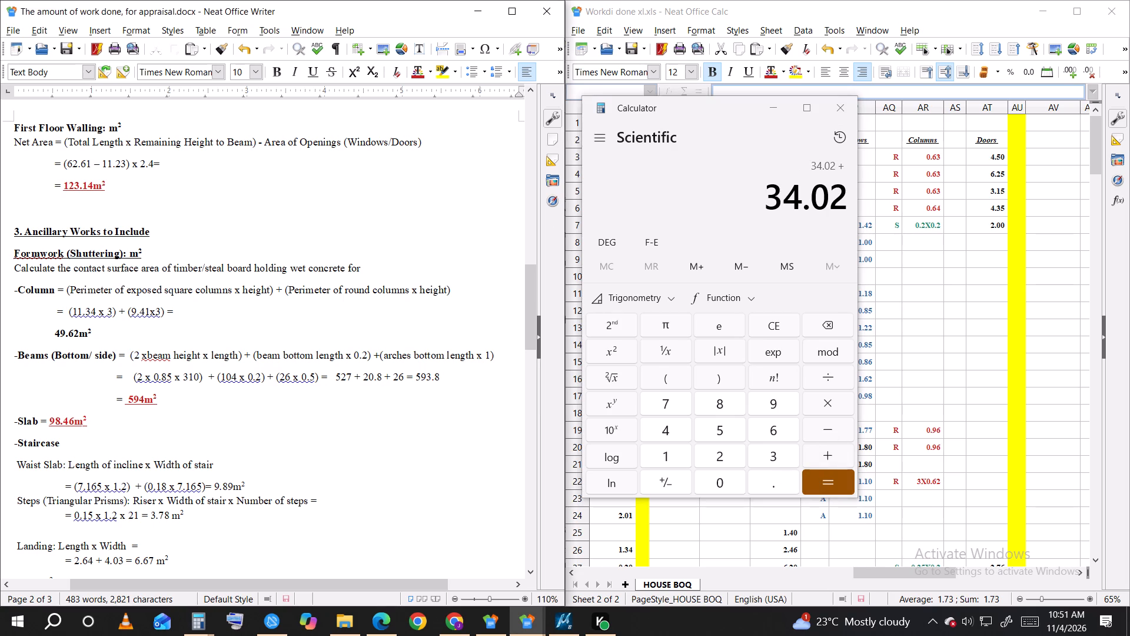
{"action": "type", "text": "34.02"}
{"action": "key", "text": "space"}
{"action": "type", "text": "+"}
{"action": "key", "text": "space"}
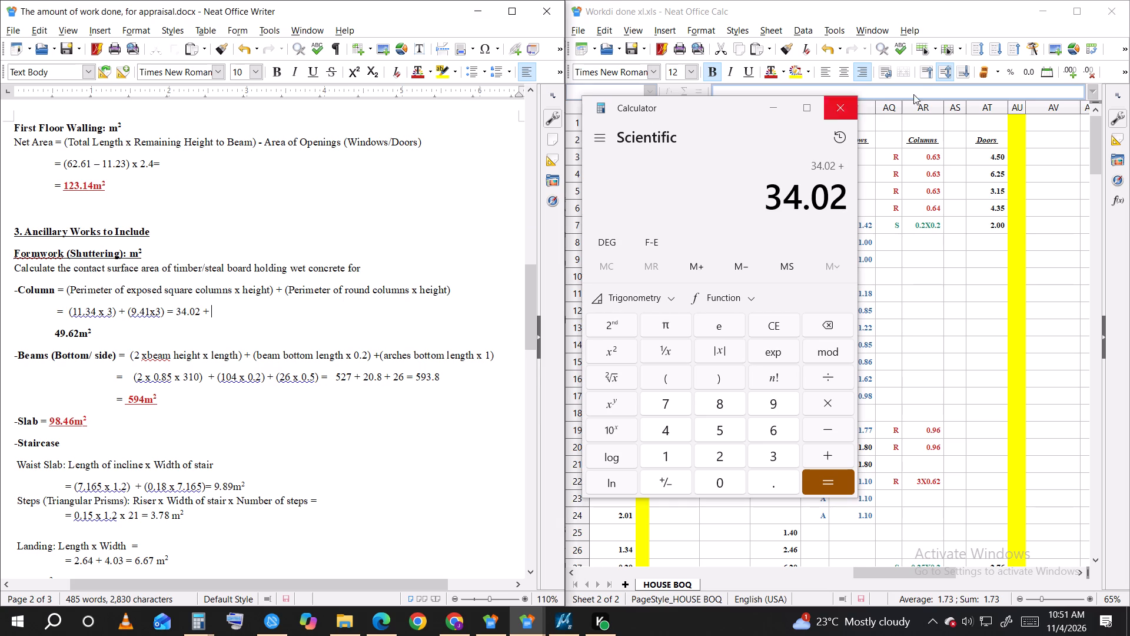
{"action": "left_click", "coordinate": [842, 137]}
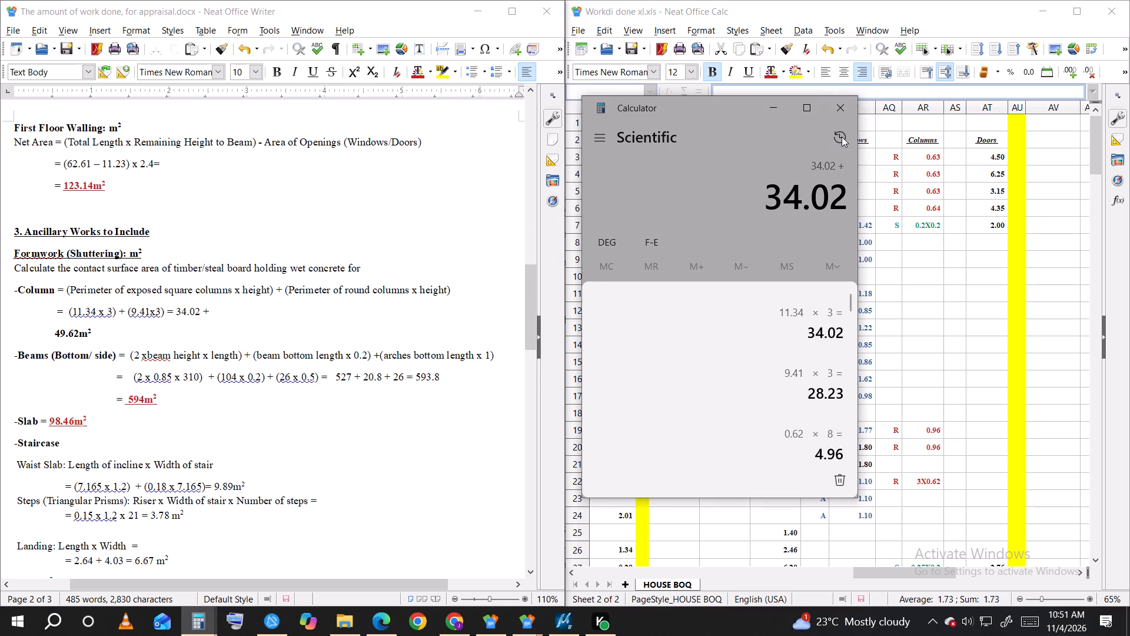
{"action": "left_click", "coordinate": [244, 312]}
{"action": "key", "text": "2"}
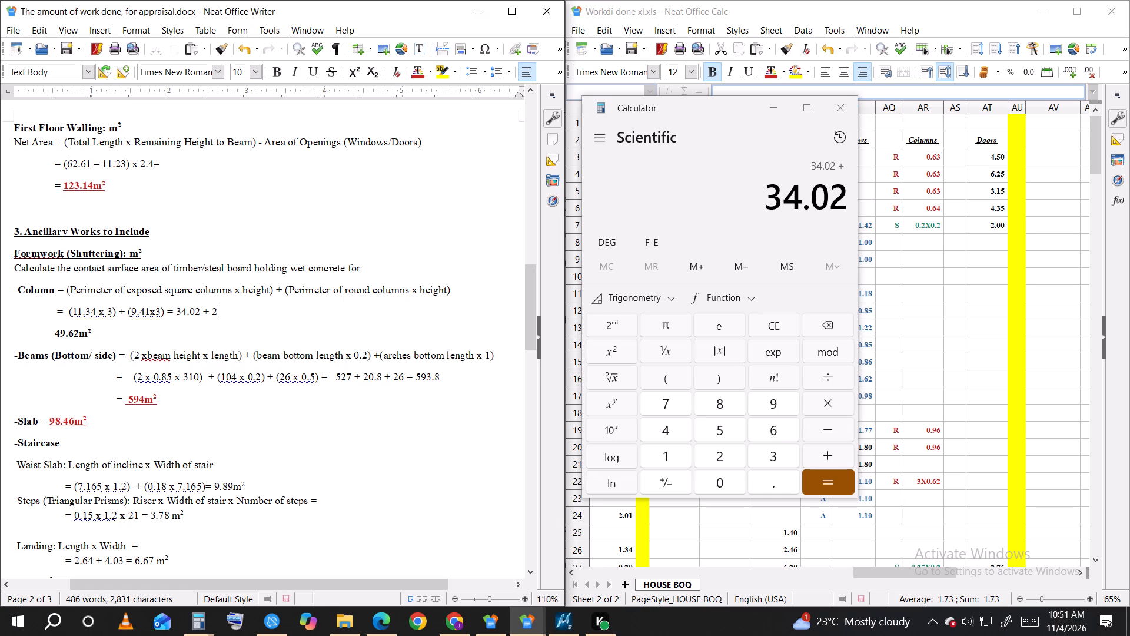
{"action": "type", "text": "8.23"}
Add 28.23 to the calculator's pending 34.02 sum.
{"action": "left_click", "coordinate": [723, 461]}
{"action": "left_click", "coordinate": [716, 406]}
{"action": "left_click", "coordinate": [771, 482]}
{"action": "left_click_drag", "start_coordinate": [716, 452], "coordinate": [725, 452]}
{"action": "left_click", "coordinate": [769, 448]}
{"action": "left_click", "coordinate": [844, 486]}
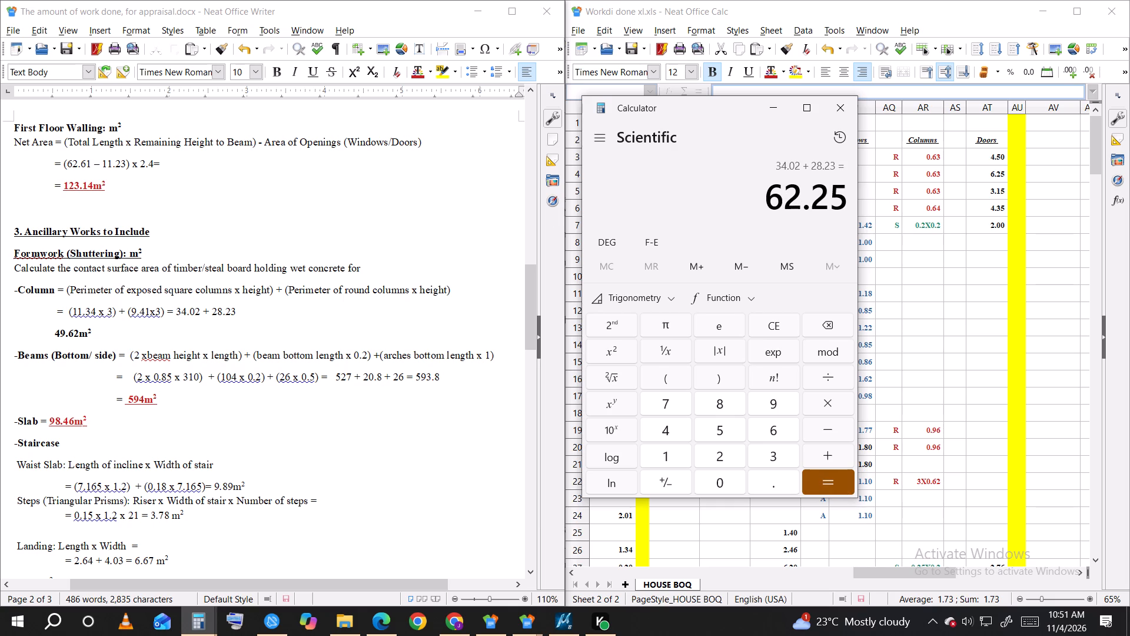
Complete the Column formwork expression with =62.25.
{"action": "left_click", "coordinate": [259, 317]}
{"action": "key", "text": "space"}
{"action": "type", "text": "="}
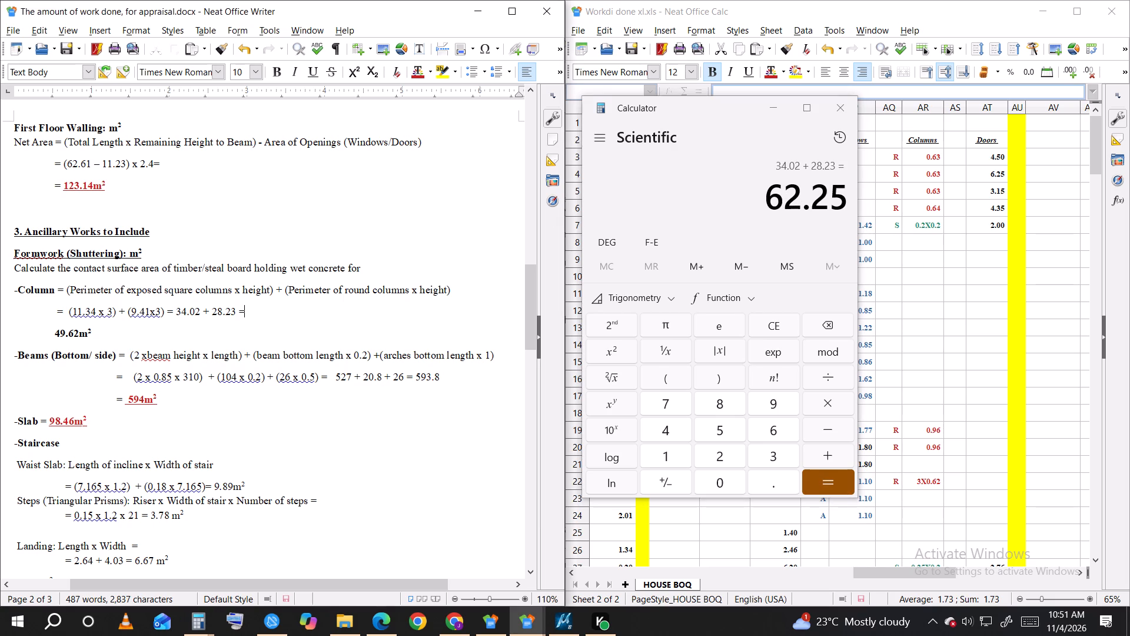
{"action": "type", "text": "62"}
{"action": "type", "text": ".25"}
Rewrite the Column formwork result line below the expression as = 62.25 m².
{"action": "left_click_drag", "start_coordinate": [80, 333], "coordinate": [57, 333]}
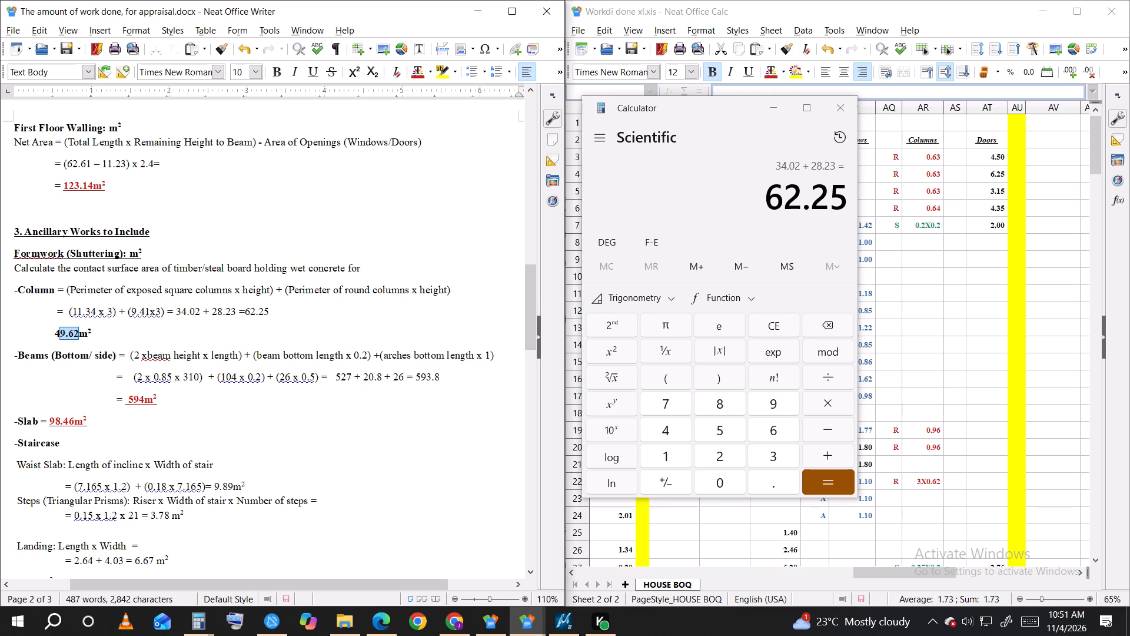
{"action": "left_click_drag", "start_coordinate": [57, 333], "coordinate": [56, 333]}
{"action": "left_click", "coordinate": [56, 333]}
{"action": "type", "text": "="}
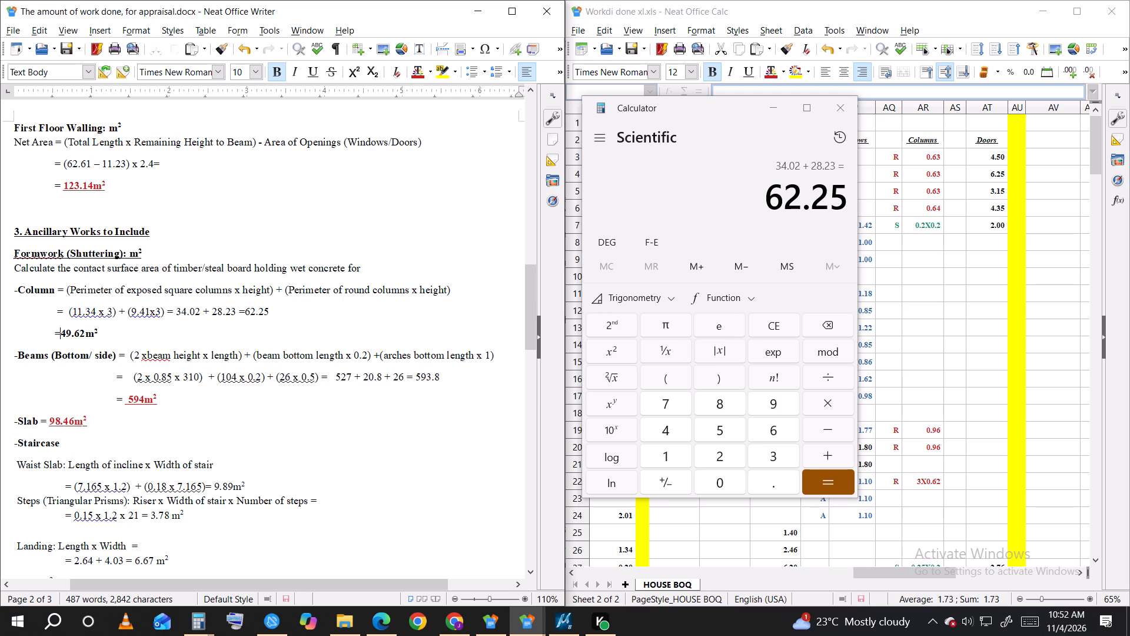
{"action": "key", "text": "space"}
{"action": "left_click_drag", "start_coordinate": [85, 333], "coordinate": [78, 332]}
{"action": "left_click_drag", "start_coordinate": [78, 332], "coordinate": [64, 330]}
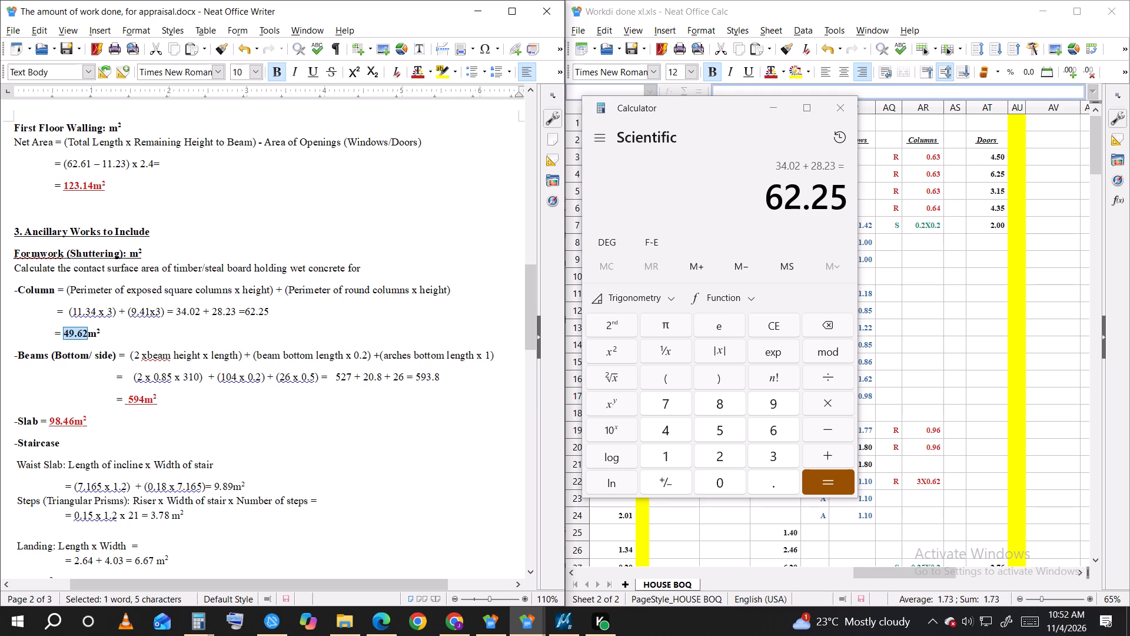
{"action": "type", "text": "62"}
{"action": "type", "text": ".2"}
{"action": "key", "text": "5"}
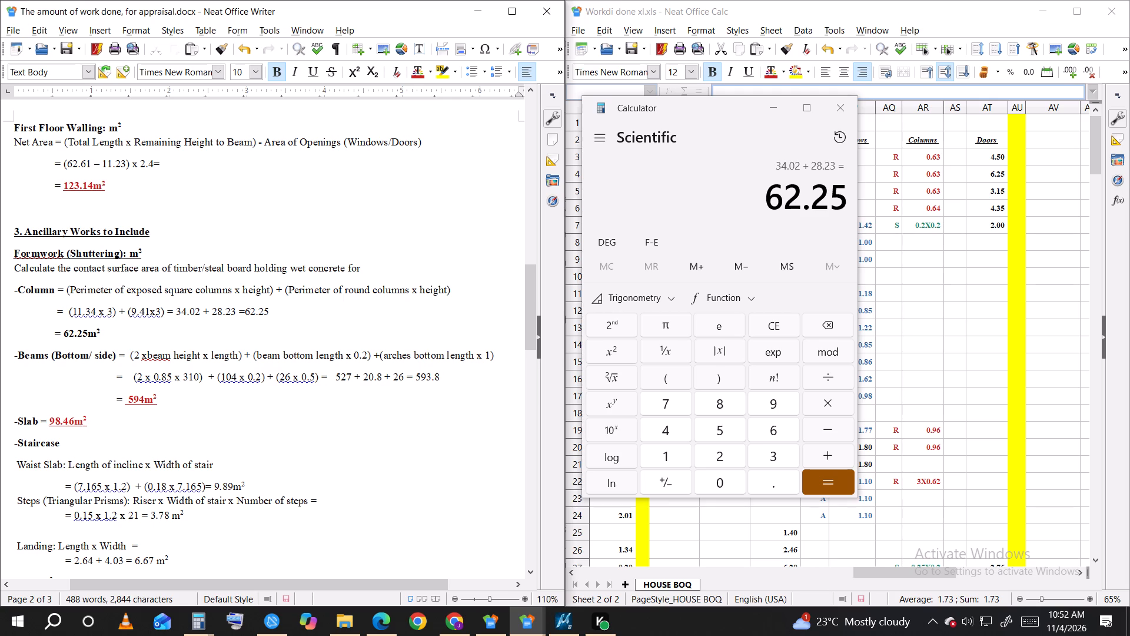
{"action": "key", "text": "space"}
Format the Column result 62.25 m² as red, underlined text.
{"action": "left_click", "coordinate": [142, 337]}
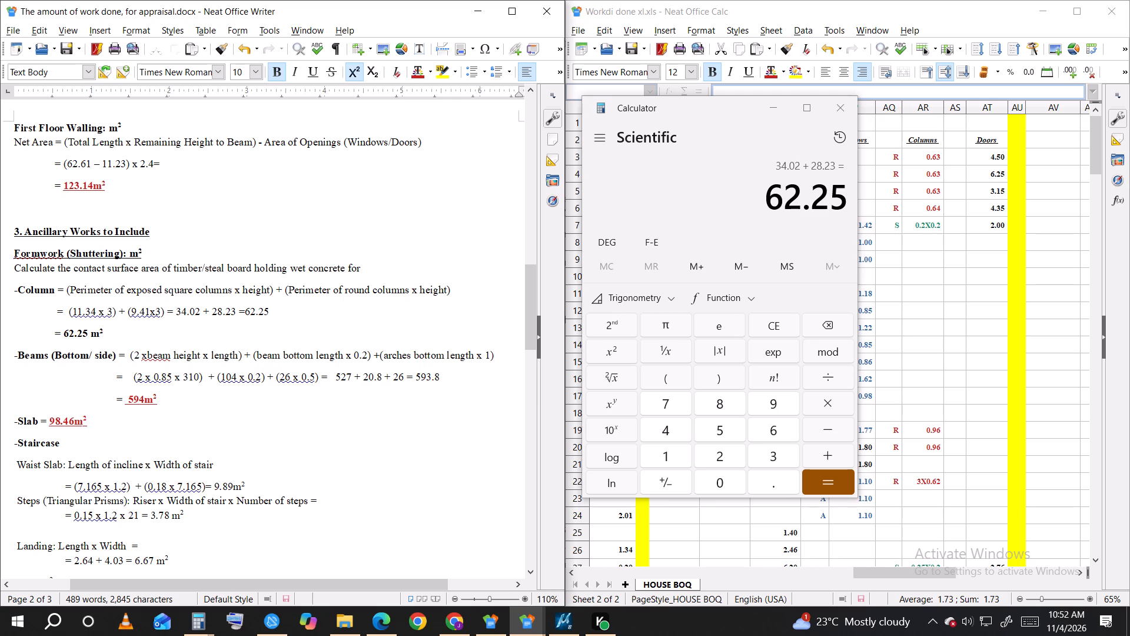
{"action": "left_click_drag", "start_coordinate": [126, 329], "coordinate": [64, 326]}
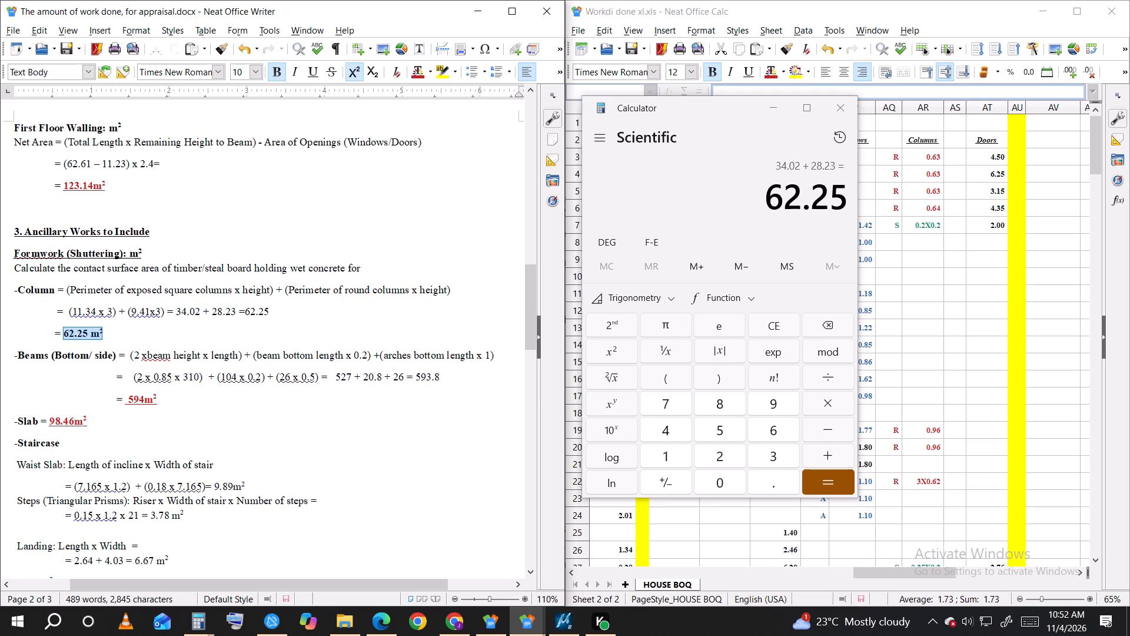
{"action": "left_click", "coordinate": [411, 71]}
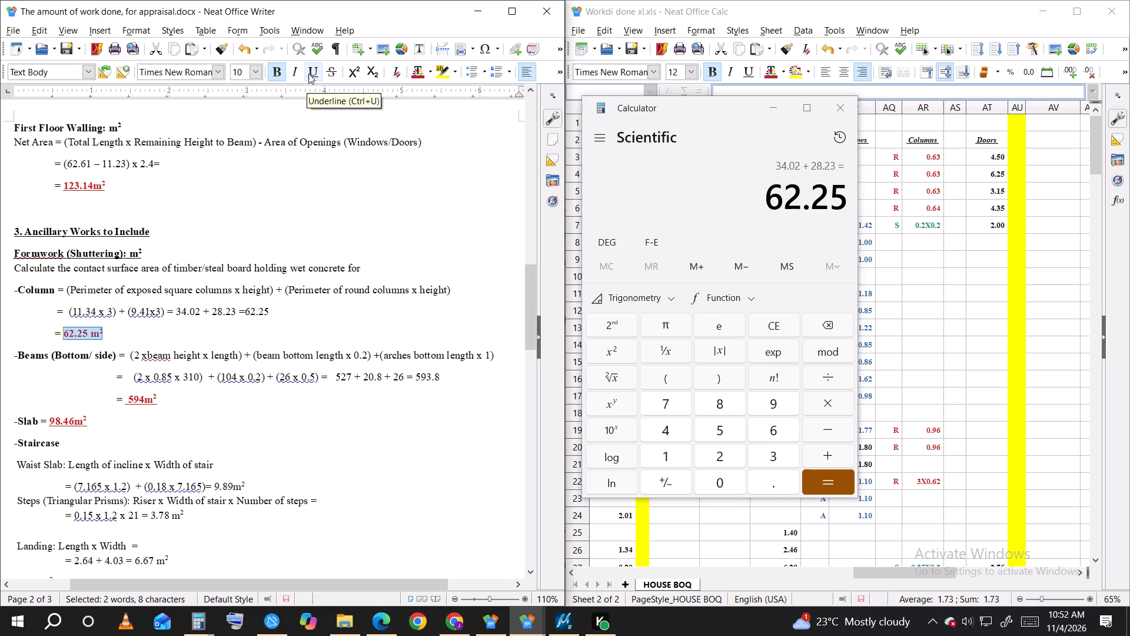
{"action": "left_click", "coordinate": [310, 74]}
Review the document's RC staircase, walling and formwork calculations, down to the Total Formwork line.
{"action": "scroll", "coordinate": [212, 318], "scroll_direction": "down", "scroll_amount": 3}
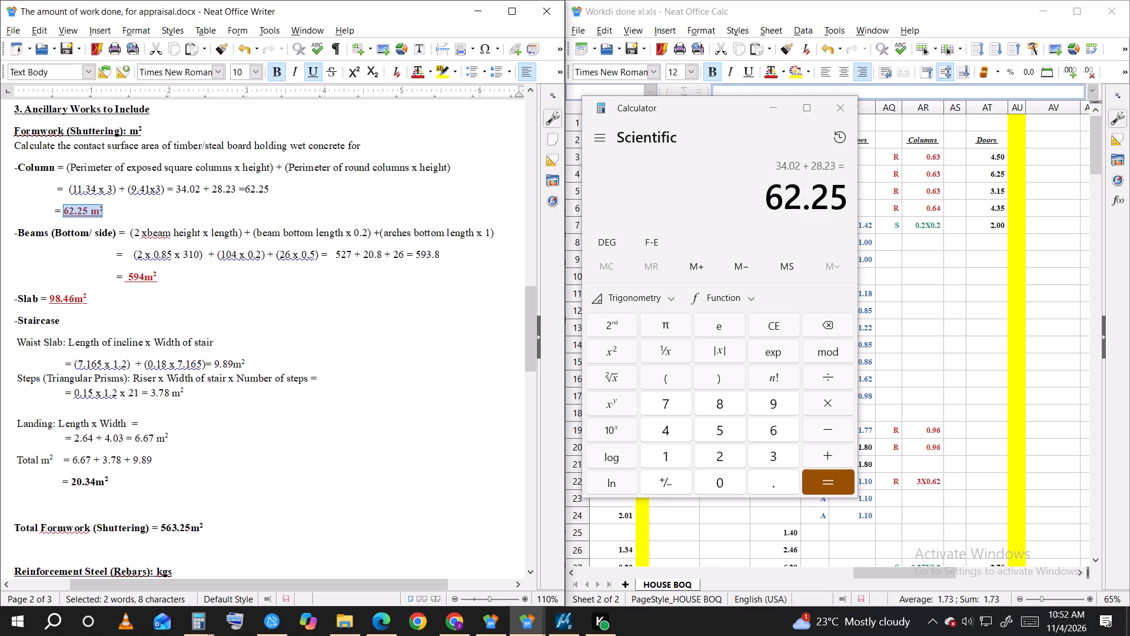
{"action": "scroll", "coordinate": [127, 482], "scroll_direction": "up", "scroll_amount": 2}
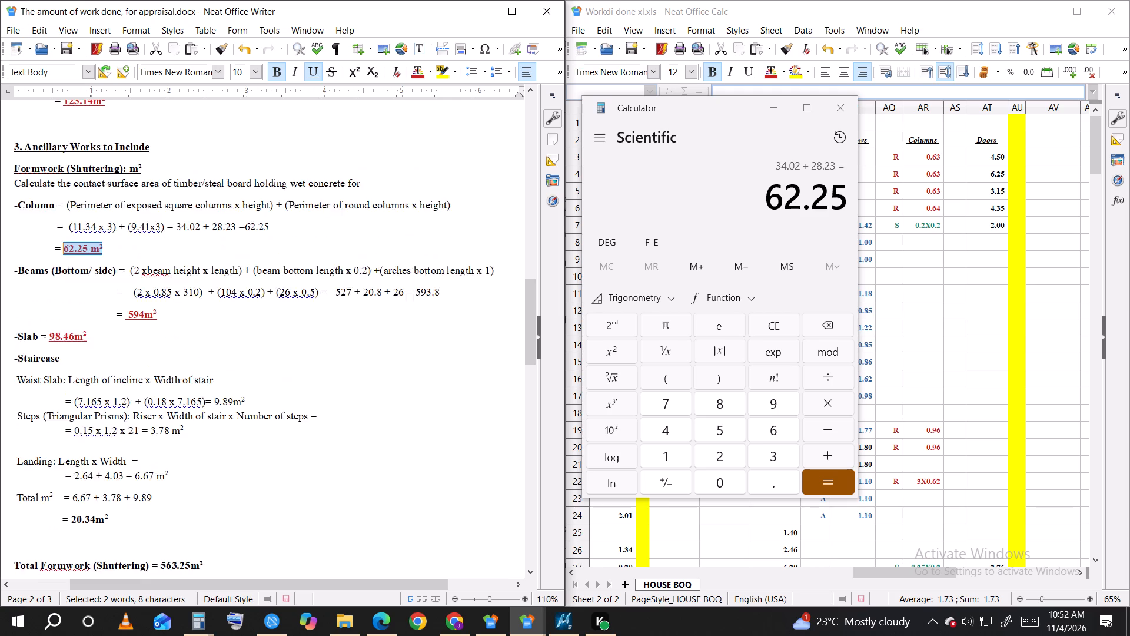
{"action": "scroll", "coordinate": [127, 482], "scroll_direction": "up", "scroll_amount": 2}
{"action": "scroll", "coordinate": [127, 482], "scroll_direction": "down", "scroll_amount": 5}
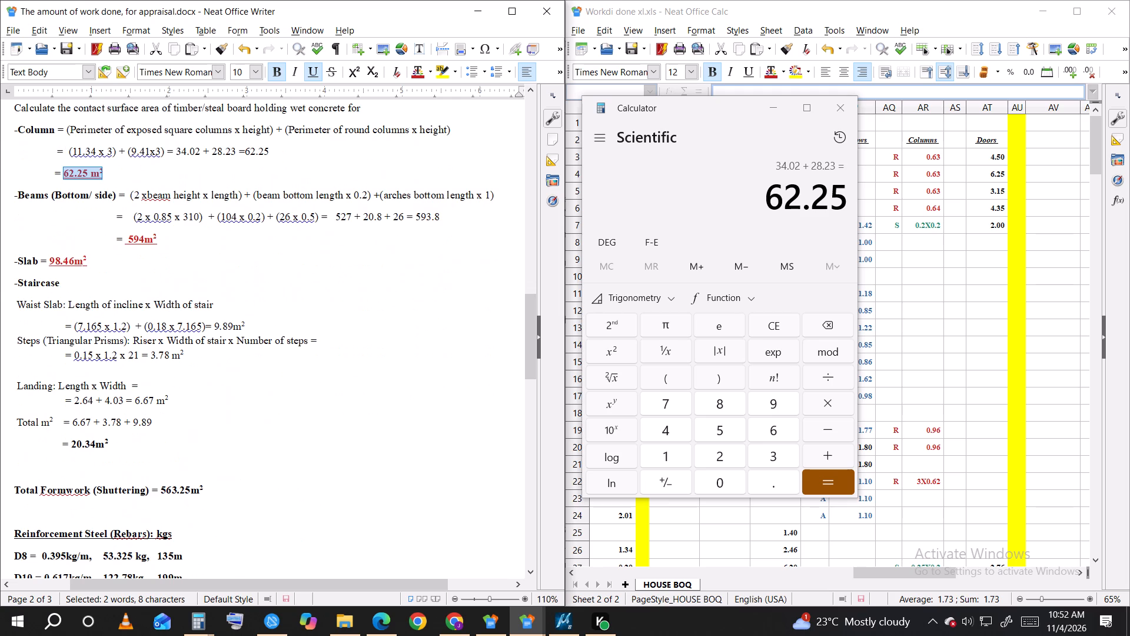
{"action": "scroll", "coordinate": [127, 482], "scroll_direction": "up", "scroll_amount": 17}
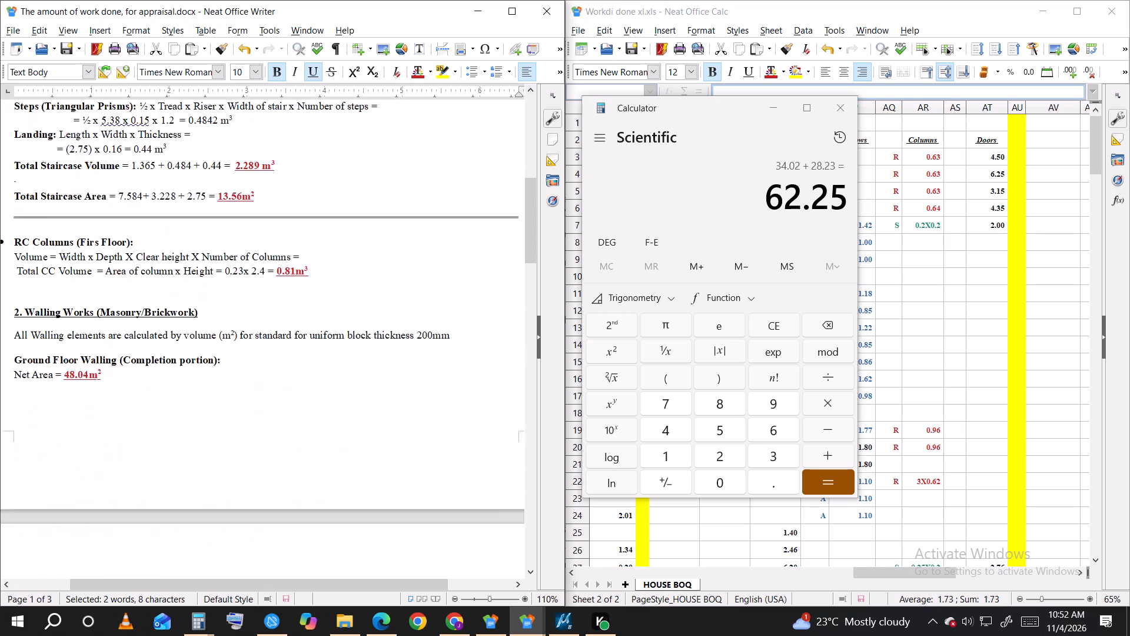
{"action": "scroll", "coordinate": [127, 482], "scroll_direction": "up", "scroll_amount": 3}
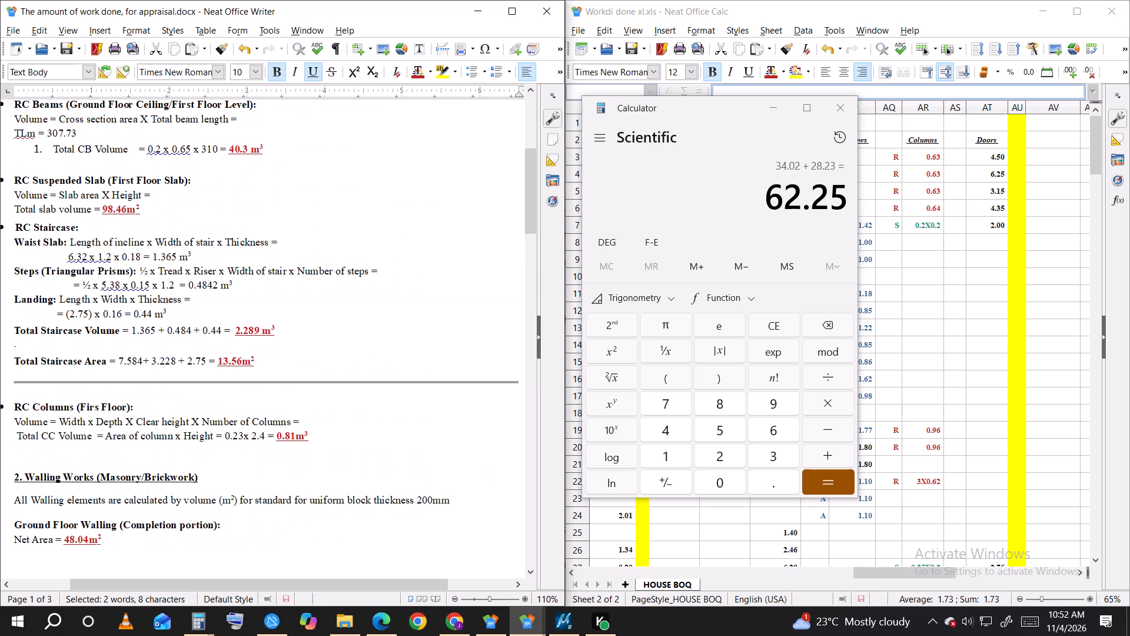
{"action": "scroll", "coordinate": [127, 482], "scroll_direction": "down", "scroll_amount": 9}
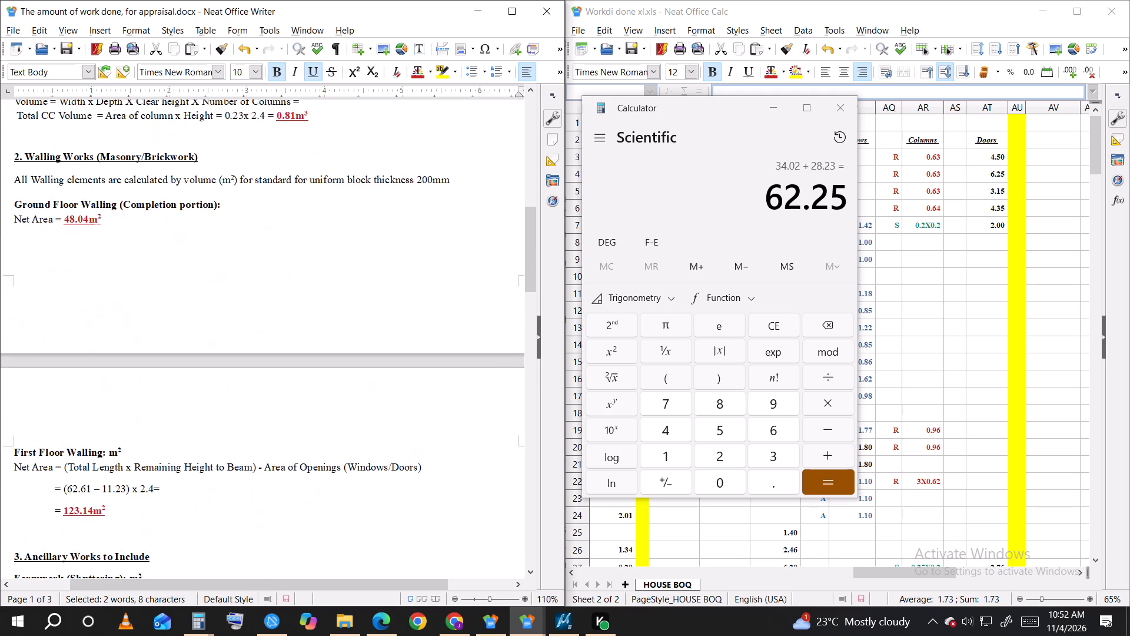
{"action": "scroll", "coordinate": [127, 482], "scroll_direction": "down", "scroll_amount": 13}
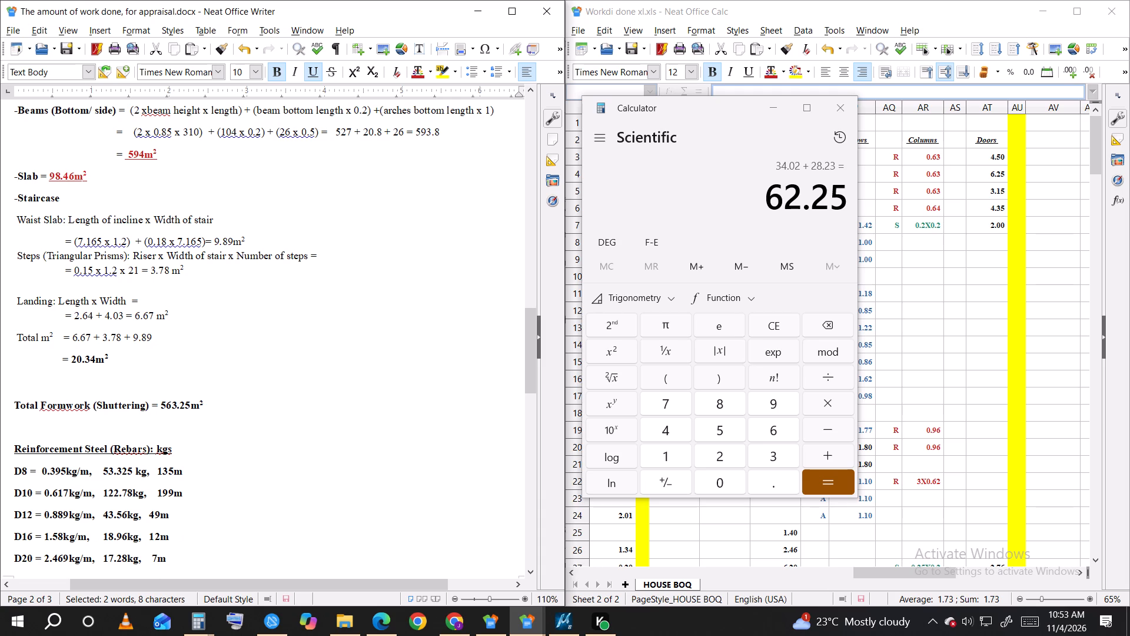
Delete the Total Formwork (Shuttering) line and the spare blank line above it.
{"action": "left_click_drag", "start_coordinate": [213, 404], "coordinate": [12, 409]}
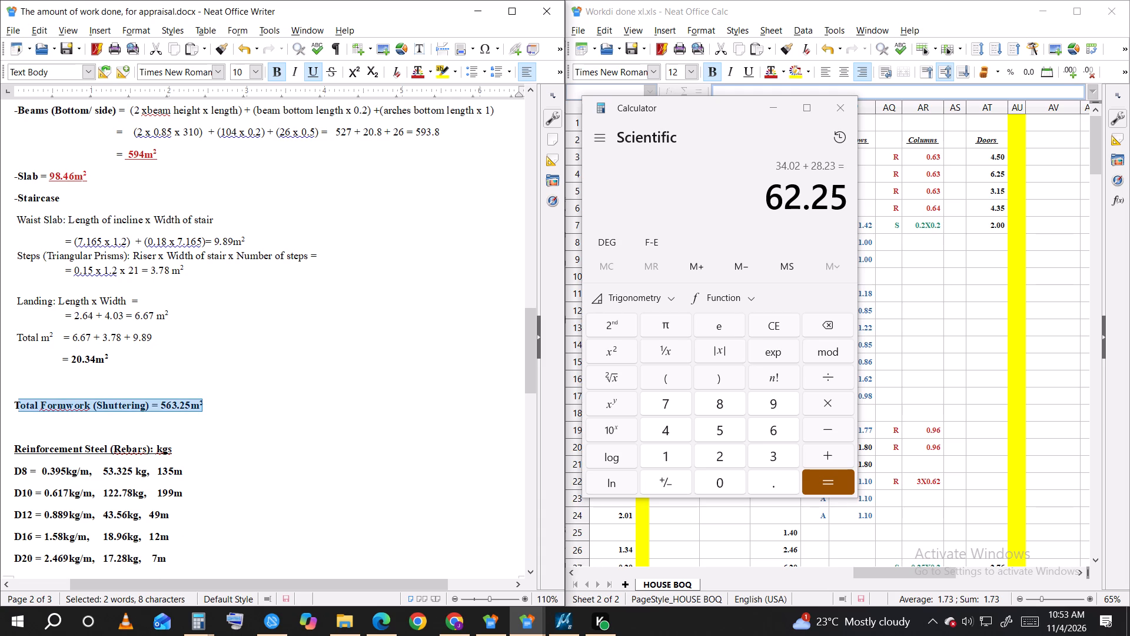
{"action": "left_click_drag", "start_coordinate": [12, 409], "coordinate": [4, 410]}
{"action": "key", "text": "BackSpace"}
{"action": "key", "text": "BackSpace"}
{"action": "key", "text": "BackSpace"}
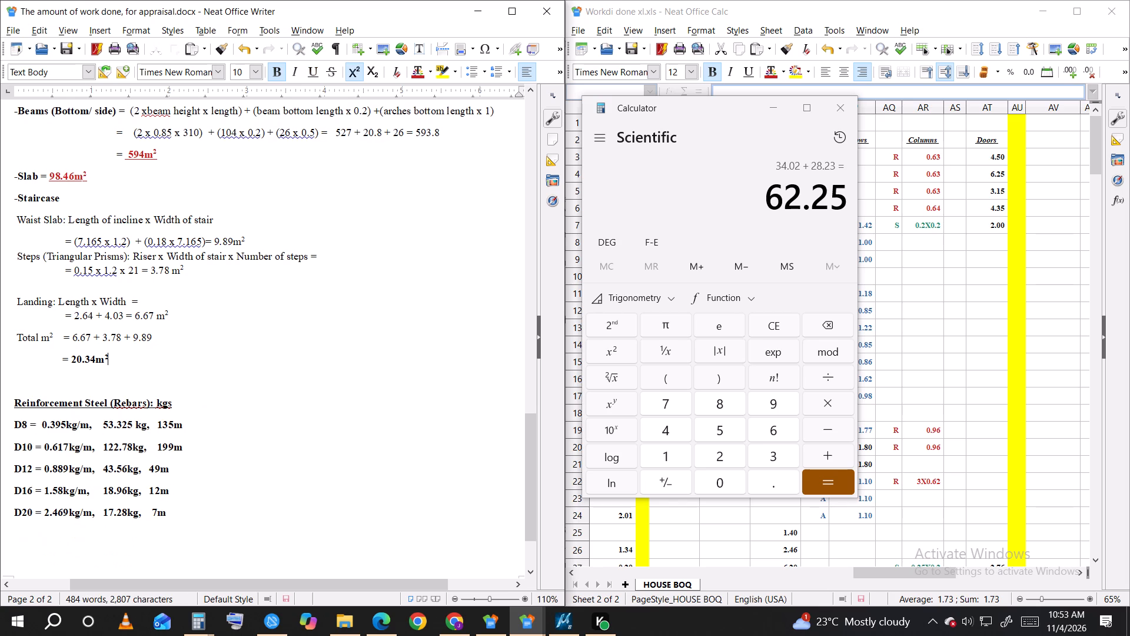
Copy the whole Total Staircase Area line from the RC Staircase section.
{"action": "scroll", "coordinate": [185, 365], "scroll_direction": "up", "scroll_amount": 5}
{"action": "scroll", "coordinate": [185, 365], "scroll_direction": "down", "scroll_amount": 1}
{"action": "scroll", "coordinate": [185, 365], "scroll_direction": "up", "scroll_amount": 7}
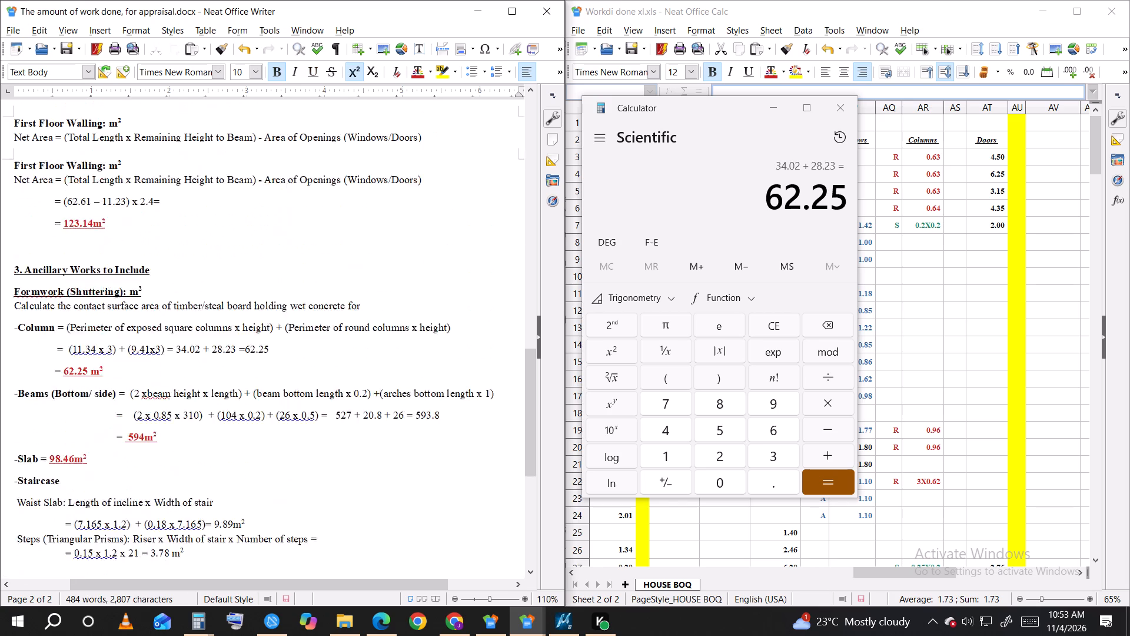
{"action": "scroll", "coordinate": [185, 365], "scroll_direction": "up", "scroll_amount": 9}
{"action": "scroll", "coordinate": [257, 299], "scroll_direction": "up", "scroll_amount": 1}
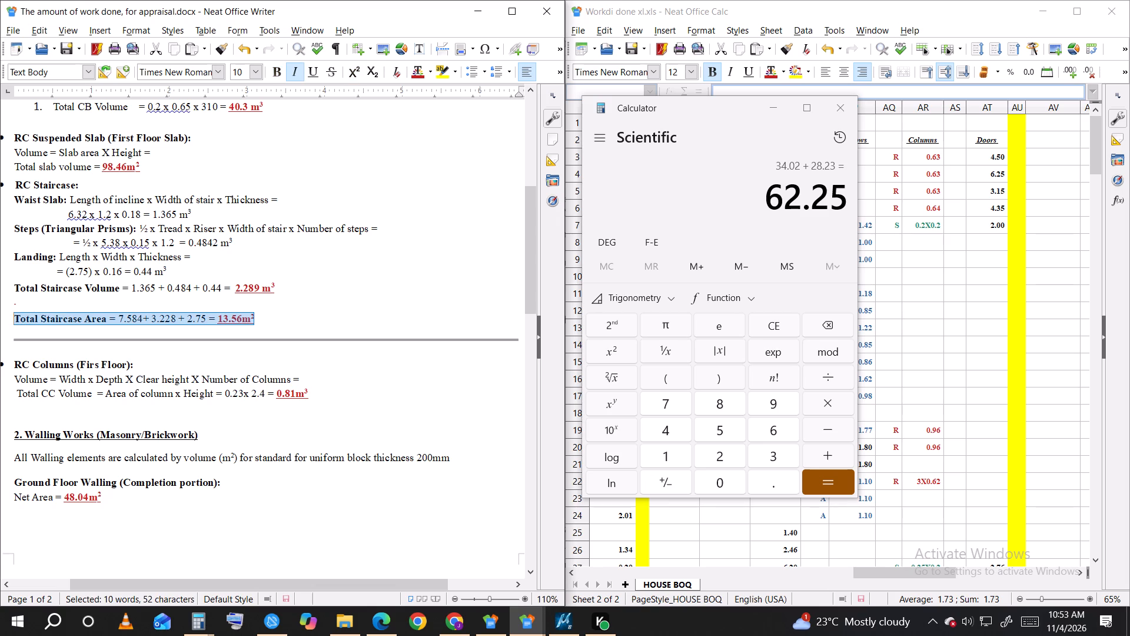
{"action": "right_click", "coordinate": [158, 323]}
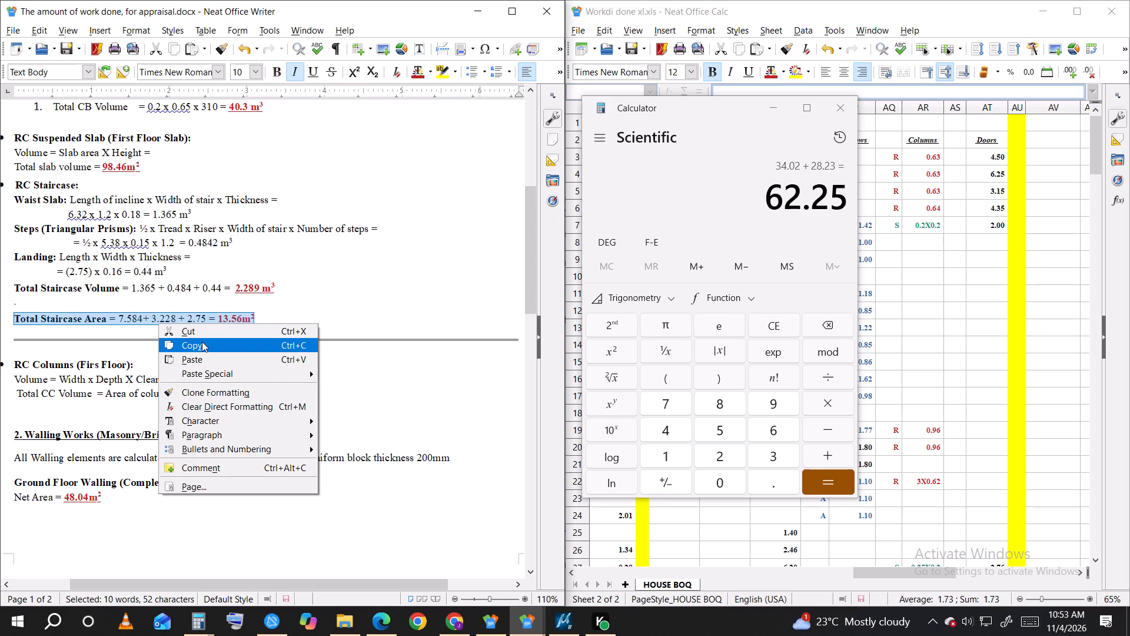
{"action": "left_click", "coordinate": [202, 342]}
Replace the detailed staircase formwork calculation under Formwork (Shuttering) with the copied Total Staircase Area line, keeping a blank line before Reinforcement Steel.
{"action": "scroll", "coordinate": [210, 337], "scroll_direction": "down", "scroll_amount": 4}
{"action": "scroll", "coordinate": [204, 431], "scroll_direction": "down", "scroll_amount": 6}
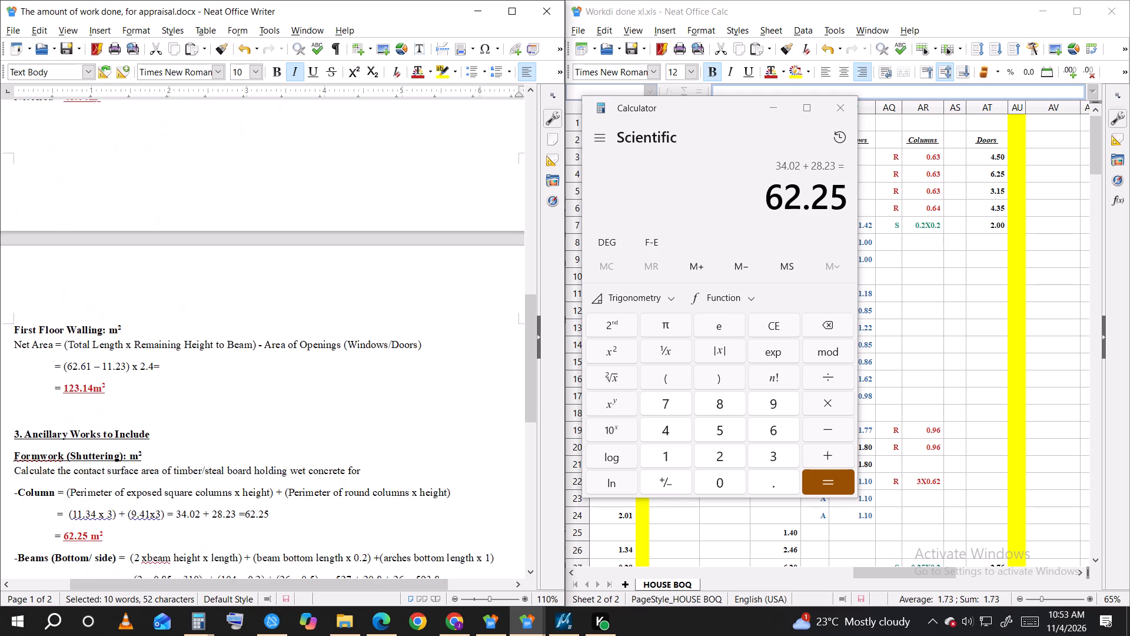
{"action": "scroll", "coordinate": [188, 427], "scroll_direction": "down", "scroll_amount": 2}
{"action": "scroll", "coordinate": [142, 409], "scroll_direction": "down", "scroll_amount": 10}
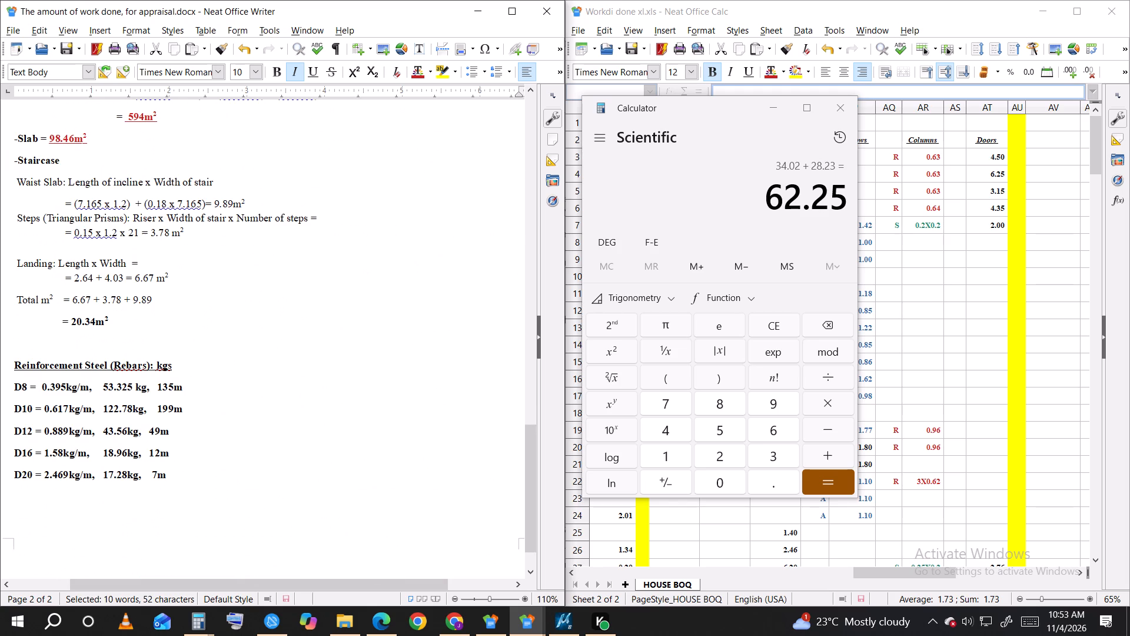
{"action": "left_click_drag", "start_coordinate": [273, 329], "coordinate": [13, 198]}
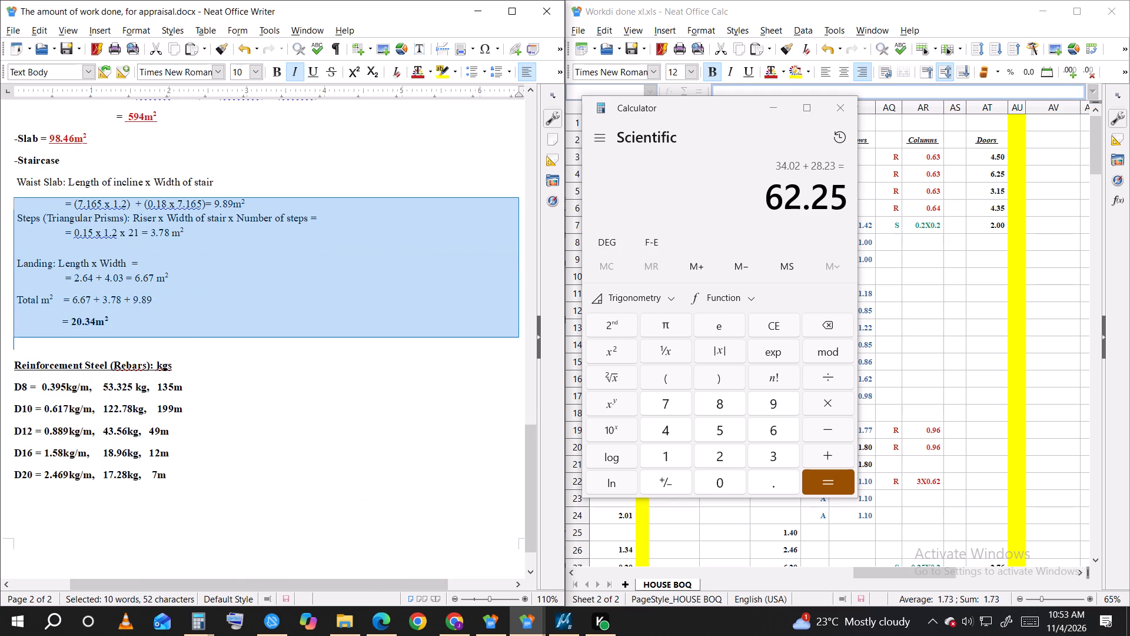
{"action": "left_click_drag", "start_coordinate": [13, 198], "coordinate": [8, 185]}
{"action": "right_click", "coordinate": [82, 204]}
{"action": "left_click", "coordinate": [131, 236]}
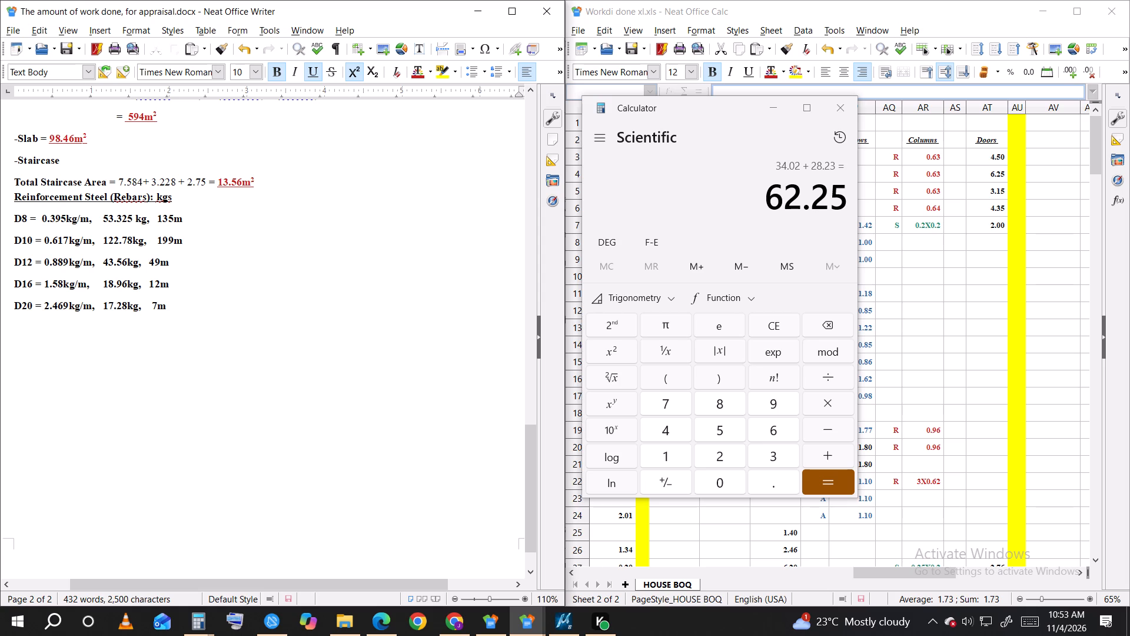
{"action": "key", "text": "Return"}
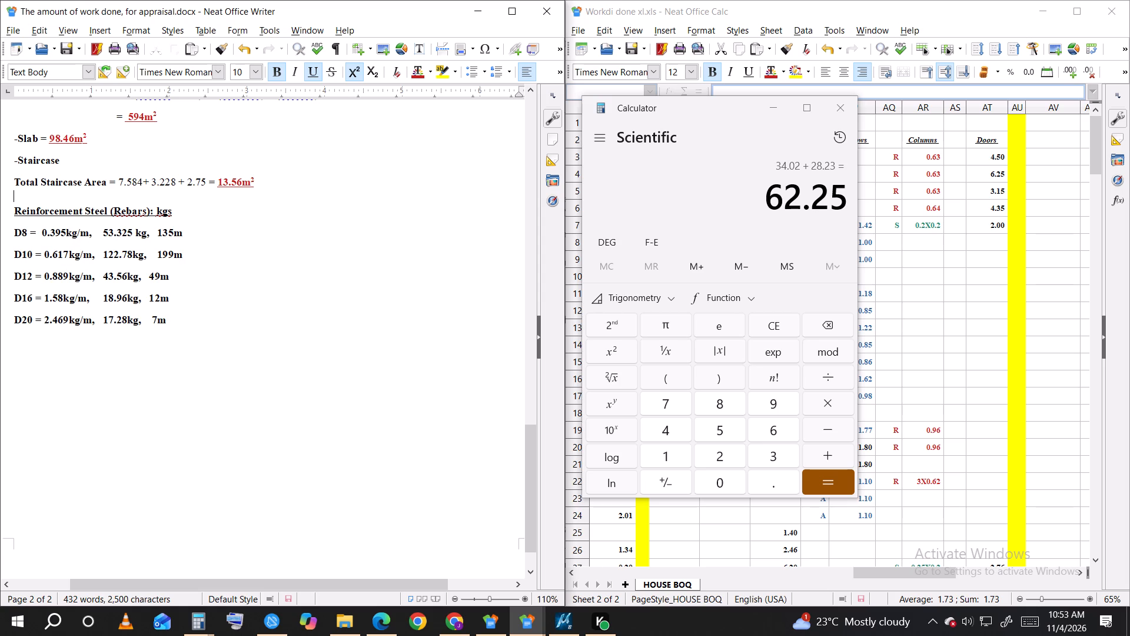
Merge the pasted line into the Staircase heading and remove its sum so it reads "-Staircase = 13.56m²".
{"action": "scroll", "coordinate": [240, 231], "scroll_direction": "up", "scroll_amount": 5}
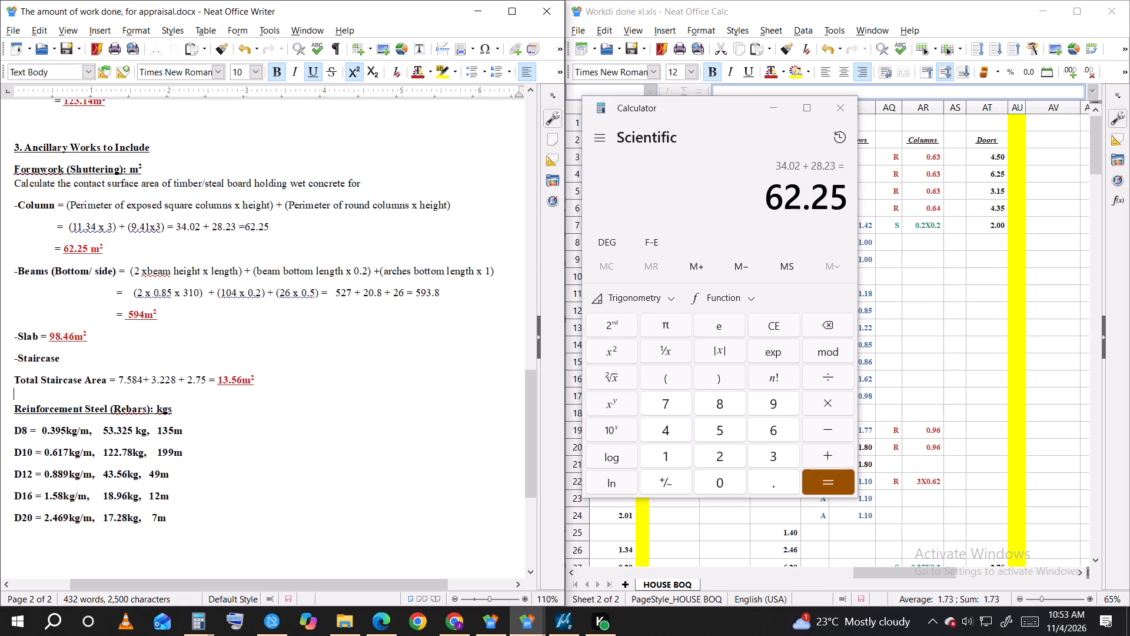
{"action": "left_click_drag", "start_coordinate": [211, 379], "coordinate": [127, 376]}
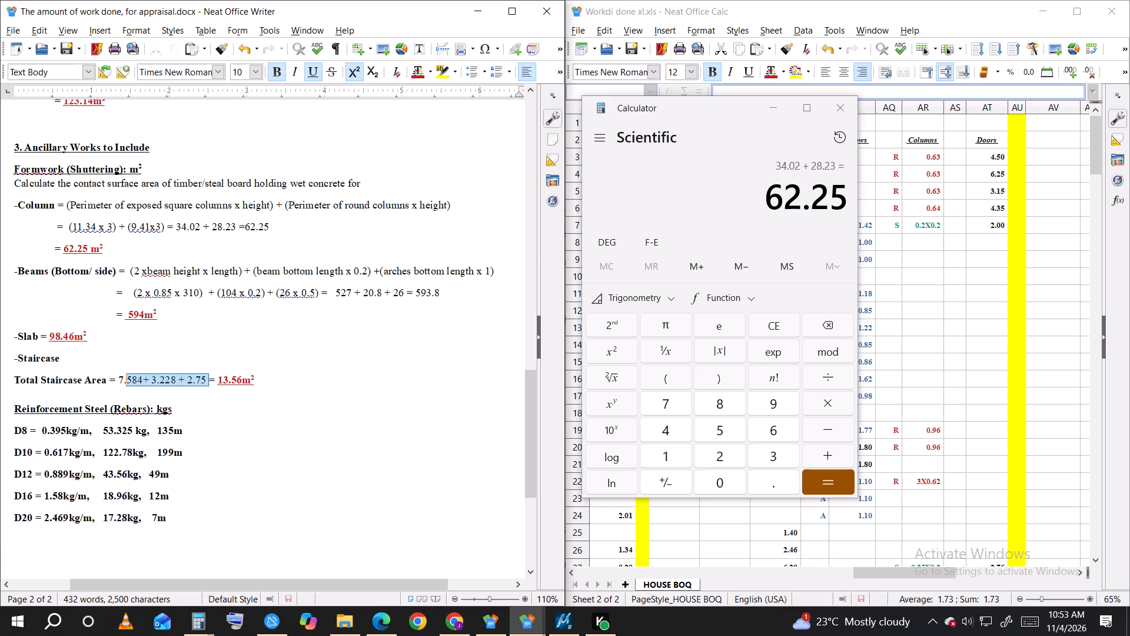
{"action": "left_click_drag", "start_coordinate": [127, 376], "coordinate": [127, 376]}
{"action": "left_click_drag", "start_coordinate": [109, 378], "coordinate": [89, 378]}
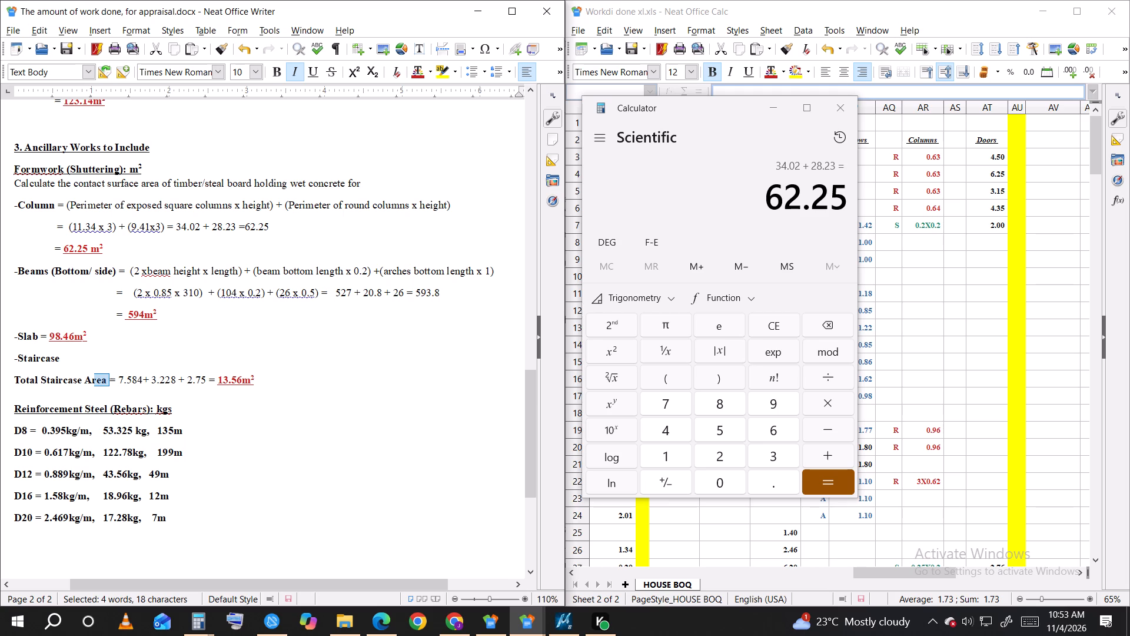
{"action": "left_click_drag", "start_coordinate": [89, 378], "coordinate": [62, 361]}
{"action": "key", "text": "BackSpace"}
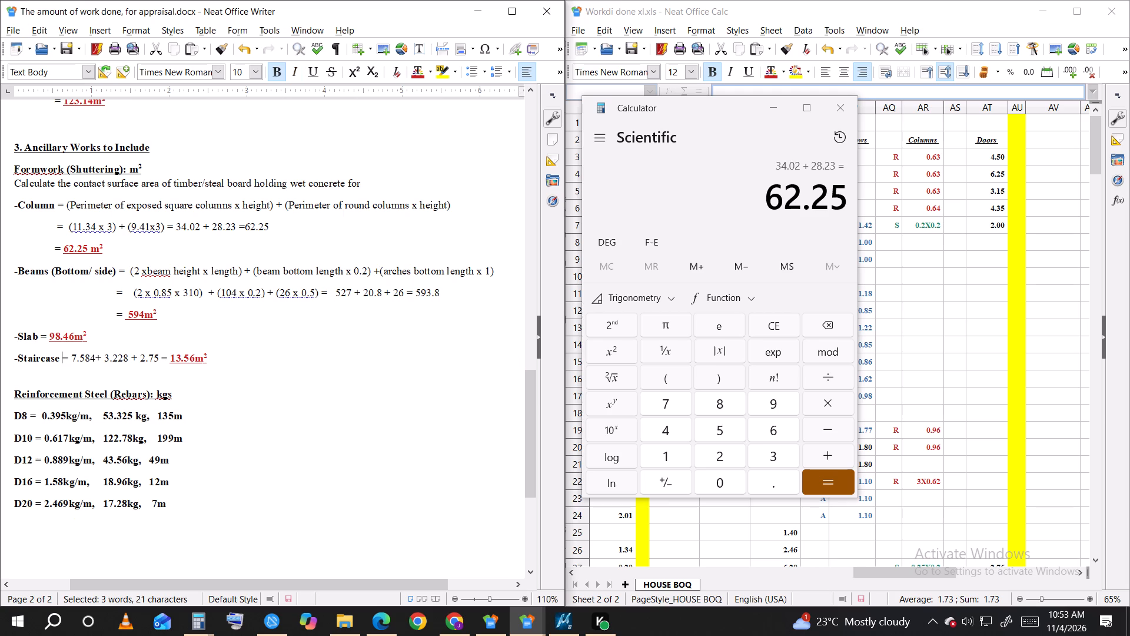
{"action": "key", "text": "space"}
{"action": "left_click_drag", "start_coordinate": [170, 358], "coordinate": [127, 358]}
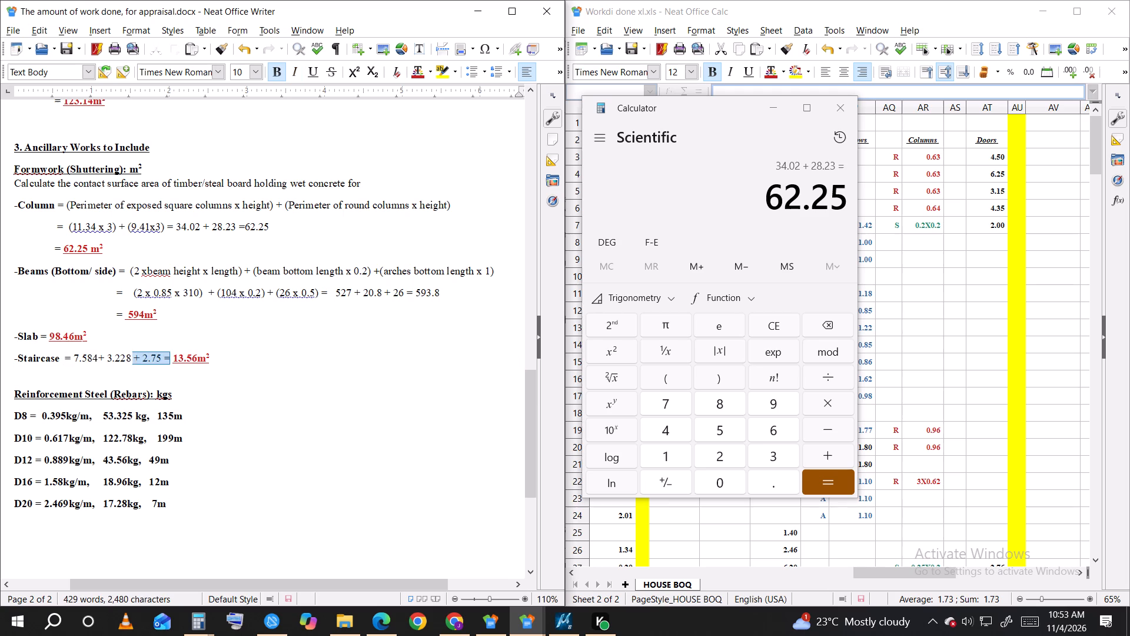
{"action": "left_click_drag", "start_coordinate": [127, 358], "coordinate": [75, 355]}
{"action": "key", "text": "BackSpace"}
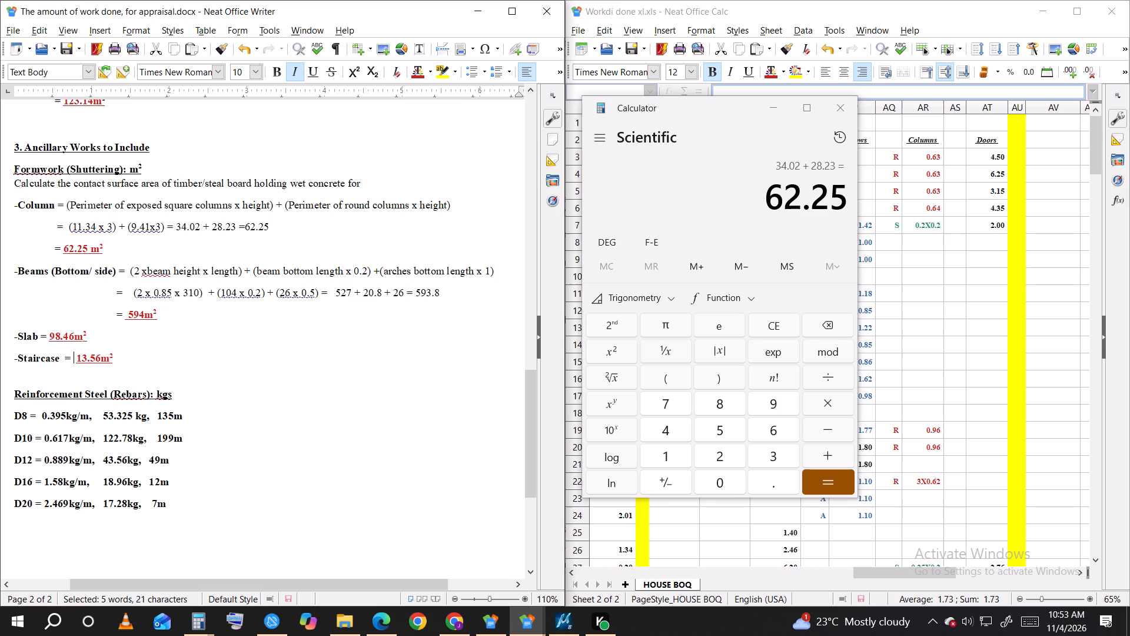
Review the appraisal document's staircase, column, walling and formwork figures against each other.
{"action": "scroll", "coordinate": [252, 468], "scroll_direction": "down", "scroll_amount": 1}
{"action": "scroll", "coordinate": [212, 390], "scroll_direction": "up", "scroll_amount": 2}
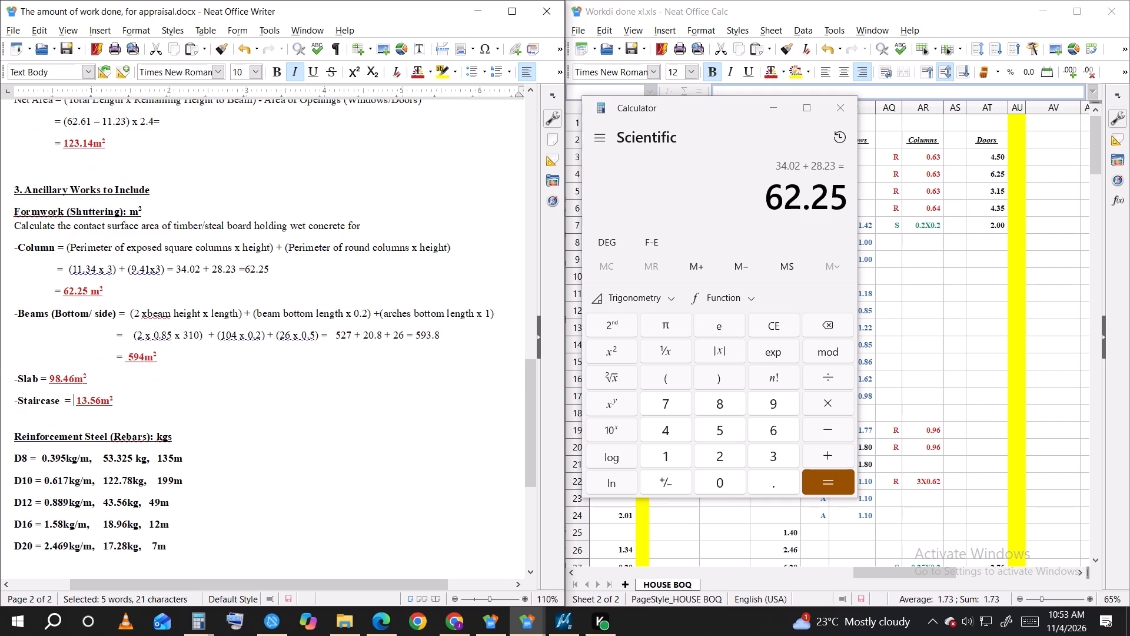
{"action": "scroll", "coordinate": [212, 390], "scroll_direction": "up", "scroll_amount": 13}
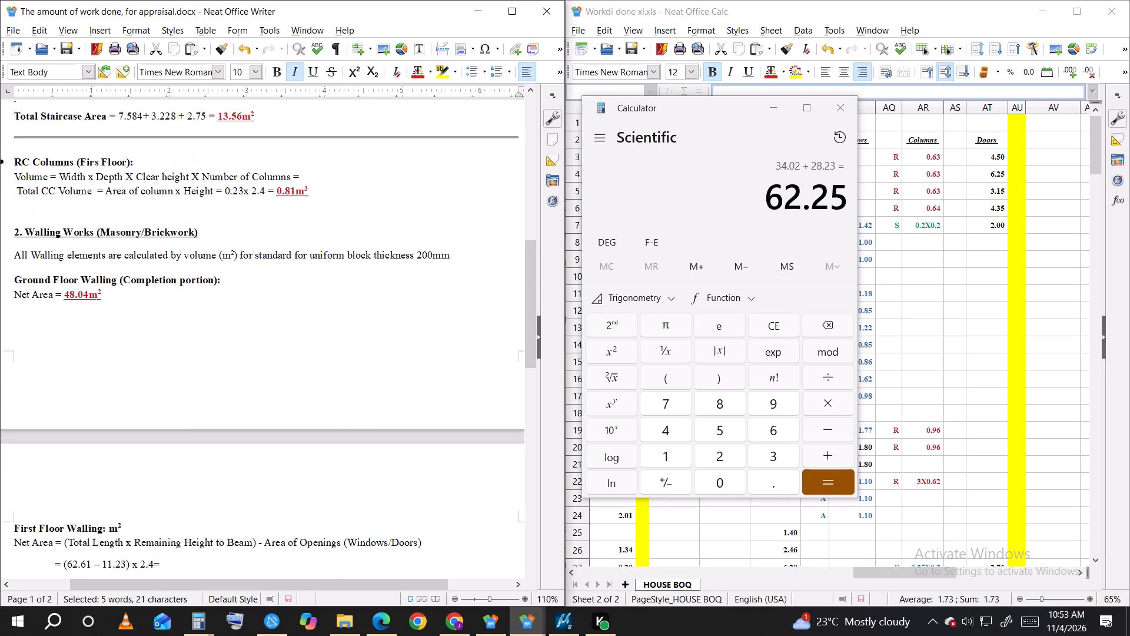
{"action": "scroll", "coordinate": [212, 390], "scroll_direction": "up", "scroll_amount": 3}
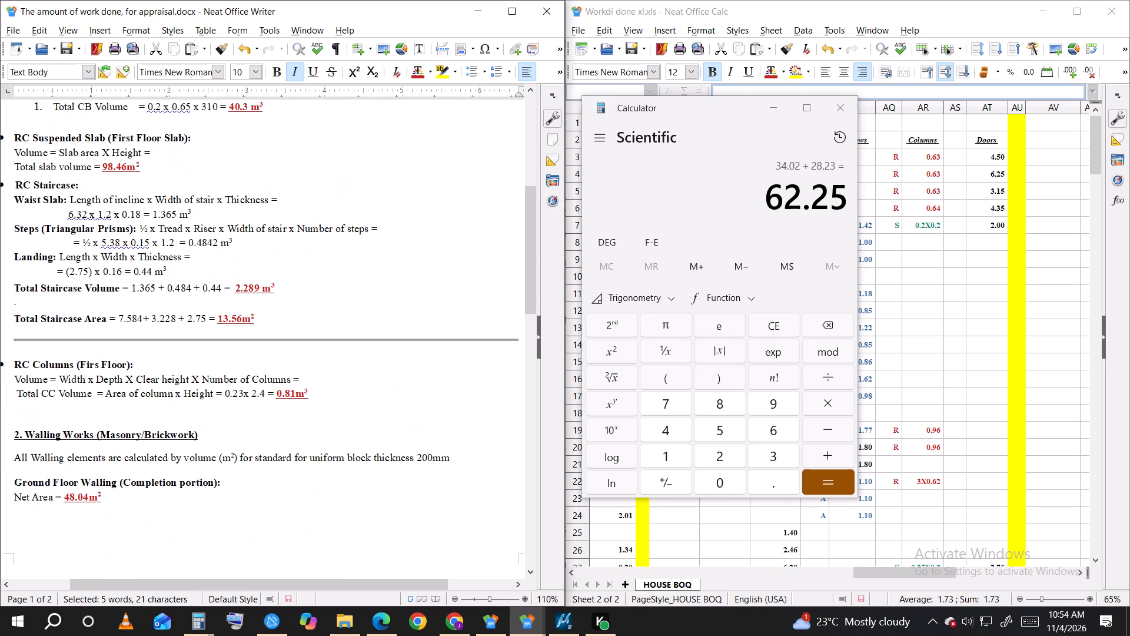
{"action": "scroll", "coordinate": [212, 390], "scroll_direction": "down", "scroll_amount": 16}
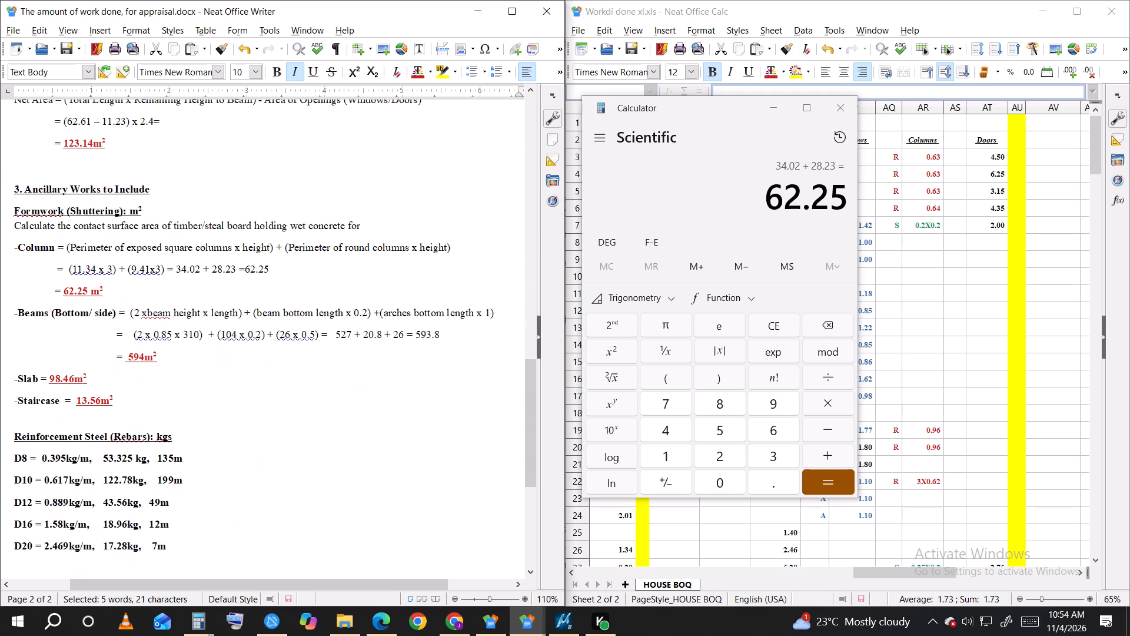
{"action": "scroll", "coordinate": [212, 390], "scroll_direction": "up", "scroll_amount": 13}
{"action": "scroll", "coordinate": [212, 390], "scroll_direction": "down", "scroll_amount": 2}
{"action": "scroll", "coordinate": [212, 390], "scroll_direction": "up", "scroll_amount": 1}
{"action": "scroll", "coordinate": [212, 390], "scroll_direction": "down", "scroll_amount": 1}
{"action": "scroll", "coordinate": [212, 390], "scroll_direction": "up", "scroll_amount": 1}
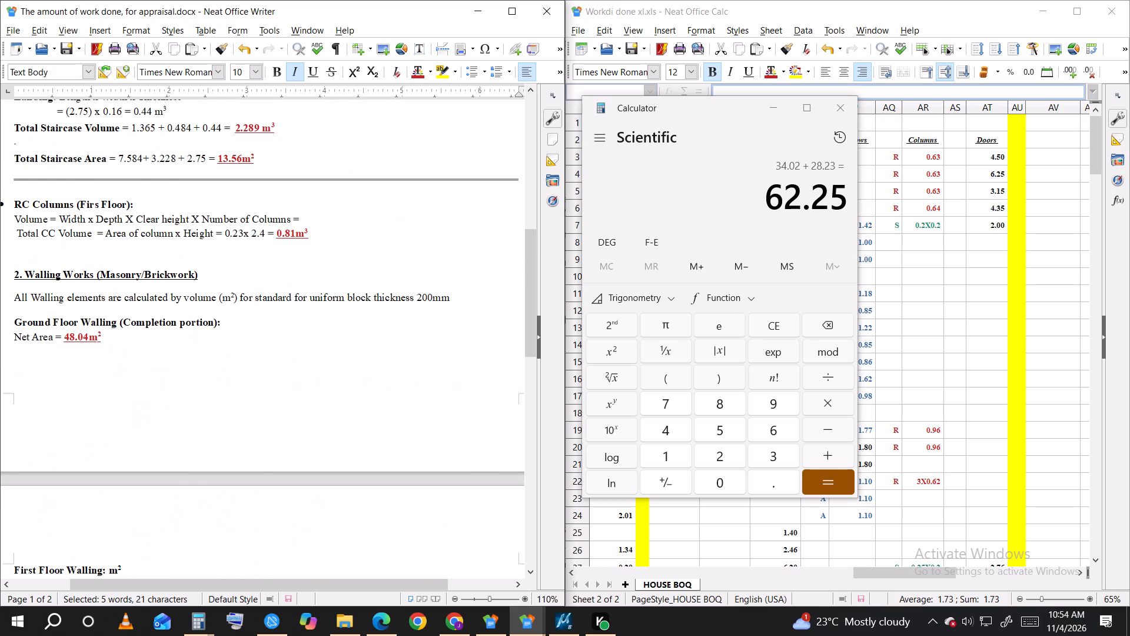
{"action": "scroll", "coordinate": [212, 390], "scroll_direction": "up", "scroll_amount": 4}
{"action": "scroll", "coordinate": [212, 390], "scroll_direction": "down", "scroll_amount": 1}
{"action": "scroll", "coordinate": [212, 390], "scroll_direction": "up", "scroll_amount": 8}
Save the appraisal document.
{"action": "left_click", "coordinate": [67, 49]}
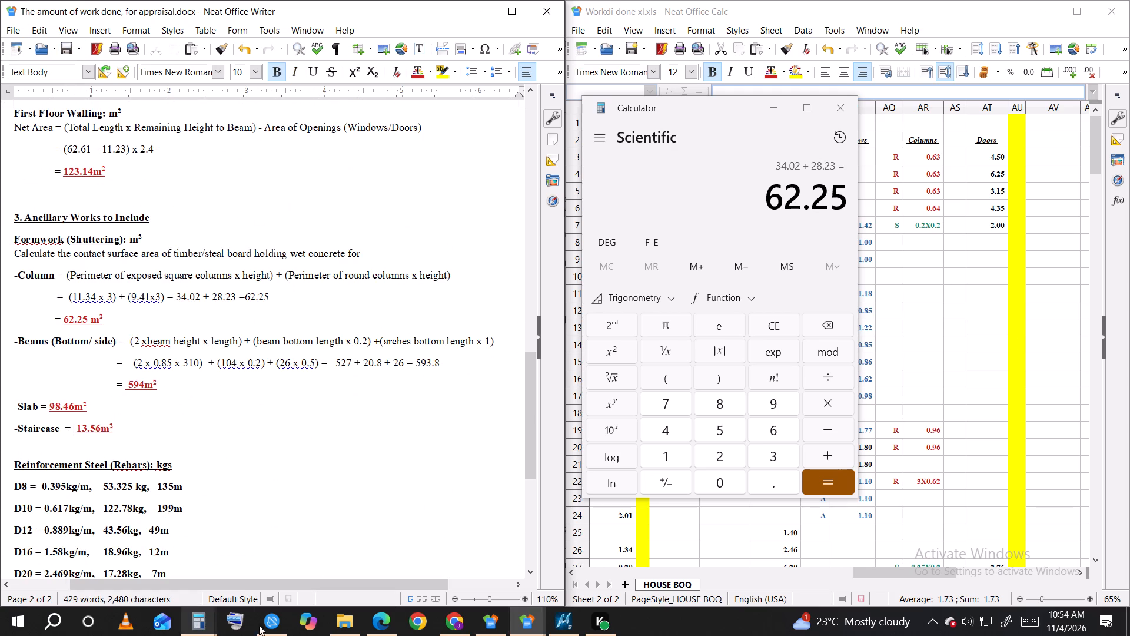
Switch to the VOLUME OF CONSTRUCTION WORKS DONE.docx report and place its window side by side with the appraisal document.
{"action": "left_click", "coordinate": [339, 624]}
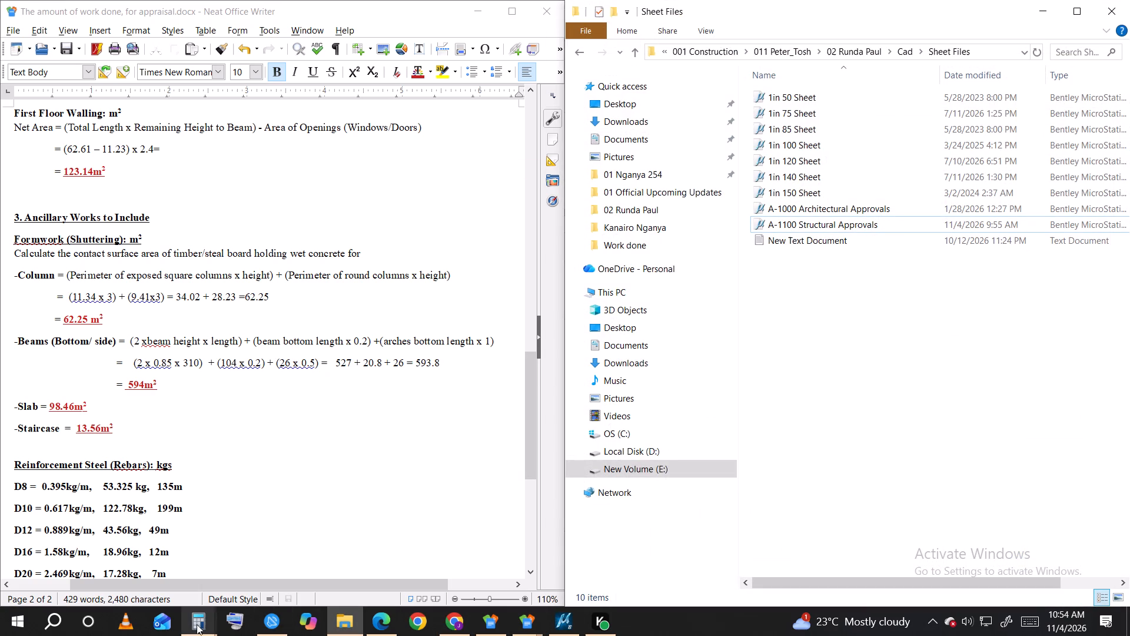
{"action": "left_click", "coordinate": [391, 622]}
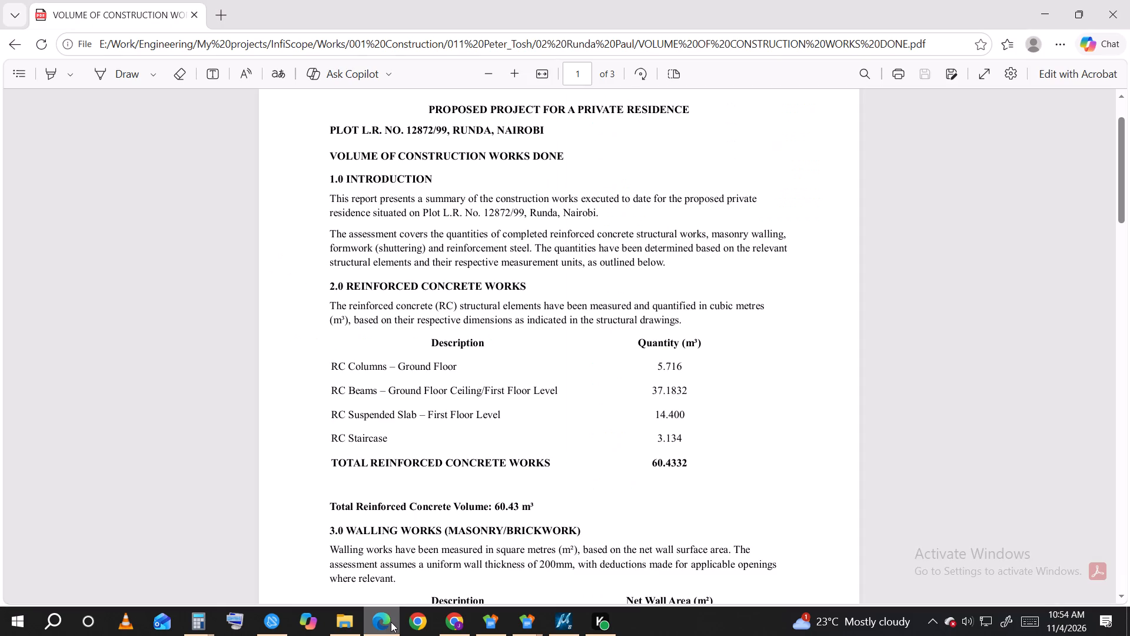
{"action": "left_click", "coordinate": [391, 622]}
{"action": "left_click", "coordinate": [536, 628]}
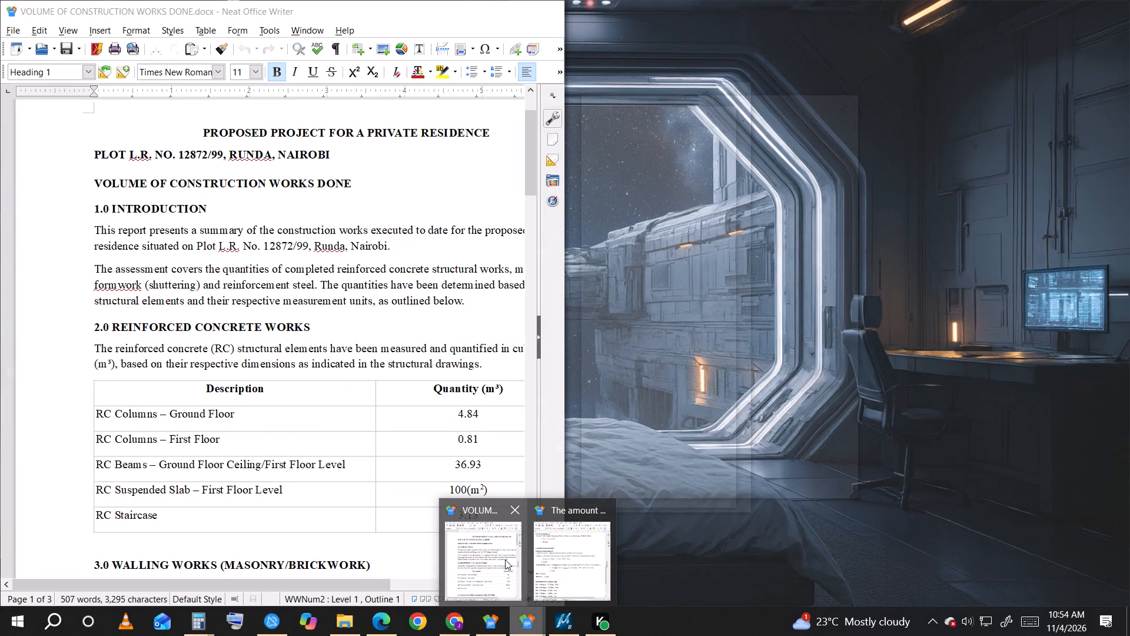
{"action": "left_click", "coordinate": [505, 559]}
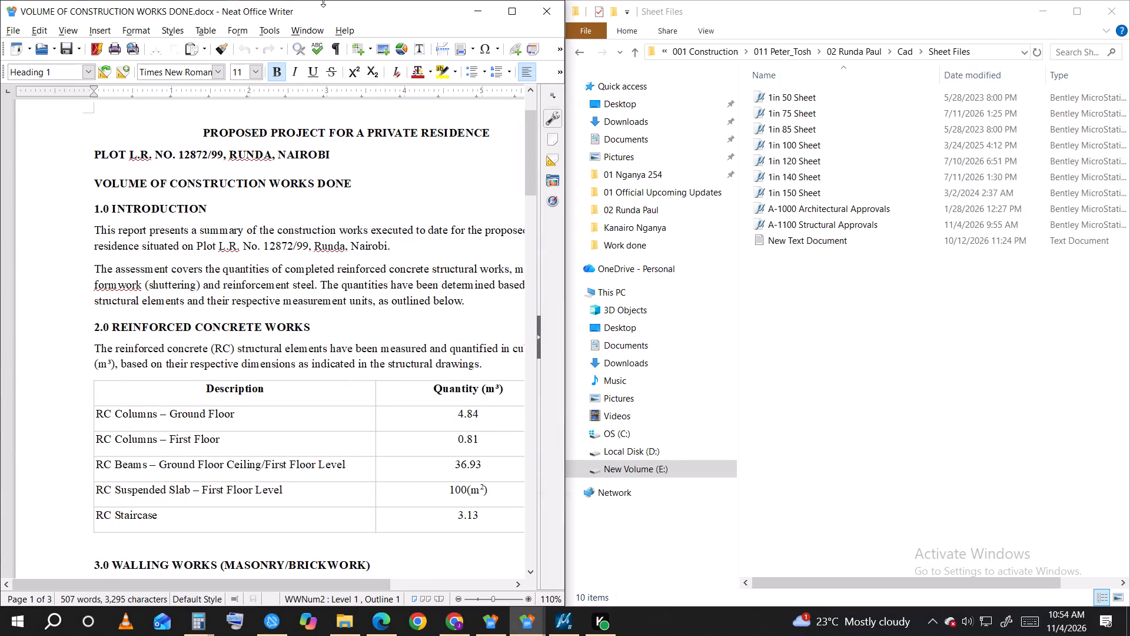
{"action": "left_click_drag", "start_coordinate": [322, 3], "coordinate": [979, 84]}
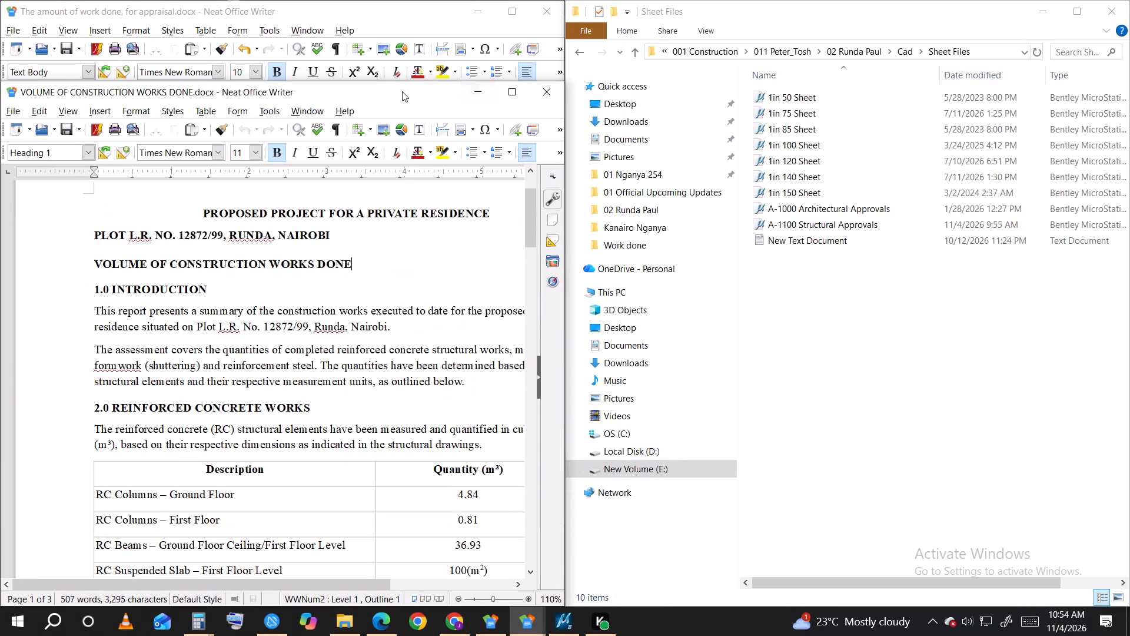
{"action": "left_click_drag", "start_coordinate": [394, 94], "coordinate": [1129, 188]}
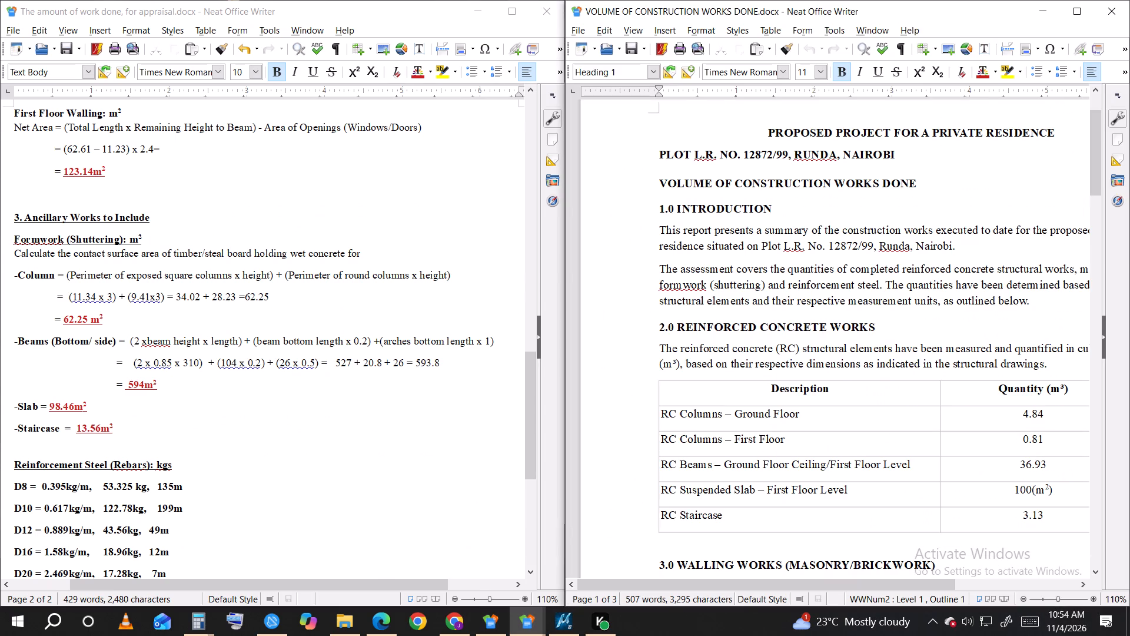
Set the RC Columns – Ground Floor quantity in the report's reinforced concrete table to 3.96, following the appraisal document.
{"action": "scroll", "coordinate": [269, 372], "scroll_direction": "up", "scroll_amount": 8}
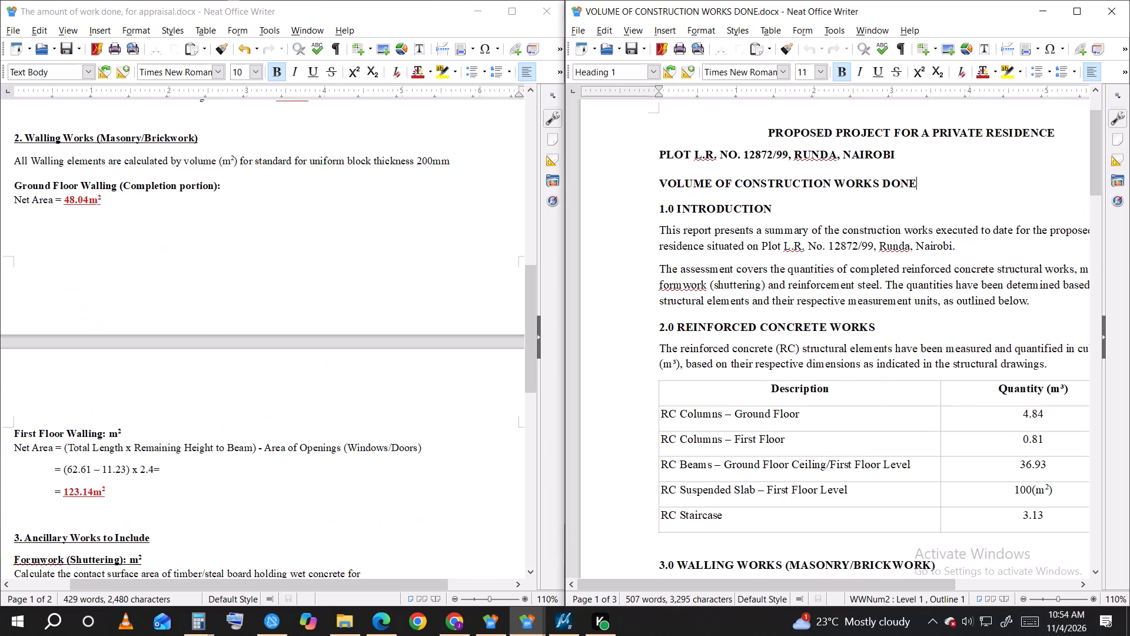
{"action": "scroll", "coordinate": [270, 376], "scroll_direction": "up", "scroll_amount": 2}
{"action": "scroll", "coordinate": [270, 376], "scroll_direction": "down", "scroll_amount": 1}
{"action": "scroll", "coordinate": [270, 376], "scroll_direction": "up", "scroll_amount": 11}
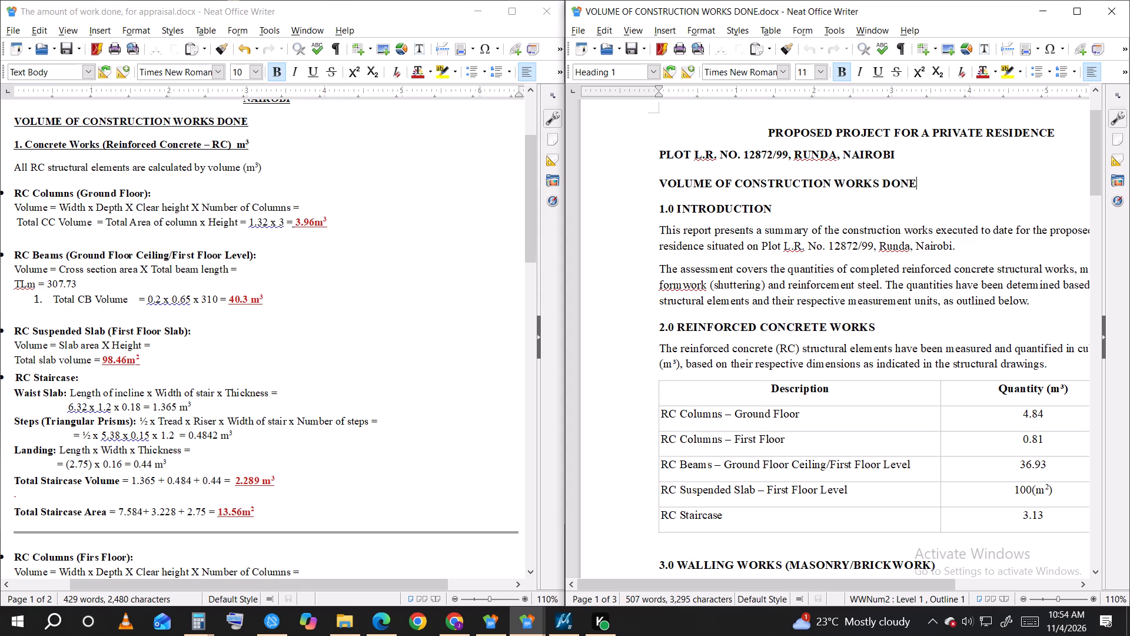
{"action": "left_click_drag", "start_coordinate": [1047, 412], "coordinate": [1031, 411]}
{"action": "left_click_drag", "start_coordinate": [1031, 411], "coordinate": [1013, 410]}
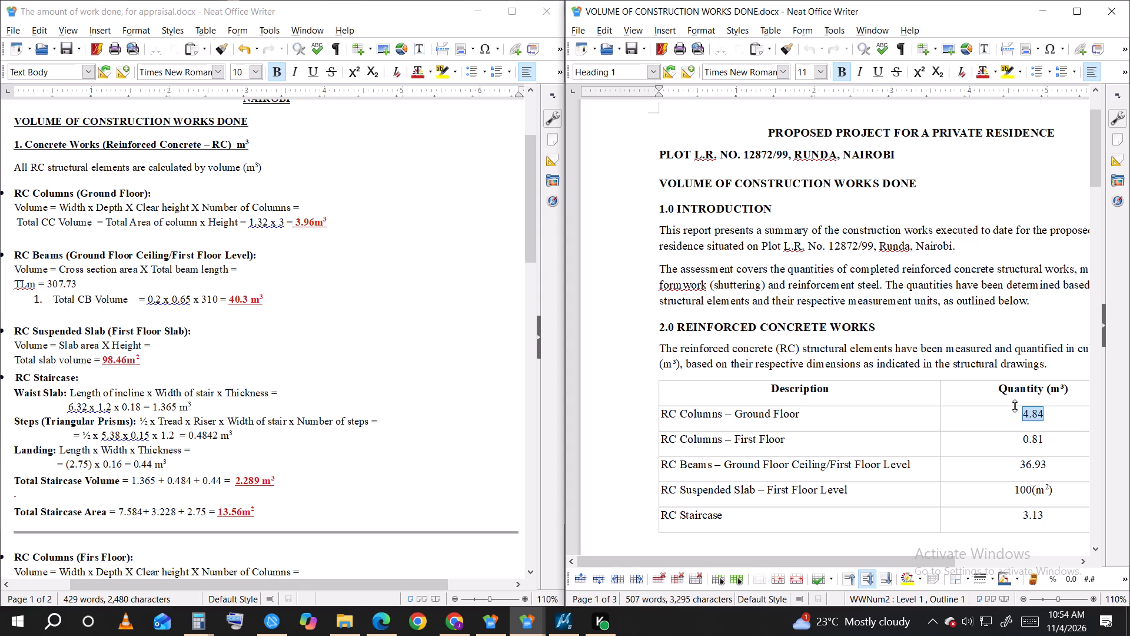
{"action": "type", "text": "3."}
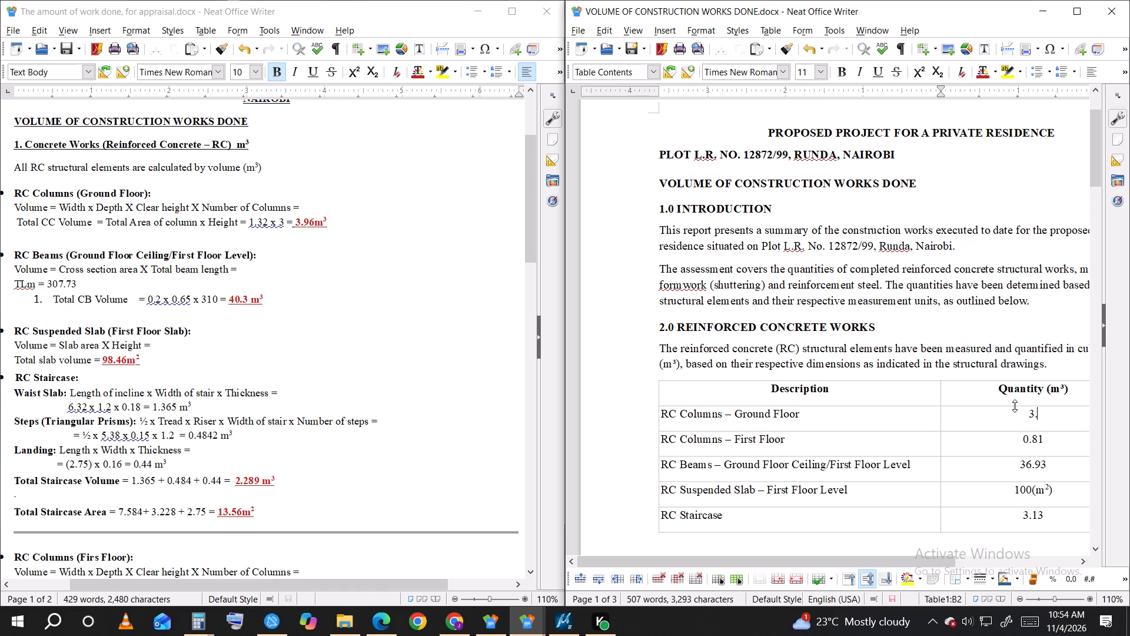
{"action": "key", "text": "9"}
{"action": "key", "text": "6"}
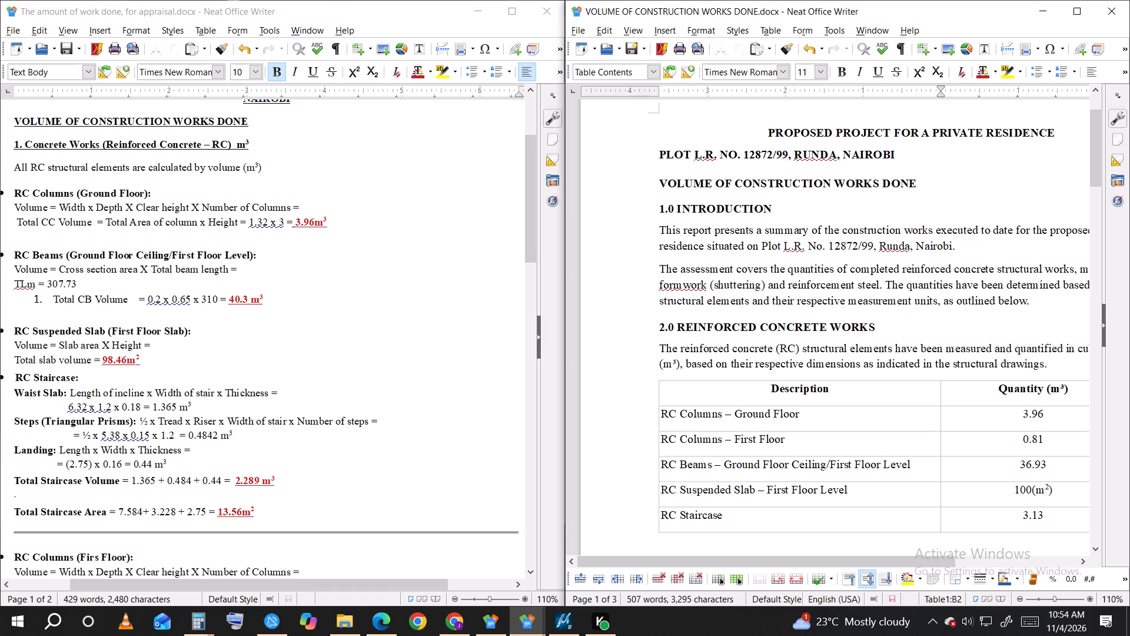
Set the RC Beams – Ground Floor Ceiling/First Floor Level quantity in the reinforced concrete table to 40.3.
{"action": "left_click_drag", "start_coordinate": [1055, 464], "coordinate": [1007, 465]}
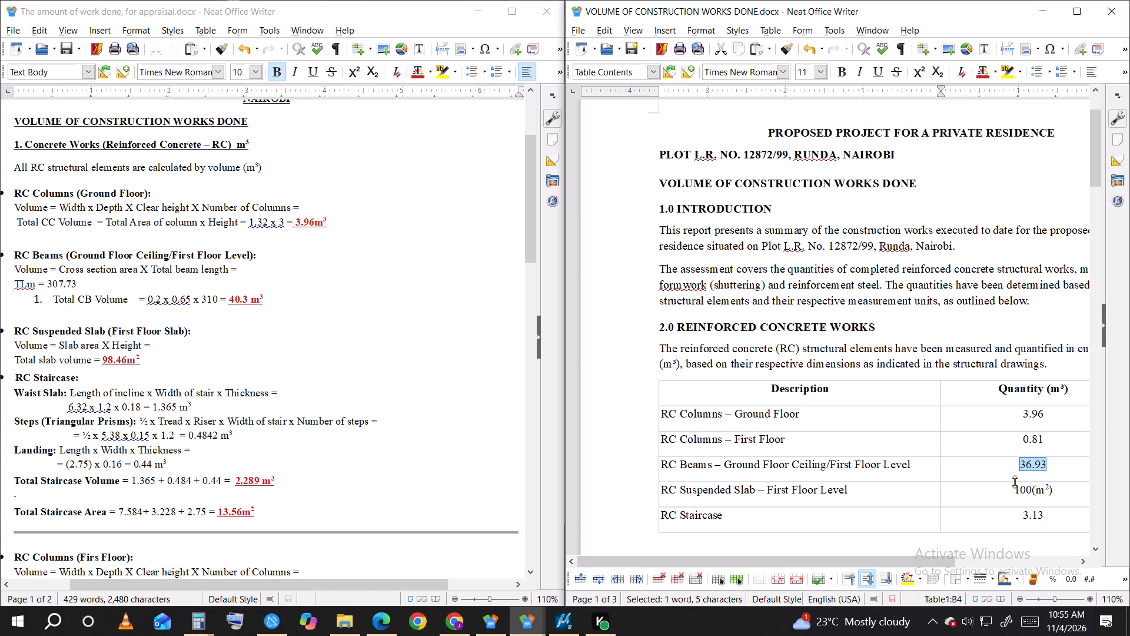
{"action": "left_click", "coordinate": [920, 462]}
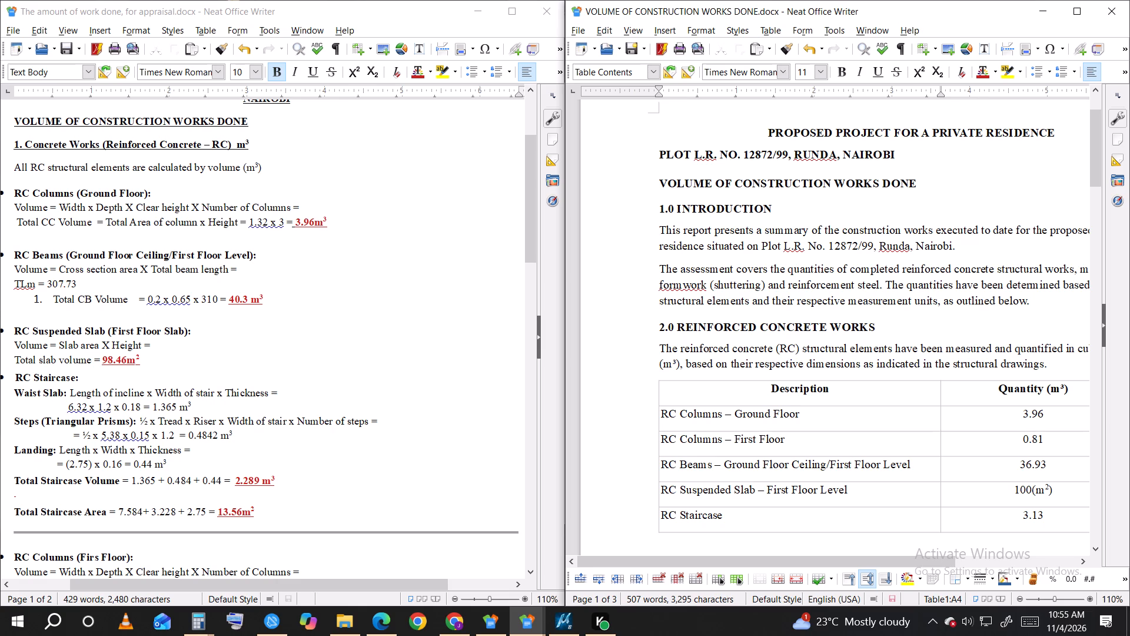
{"action": "left_click", "coordinate": [884, 470]}
{"action": "left_click_drag", "start_coordinate": [1052, 462], "coordinate": [1013, 465]}
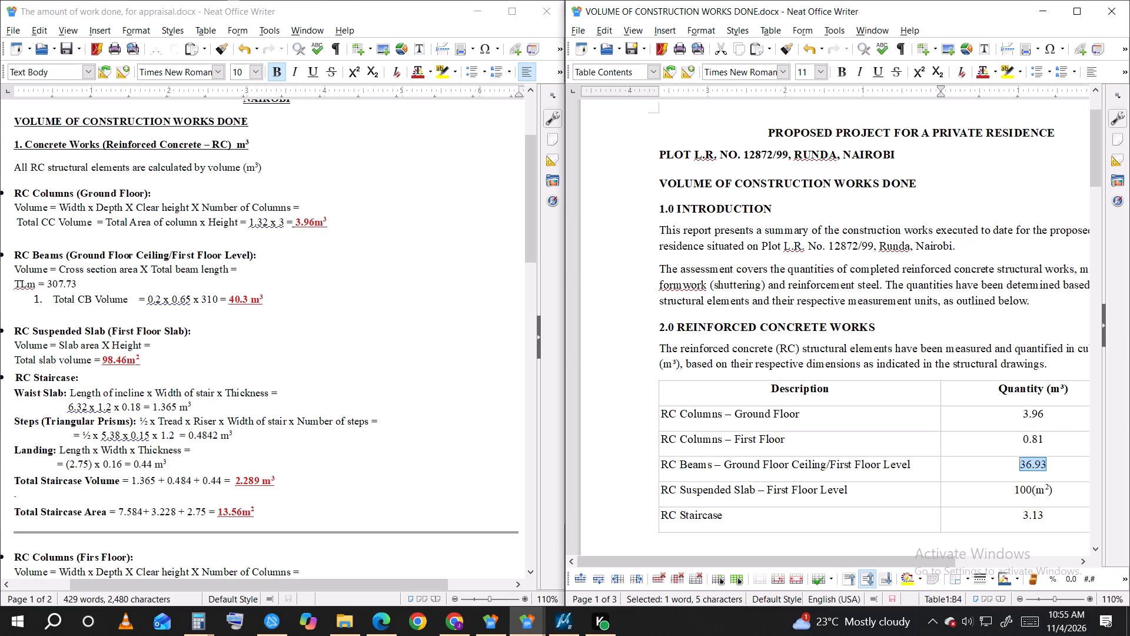
{"action": "type", "text": "40."}
{"action": "key", "text": "3"}
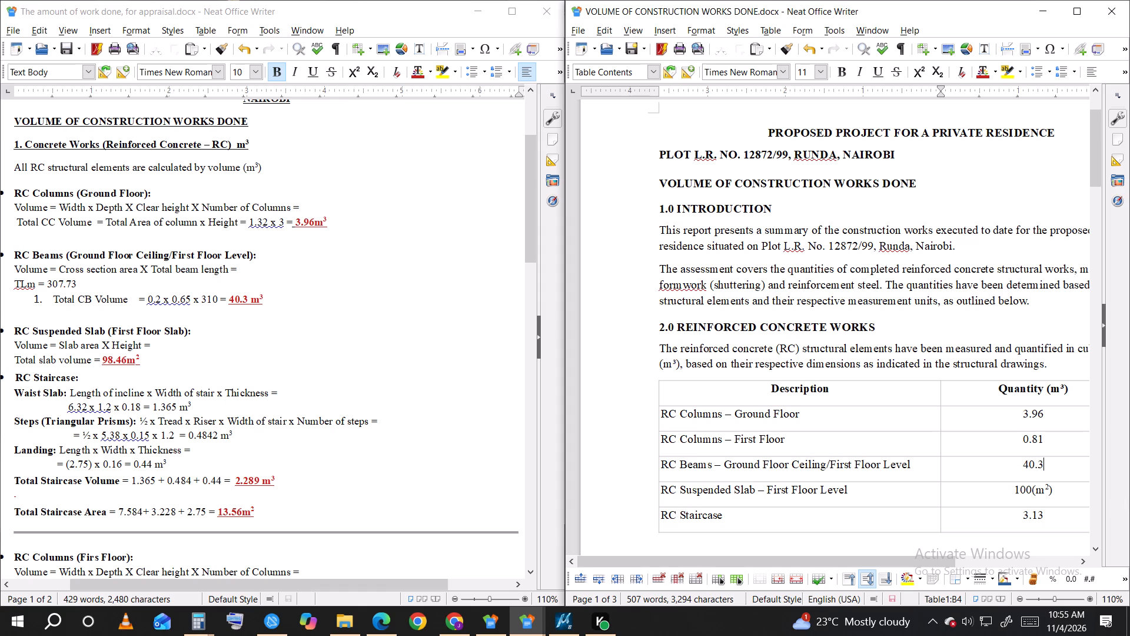
{"action": "scroll", "coordinate": [1039, 489], "scroll_direction": "down", "scroll_amount": 2}
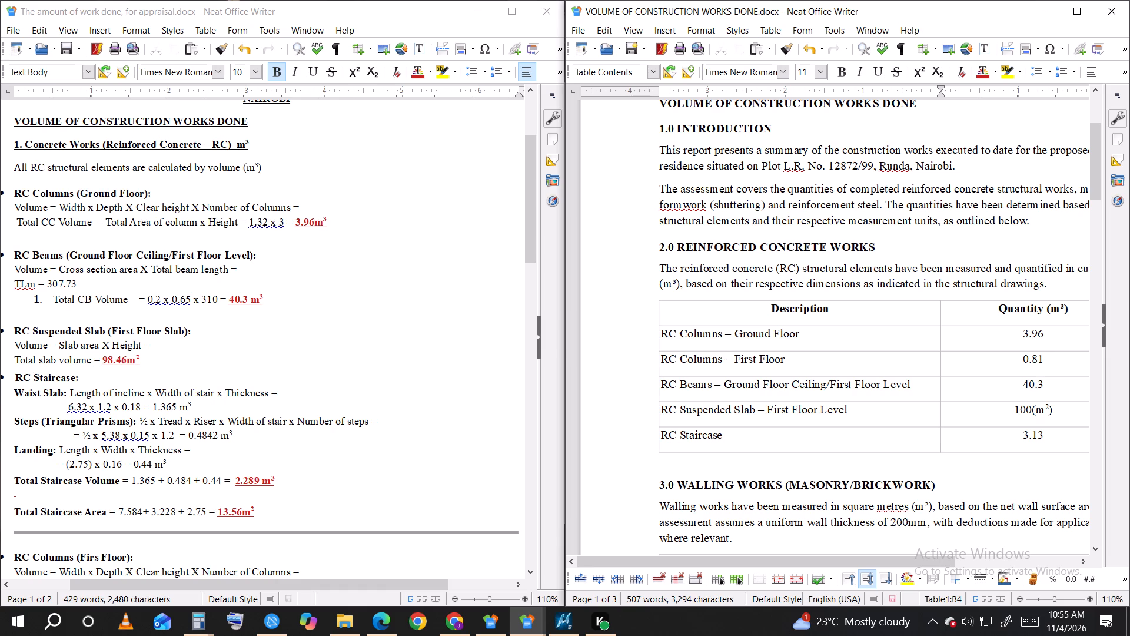
Round the RC Columns – Ground Floor quantity in the report's reinforced concrete table to 4.
{"action": "left_click_drag", "start_coordinate": [1052, 435], "coordinate": [1015, 442]}
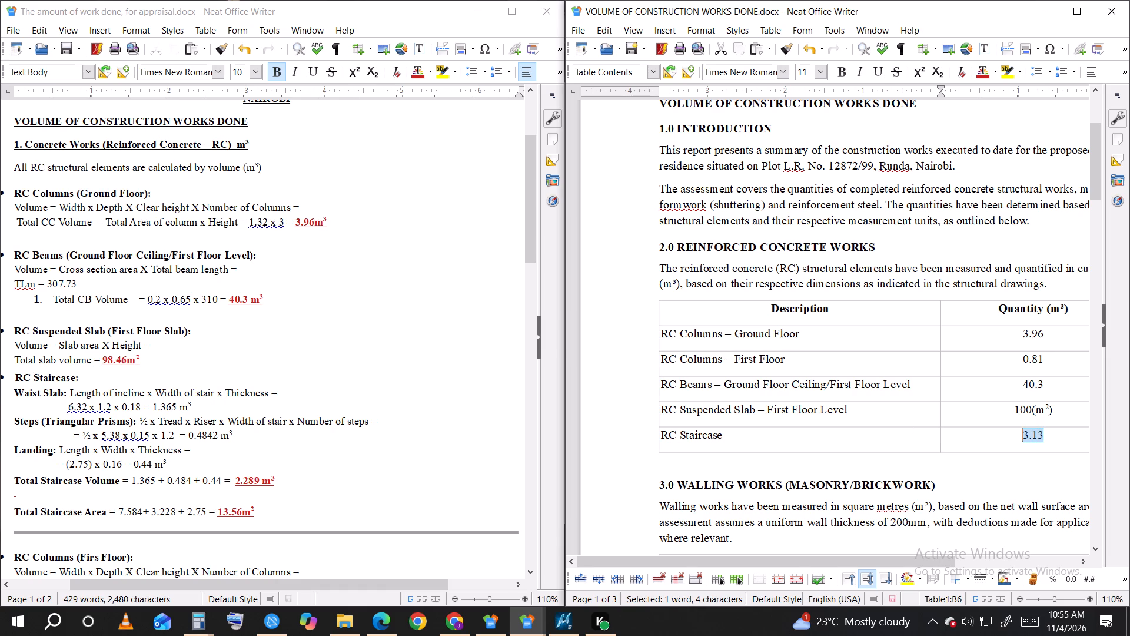
{"action": "left_click", "coordinate": [1059, 385]}
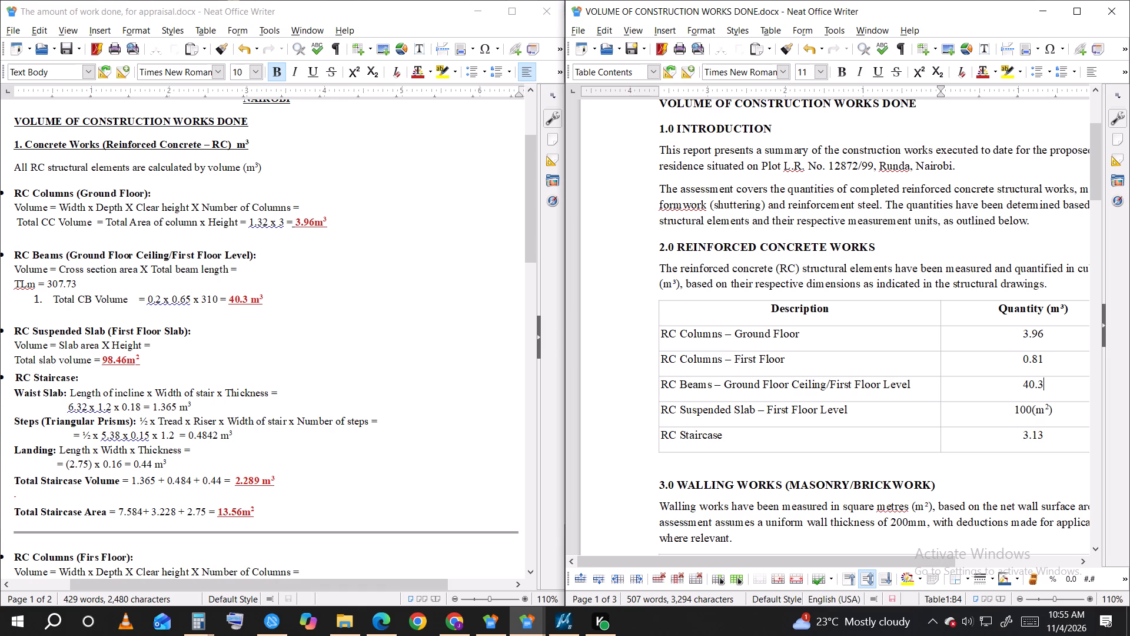
{"action": "left_click_drag", "start_coordinate": [1049, 331], "coordinate": [1031, 335]}
{"action": "left_click_drag", "start_coordinate": [1031, 335], "coordinate": [1017, 335]}
{"action": "key", "text": "4"}
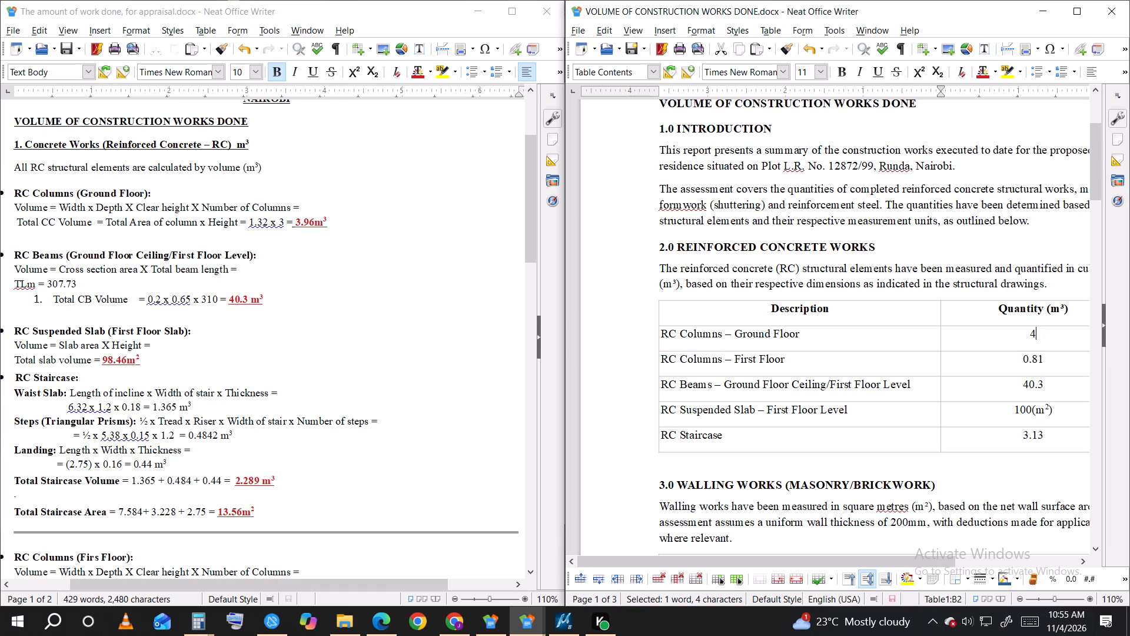
Round the RC Beams – Ground Floor Ceiling/First Floor Level quantity in the reinforced concrete table to 40.
{"action": "left_click", "coordinate": [1068, 423]}
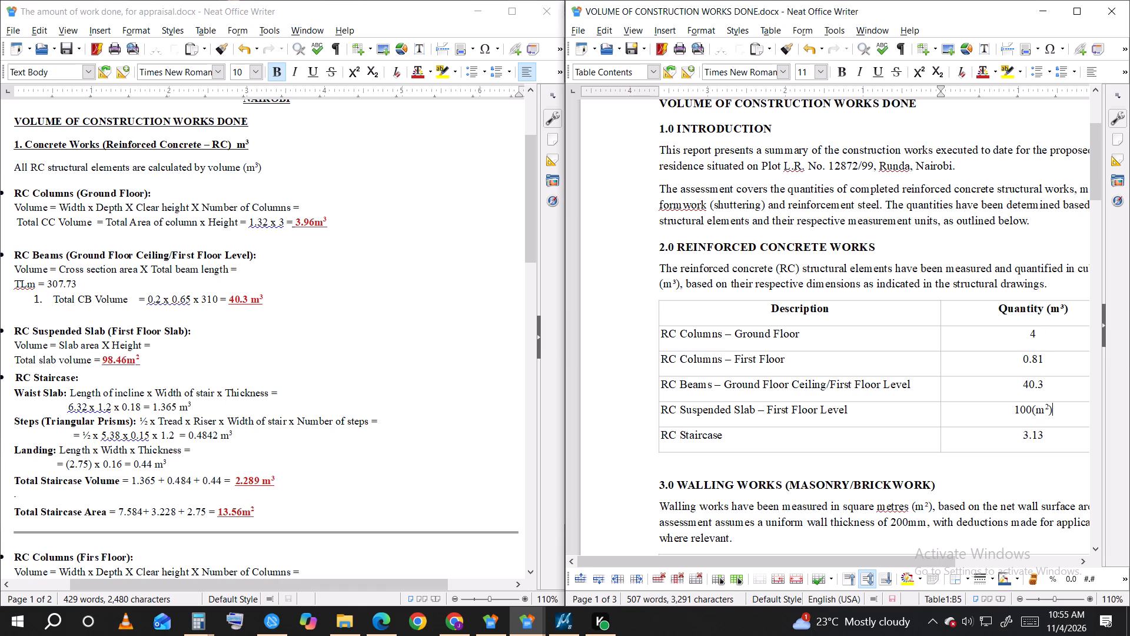
{"action": "left_click", "coordinate": [1045, 385]}
{"action": "key", "text": "BackSpace"}
{"action": "key", "text": "BackSpace"}
{"action": "key", "text": "BackSpace"}
{"action": "key", "text": "1"}
{"action": "key", "text": "BackSpace"}
{"action": "key", "text": "0"}
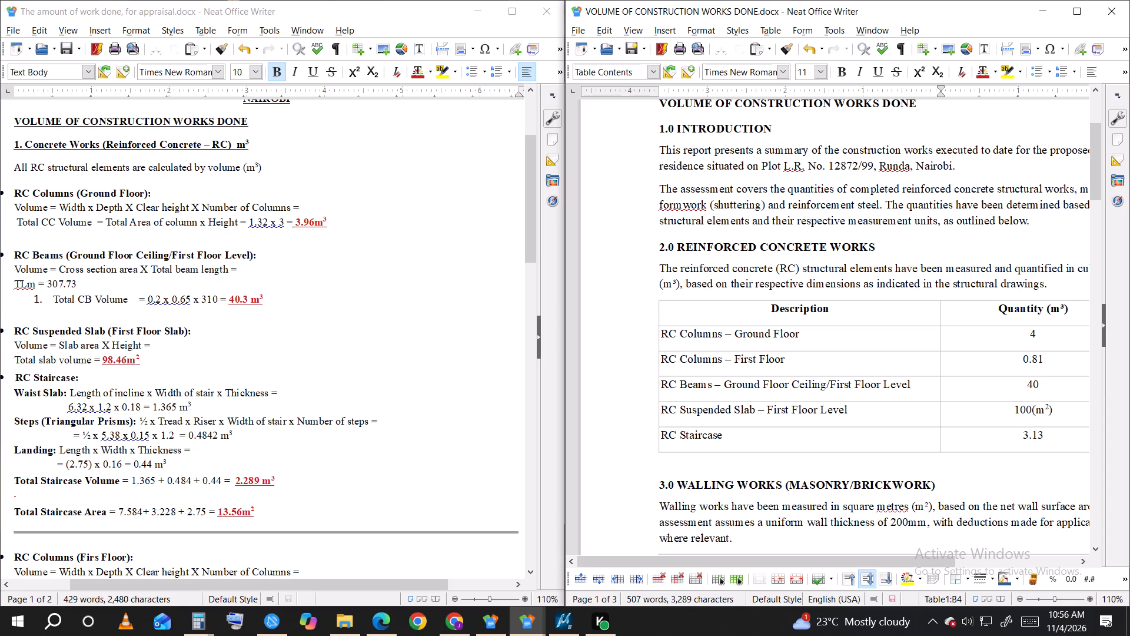
Set the RC Staircase quantity in the reinforced concrete table to 2.3, rounding the appraisal document's staircase volume.
{"action": "left_click_drag", "start_coordinate": [1053, 436], "coordinate": [1023, 435]}
{"action": "type", "text": "2."}
{"action": "key", "text": "3"}
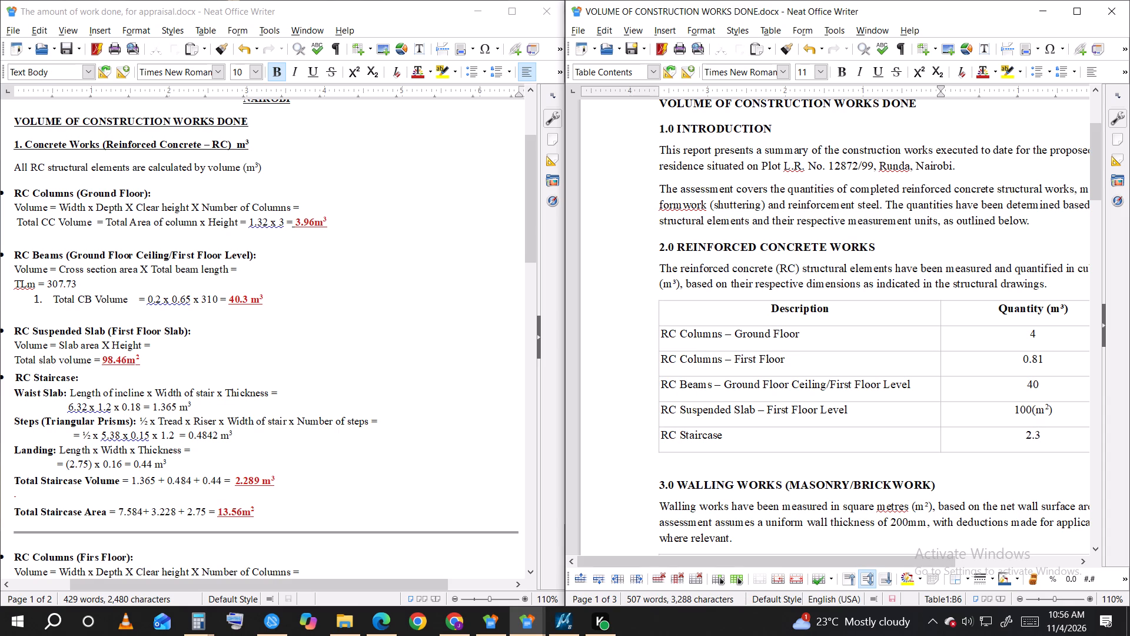
{"action": "left_click", "coordinate": [1023, 435]}
{"action": "left_click_drag", "start_coordinate": [662, 435], "coordinate": [663, 435]}
{"action": "left_click_drag", "start_coordinate": [663, 435], "coordinate": [1032, 442]}
{"action": "left_click", "coordinate": [1032, 442]}
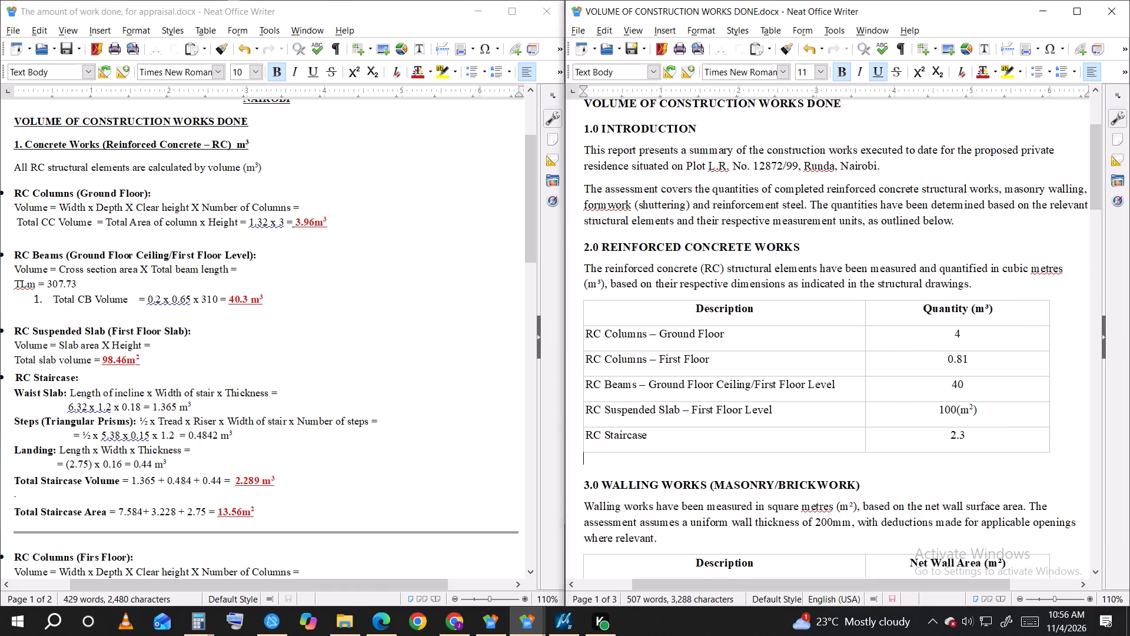
{"action": "left_click", "coordinate": [623, 461]}
Compare the report's reinforced concrete and walling quantities with the corresponding results in the appraisal document.
{"action": "scroll", "coordinate": [1034, 461], "scroll_direction": "down", "scroll_amount": 5}
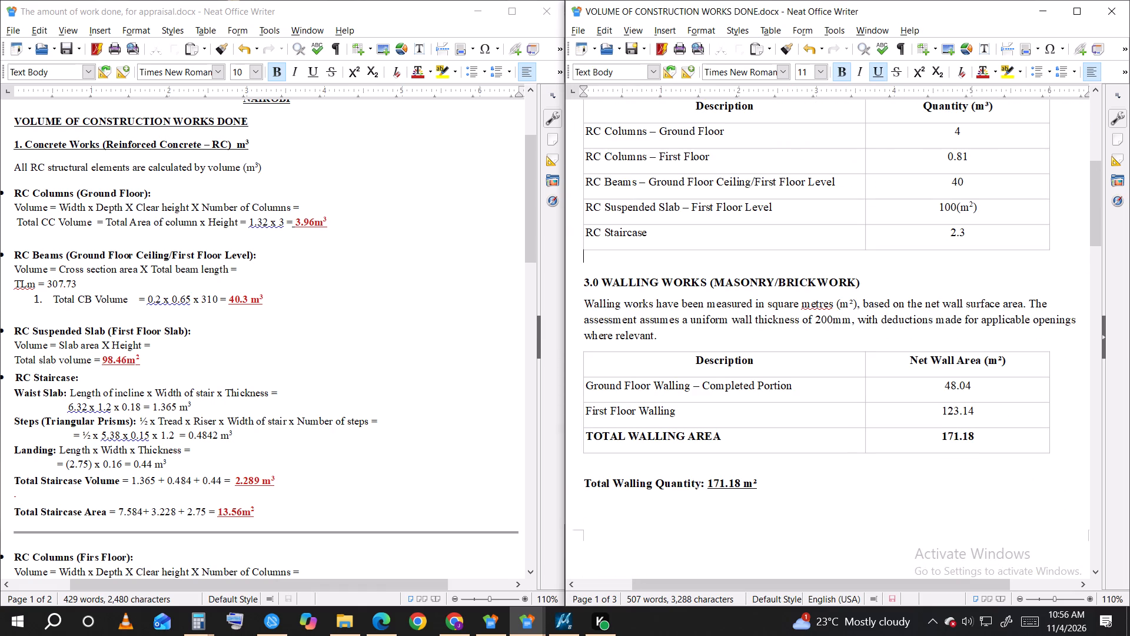
{"action": "scroll", "coordinate": [283, 345], "scroll_direction": "down", "scroll_amount": 3}
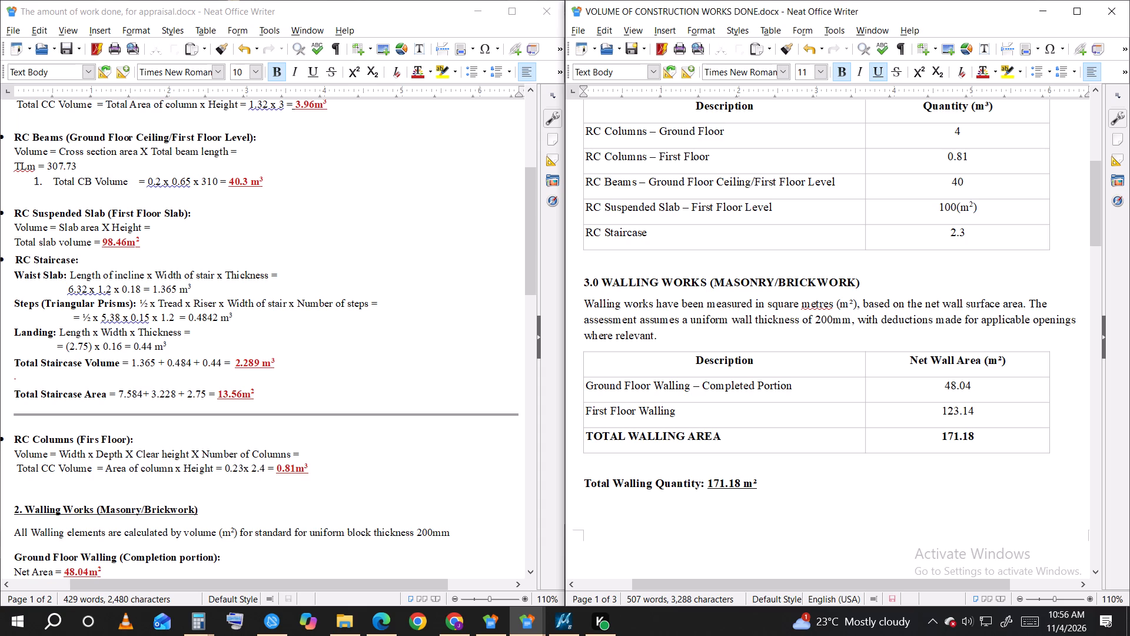
{"action": "left_click", "coordinate": [972, 131]}
{"action": "scroll", "coordinate": [412, 203], "scroll_direction": "up", "scroll_amount": 3}
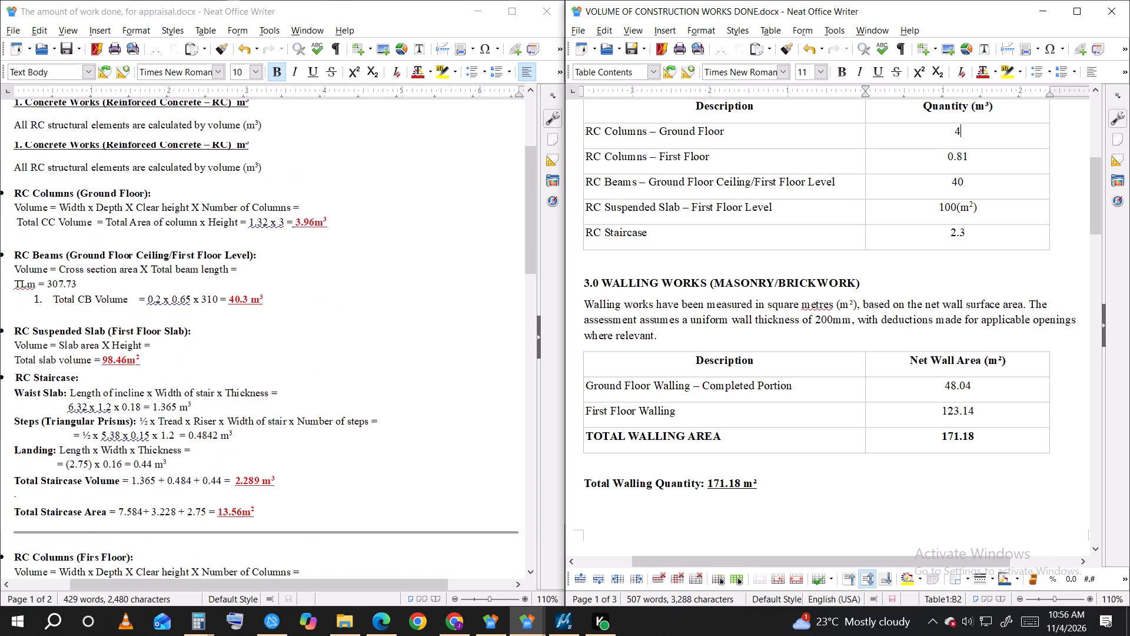
{"action": "scroll", "coordinate": [413, 204], "scroll_direction": "up", "scroll_amount": 1}
{"action": "left_click_drag", "start_coordinate": [971, 135], "coordinate": [961, 132]}
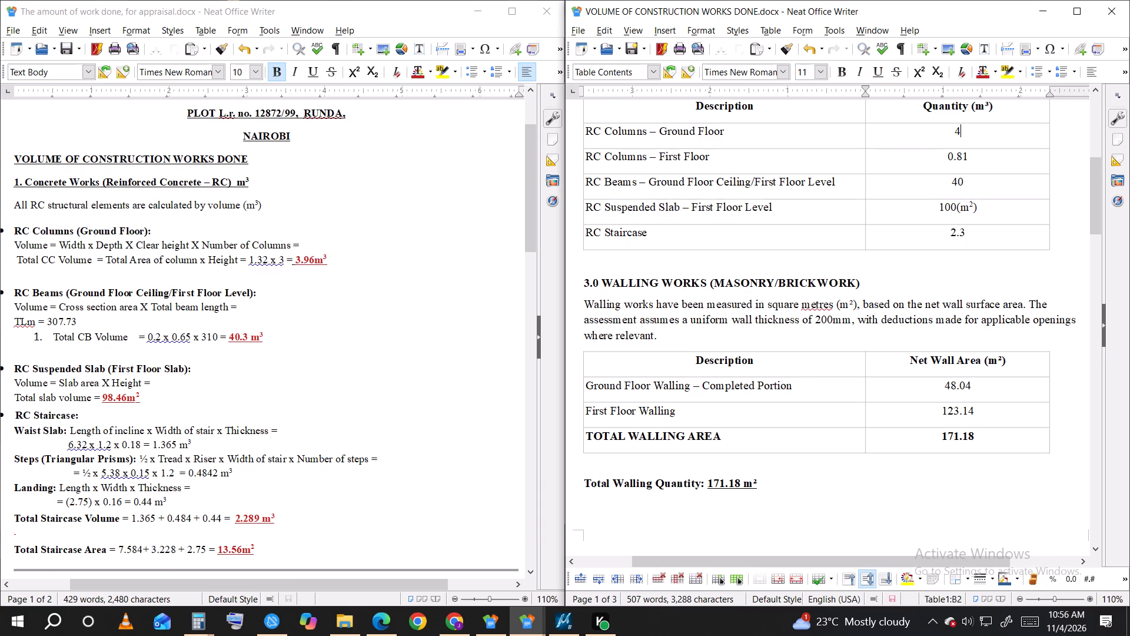
{"action": "left_click_drag", "start_coordinate": [961, 132], "coordinate": [952, 130]}
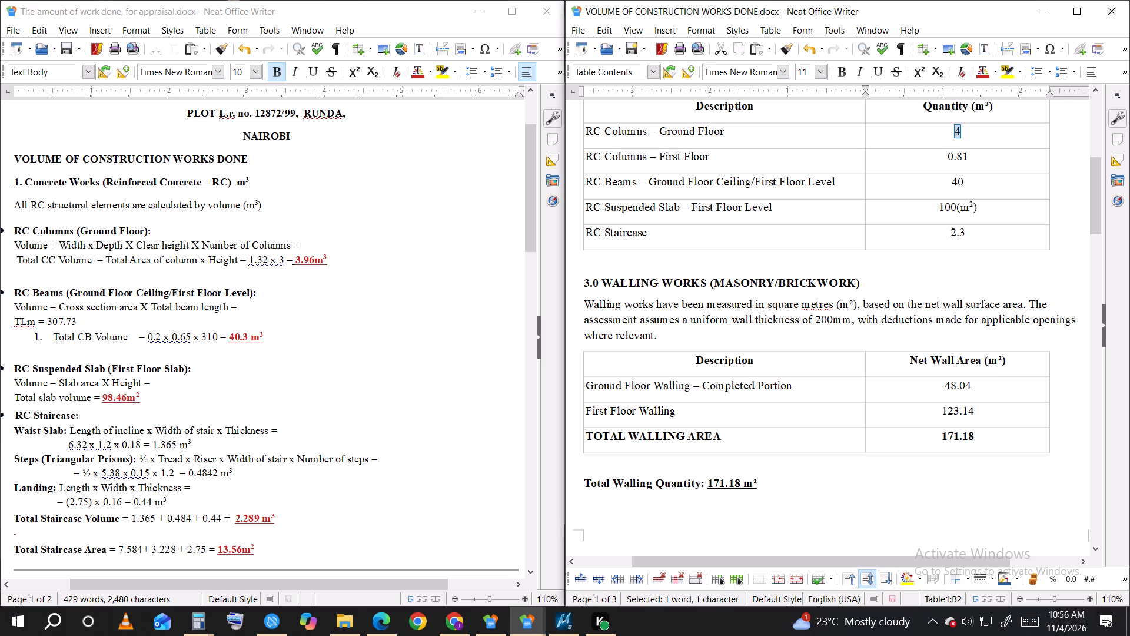
{"action": "left_click", "coordinate": [980, 390]}
{"action": "scroll", "coordinate": [989, 390], "scroll_direction": "down", "scroll_amount": 4}
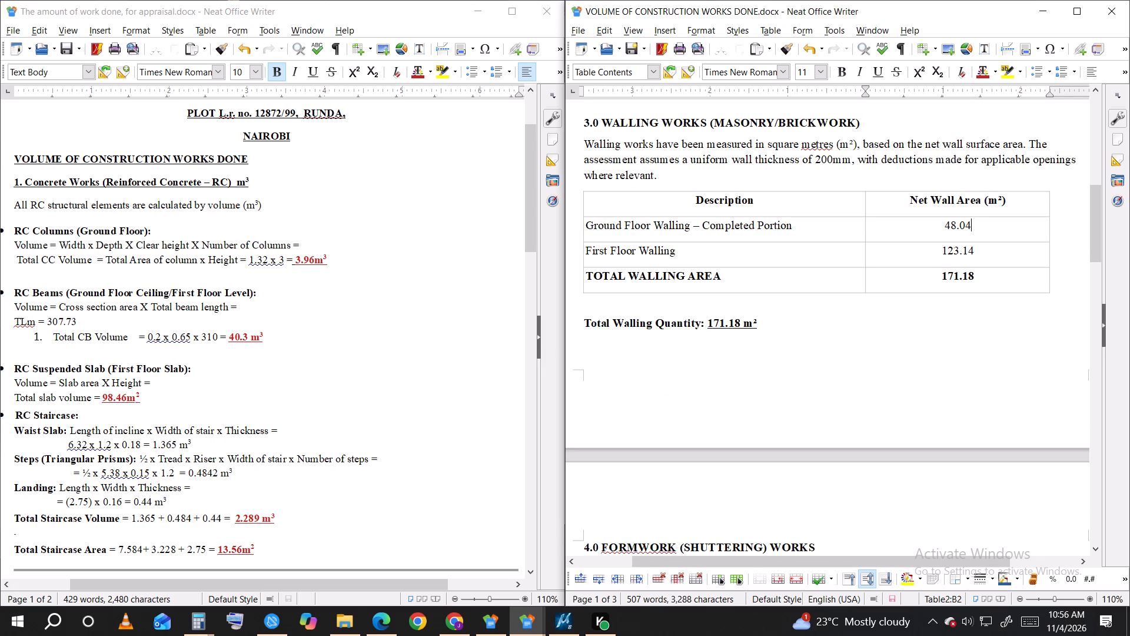
{"action": "scroll", "coordinate": [180, 383], "scroll_direction": "down", "scroll_amount": 5}
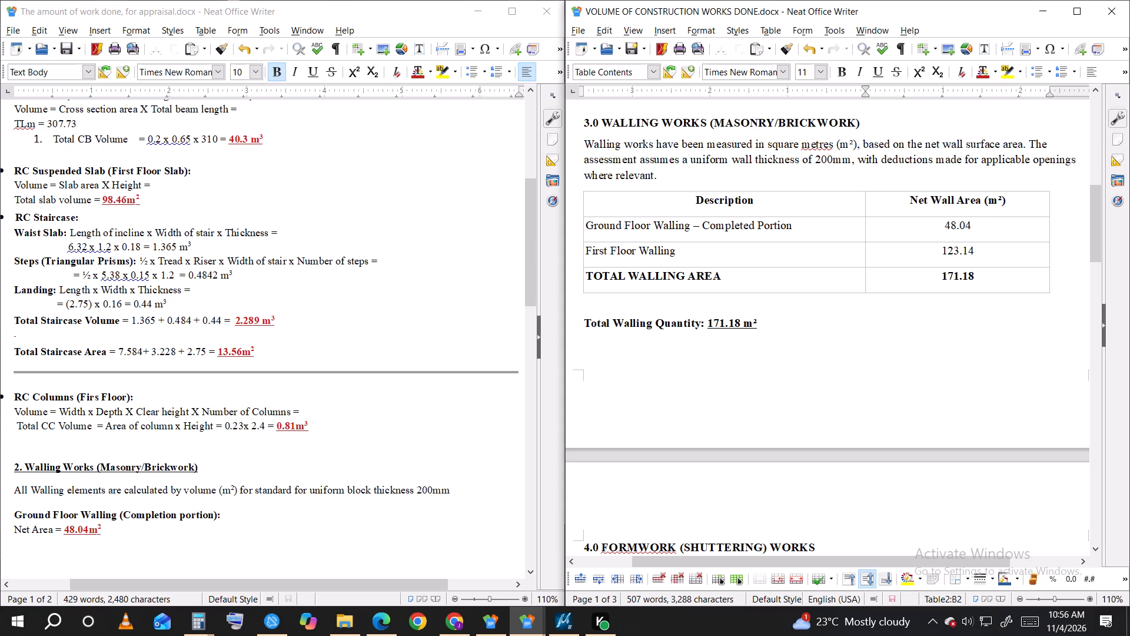
{"action": "scroll", "coordinate": [288, 356], "scroll_direction": "down", "scroll_amount": 5}
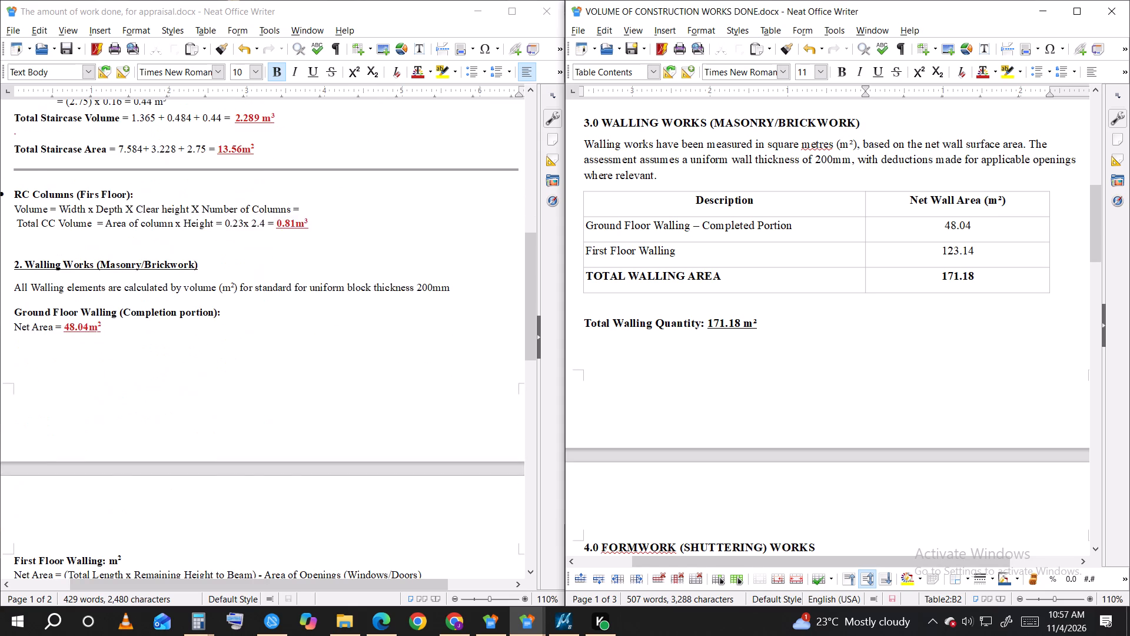
{"action": "scroll", "coordinate": [290, 357], "scroll_direction": "down", "scroll_amount": 2}
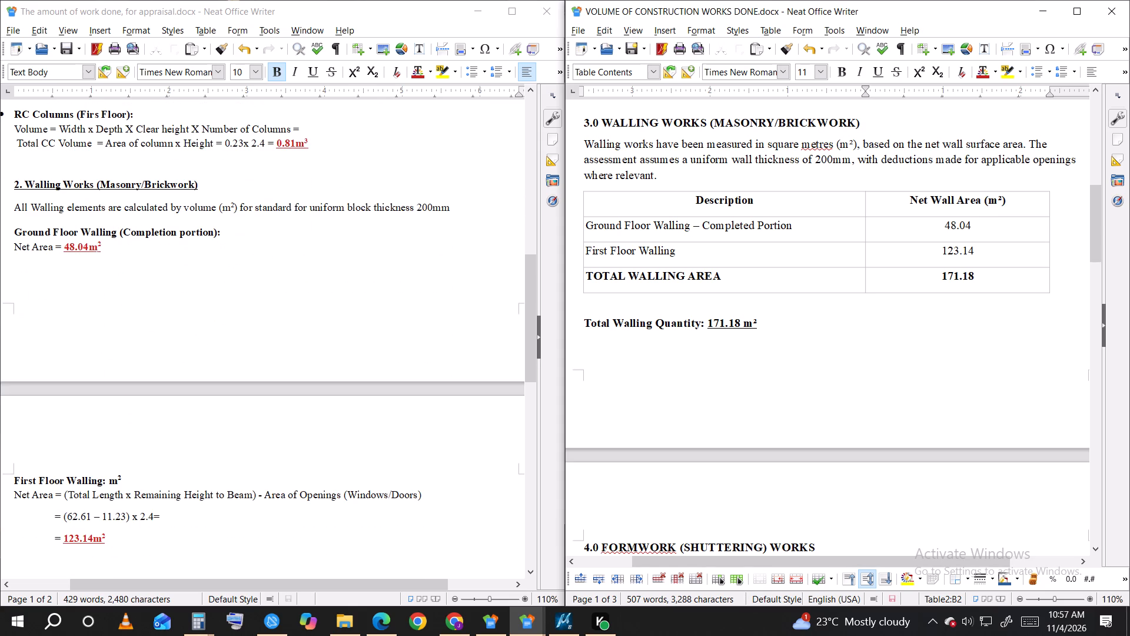
{"action": "scroll", "coordinate": [679, 360], "scroll_direction": "down", "scroll_amount": 2}
{"action": "scroll", "coordinate": [201, 327], "scroll_direction": "down", "scroll_amount": 4}
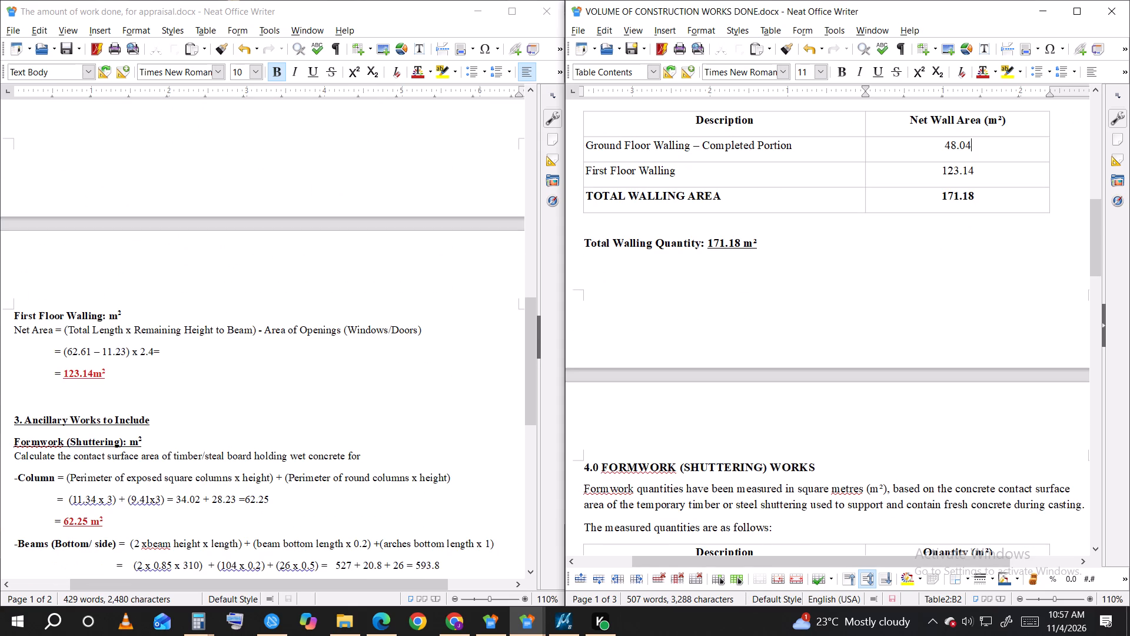
Delete the Total Walling Quantity line and the blank line above it, below the report's walling works table.
{"action": "left_click_drag", "start_coordinate": [776, 250], "coordinate": [541, 221]}
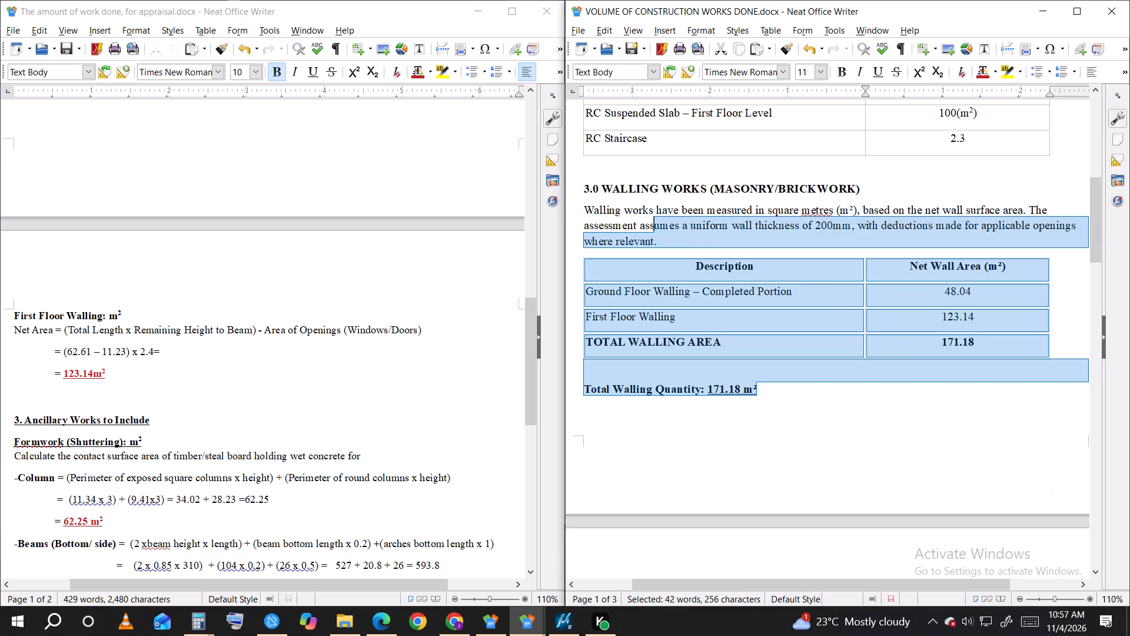
{"action": "left_click", "coordinate": [890, 400]}
{"action": "left_click_drag", "start_coordinate": [826, 400], "coordinate": [565, 389]}
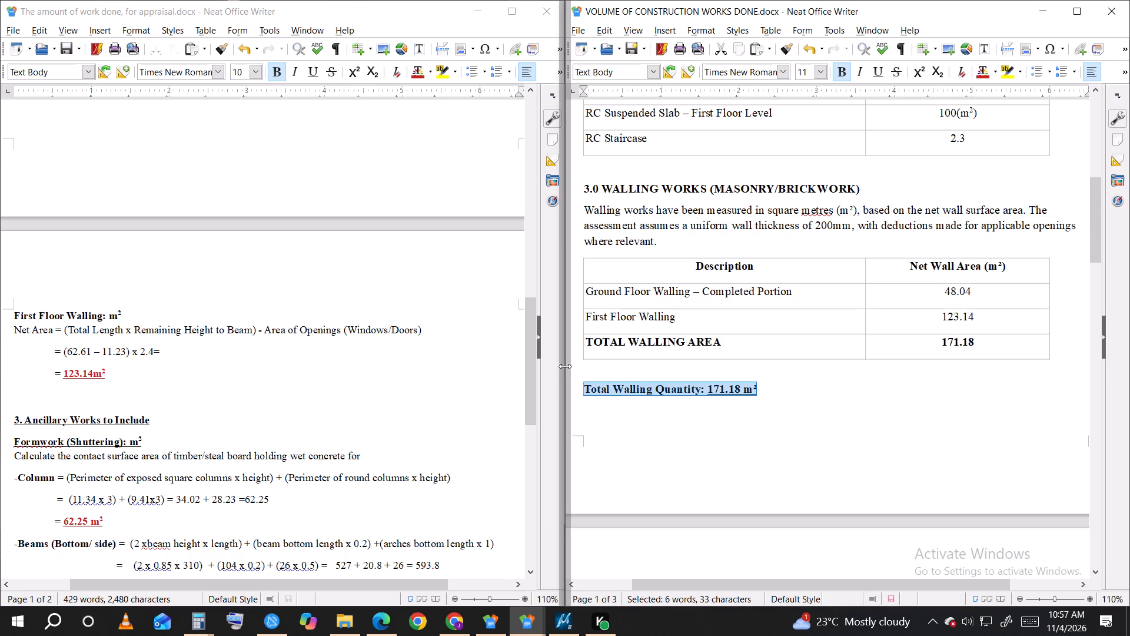
{"action": "key", "text": "BackSpace"}
{"action": "key", "text": "BackSpace"}
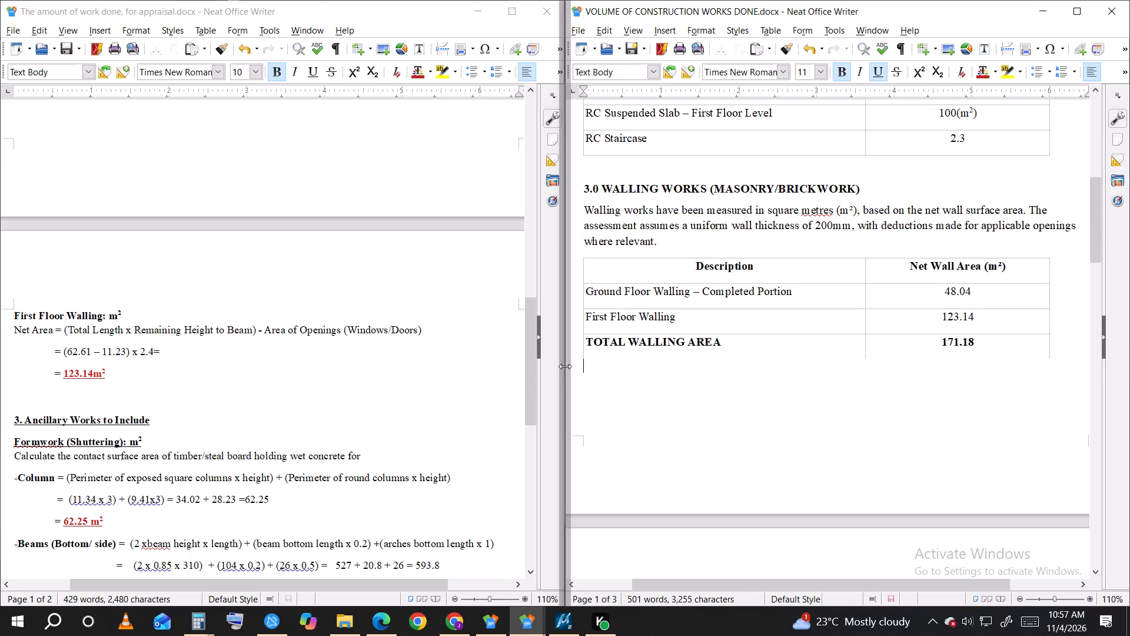
Set the RC Columns (Ground floor) quantity in the report's formwork table to 62.25, following the appraisal document.
{"action": "left_click", "coordinate": [616, 410]}
{"action": "scroll", "coordinate": [615, 413], "scroll_direction": "down", "scroll_amount": 2}
{"action": "left_click", "coordinate": [627, 428]}
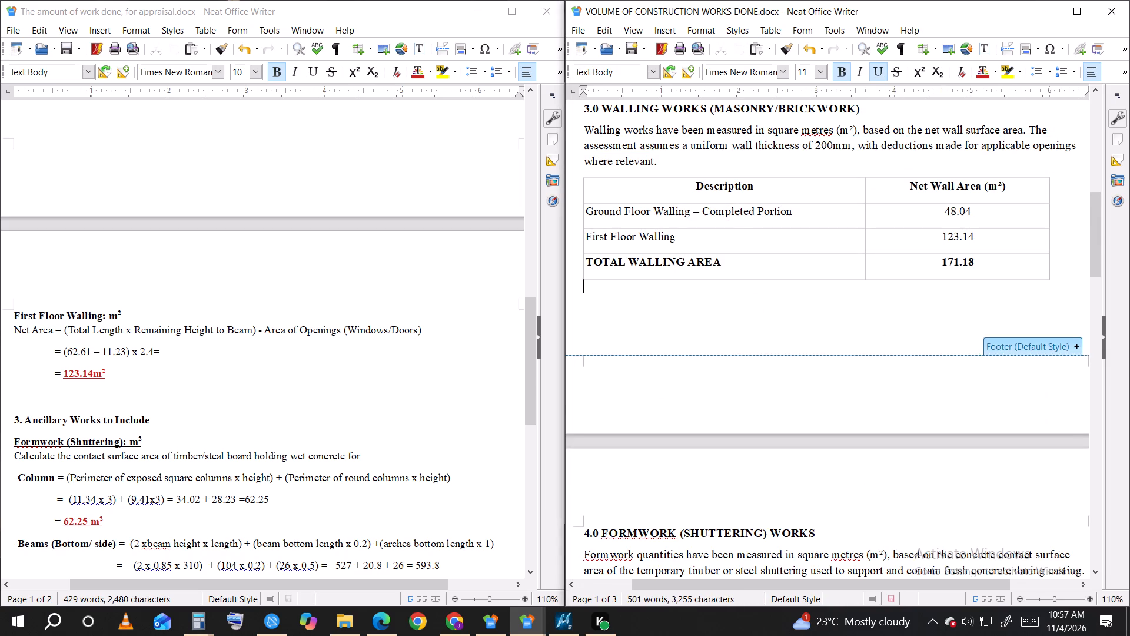
{"action": "scroll", "coordinate": [648, 430], "scroll_direction": "down", "scroll_amount": 1}
{"action": "scroll", "coordinate": [650, 428], "scroll_direction": "up", "scroll_amount": 1}
{"action": "scroll", "coordinate": [650, 428], "scroll_direction": "down", "scroll_amount": 6}
{"action": "scroll", "coordinate": [806, 403], "scroll_direction": "down", "scroll_amount": 1}
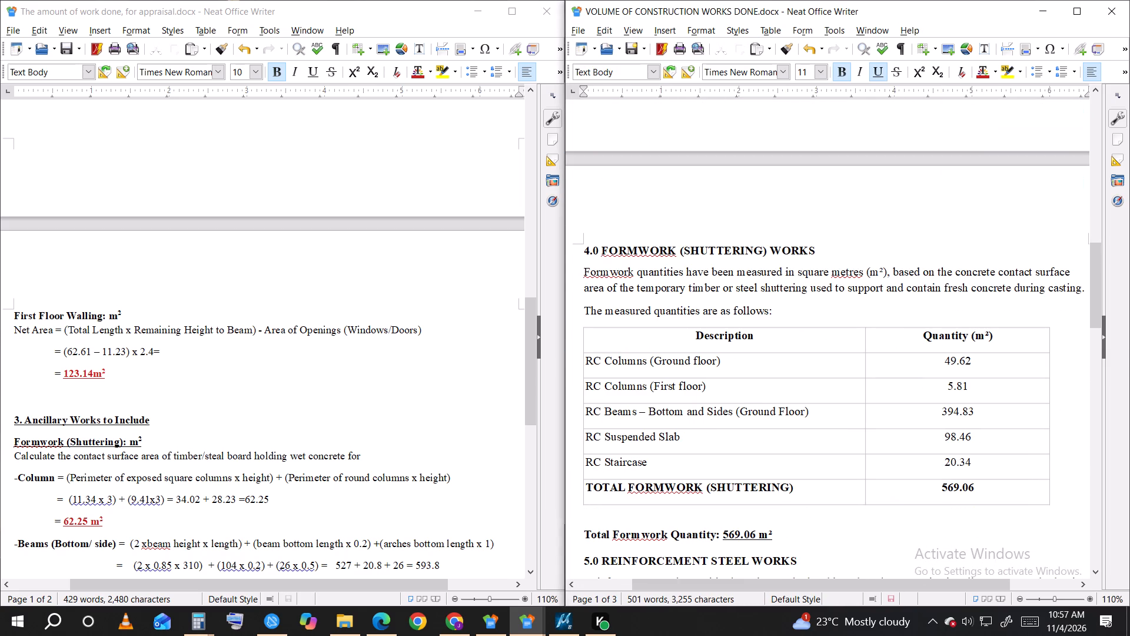
{"action": "scroll", "coordinate": [274, 380], "scroll_direction": "down", "scroll_amount": 2}
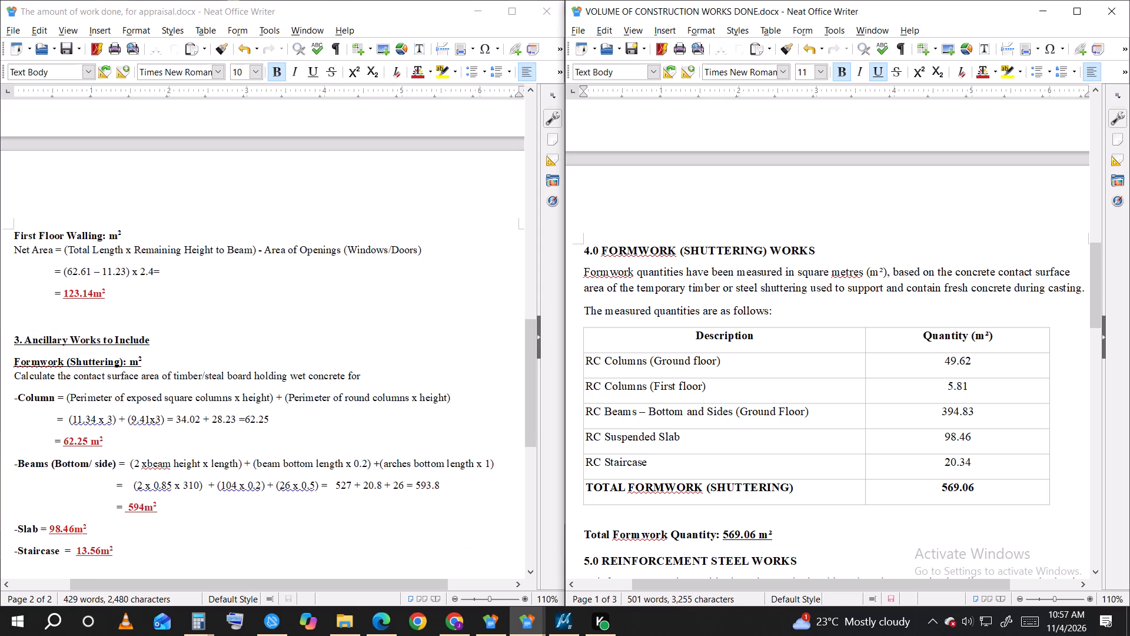
{"action": "scroll", "coordinate": [191, 310], "scroll_direction": "down", "scroll_amount": 2}
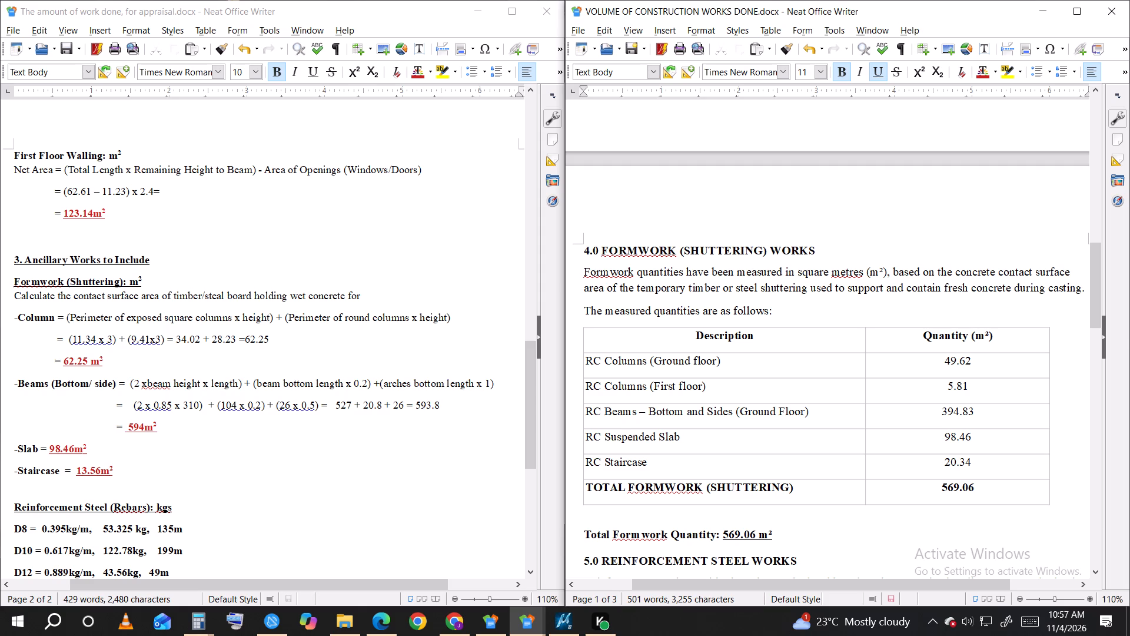
{"action": "left_click_drag", "start_coordinate": [980, 359], "coordinate": [909, 359]}
{"action": "type", "text": "62"}
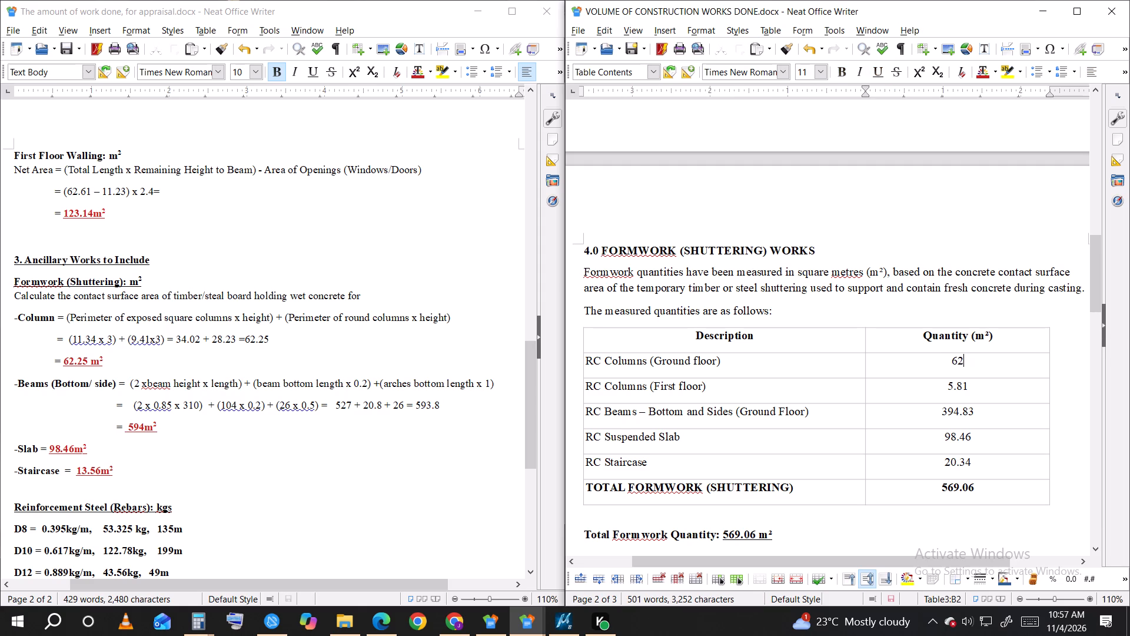
{"action": "type", "text": ".25"}
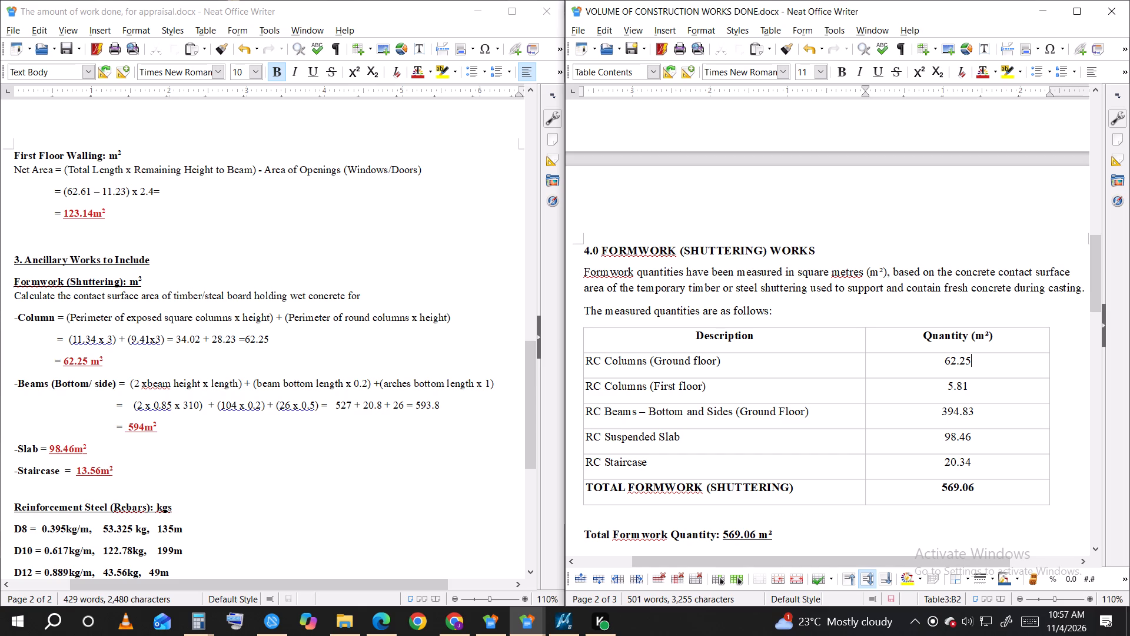
Set the RC Beams – Bottom and Sides (Ground Floor) quantity in the report's formwork table to 594, following the appraisal document.
{"action": "left_click_drag", "start_coordinate": [981, 414], "coordinate": [946, 413]}
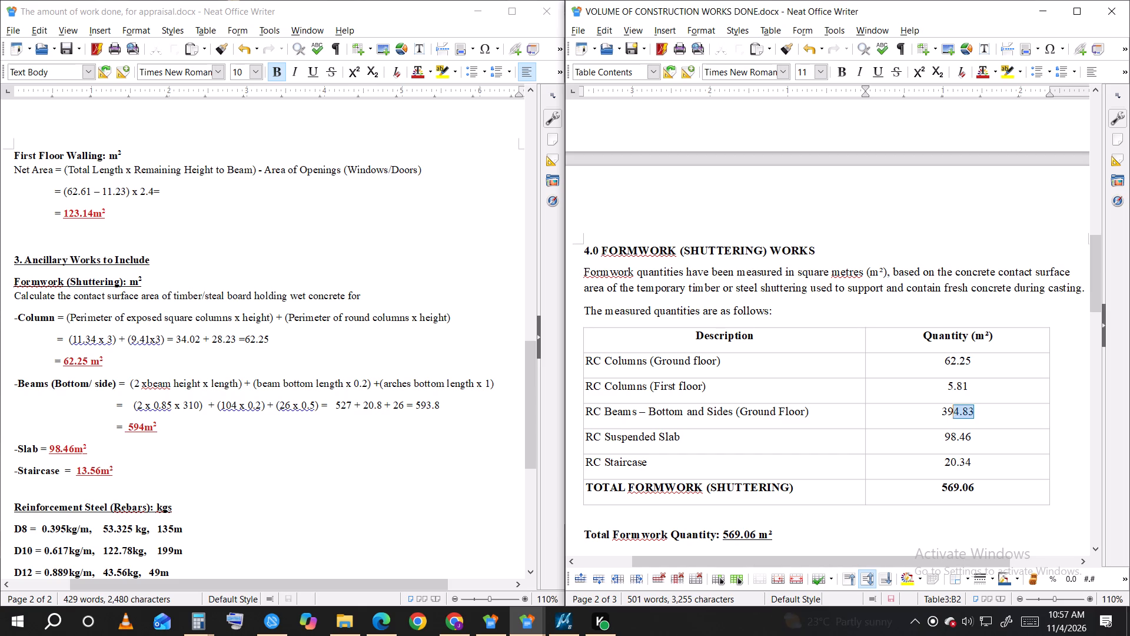
{"action": "left_click_drag", "start_coordinate": [946, 413], "coordinate": [936, 413]}
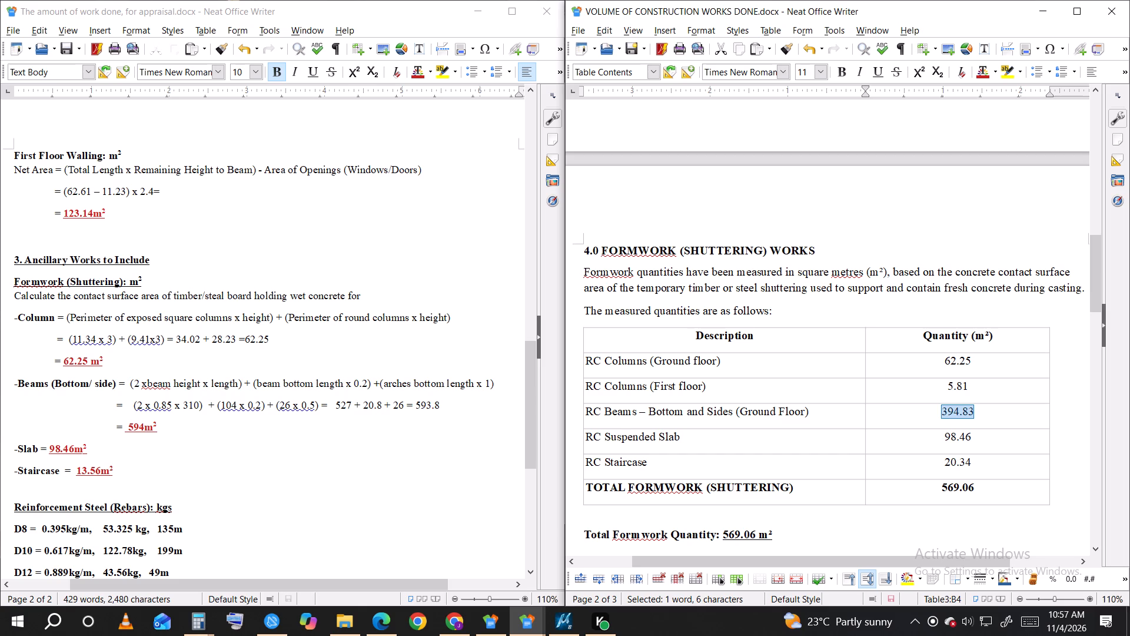
{"action": "type", "text": "594"}
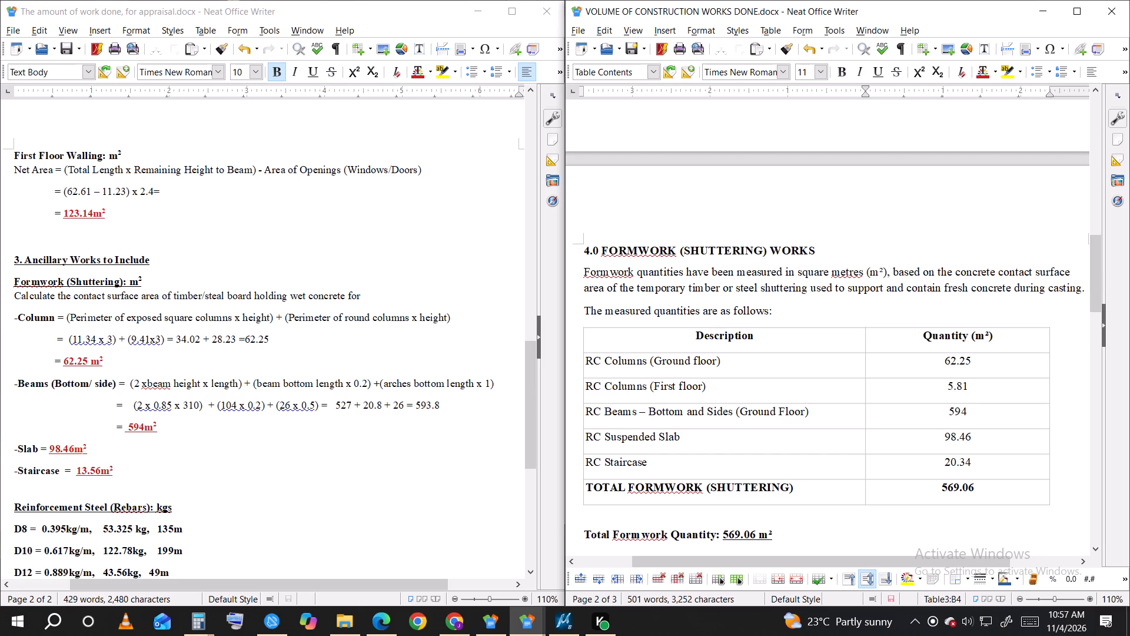
Set the RC Suspended Slab quantity in the report's formwork table to 100, rounding up the appraisal document's slab area.
{"action": "left_click", "coordinate": [991, 441]}
{"action": "left_click_drag", "start_coordinate": [986, 439], "coordinate": [908, 438]}
{"action": "left_click", "coordinate": [908, 438]}
{"action": "left_click_drag", "start_coordinate": [999, 438], "coordinate": [938, 443]}
{"action": "type", "text": "100"}
Set the RC Staircase quantity in the report's formwork table to 13.56, following the appraisal document.
{"action": "left_click", "coordinate": [1006, 469]}
{"action": "left_click_drag", "start_coordinate": [982, 464], "coordinate": [902, 466]}
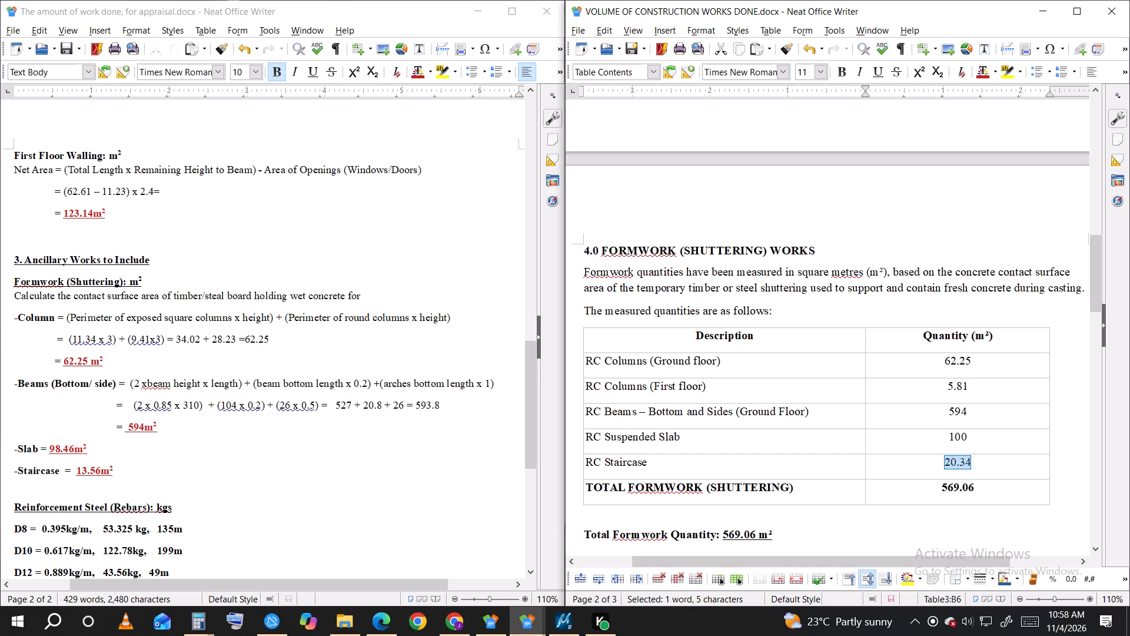
{"action": "type", "text": "13"}
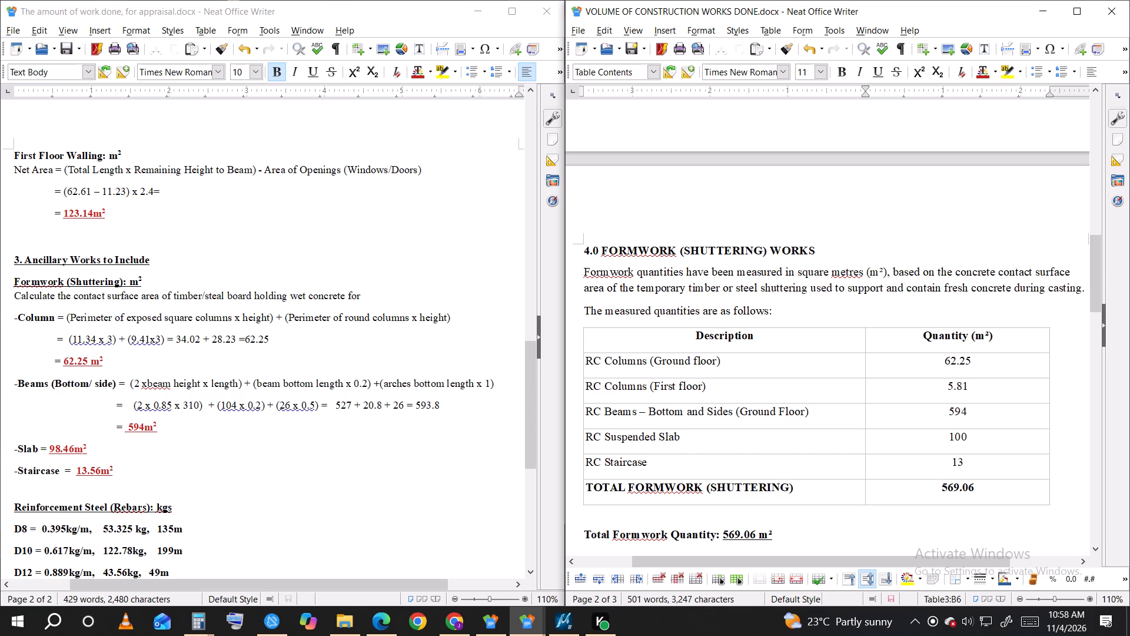
{"action": "type", "text": ".56"}
Replace the D8 bar length in the appraisal document's rebar list with 2,160, copied from the report's reinforcement steel table.
{"action": "left_click", "coordinate": [1015, 493]}
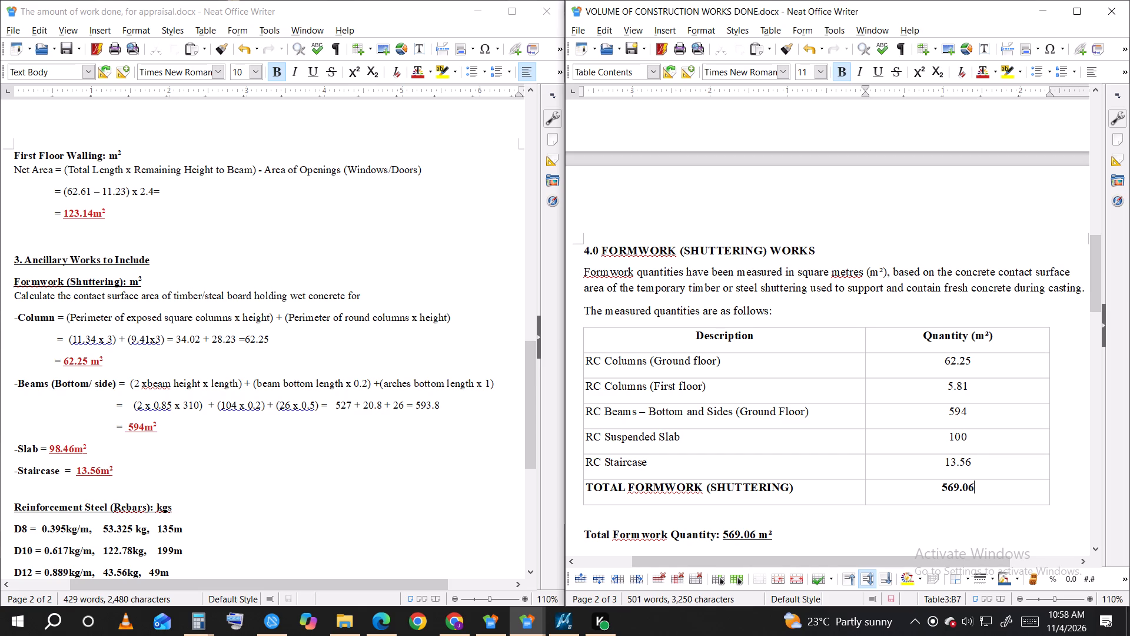
{"action": "scroll", "coordinate": [330, 485], "scroll_direction": "down", "scroll_amount": 2}
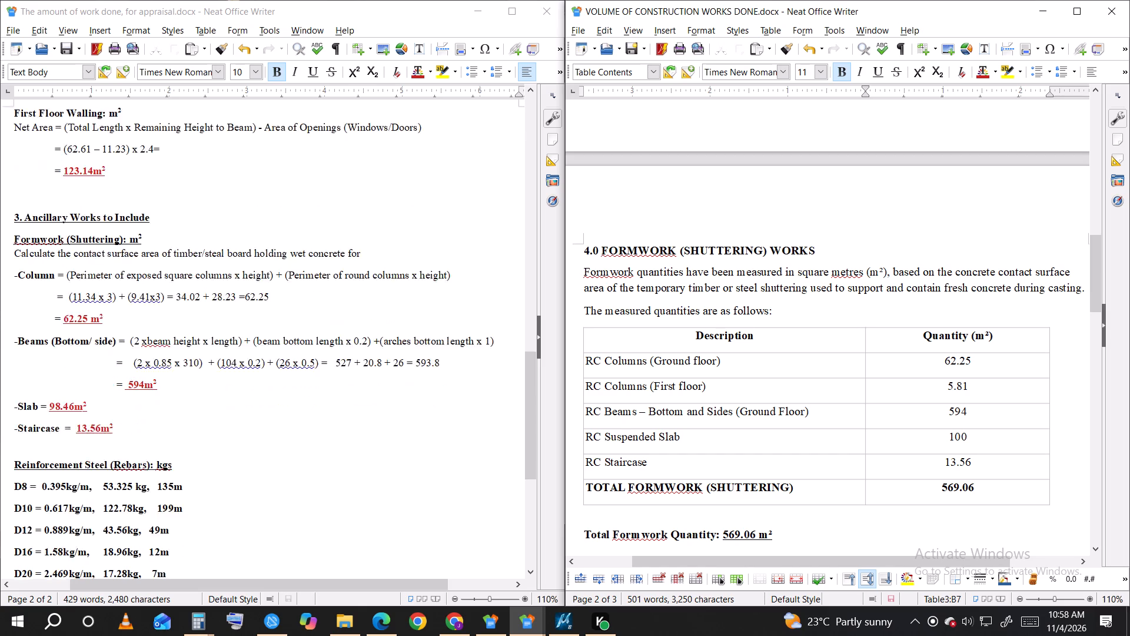
{"action": "scroll", "coordinate": [330, 485], "scroll_direction": "down", "scroll_amount": 2}
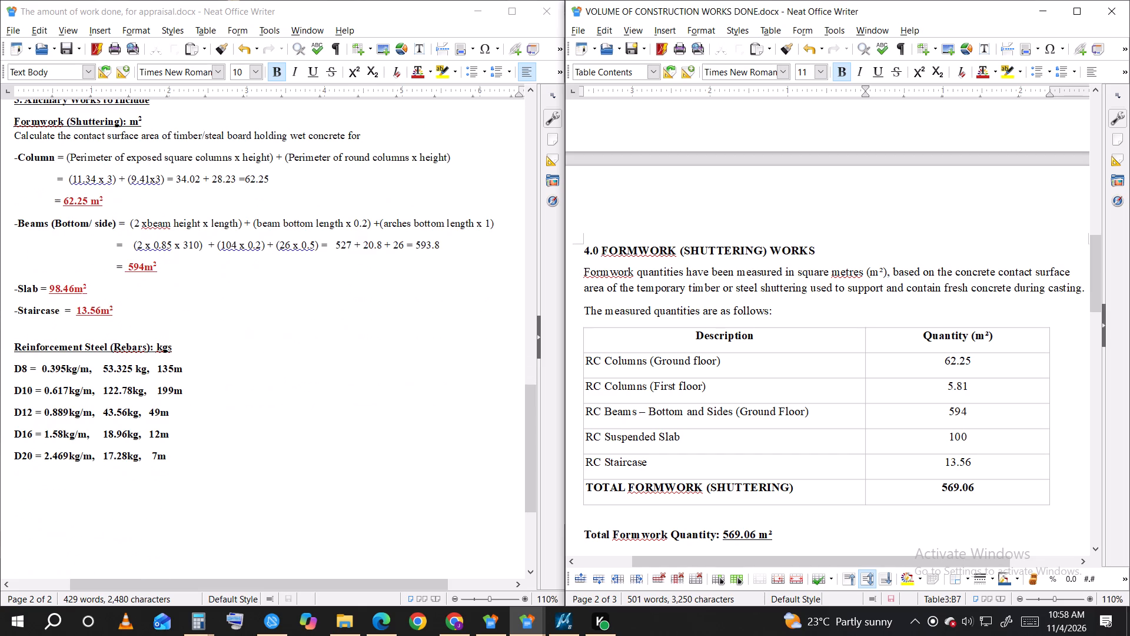
{"action": "scroll", "coordinate": [872, 548], "scroll_direction": "down", "scroll_amount": 5}
{"action": "scroll", "coordinate": [818, 516], "scroll_direction": "down", "scroll_amount": 1}
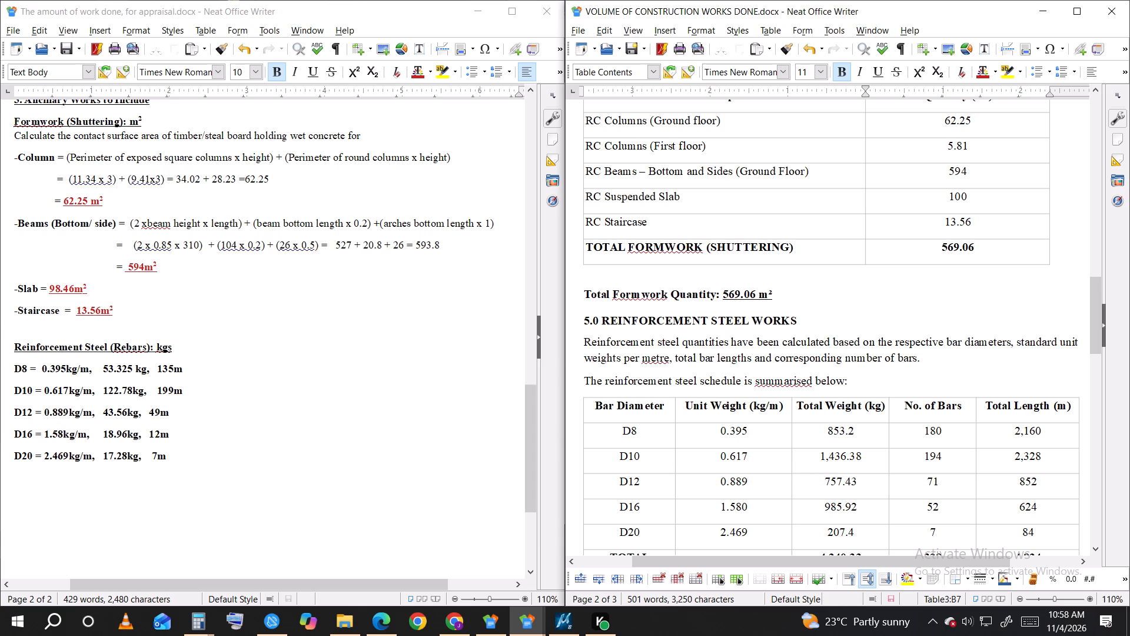
{"action": "left_click", "coordinate": [883, 431]}
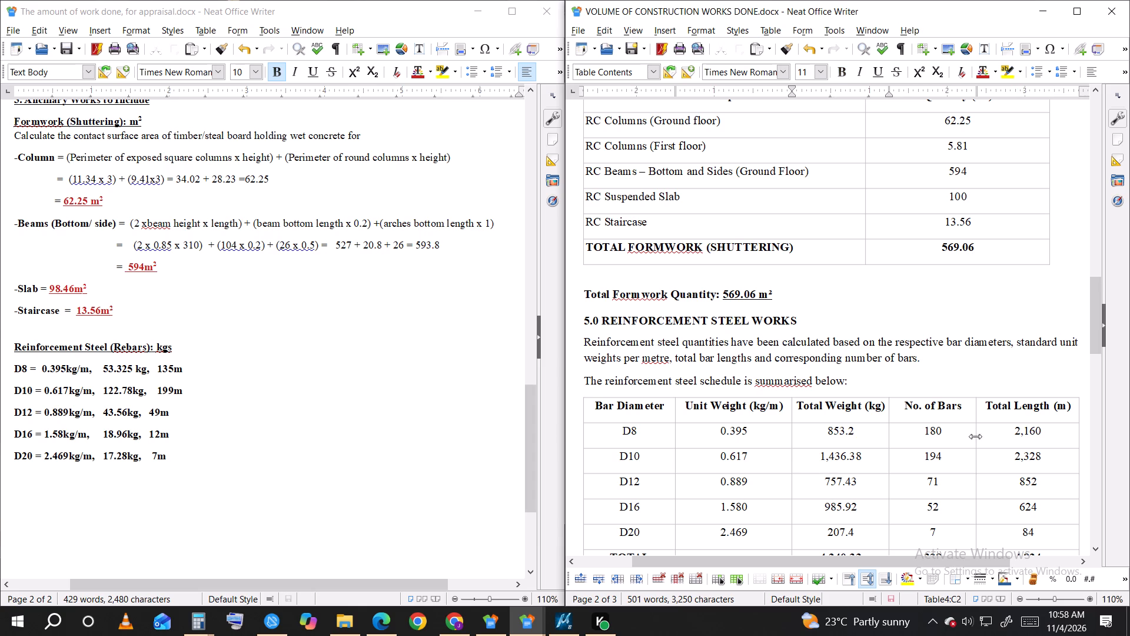
{"action": "scroll", "coordinate": [1043, 419], "scroll_direction": "down", "scroll_amount": 3}
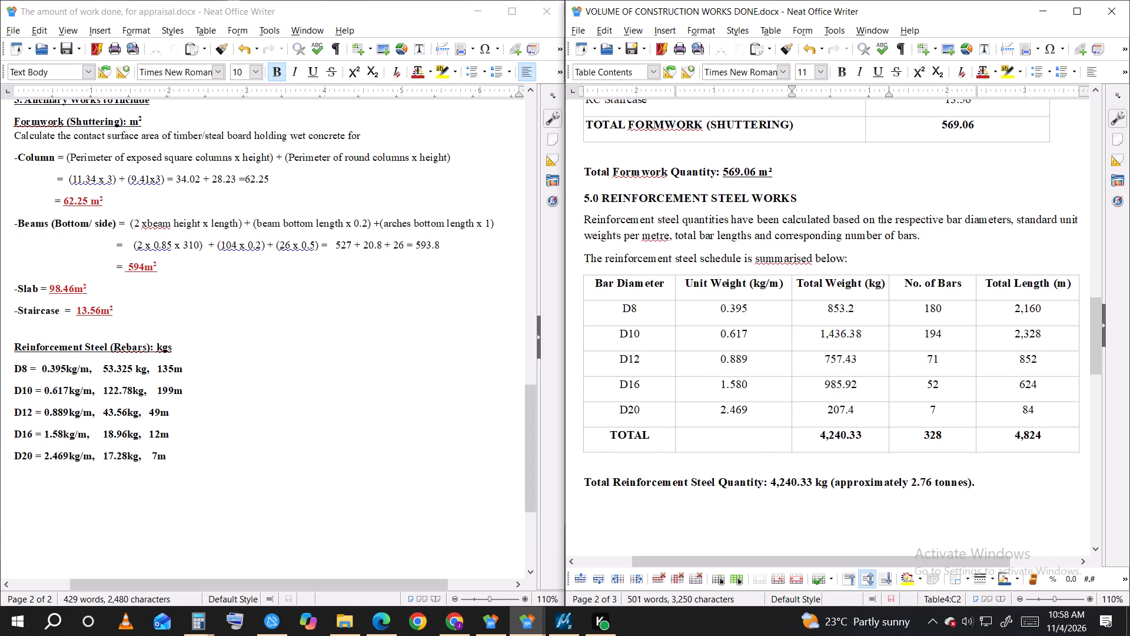
{"action": "left_click_drag", "start_coordinate": [1048, 310], "coordinate": [1032, 310]}
{"action": "left_click_drag", "start_coordinate": [1032, 310], "coordinate": [1014, 308]}
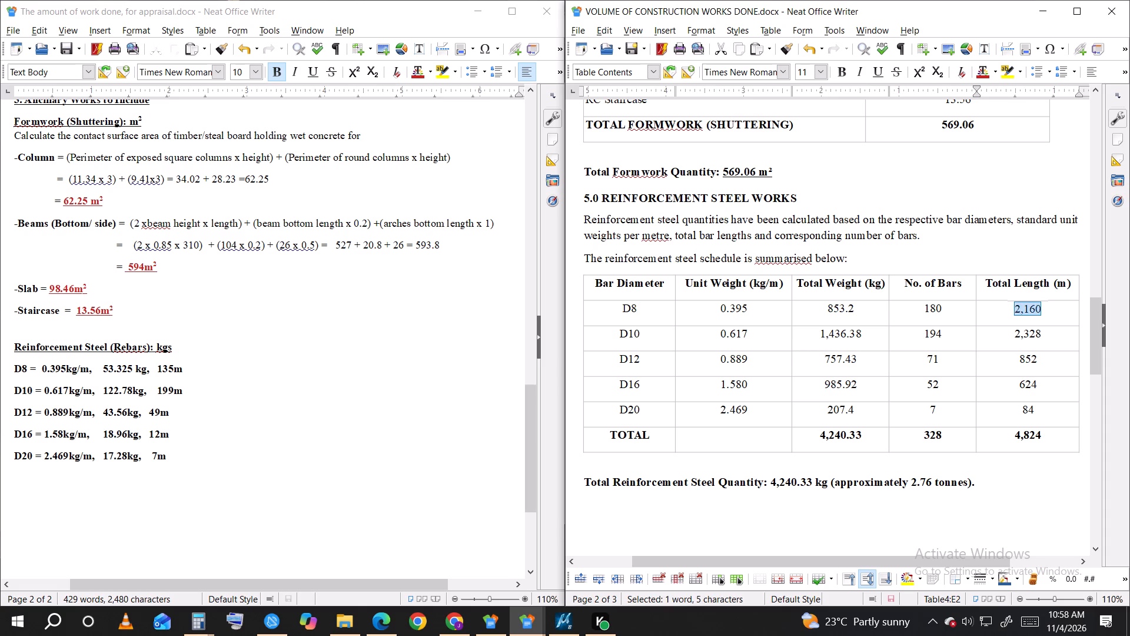
{"action": "right_click", "coordinate": [1013, 311]}
{"action": "left_click", "coordinate": [898, 332]}
{"action": "left_click_drag", "start_coordinate": [172, 365], "coordinate": [158, 365]}
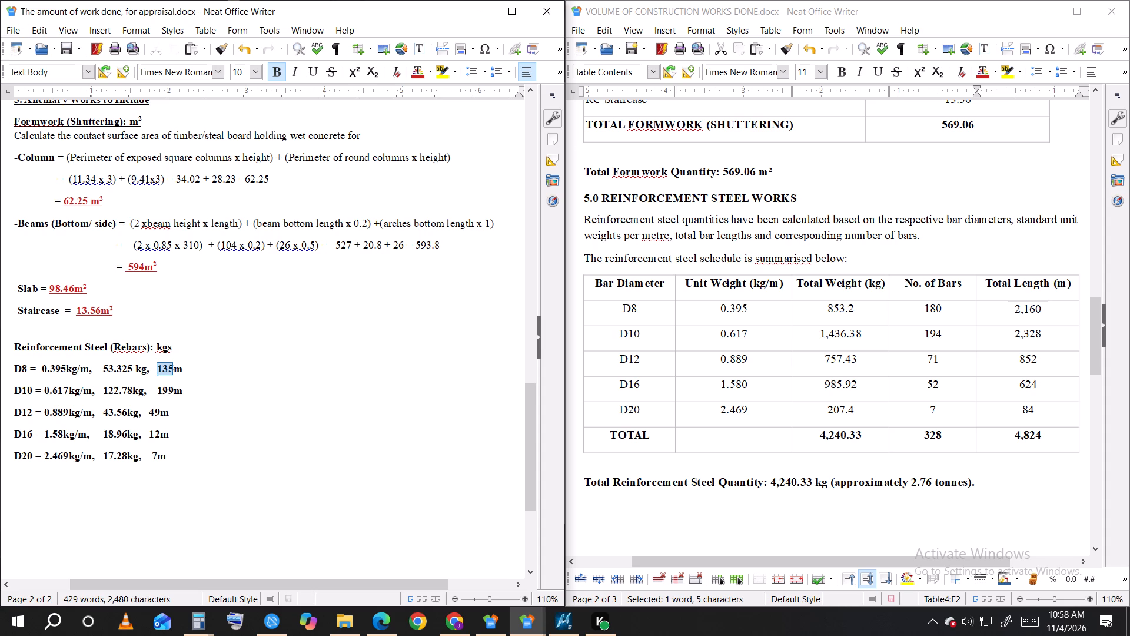
{"action": "right_click", "coordinate": [158, 365]}
{"action": "left_click", "coordinate": [230, 395]}
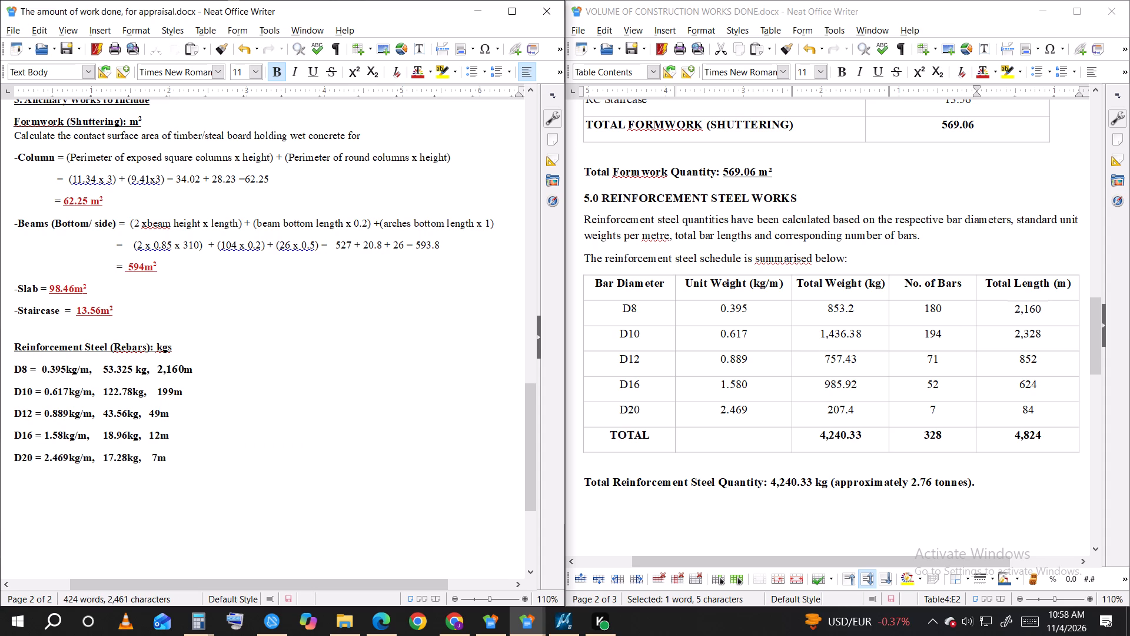
Replace the D8 weight in the appraisal document's rebar list with 853.2, copied from the report's reinforcement steel table.
{"action": "left_click_drag", "start_coordinate": [856, 310], "coordinate": [824, 311]}
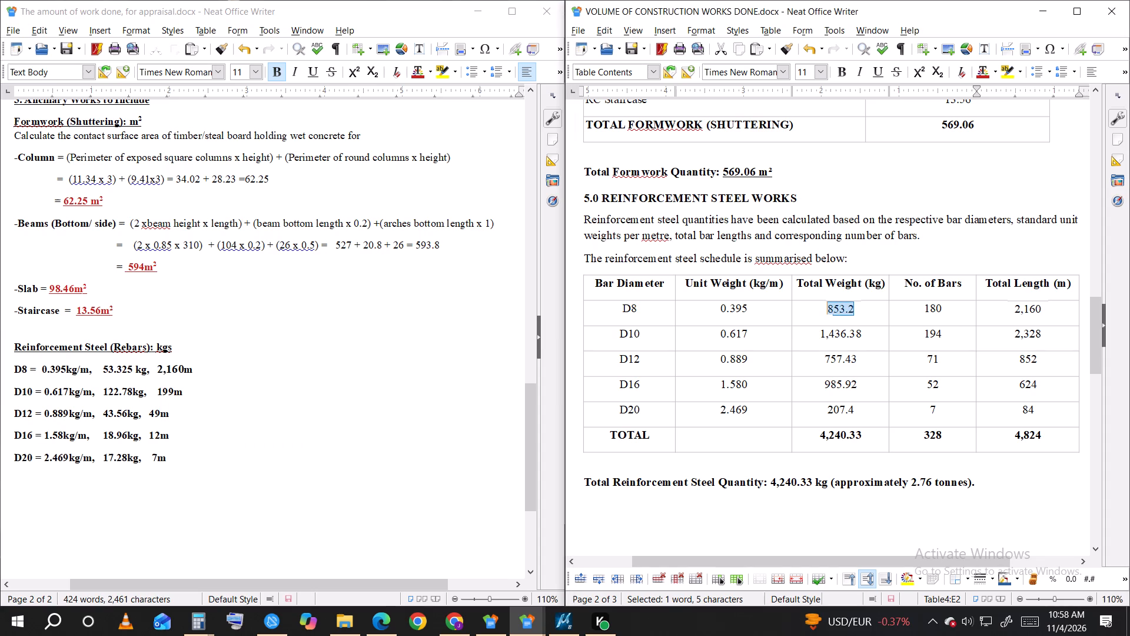
{"action": "left_click_drag", "start_coordinate": [824, 311], "coordinate": [825, 312]}
{"action": "right_click", "coordinate": [830, 312]}
{"action": "left_click", "coordinate": [859, 334]}
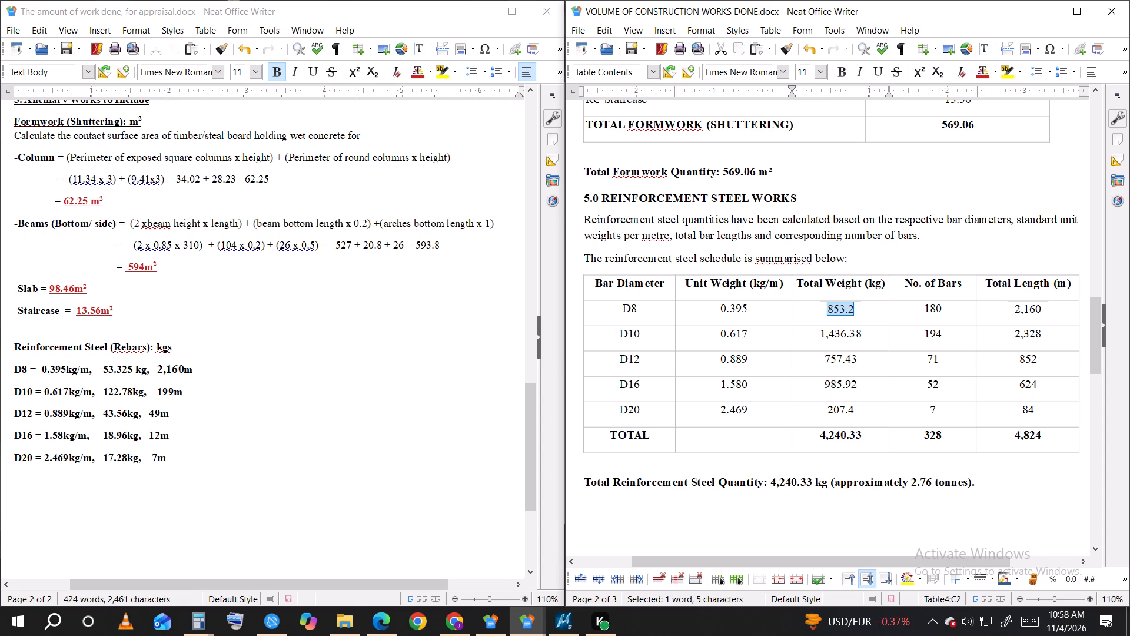
{"action": "left_click_drag", "start_coordinate": [134, 367], "coordinate": [104, 371]}
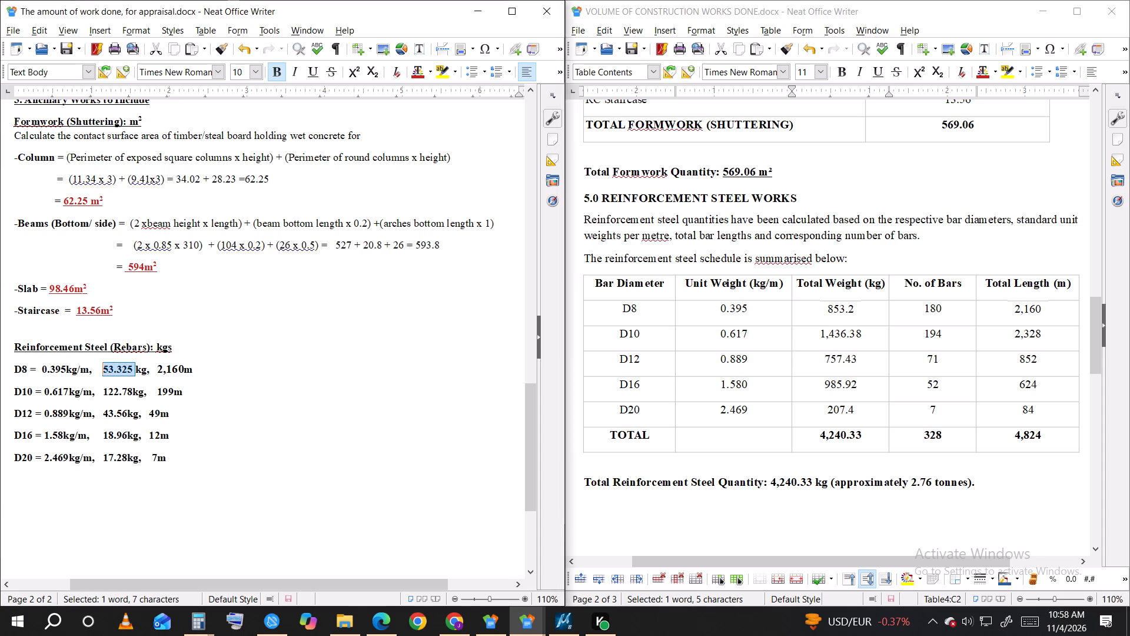
{"action": "right_click", "coordinate": [106, 368]}
{"action": "left_click", "coordinate": [152, 408]}
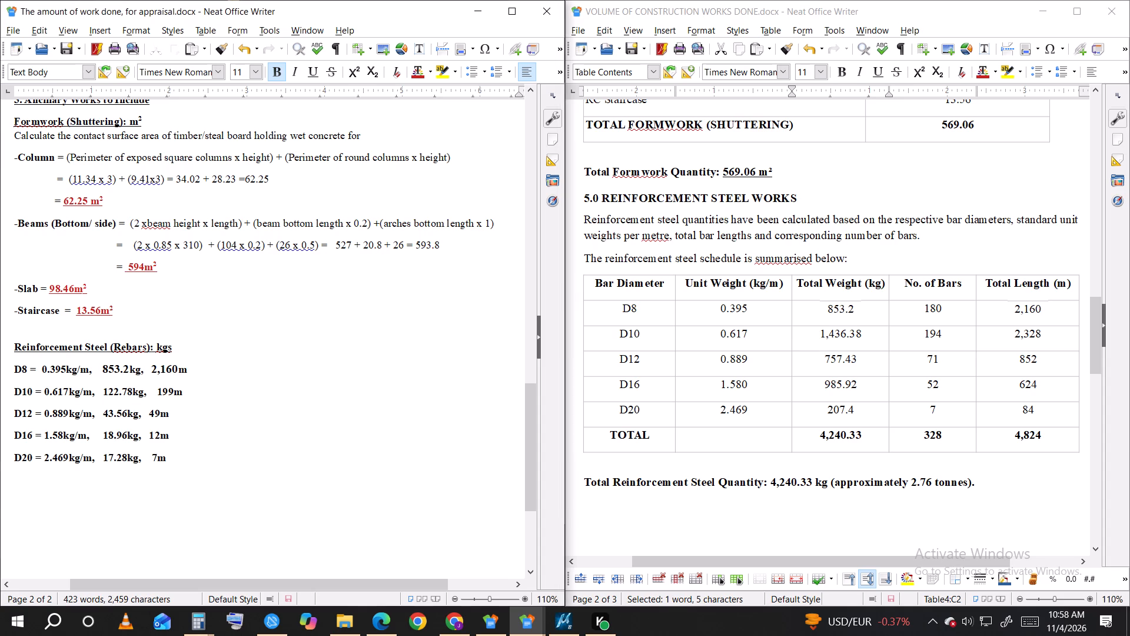
Replace the D10 weight in the appraisal document's rebar list with 1,436.38, copied from the report's reinforcement steel table.
{"action": "left_click_drag", "start_coordinate": [868, 330], "coordinate": [862, 330]}
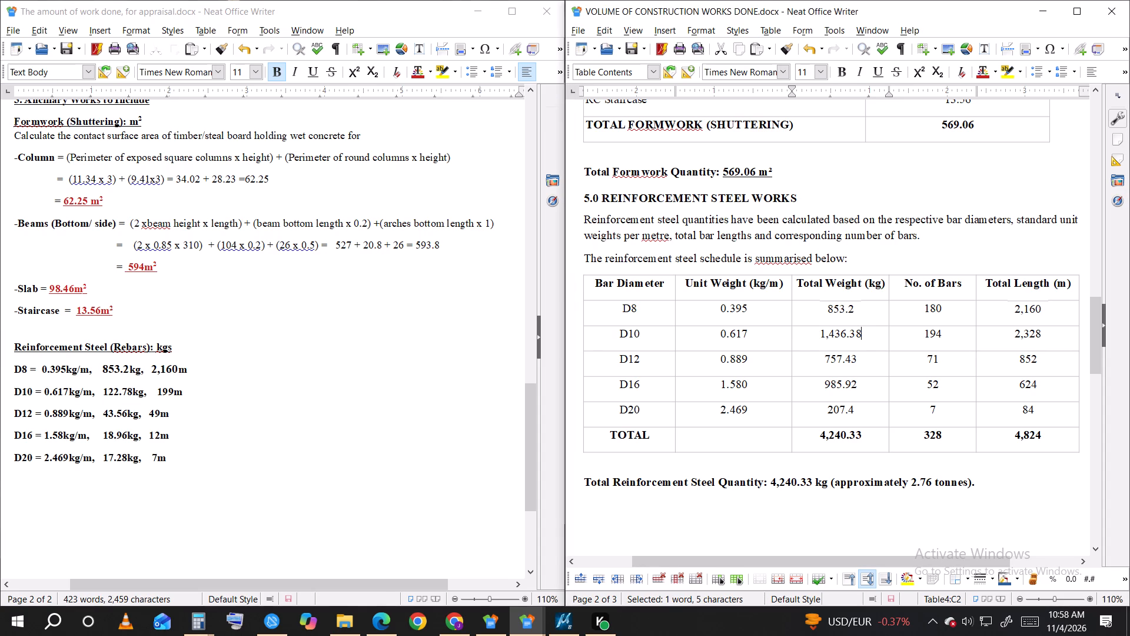
{"action": "left_click_drag", "start_coordinate": [862, 330], "coordinate": [820, 329]}
{"action": "right_click", "coordinate": [829, 334]}
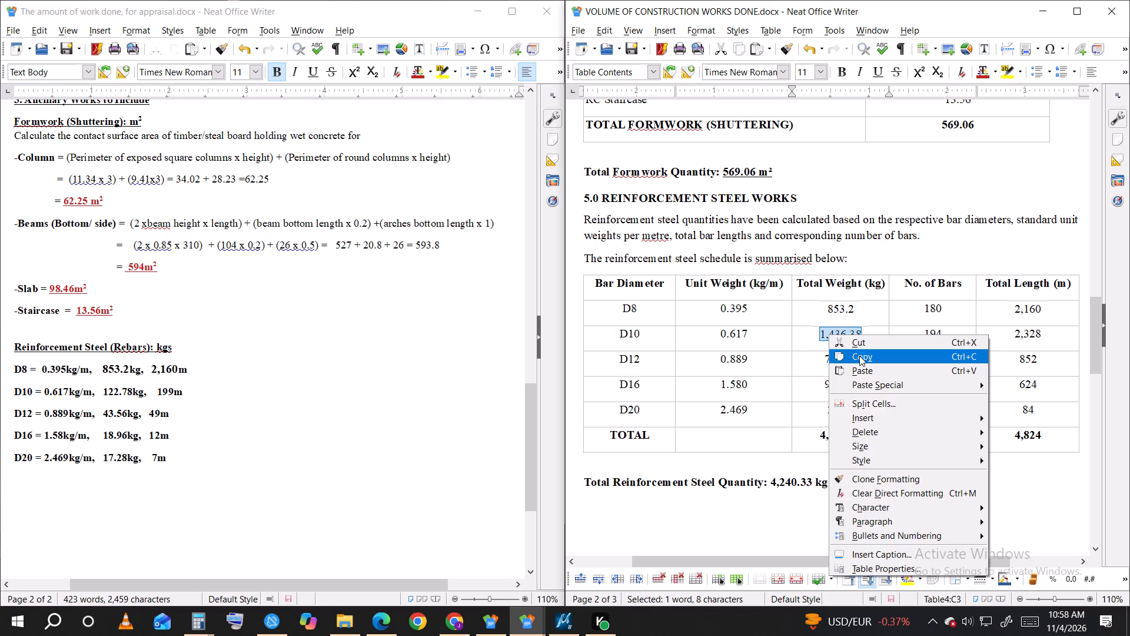
{"action": "left_click", "coordinate": [859, 356]}
{"action": "left_click_drag", "start_coordinate": [130, 390], "coordinate": [103, 389]}
{"action": "right_click", "coordinate": [103, 389]}
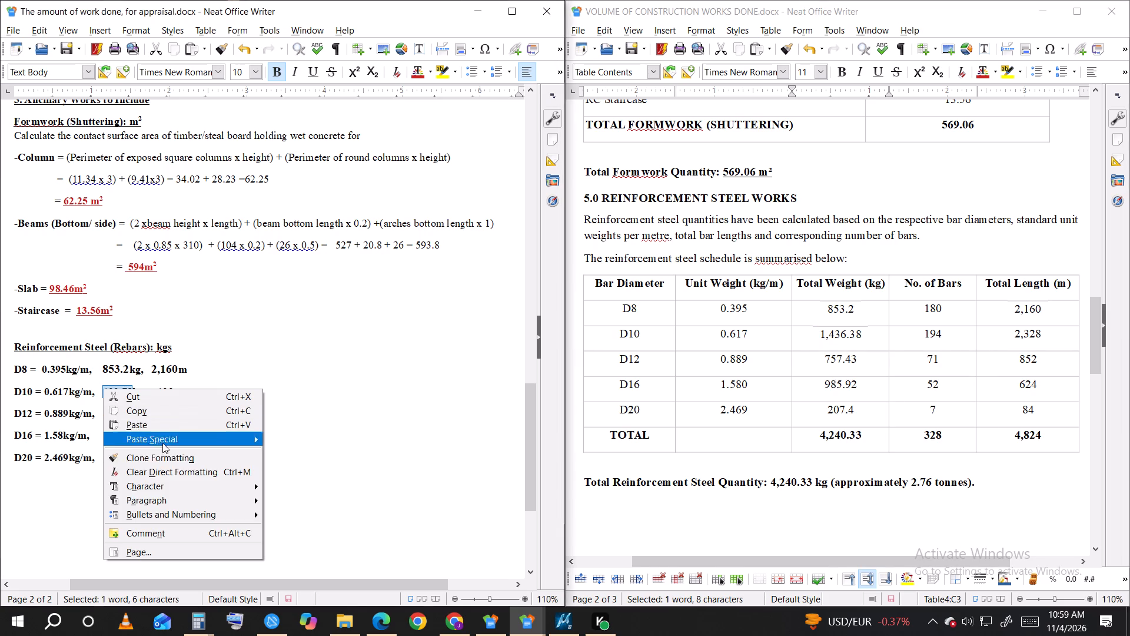
{"action": "left_click", "coordinate": [160, 425]}
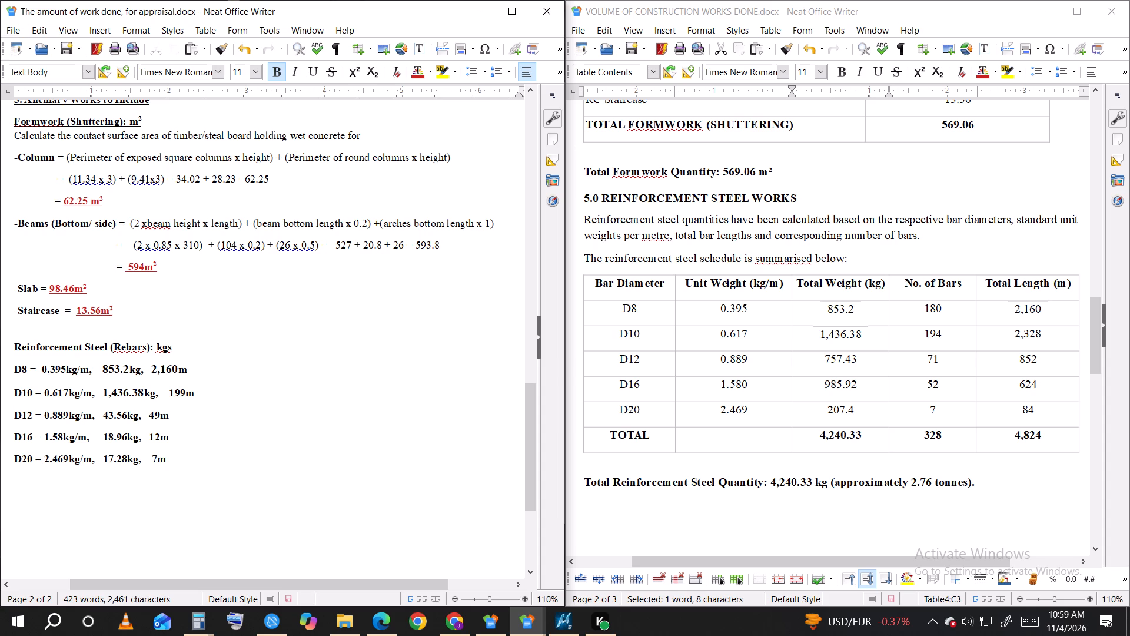
Replace the D10 bar length in the appraisal document's rebar list with 2,328, copied from the report's reinforcement steel table.
{"action": "left_click_drag", "start_coordinate": [1046, 333], "coordinate": [1010, 332]}
{"action": "right_click", "coordinate": [1024, 332]}
{"action": "left_click", "coordinate": [939, 352]}
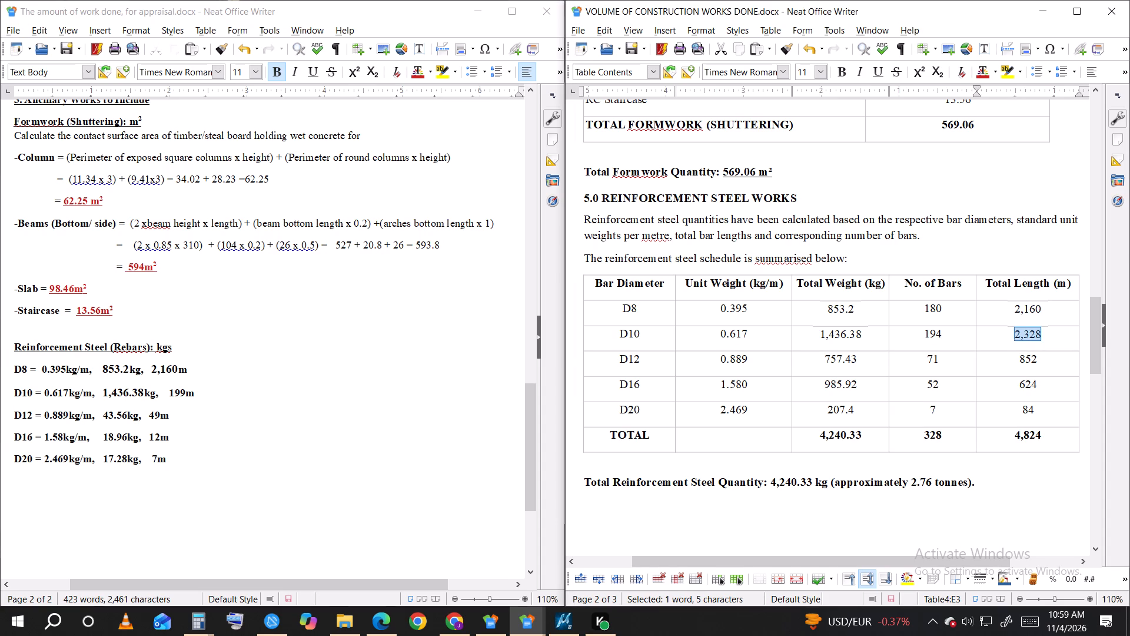
{"action": "left_click_drag", "start_coordinate": [186, 390], "coordinate": [169, 393]}
{"action": "right_click", "coordinate": [169, 393]}
{"action": "left_click", "coordinate": [204, 425]}
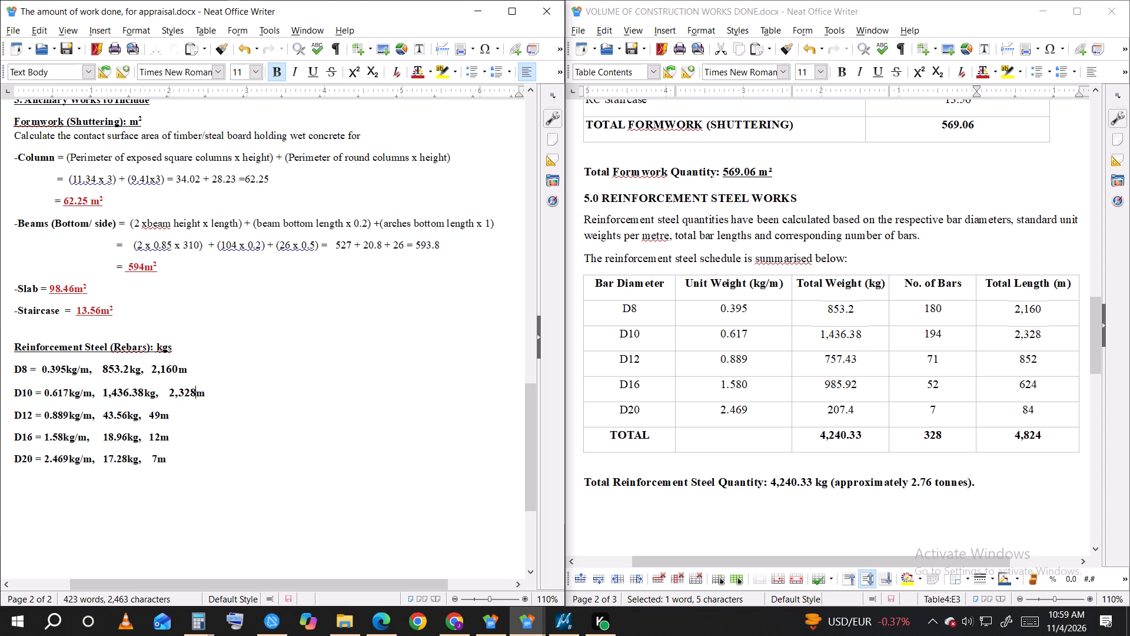
Replace the D12 weight in the appraisal document's rebar list with 757.43, copied from the report's reinforcement steel table.
{"action": "left_click_drag", "start_coordinate": [860, 357], "coordinate": [825, 359]}
{"action": "right_click", "coordinate": [825, 359]}
{"action": "left_click", "coordinate": [863, 379]}
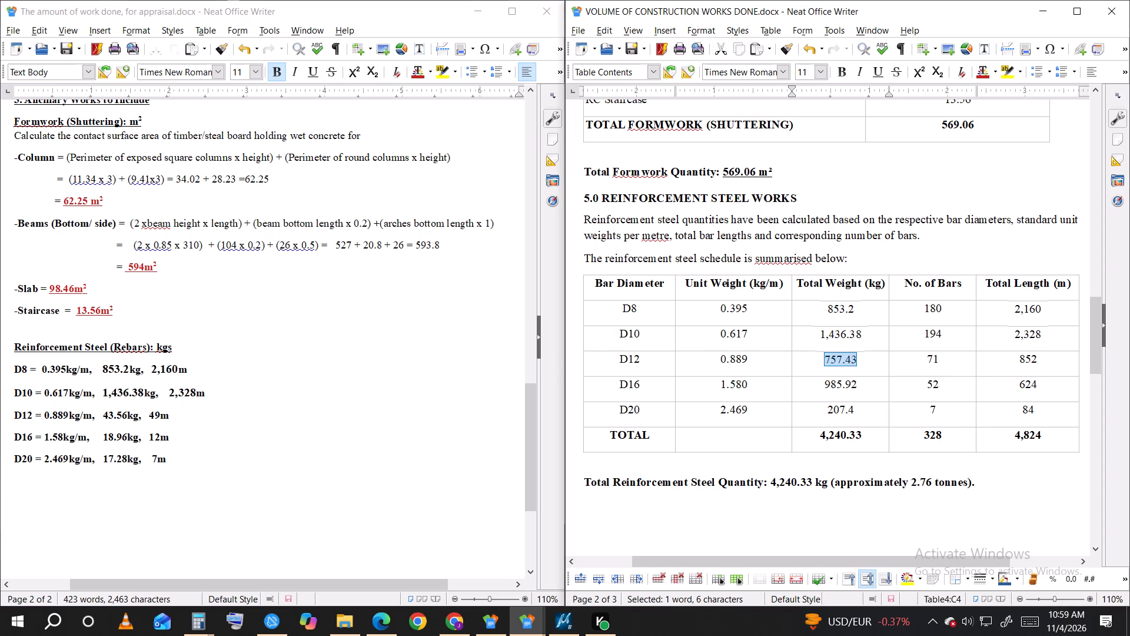
{"action": "left_click_drag", "start_coordinate": [126, 412], "coordinate": [102, 413]}
{"action": "right_click", "coordinate": [102, 413]}
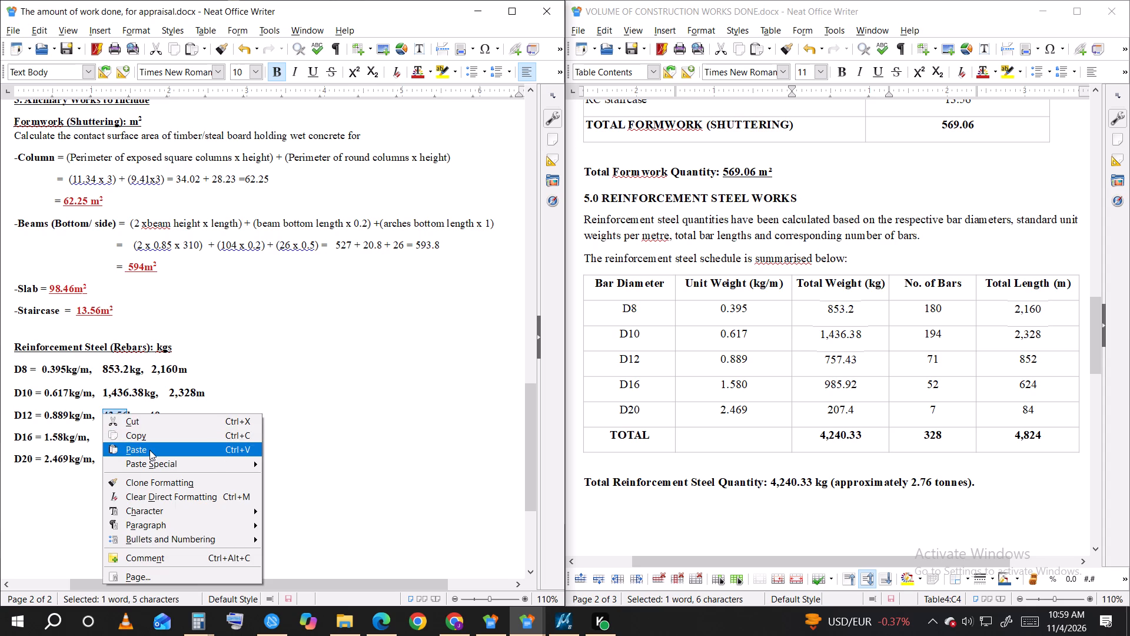
{"action": "left_click", "coordinate": [149, 450]}
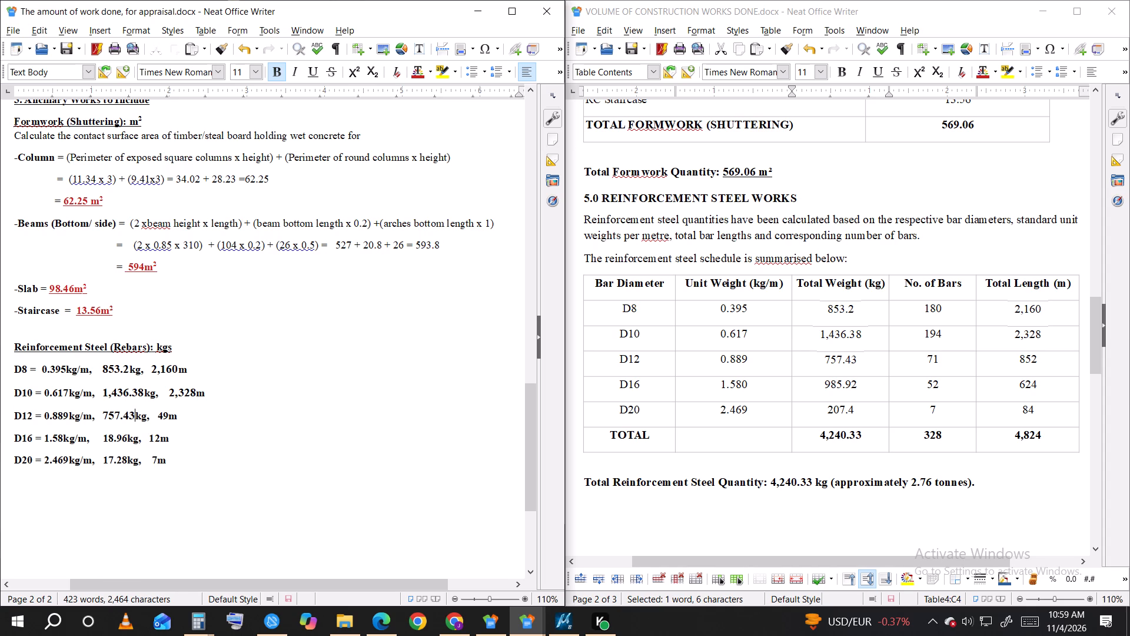
Replace the D12 bar length in the appraisal document's rebar list with 852, copied from the report's reinforcement steel table.
{"action": "left_click_drag", "start_coordinate": [1048, 358], "coordinate": [1007, 358]}
{"action": "right_click", "coordinate": [1033, 360]}
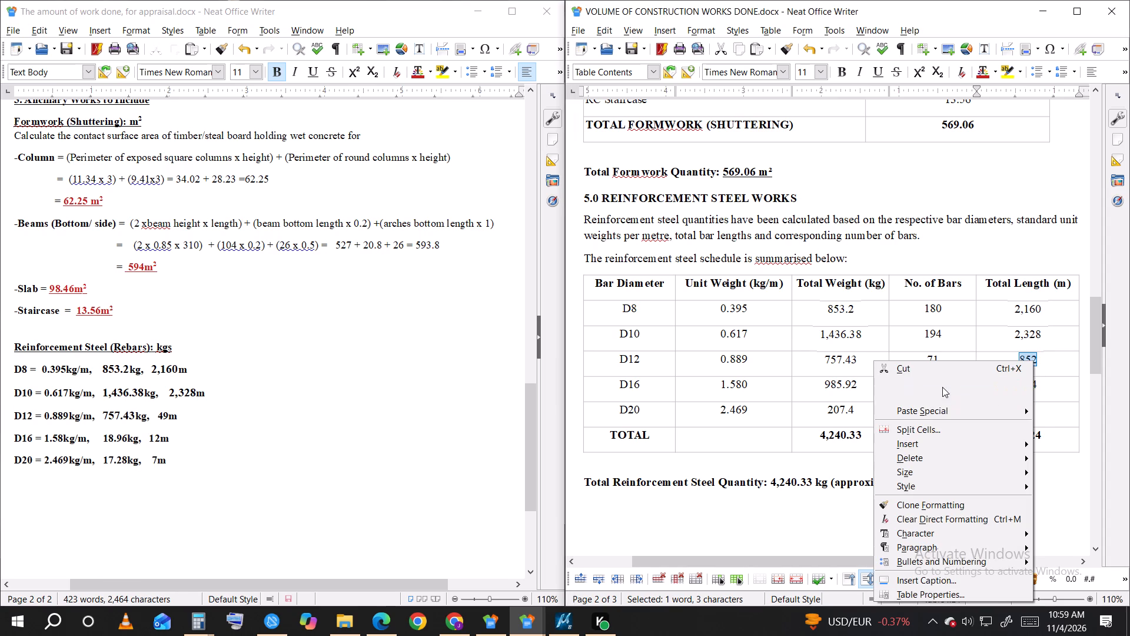
{"action": "left_click", "coordinate": [942, 383]}
{"action": "left_click", "coordinate": [165, 414]}
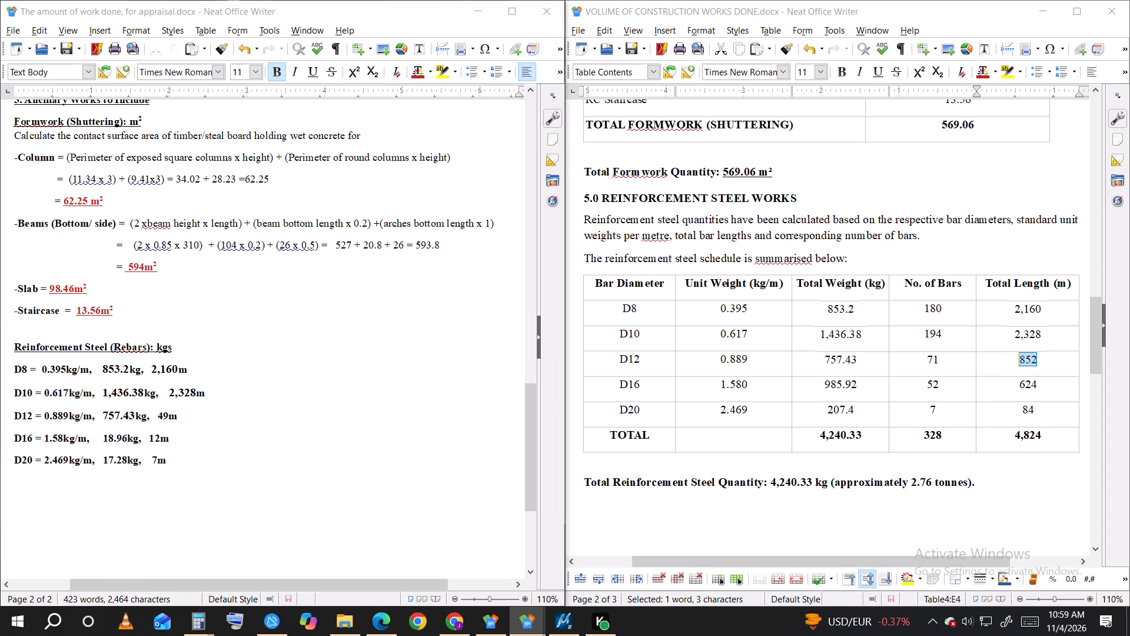
{"action": "left_click_drag", "start_coordinate": [168, 416], "coordinate": [162, 416]}
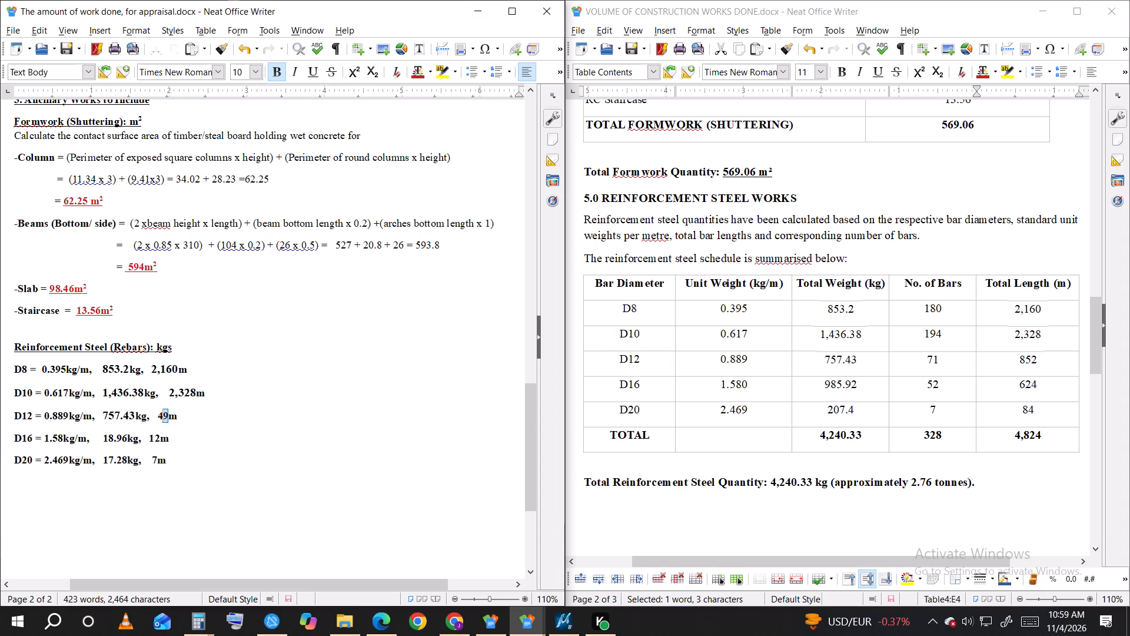
{"action": "left_click_drag", "start_coordinate": [162, 416], "coordinate": [158, 416]}
{"action": "right_click", "coordinate": [160, 415]}
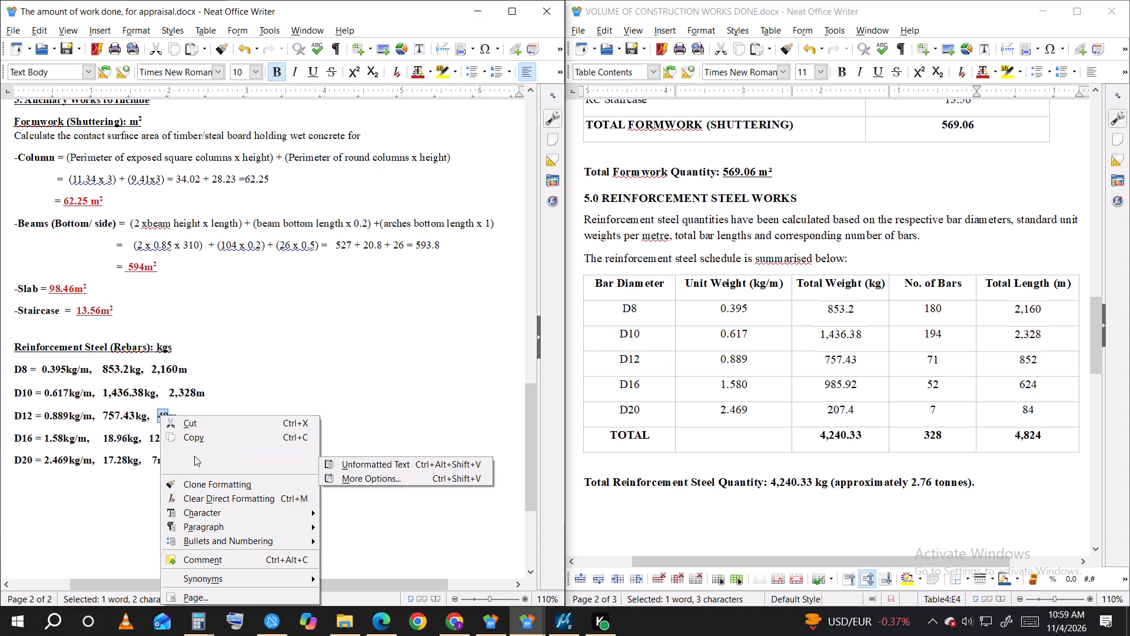
{"action": "left_click", "coordinate": [194, 456]}
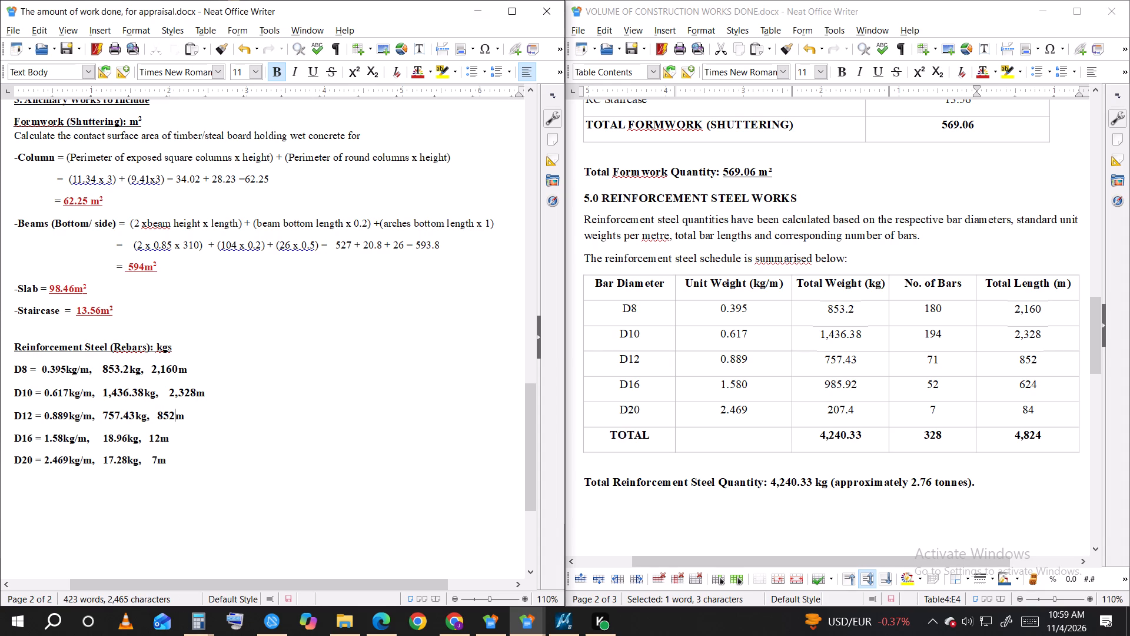
Replace the D16 weight in the appraisal document's rebar list with 985.92, copied from the report's reinforcement steel table.
{"action": "left_click_drag", "start_coordinate": [752, 386], "coordinate": [720, 387]}
{"action": "left_click_drag", "start_coordinate": [860, 384], "coordinate": [823, 385]}
{"action": "right_click", "coordinate": [826, 385]}
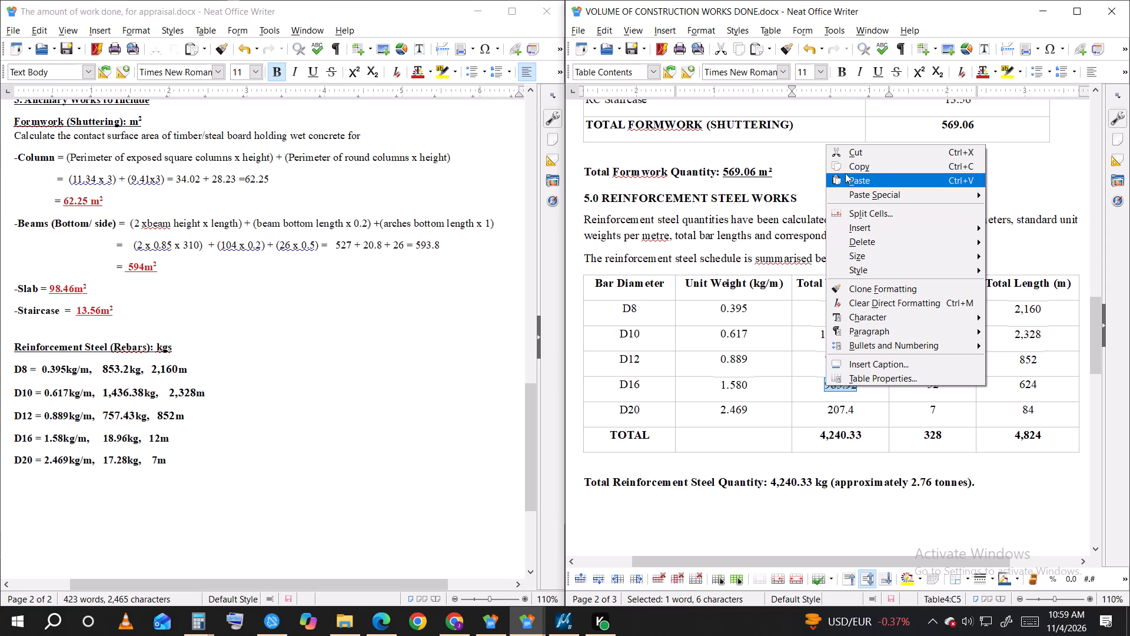
{"action": "left_click", "coordinate": [863, 167]}
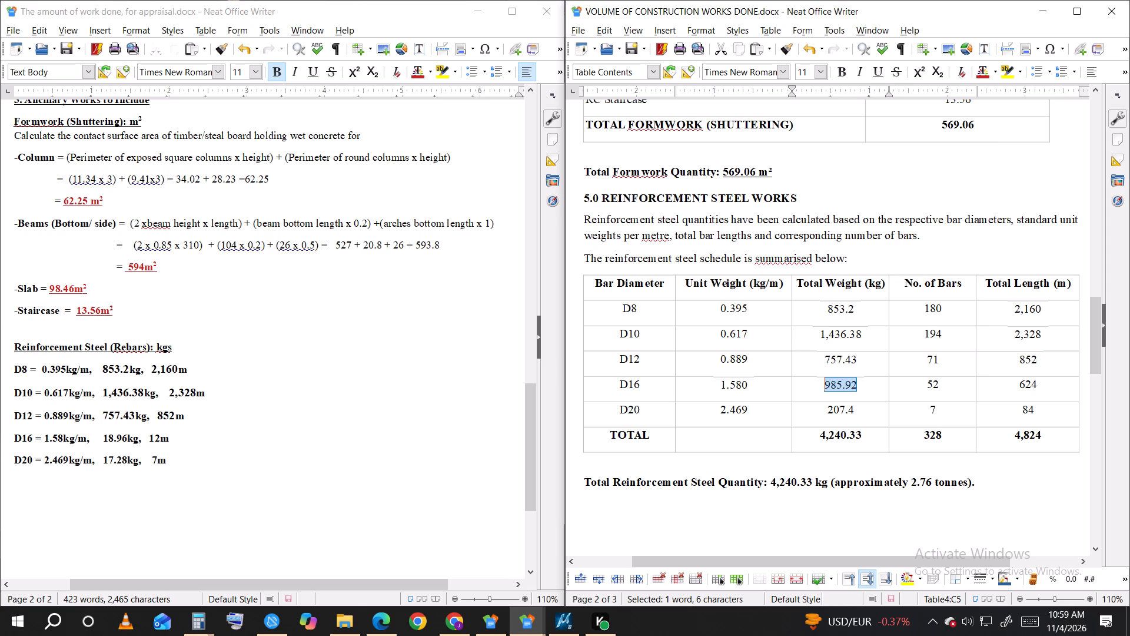
{"action": "left_click_drag", "start_coordinate": [128, 438], "coordinate": [103, 440]}
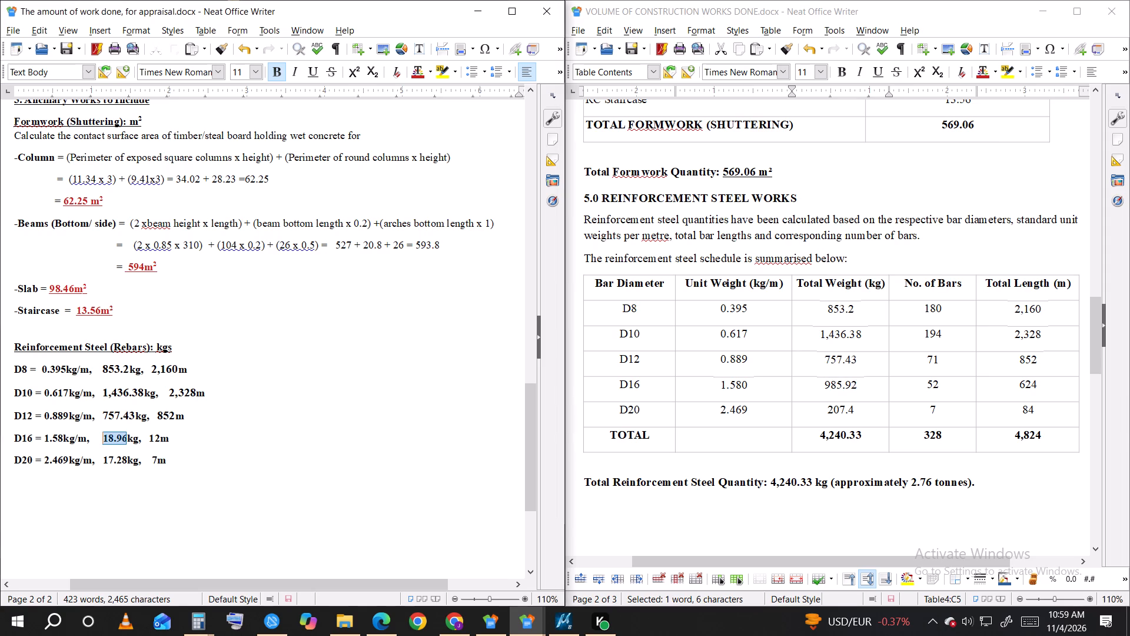
{"action": "right_click", "coordinate": [103, 440]}
{"action": "left_click", "coordinate": [154, 300]}
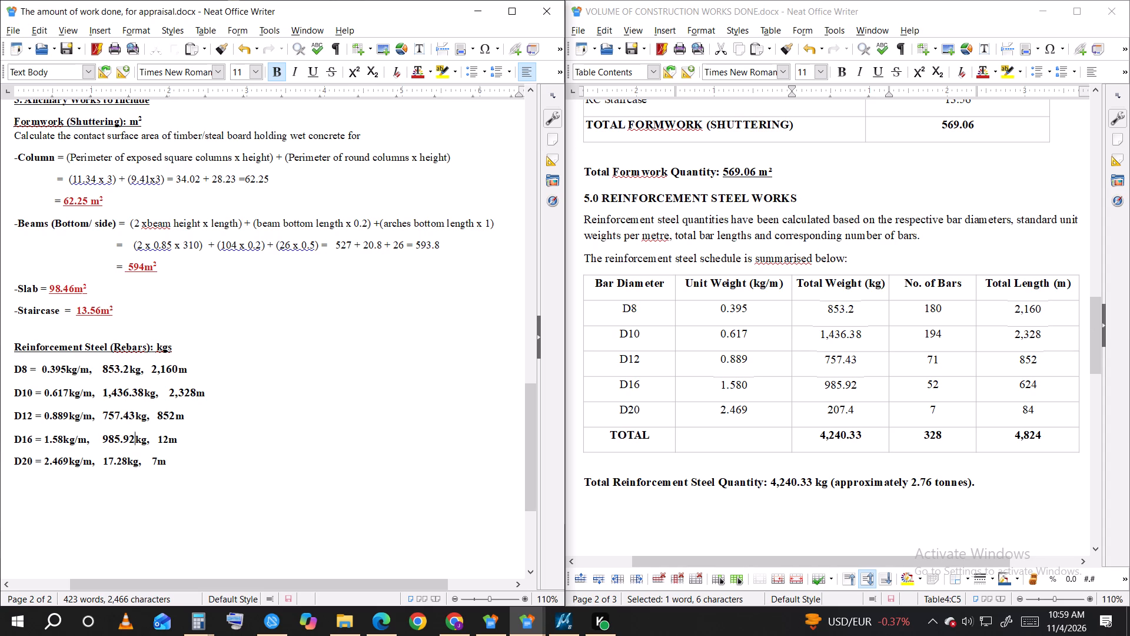
Narrow the Total Length column of the report's reinforcement steel table and insert an empty column after it.
{"action": "left_click_drag", "start_coordinate": [1079, 291], "coordinate": [1022, 296]}
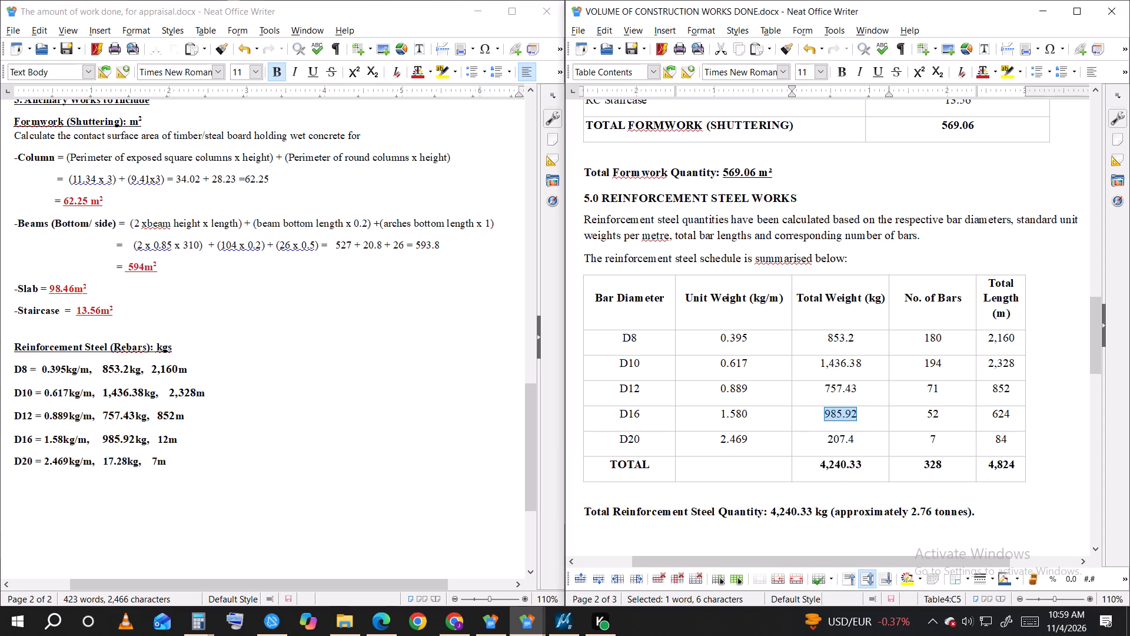
{"action": "left_click", "coordinate": [989, 277]}
{"action": "right_click", "coordinate": [1001, 278]}
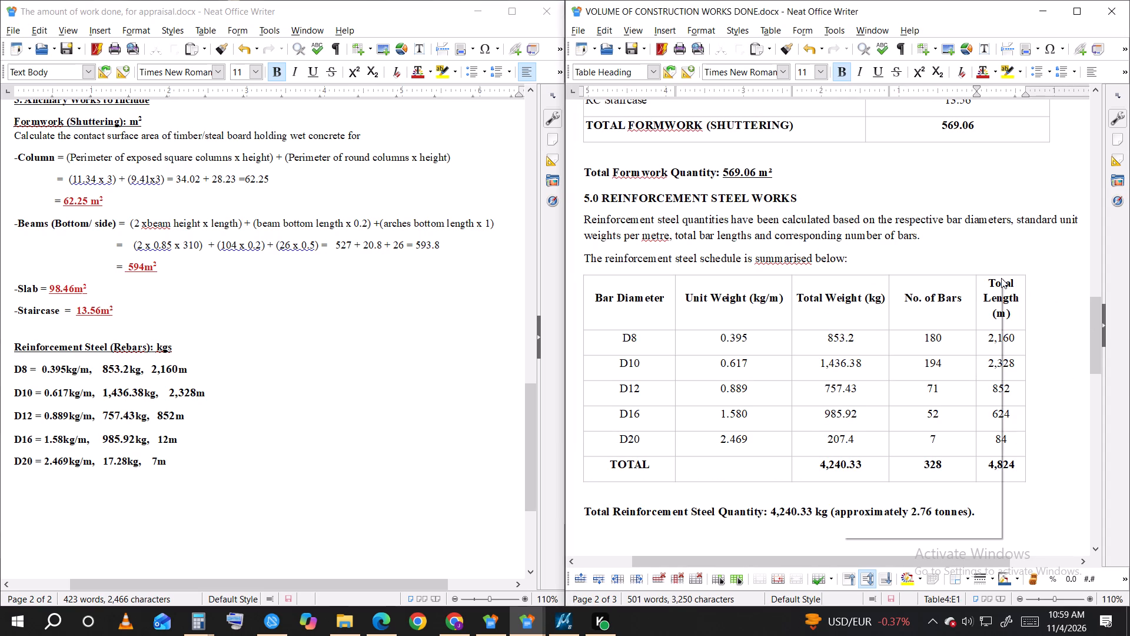
{"action": "left_click", "coordinate": [1029, 287]}
{"action": "left_click", "coordinate": [1018, 281]}
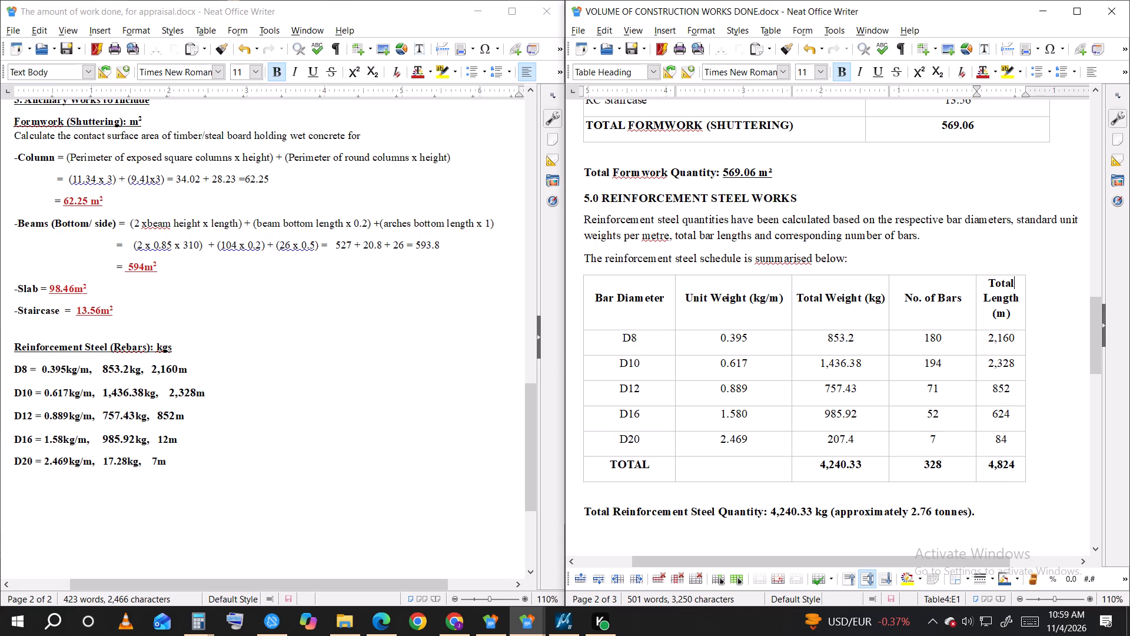
{"action": "right_click", "coordinate": [1022, 279]}
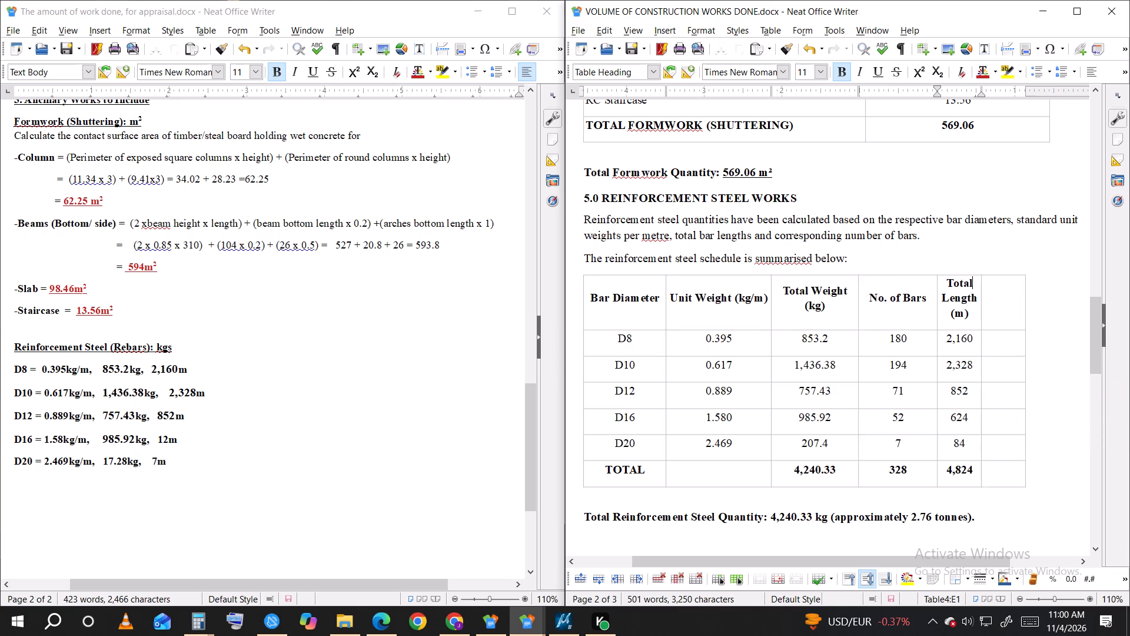
Copy the whole No. of Bars column of the reinforcement steel table into the empty last column.
{"action": "left_click_drag", "start_coordinate": [864, 291], "coordinate": [909, 471]}
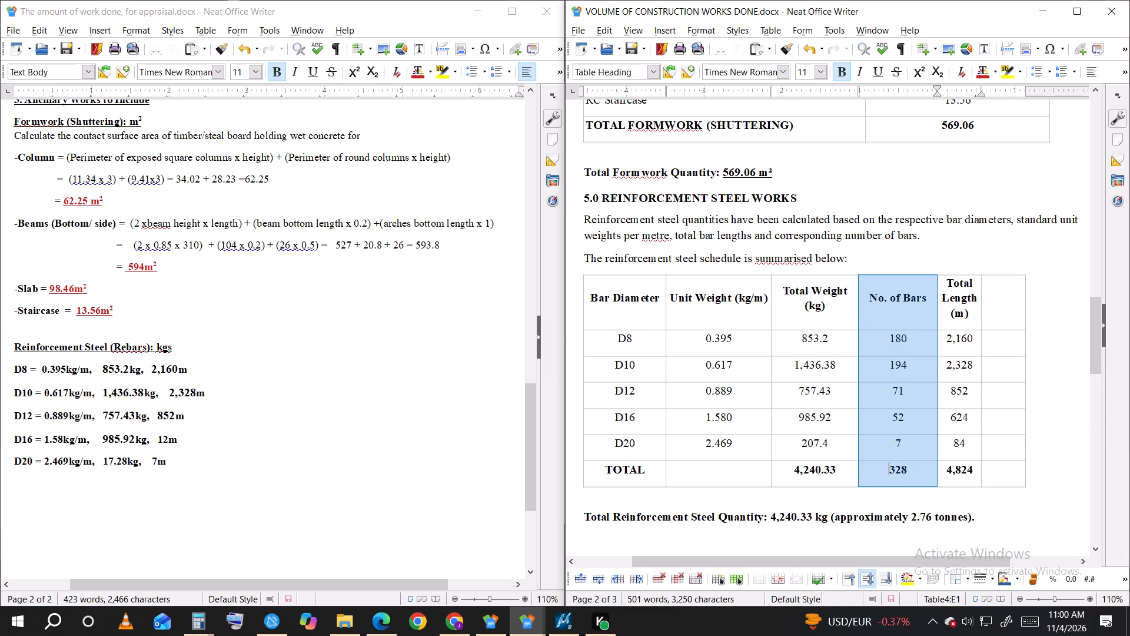
{"action": "left_click_drag", "start_coordinate": [909, 471], "coordinate": [907, 471]}
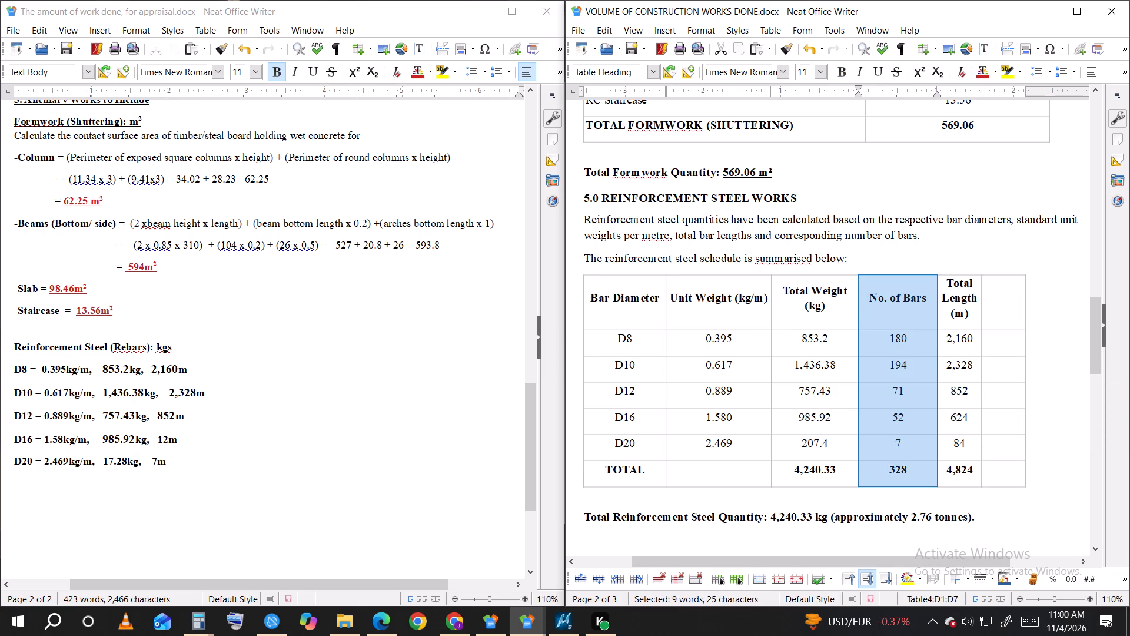
{"action": "right_click", "coordinate": [904, 342]}
{"action": "left_click", "coordinate": [956, 363]}
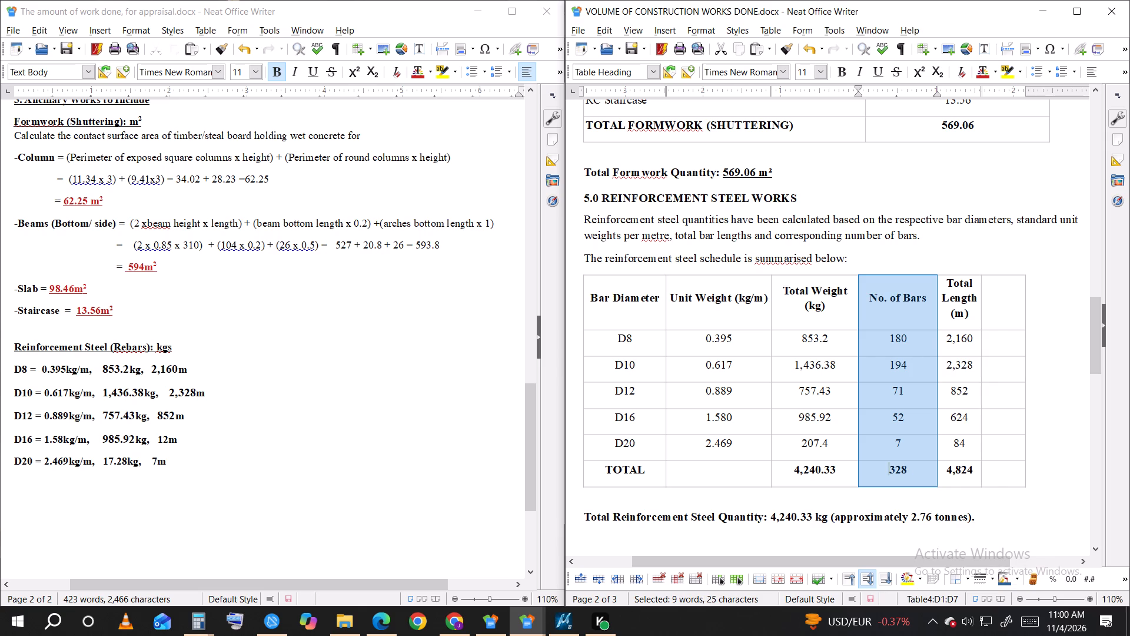
{"action": "left_click", "coordinate": [995, 291]}
{"action": "right_click", "coordinate": [995, 291]}
{"action": "left_click", "coordinate": [956, 323]}
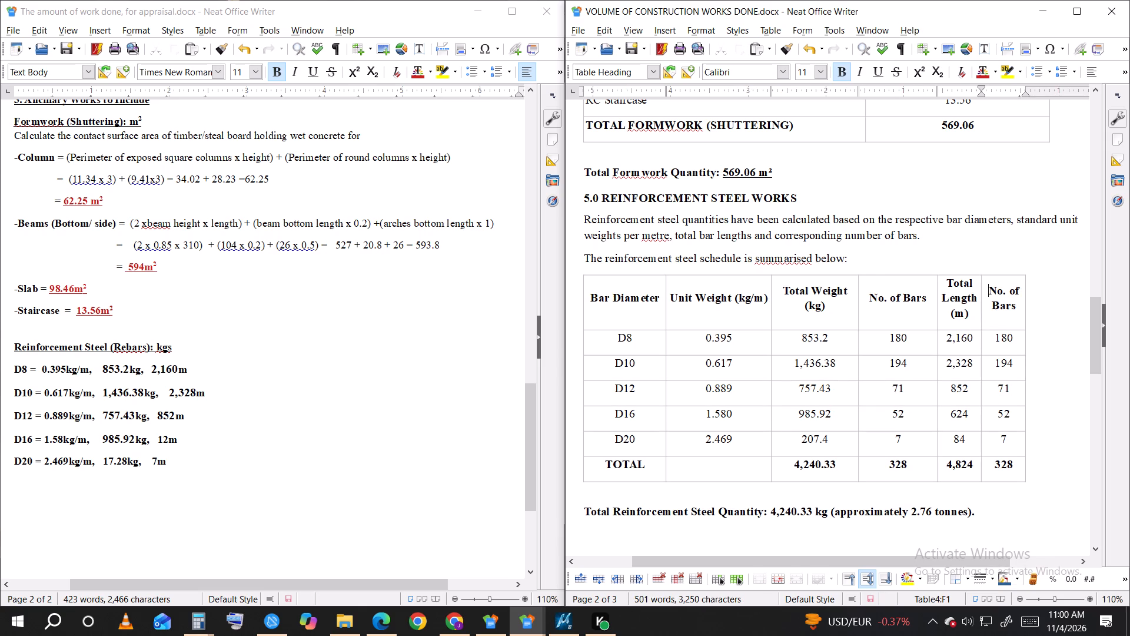
Delete the original No. of Bars column between Total Weight and Total Length in the reinforcement steel table.
{"action": "left_click_drag", "start_coordinate": [872, 294], "coordinate": [895, 420]}
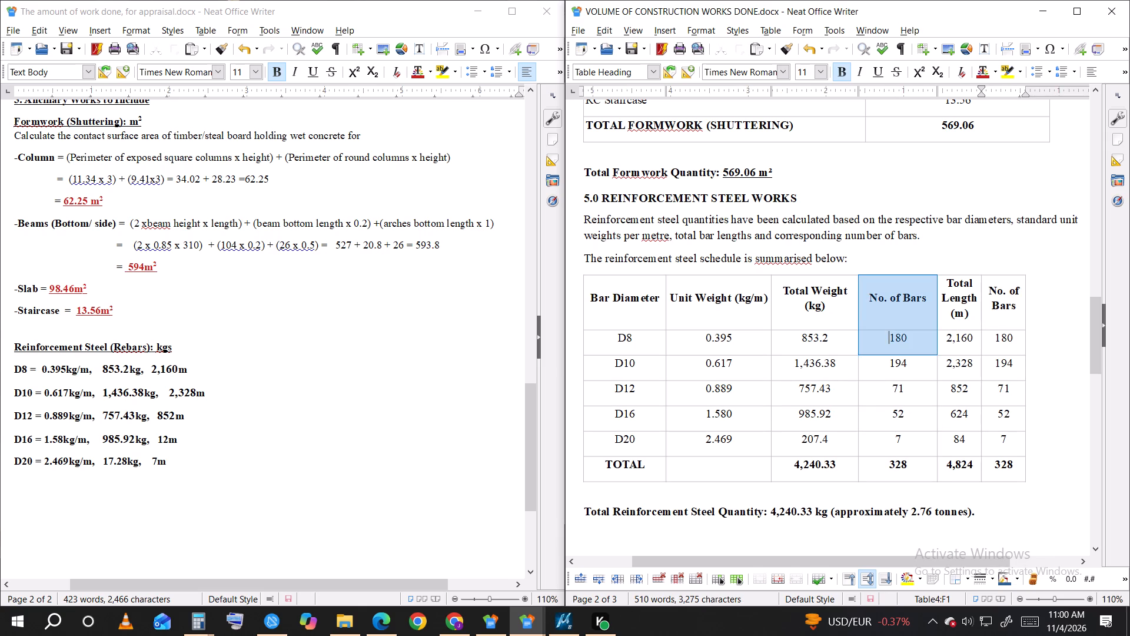
{"action": "left_click_drag", "start_coordinate": [895, 420], "coordinate": [914, 466]}
{"action": "right_click", "coordinate": [908, 289]}
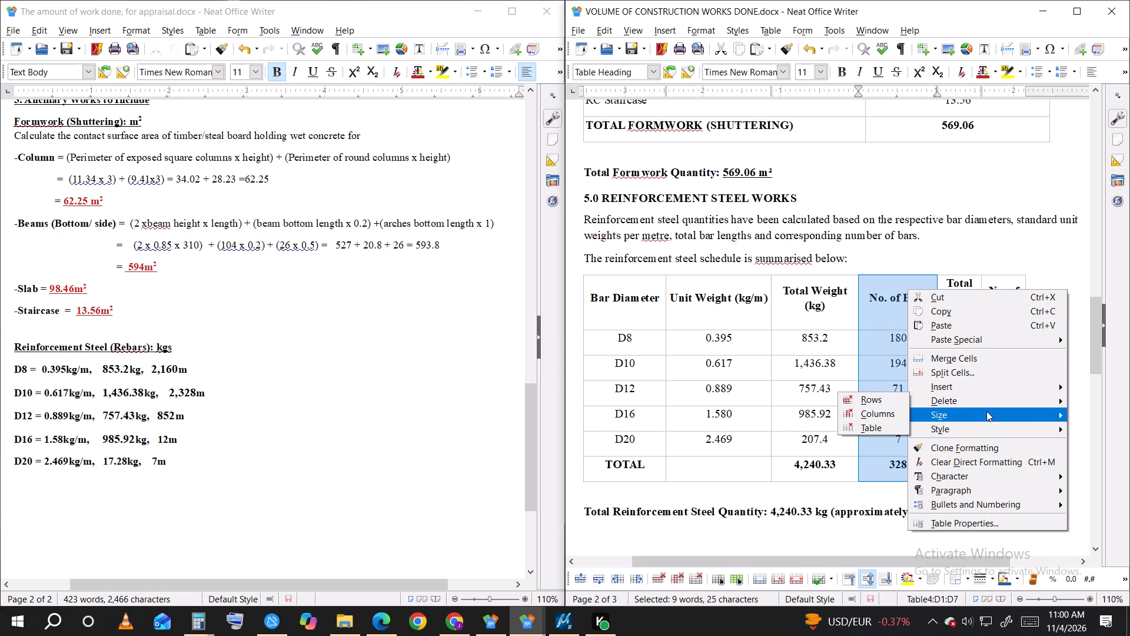
{"action": "left_click", "coordinate": [874, 406]}
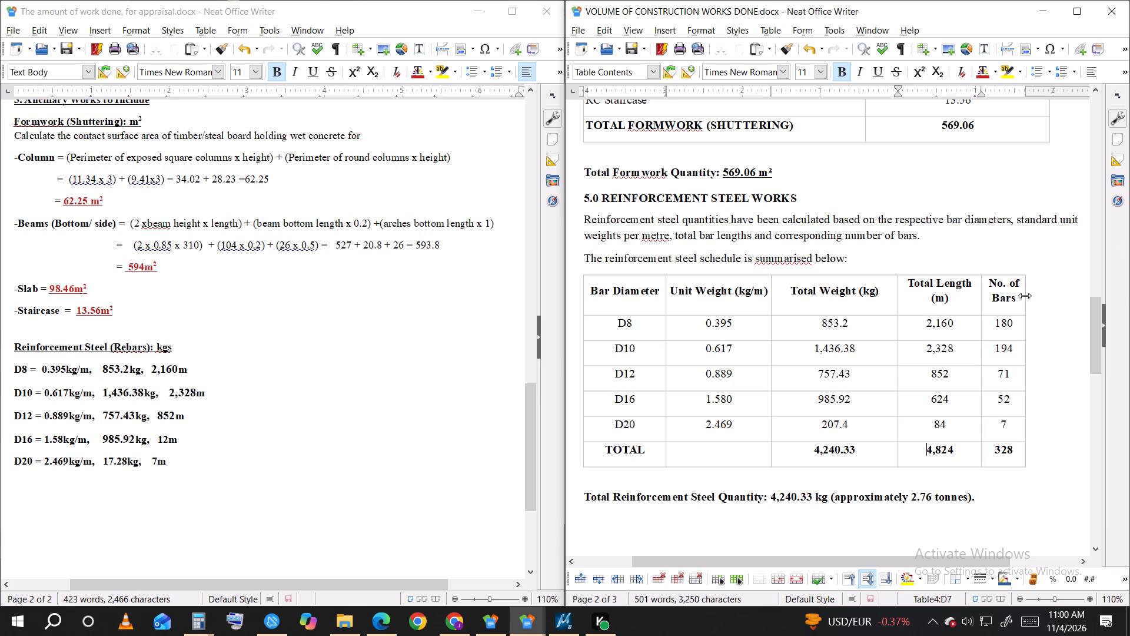
Widen the No. of Bars and Total Length columns of the reinforcement steel table so their headings fit on one line.
{"action": "left_click_drag", "start_coordinate": [1025, 296], "coordinate": [1067, 296]}
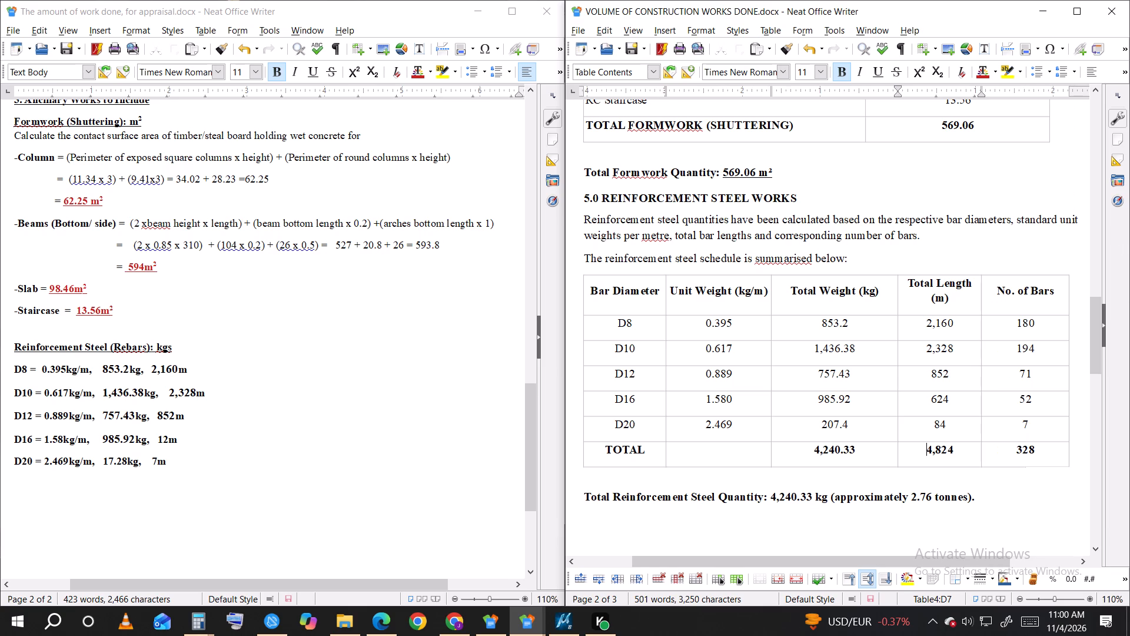
{"action": "left_click_drag", "start_coordinate": [1069, 297], "coordinate": [1049, 292]}
{"action": "left_click_drag", "start_coordinate": [1050, 298], "coordinate": [1058, 298]}
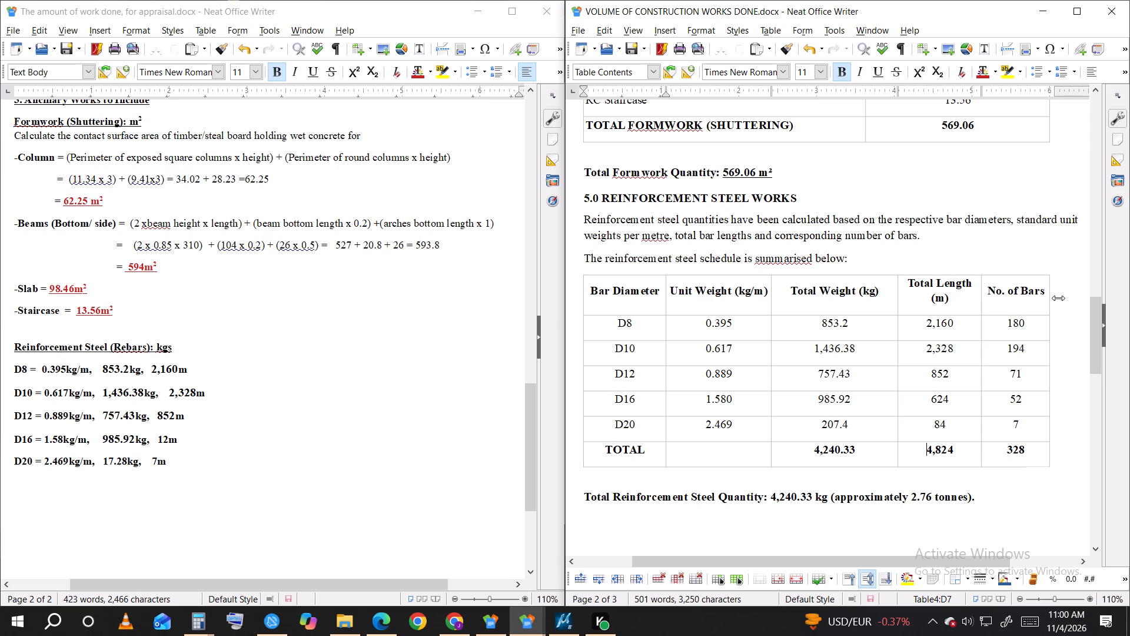
{"action": "left_click_drag", "start_coordinate": [1058, 298], "coordinate": [1065, 298]}
{"action": "left_click_drag", "start_coordinate": [981, 300], "coordinate": [991, 301]}
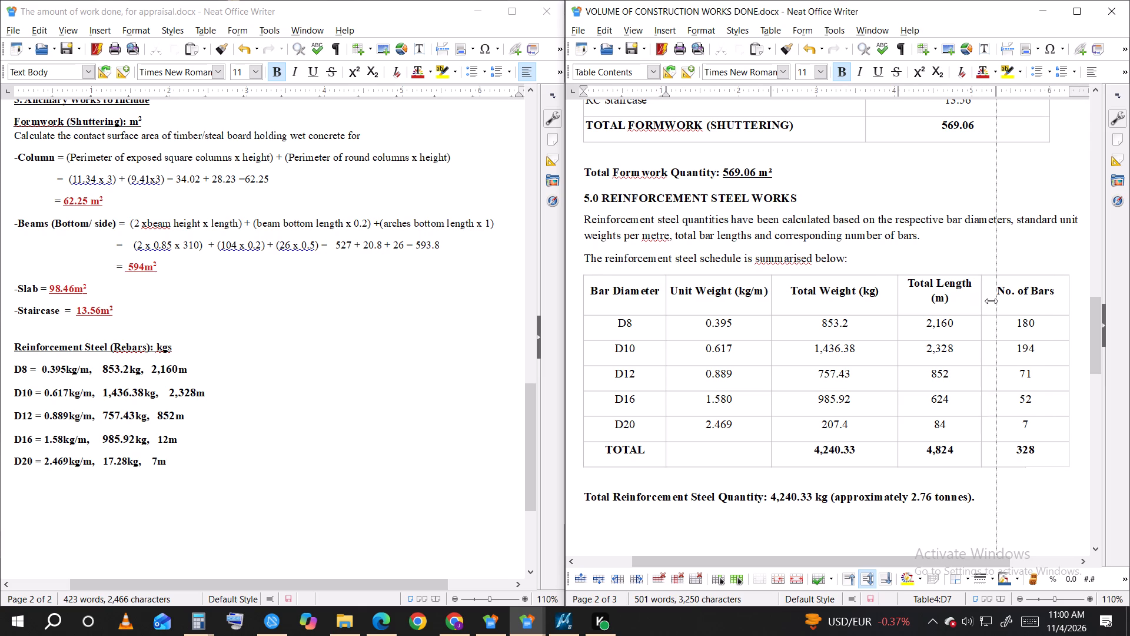
{"action": "left_click_drag", "start_coordinate": [991, 301], "coordinate": [992, 302]}
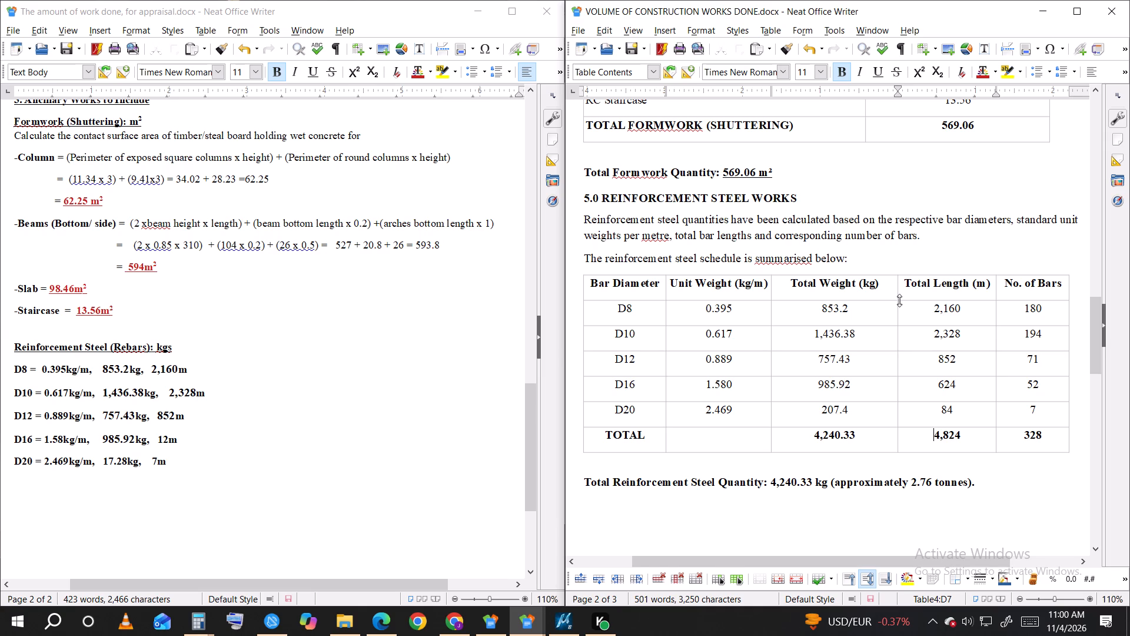
Narrow the Total Weight column and tighten the Total Length column around its heading in the reinforcement steel table.
{"action": "left_click_drag", "start_coordinate": [898, 297], "coordinate": [885, 297]}
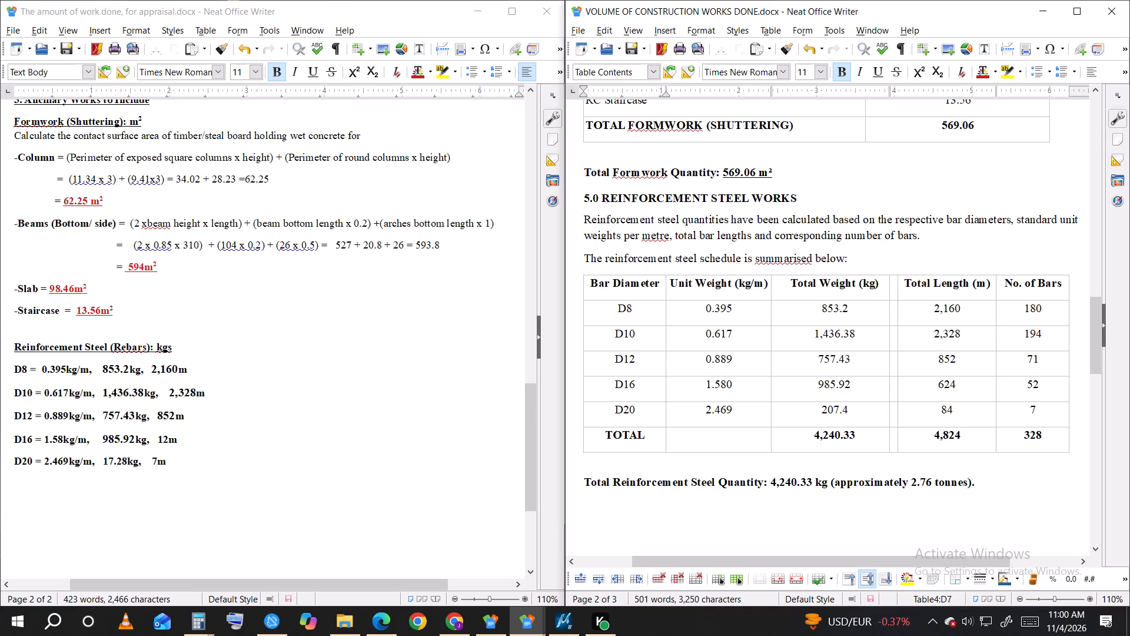
{"action": "left_click", "coordinate": [890, 293]}
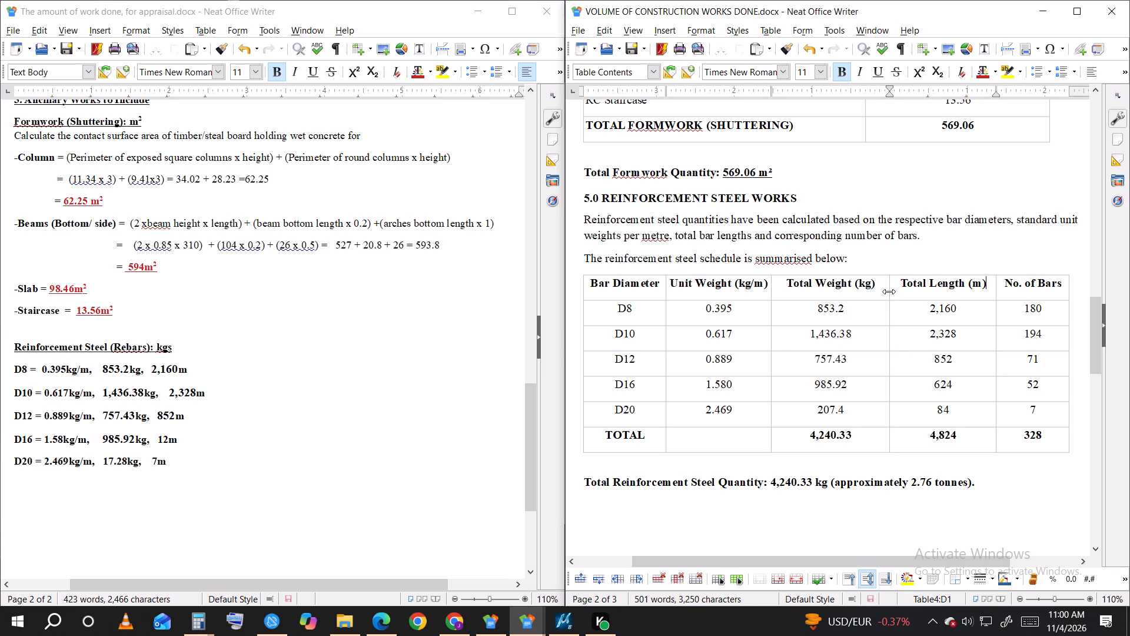
{"action": "left_click_drag", "start_coordinate": [889, 291], "coordinate": [877, 294]}
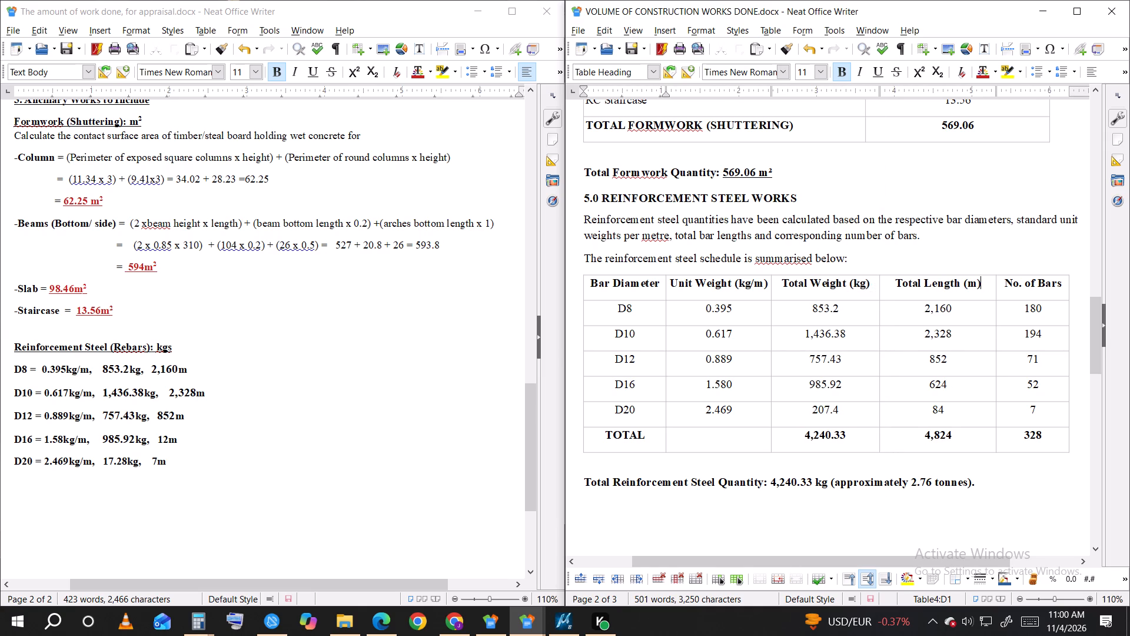
{"action": "left_click", "coordinate": [997, 293]}
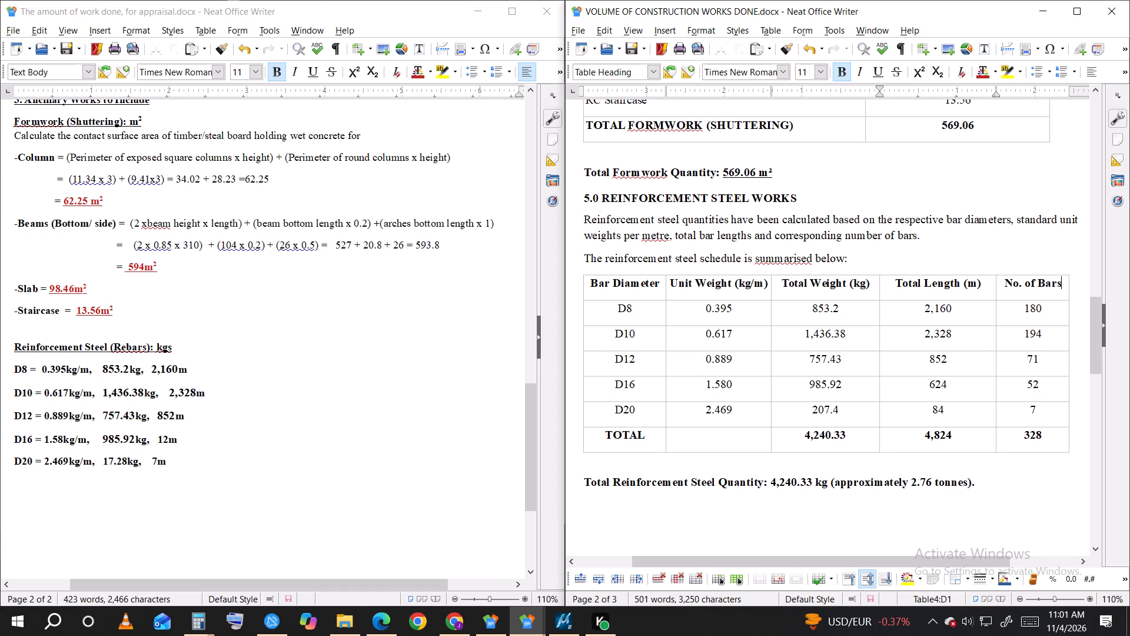
{"action": "left_click_drag", "start_coordinate": [996, 293], "coordinate": [983, 293]}
{"action": "left_click_drag", "start_coordinate": [986, 293], "coordinate": [981, 291]}
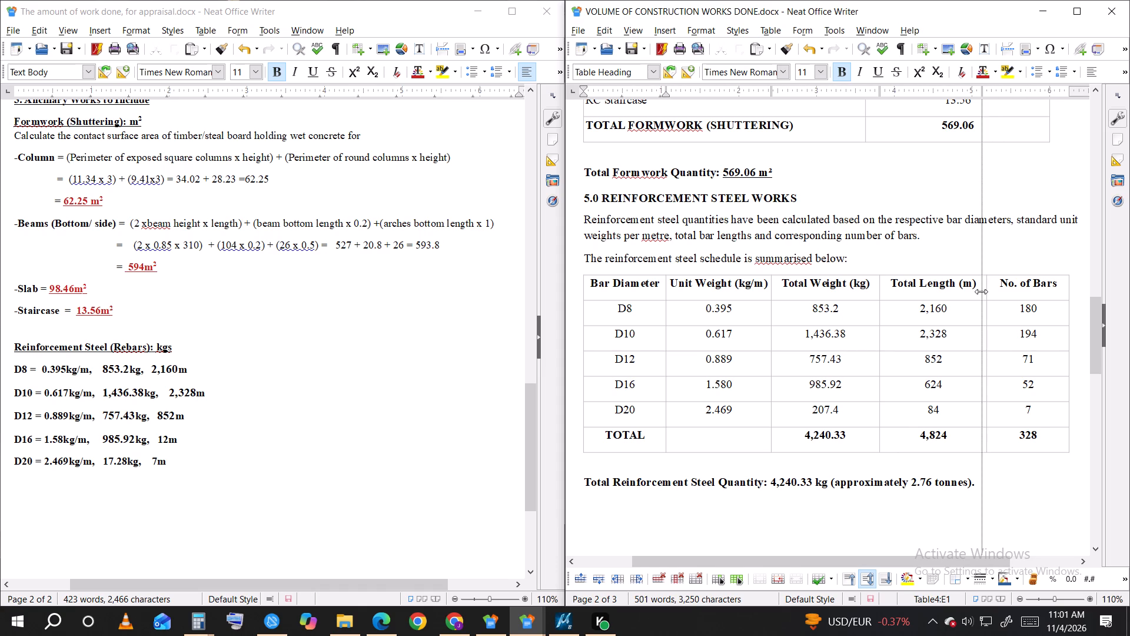
{"action": "left_click_drag", "start_coordinate": [981, 291], "coordinate": [978, 290]}
{"action": "left_click_drag", "start_coordinate": [978, 290], "coordinate": [975, 290]}
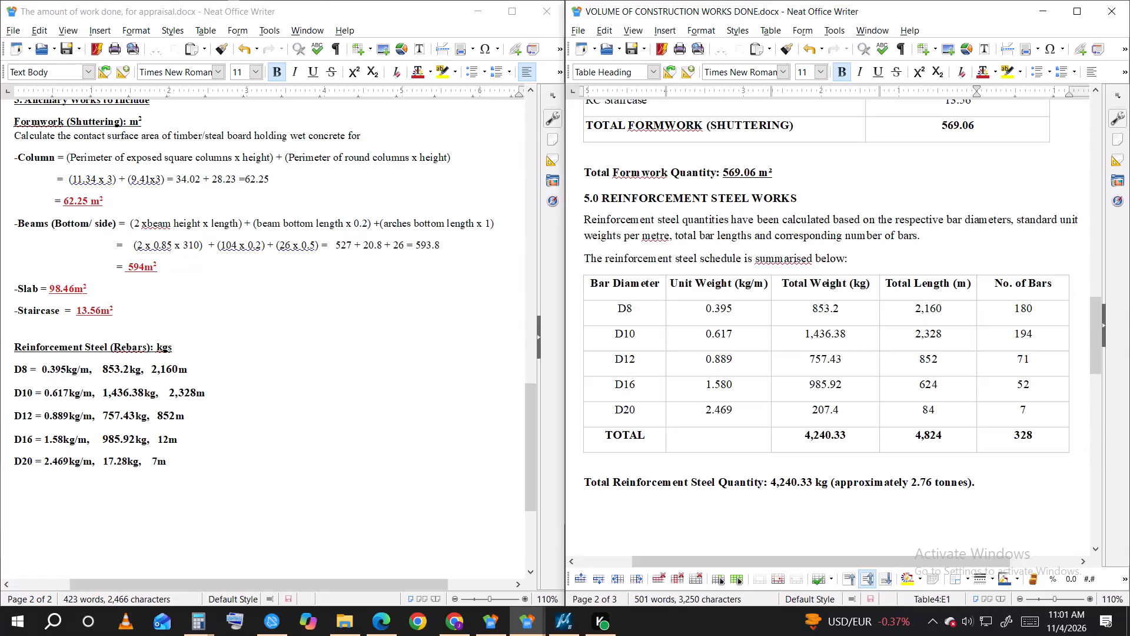
Narrow the No. of Bars column so the reinforcement steel table's outer edge lines up with the formwork table above.
{"action": "left_click_drag", "start_coordinate": [1068, 290], "coordinate": [1051, 290]}
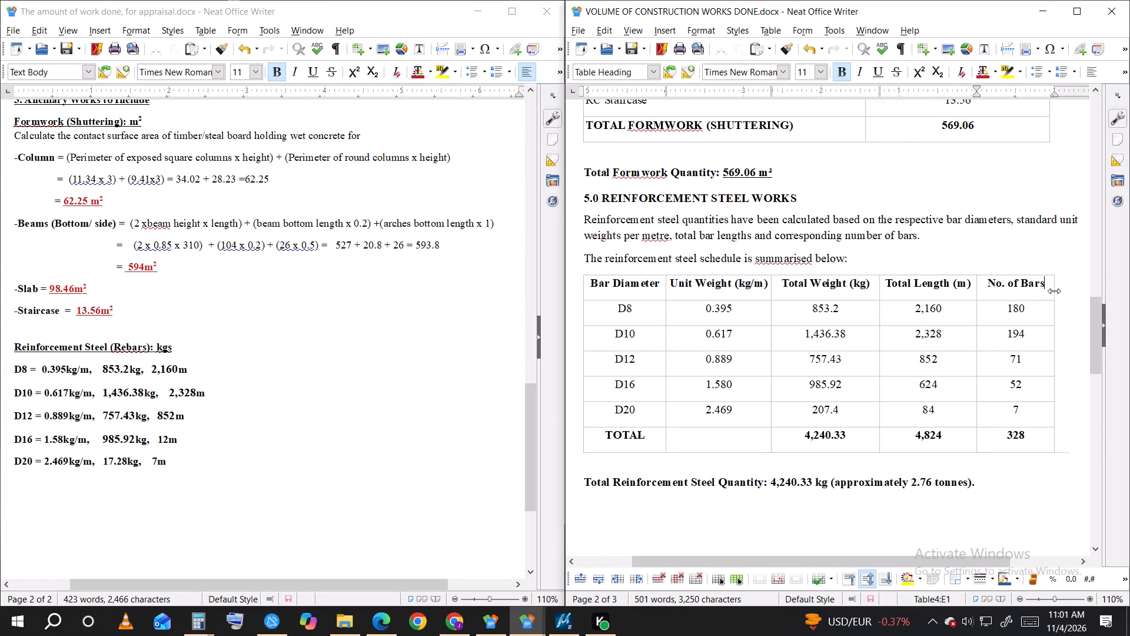
{"action": "left_click_drag", "start_coordinate": [1054, 291], "coordinate": [1048, 289]}
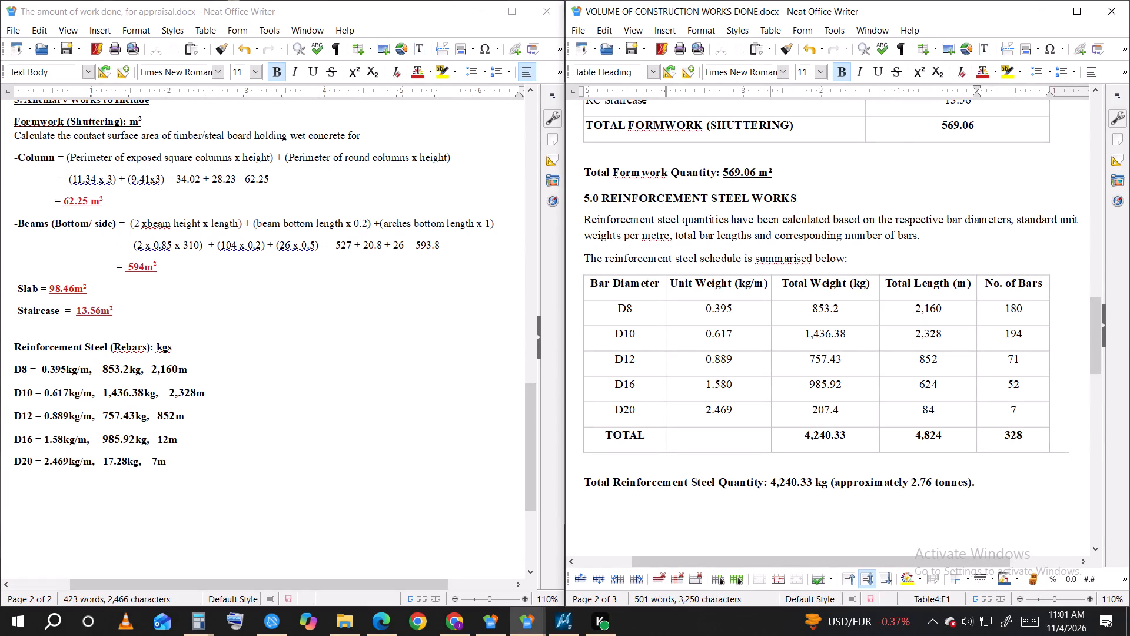
{"action": "left_click", "coordinate": [1069, 296]}
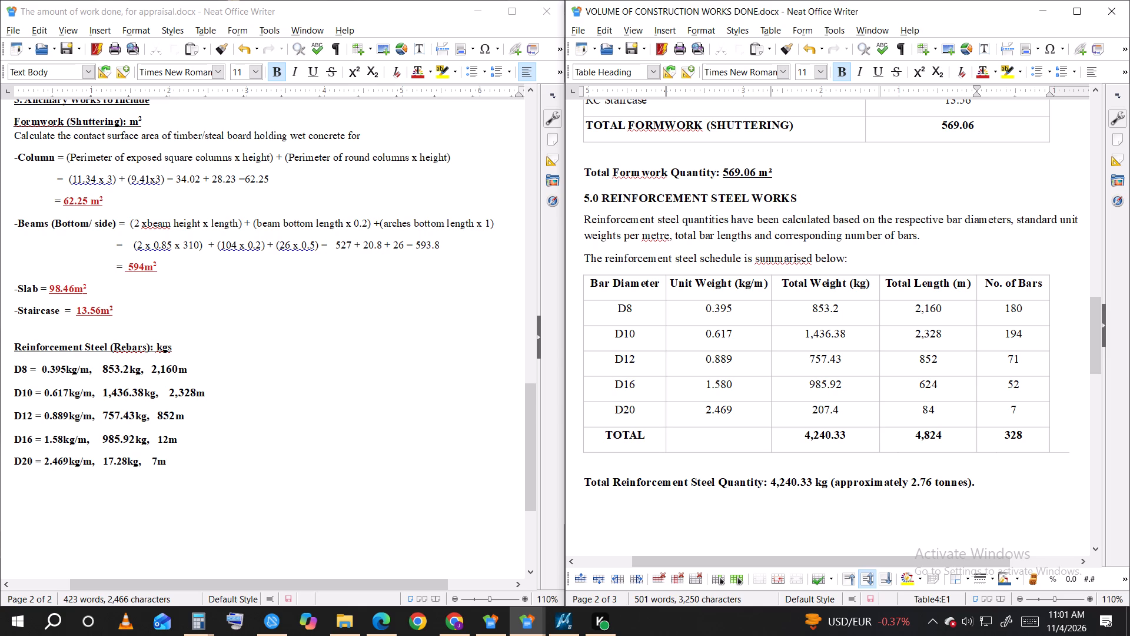
Save the Volume of Construction Works Done report, keeping the Word 2007–2019 format.
{"action": "left_click", "coordinate": [630, 47]}
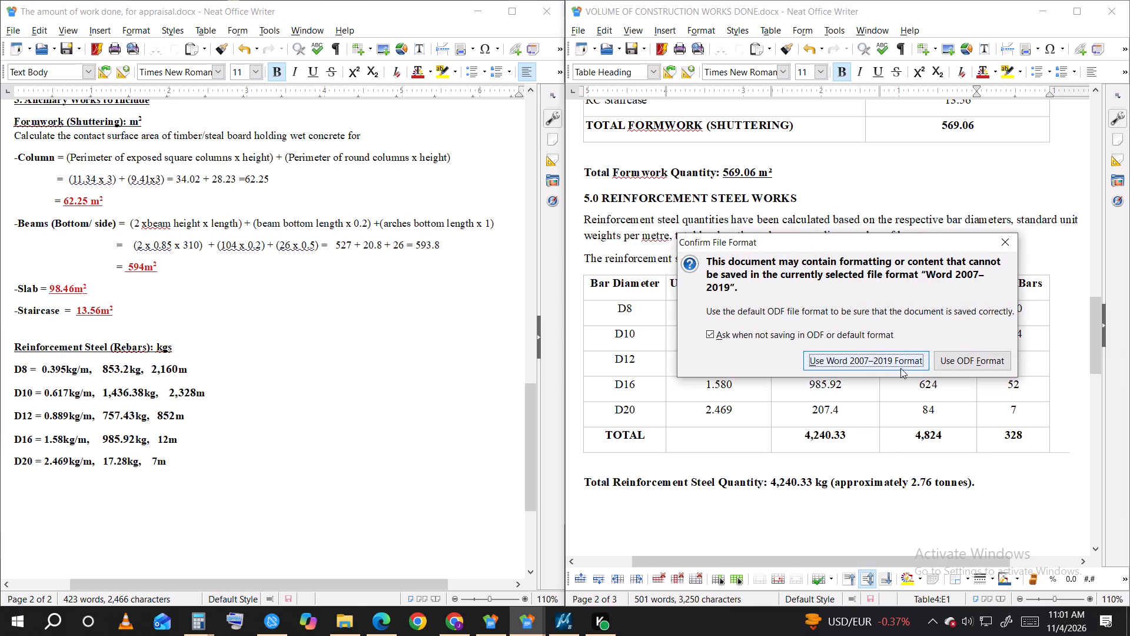
{"action": "left_click", "coordinate": [894, 363]}
Copy the D20 total weight, 207.4, from the report's steel table over the D20 kg figure in the appraisal document.
{"action": "left_click_drag", "start_coordinate": [851, 407], "coordinate": [810, 408]}
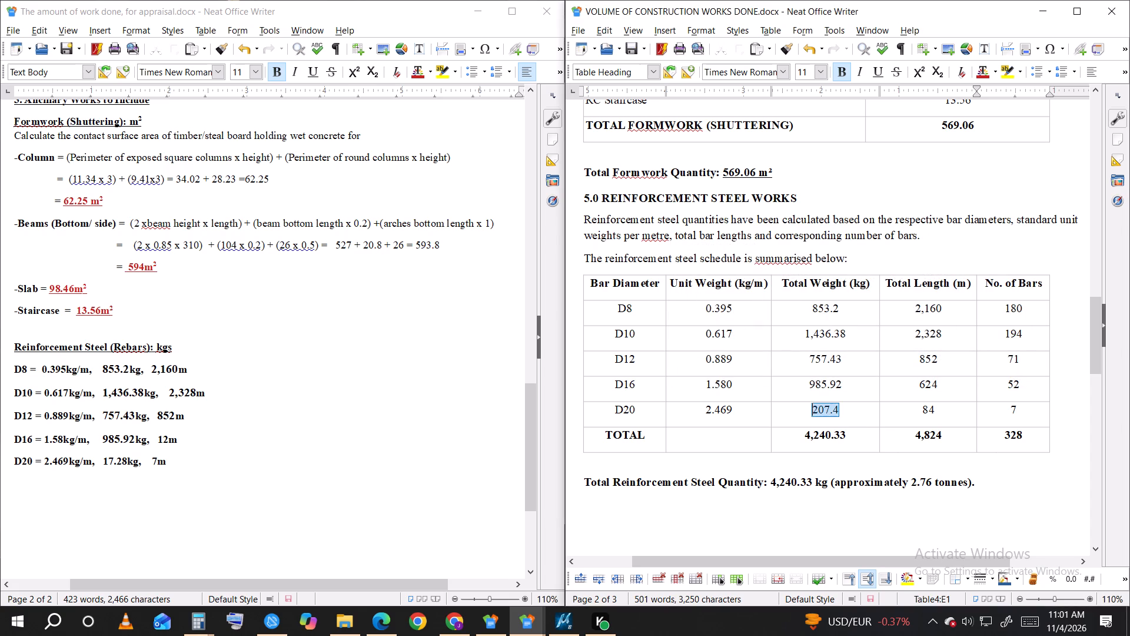
{"action": "right_click", "coordinate": [812, 408]}
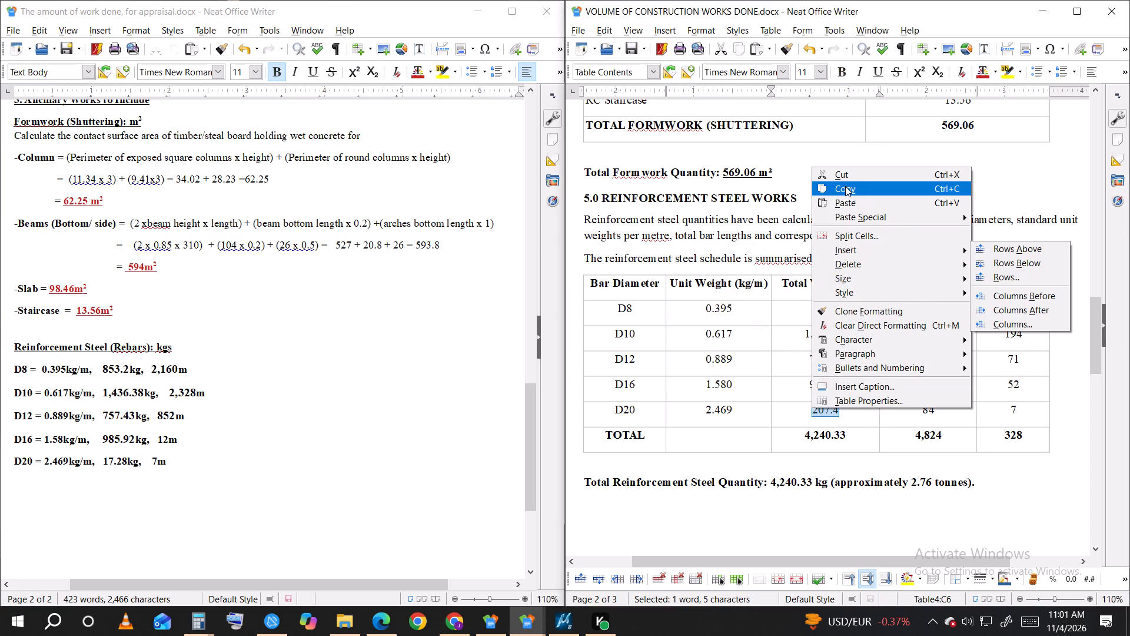
{"action": "left_click", "coordinate": [845, 187]}
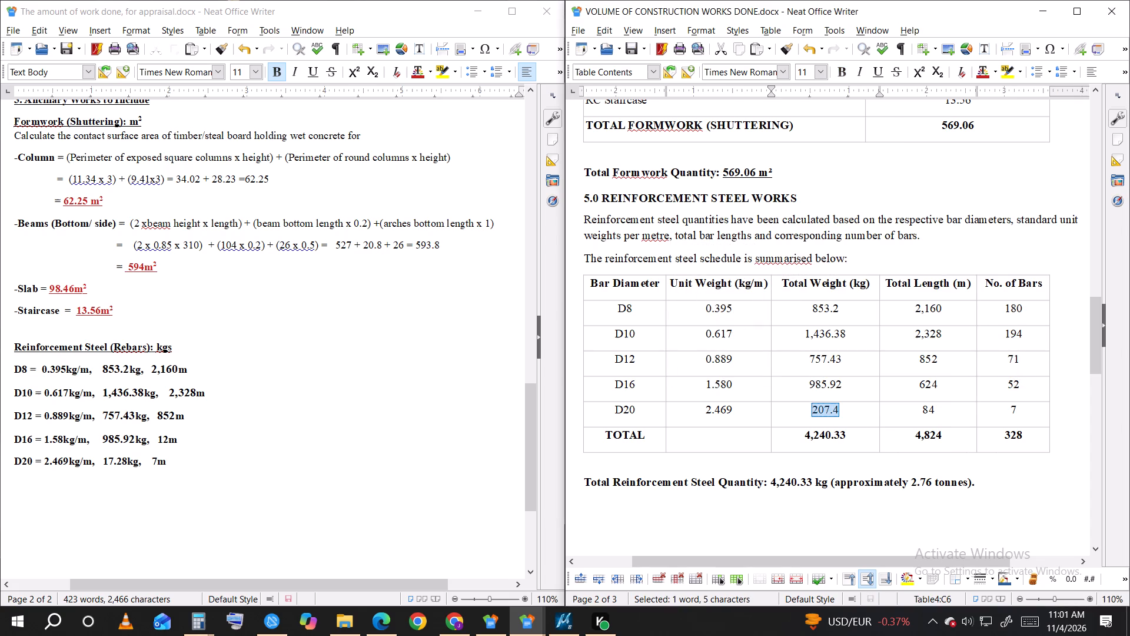
{"action": "left_click_drag", "start_coordinate": [128, 464], "coordinate": [107, 464]}
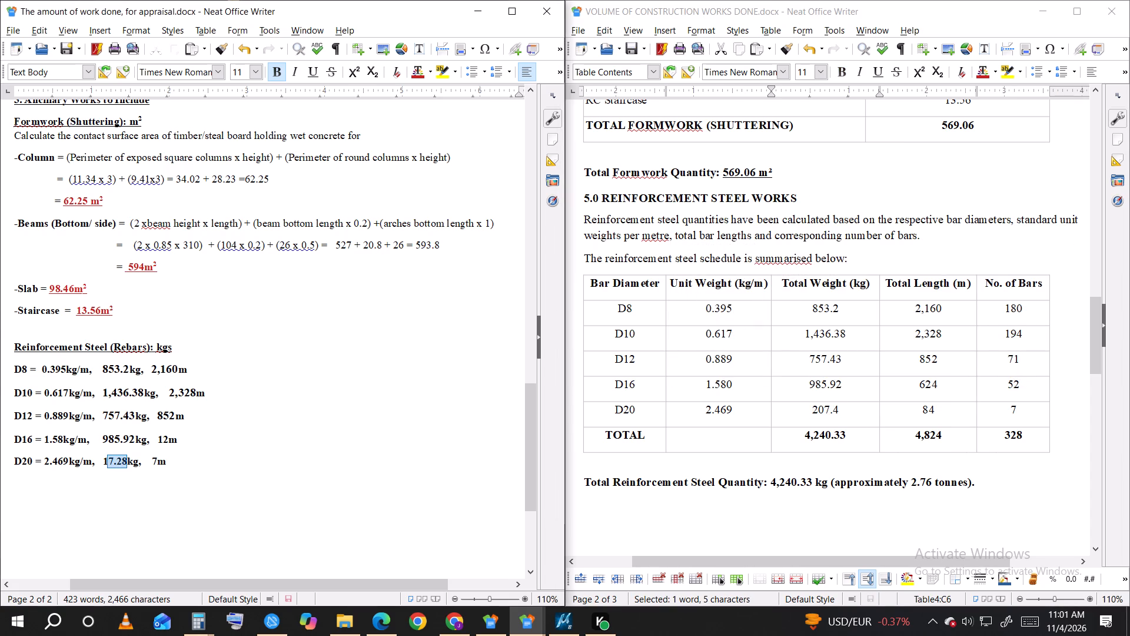
{"action": "left_click_drag", "start_coordinate": [107, 464], "coordinate": [104, 462]}
{"action": "right_click", "coordinate": [104, 462]}
{"action": "left_click", "coordinate": [149, 327]}
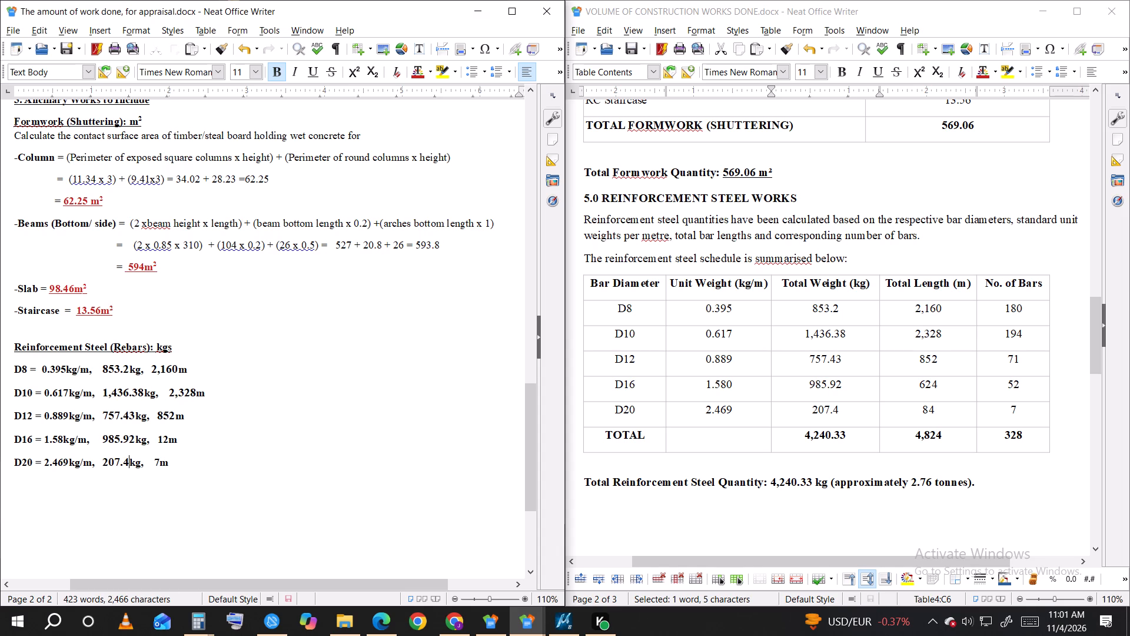
Copy the D20 total length, 84, from the report's steel table over the D20 metre figure in the appraisal document.
{"action": "left_click_drag", "start_coordinate": [940, 412], "coordinate": [915, 412]}
{"action": "right_click", "coordinate": [924, 409]}
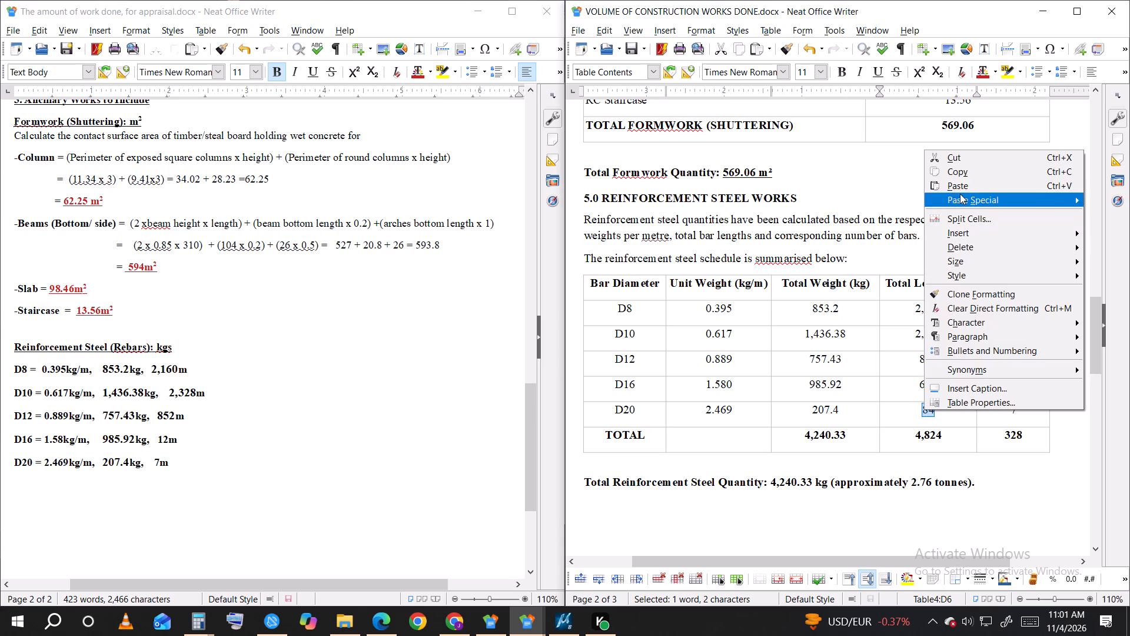
{"action": "left_click", "coordinate": [965, 173]}
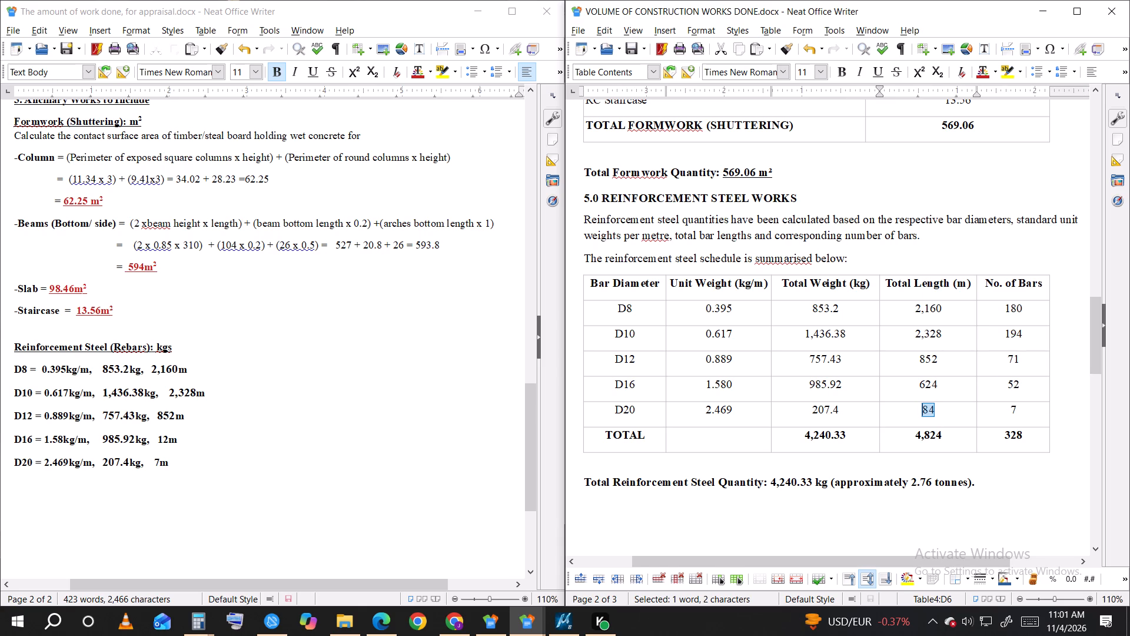
{"action": "left_click", "coordinate": [158, 464]}
{"action": "right_click", "coordinate": [154, 463]}
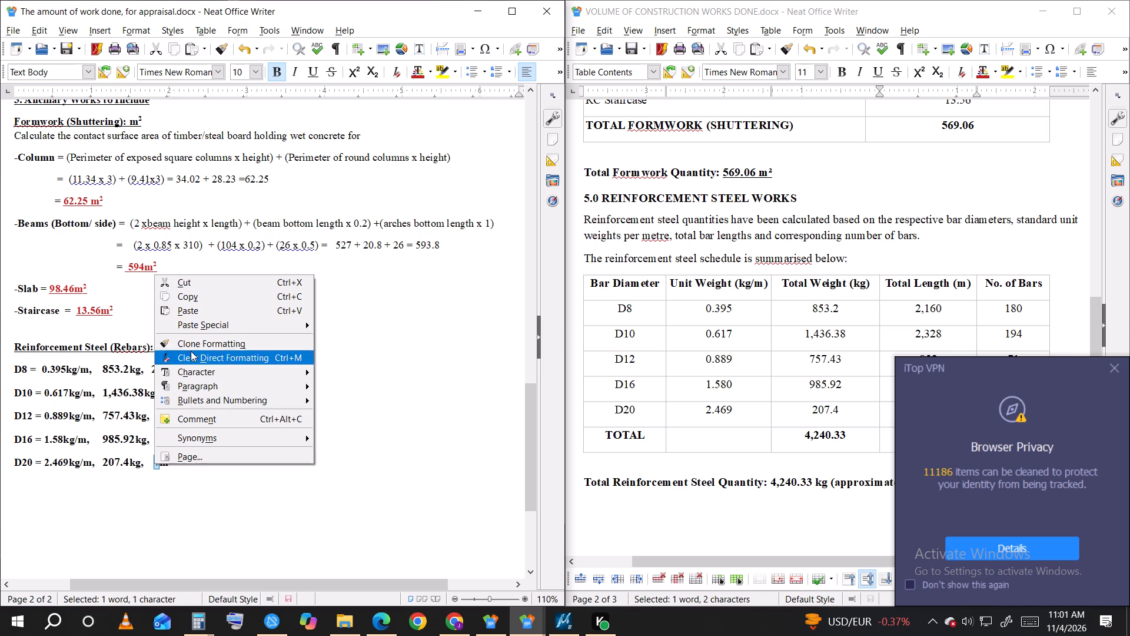
{"action": "left_click", "coordinate": [194, 312]}
{"action": "left_click", "coordinate": [254, 429]}
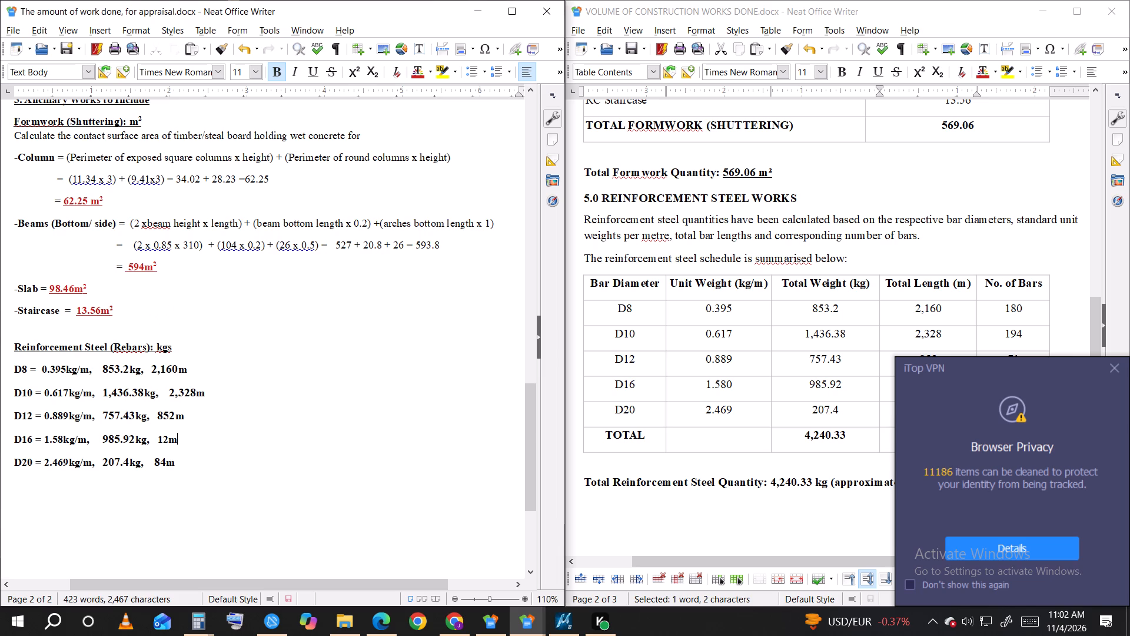
Copy the D16 total length, 624, from the report's steel table over the D16 metre figure in the appraisal document.
{"action": "left_click", "coordinate": [837, 414]}
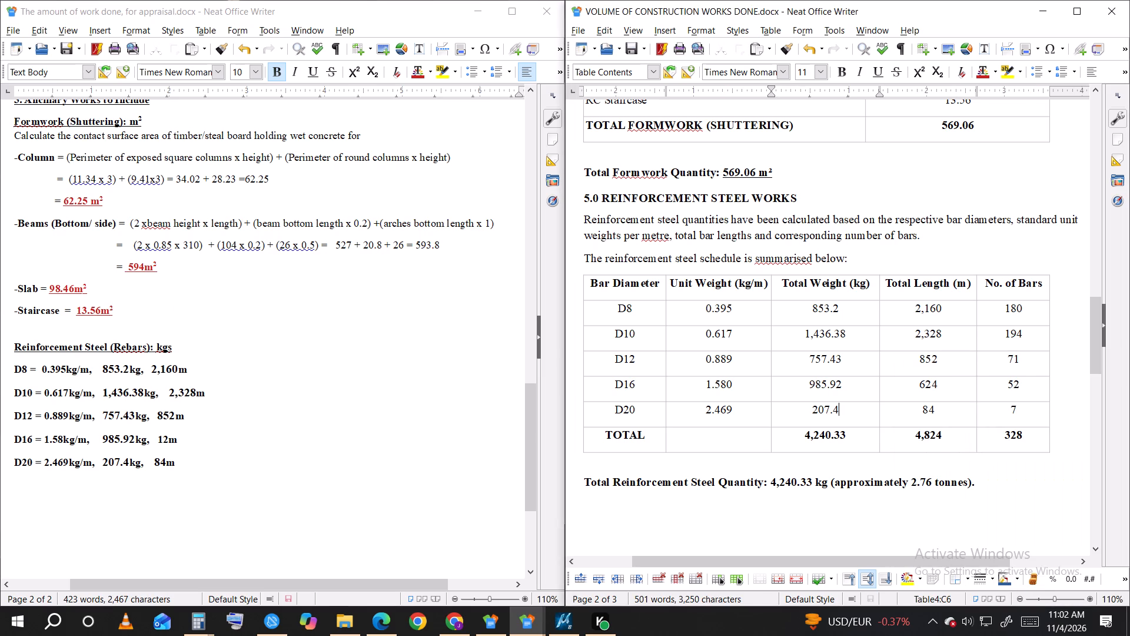
{"action": "left_click_drag", "start_coordinate": [950, 384], "coordinate": [914, 384]}
{"action": "right_click", "coordinate": [929, 384]}
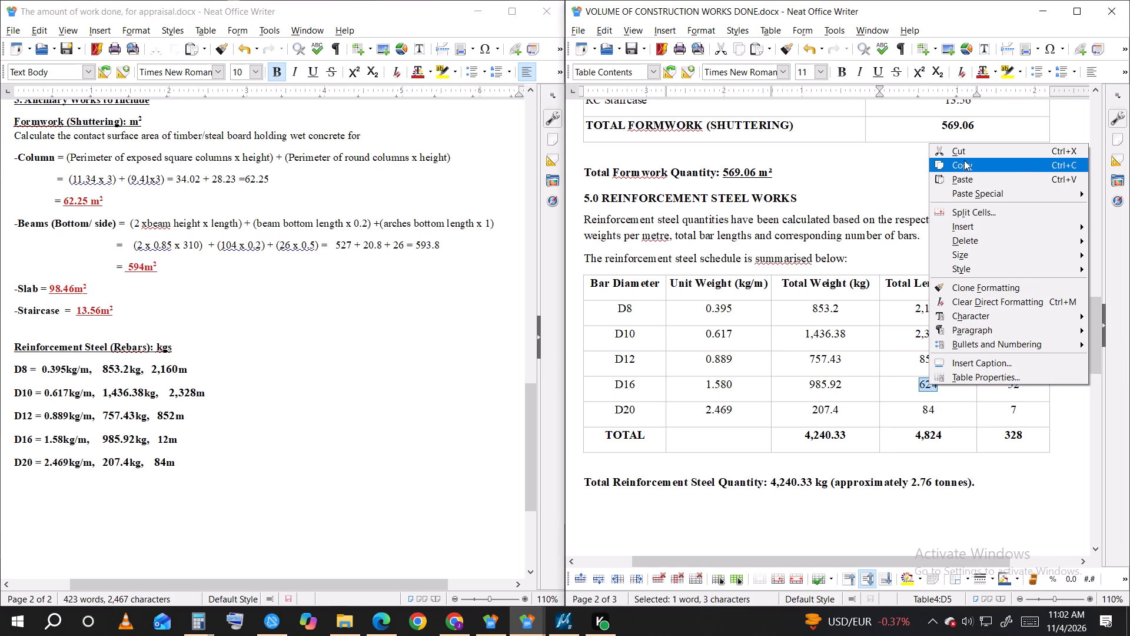
{"action": "left_click", "coordinate": [964, 160]}
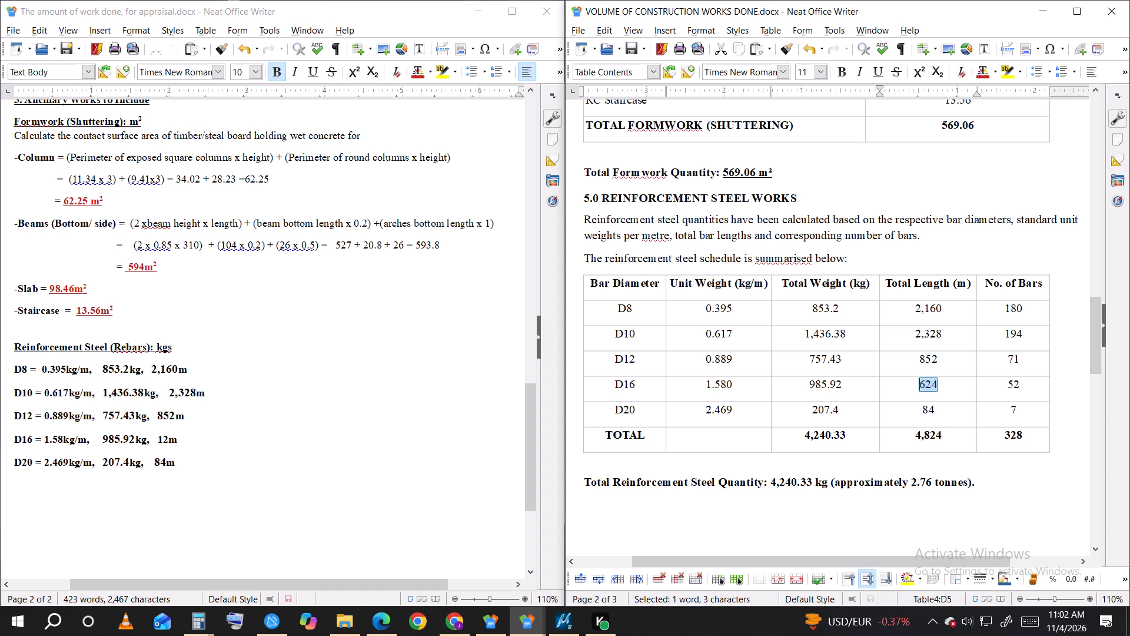
{"action": "left_click_drag", "start_coordinate": [168, 436], "coordinate": [161, 436]}
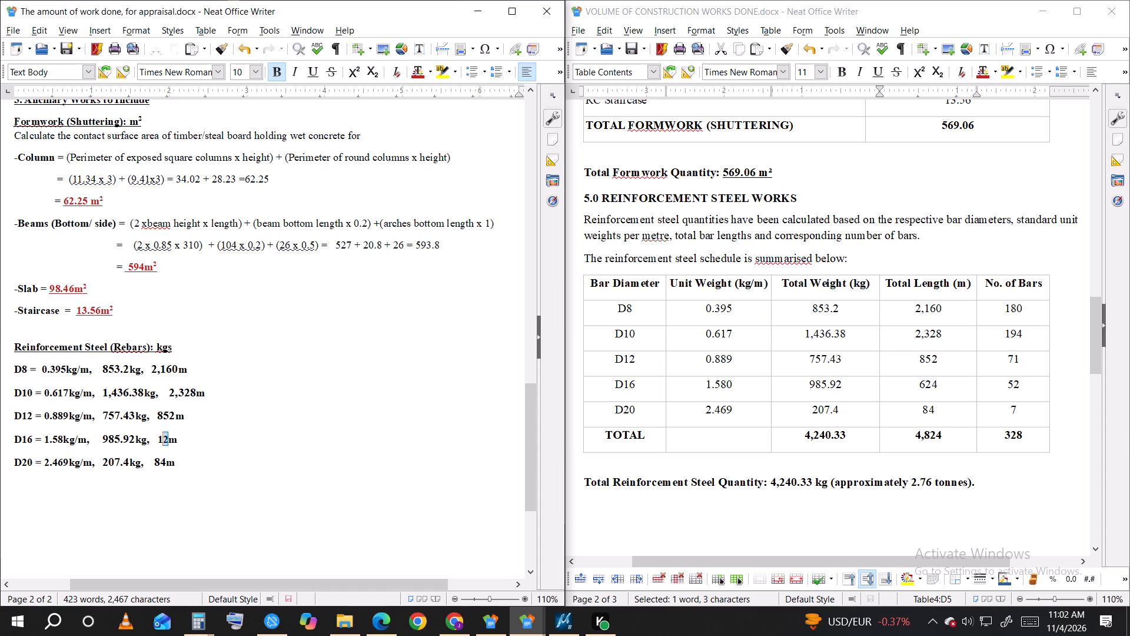
{"action": "left_click_drag", "start_coordinate": [161, 436], "coordinate": [158, 436]}
{"action": "right_click", "coordinate": [158, 436]}
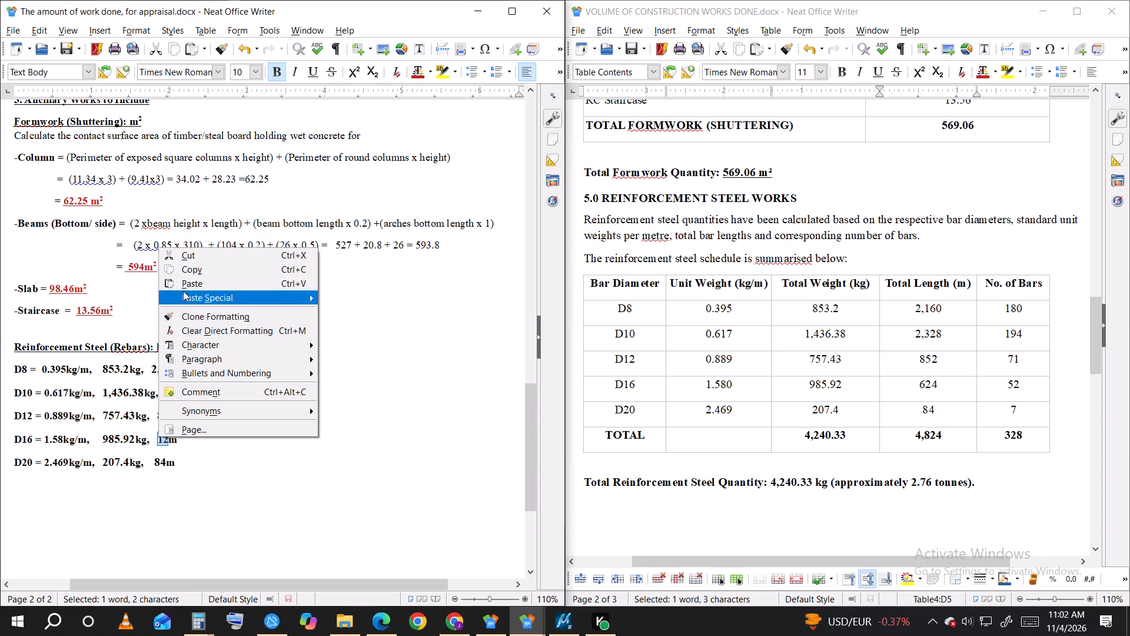
{"action": "left_click", "coordinate": [186, 286]}
{"action": "left_click", "coordinate": [271, 461]}
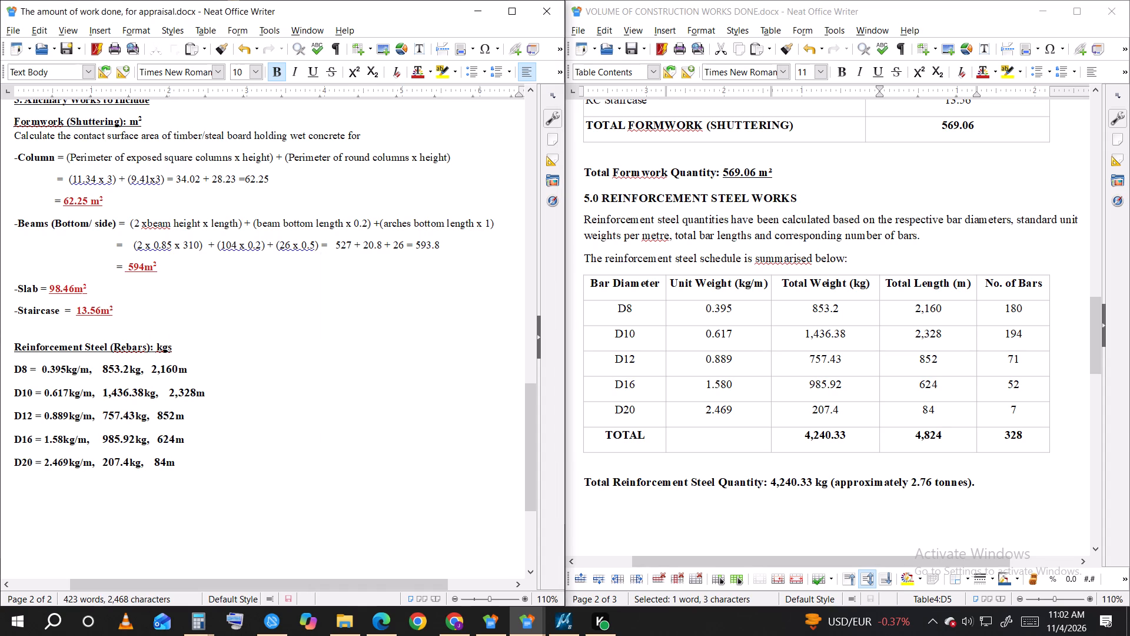
Add spaces before the D8 and D12 lengths in the appraisal's rebar list to bring them in line with the D10 length.
{"action": "left_click", "coordinate": [150, 365]}
{"action": "key", "text": "space"}
{"action": "key", "text": "space"}
{"action": "key", "text": "space"}
{"action": "key", "text": "space"}
{"action": "key", "text": "space"}
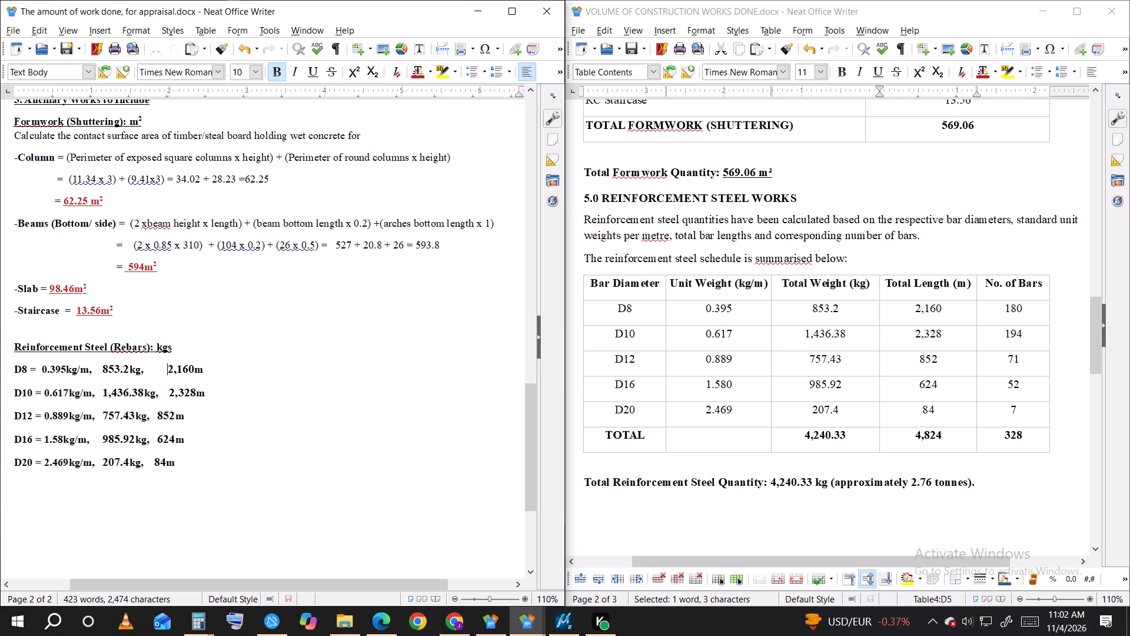
{"action": "left_click", "coordinate": [155, 420]}
{"action": "key", "text": "space"}
{"action": "key", "text": "space"}
{"action": "key", "text": "space"}
{"action": "key", "text": "space"}
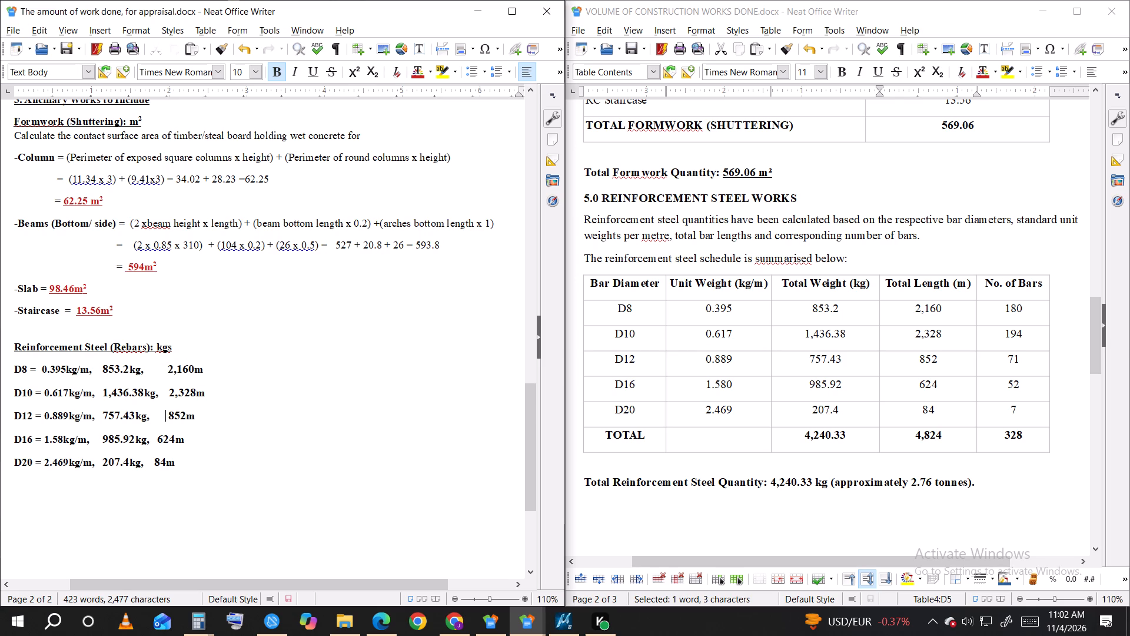
{"action": "key", "text": "space"}
Add spaces before the D16 and D20 lengths in the appraisal's rebar list to bring them in line with the D10 length.
{"action": "left_click", "coordinate": [153, 436]}
{"action": "key", "text": "space"}
{"action": "key", "text": "space"}
{"action": "key", "text": "space"}
{"action": "key", "text": "space"}
{"action": "key", "text": "space"}
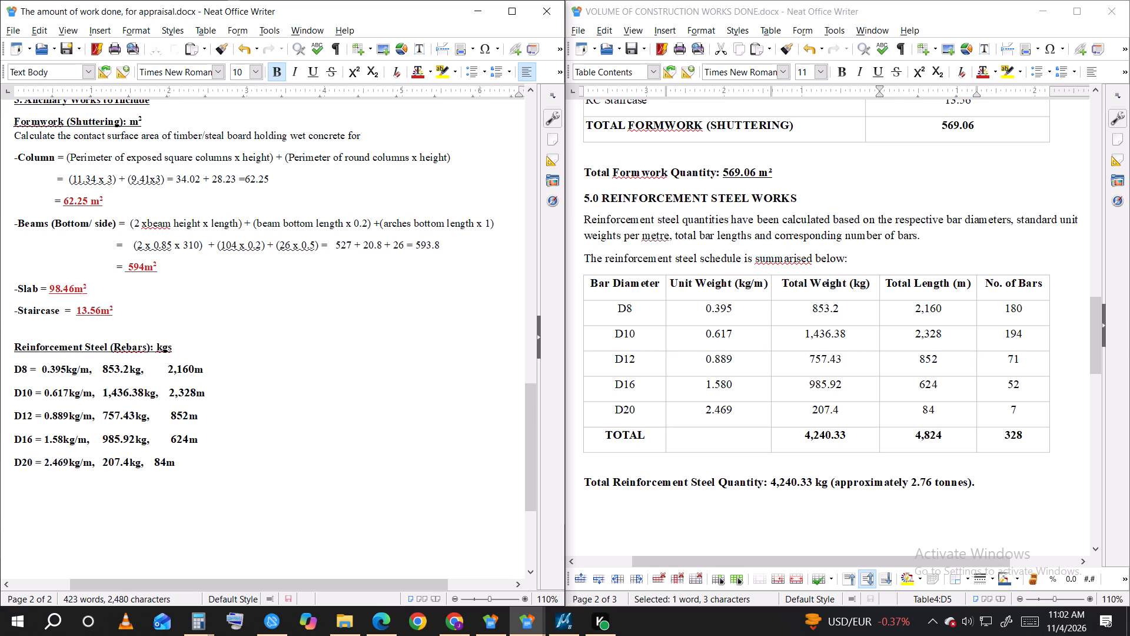
{"action": "key", "text": "BackSpace"}
{"action": "left_click", "coordinate": [154, 465]}
{"action": "key", "text": "space"}
{"action": "key", "text": "space"}
{"action": "key", "text": "space"}
{"action": "key", "text": "space"}
{"action": "key", "text": "space"}
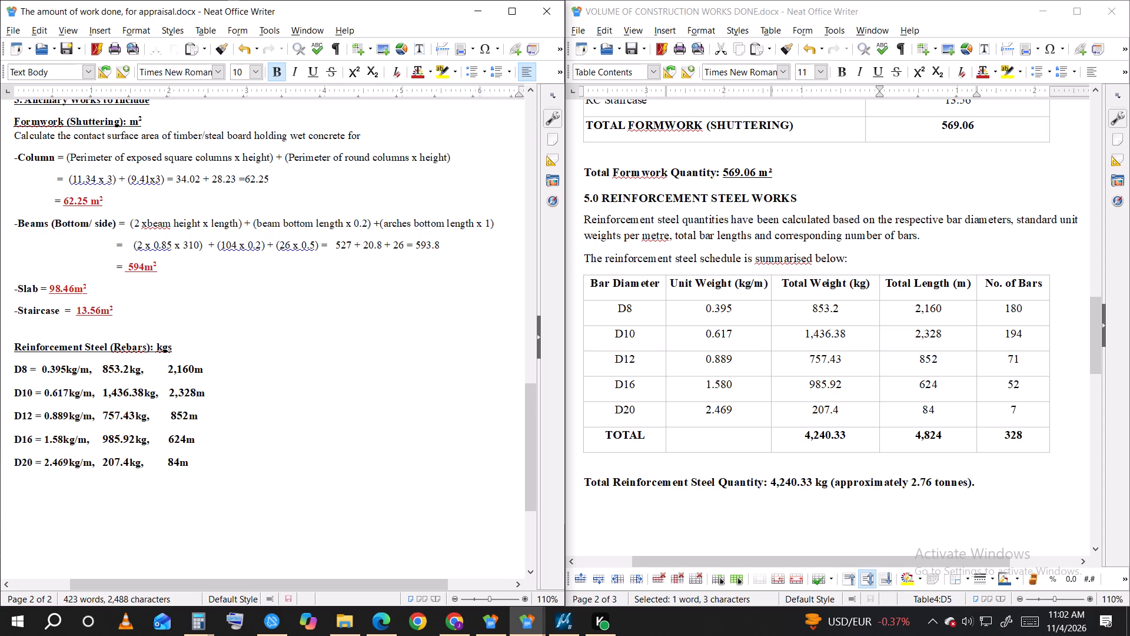
Fine-tune the spacing before the D8 and D20 lengths so the rebar list's length figures form an even column.
{"action": "left_click", "coordinate": [164, 440]}
{"action": "left_click", "coordinate": [164, 397]}
{"action": "key", "text": "space"}
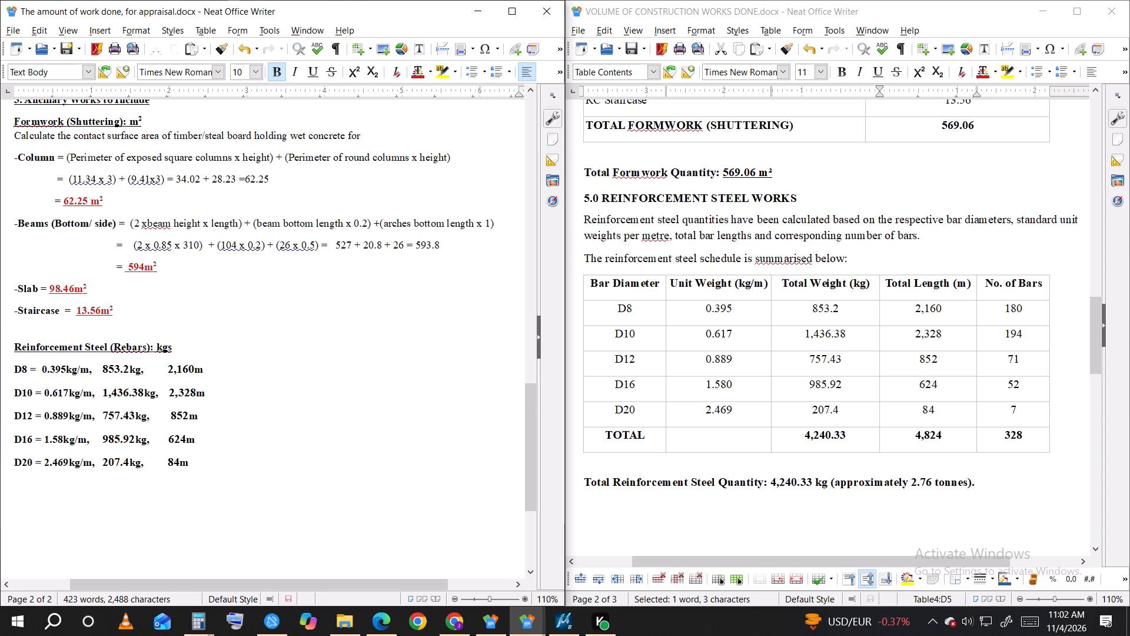
{"action": "left_click", "coordinate": [167, 372]}
{"action": "key", "text": "space"}
{"action": "key", "text": "space"}
{"action": "key", "text": "BackSpace"}
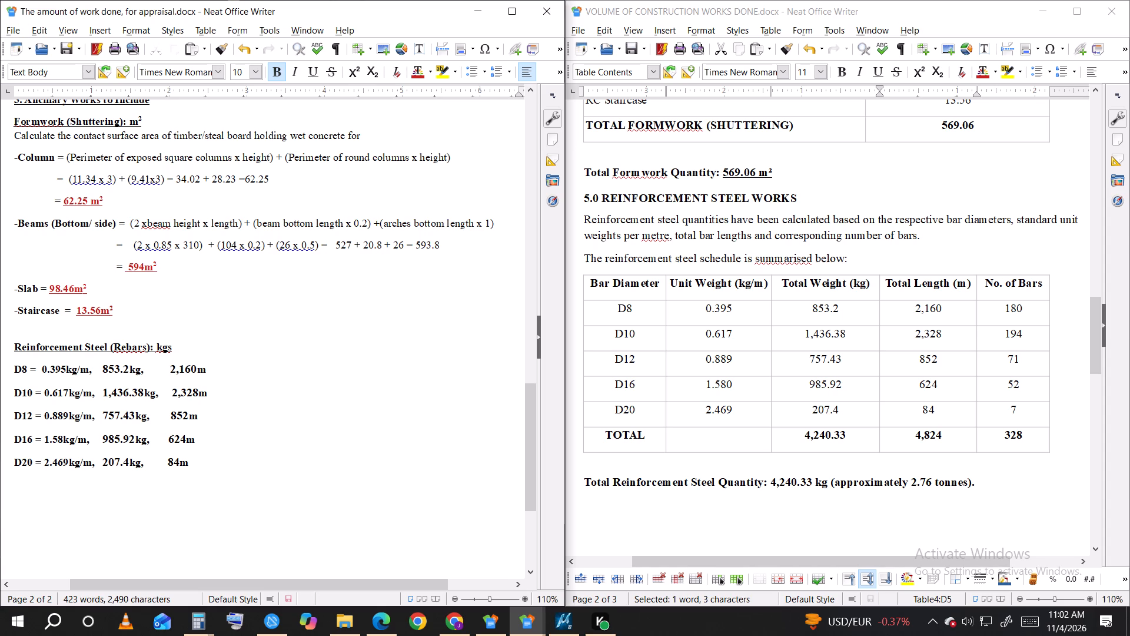
{"action": "left_click", "coordinate": [173, 396]}
{"action": "key", "text": "BackSpace"}
{"action": "left_click", "coordinate": [218, 440]}
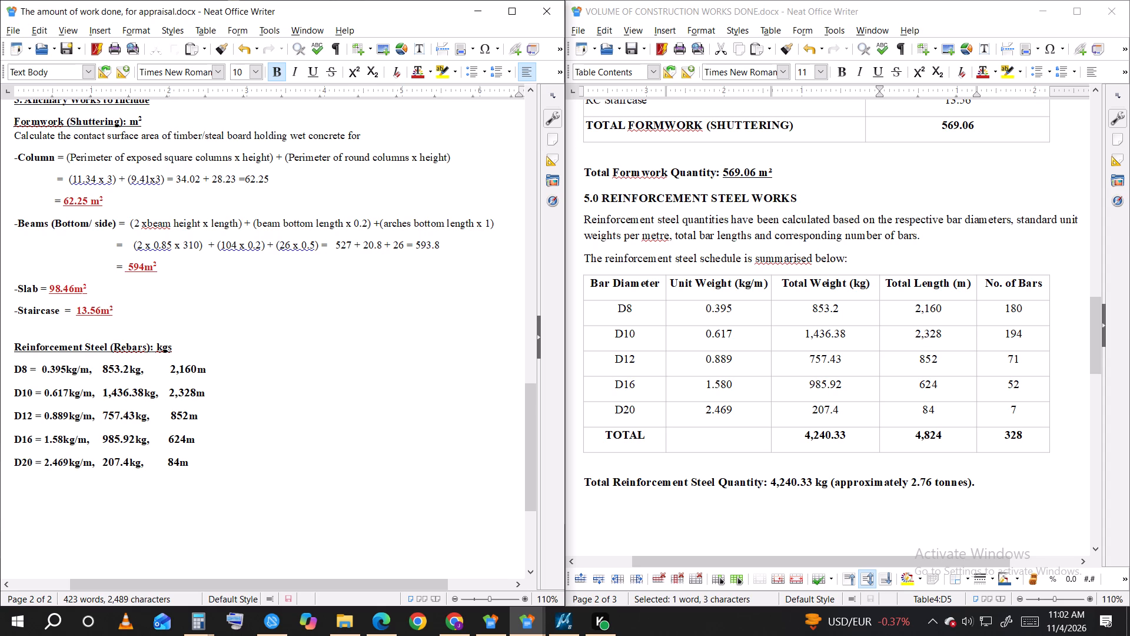
{"action": "left_click", "coordinate": [156, 463]}
{"action": "key", "text": "space"}
{"action": "left_click", "coordinate": [207, 463]}
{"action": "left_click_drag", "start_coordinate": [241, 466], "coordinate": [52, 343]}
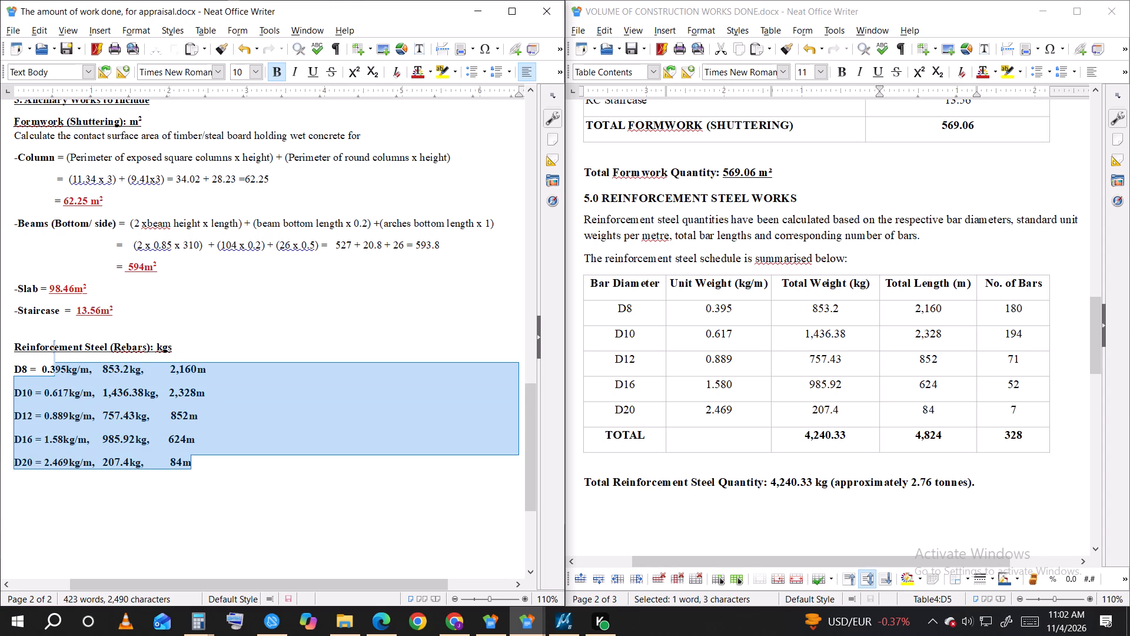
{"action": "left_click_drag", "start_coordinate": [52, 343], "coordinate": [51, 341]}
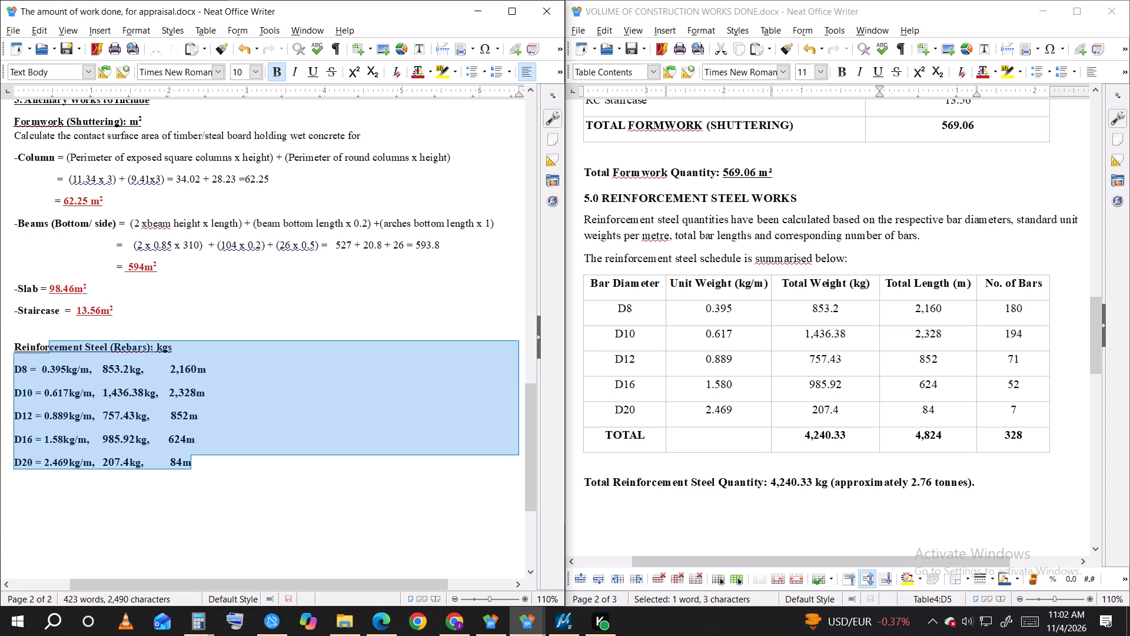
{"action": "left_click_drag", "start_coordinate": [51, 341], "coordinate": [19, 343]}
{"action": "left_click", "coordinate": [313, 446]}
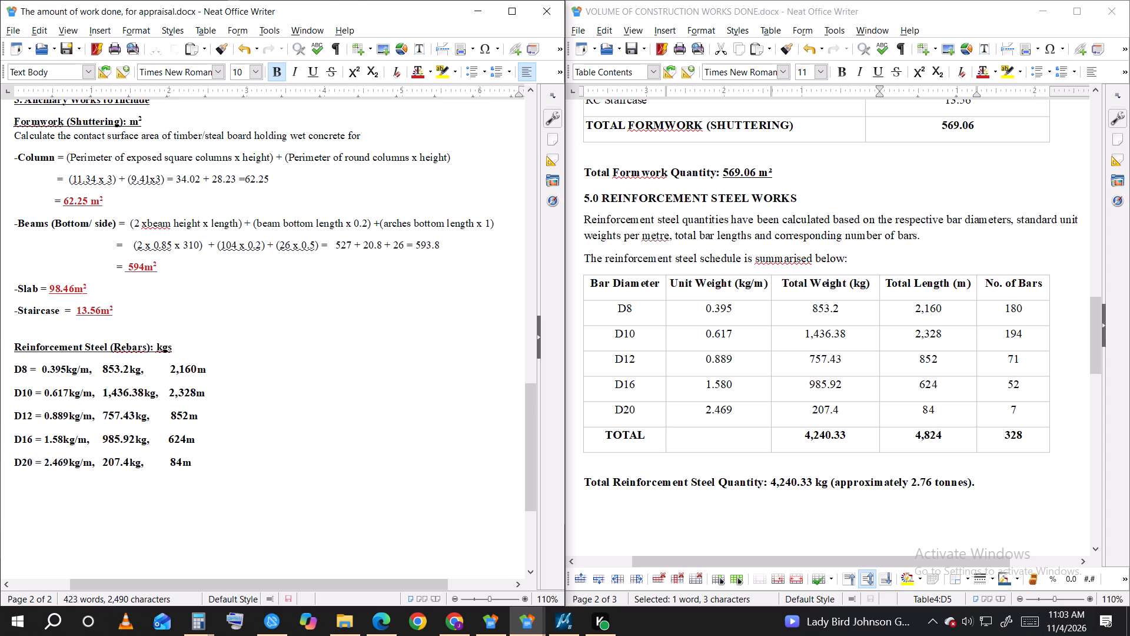
Save the appraisal document and return to its beginning.
{"action": "left_click", "coordinate": [65, 51]}
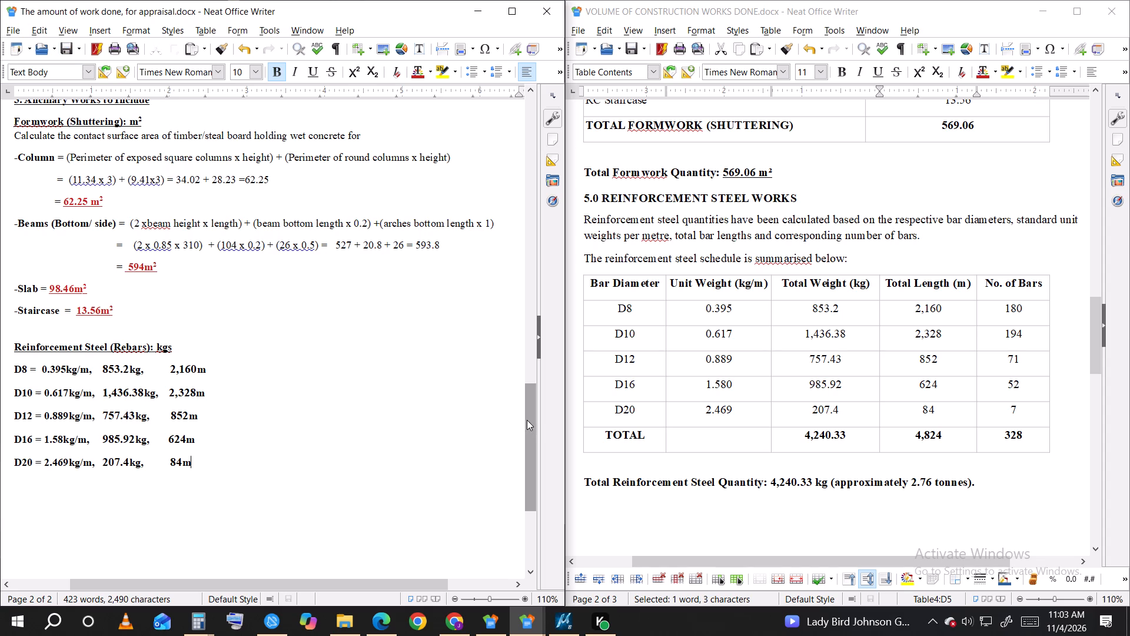
{"action": "left_click_drag", "start_coordinate": [527, 420], "coordinate": [524, 103]}
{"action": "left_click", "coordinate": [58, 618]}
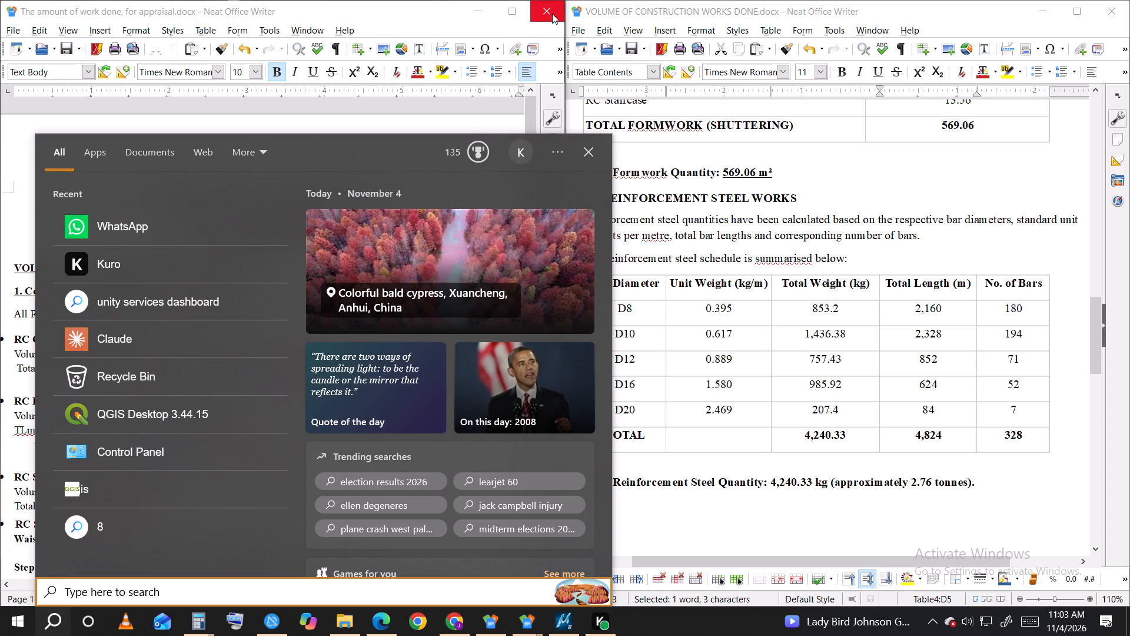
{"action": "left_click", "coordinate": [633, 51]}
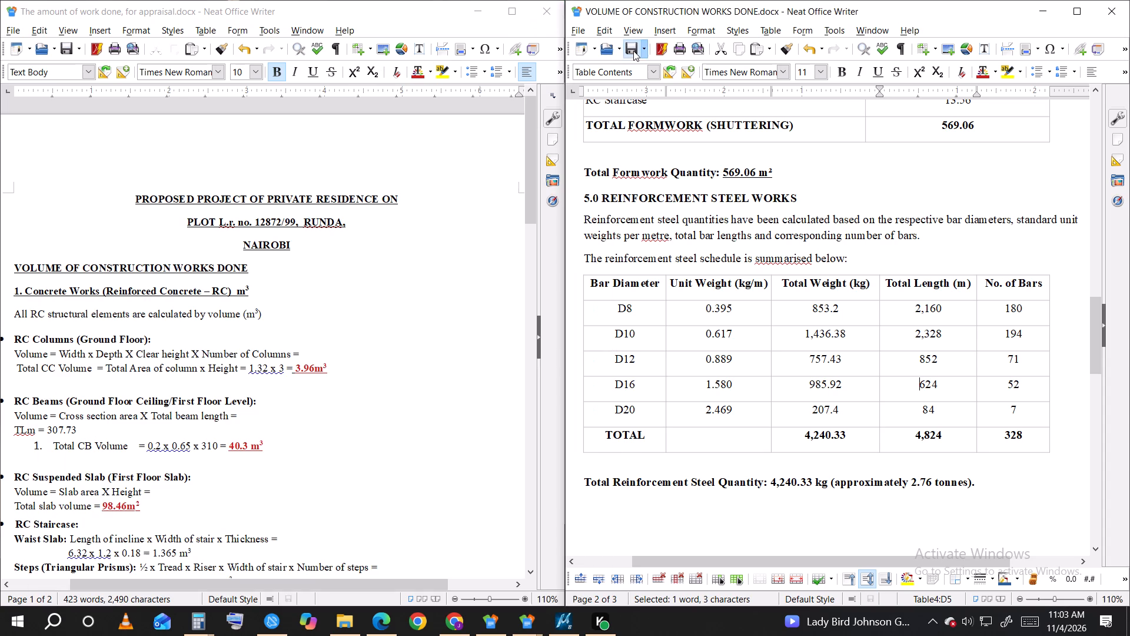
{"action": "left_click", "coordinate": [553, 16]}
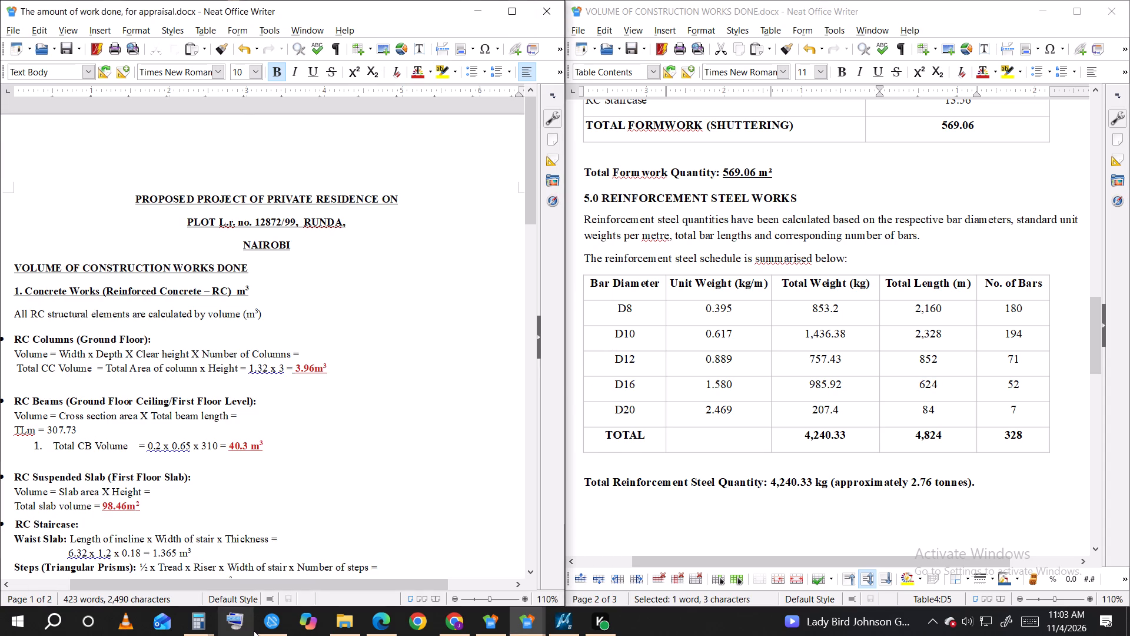
Switch to File Explorer and open the Work done folder that holds the recently used appraisal document.
{"action": "left_click", "coordinate": [344, 620]}
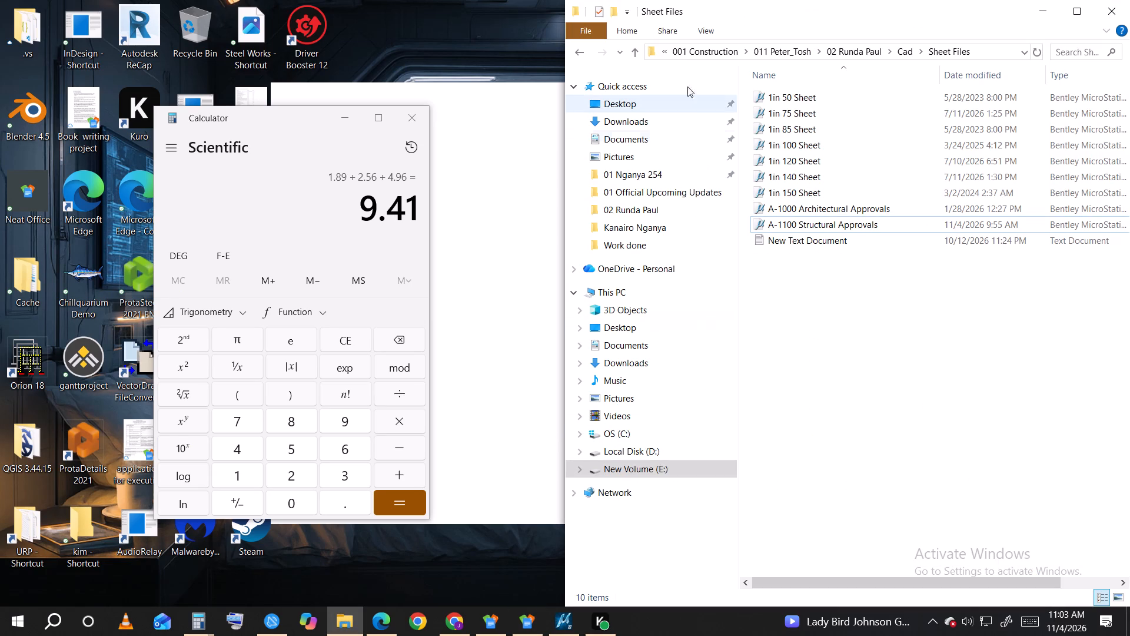
{"action": "left_click", "coordinate": [587, 54]}
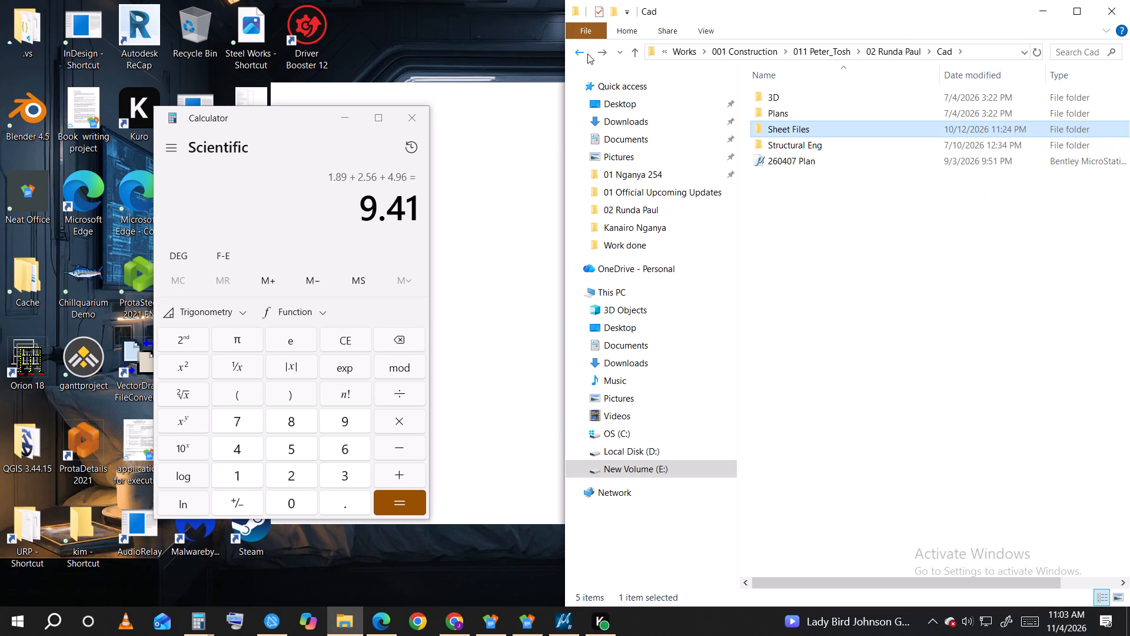
{"action": "left_click", "coordinate": [659, 457]}
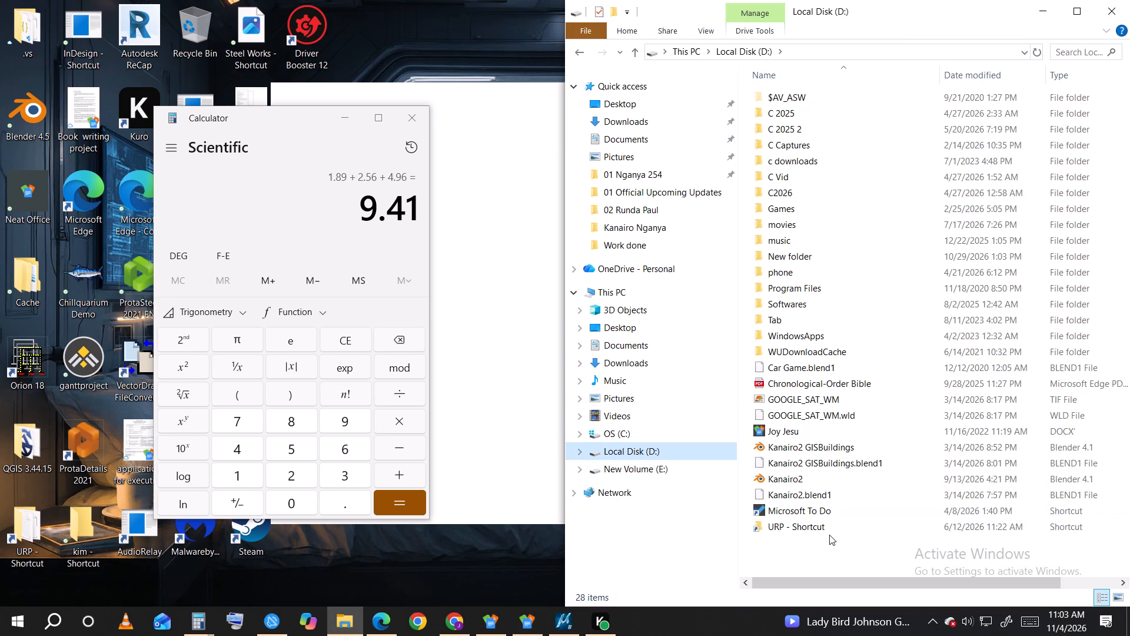
{"action": "left_click", "coordinate": [577, 54]}
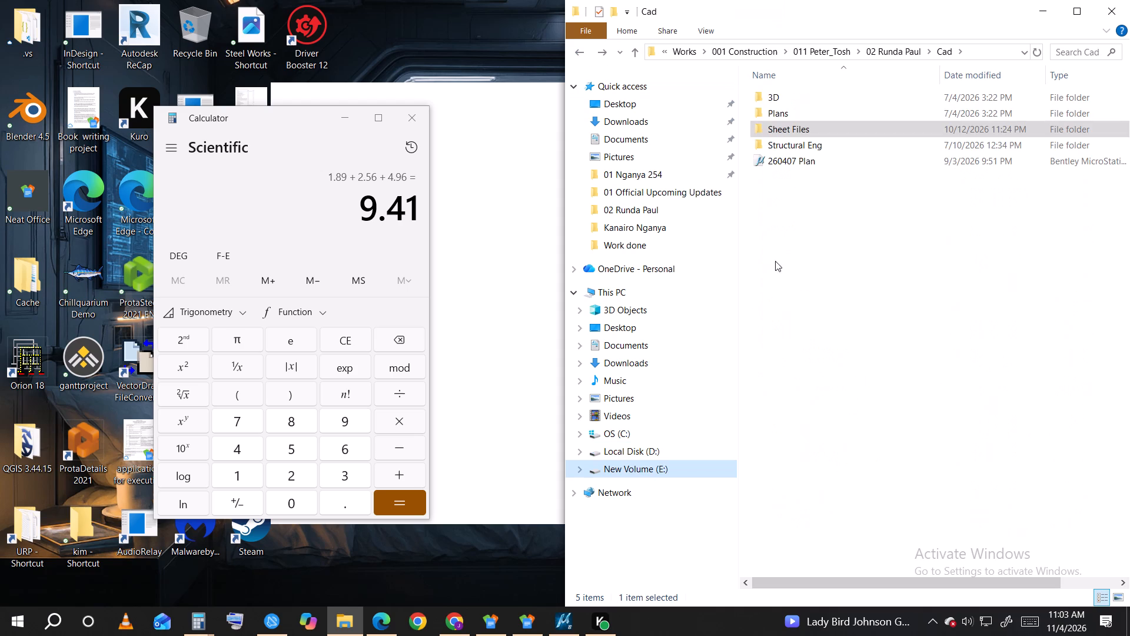
{"action": "left_click", "coordinate": [814, 143]}
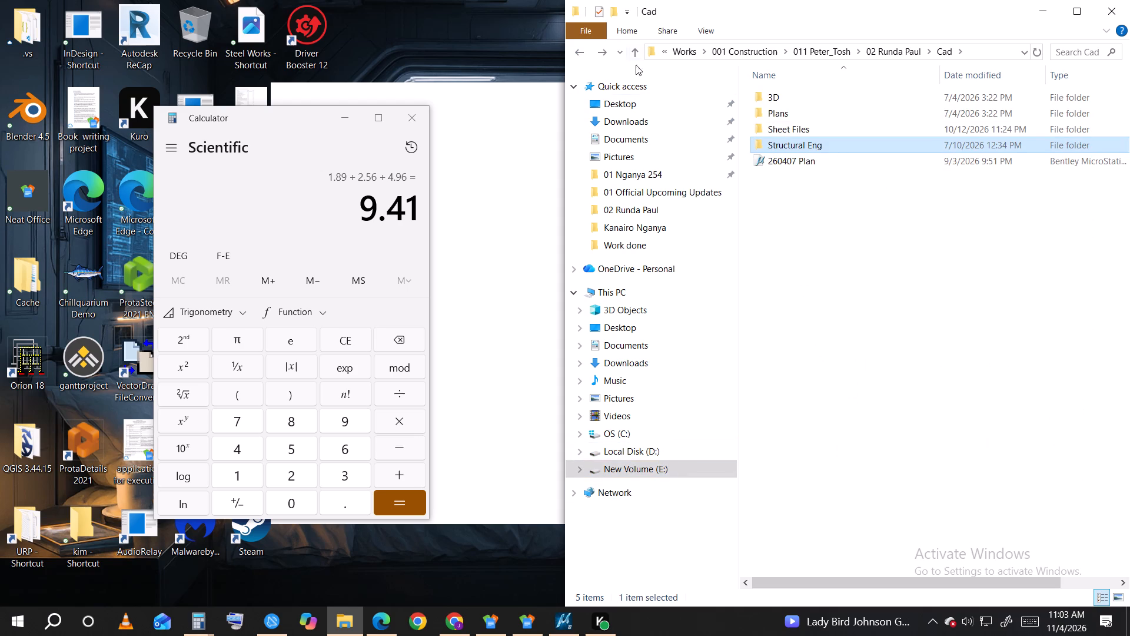
{"action": "left_click", "coordinate": [646, 84]}
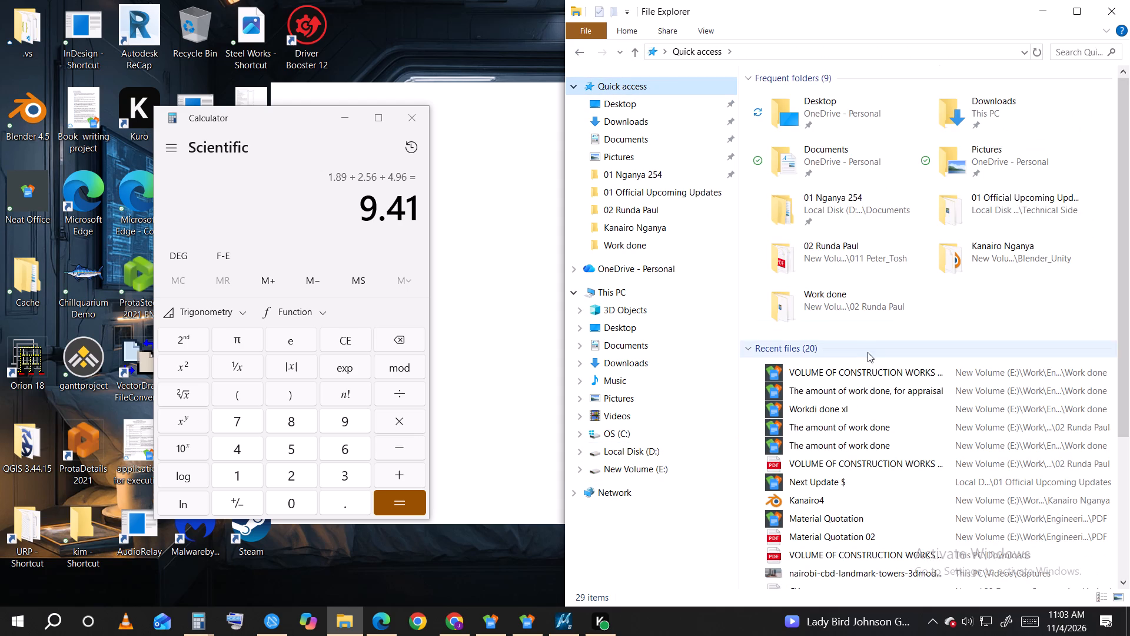
{"action": "left_click", "coordinate": [885, 384]}
{"action": "right_click", "coordinate": [885, 384]}
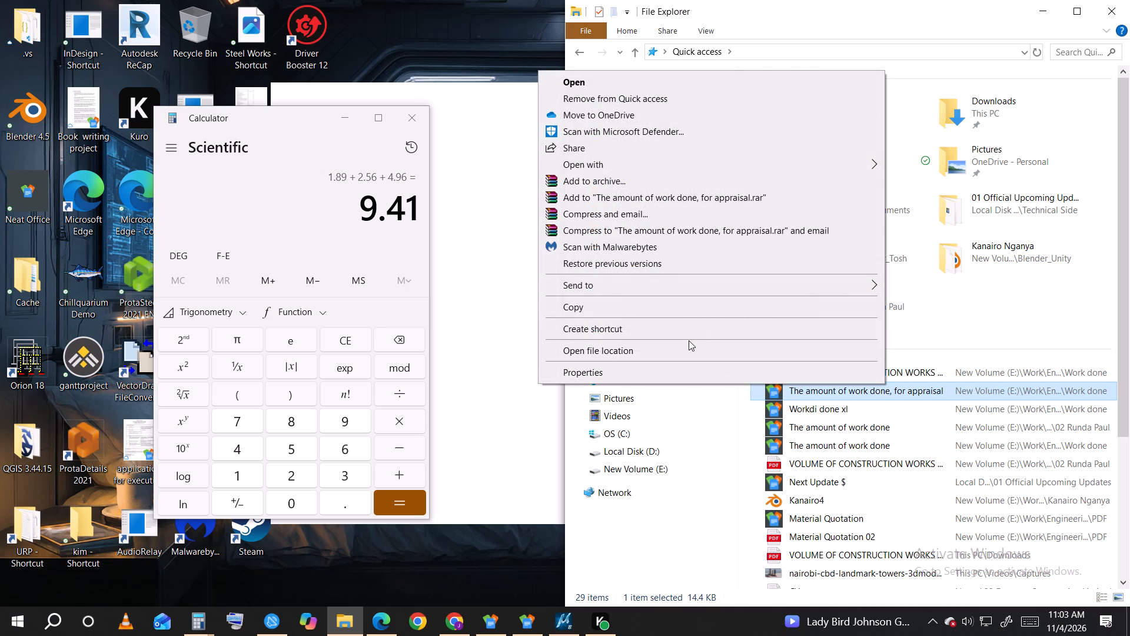
{"action": "left_click", "coordinate": [687, 344]}
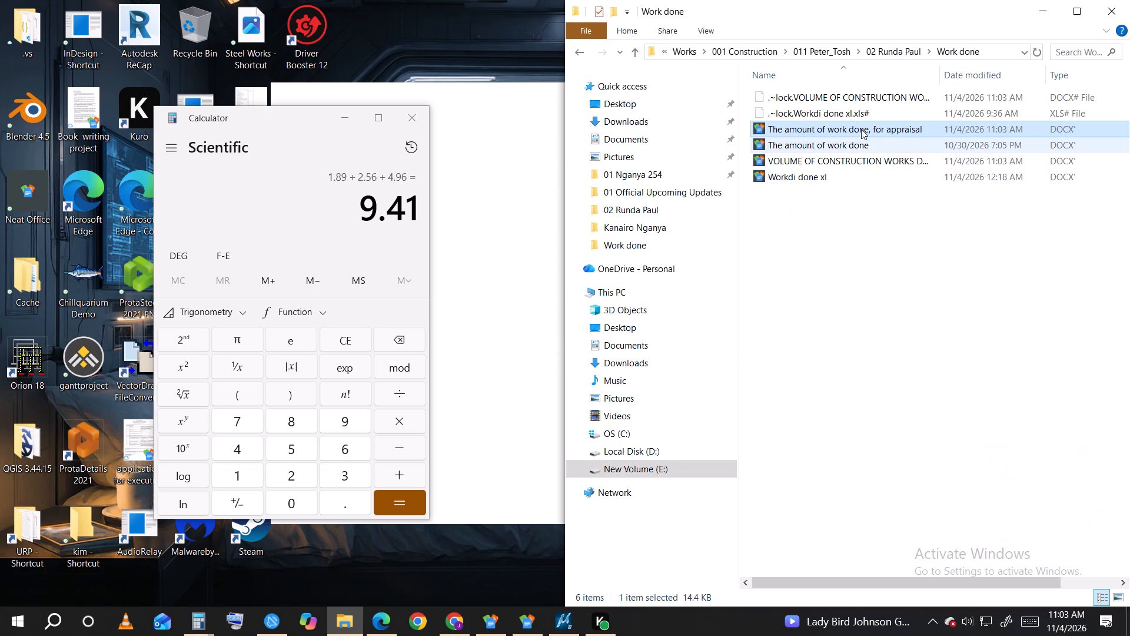
Rename the appraisal document as "The amount of work done Calculations".
{"action": "right_click", "coordinate": [861, 129]}
{"action": "left_click", "coordinate": [616, 422]}
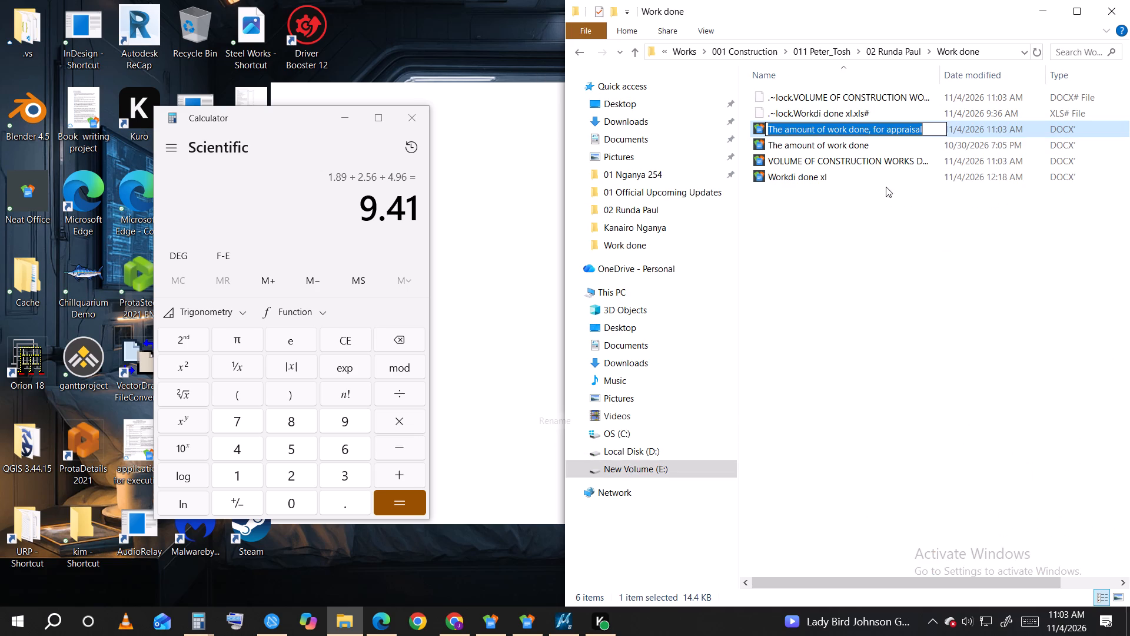
{"action": "left_click_drag", "start_coordinate": [933, 128], "coordinate": [870, 138]}
{"action": "key", "text": "BackSpace"}
{"action": "key", "text": "BackSpace"}
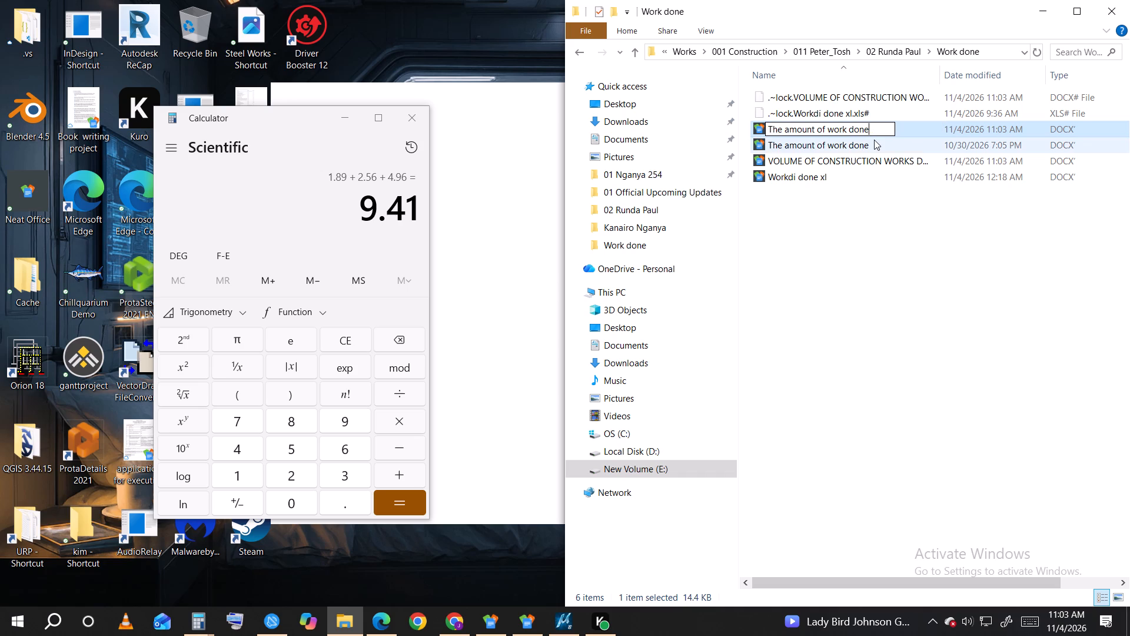
{"action": "key", "text": "space"}
{"action": "type", "text": "C"}
{"action": "key", "text": "a"}
{"action": "key", "text": "l"}
{"action": "key", "text": "BackSpace"}
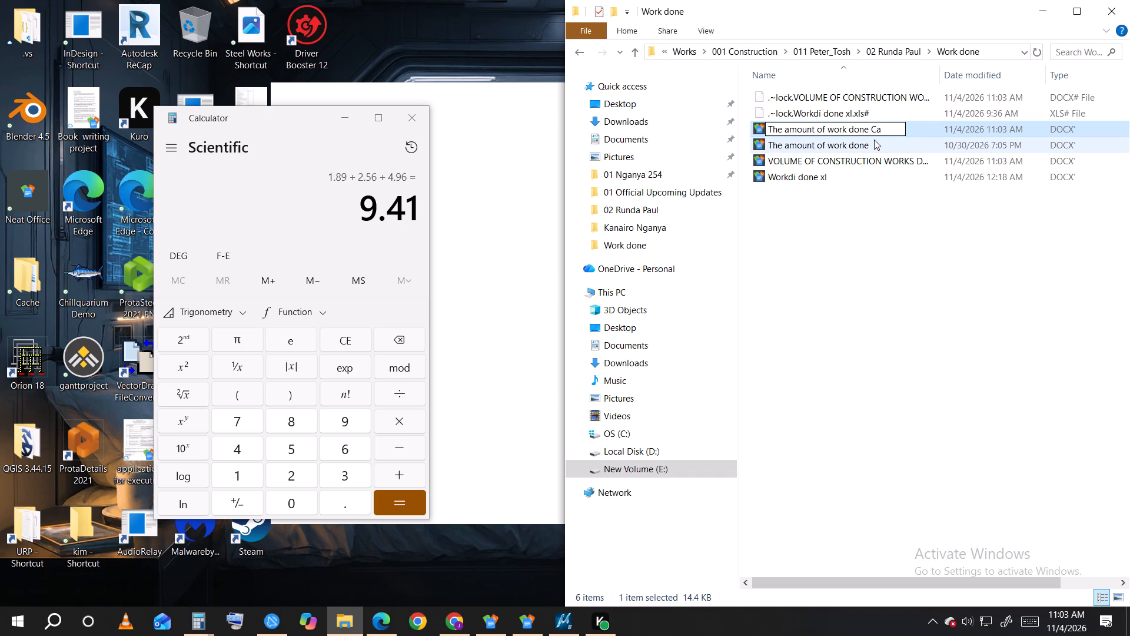
{"action": "type", "text": "lc"}
{"action": "type", "text": "ulations"}
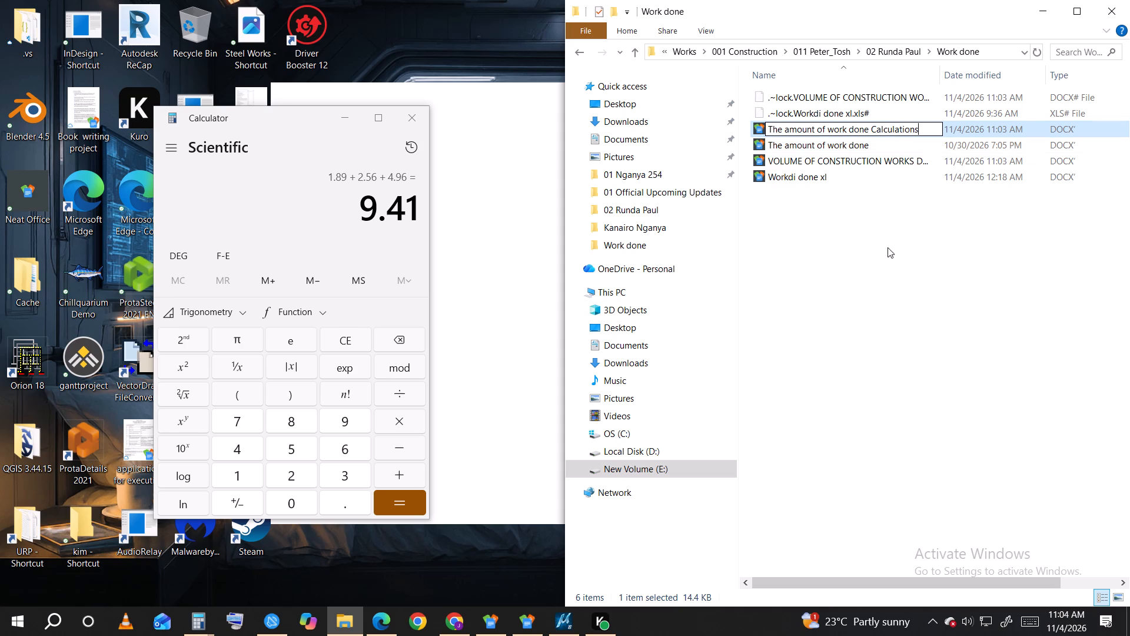
{"action": "left_click", "coordinate": [932, 275]}
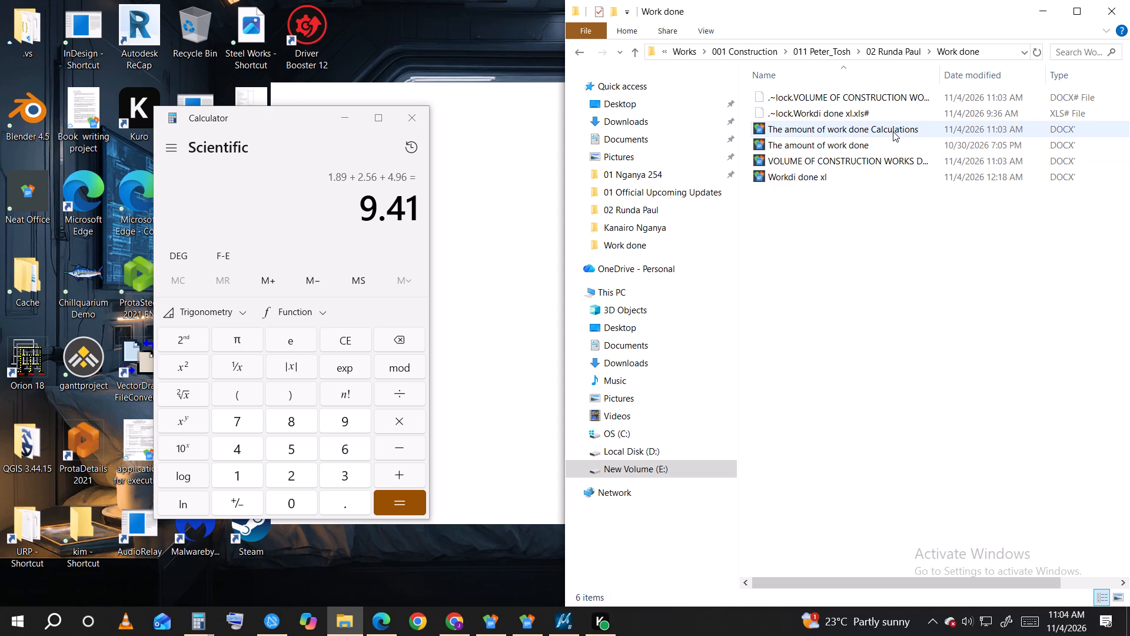
Select the renamed calculations document together with the VOLUME OF CONSTRUCTION WORKS DONE document, and open WhatsApp.
{"action": "left_click", "coordinate": [893, 131]}
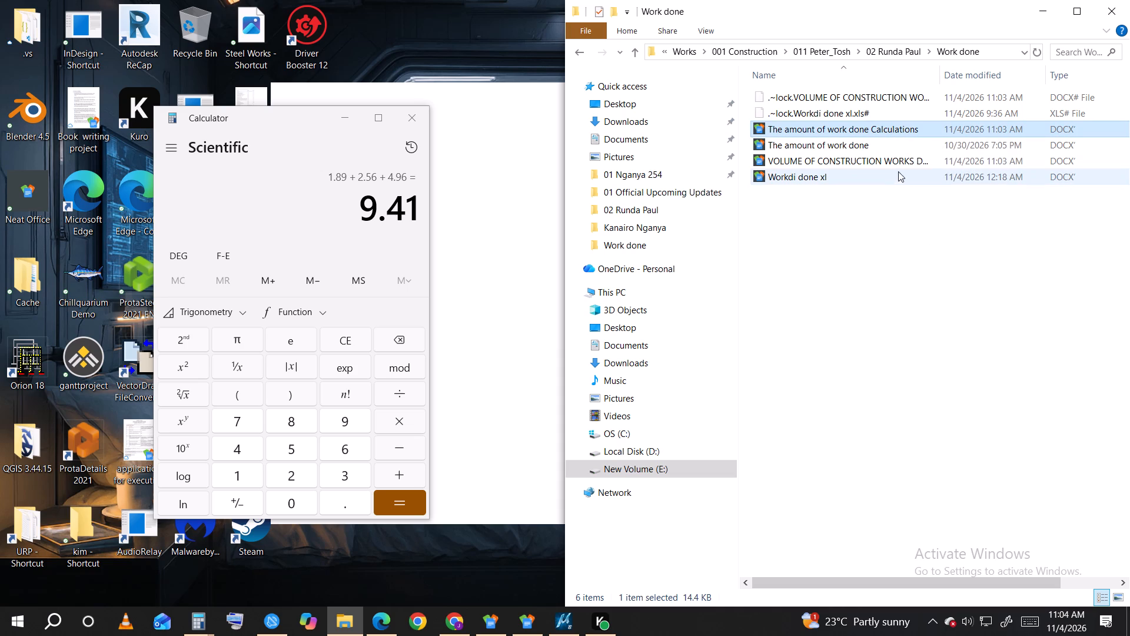
{"action": "left_click", "coordinate": [899, 164], "text": "ctrl"}
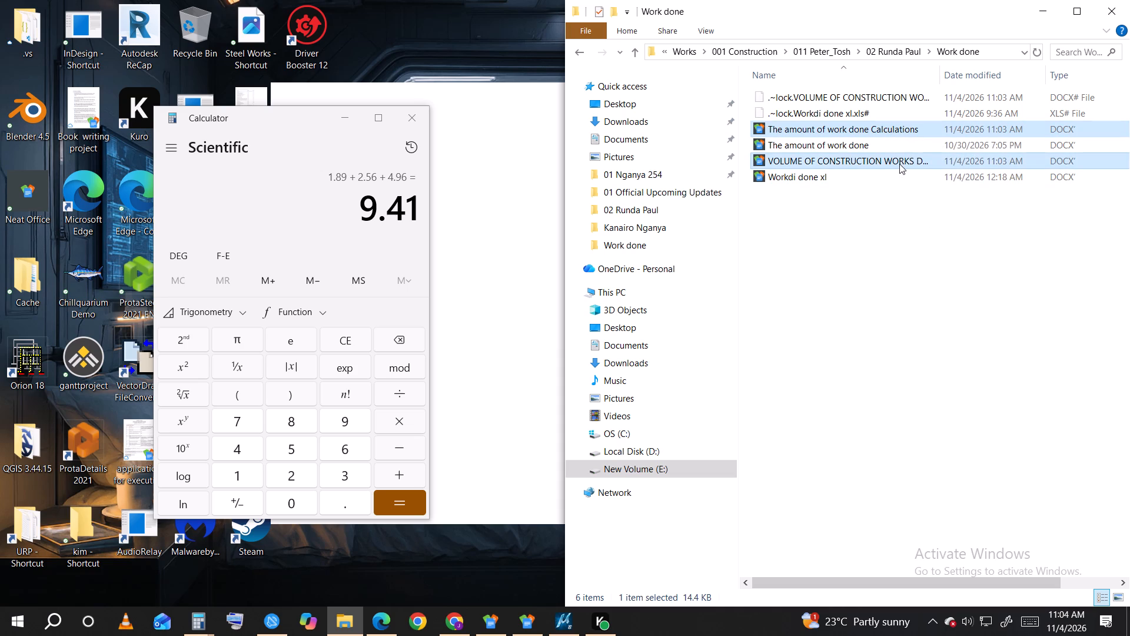
{"action": "left_click", "coordinate": [49, 621]}
{"action": "left_click", "coordinate": [138, 227]}
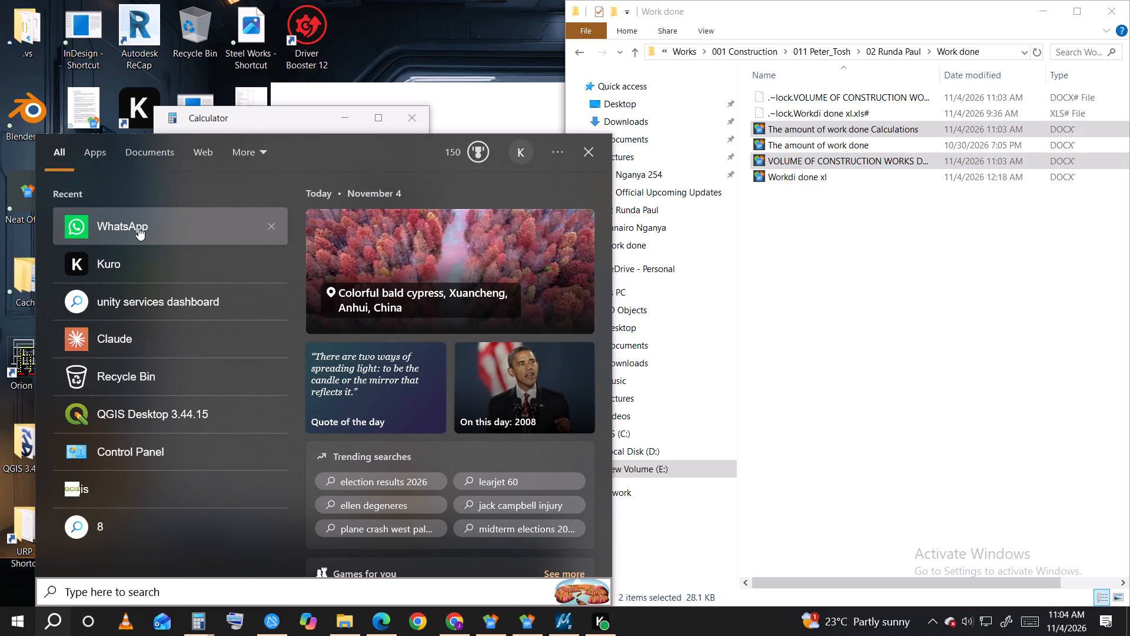
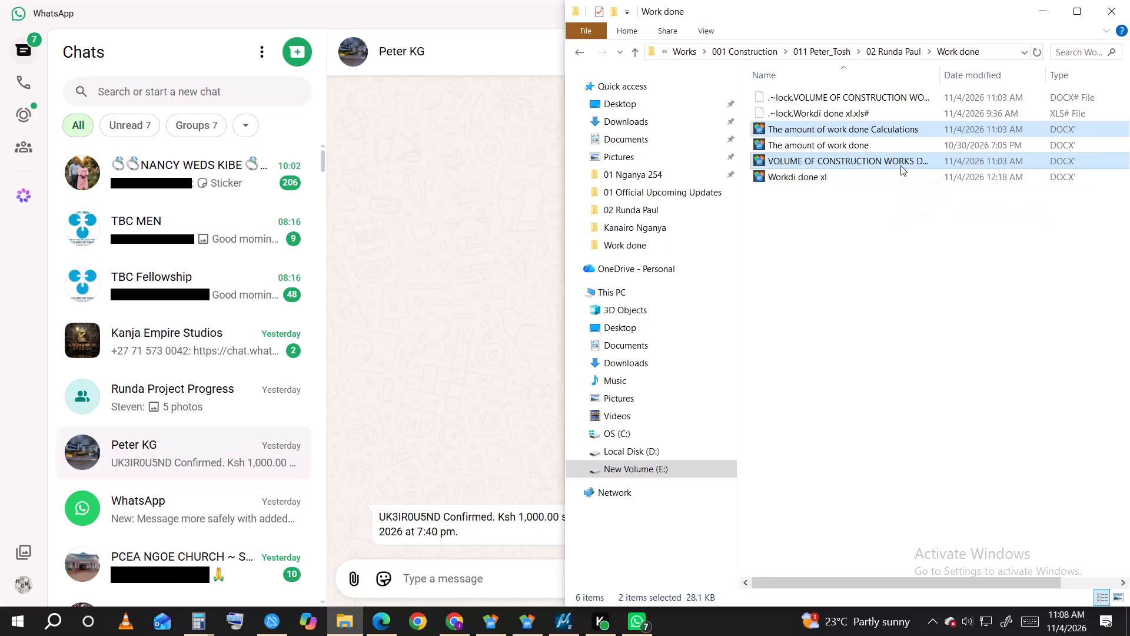
Open the VOLUME OF CONSTRUCTION WORKS DONE document and review its quantity tables for concrete, walling, formwork and reinforcement steel.
{"action": "double_click", "coordinate": [900, 165]}
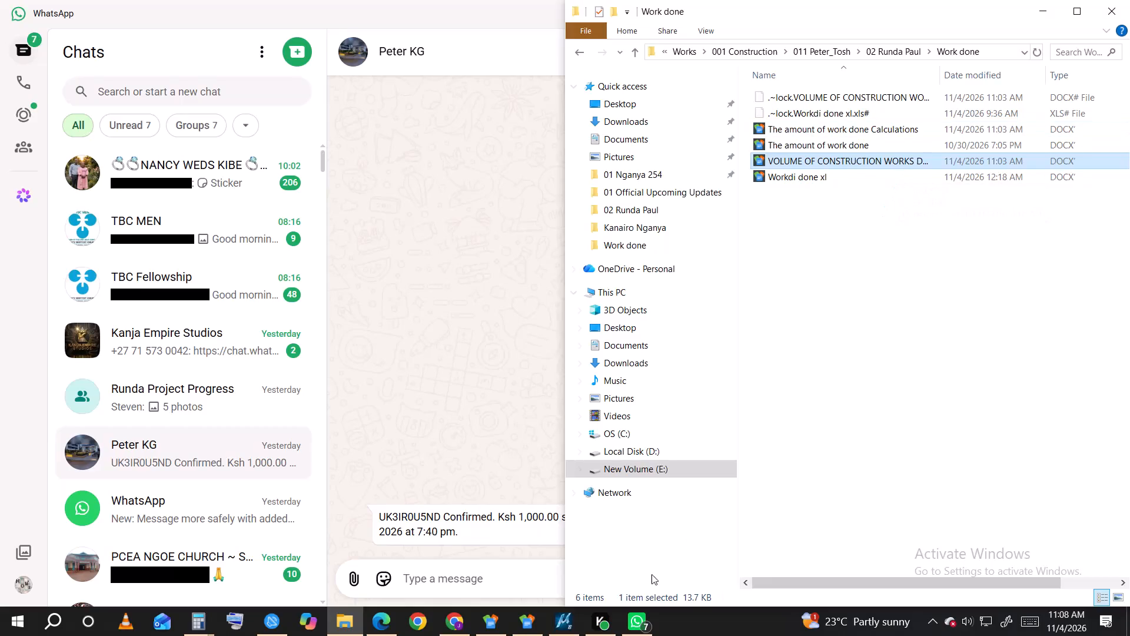
{"action": "left_click", "coordinate": [531, 625]}
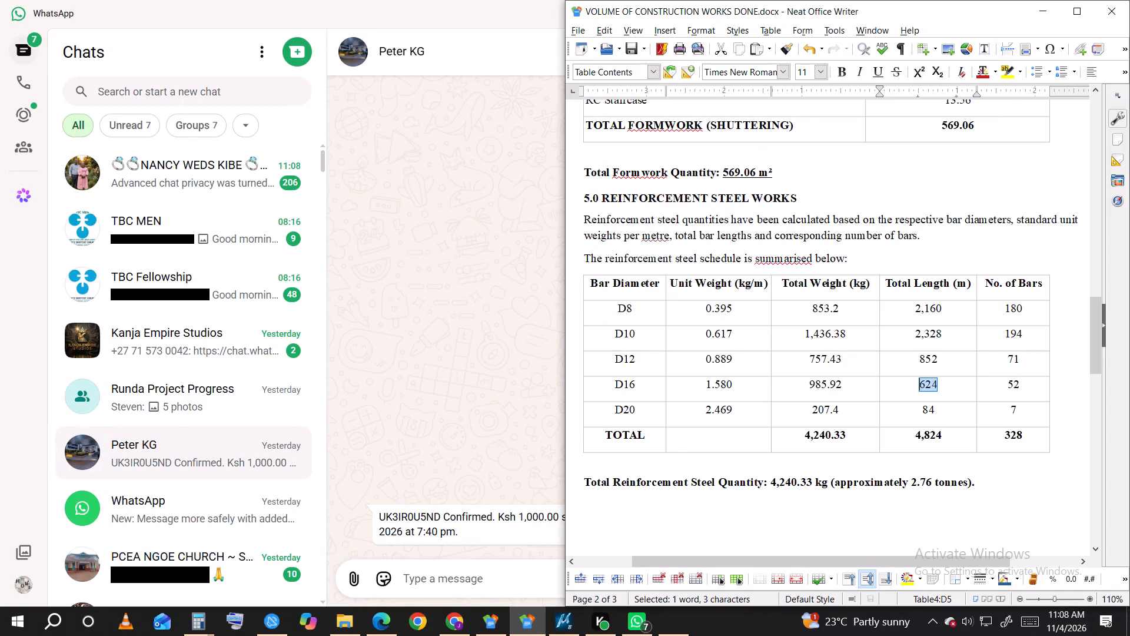
{"action": "left_click", "coordinate": [852, 501]}
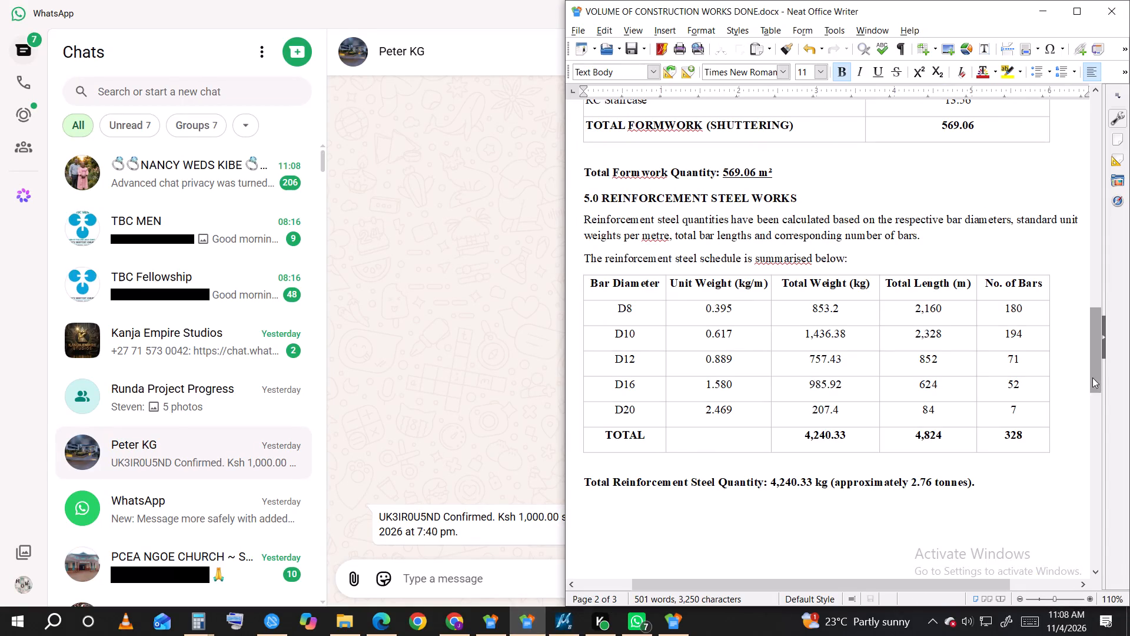
{"action": "left_click_drag", "start_coordinate": [1092, 377], "coordinate": [1108, 327]}
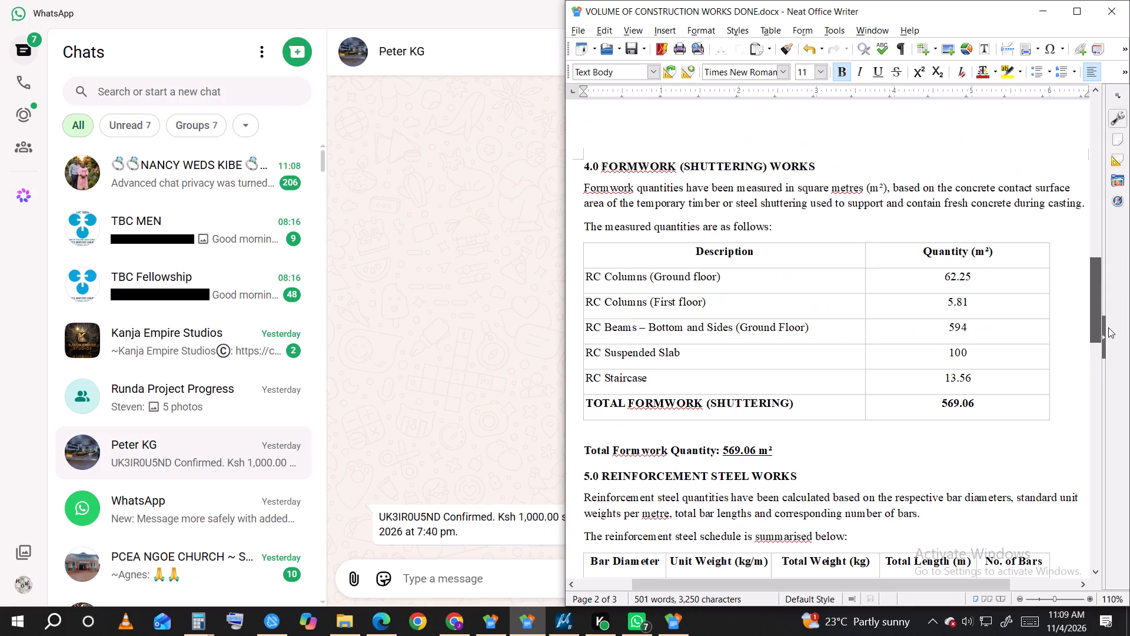
{"action": "left_click_drag", "start_coordinate": [1108, 327], "coordinate": [1107, 294]}
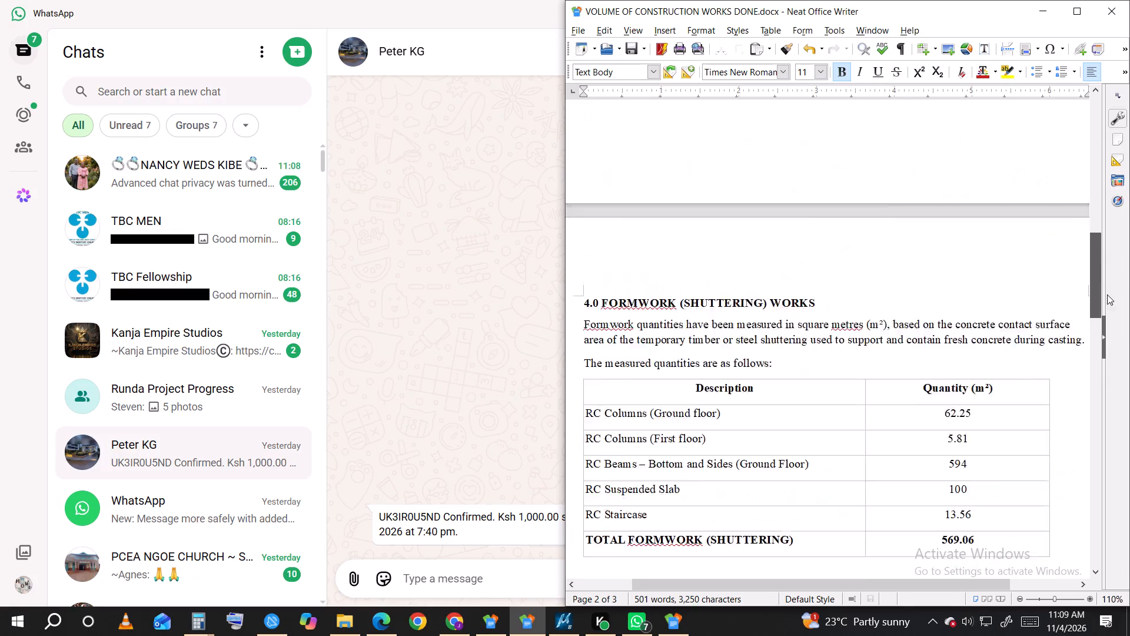
{"action": "left_click_drag", "start_coordinate": [1107, 294], "coordinate": [1102, 188]}
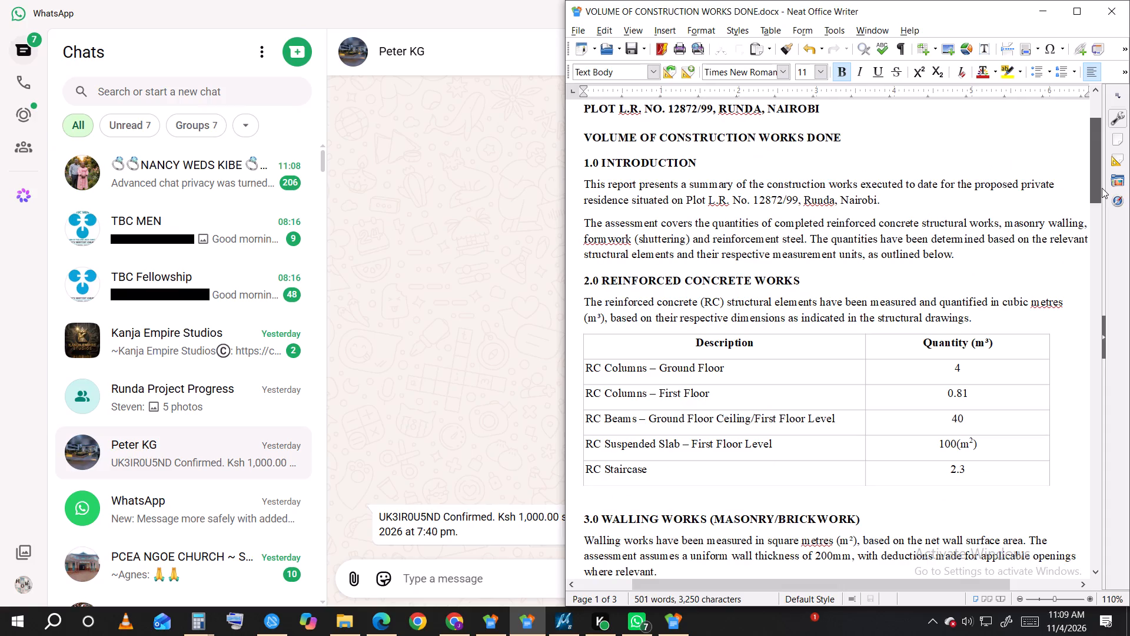
{"action": "left_click_drag", "start_coordinate": [1102, 188], "coordinate": [1103, 152]}
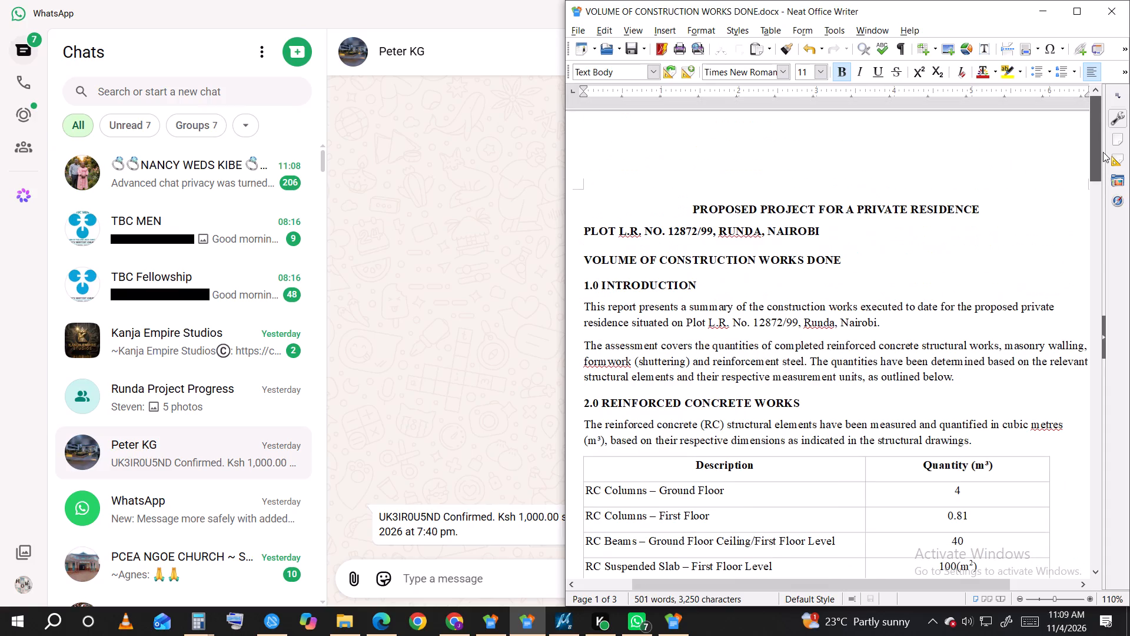
{"action": "left_click_drag", "start_coordinate": [1103, 152], "coordinate": [1099, 201]}
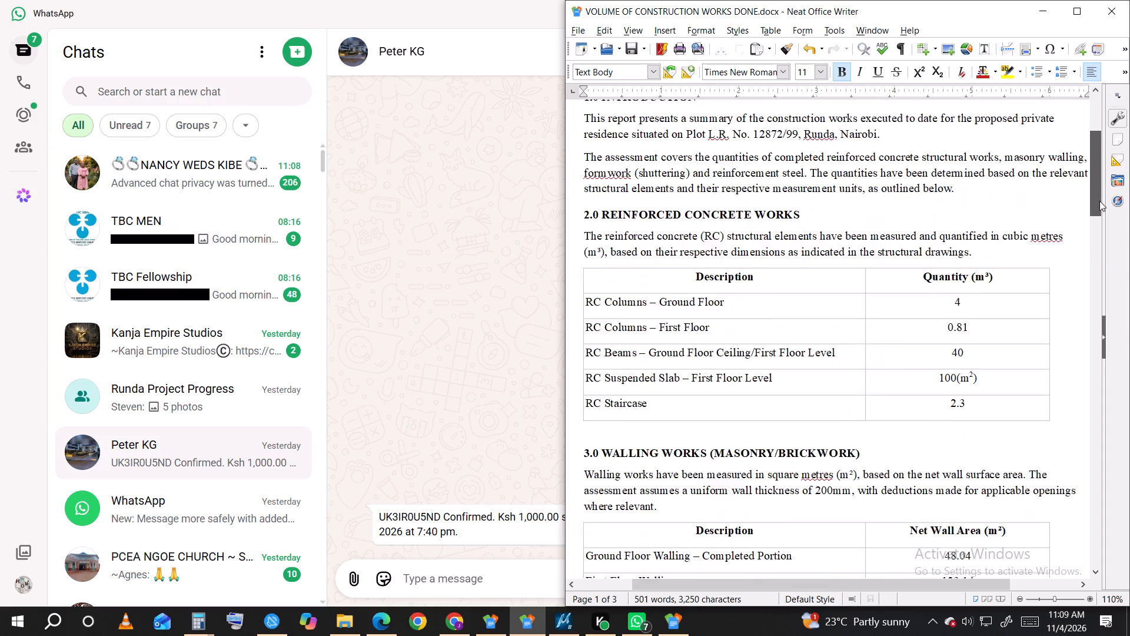
{"action": "left_click_drag", "start_coordinate": [1099, 201], "coordinate": [1097, 218]}
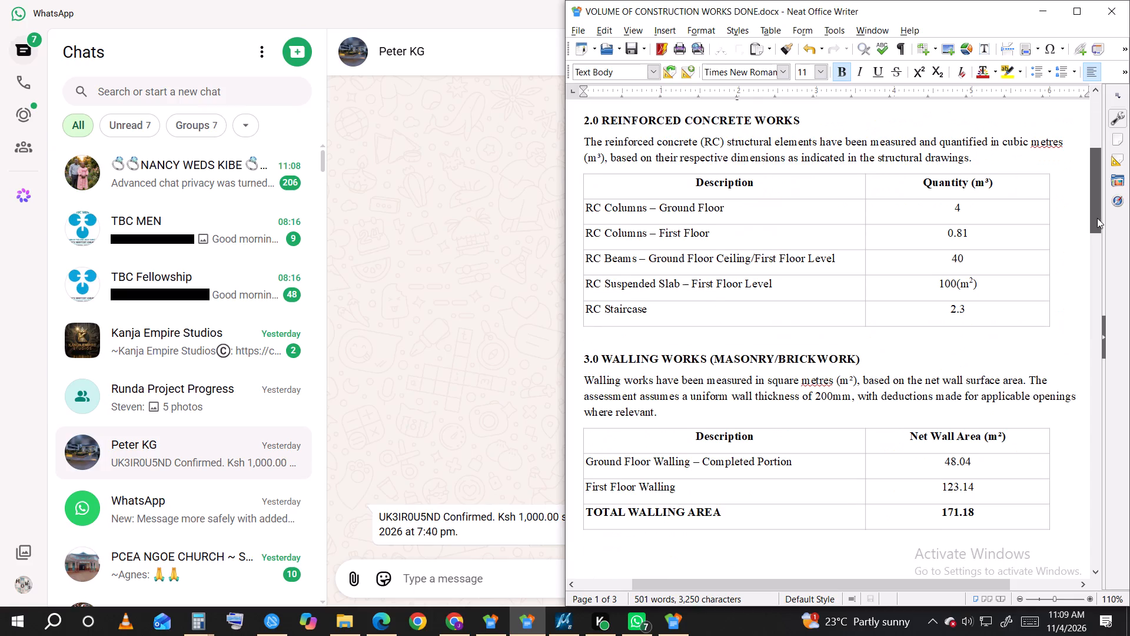
{"action": "left_click_drag", "start_coordinate": [1097, 218], "coordinate": [1096, 246]}
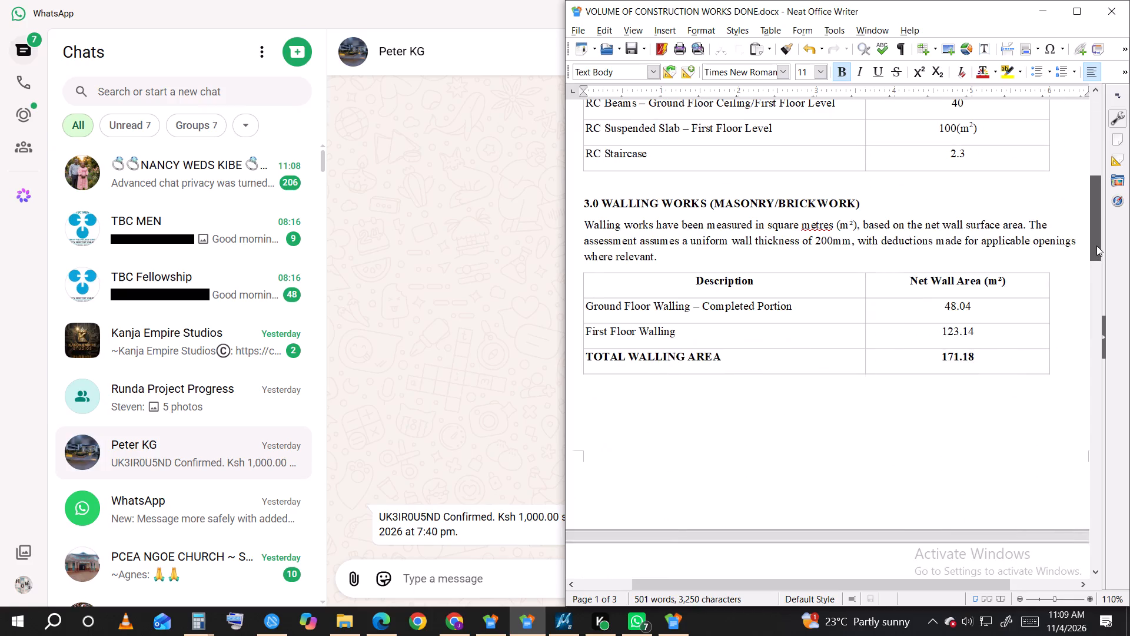
{"action": "left_click_drag", "start_coordinate": [1096, 246], "coordinate": [1091, 188]}
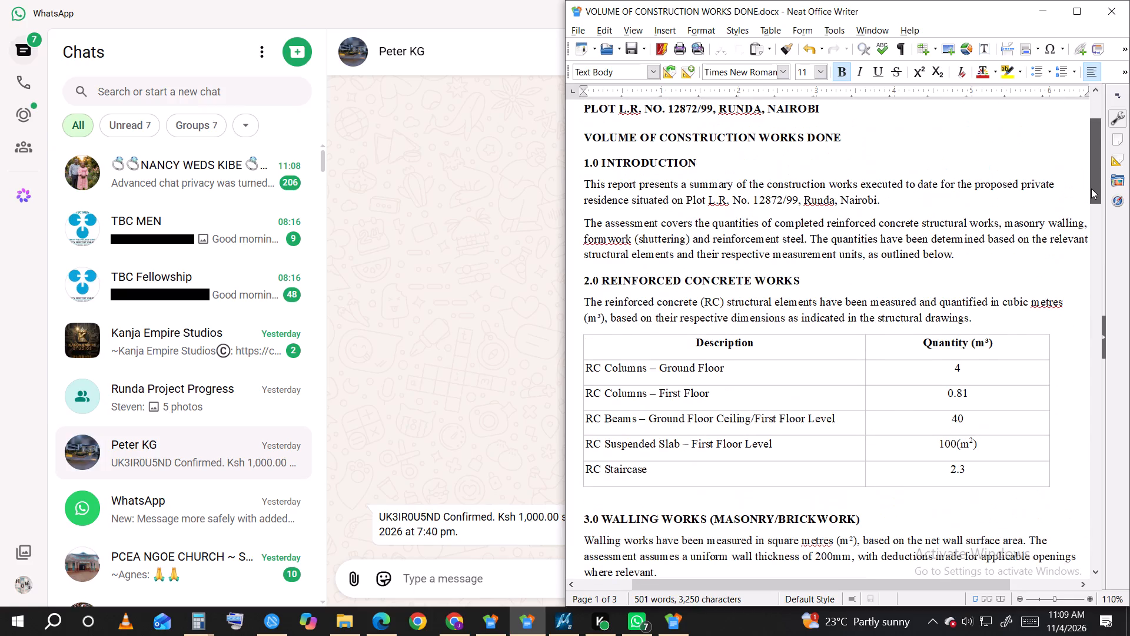
{"action": "left_click_drag", "start_coordinate": [1091, 188], "coordinate": [1092, 210]}
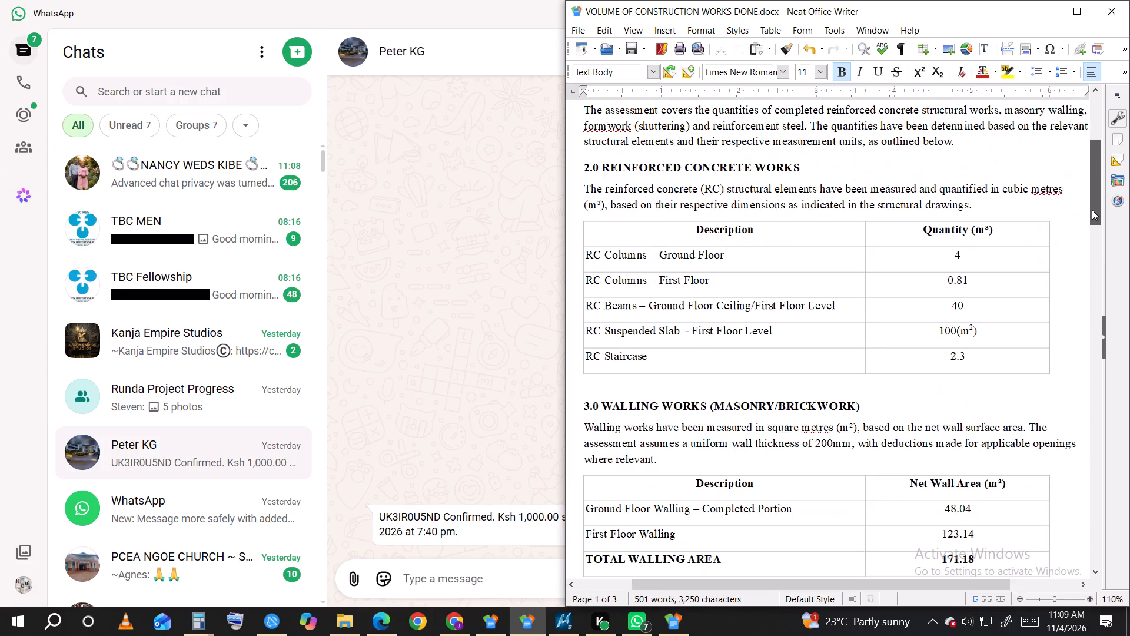
{"action": "left_click_drag", "start_coordinate": [1092, 210], "coordinate": [1094, 262]}
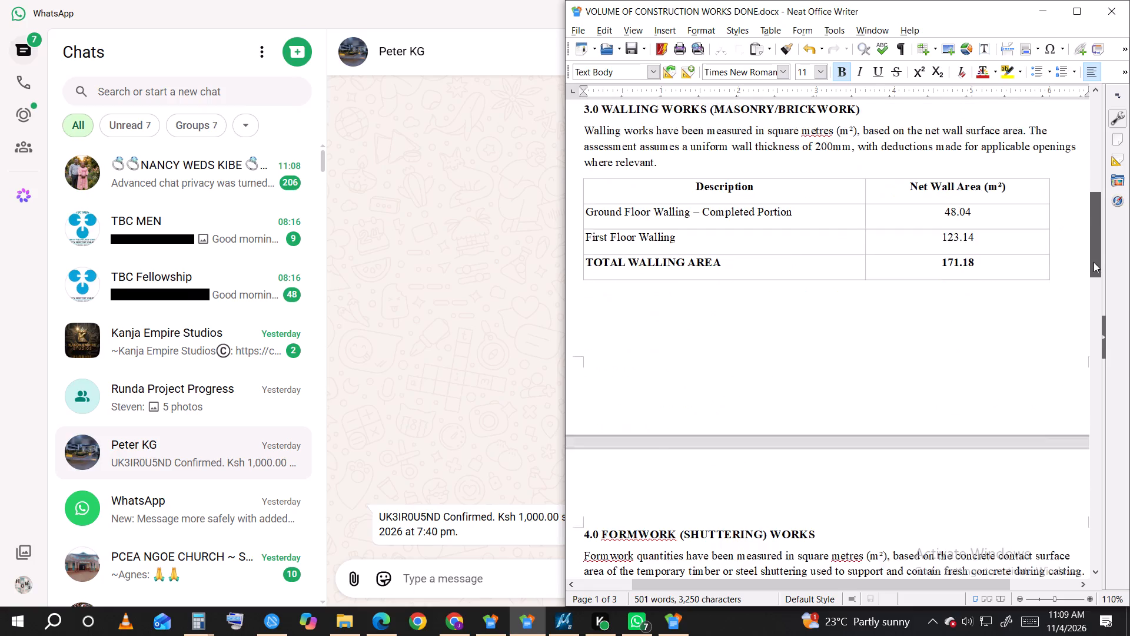
{"action": "left_click_drag", "start_coordinate": [1094, 262], "coordinate": [1084, 261]}
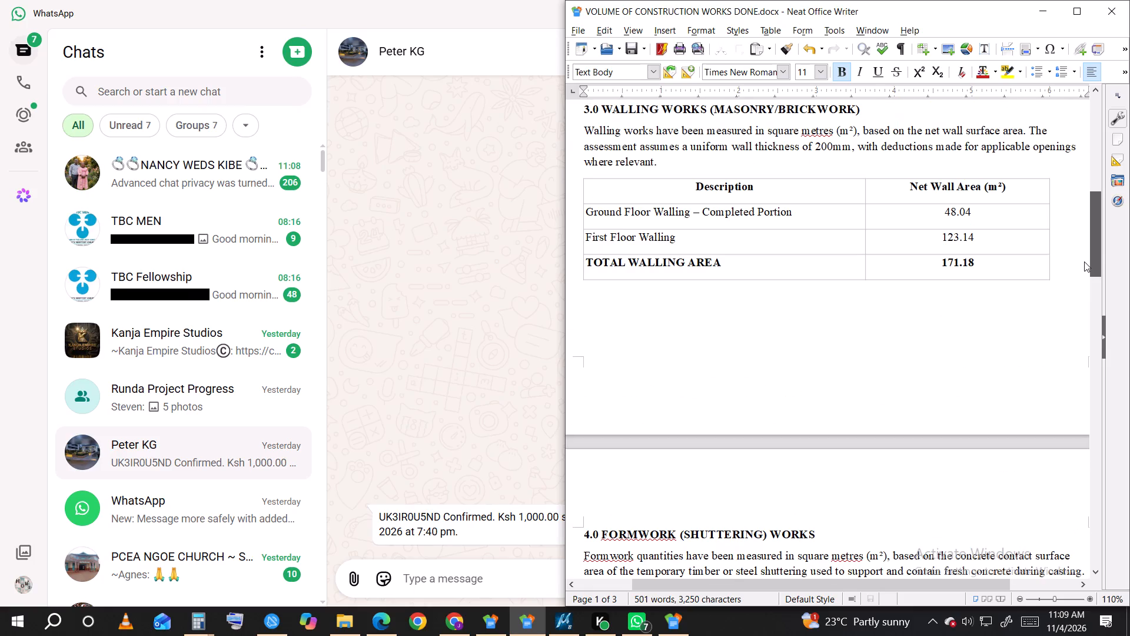
{"action": "left_click_drag", "start_coordinate": [1084, 261], "coordinate": [1084, 270]}
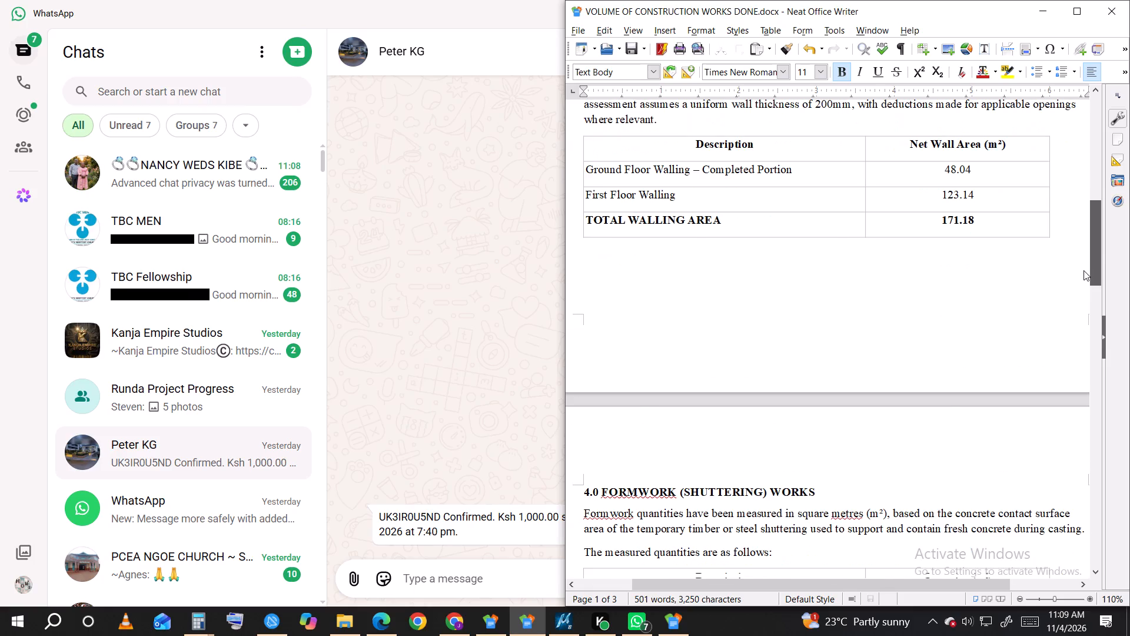
{"action": "left_click_drag", "start_coordinate": [1084, 270], "coordinate": [1076, 356]}
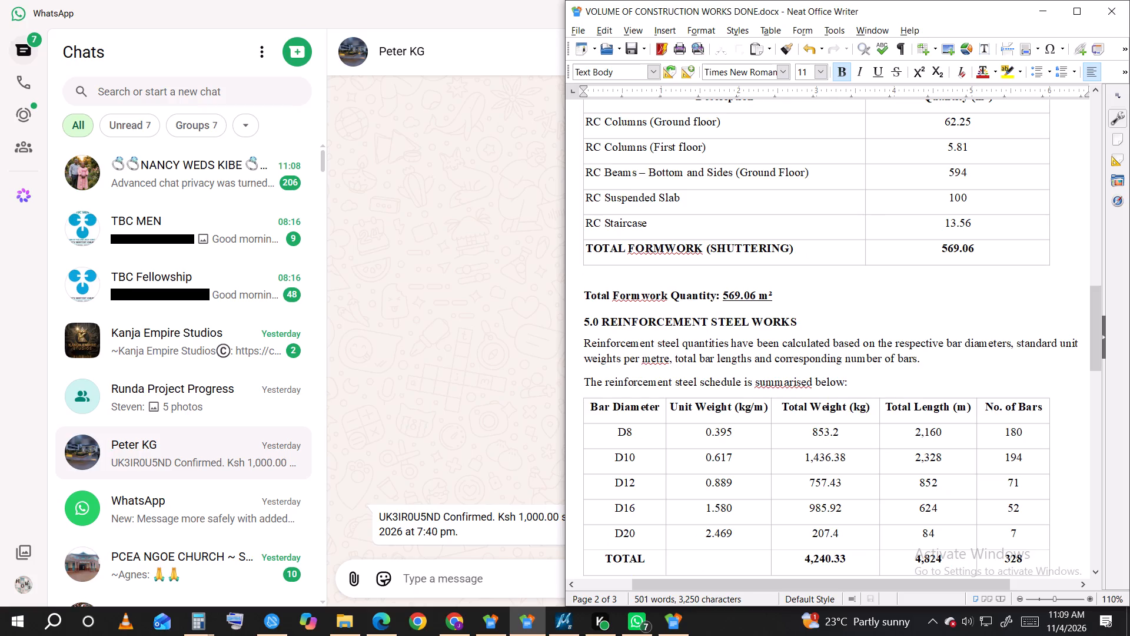
Delete the TOTAL FORMWORK (SHUTTERING) row from the quantities table in section 4.0.
{"action": "left_click_drag", "start_coordinate": [1035, 304], "coordinate": [752, 269]}
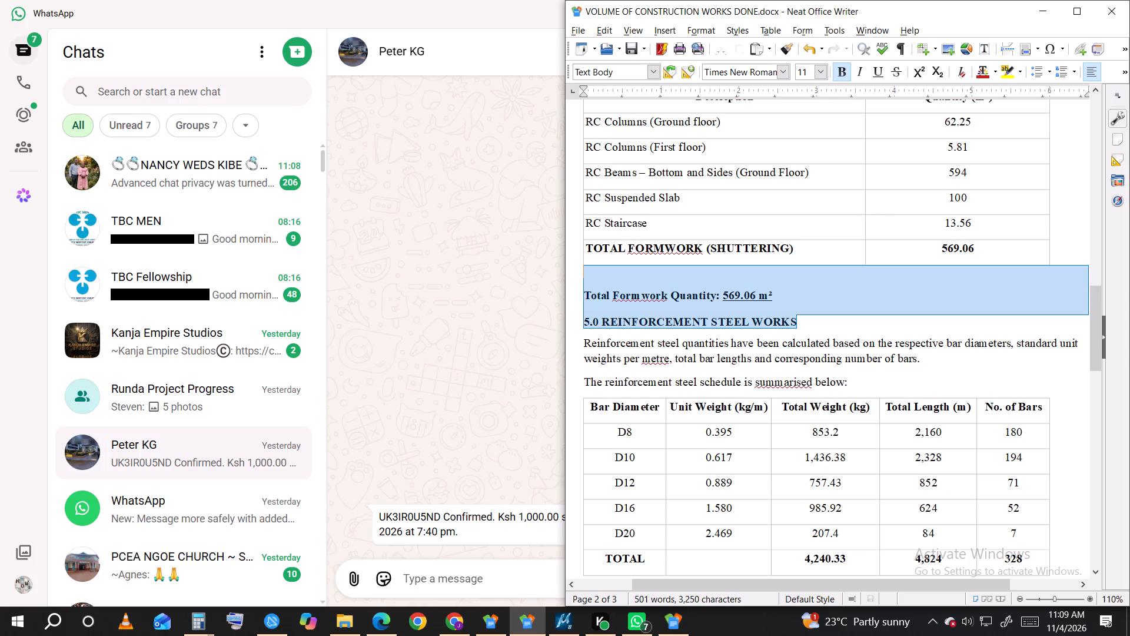
{"action": "left_click", "coordinate": [806, 284]}
{"action": "scroll", "coordinate": [886, 287], "scroll_direction": "up", "scroll_amount": 1}
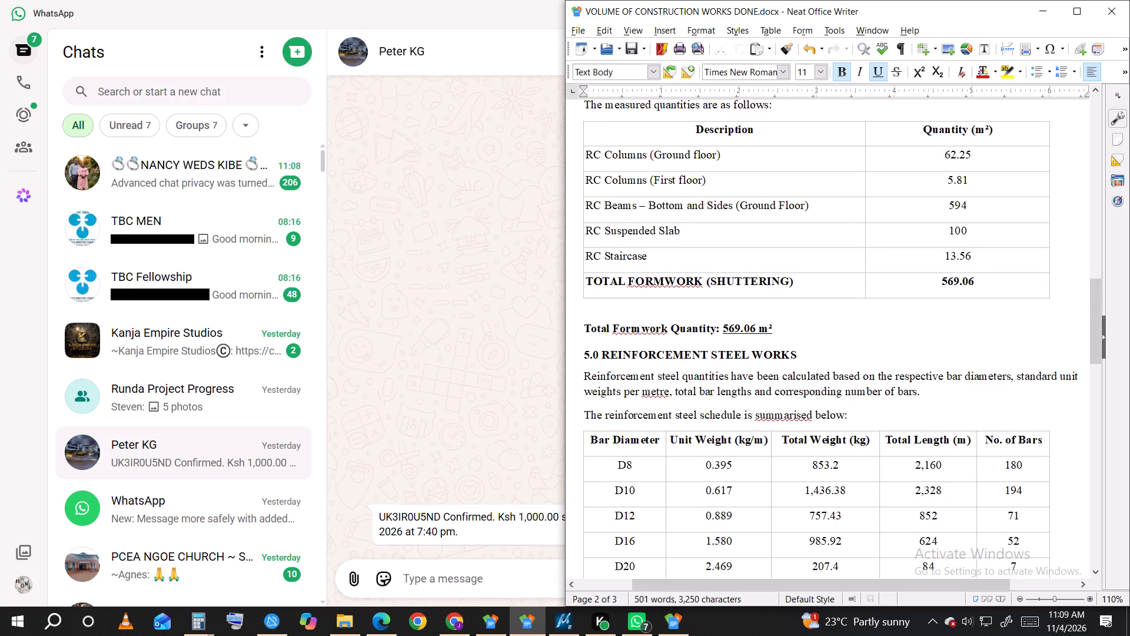
{"action": "left_click_drag", "start_coordinate": [1029, 326], "coordinate": [601, 341]}
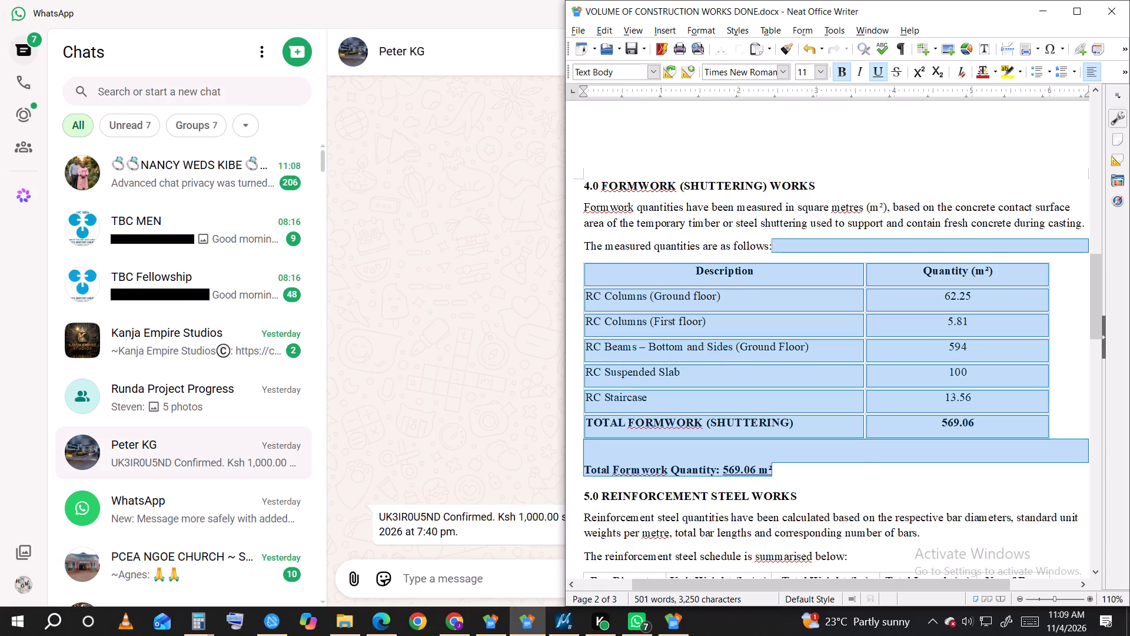
{"action": "left_click_drag", "start_coordinate": [601, 341], "coordinate": [619, 435]}
{"action": "left_click", "coordinate": [911, 434]}
{"action": "left_click_drag", "start_coordinate": [990, 422], "coordinate": [512, 421]}
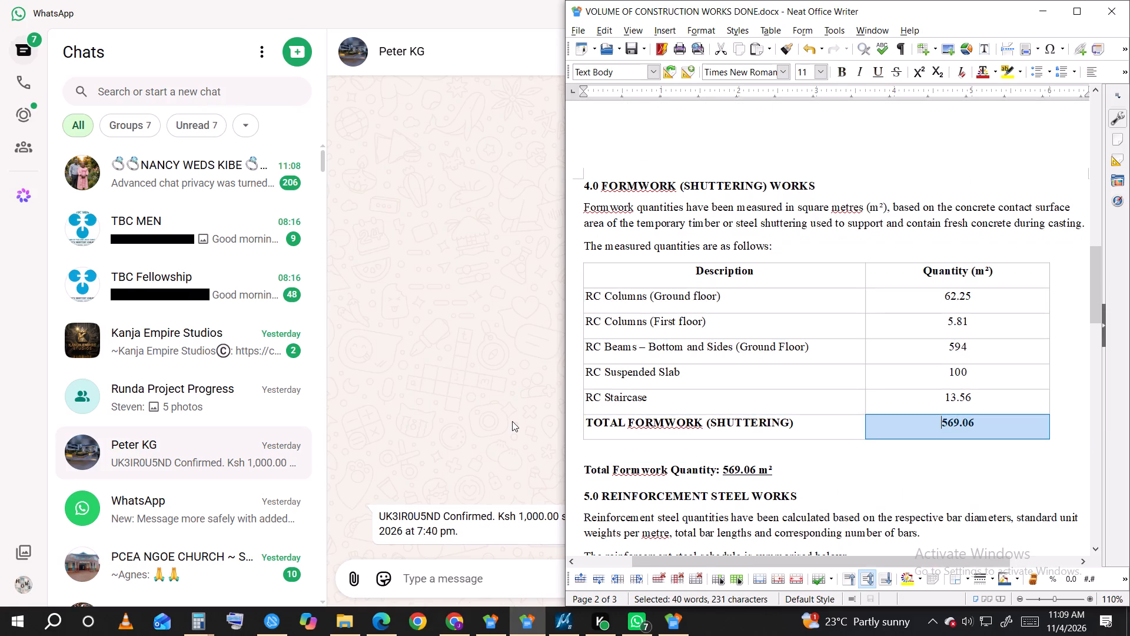
{"action": "key", "text": "BackSpace"}
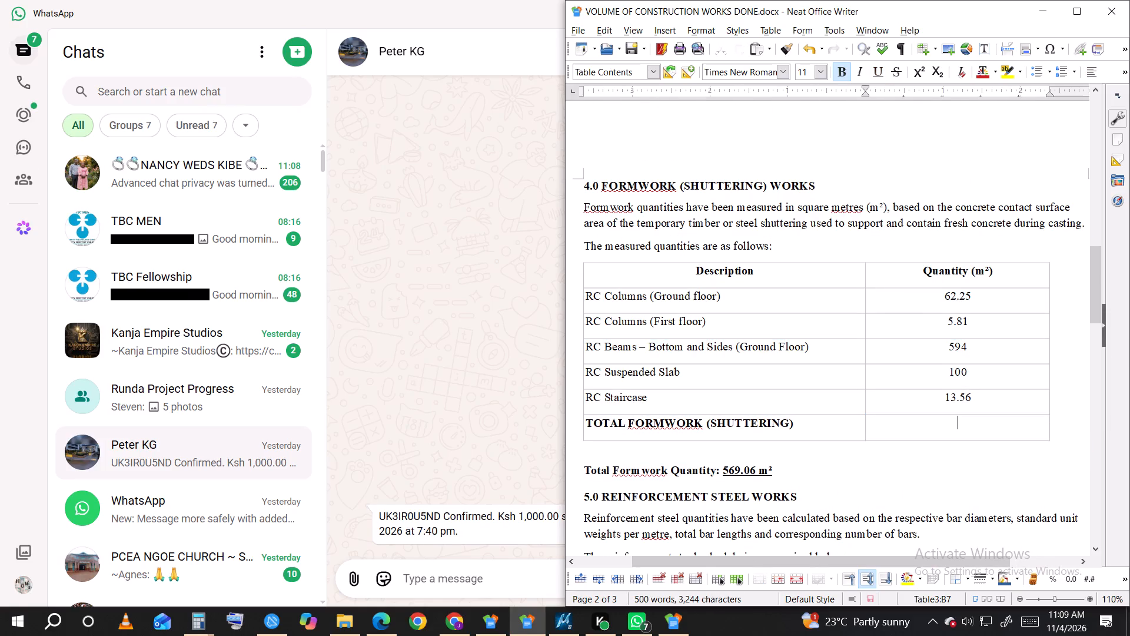
{"action": "left_click_drag", "start_coordinate": [803, 426], "coordinate": [591, 426]}
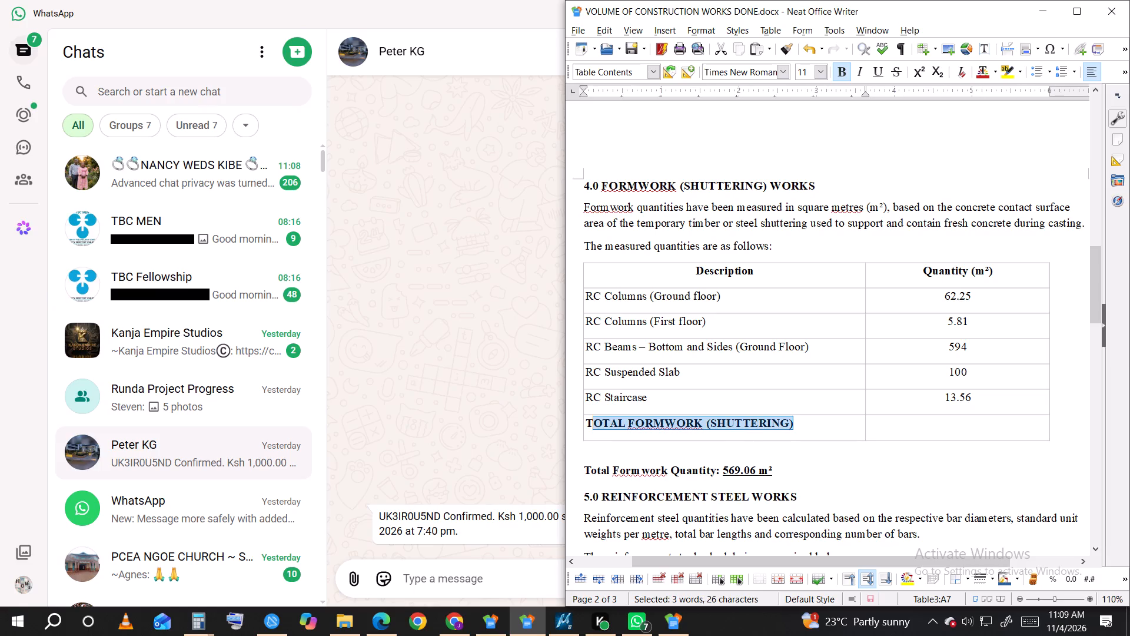
{"action": "left_click", "coordinate": [585, 430]}
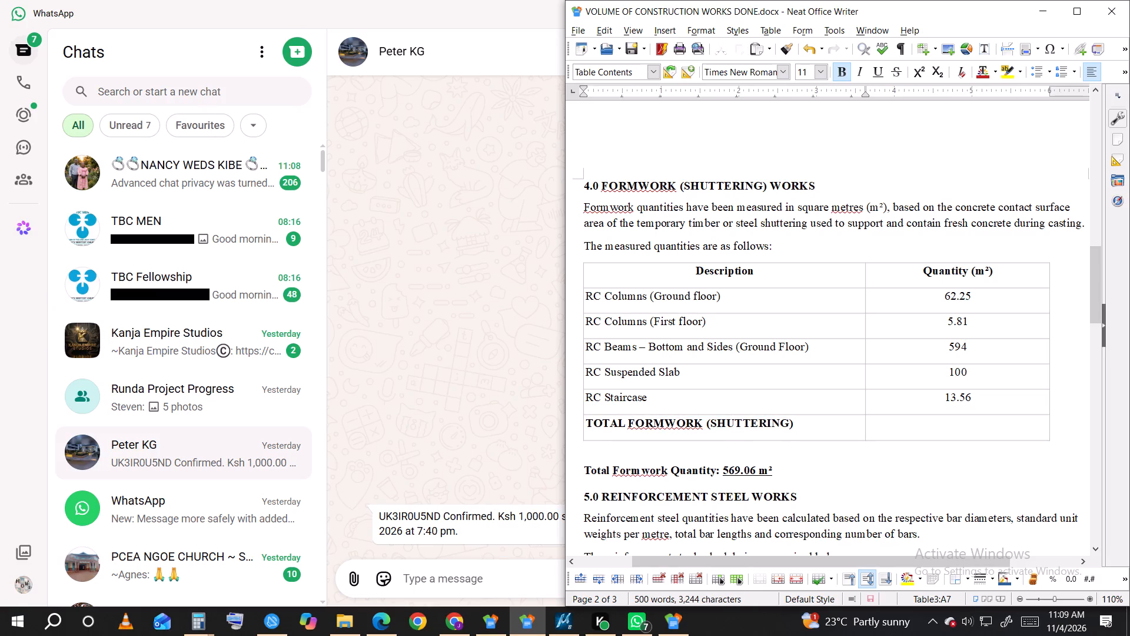
{"action": "left_click", "coordinate": [583, 426]}
{"action": "right_click", "coordinate": [583, 426]}
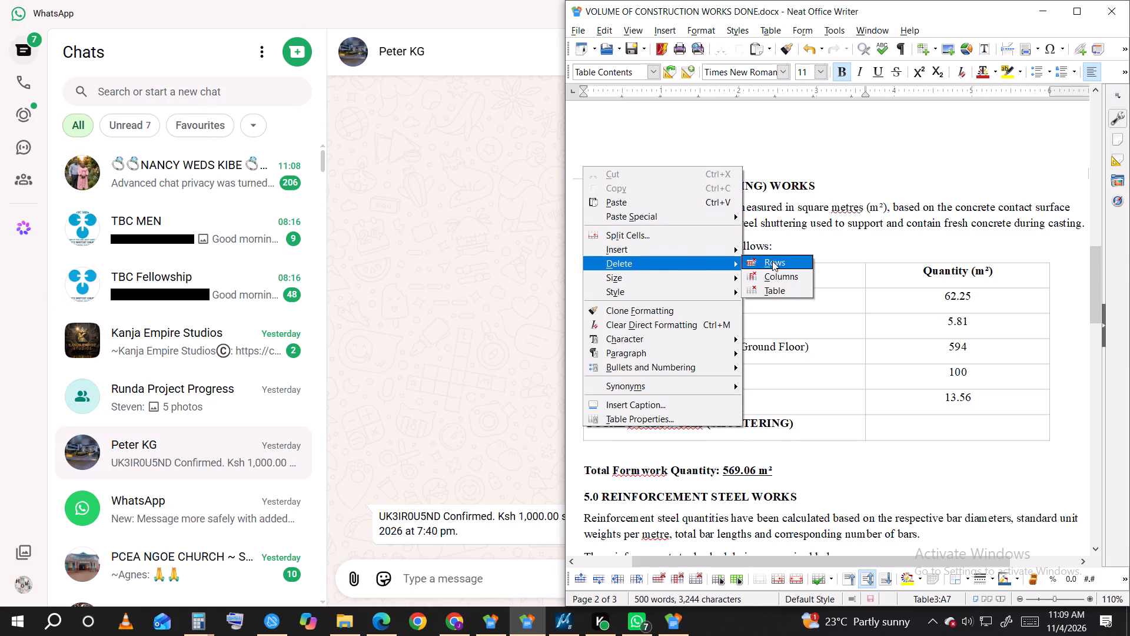
{"action": "left_click", "coordinate": [772, 261]}
Delete the Total Formwork Quantity line beneath the formwork table, along with its leftover empty paragraph.
{"action": "left_click_drag", "start_coordinate": [804, 450], "coordinate": [597, 442]}
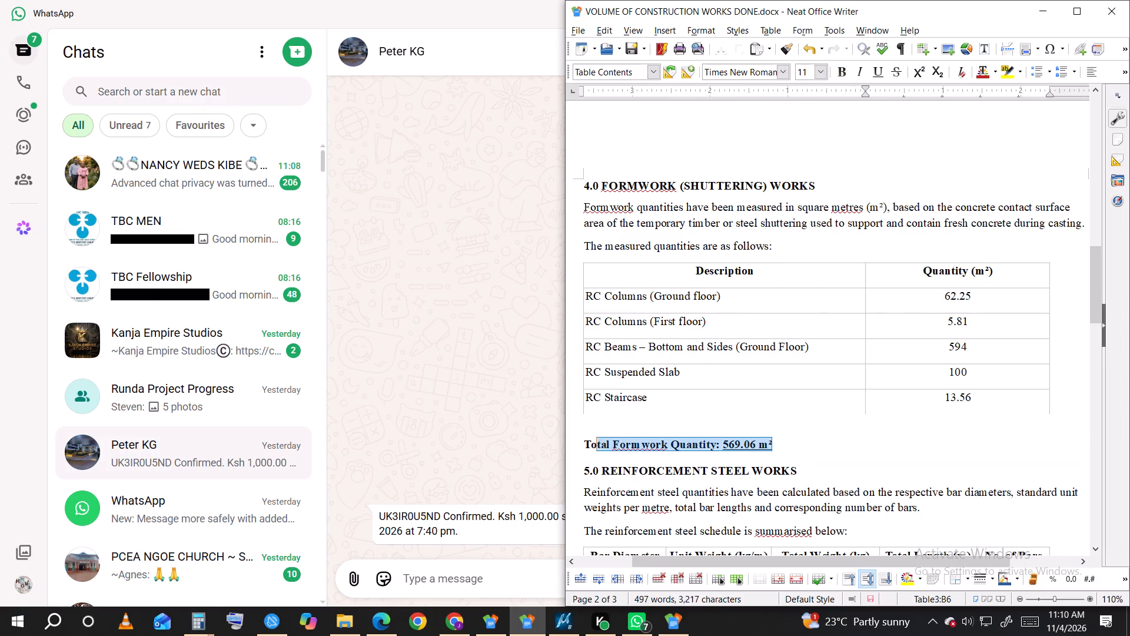
{"action": "left_click_drag", "start_coordinate": [597, 442], "coordinate": [584, 442]}
{"action": "key", "text": "BackSpace"}
{"action": "key", "text": "BackSpace"}
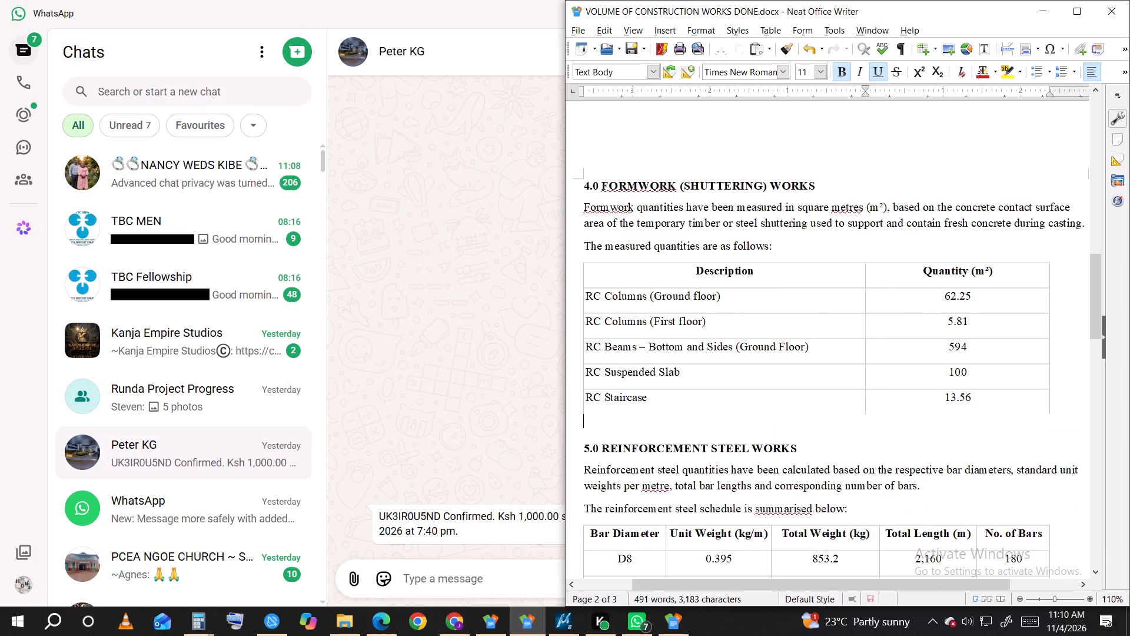
{"action": "left_click", "coordinate": [647, 480]}
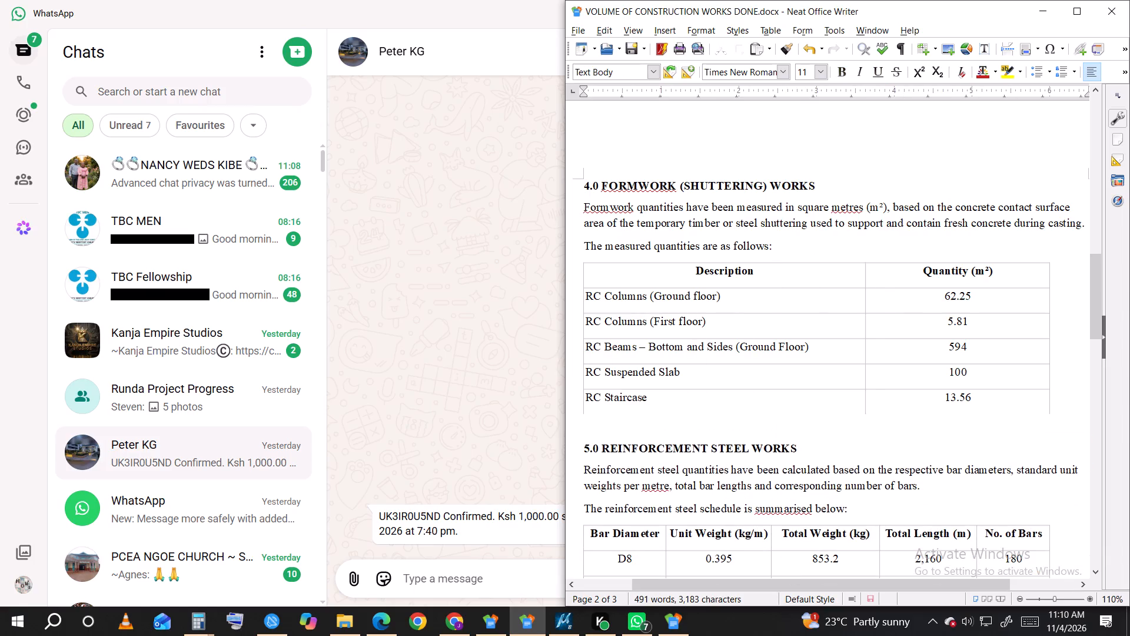
{"action": "left_click", "coordinate": [788, 509]}
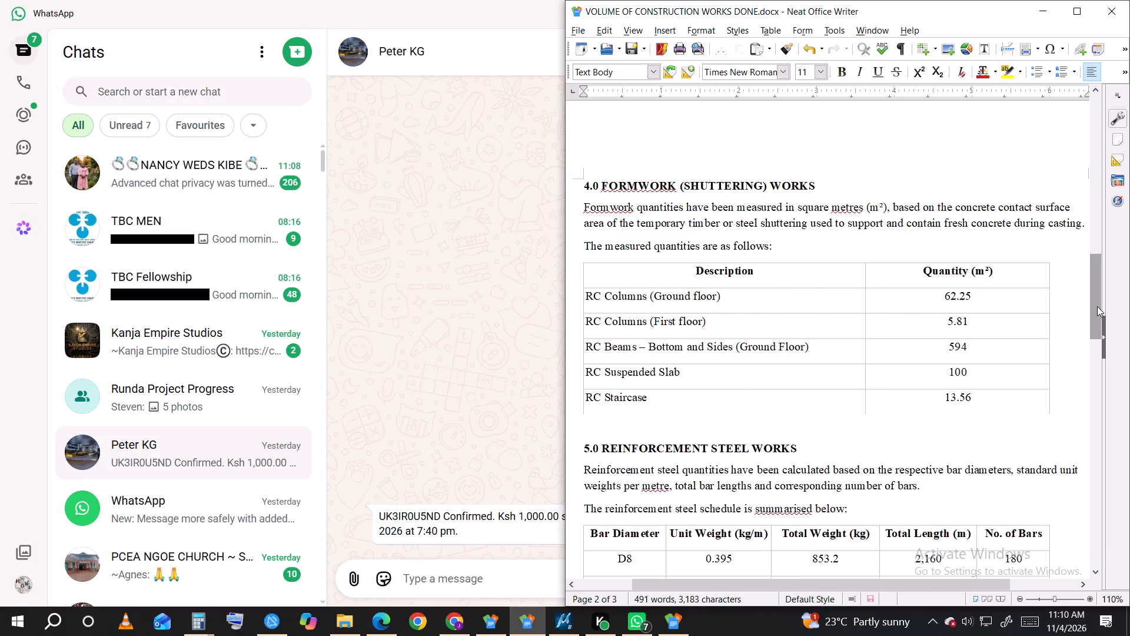
Switch to the Workdi done xl.xls spreadsheet with the calculator alongside and locate the First Floor column dimensions.
{"action": "left_click_drag", "start_coordinate": [1097, 306], "coordinate": [1091, 299]}
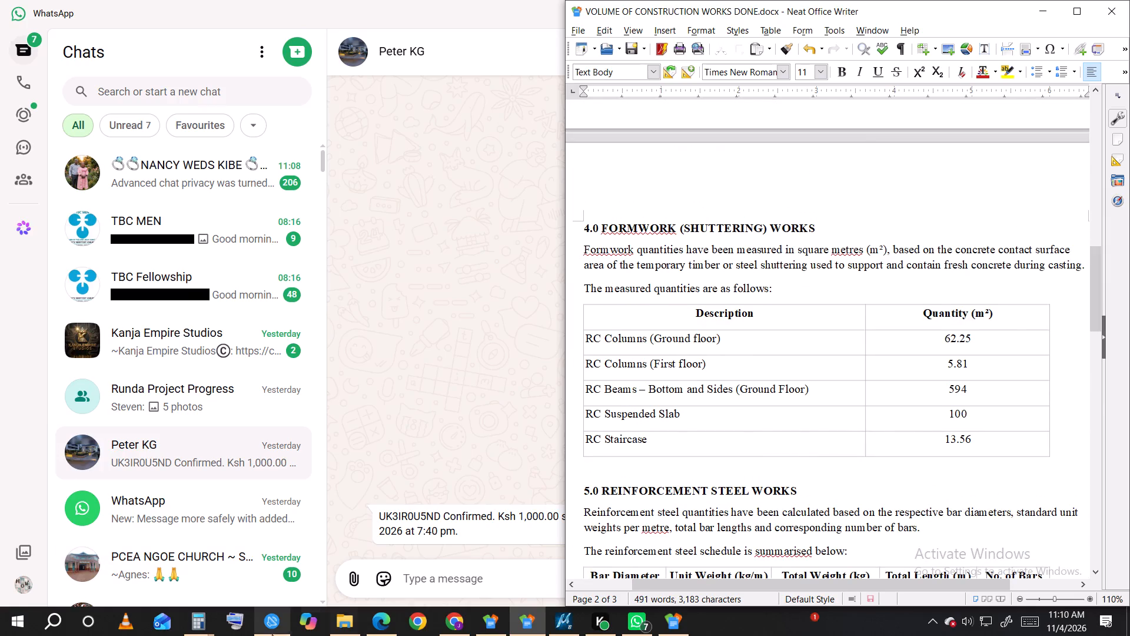
{"action": "left_click", "coordinate": [202, 623]}
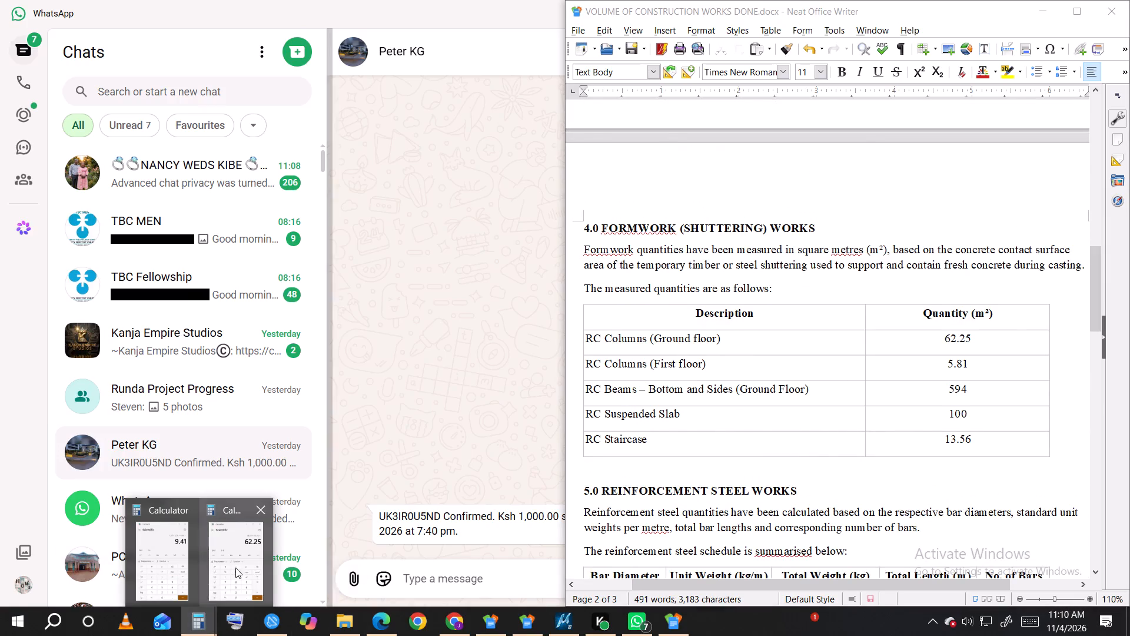
{"action": "left_click", "coordinate": [237, 552]}
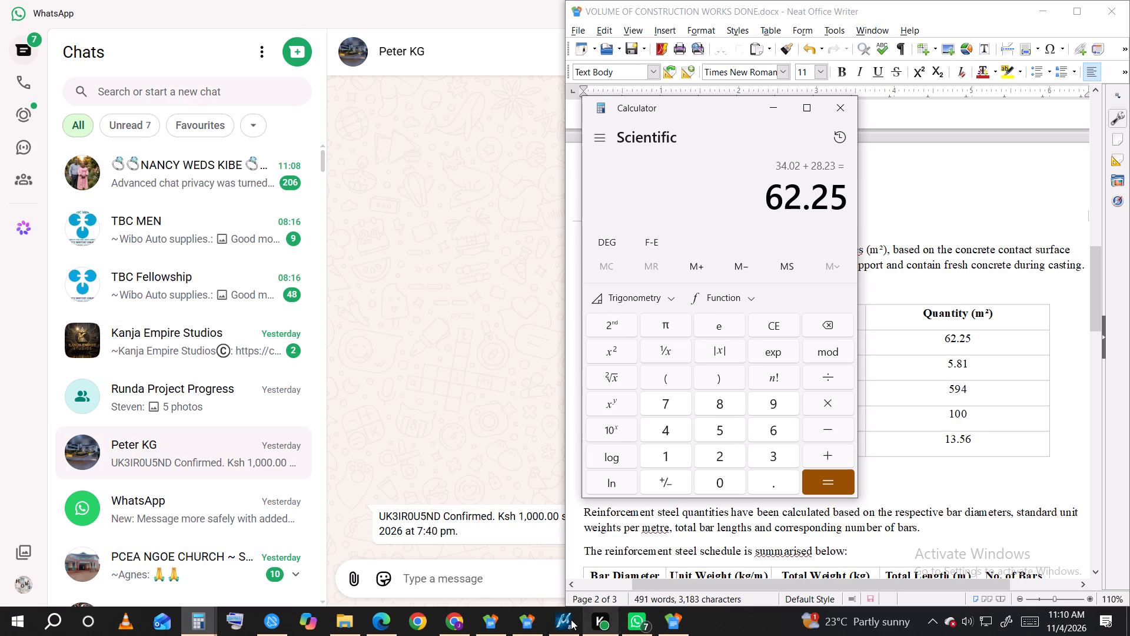
{"action": "left_click", "coordinate": [529, 622]}
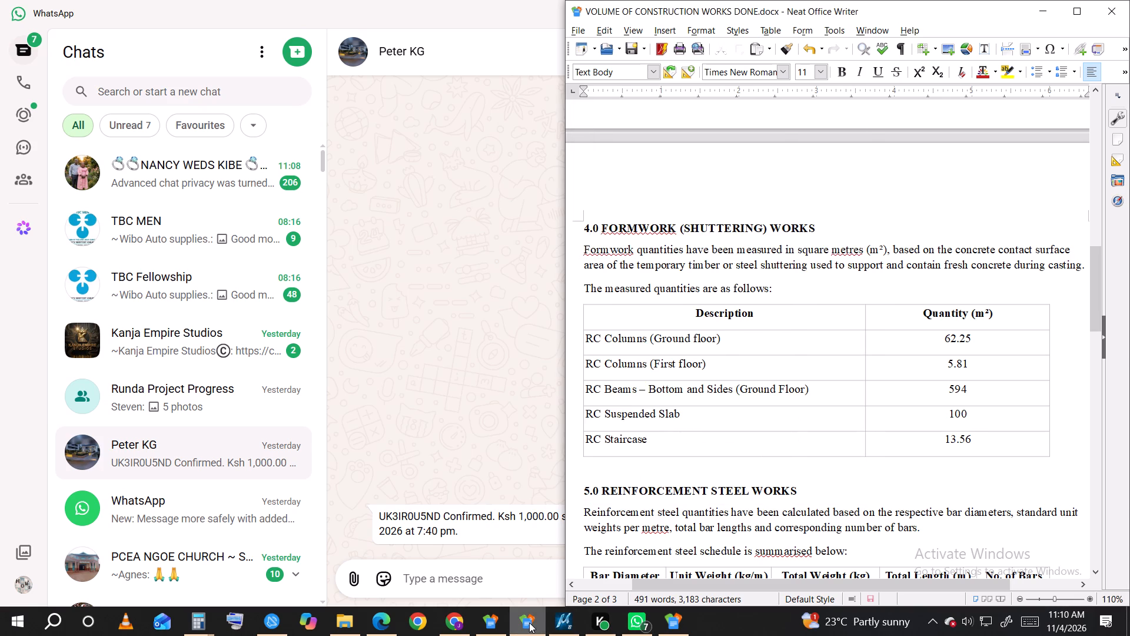
{"action": "left_click", "coordinate": [491, 627]}
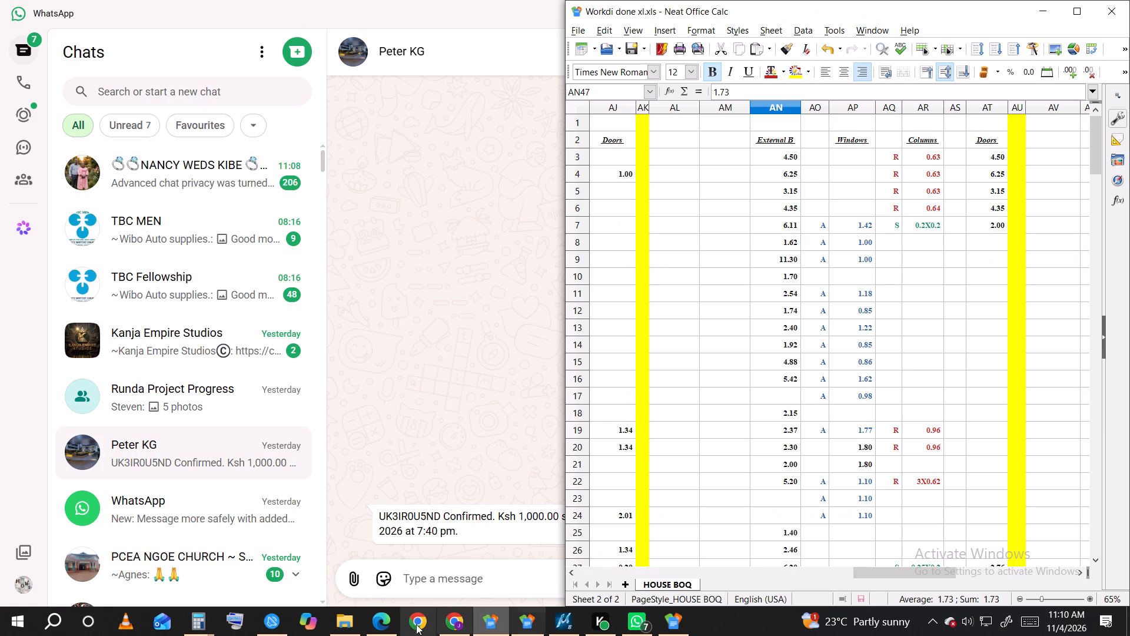
{"action": "left_click", "coordinate": [204, 617]}
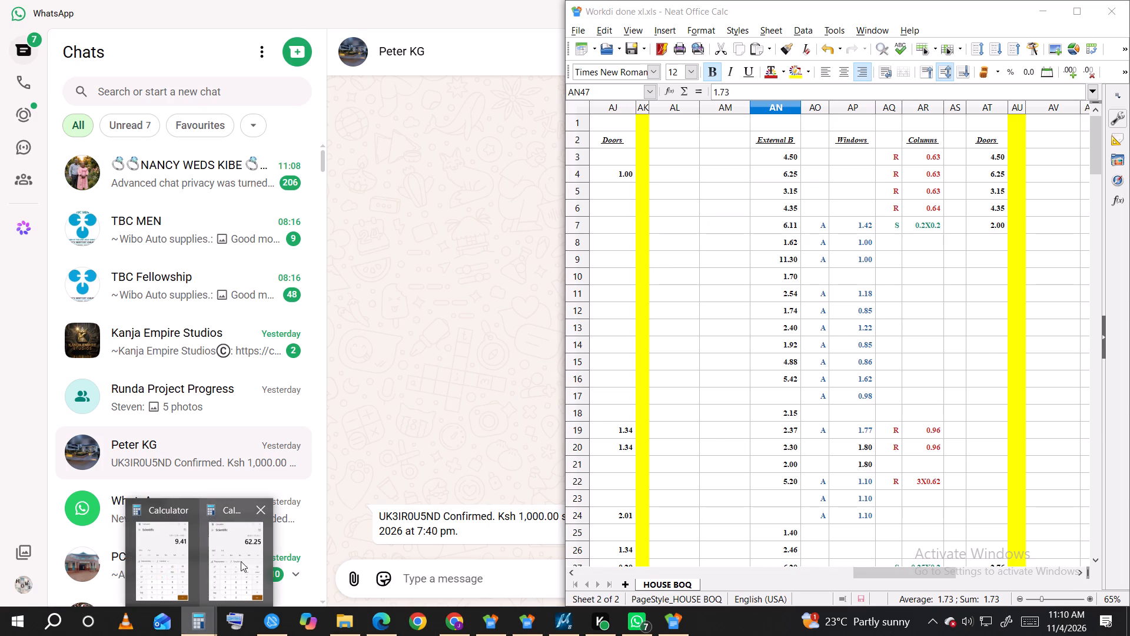
{"action": "left_click", "coordinate": [241, 561]}
{"action": "left_click_drag", "start_coordinate": [683, 107], "coordinate": [295, 90]}
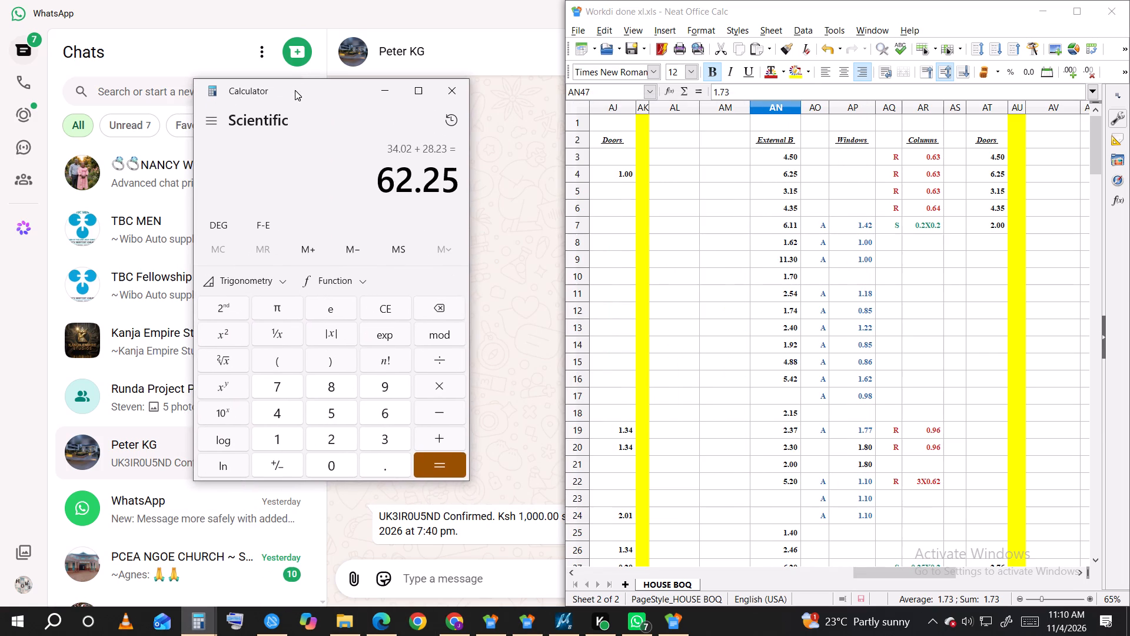
{"action": "left_click_drag", "start_coordinate": [295, 90], "coordinate": [294, 90]}
{"action": "left_click_drag", "start_coordinate": [874, 568], "coordinate": [791, 576]}
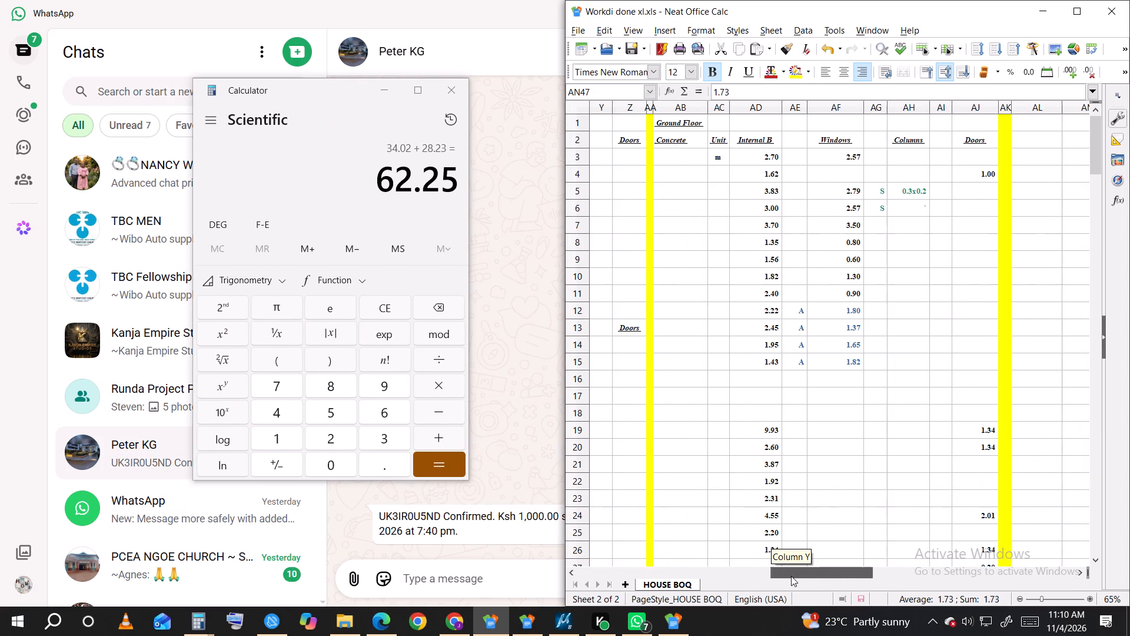
{"action": "left_click_drag", "start_coordinate": [791, 576], "coordinate": [729, 578]}
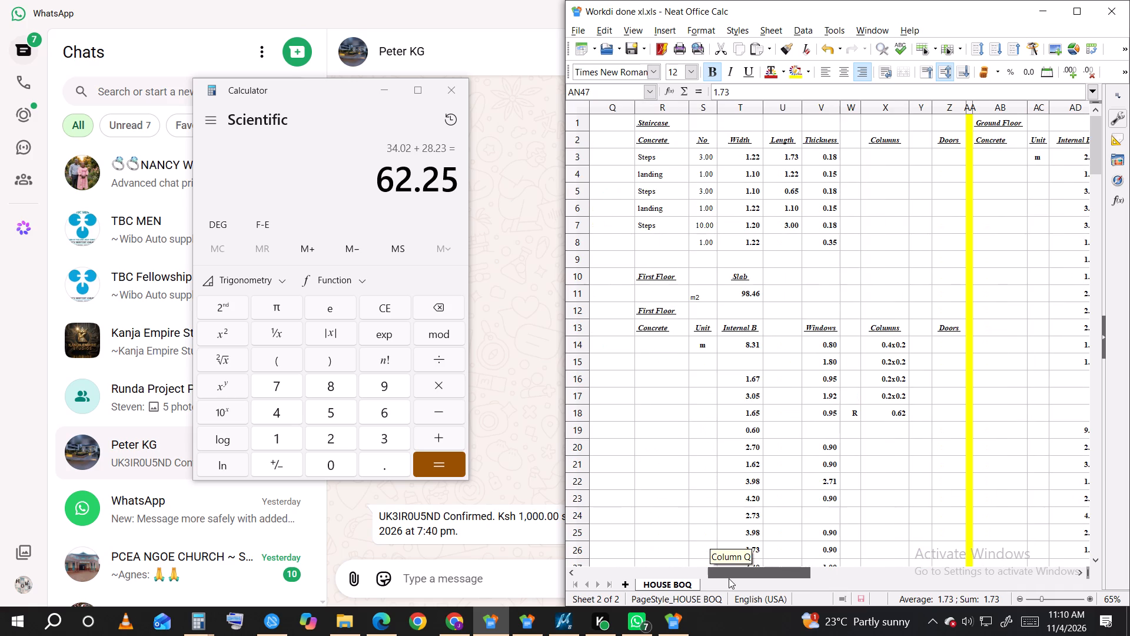
{"action": "left_click_drag", "start_coordinate": [729, 578], "coordinate": [728, 578]}
{"action": "scroll", "coordinate": [752, 526], "scroll_direction": "down", "scroll_amount": 3}
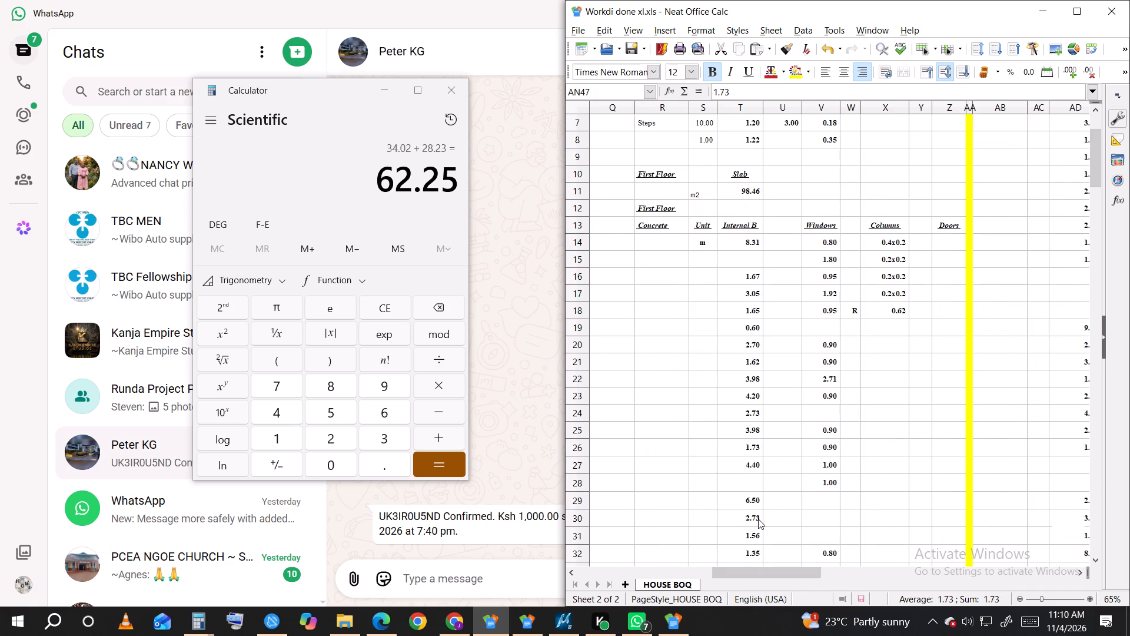
Add up the First Floor column face widths in the calculator as 0.4 + 0.4 + 1.2 + 0.62.
{"action": "left_click", "coordinate": [338, 457]}
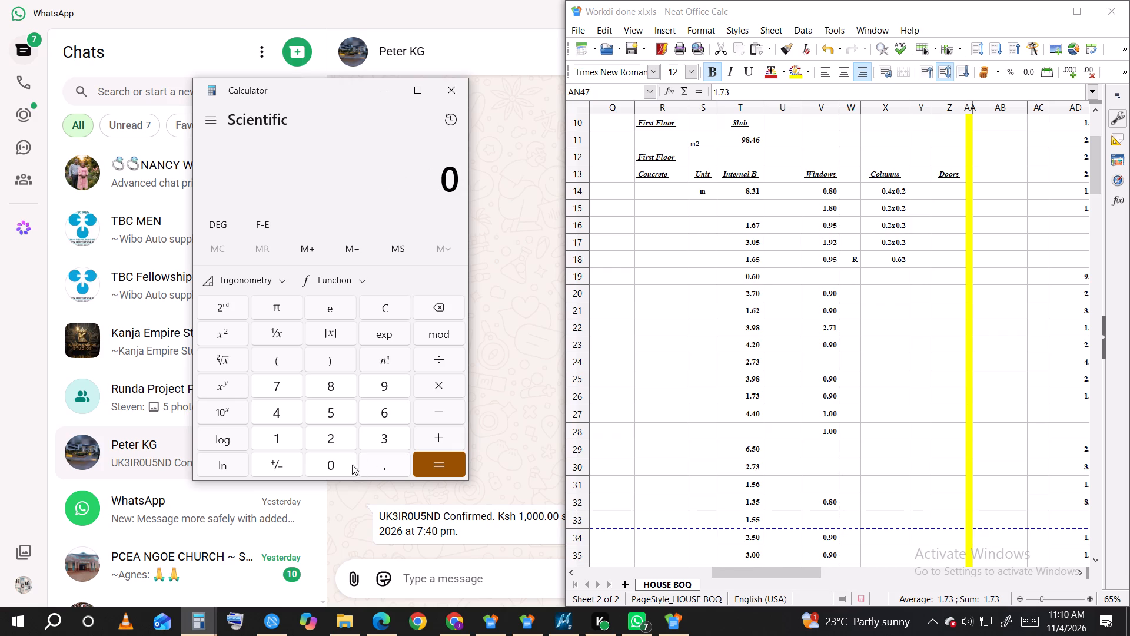
{"action": "left_click", "coordinate": [335, 470]}
{"action": "left_click", "coordinate": [361, 465]}
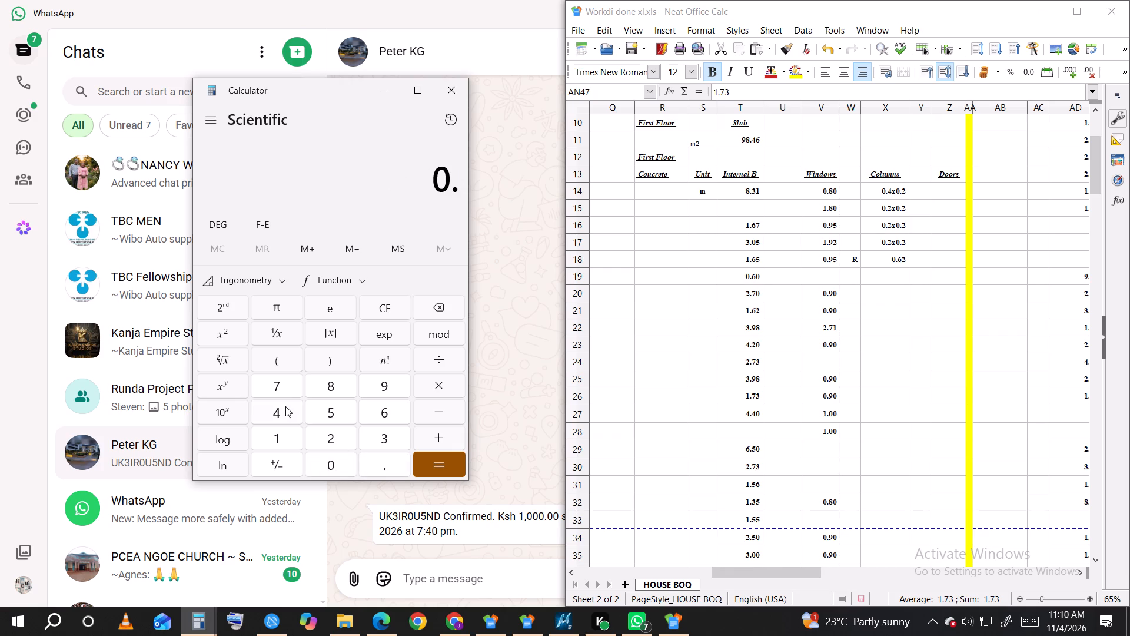
{"action": "left_click", "coordinate": [285, 406]}
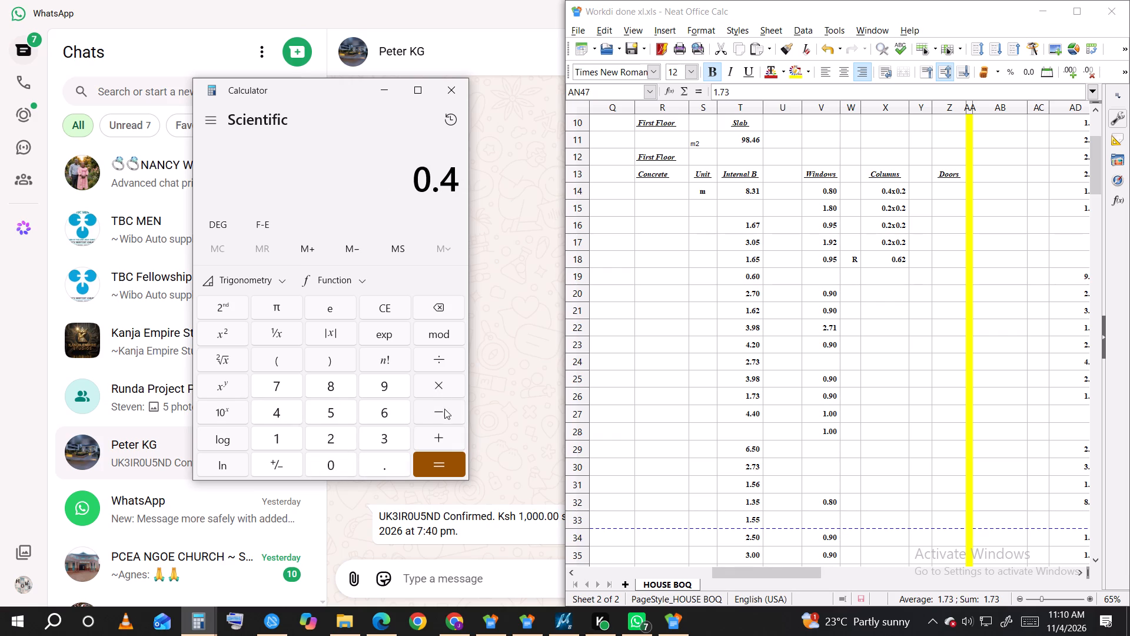
{"action": "left_click", "coordinate": [441, 430]}
{"action": "left_click", "coordinate": [324, 459]}
{"action": "left_click", "coordinate": [390, 465]}
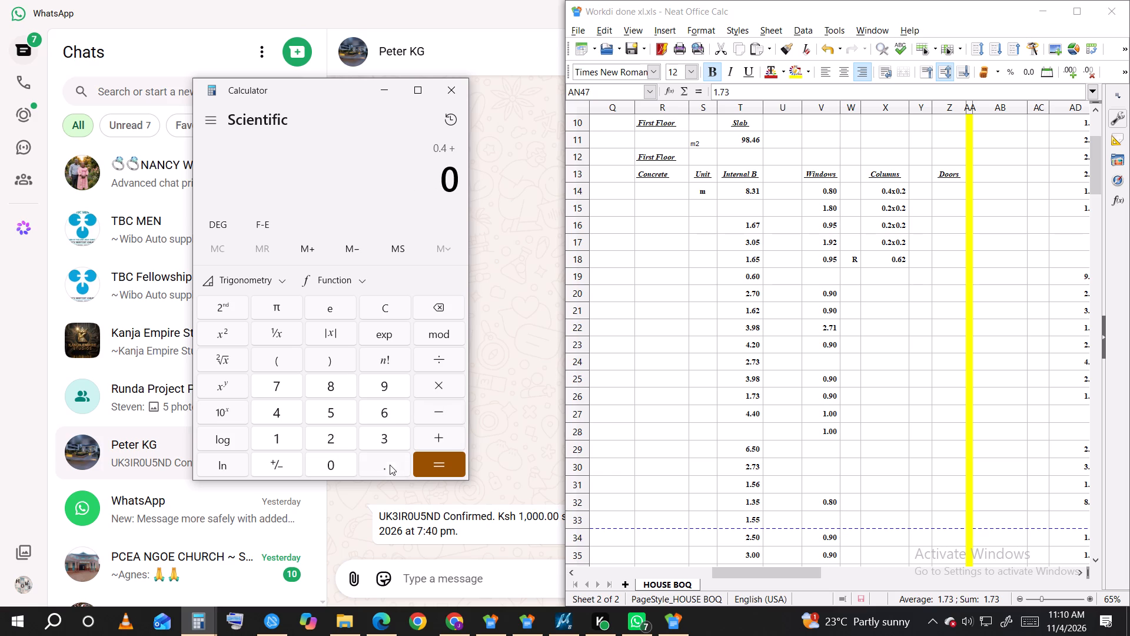
{"action": "left_click", "coordinate": [288, 419]}
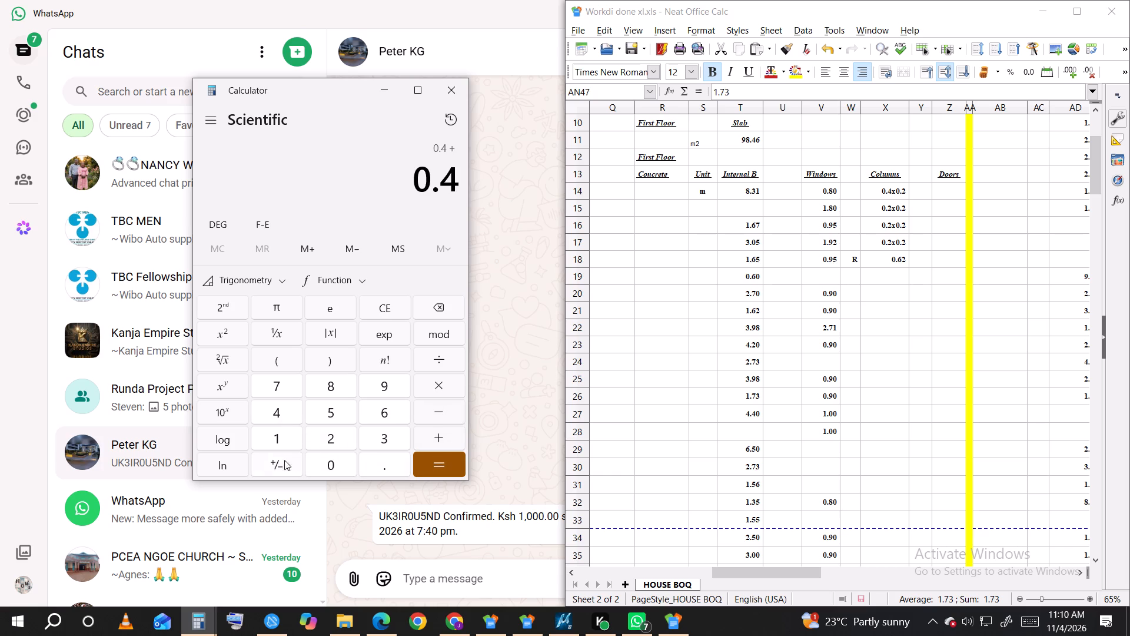
{"action": "left_click", "coordinate": [274, 441]}
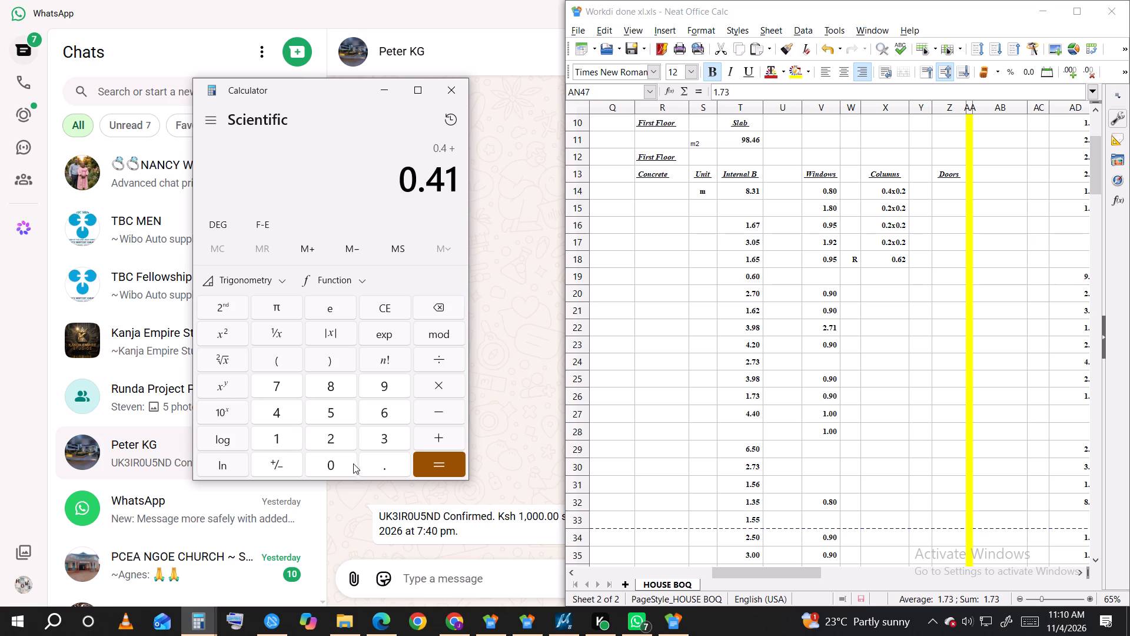
{"action": "left_click", "coordinate": [367, 465]}
{"action": "left_click", "coordinate": [336, 437]}
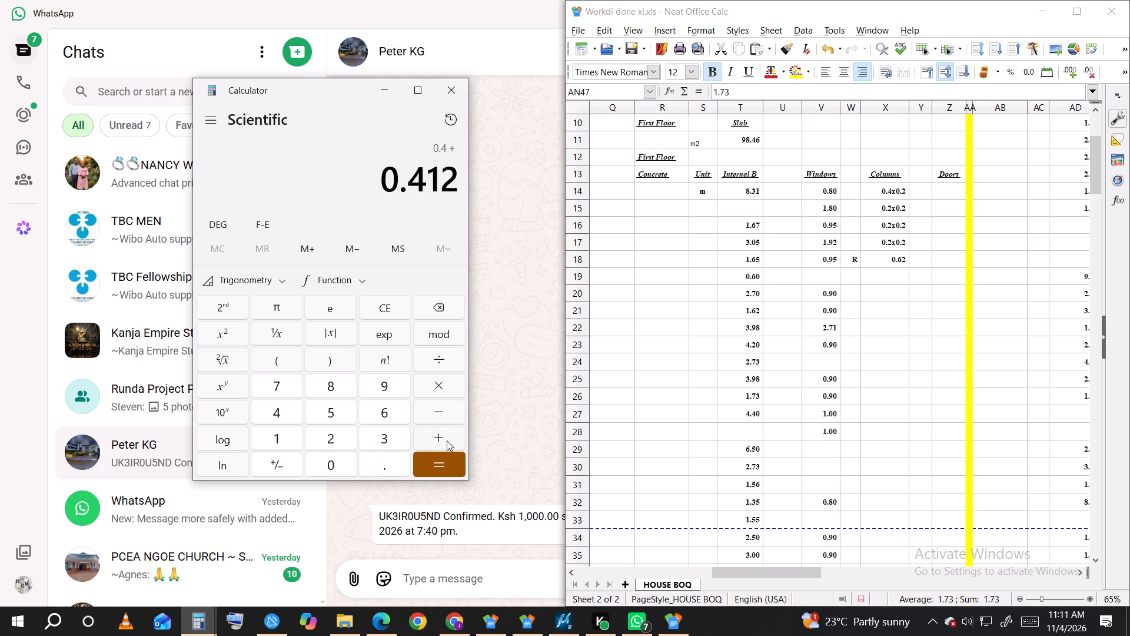
{"action": "double_click", "coordinate": [427, 305]}
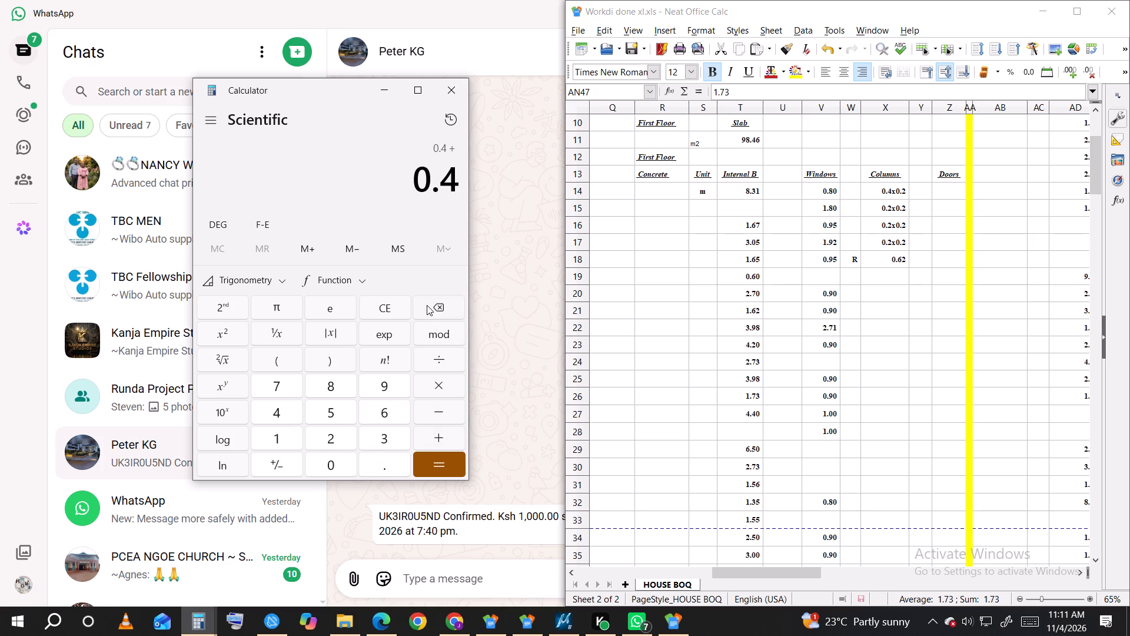
{"action": "left_click", "coordinate": [436, 436]}
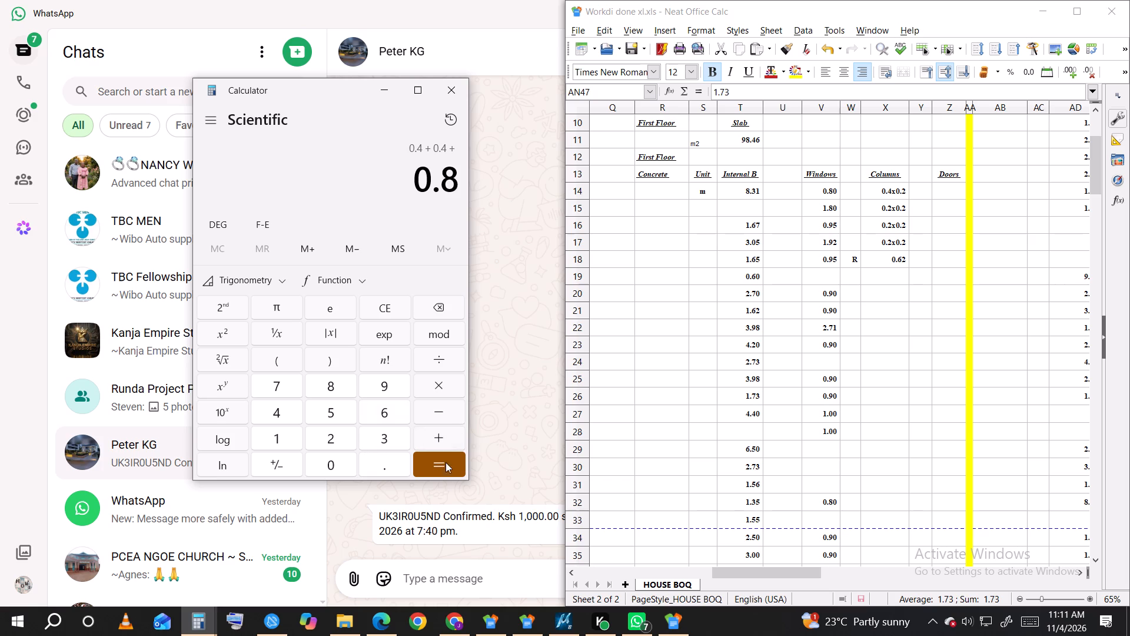
{"action": "left_click", "coordinate": [437, 439]}
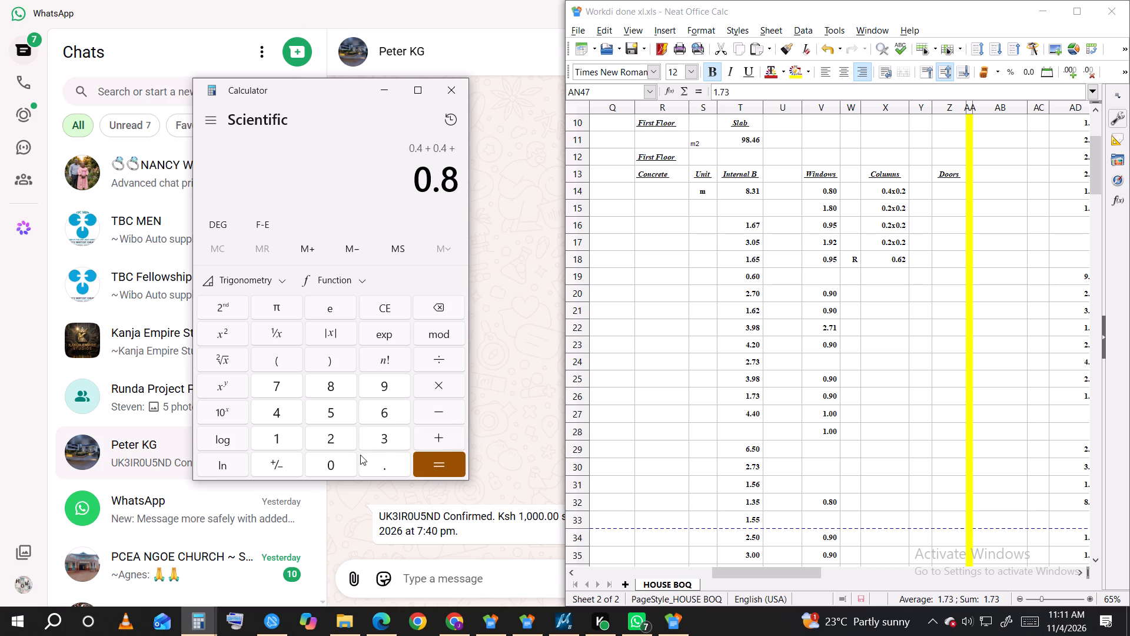
{"action": "left_click", "coordinate": [277, 439]}
{"action": "left_click", "coordinate": [371, 463]}
{"action": "left_click", "coordinate": [334, 435]}
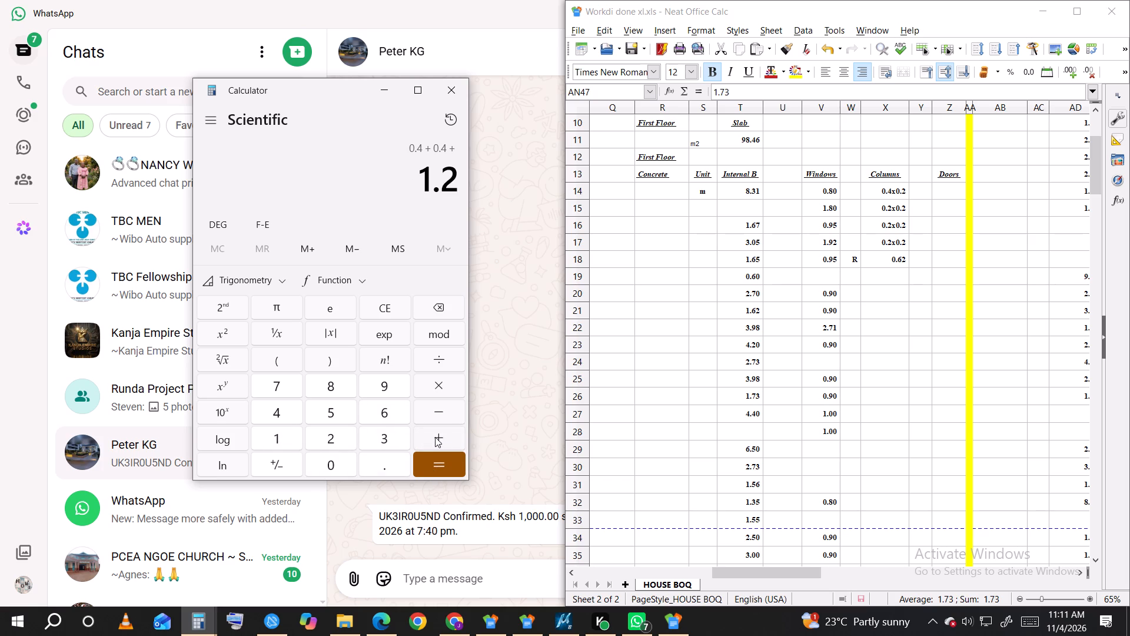
{"action": "left_click", "coordinate": [435, 437]}
{"action": "left_click", "coordinate": [338, 461]}
{"action": "left_click", "coordinate": [375, 456]}
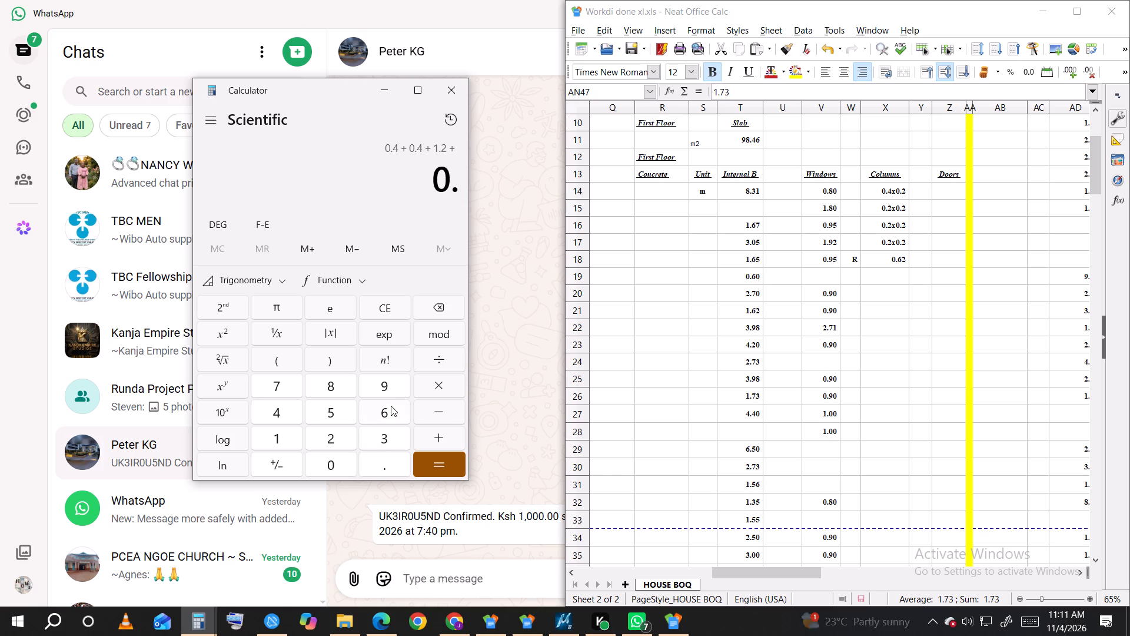
{"action": "left_click", "coordinate": [391, 406]}
{"action": "left_click", "coordinate": [351, 438]}
{"action": "left_click", "coordinate": [438, 466]}
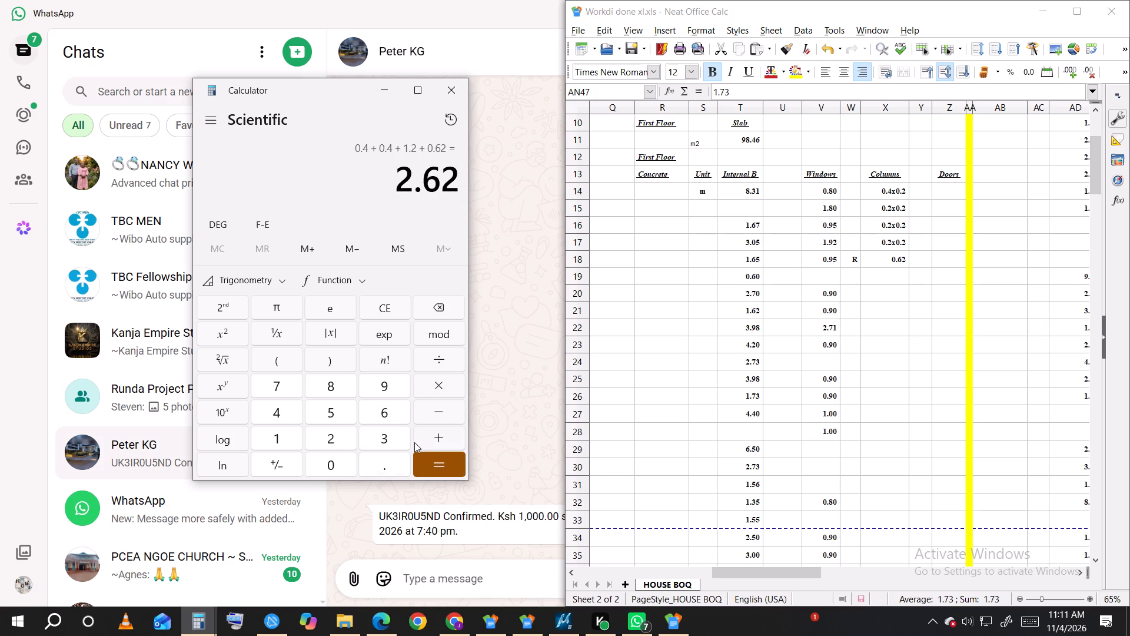
Multiply the summed First Floor column widths by 2.4 to compute their formwork area.
{"action": "left_click", "coordinate": [437, 387]}
{"action": "left_click", "coordinate": [329, 438]}
{"action": "left_click_drag", "start_coordinate": [378, 464], "coordinate": [382, 464]}
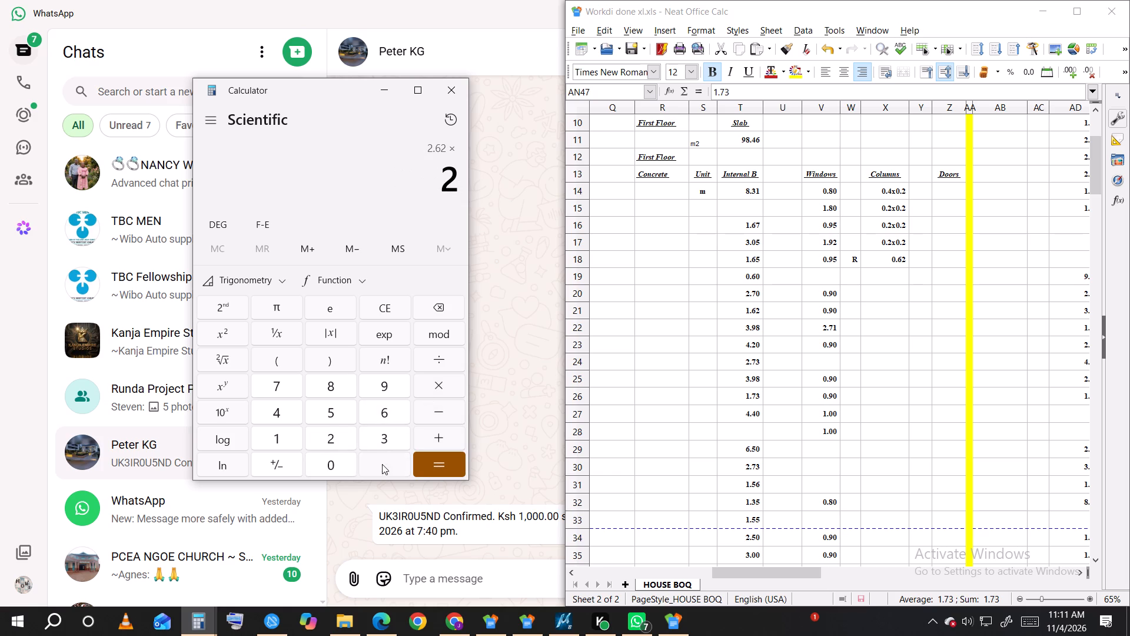
{"action": "left_click_drag", "start_coordinate": [382, 464], "coordinate": [381, 459]}
{"action": "left_click", "coordinate": [284, 413]}
{"action": "left_click", "coordinate": [433, 457]}
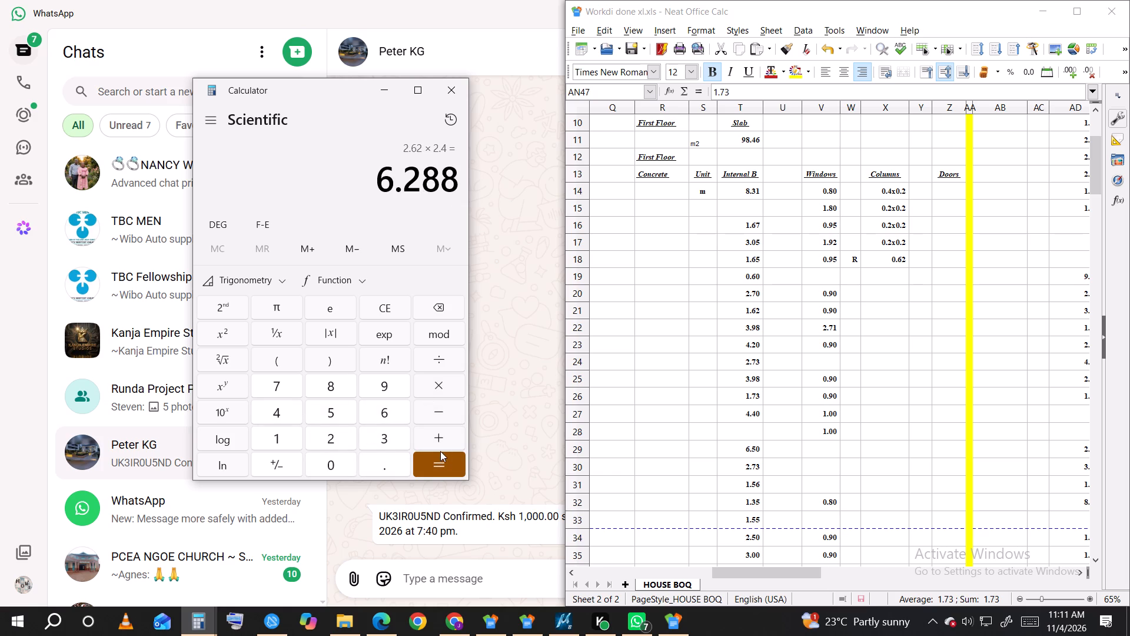
Switch back to the VOLUME OF CONSTRUCTION WORKS DONE document and set the RC Columns (First floor) formwork quantity to 6.29.
{"action": "left_click", "coordinate": [685, 631]}
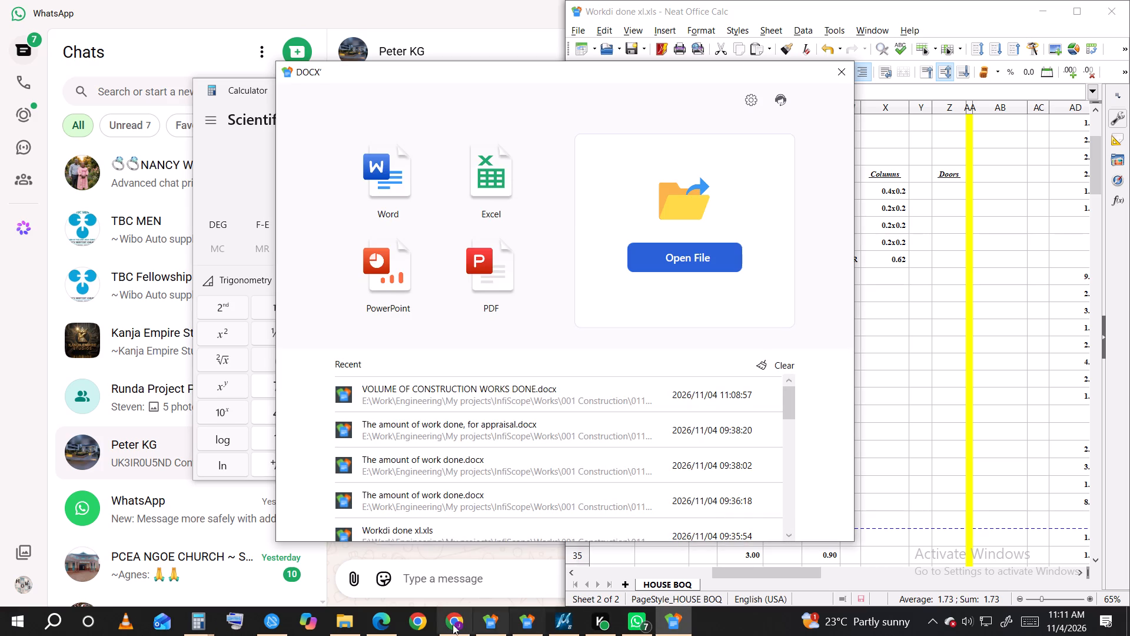
{"action": "left_click", "coordinate": [234, 154]}
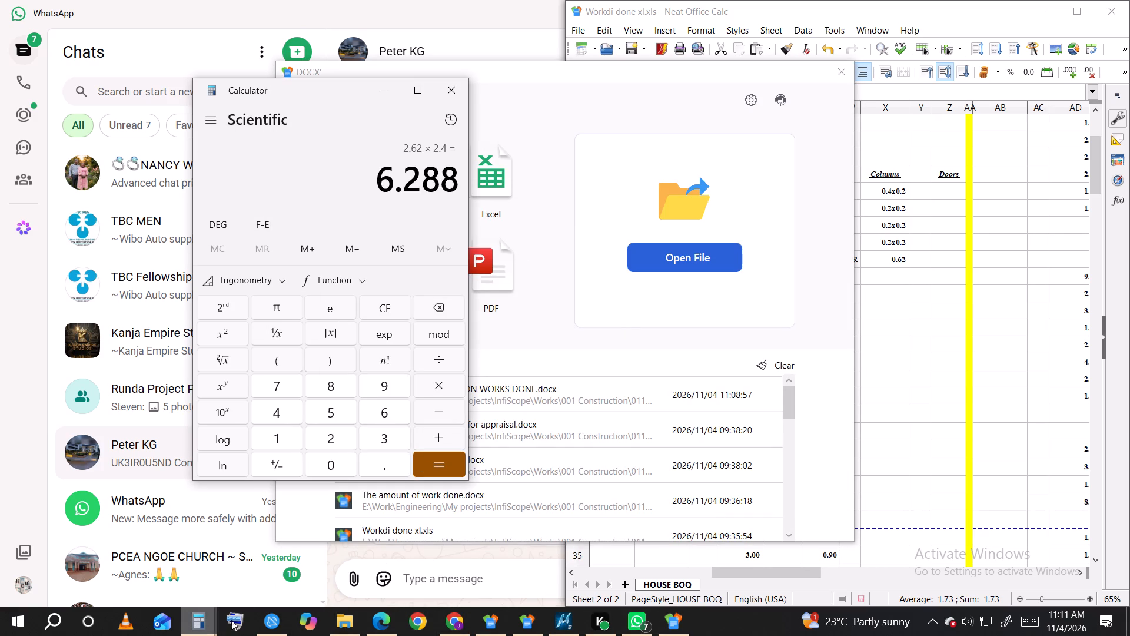
{"action": "left_click", "coordinate": [680, 623]}
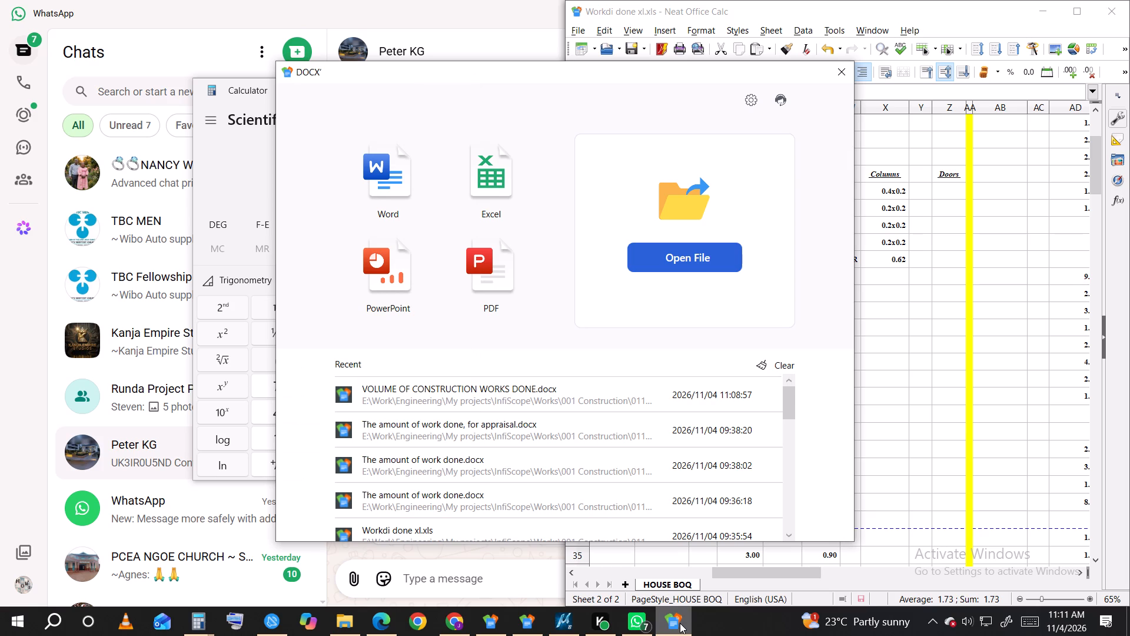
{"action": "left_click", "coordinate": [519, 623]}
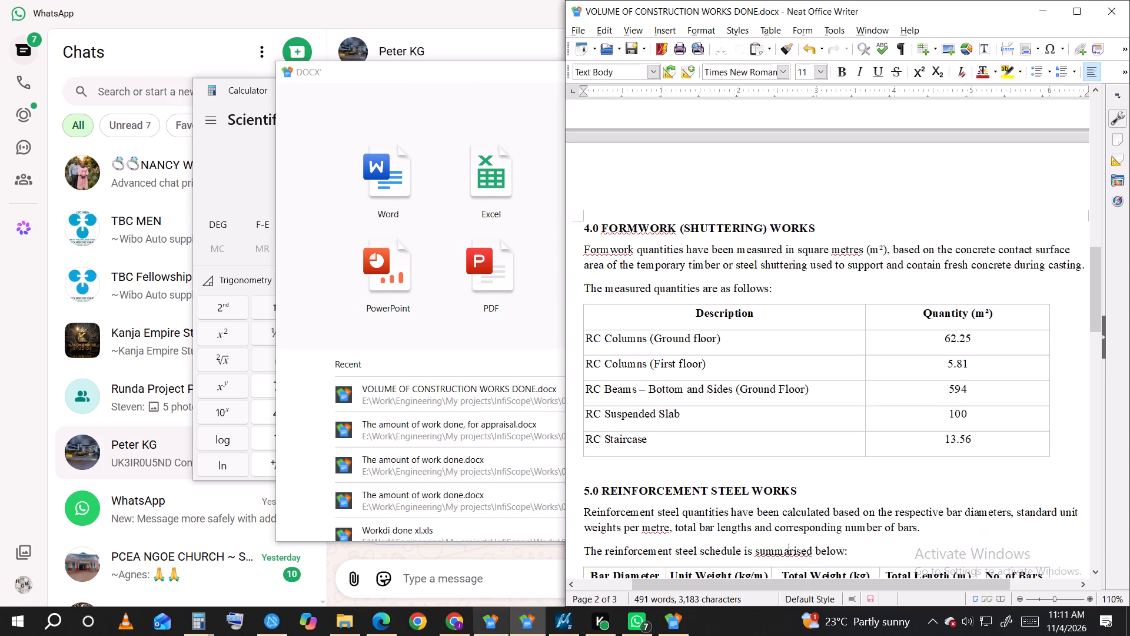
{"action": "left_click_drag", "start_coordinate": [975, 366], "coordinate": [930, 366]}
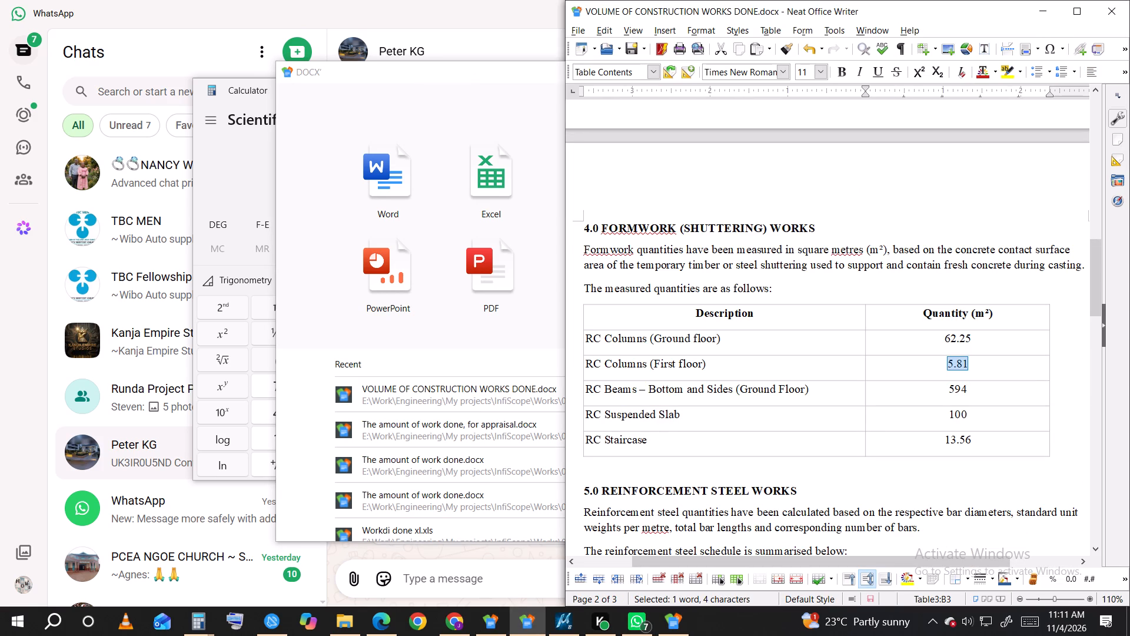
{"action": "type", "text": "6."}
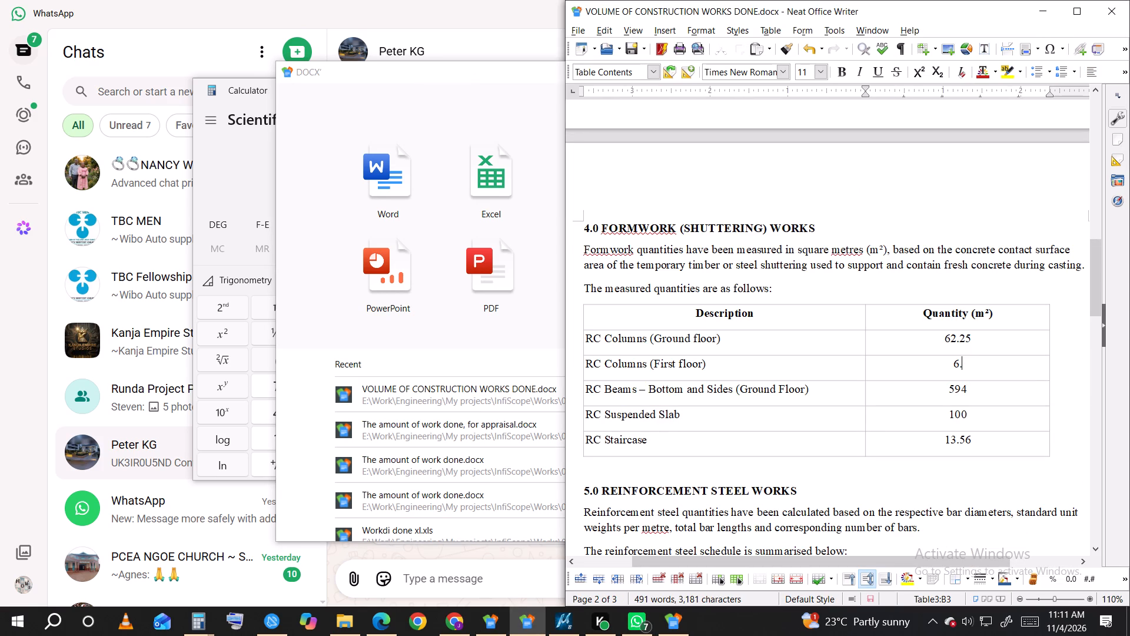
{"action": "key", "text": "2"}
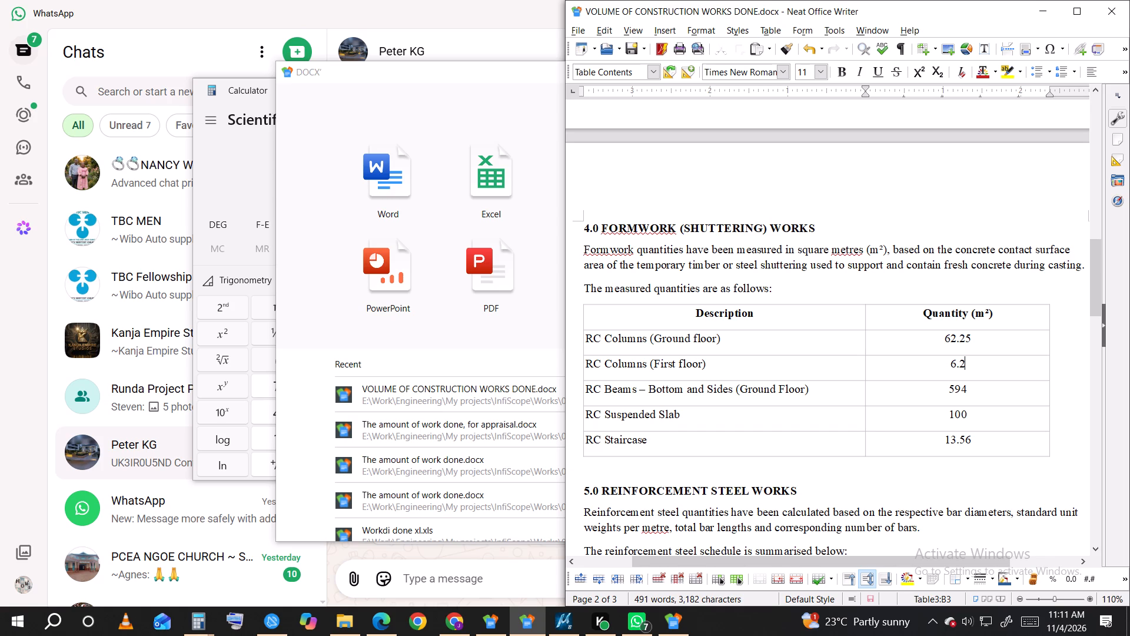
{"action": "key", "text": "9"}
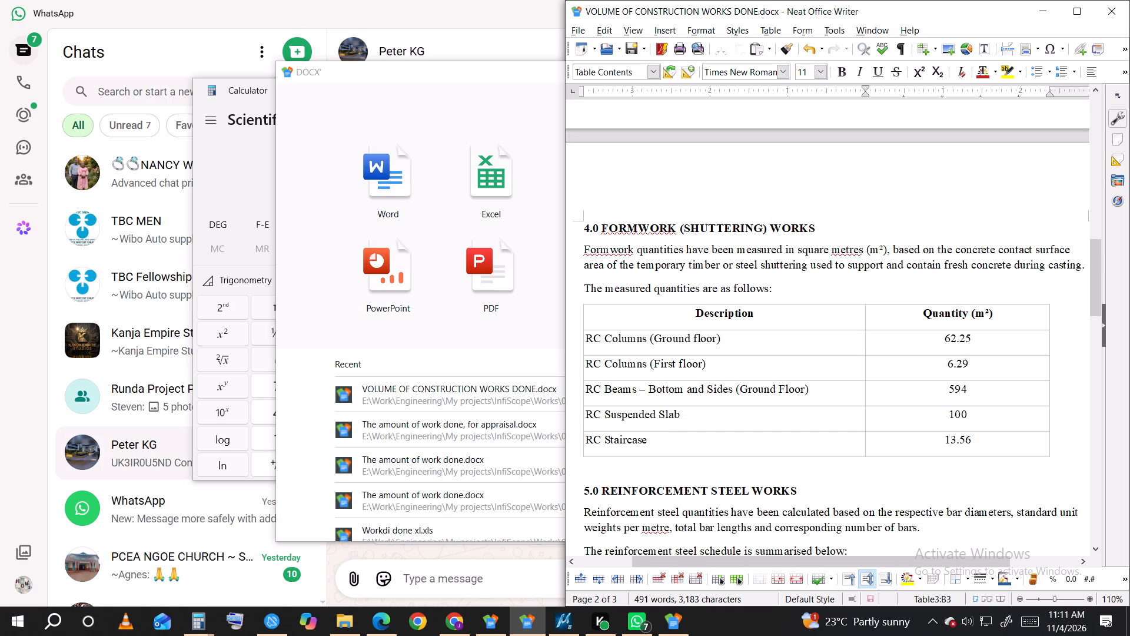
{"action": "left_click", "coordinate": [929, 366]}
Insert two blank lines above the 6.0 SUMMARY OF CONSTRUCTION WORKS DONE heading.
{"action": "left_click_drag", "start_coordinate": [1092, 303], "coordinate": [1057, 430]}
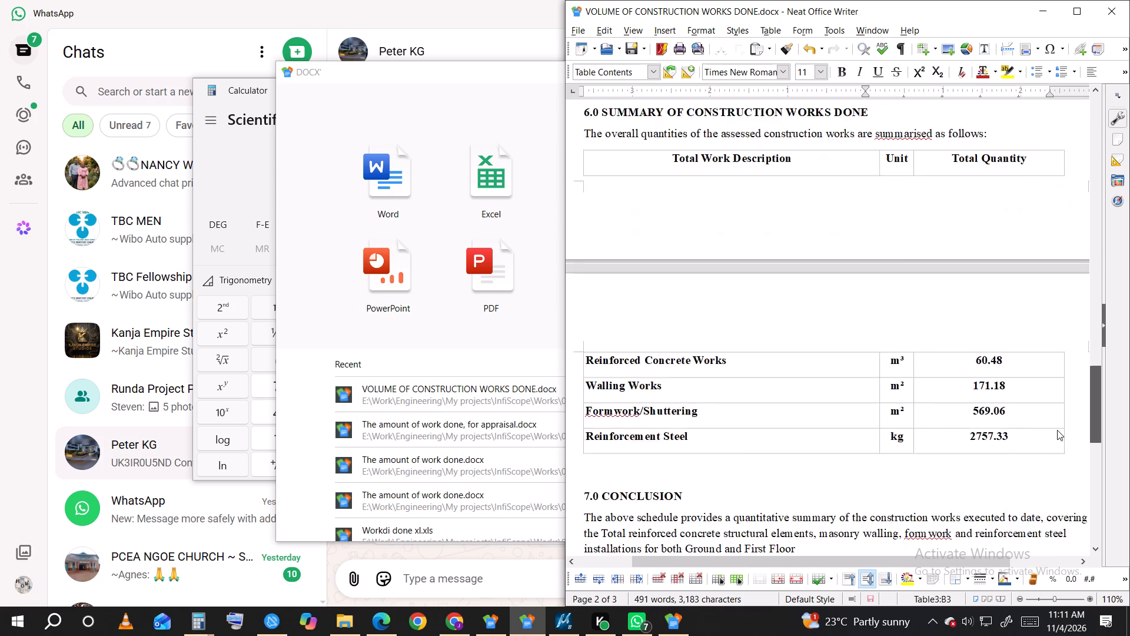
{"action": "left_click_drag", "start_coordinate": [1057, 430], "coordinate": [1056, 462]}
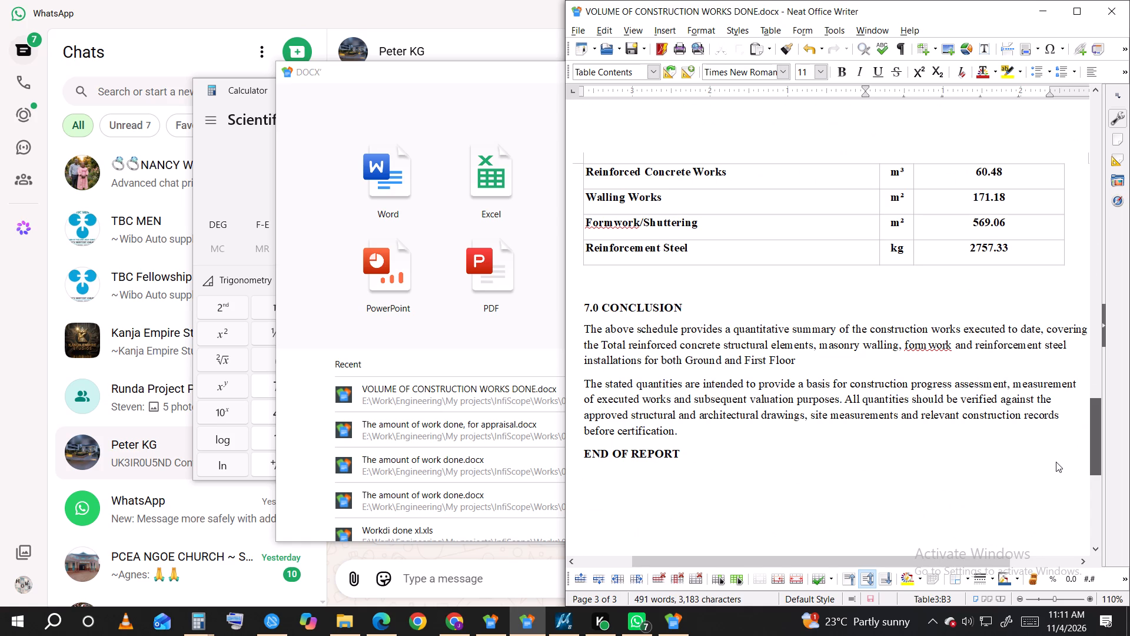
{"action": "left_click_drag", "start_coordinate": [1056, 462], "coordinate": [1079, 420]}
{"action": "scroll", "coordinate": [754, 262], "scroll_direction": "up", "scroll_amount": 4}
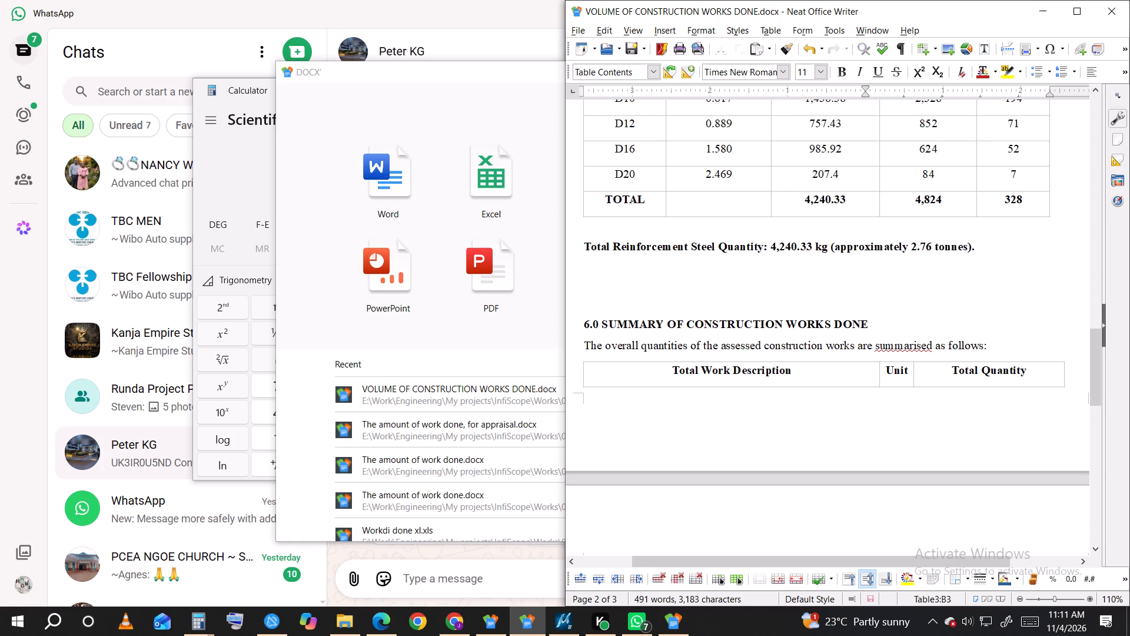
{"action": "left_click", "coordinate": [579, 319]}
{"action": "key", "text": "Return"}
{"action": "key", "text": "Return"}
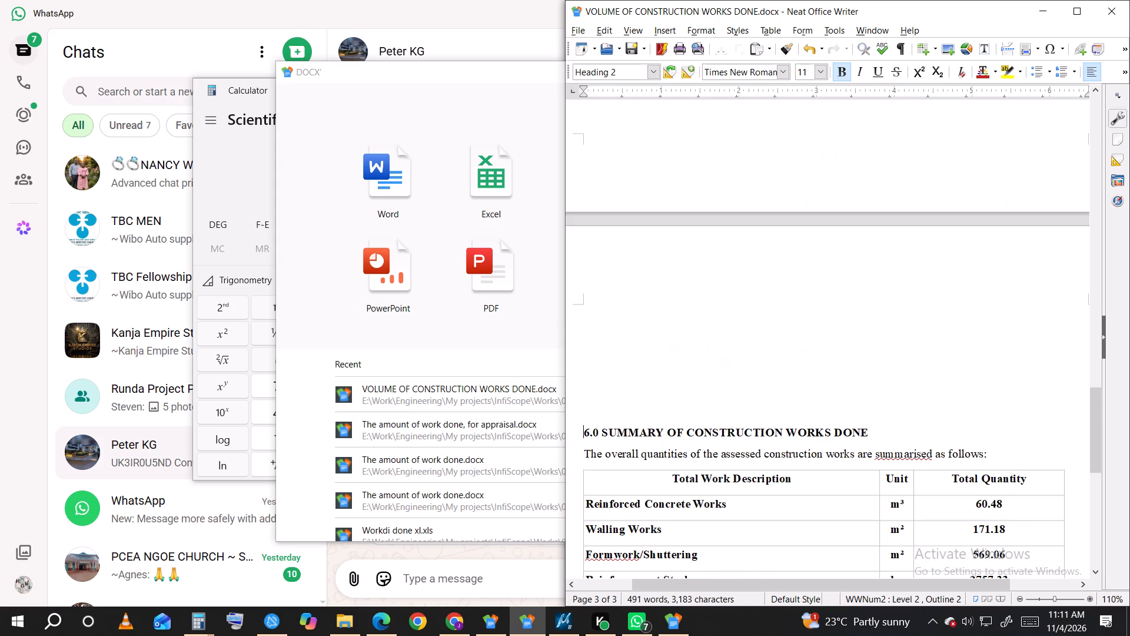
Examine the spacing around the section headings and tables across the report's pages.
{"action": "scroll", "coordinate": [710, 332], "scroll_direction": "up", "scroll_amount": 3}
{"action": "scroll", "coordinate": [710, 332], "scroll_direction": "down", "scroll_amount": 1}
{"action": "scroll", "coordinate": [710, 332], "scroll_direction": "up", "scroll_amount": 4}
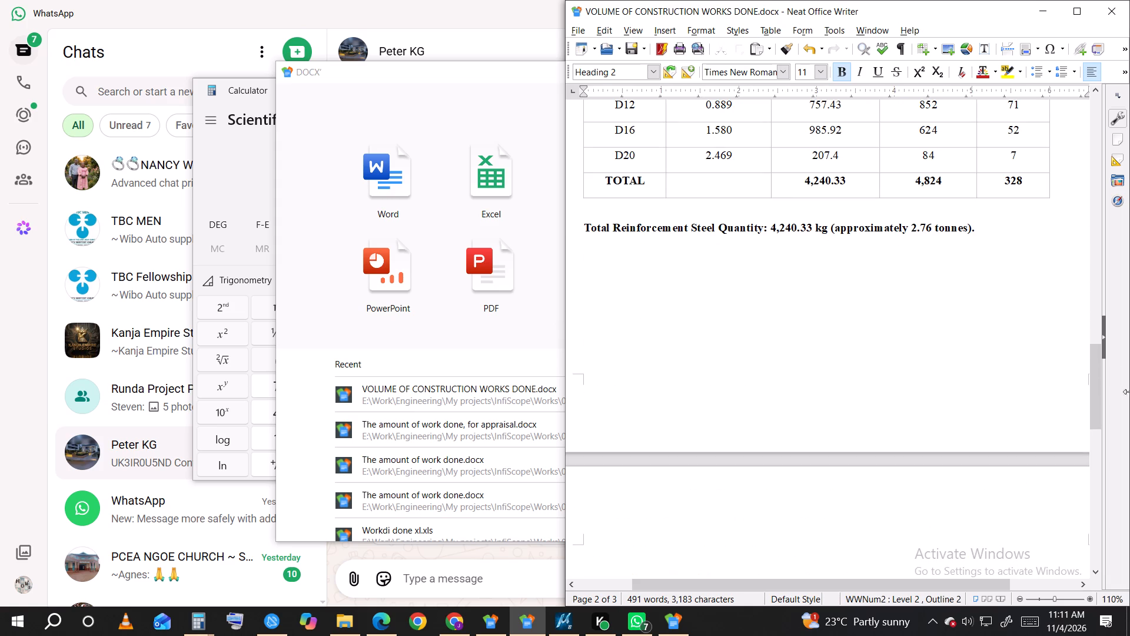
{"action": "left_click_drag", "start_coordinate": [1098, 393], "coordinate": [1102, 111]}
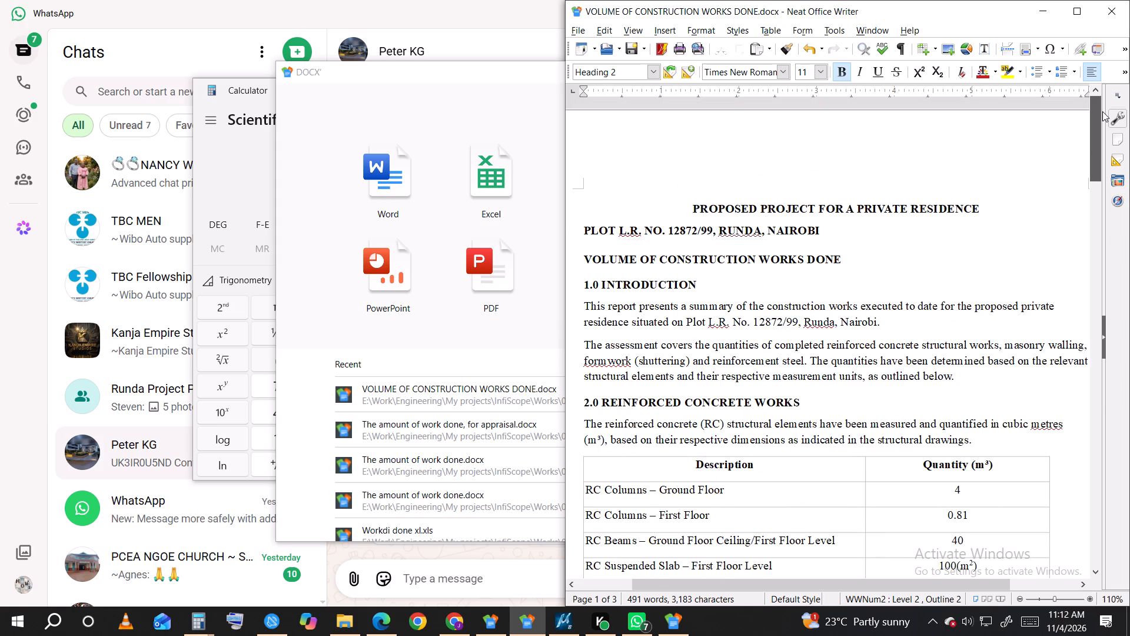
{"action": "left_click_drag", "start_coordinate": [1102, 111], "coordinate": [1111, 238]}
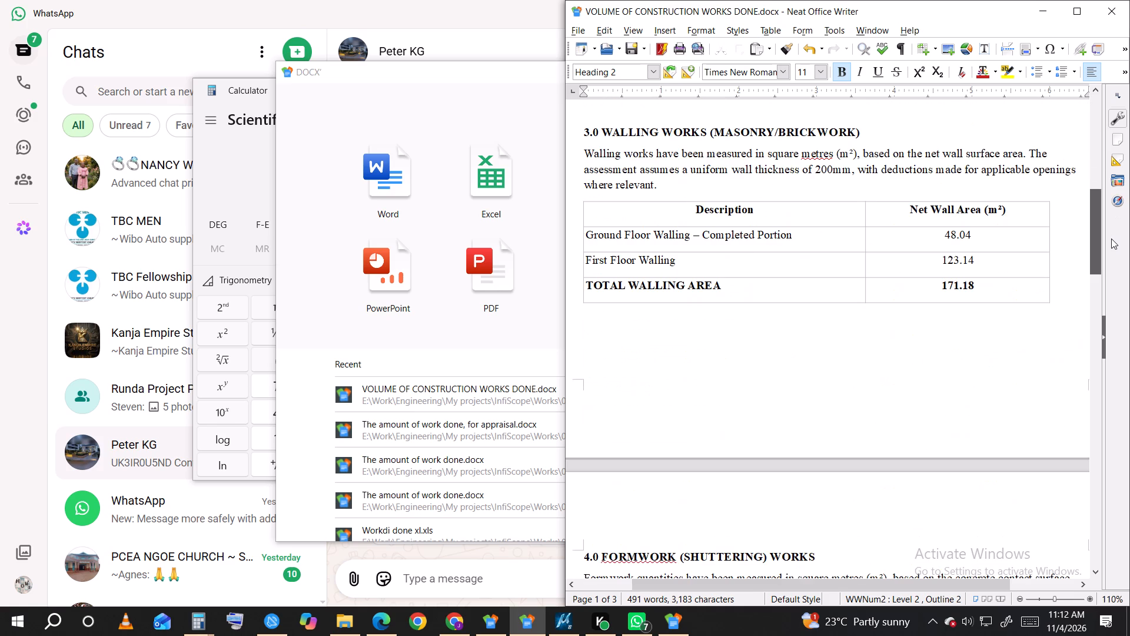
{"action": "left_click_drag", "start_coordinate": [1111, 238], "coordinate": [1113, 137]}
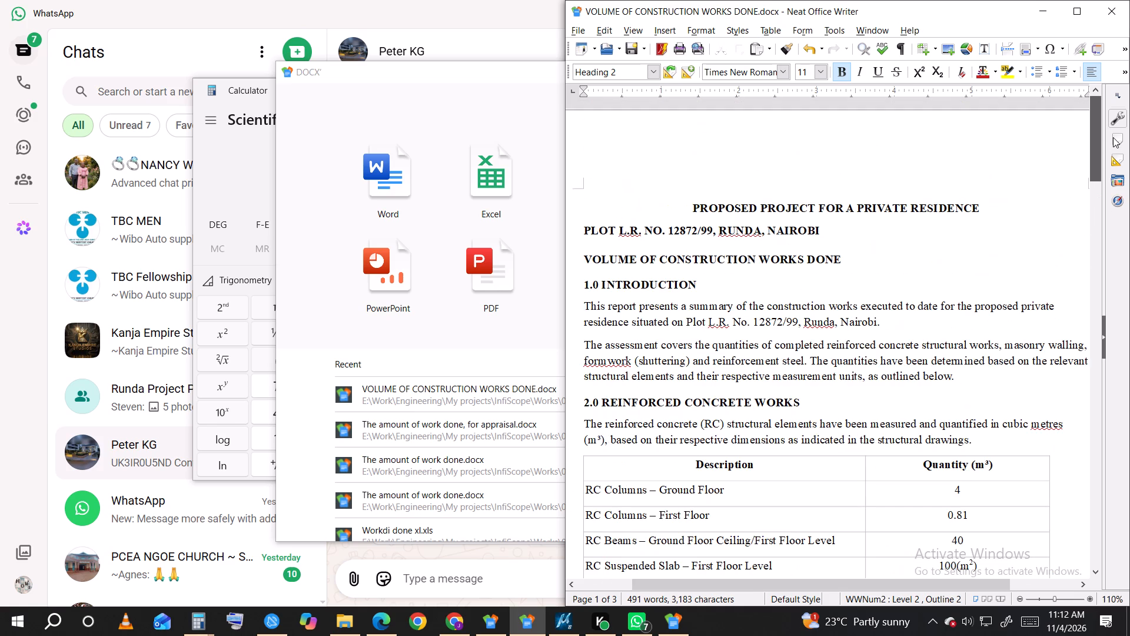
{"action": "left_click_drag", "start_coordinate": [1113, 137], "coordinate": [1129, 261]}
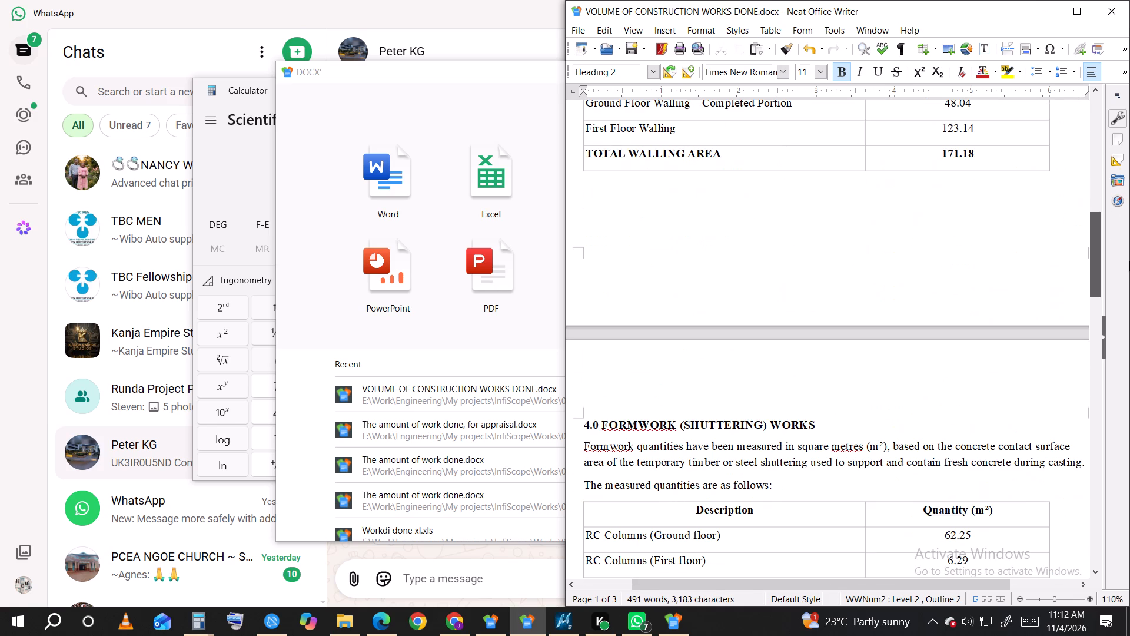
{"action": "left_click_drag", "start_coordinate": [1129, 261], "coordinate": [1122, 200]}
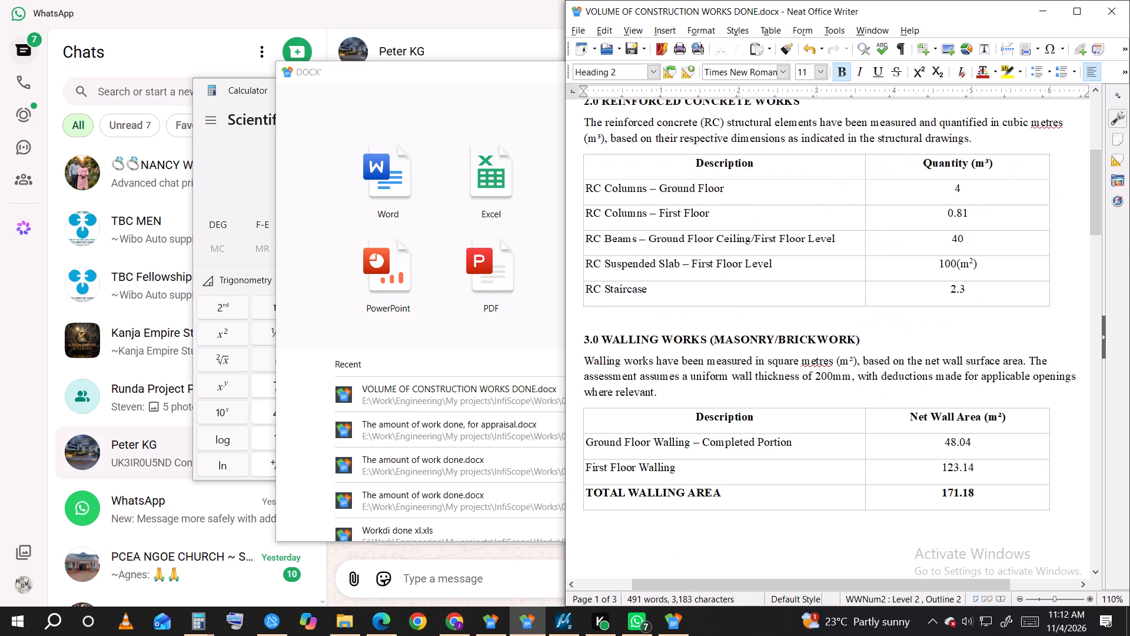
Add a blank line above the 2.0 and 3.0 headings and remove one above the 4.0 FORMWORK (SHUTTERING) WORKS heading.
{"action": "scroll", "coordinate": [619, 306], "scroll_direction": "up", "scroll_amount": 3}
{"action": "left_click", "coordinate": [576, 224]}
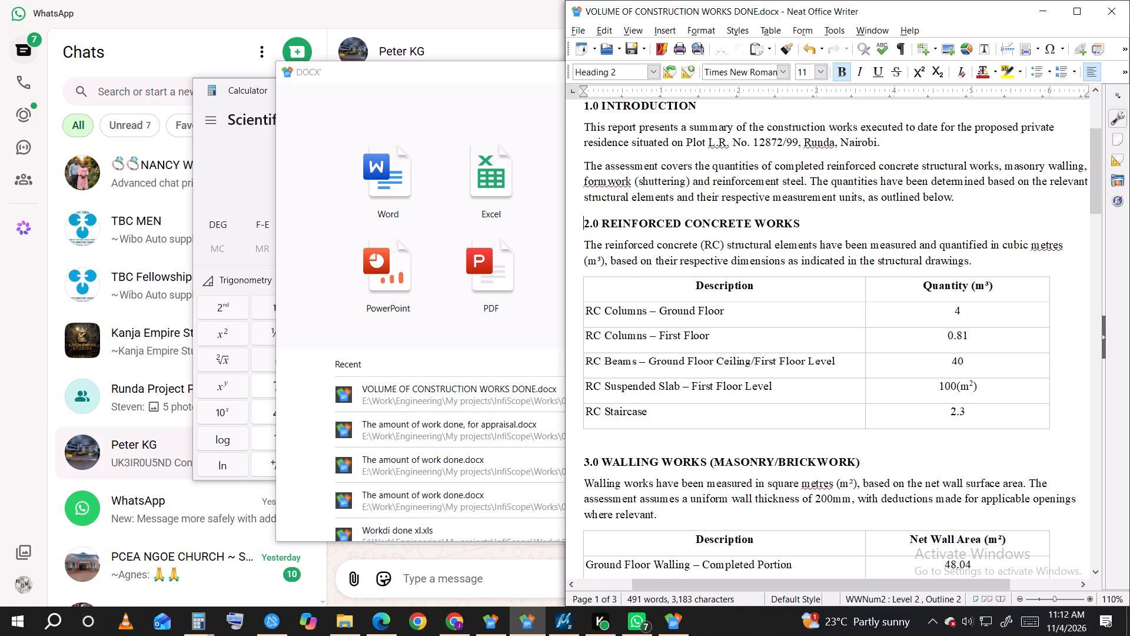
{"action": "key", "text": "Return"}
{"action": "scroll", "coordinate": [589, 302], "scroll_direction": "down", "scroll_amount": 3}
{"action": "left_click", "coordinate": [574, 380]}
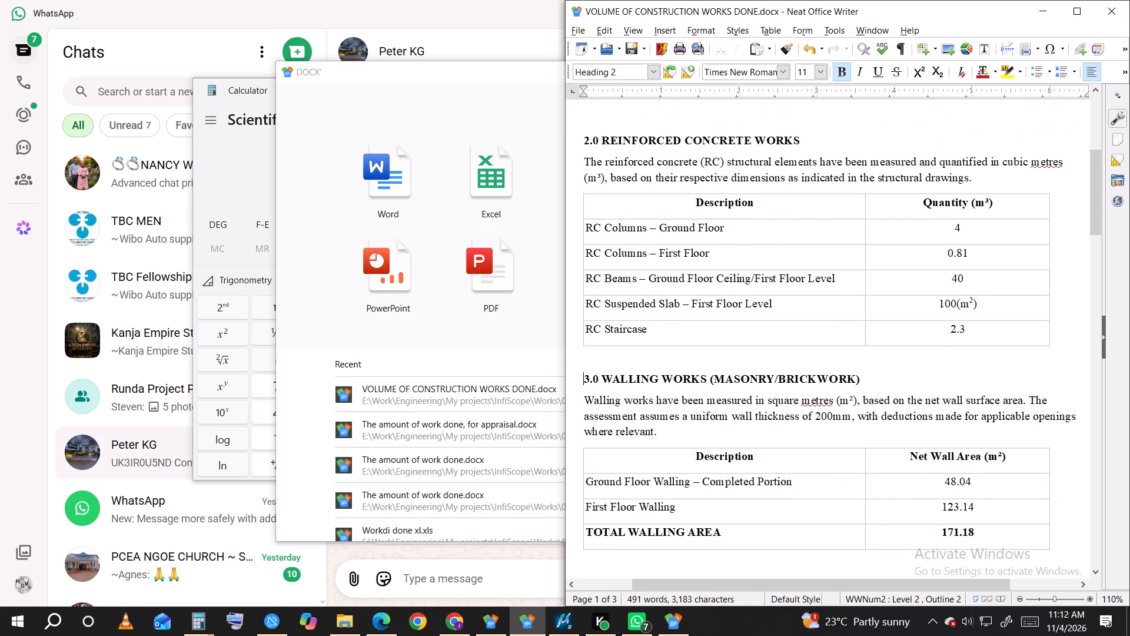
{"action": "key", "text": "Return"}
{"action": "scroll", "coordinate": [614, 399], "scroll_direction": "down", "scroll_amount": 7}
{"action": "left_click", "coordinate": [584, 514]}
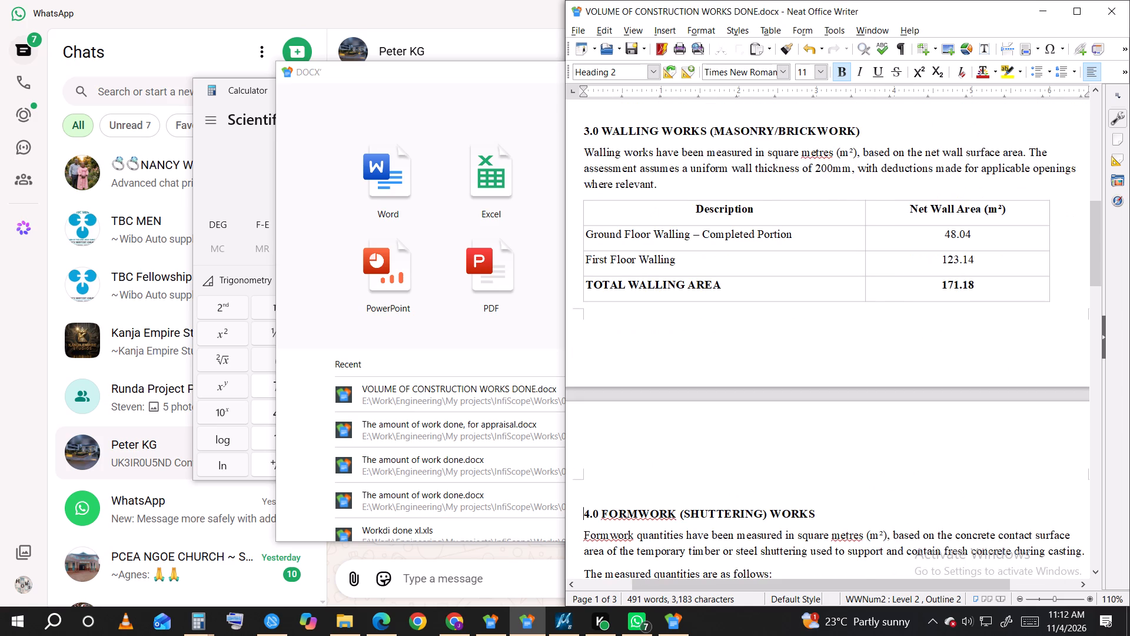
{"action": "key", "text": "BackSpace"}
Remove and reinsert the blank line separating the formwork table from the 5.0 REINFORCEMENT STEEL WORKS heading.
{"action": "scroll", "coordinate": [676, 425], "scroll_direction": "down", "scroll_amount": 4}
{"action": "scroll", "coordinate": [642, 486], "scroll_direction": "down", "scroll_amount": 2}
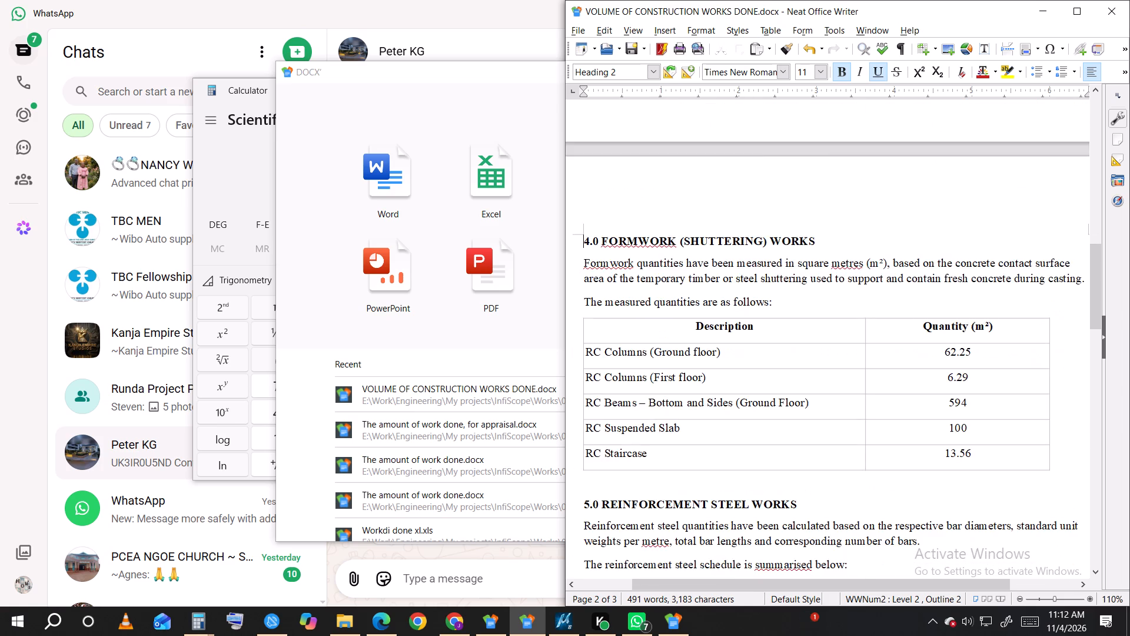
{"action": "scroll", "coordinate": [623, 502], "scroll_direction": "down", "scroll_amount": 8}
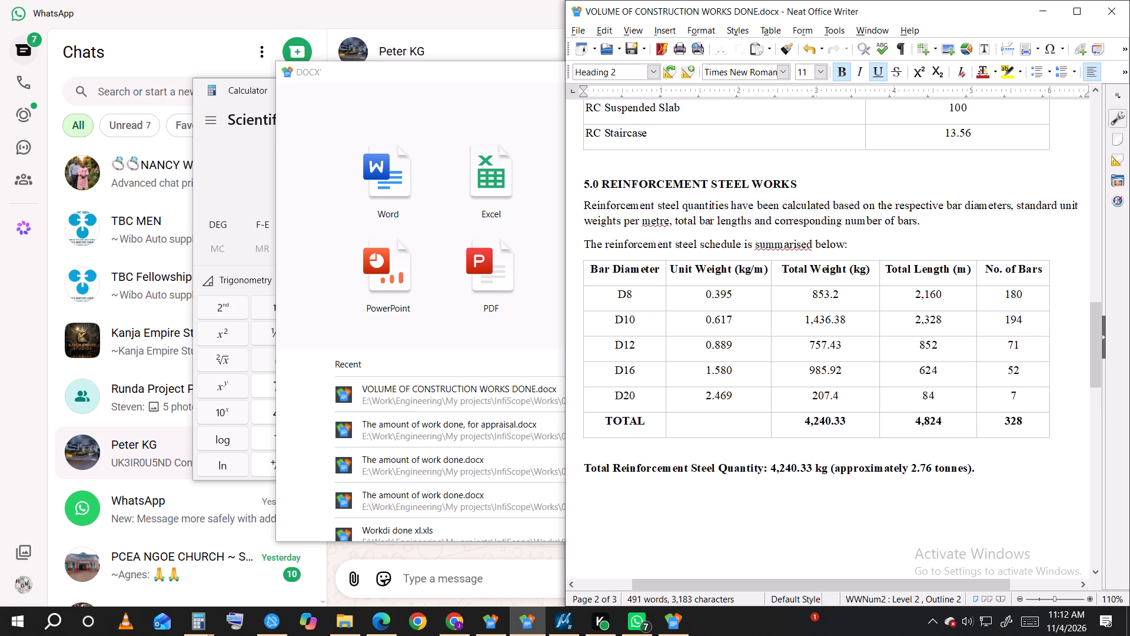
{"action": "left_click", "coordinate": [584, 176]}
{"action": "key", "text": "BackSpace"}
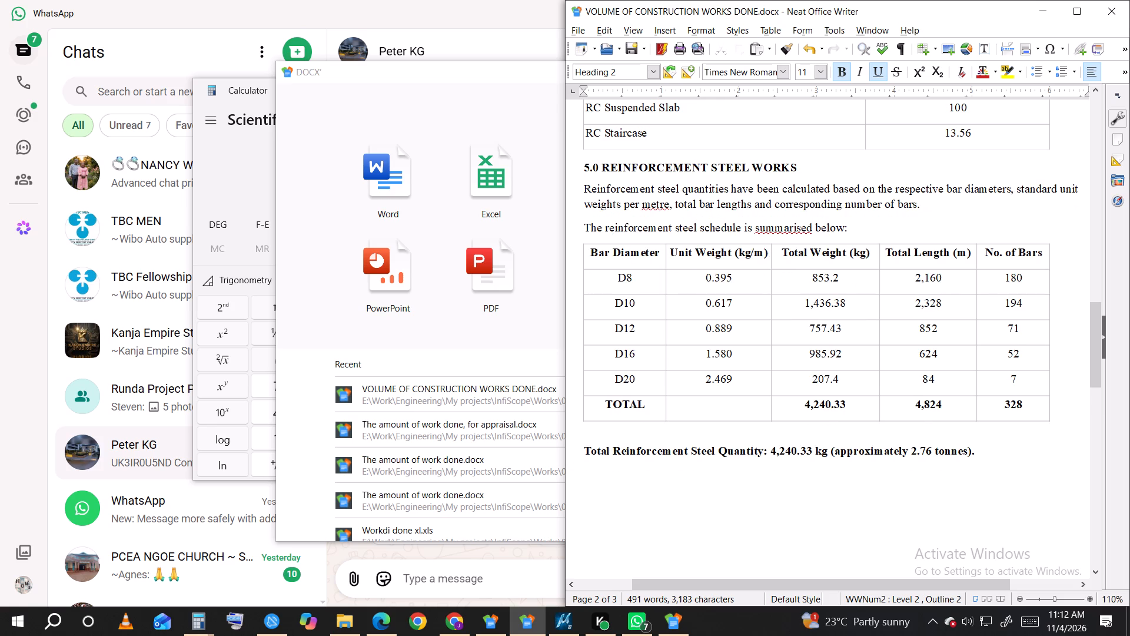
{"action": "key", "text": "Return"}
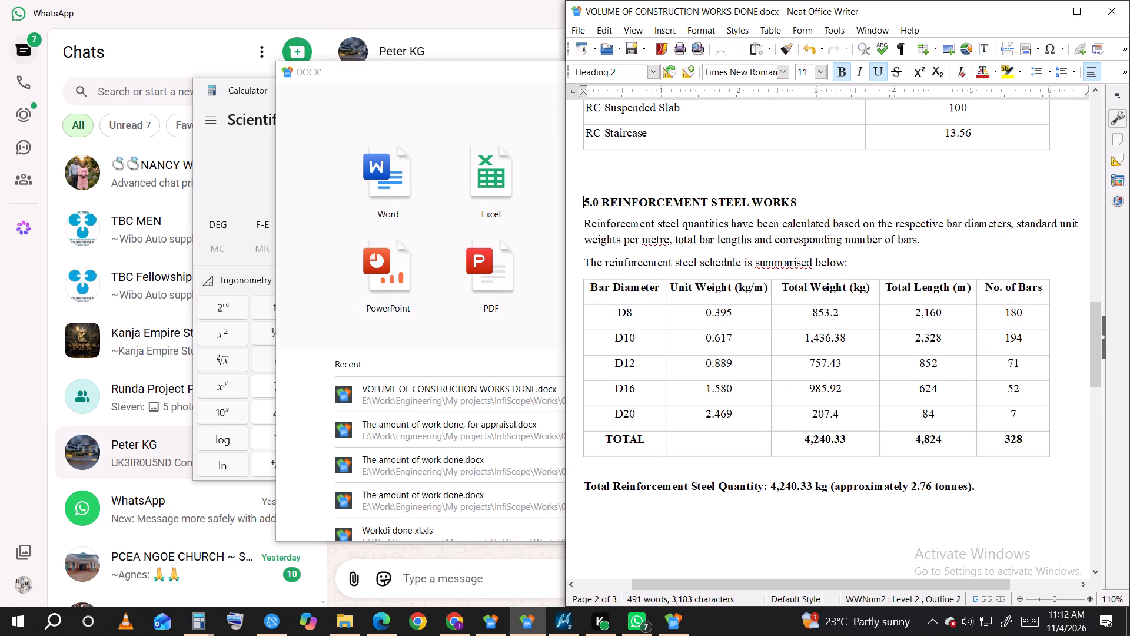
Clear the blank lines between the Total Reinforcement Steel Quantity line and the 6.0 SUMMARY OF CONSTRUCTION WORKS DONE heading.
{"action": "scroll", "coordinate": [919, 400], "scroll_direction": "down", "scroll_amount": 2}
{"action": "scroll", "coordinate": [919, 400], "scroll_direction": "up", "scroll_amount": 5}
{"action": "scroll", "coordinate": [909, 412], "scroll_direction": "down", "scroll_amount": 8}
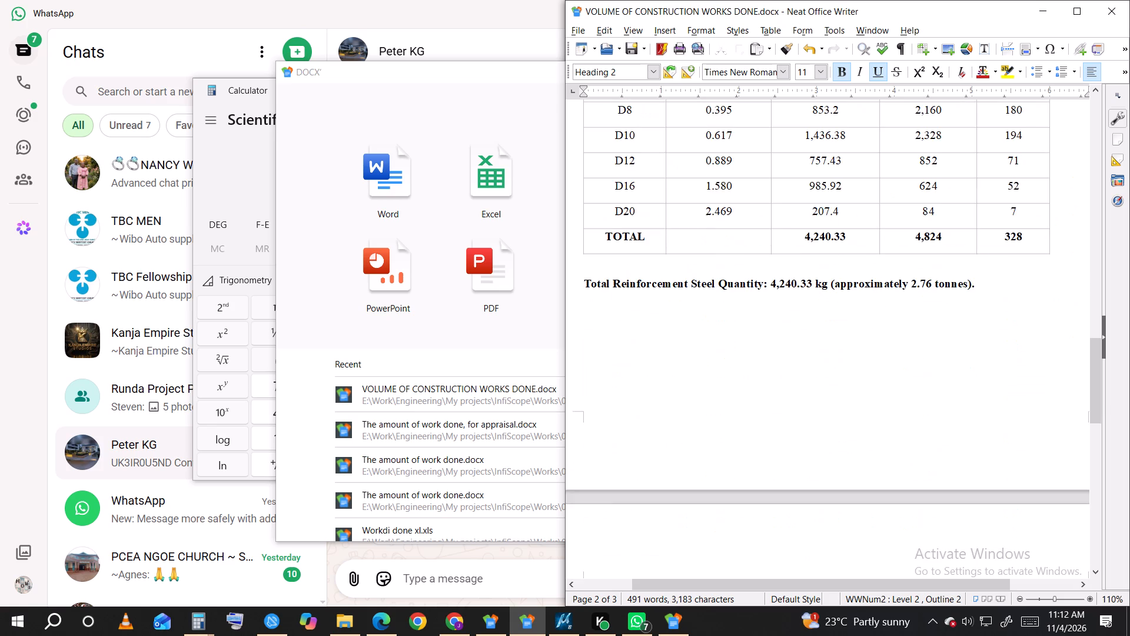
{"action": "scroll", "coordinate": [909, 416], "scroll_direction": "down", "scroll_amount": 5}
{"action": "left_click", "coordinate": [586, 503]}
{"action": "key", "text": "BackSpace"}
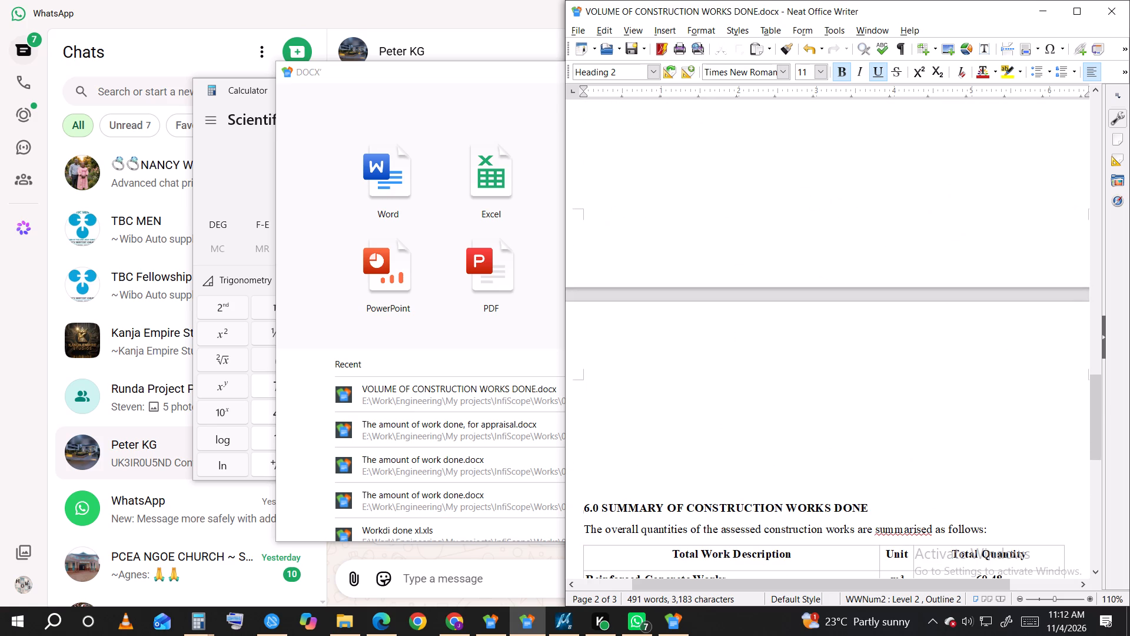
{"action": "key", "text": "BackSpace"}
{"action": "key", "text": "Return"}
{"action": "key", "text": "BackSpace"}
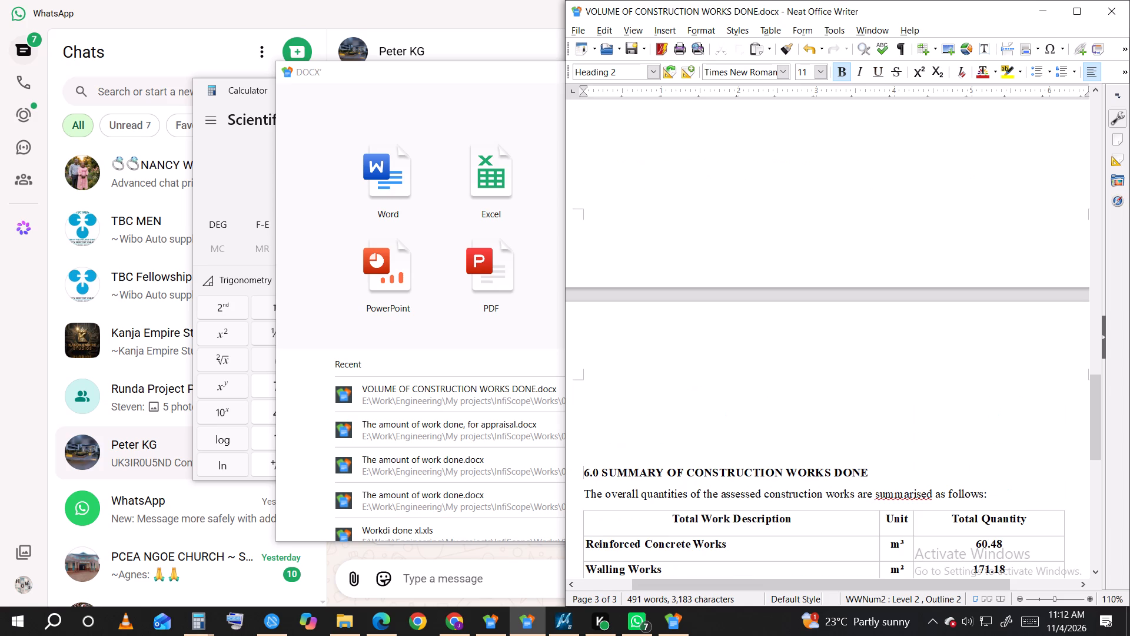
{"action": "key", "text": "Return"}
{"action": "left_click", "coordinate": [586, 430]}
{"action": "key", "text": "BackSpace"}
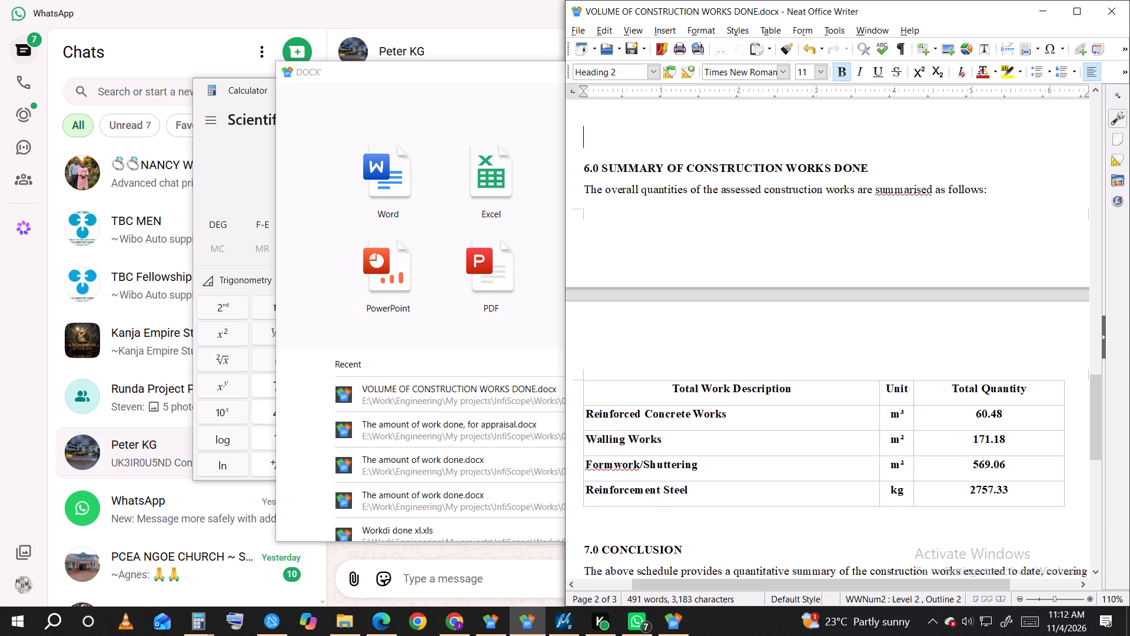
{"action": "key", "text": "Return"}
{"action": "key", "text": "BackSpace"}
{"action": "key", "text": "BackSpace"}
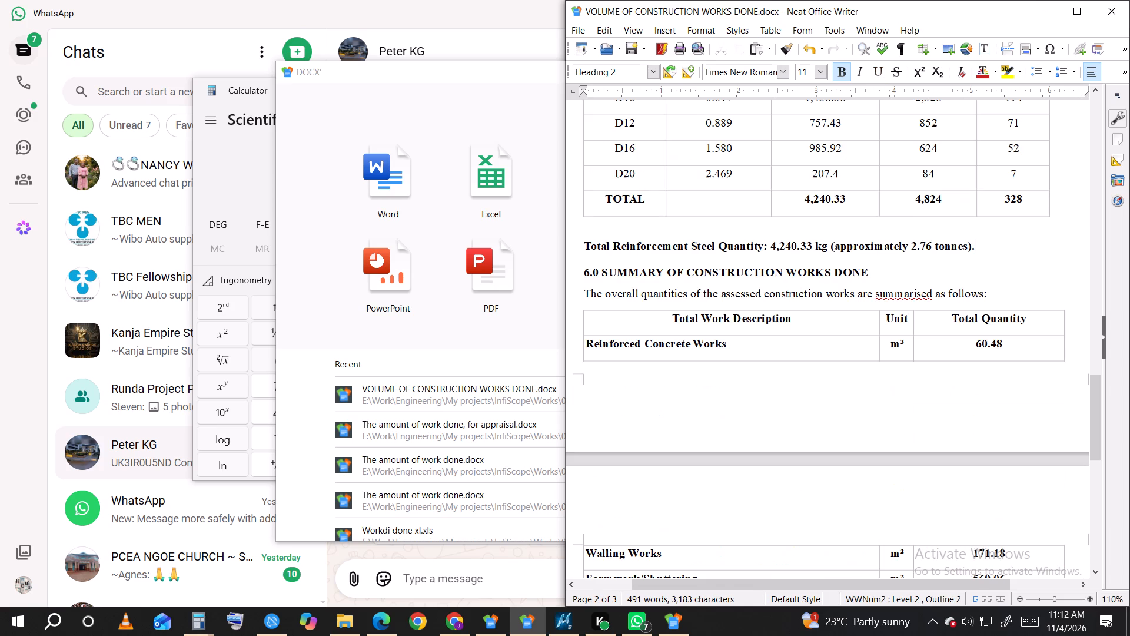
Insert four blank lines after the Total Reinforcement Steel Quantity line to start section 6.0 on the next page.
{"action": "key", "text": "Return"}
{"action": "key", "text": "Return"}
{"action": "key", "text": "Return"}
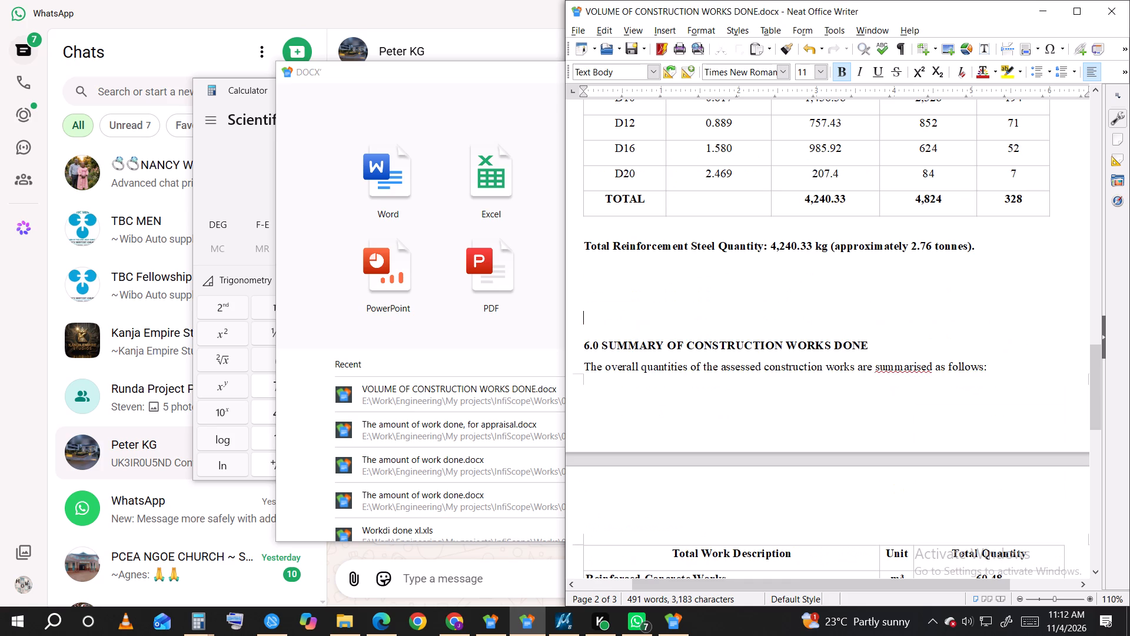
{"action": "key", "text": "Return"}
Check the report's last page through END OF REPORT and save the document.
{"action": "scroll", "coordinate": [689, 412], "scroll_direction": "down", "scroll_amount": 4}
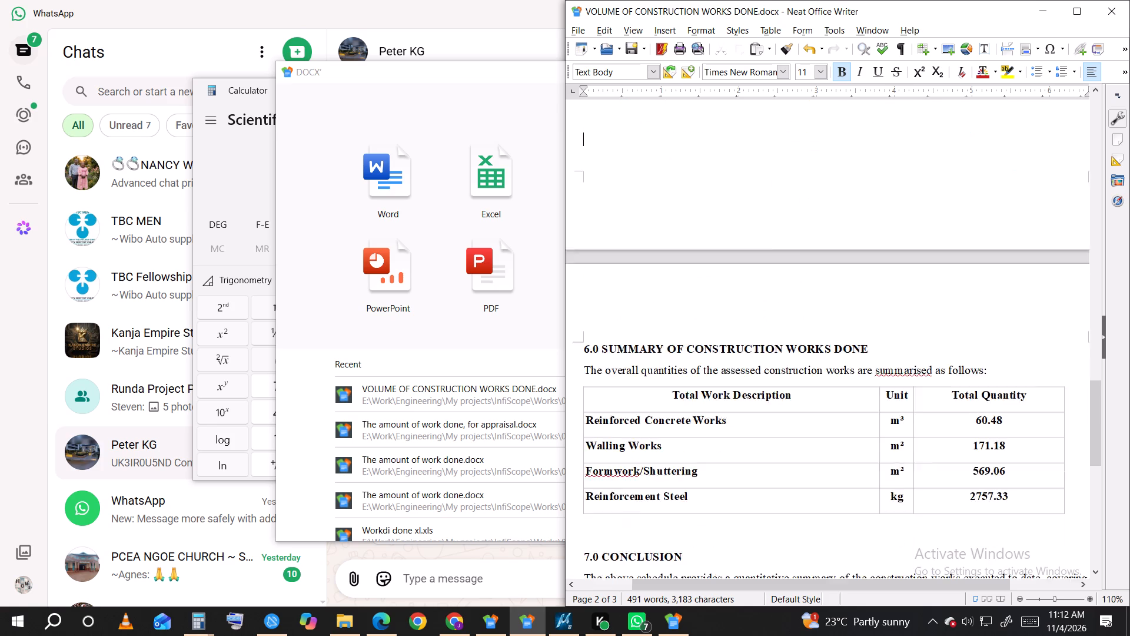
{"action": "scroll", "coordinate": [689, 412], "scroll_direction": "down", "scroll_amount": 11}
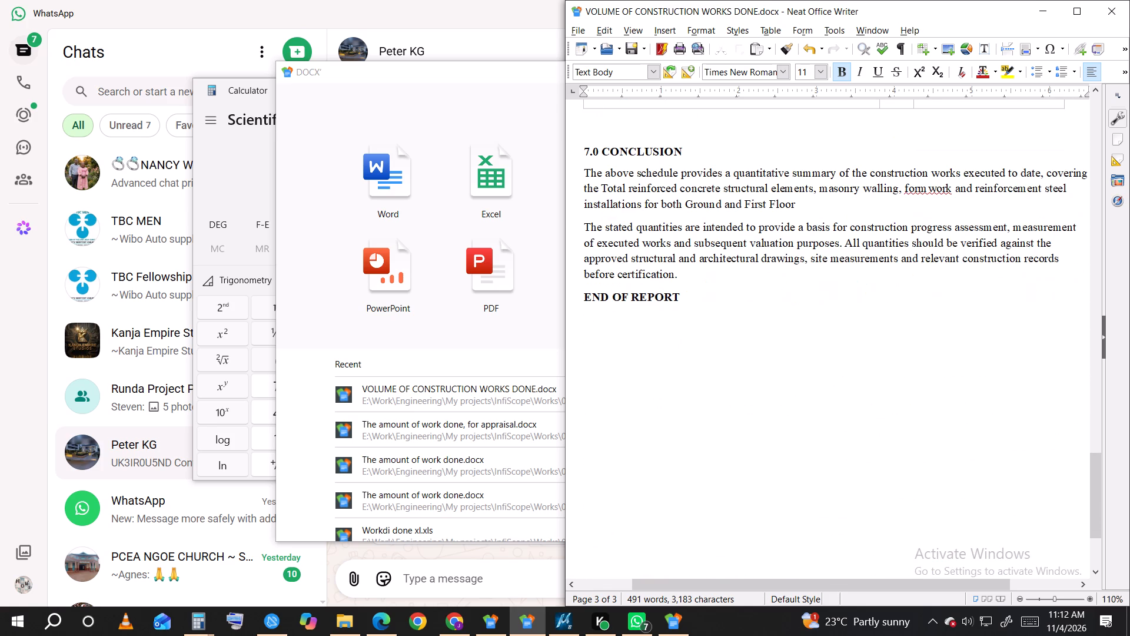
{"action": "left_click", "coordinate": [633, 47]}
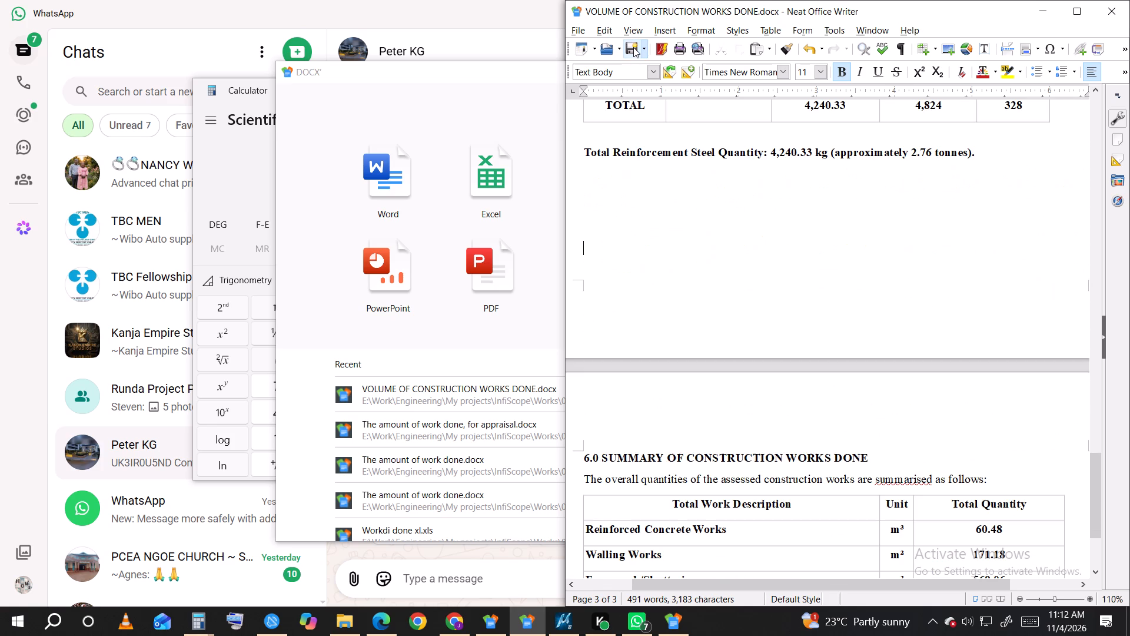
Switch to Google Chrome, search for word to pdf, and open the iLovePDF Word to PDF converter.
{"action": "left_click", "coordinate": [463, 622]}
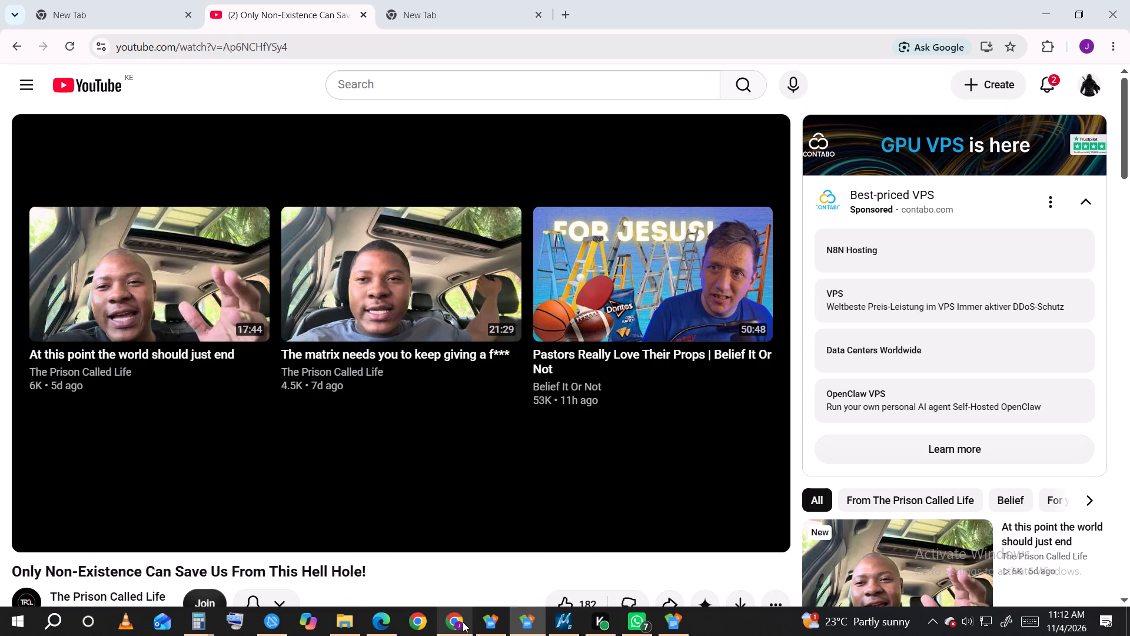
{"action": "left_click", "coordinate": [471, 16]}
{"action": "left_click", "coordinate": [453, 269]}
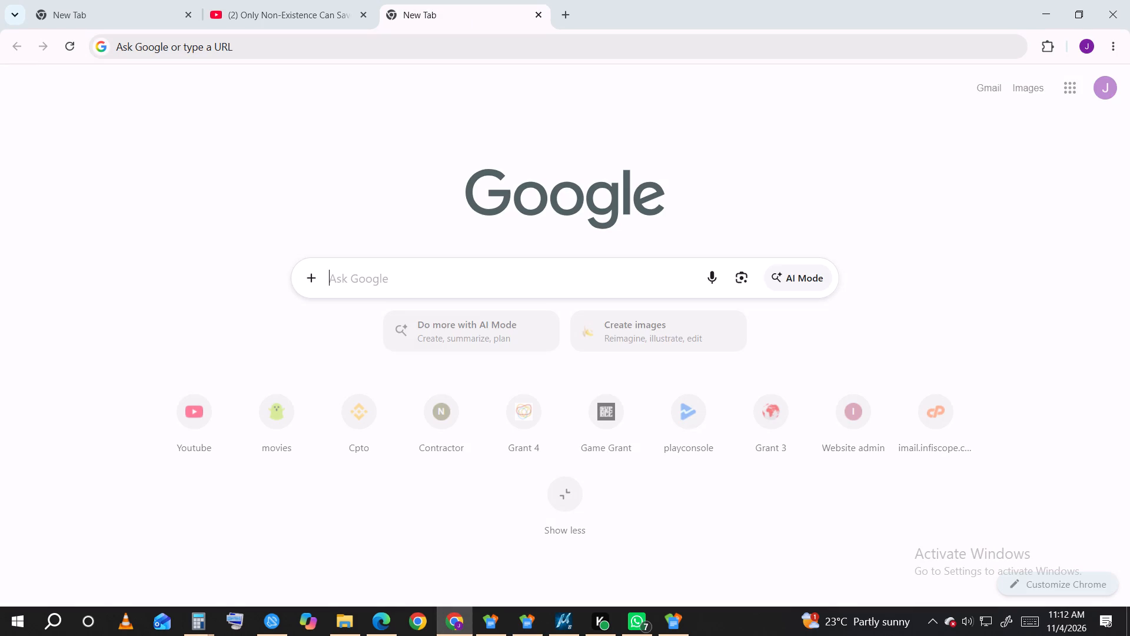
{"action": "key", "text": "w"}
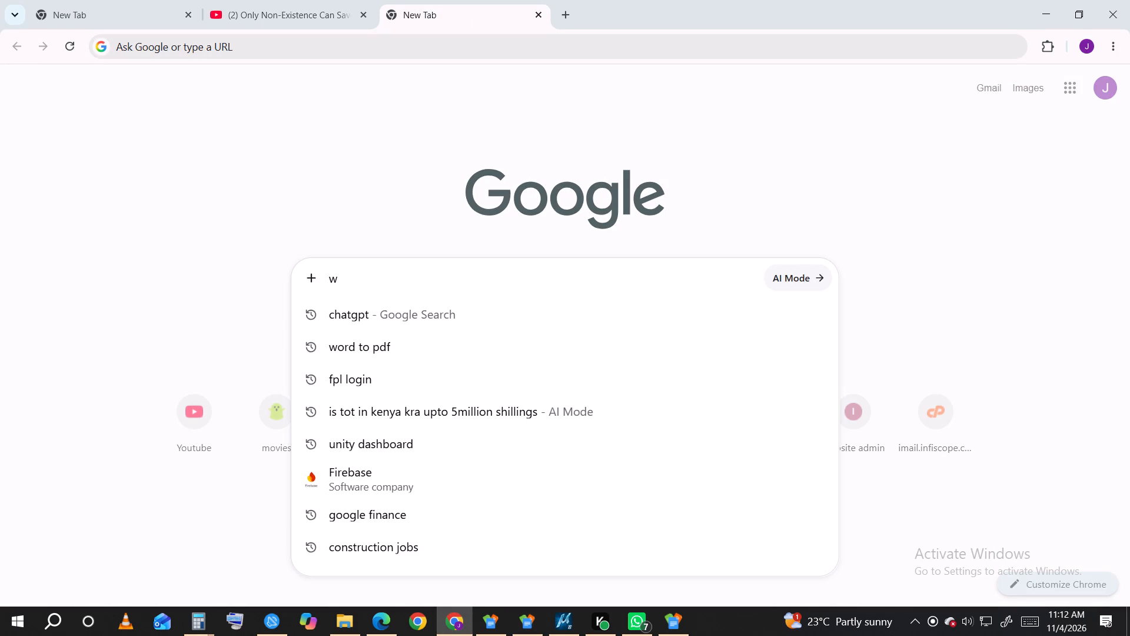
{"action": "type", "text": "ord"}
{"action": "left_click", "coordinate": [443, 307]}
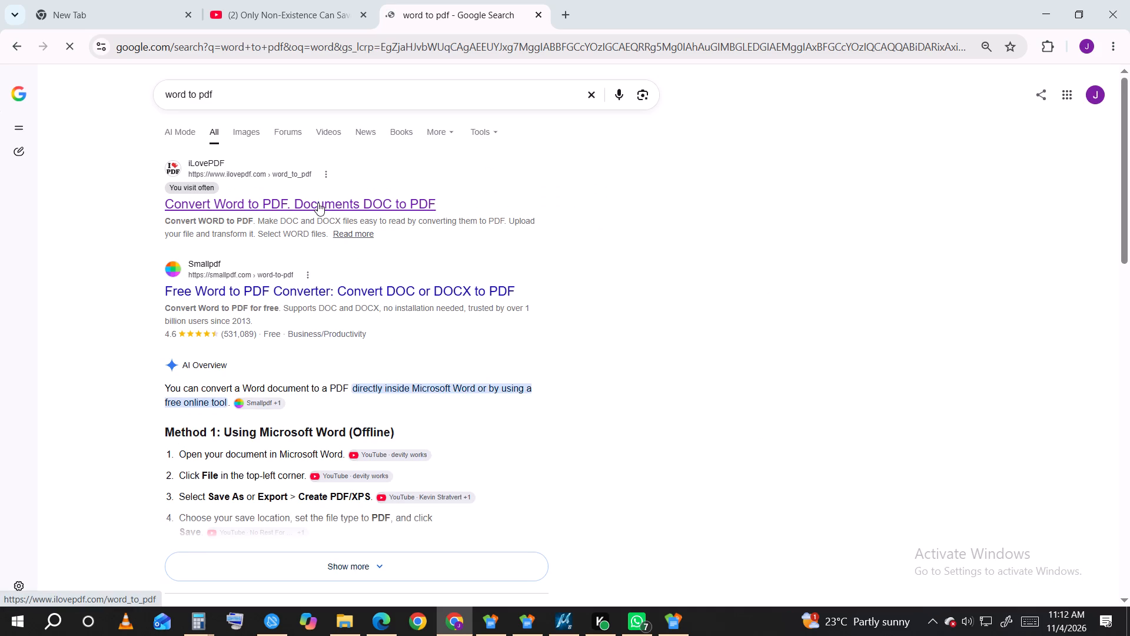
{"action": "left_click", "coordinate": [318, 203]}
Load the VOLUME OF CONSTRUCTION WORKS DONE document from the Work done folder into iLovePDF and convert it to PDF.
{"action": "left_click", "coordinate": [350, 619]}
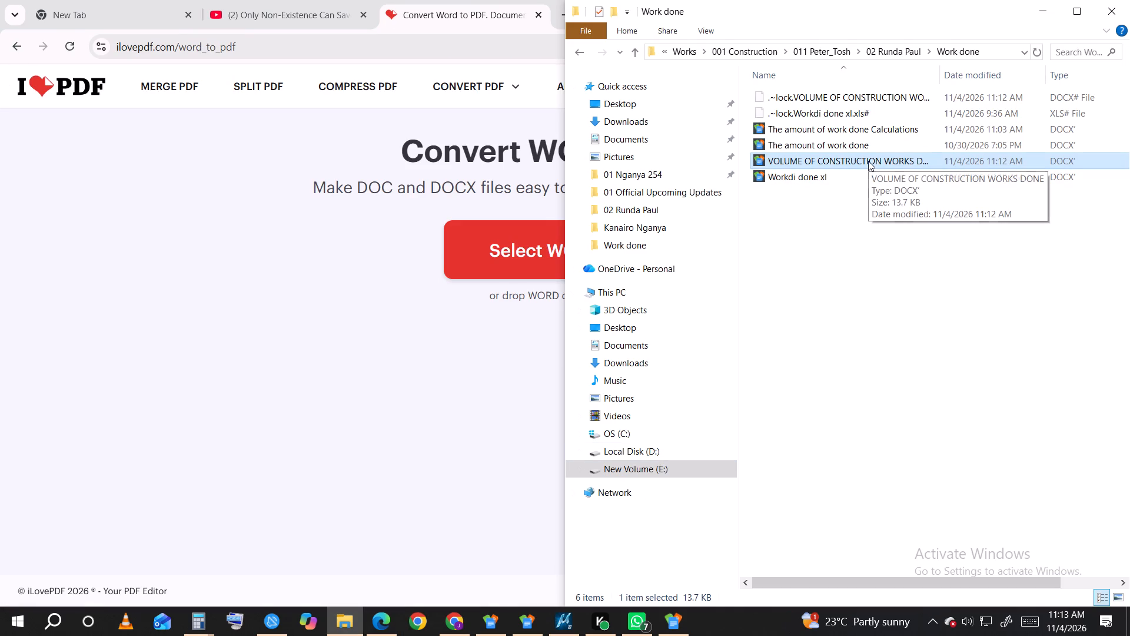
{"action": "left_click_drag", "start_coordinate": [868, 161], "coordinate": [412, 334]}
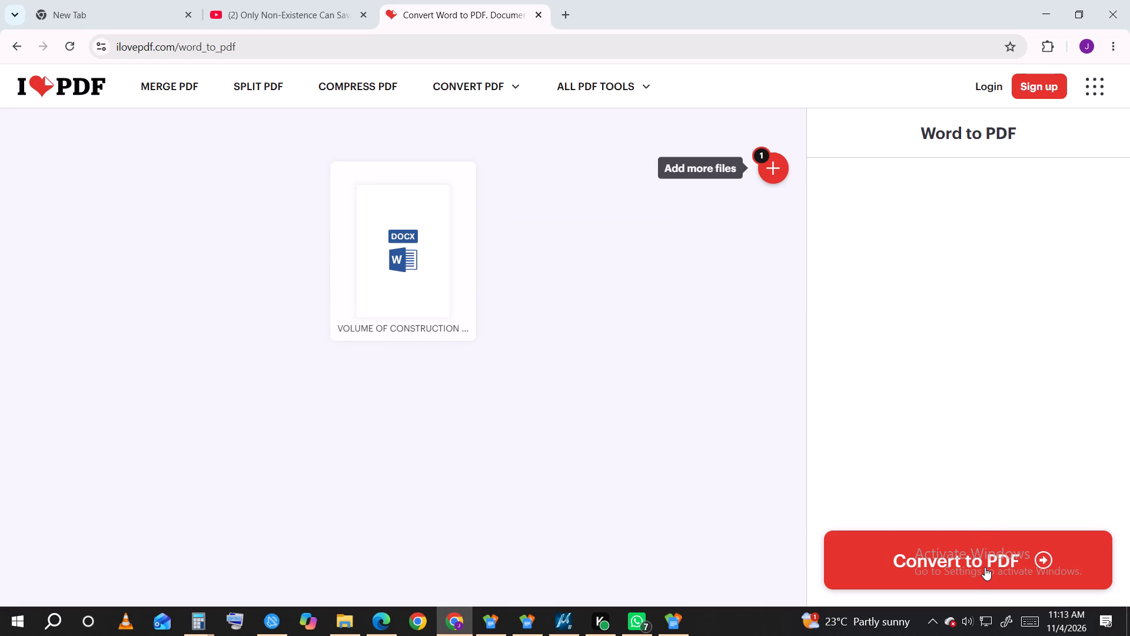
Open the Downloads folder in File Explorer and delete yesterday's VOLUME OF CONSTRUCTION WORKS DONE PDF.
{"action": "left_click", "coordinate": [337, 631]}
{"action": "left_click", "coordinate": [640, 364]}
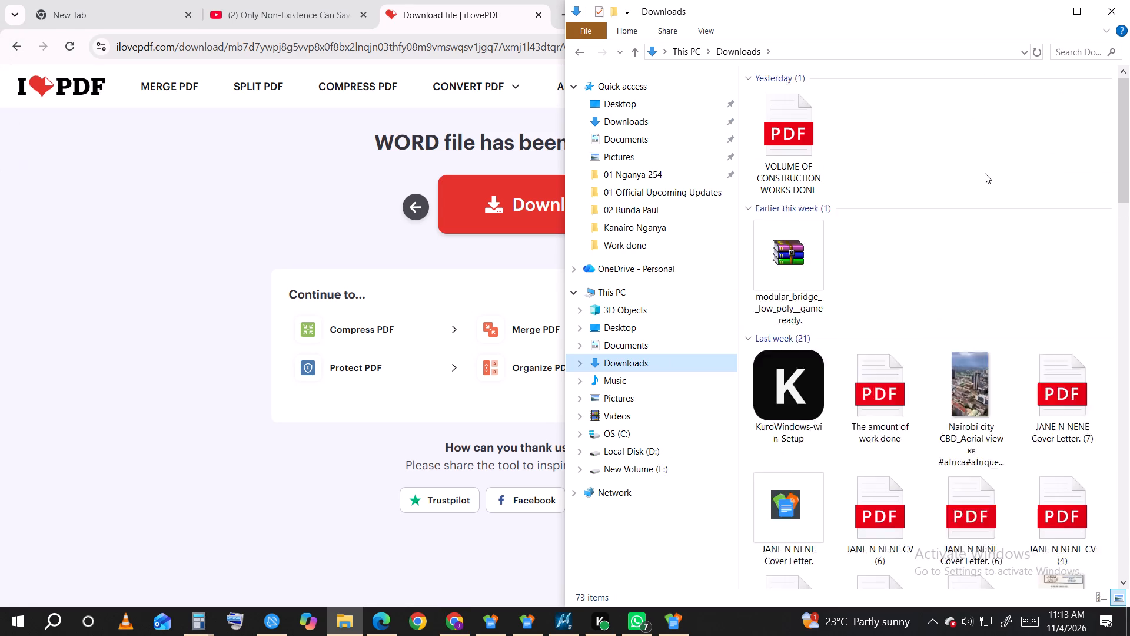
{"action": "left_click", "coordinate": [820, 265]}
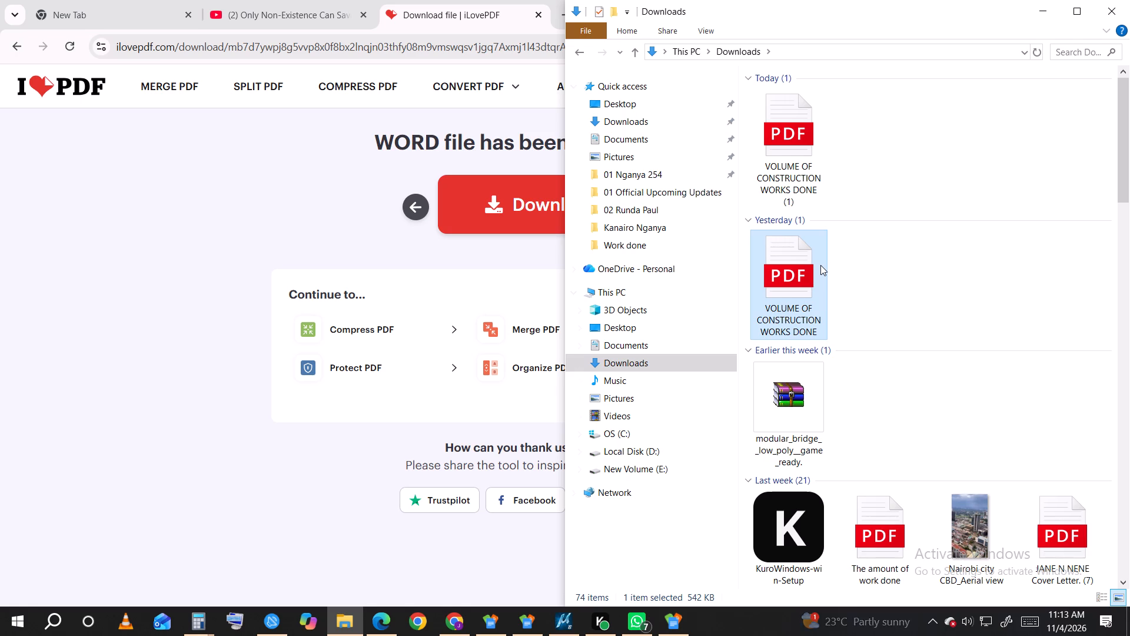
{"action": "key", "text": "Delete"}
Rename today's downloaded PDF as VOLUME OF CONSTRUCTION WORKS DONE, without the (1) suffix.
{"action": "left_click", "coordinate": [803, 205]}
{"action": "right_click", "coordinate": [803, 205]}
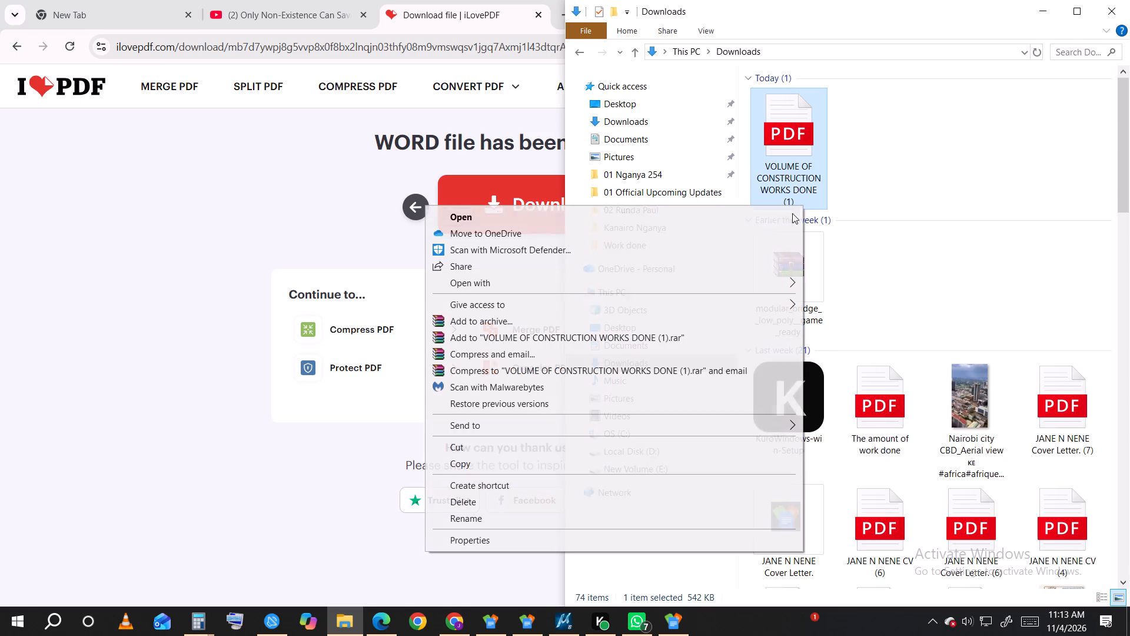
{"action": "left_click", "coordinate": [480, 516]}
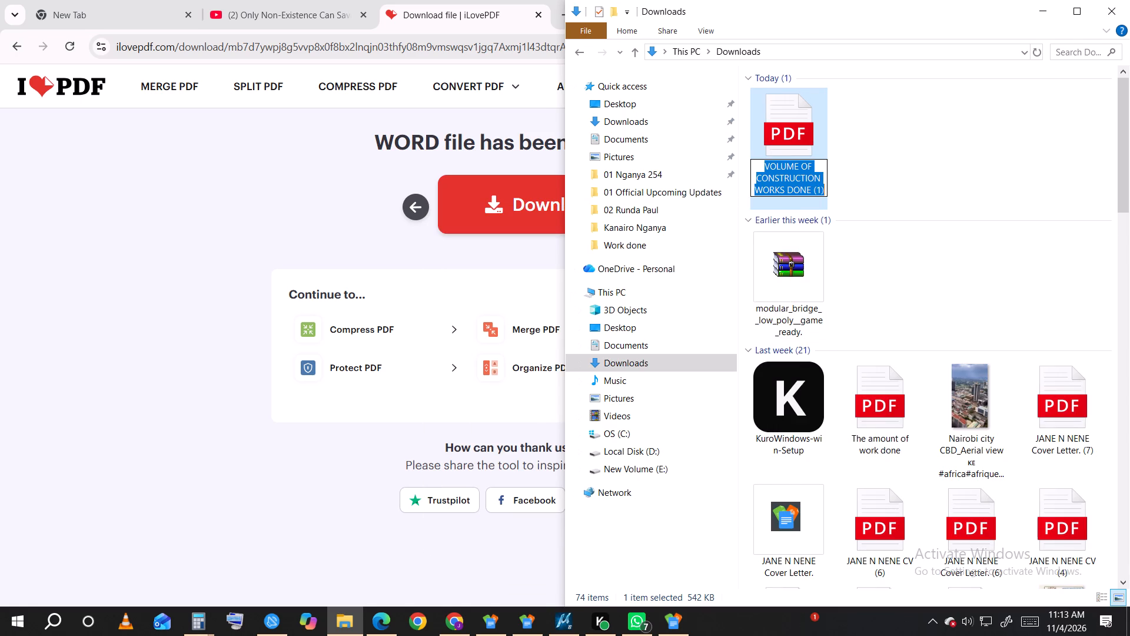
{"action": "left_click_drag", "start_coordinate": [814, 189], "coordinate": [833, 189]}
{"action": "key", "text": "BackSpace"}
{"action": "left_click", "coordinate": [948, 168]}
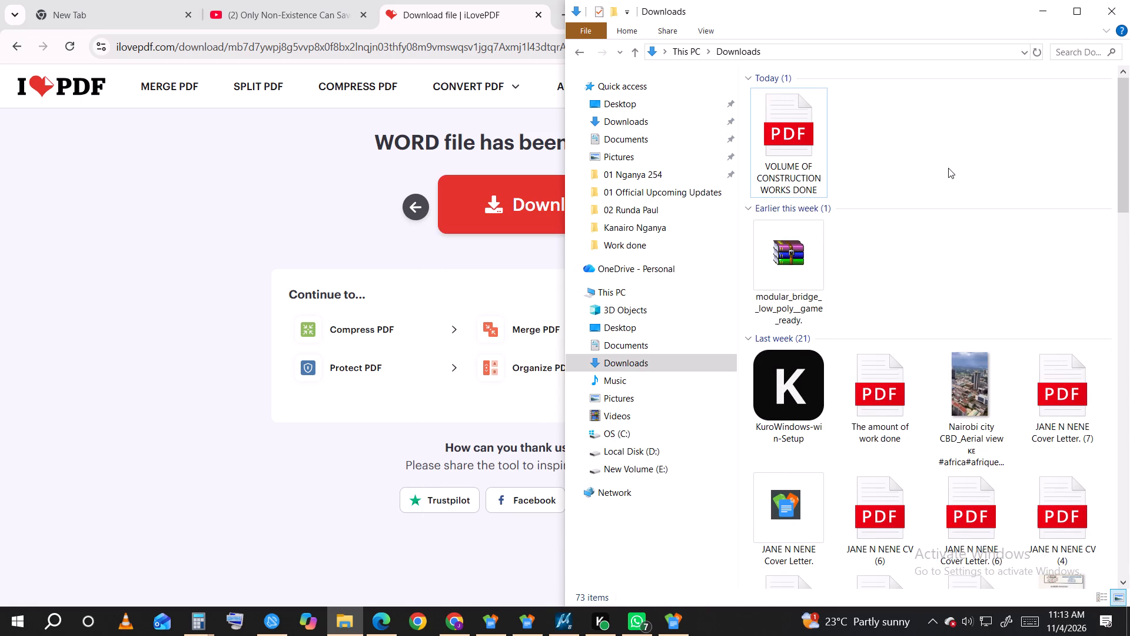
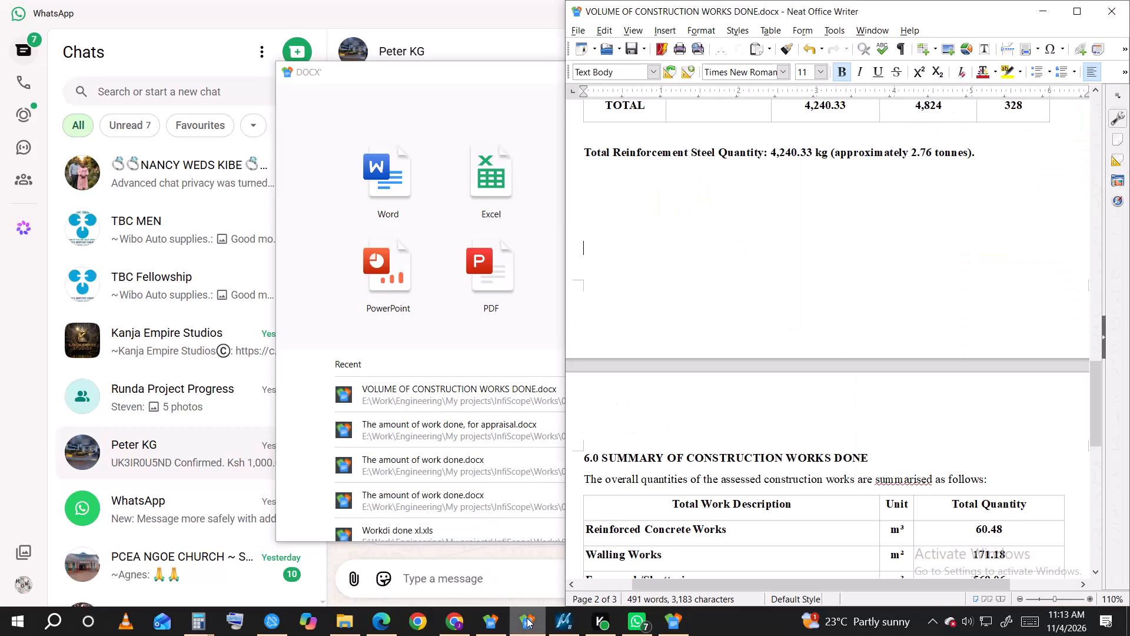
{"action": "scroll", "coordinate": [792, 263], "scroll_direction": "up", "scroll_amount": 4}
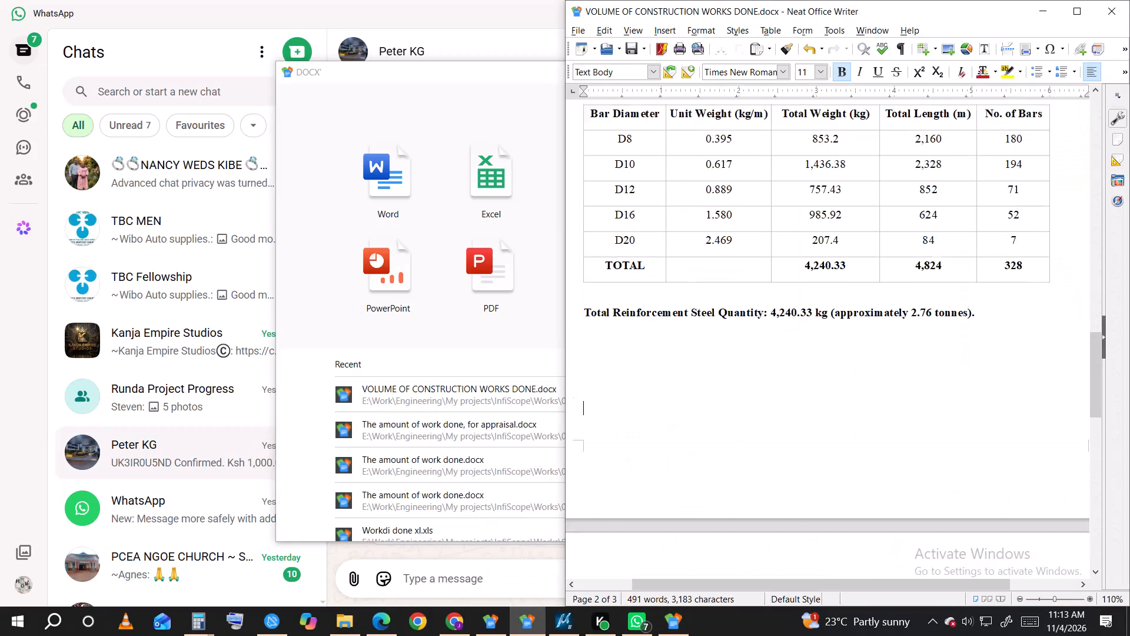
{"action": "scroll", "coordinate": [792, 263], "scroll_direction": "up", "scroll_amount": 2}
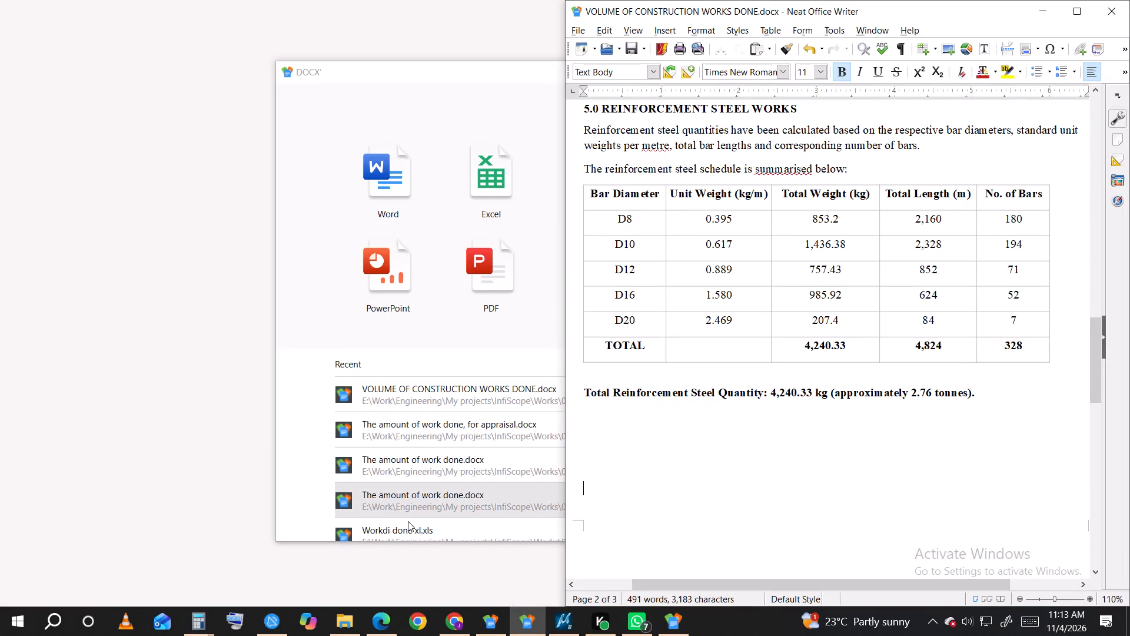
Switch to File Explorer and bring up the Downloads folder with the VOLUME OF CONSTRUCTION WORKS DONE PDF.
{"action": "left_click", "coordinate": [501, 625]}
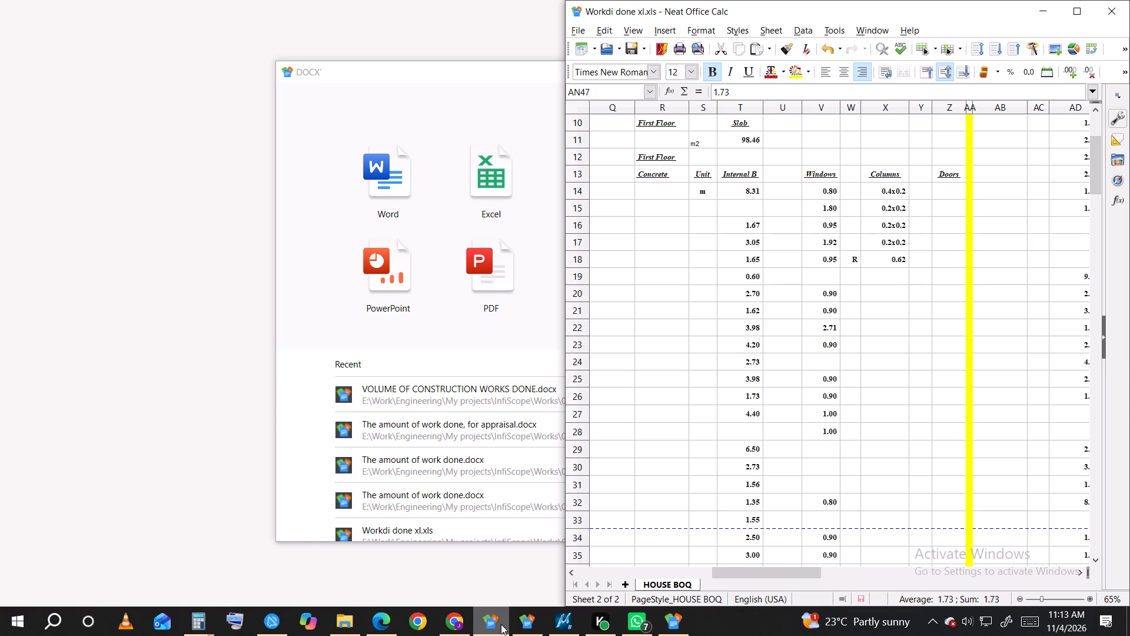
{"action": "left_click", "coordinate": [351, 618]}
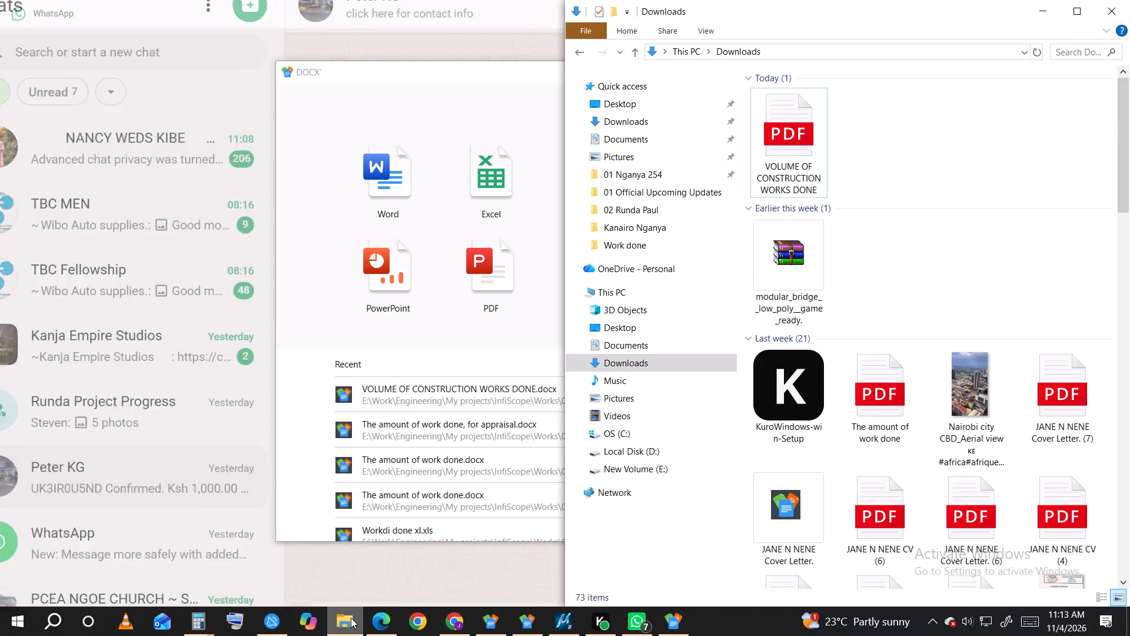
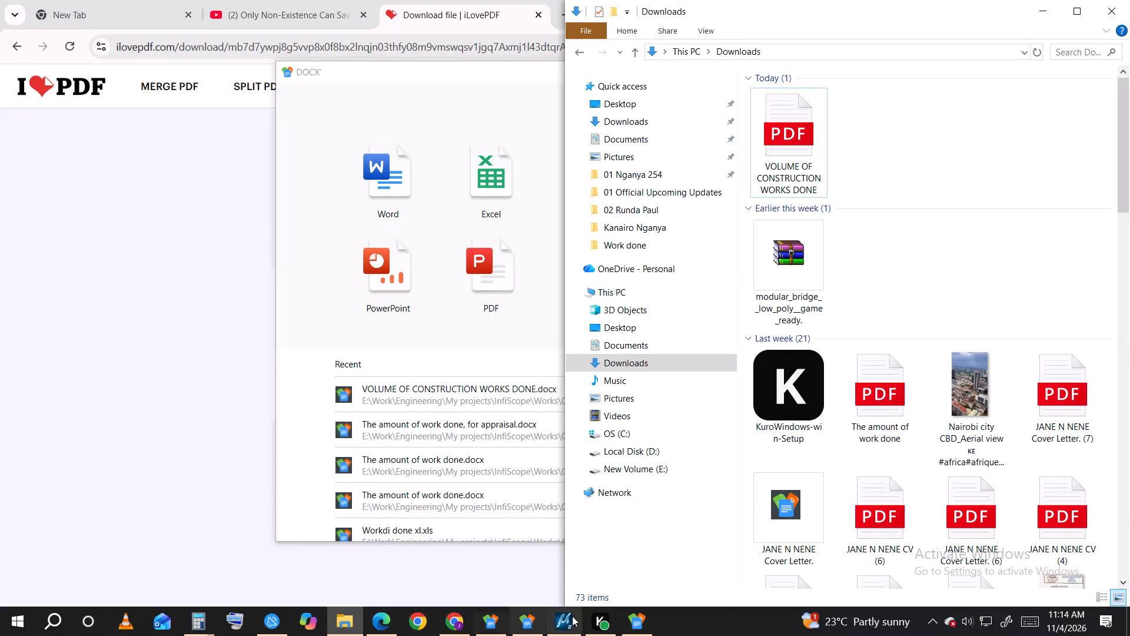
Switch to Neat Office Writer and bring up the VOLUME OF CONSTRUCTION WORKS DONE document.
{"action": "left_click", "coordinate": [634, 623]}
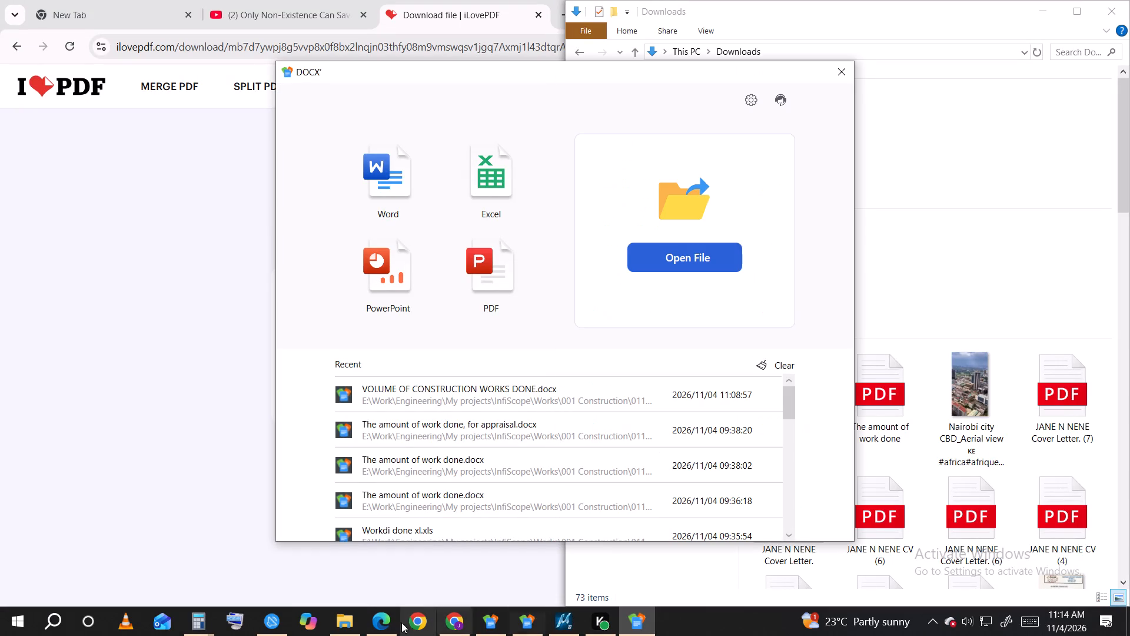
{"action": "left_click", "coordinate": [438, 396]}
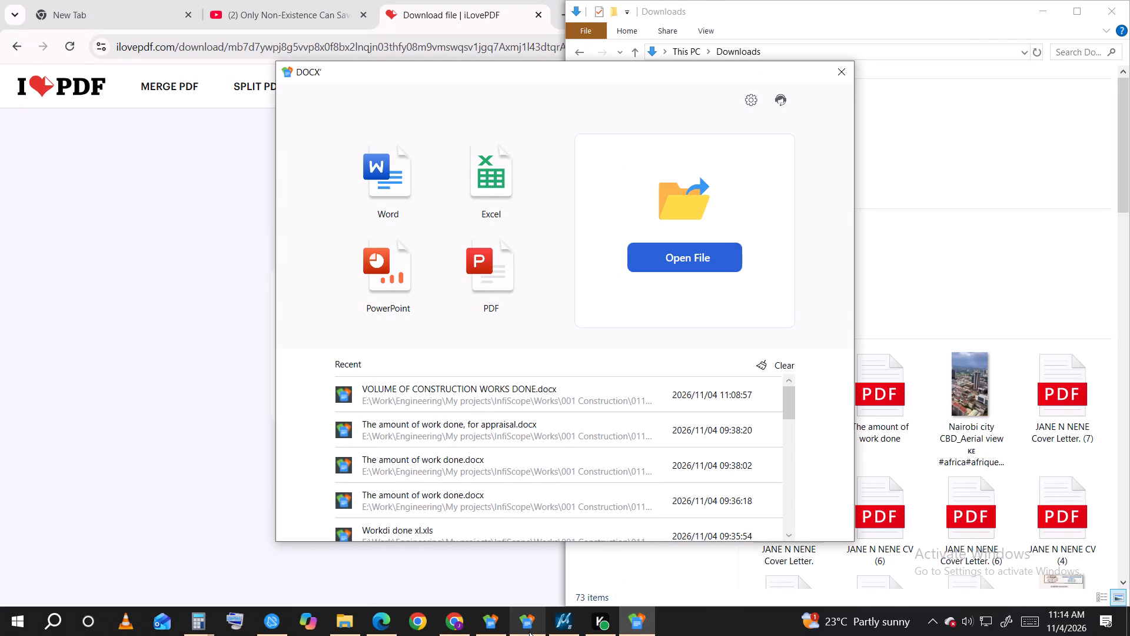
{"action": "left_click", "coordinate": [529, 632]}
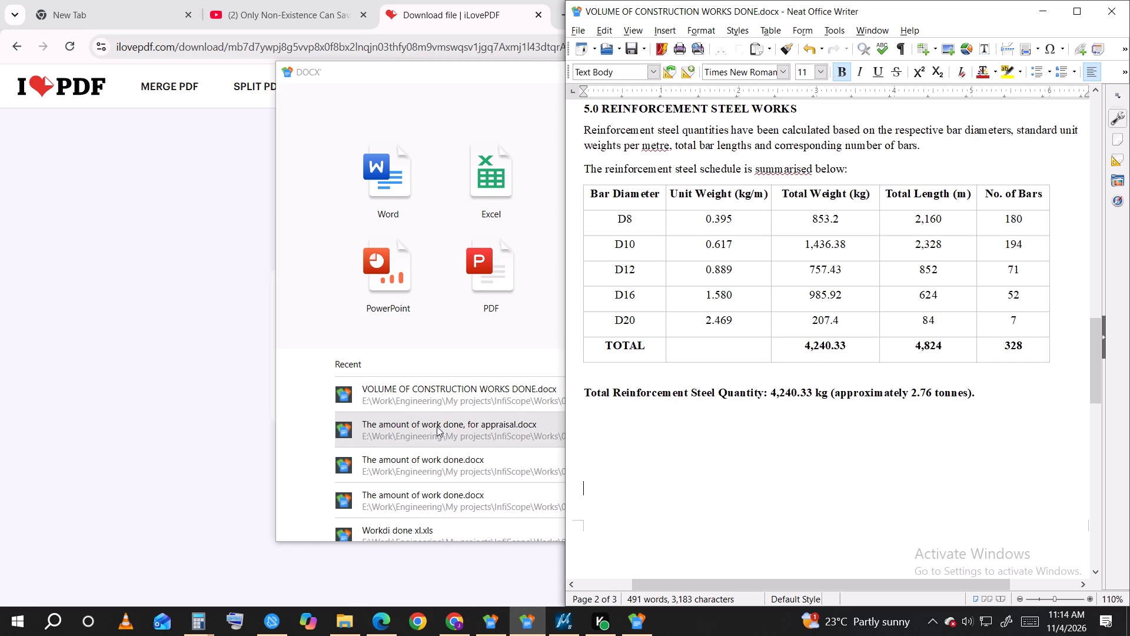
Open the document "The amount of work done Calculations" from the Work done folder.
{"action": "left_click", "coordinate": [351, 632]}
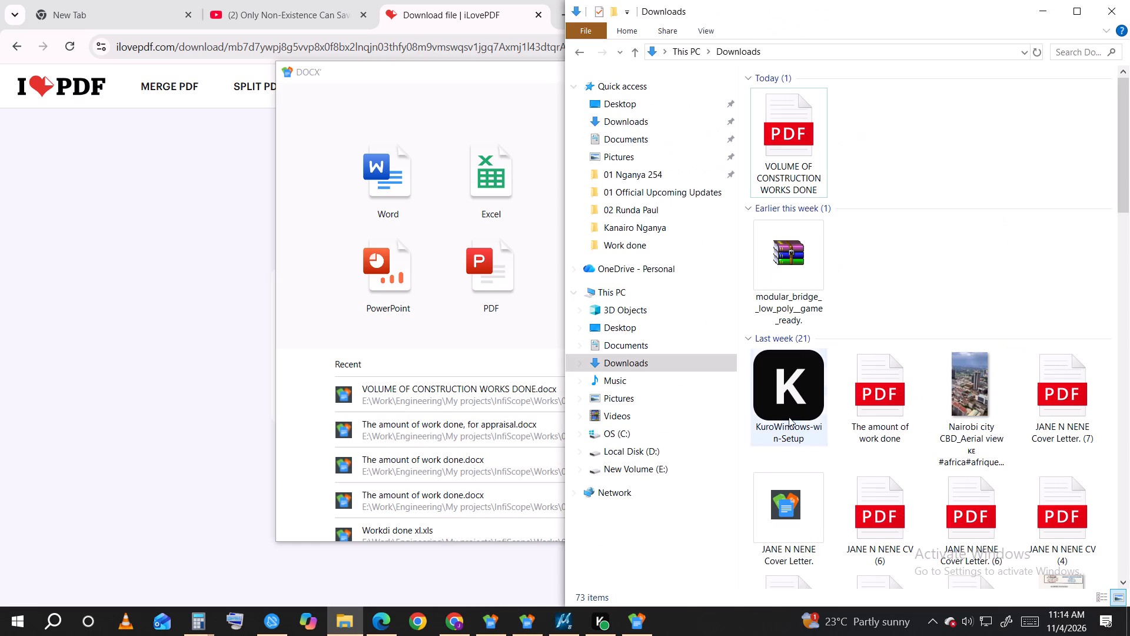
{"action": "double_click", "coordinate": [683, 238]}
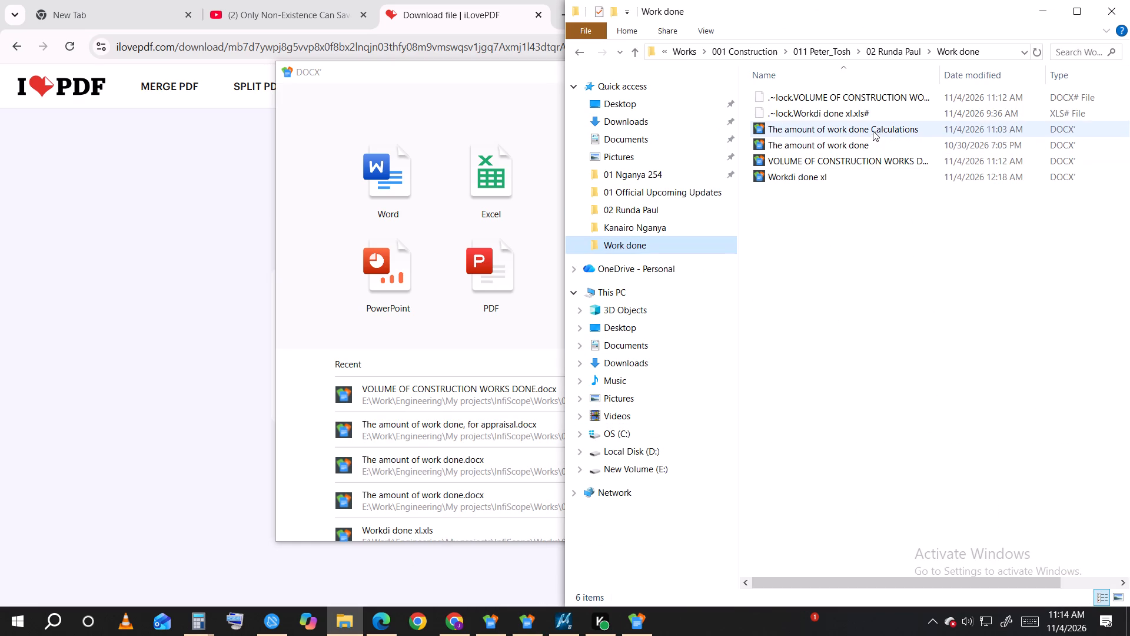
{"action": "double_click", "coordinate": [873, 129]}
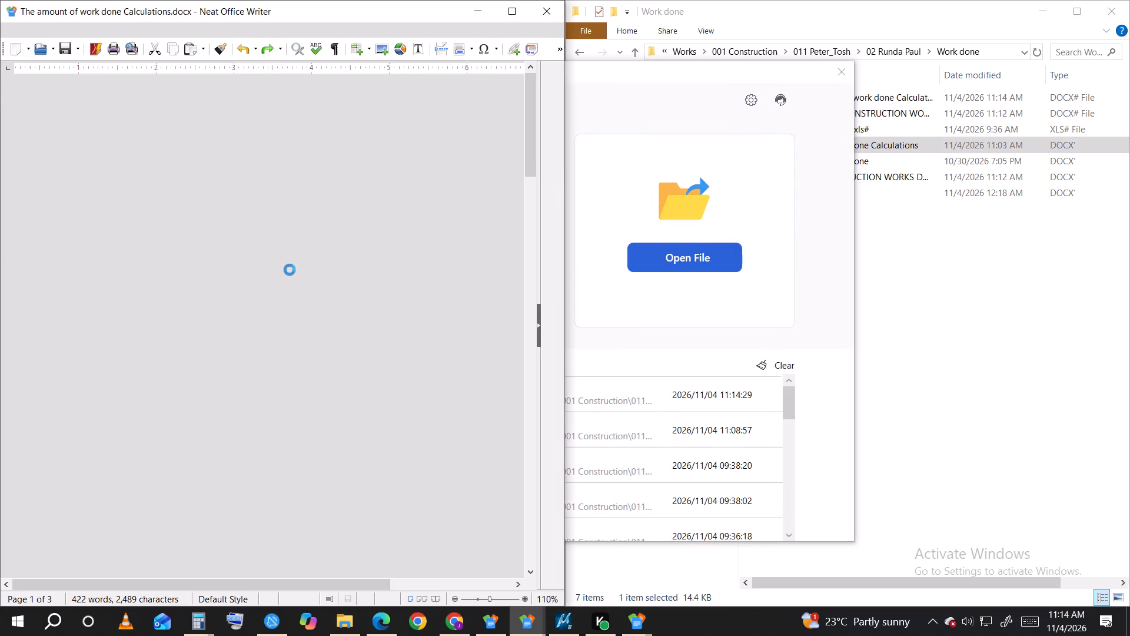
Review the concrete, walling, formwork and reinforcement steel calculations through the document.
{"action": "scroll", "coordinate": [295, 287], "scroll_direction": "down", "scroll_amount": 2}
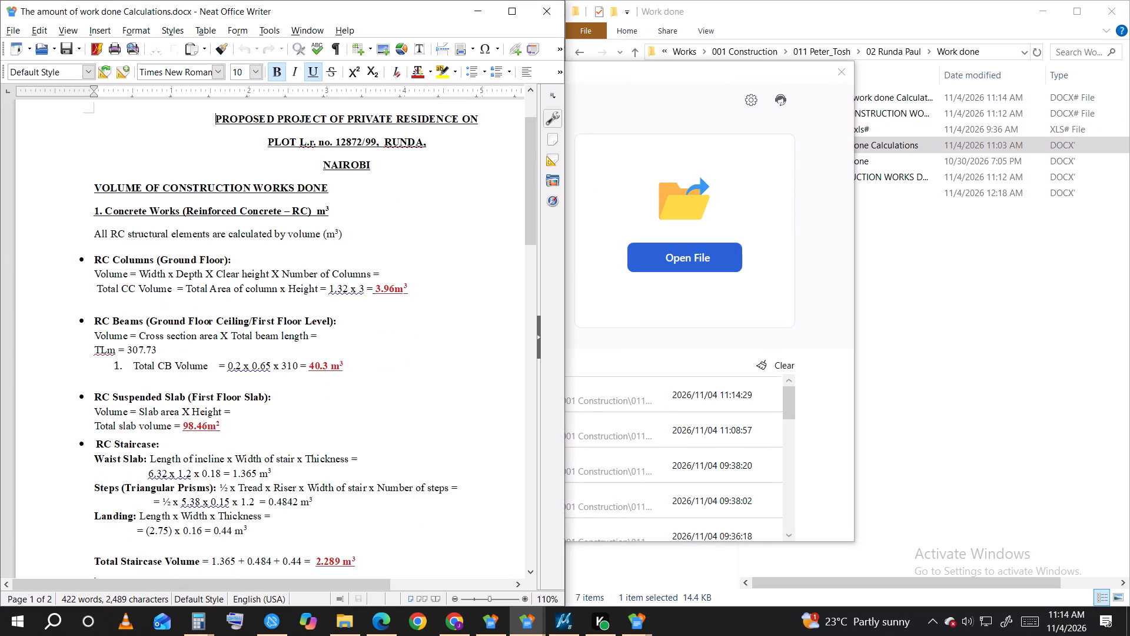
{"action": "scroll", "coordinate": [295, 291], "scroll_direction": "down", "scroll_amount": 6}
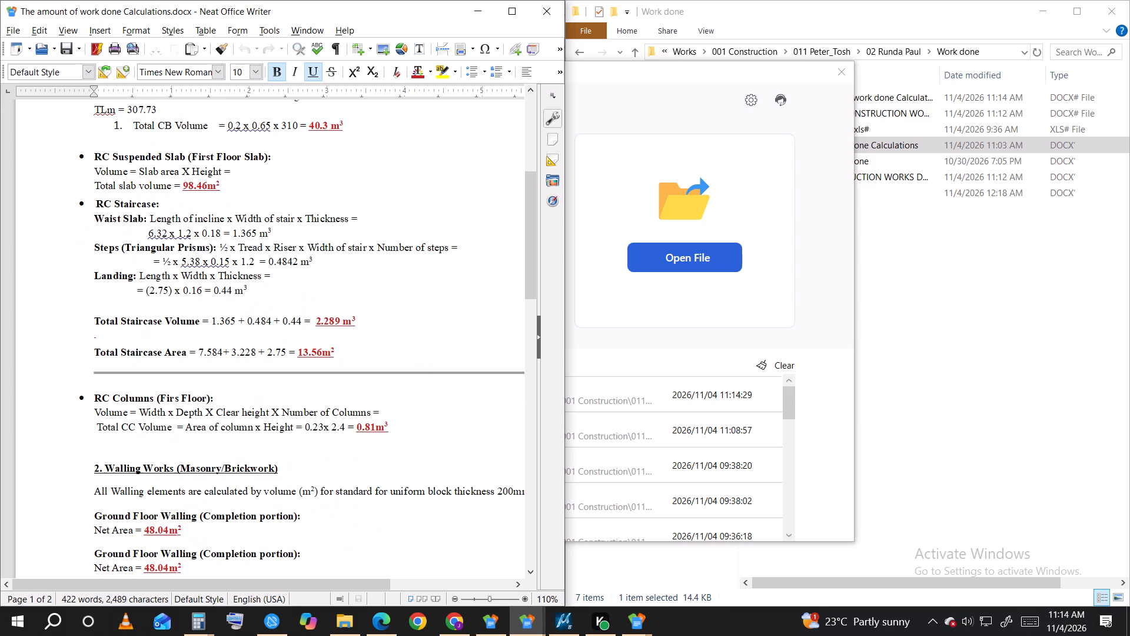
{"action": "scroll", "coordinate": [295, 293], "scroll_direction": "down", "scroll_amount": 1}
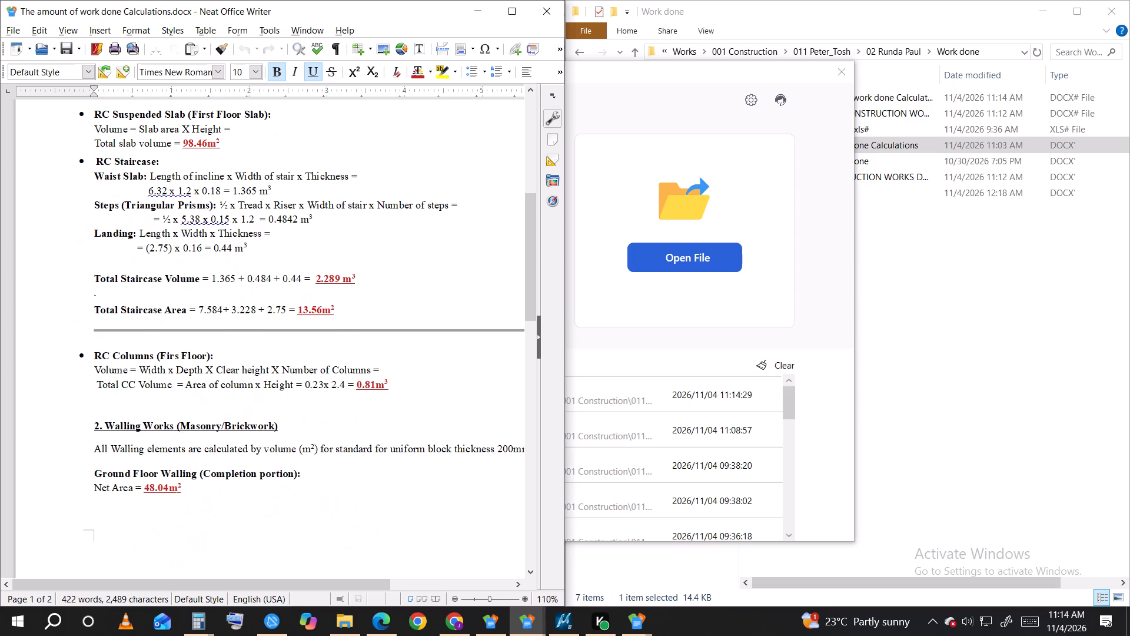
{"action": "scroll", "coordinate": [295, 293], "scroll_direction": "up", "scroll_amount": 2}
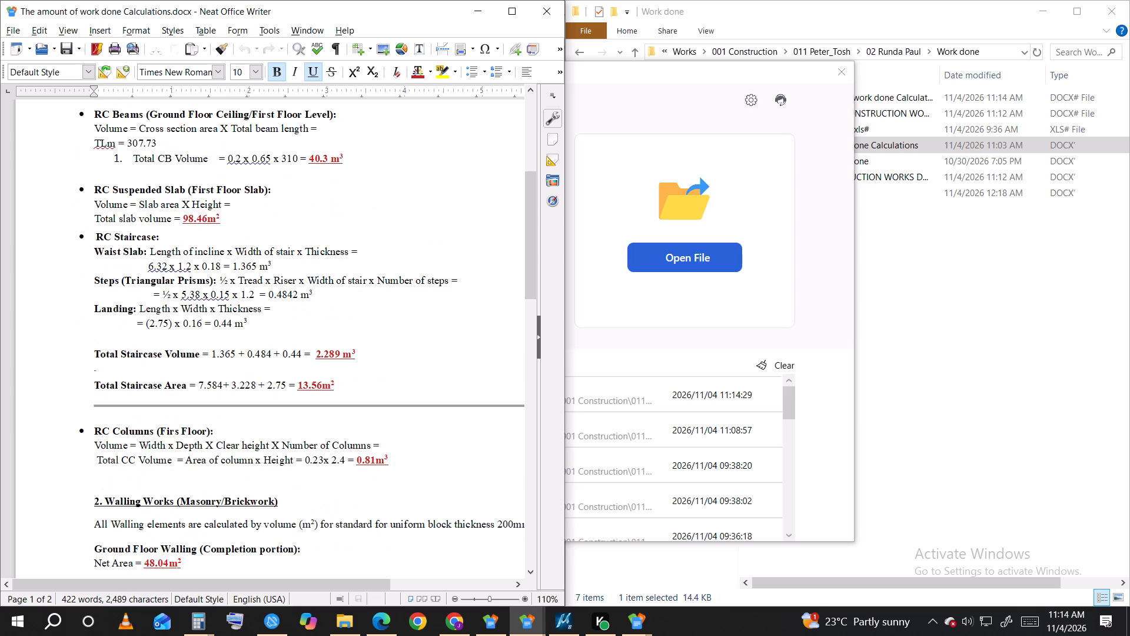
{"action": "scroll", "coordinate": [295, 293], "scroll_direction": "down", "scroll_amount": 2}
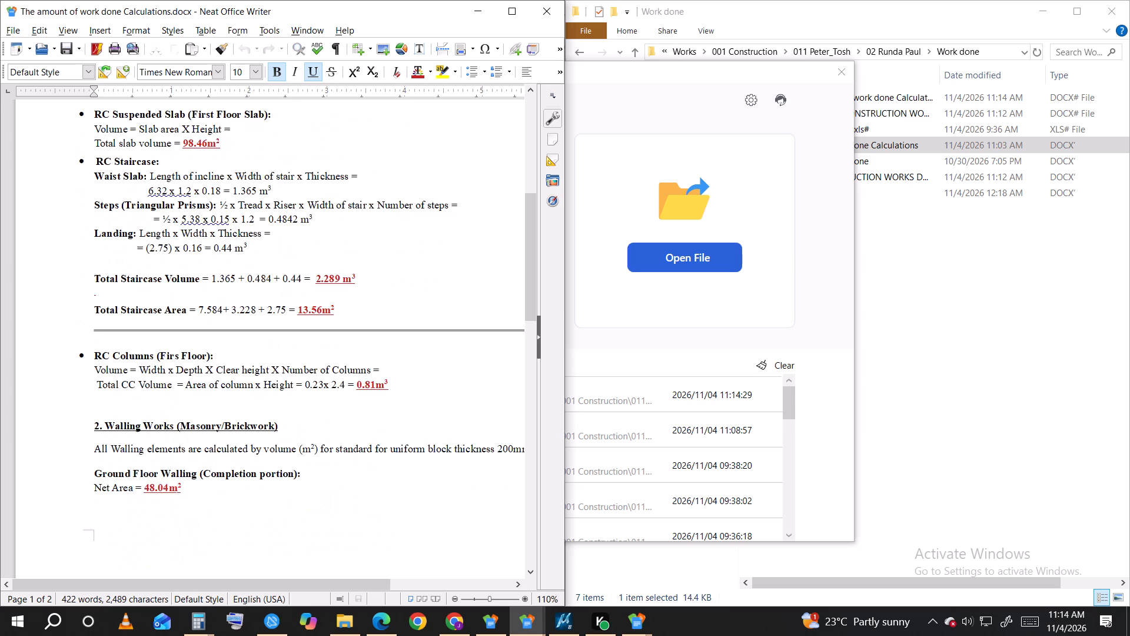
{"action": "scroll", "coordinate": [295, 293], "scroll_direction": "down", "scroll_amount": 6}
{"action": "scroll", "coordinate": [295, 293], "scroll_direction": "up", "scroll_amount": 1}
{"action": "scroll", "coordinate": [295, 293], "scroll_direction": "down", "scroll_amount": 4}
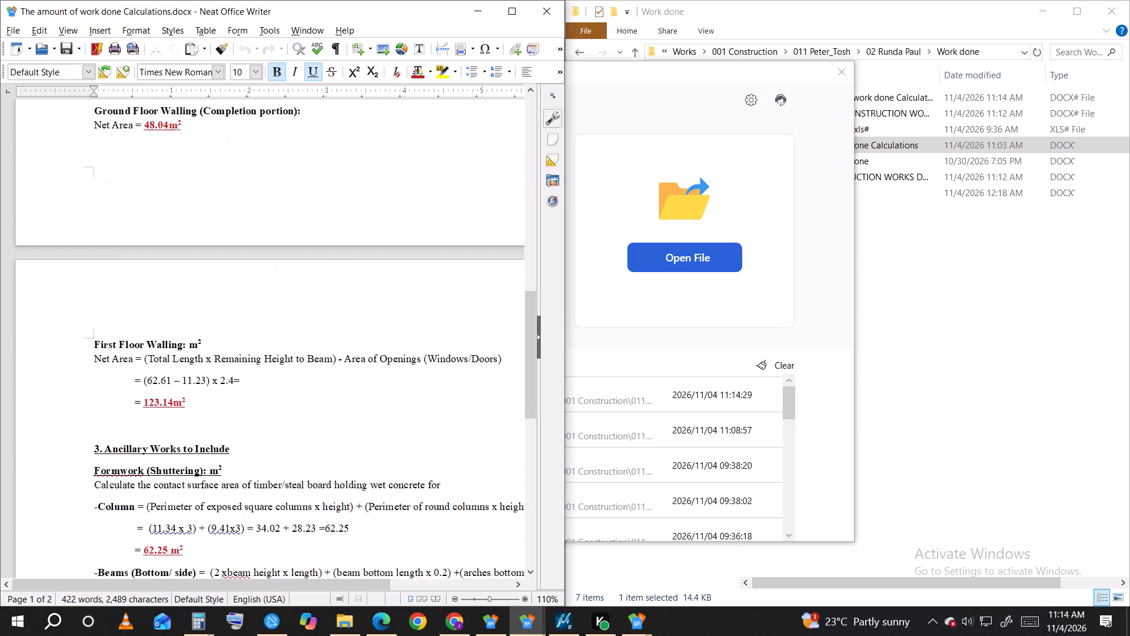
{"action": "scroll", "coordinate": [295, 293], "scroll_direction": "down", "scroll_amount": 5}
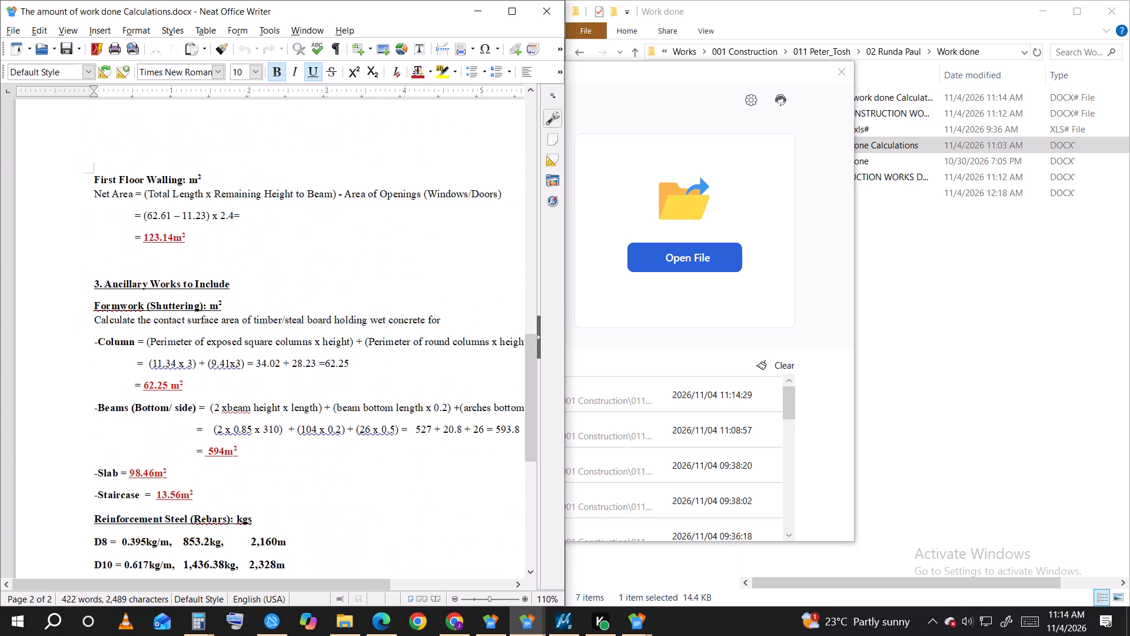
Re-examine the walling and reinforced concrete calculations, from the ground floor columns through to the first floor columns.
{"action": "scroll", "coordinate": [295, 293], "scroll_direction": "up", "scroll_amount": 1}
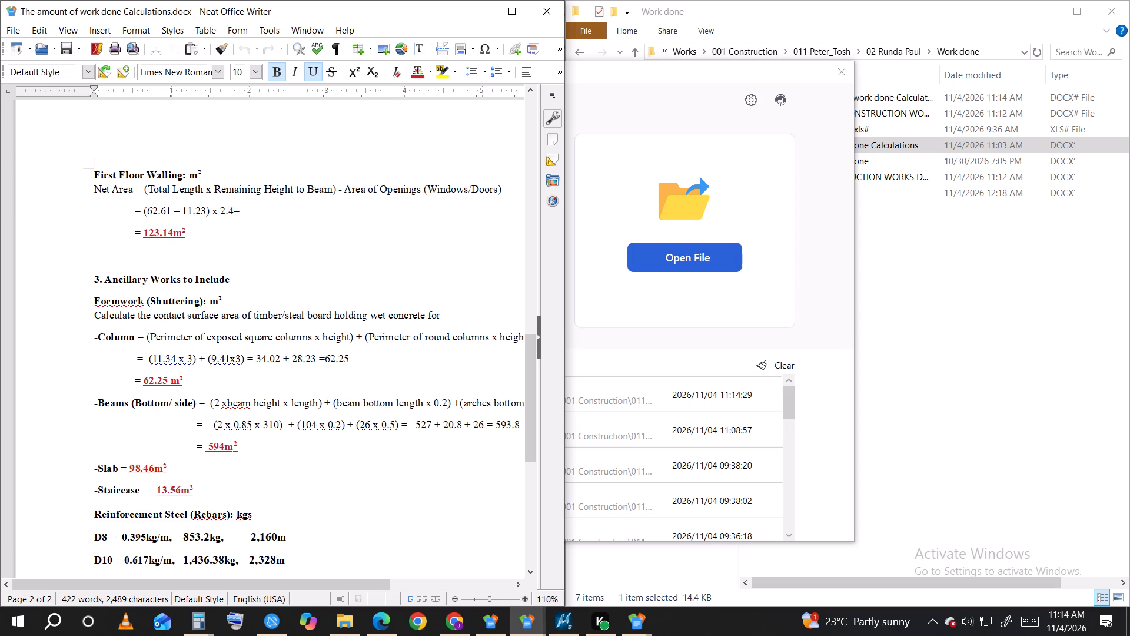
{"action": "scroll", "coordinate": [295, 293], "scroll_direction": "up", "scroll_amount": 5}
{"action": "scroll", "coordinate": [295, 293], "scroll_direction": "down", "scroll_amount": 1}
{"action": "scroll", "coordinate": [295, 293], "scroll_direction": "up", "scroll_amount": 1}
{"action": "scroll", "coordinate": [295, 293], "scroll_direction": "down", "scroll_amount": 1}
{"action": "scroll", "coordinate": [295, 293], "scroll_direction": "up", "scroll_amount": 3}
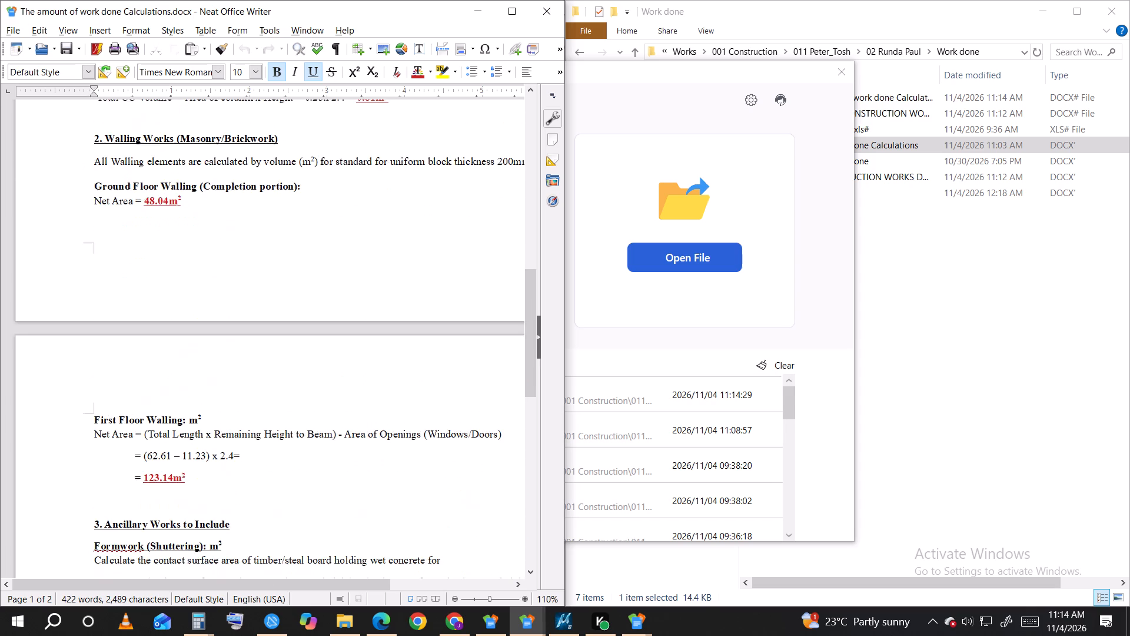
{"action": "scroll", "coordinate": [295, 293], "scroll_direction": "up", "scroll_amount": 9}
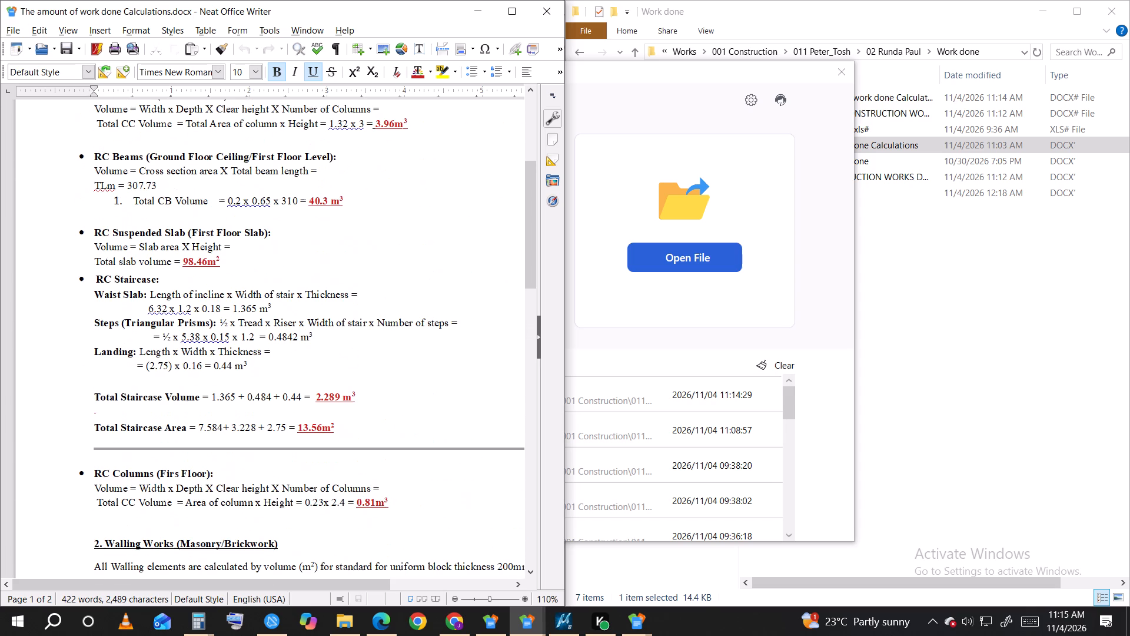
{"action": "scroll", "coordinate": [295, 293], "scroll_direction": "up", "scroll_amount": 4}
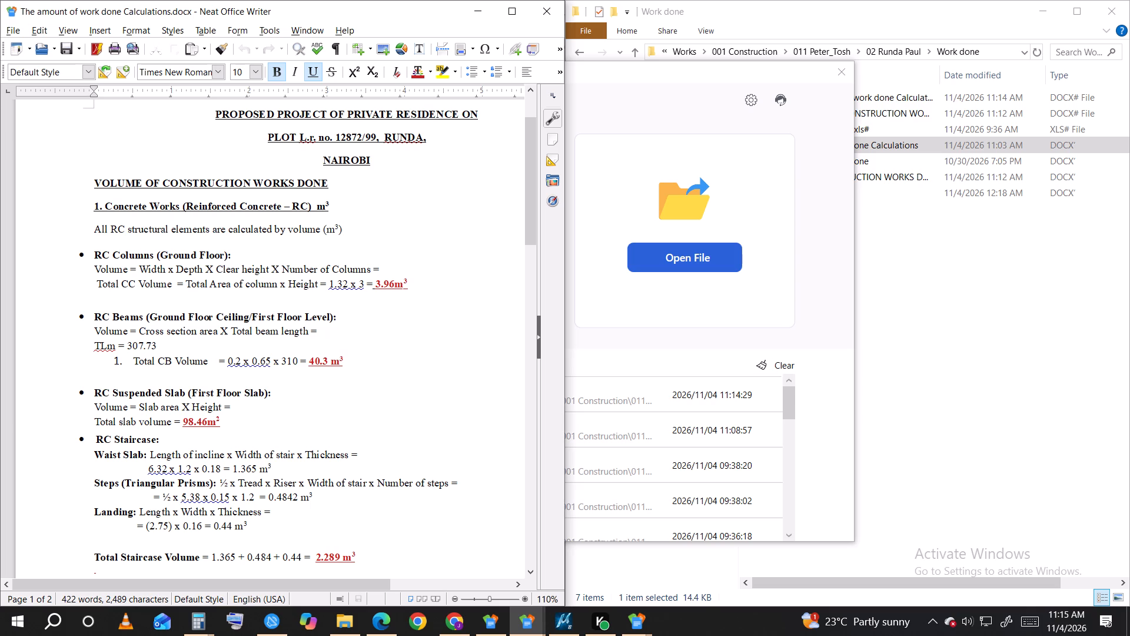
{"action": "scroll", "coordinate": [363, 360], "scroll_direction": "down", "scroll_amount": 3}
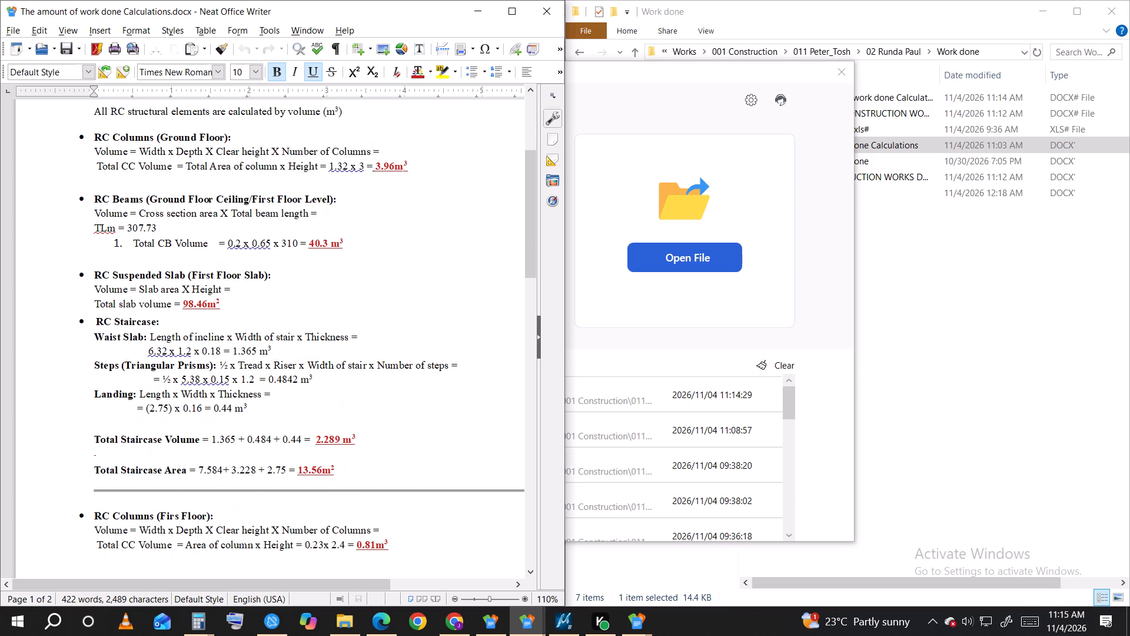
{"action": "scroll", "coordinate": [363, 360], "scroll_direction": "down", "scroll_amount": 2}
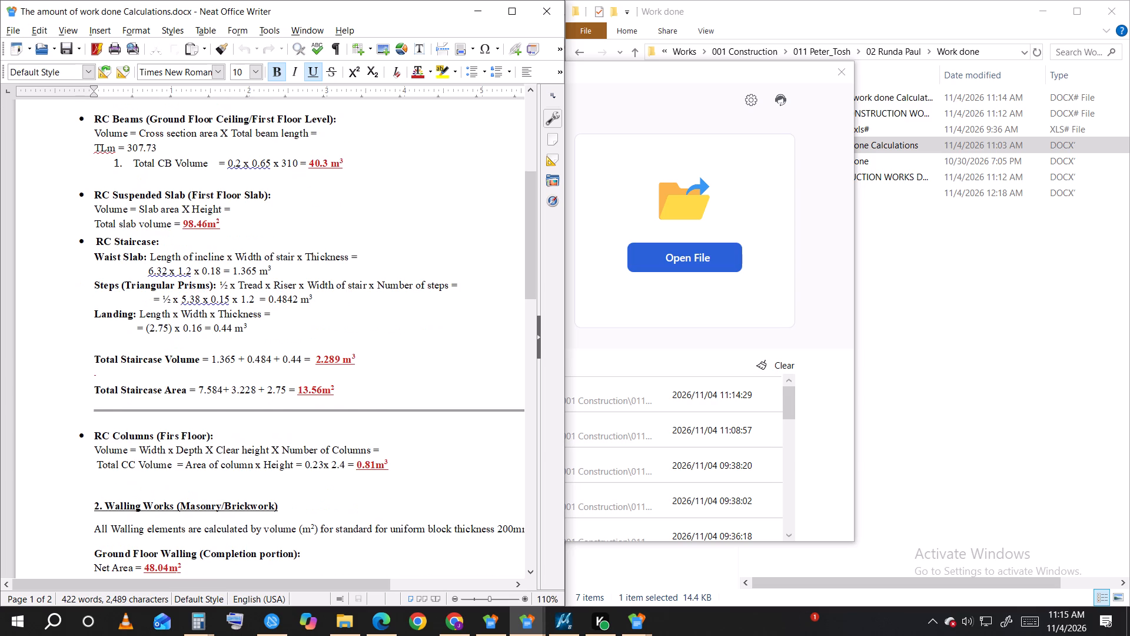
{"action": "scroll", "coordinate": [363, 360], "scroll_direction": "down", "scroll_amount": 4}
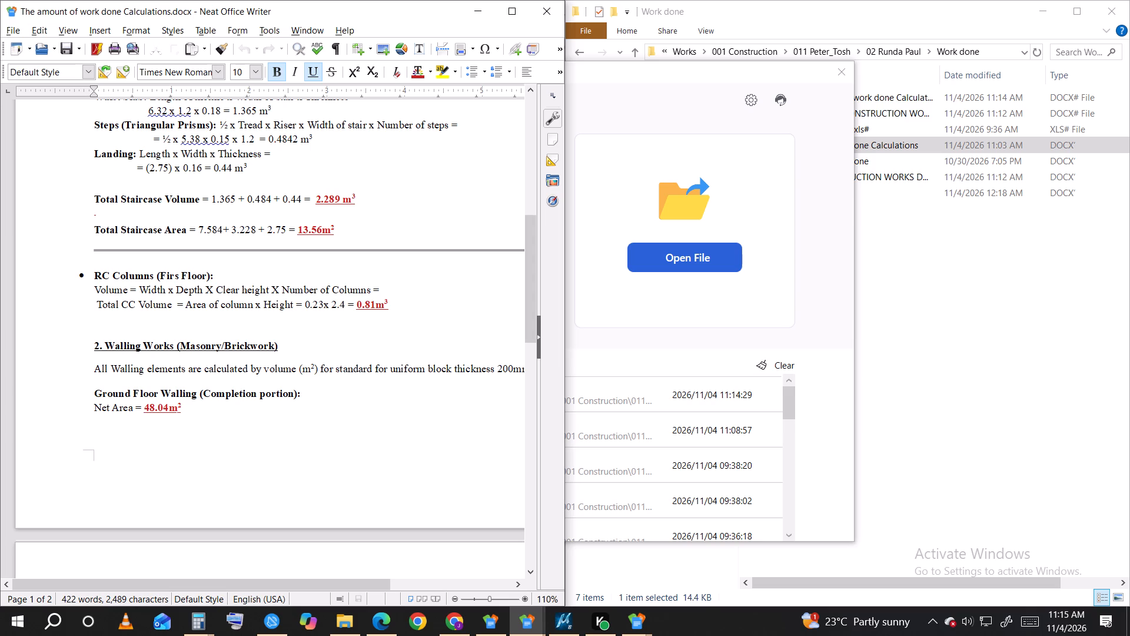
Copy the whole RC Beams (Ground Floor Ceiling/First Floor Level) calculation block, including its Total CB Volume line.
{"action": "scroll", "coordinate": [363, 360], "scroll_direction": "up", "scroll_amount": 4}
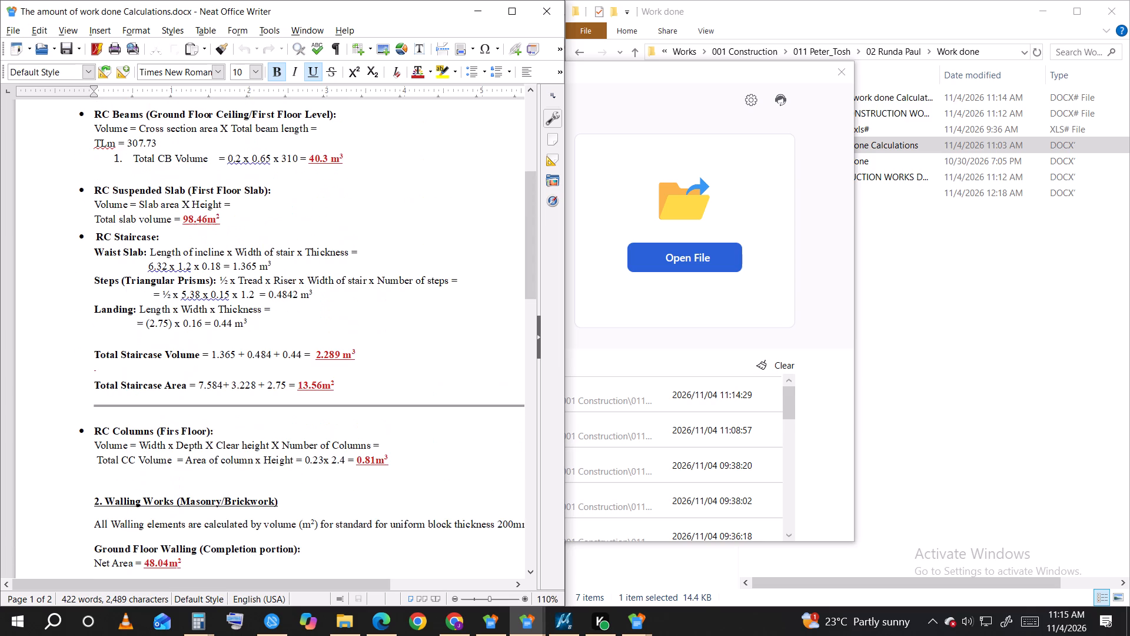
{"action": "scroll", "coordinate": [363, 360], "scroll_direction": "up", "scroll_amount": 1}
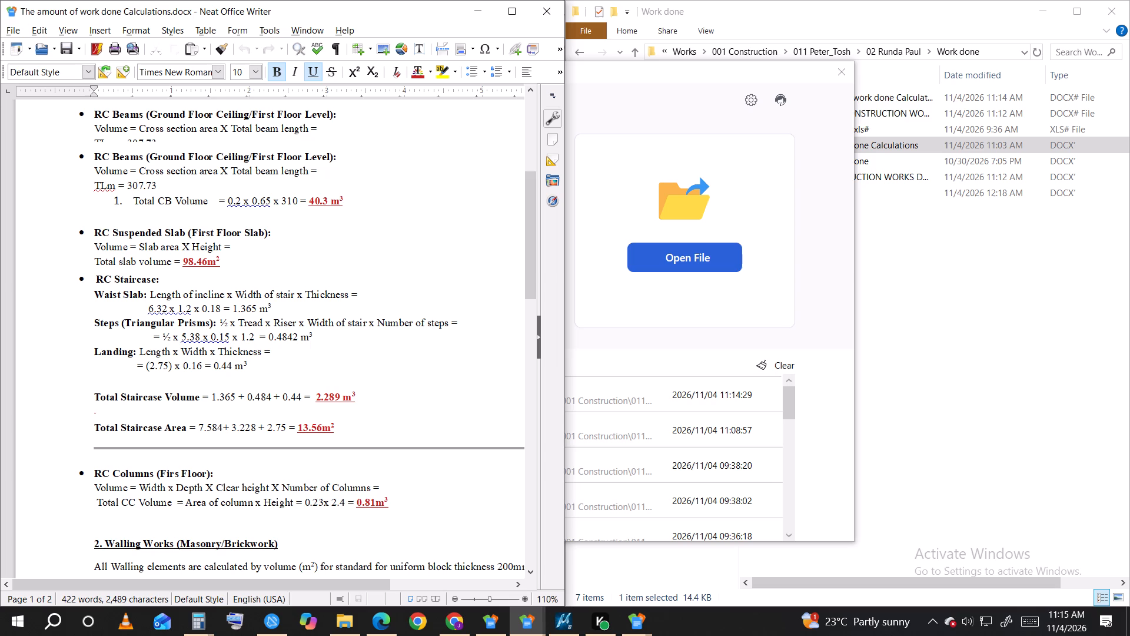
{"action": "left_click_drag", "start_coordinate": [354, 197], "coordinate": [75, 145]}
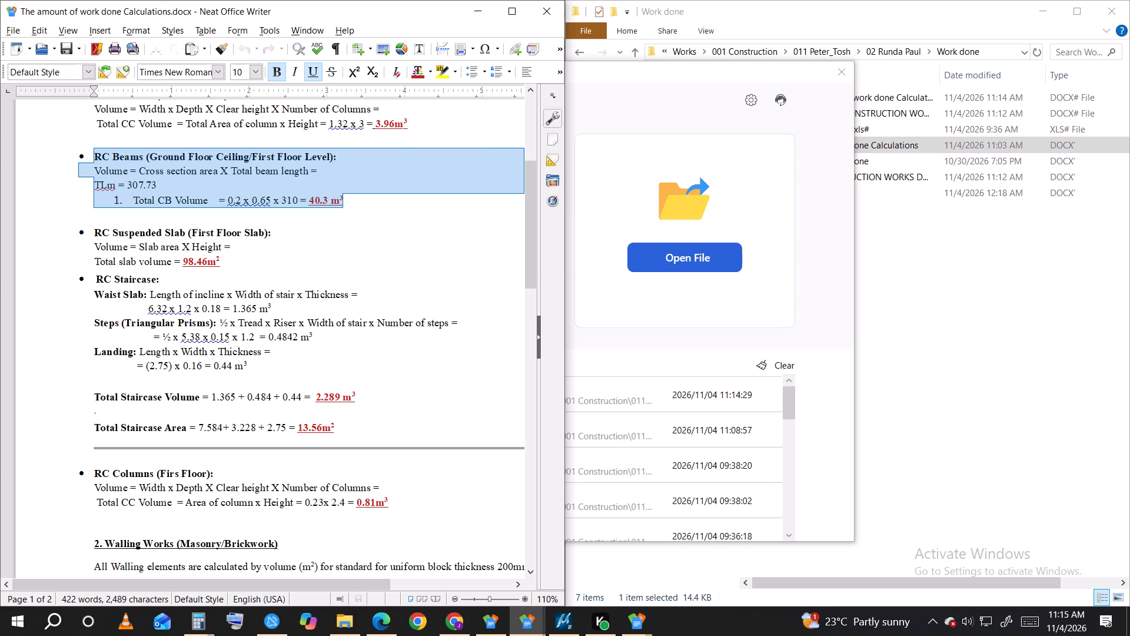
{"action": "left_click_drag", "start_coordinate": [75, 145], "coordinate": [91, 144]}
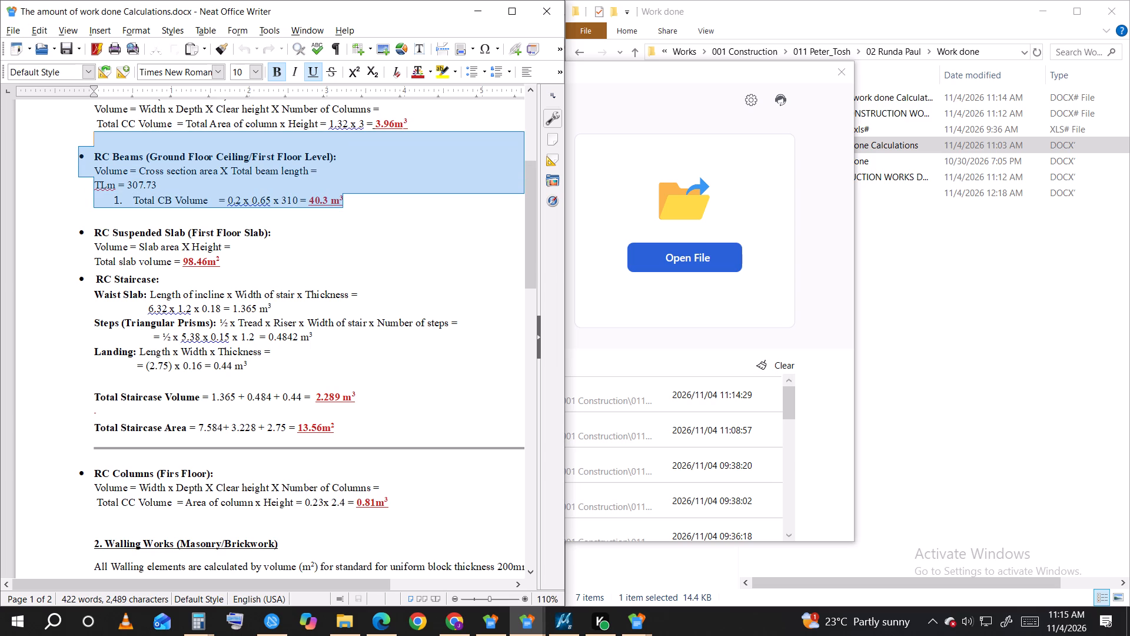
{"action": "left_click_drag", "start_coordinate": [91, 144], "coordinate": [89, 144]}
{"action": "right_click", "coordinate": [107, 153]}
{"action": "left_click", "coordinate": [164, 174]}
{"action": "scroll", "coordinate": [258, 369], "scroll_direction": "down", "scroll_amount": 2}
{"action": "scroll", "coordinate": [420, 429], "scroll_direction": "up", "scroll_amount": 4}
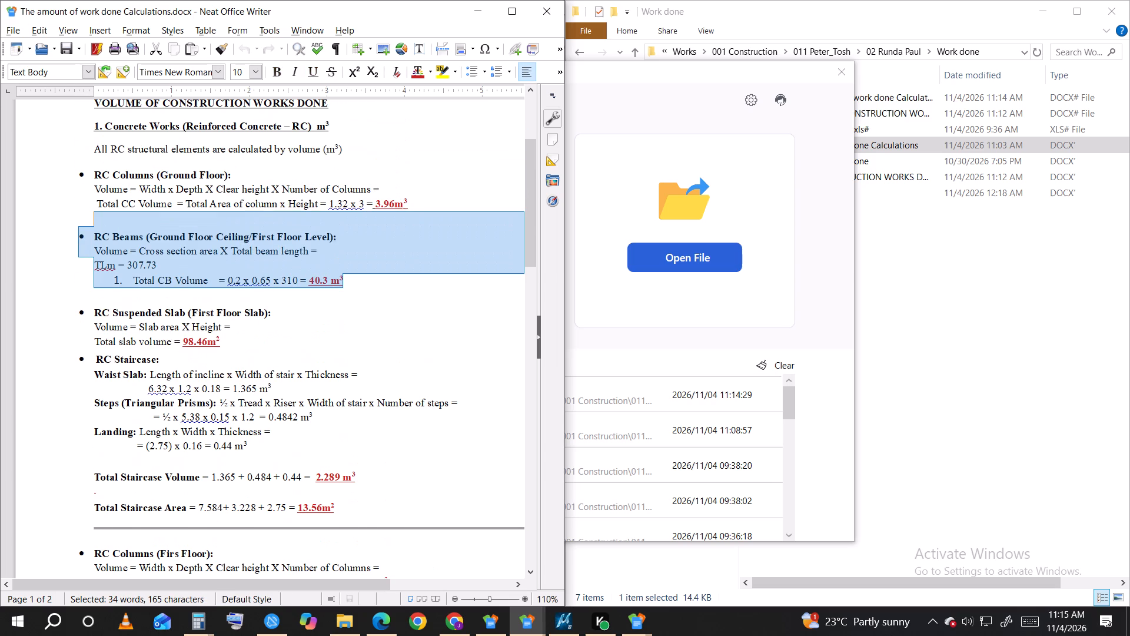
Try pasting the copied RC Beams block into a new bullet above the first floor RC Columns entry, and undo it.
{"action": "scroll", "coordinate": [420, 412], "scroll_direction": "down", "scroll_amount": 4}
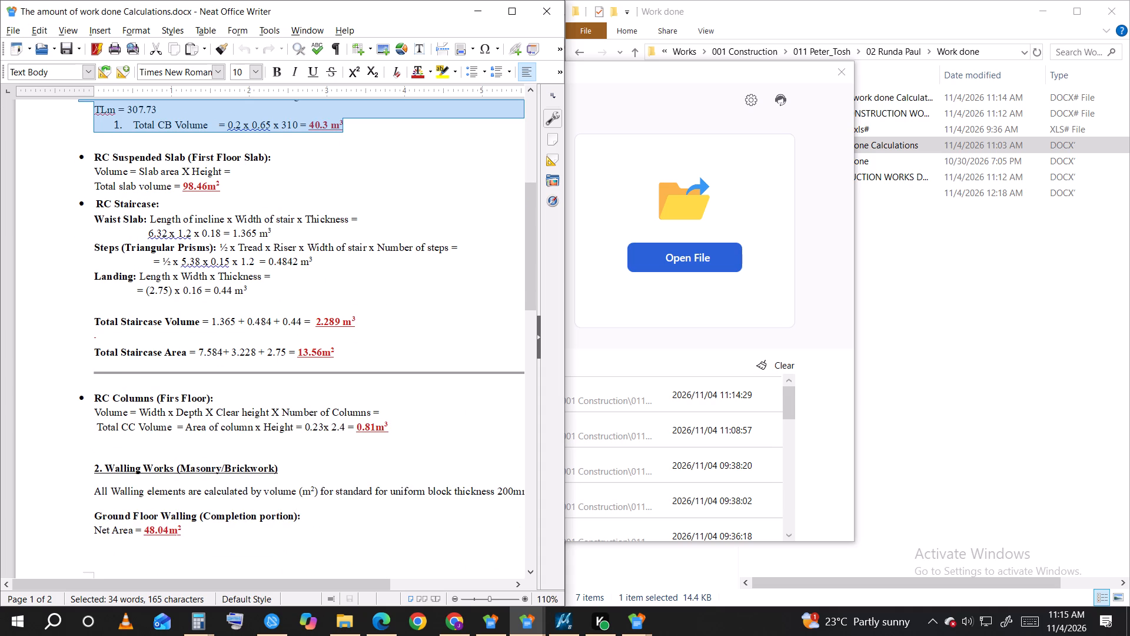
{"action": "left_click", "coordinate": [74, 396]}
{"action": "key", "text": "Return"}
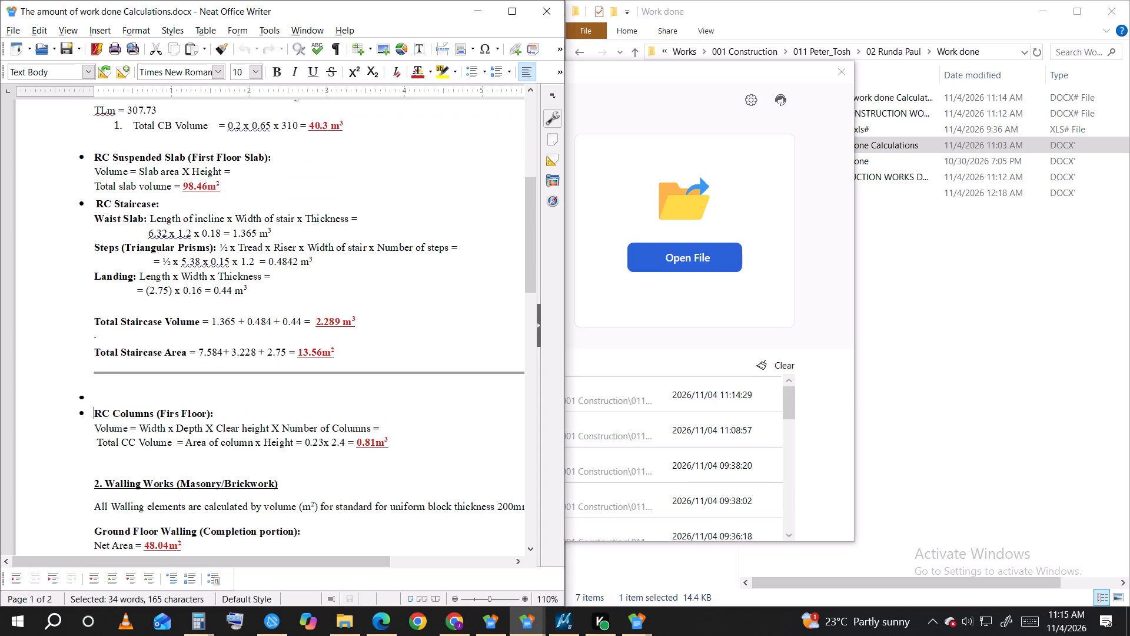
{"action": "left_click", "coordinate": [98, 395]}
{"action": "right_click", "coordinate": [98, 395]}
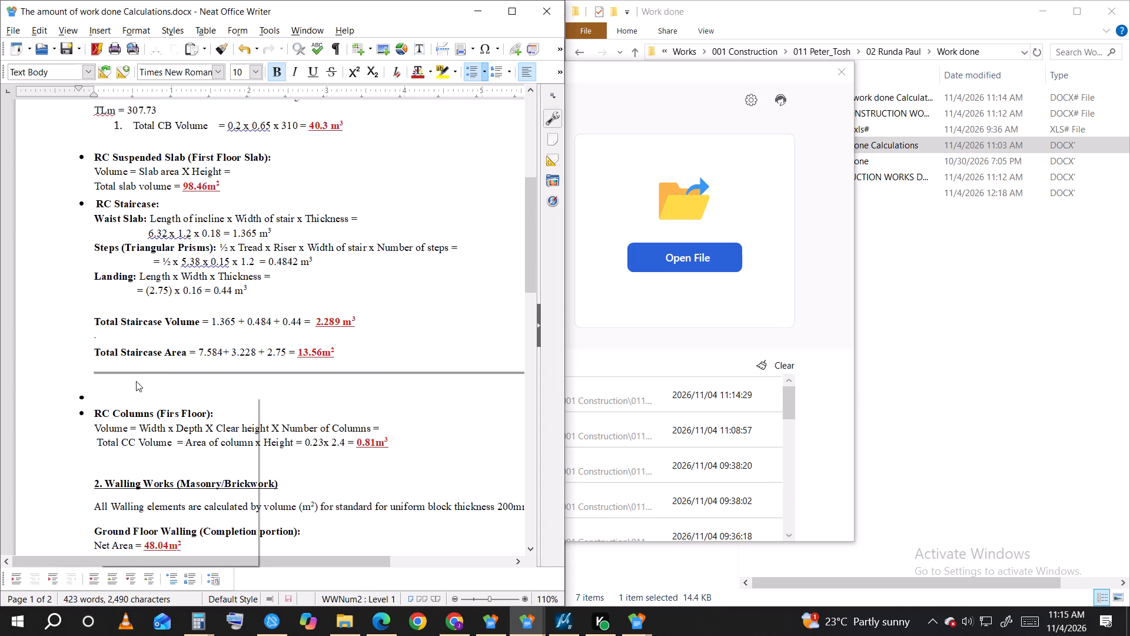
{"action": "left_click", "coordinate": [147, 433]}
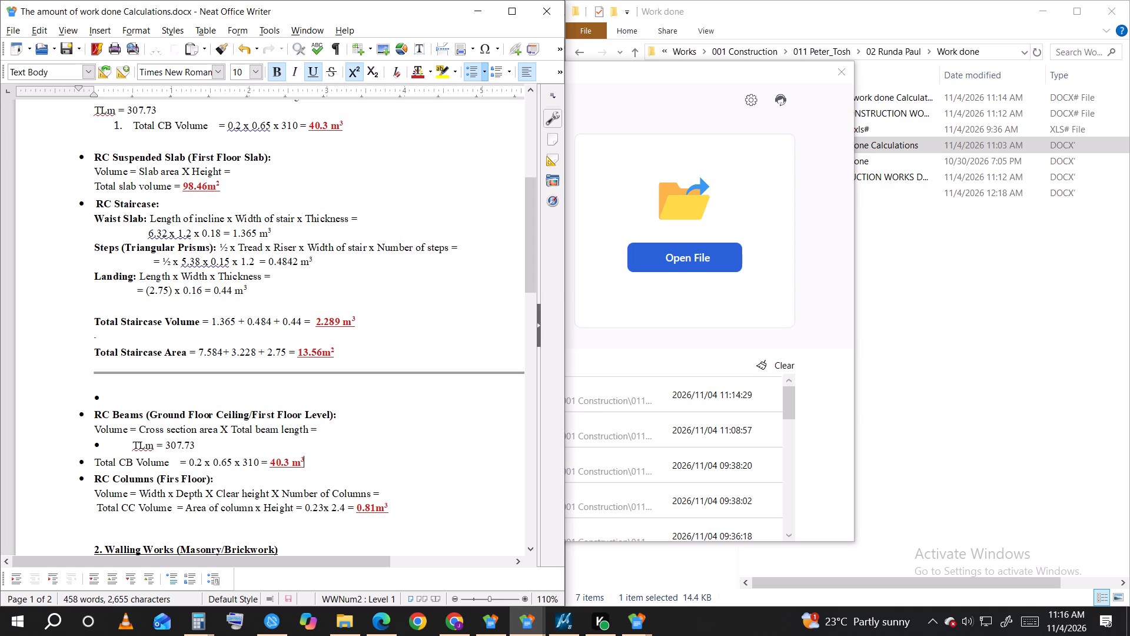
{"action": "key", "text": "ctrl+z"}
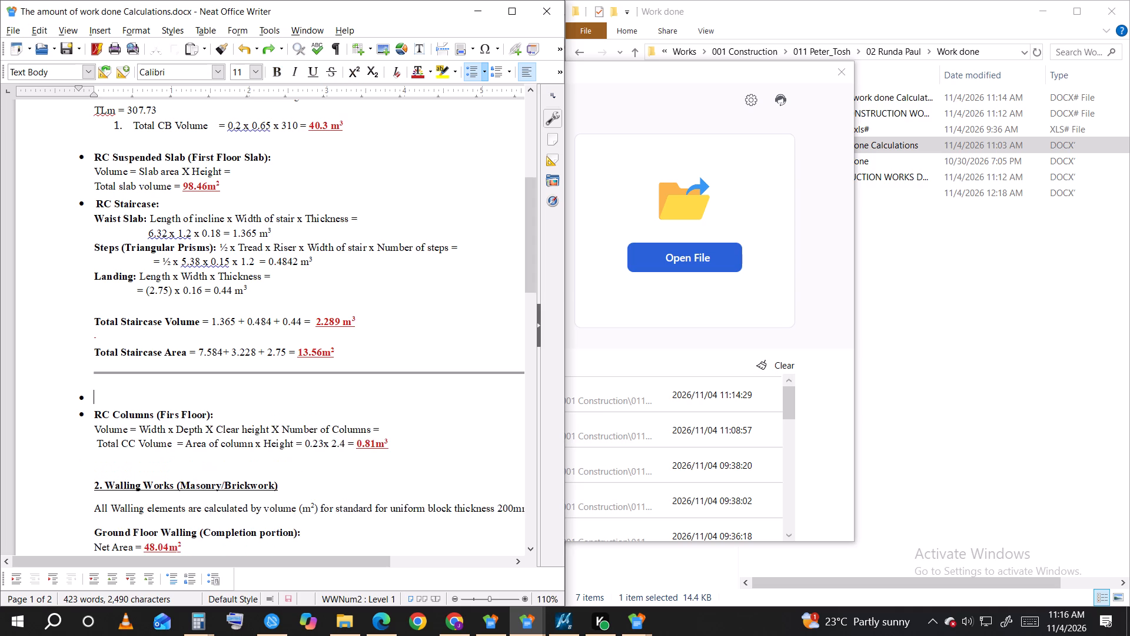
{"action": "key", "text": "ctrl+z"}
Paste the copied RC Beams block between the first floor RC Columns calculation and the Walling Works heading, removing surplus blank lines above it.
{"action": "left_click", "coordinate": [424, 437]}
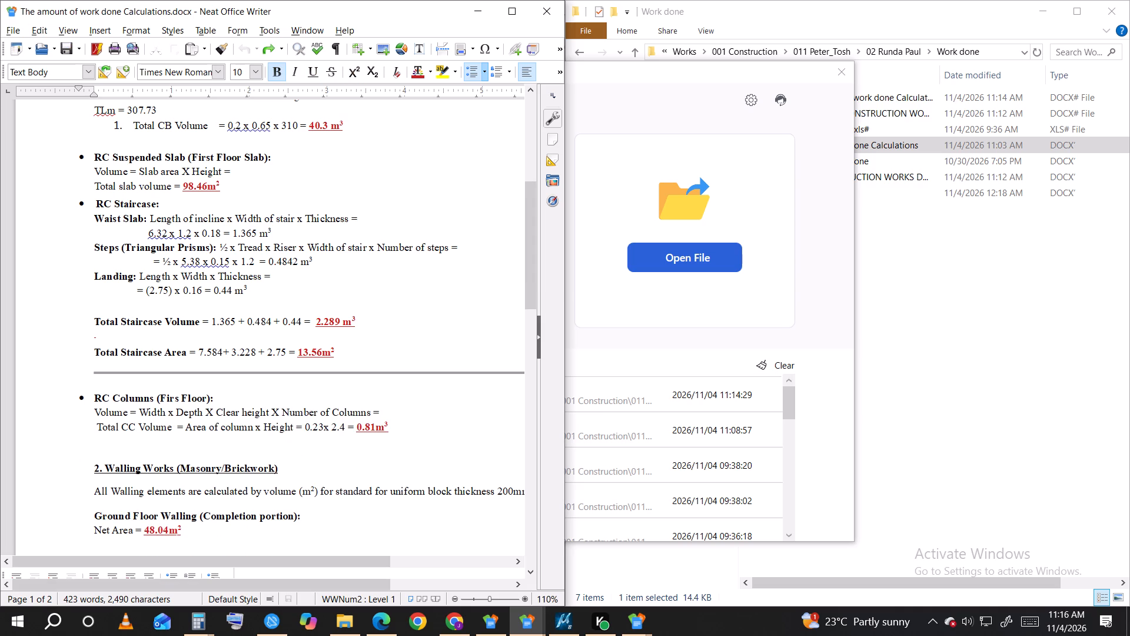
{"action": "key", "text": "Return"}
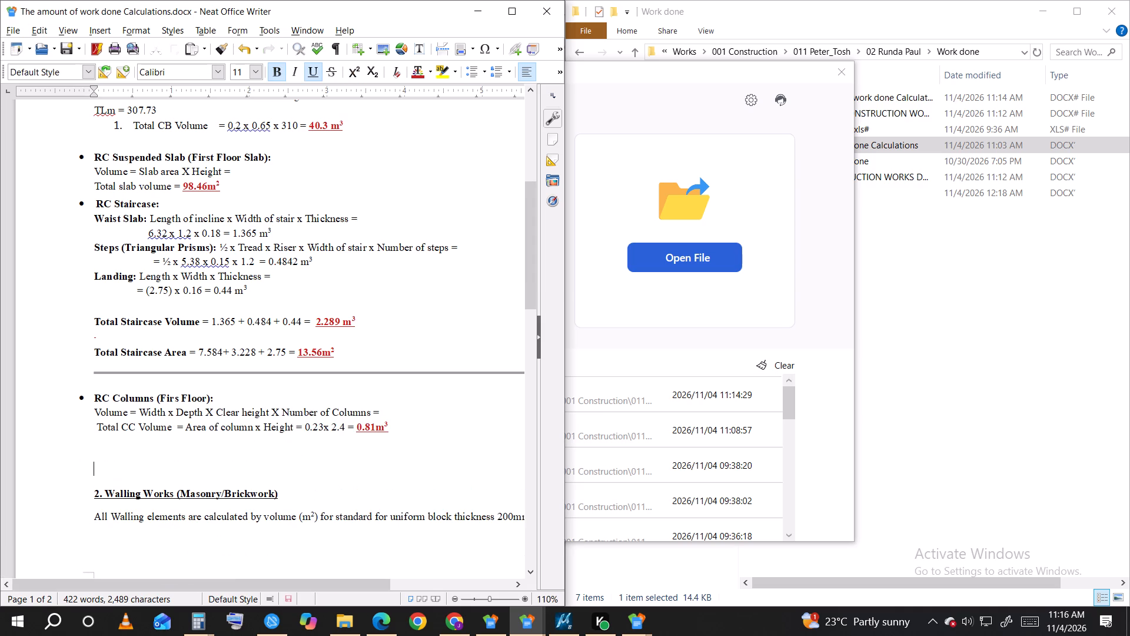
{"action": "right_click", "coordinate": [114, 468]}
{"action": "left_click", "coordinate": [155, 336]}
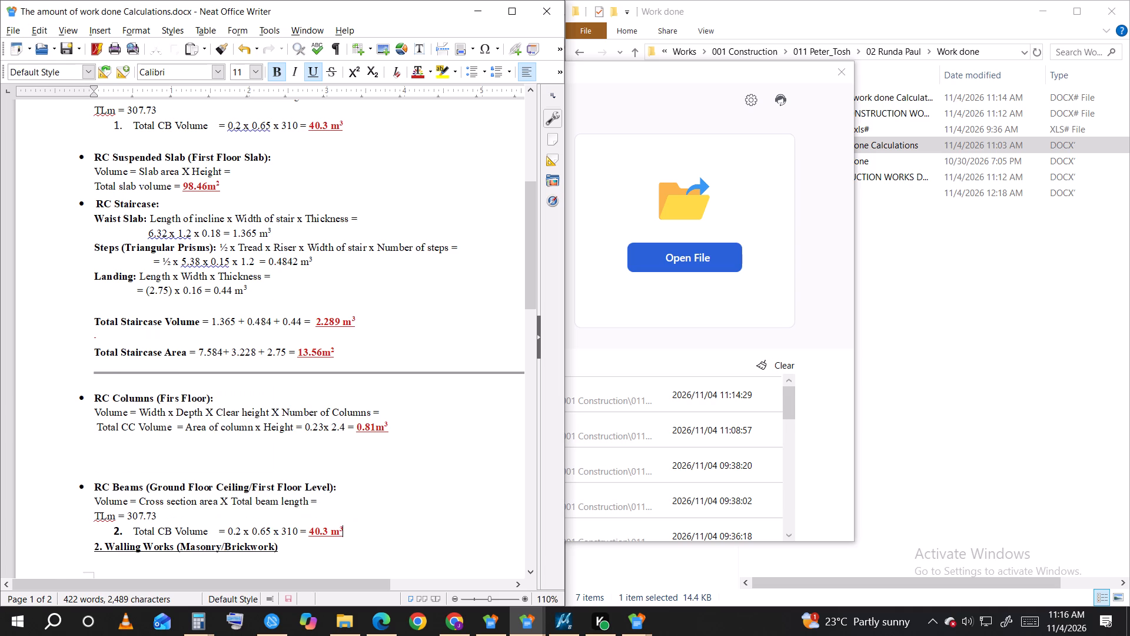
{"action": "left_click", "coordinate": [99, 449]}
{"action": "key", "text": "BackSpace"}
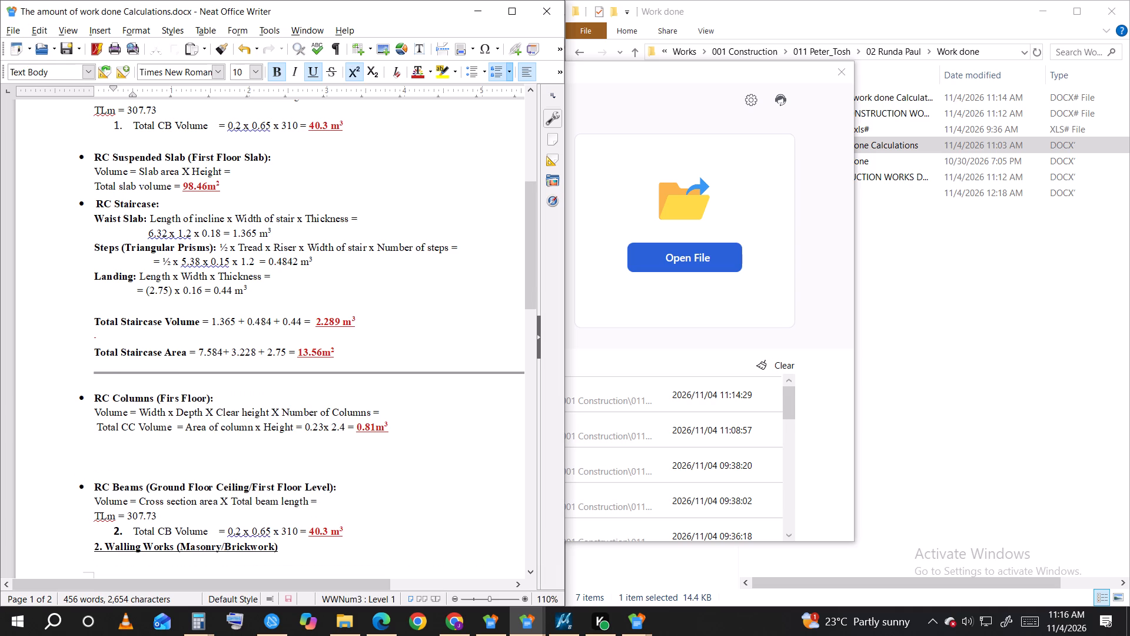
{"action": "key", "text": "BackSpace"}
{"action": "key", "text": "BackSpace"}
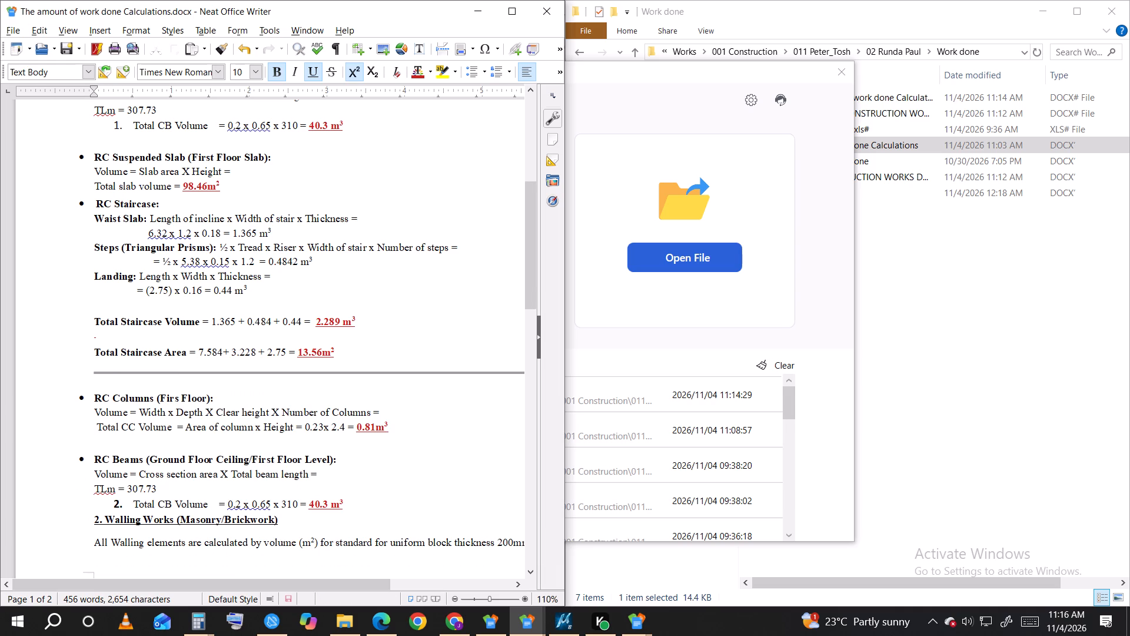
Remove the list numbering from the pasted Total CB Volume line, keeping it on its own line below TLm.
{"action": "left_click", "coordinate": [132, 505]}
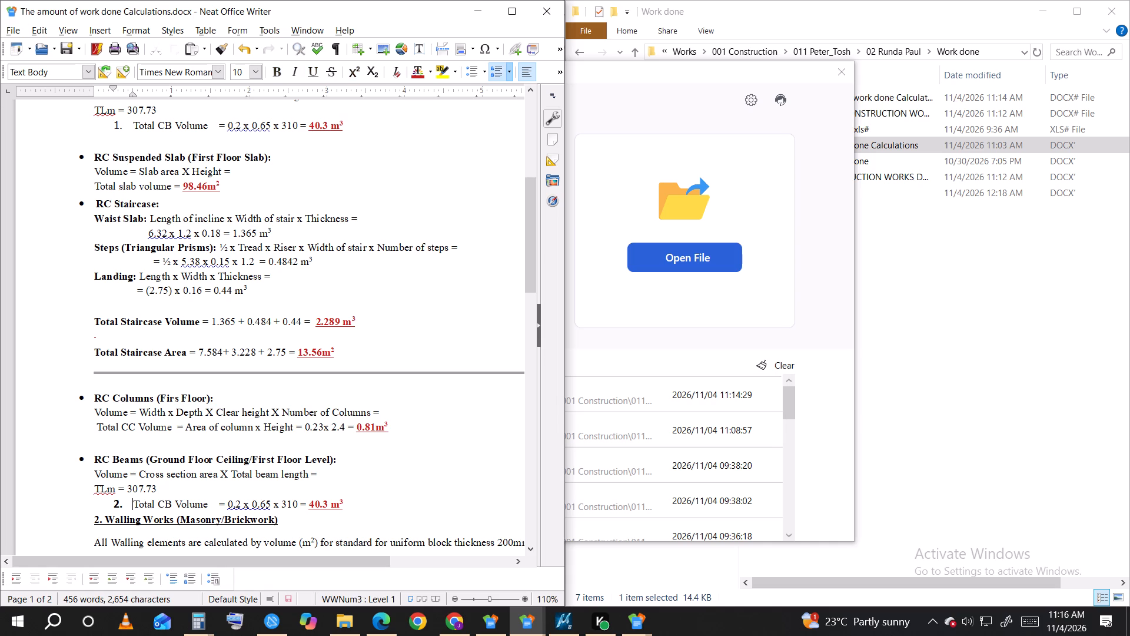
{"action": "key", "text": "BackSpace"}
{"action": "key", "text": "BackSpace"}
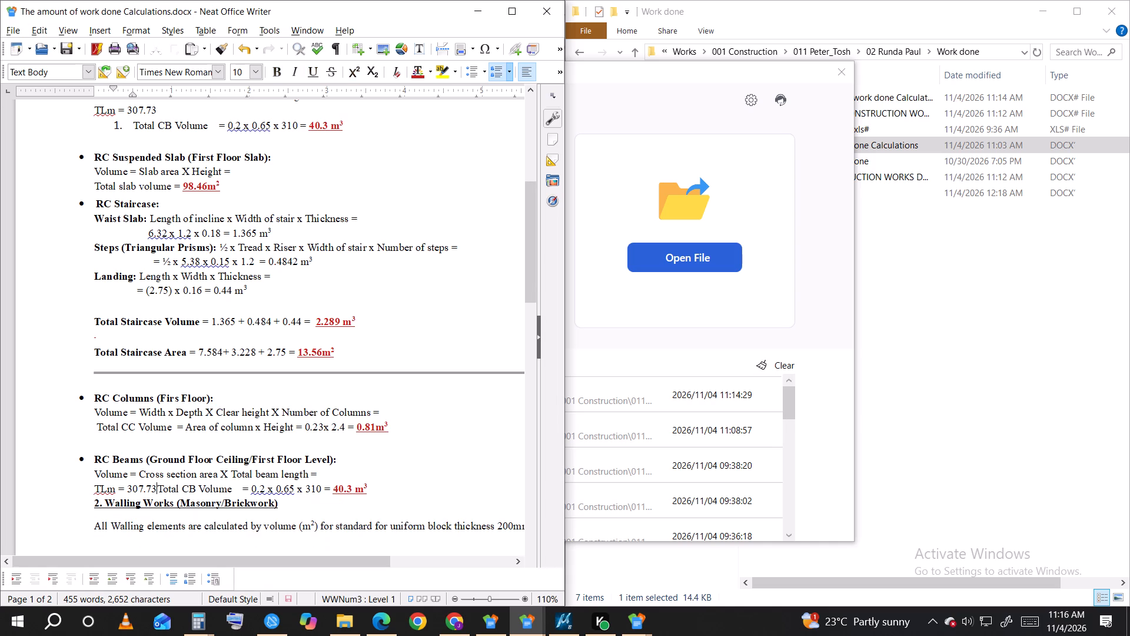
{"action": "key", "text": "Return"}
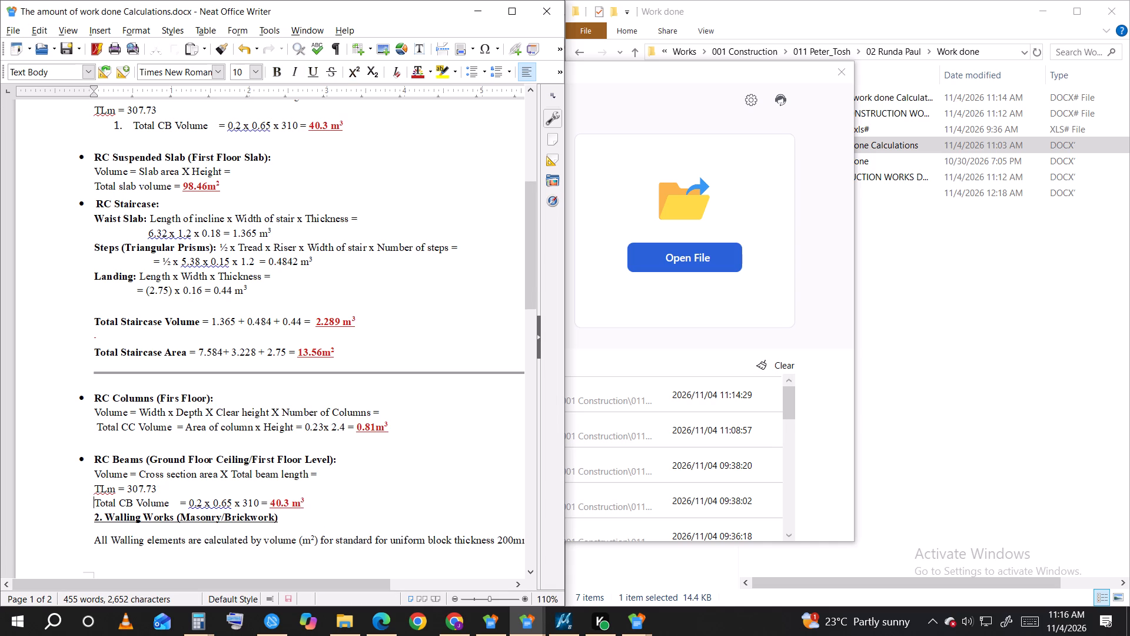
Insert three blank lines after the pasted Total CB Volume line, pushing the Walling Works heading onto the next page.
{"action": "left_click", "coordinate": [331, 501]}
{"action": "key", "text": "Return"}
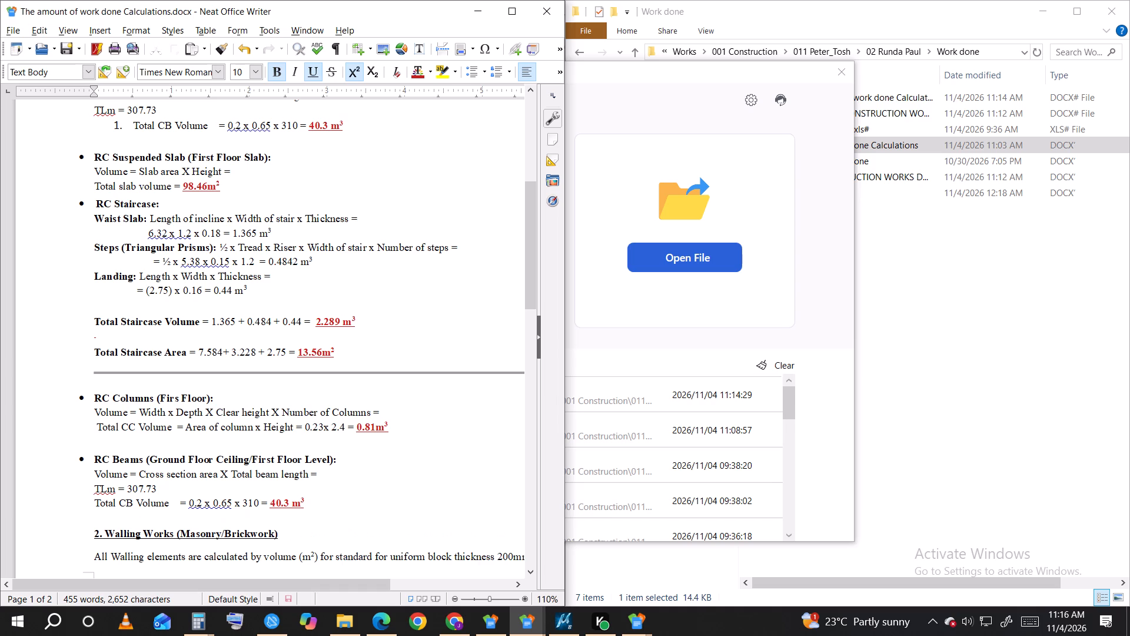
{"action": "scroll", "coordinate": [339, 522], "scroll_direction": "up", "scroll_amount": 1}
{"action": "scroll", "coordinate": [339, 522], "scroll_direction": "down", "scroll_amount": 6}
{"action": "scroll", "coordinate": [339, 522], "scroll_direction": "up", "scroll_amount": 1}
{"action": "scroll", "coordinate": [339, 522], "scroll_direction": "down", "scroll_amount": 3}
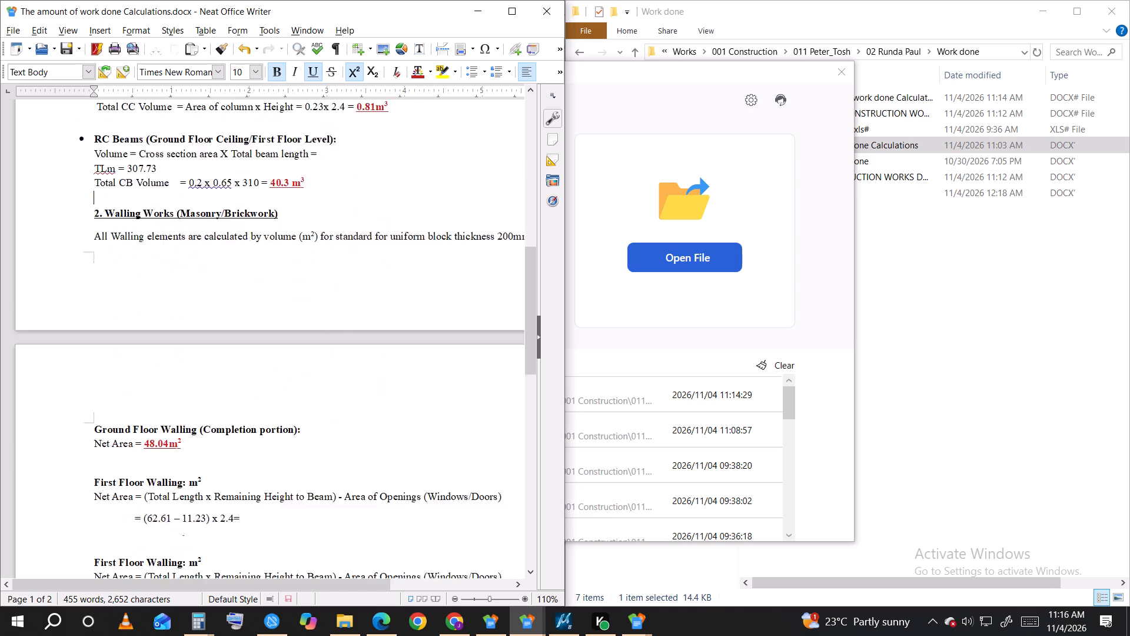
{"action": "scroll", "coordinate": [339, 522], "scroll_direction": "down", "scroll_amount": 2}
{"action": "key", "text": "Return"}
{"action": "key", "text": "Return"}
Review the walling, formwork and reinforcement steel calculations on the second page, and return to the pasted RC Beams block.
{"action": "scroll", "coordinate": [339, 522], "scroll_direction": "down", "scroll_amount": 1}
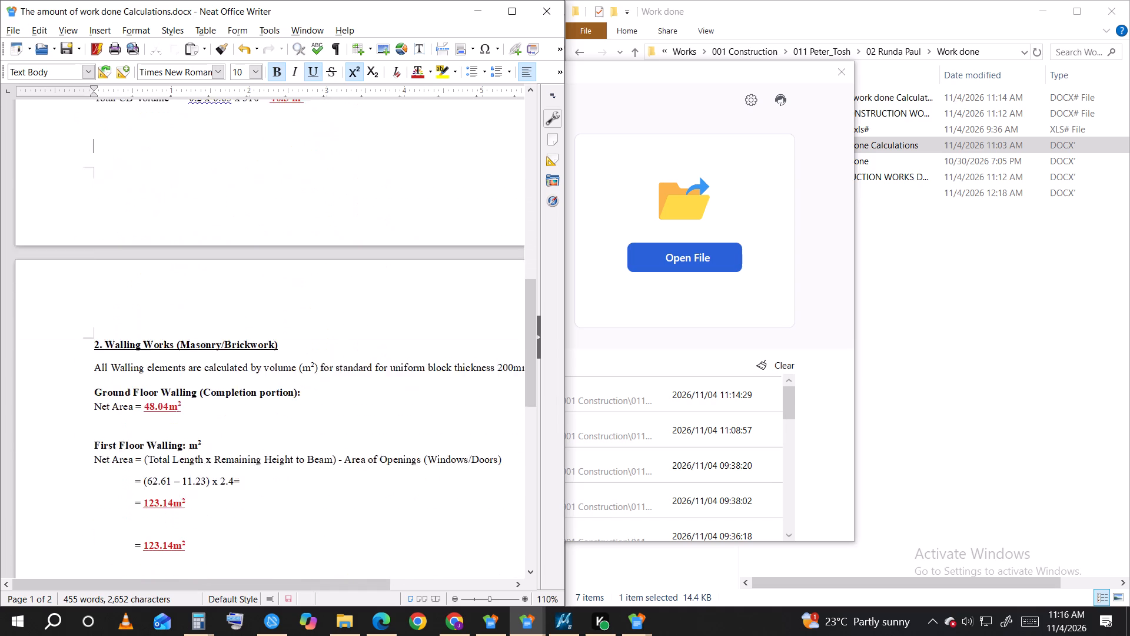
{"action": "scroll", "coordinate": [339, 522], "scroll_direction": "down", "scroll_amount": 16}
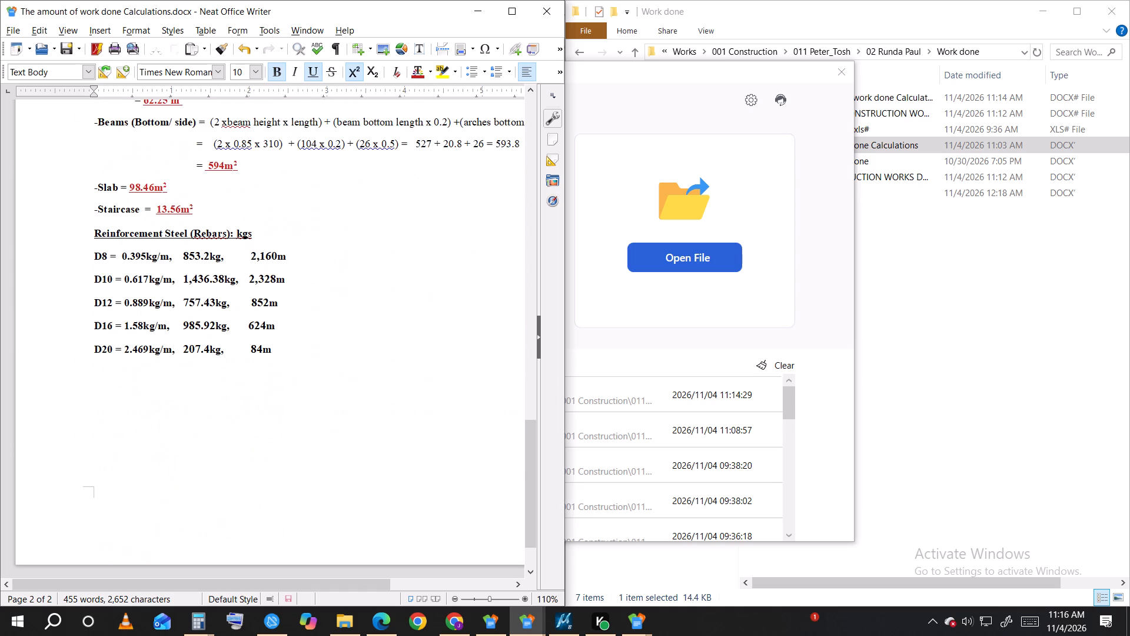
{"action": "scroll", "coordinate": [337, 524], "scroll_direction": "down", "scroll_amount": 2}
{"action": "scroll", "coordinate": [135, 453], "scroll_direction": "down", "scroll_amount": 1}
{"action": "scroll", "coordinate": [135, 453], "scroll_direction": "up", "scroll_amount": 12}
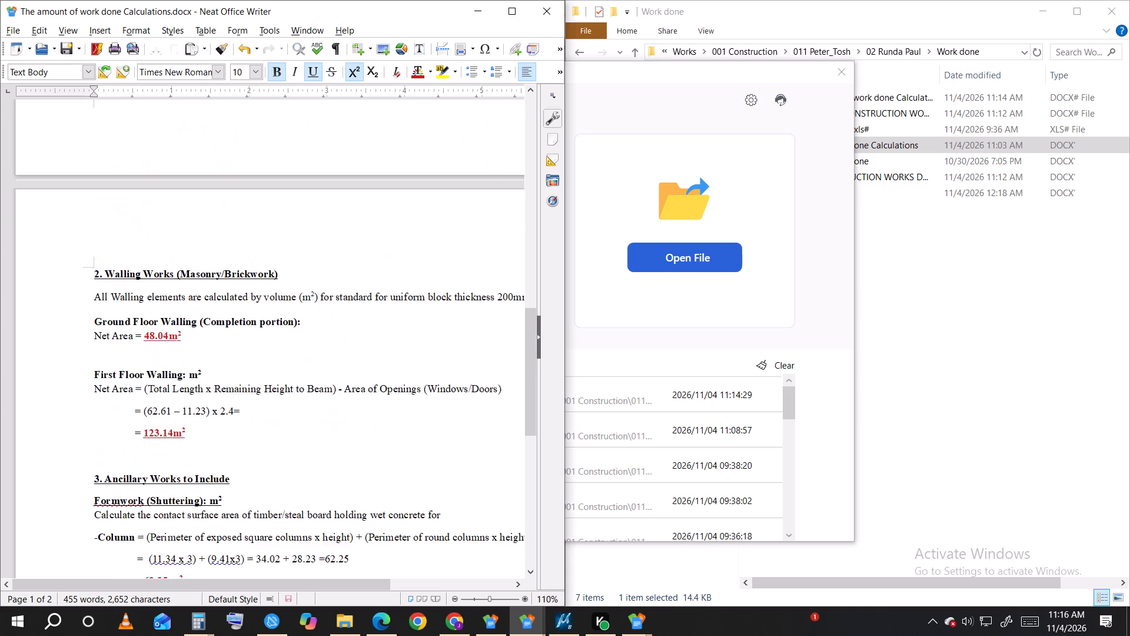
{"action": "scroll", "coordinate": [135, 453], "scroll_direction": "up", "scroll_amount": 12}
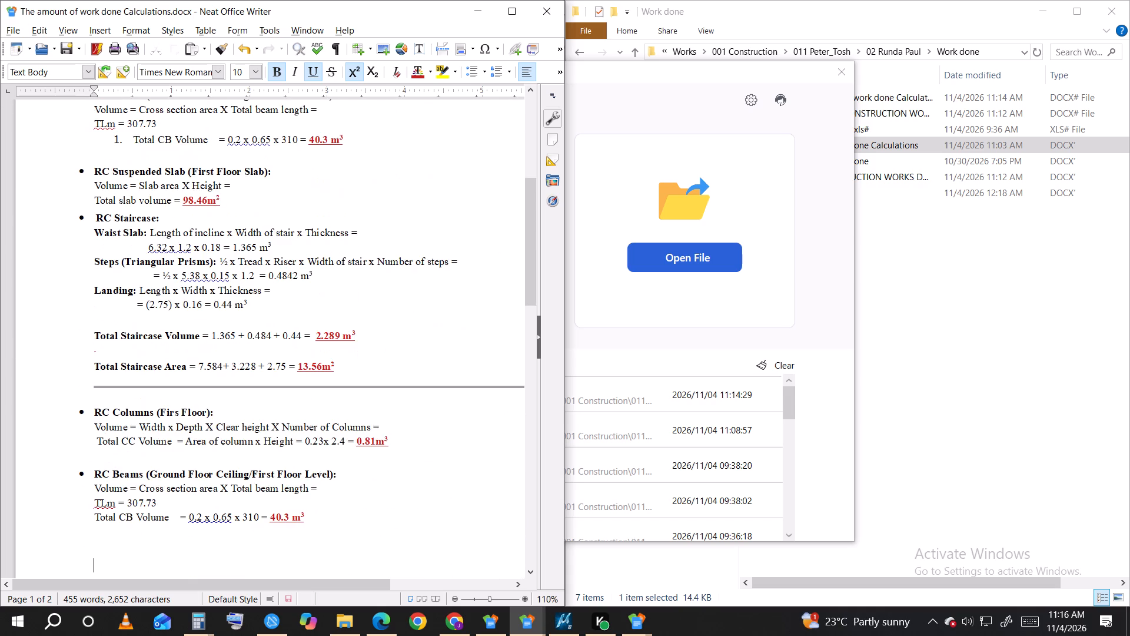
Change the bracketed text in the pasted RC Beams heading to "Fisrt Floor Ceiling/Beam lintel".
{"action": "scroll", "coordinate": [155, 447], "scroll_direction": "down", "scroll_amount": 4}
{"action": "left_click", "coordinate": [146, 394]}
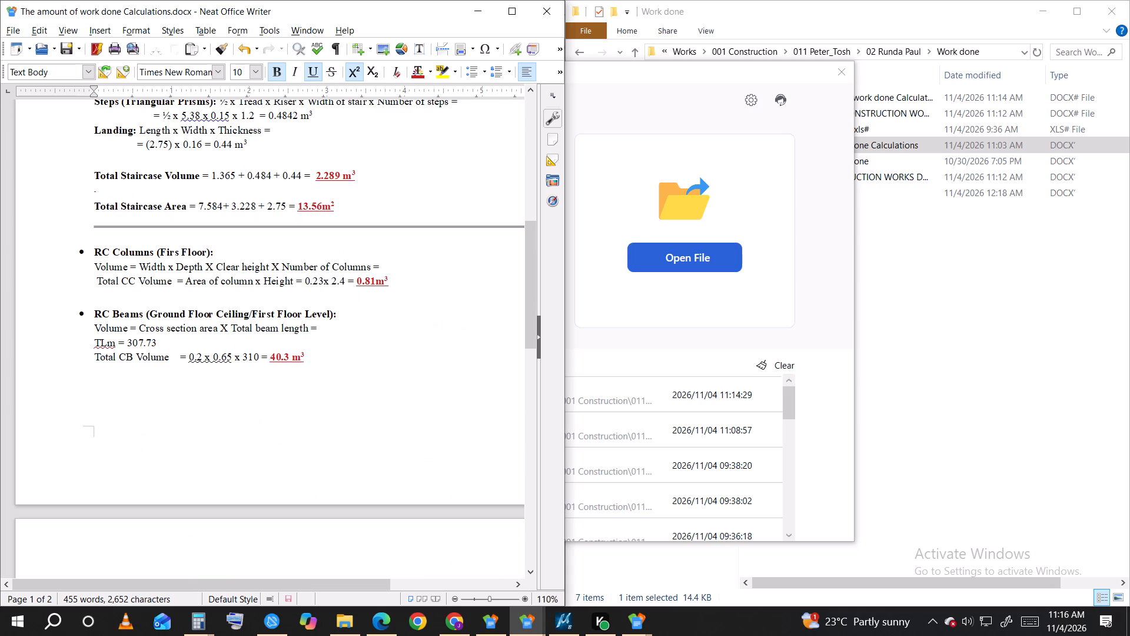
{"action": "left_click", "coordinate": [1029, 310]}
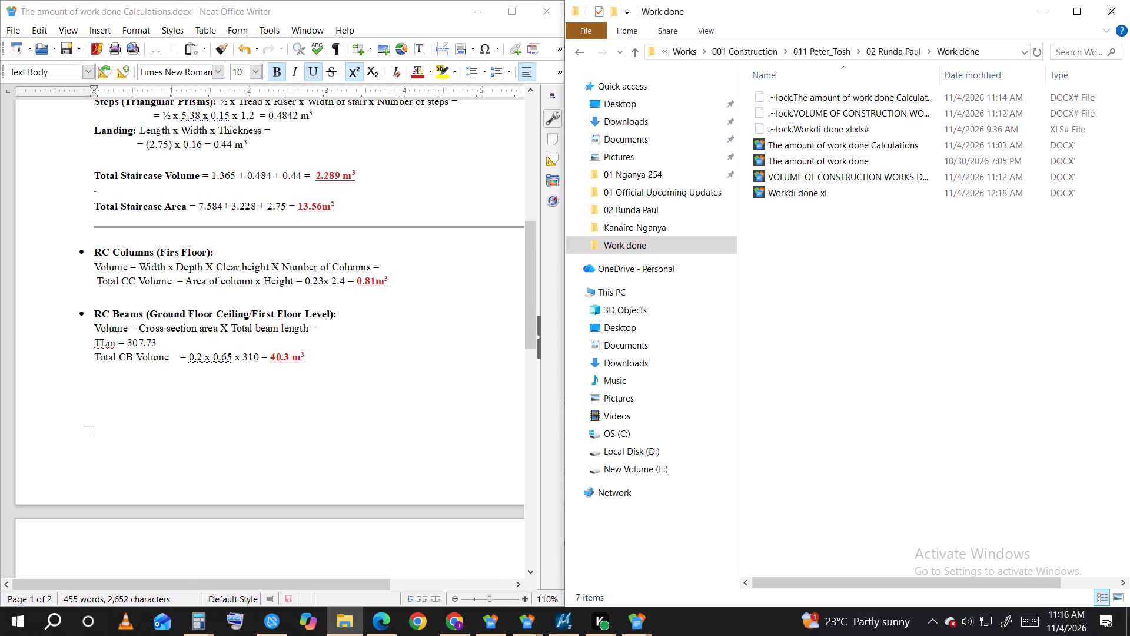
{"action": "left_click_drag", "start_coordinate": [184, 313], "coordinate": [151, 311]}
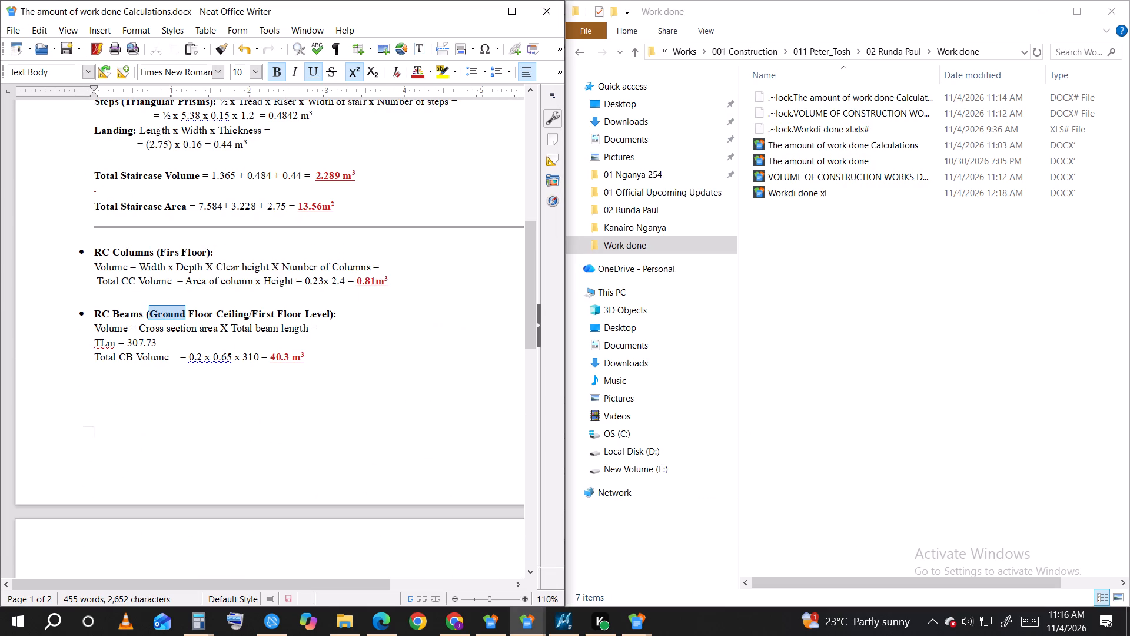
{"action": "type", "text": "Fisrt"}
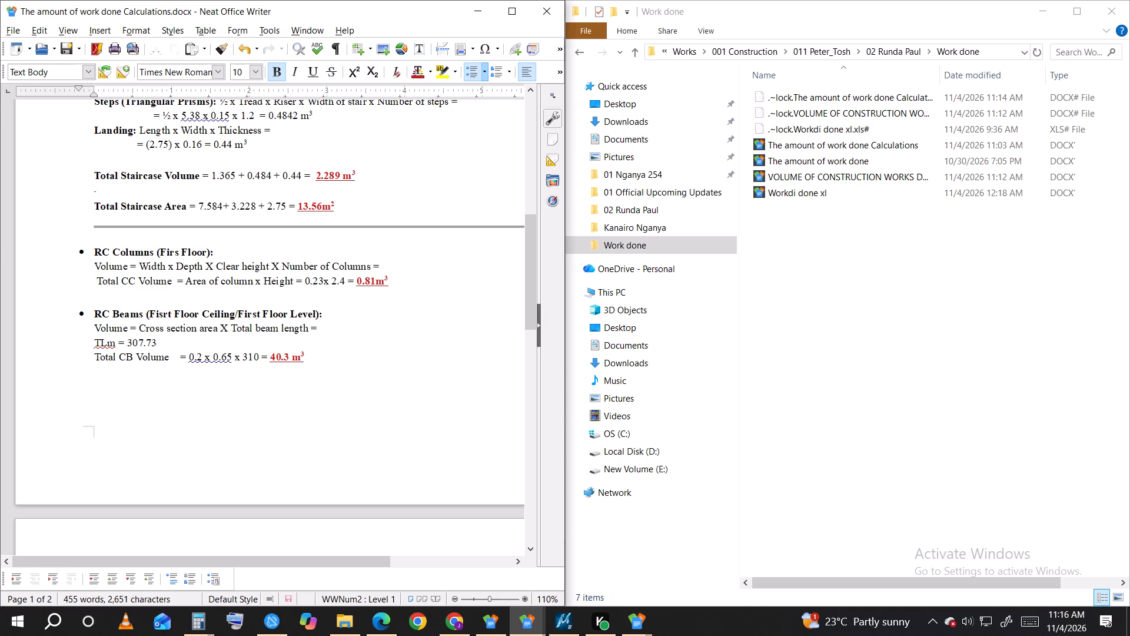
{"action": "left_click_drag", "start_coordinate": [315, 312], "coordinate": [237, 315]}
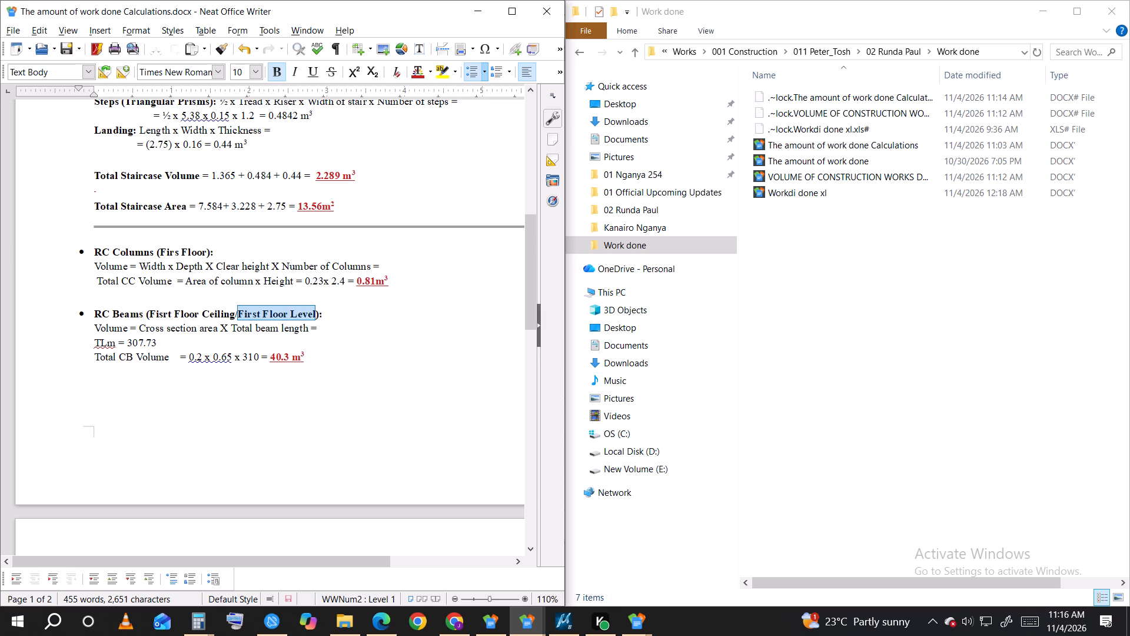
{"action": "left_click_drag", "start_coordinate": [237, 315], "coordinate": [242, 312]}
{"action": "left_click_drag", "start_coordinate": [242, 312], "coordinate": [239, 312]}
{"action": "type", "text": "Bea"}
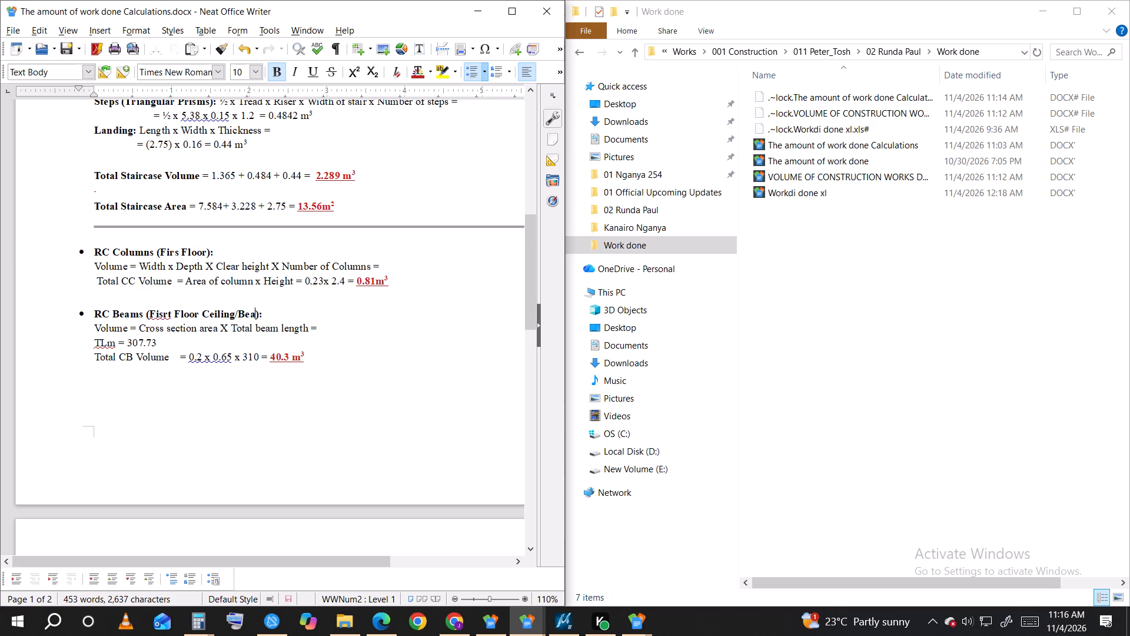
{"action": "type", "text": "m lintel"}
Correct the spelling of "Fisrt" in the pasted RC Beams heading.
{"action": "left_click", "coordinate": [313, 343]}
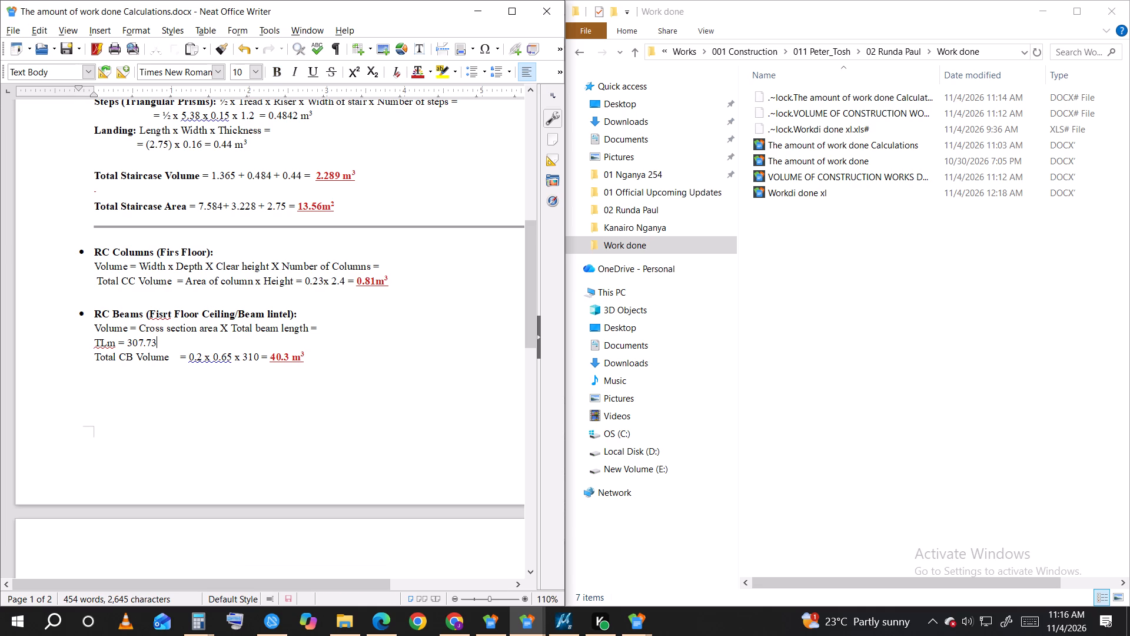
{"action": "left_click", "coordinate": [168, 314]}
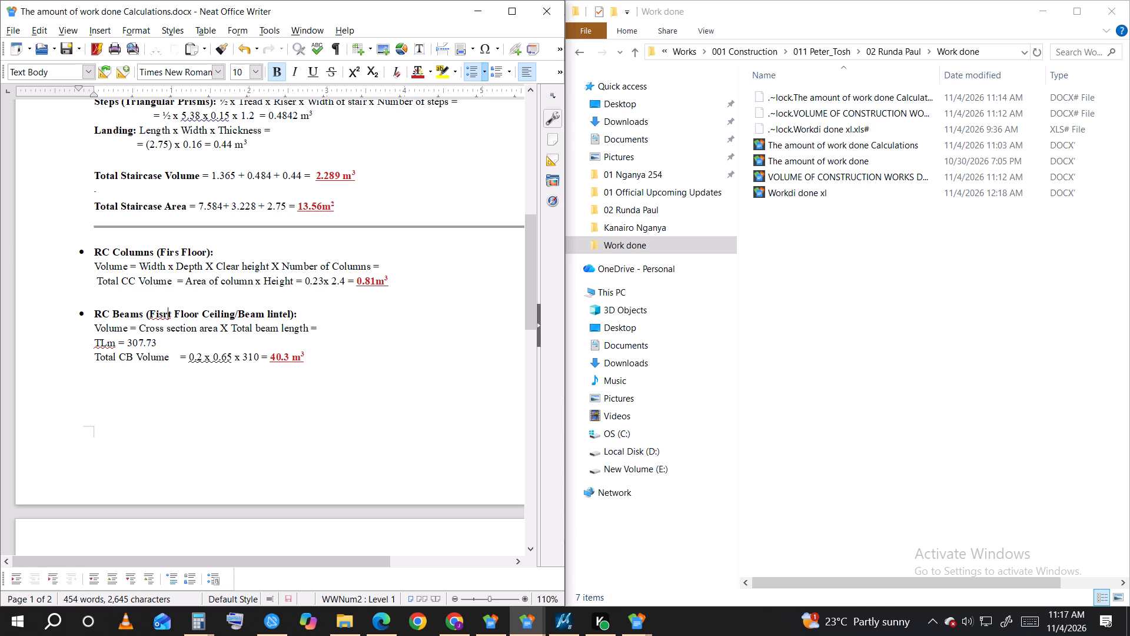
{"action": "key", "text": "BackSpace"}
{"action": "key", "text": "BackSpace"}
{"action": "key", "text": "i"}
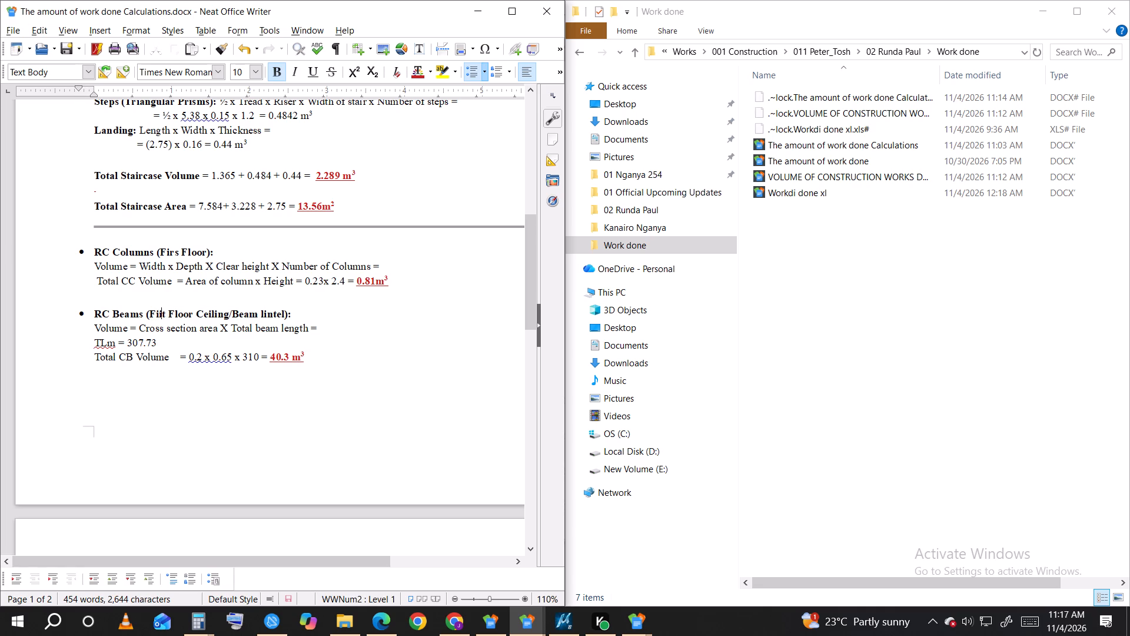
{"action": "type", "text": "rs"}
{"action": "left_click", "coordinate": [350, 365]}
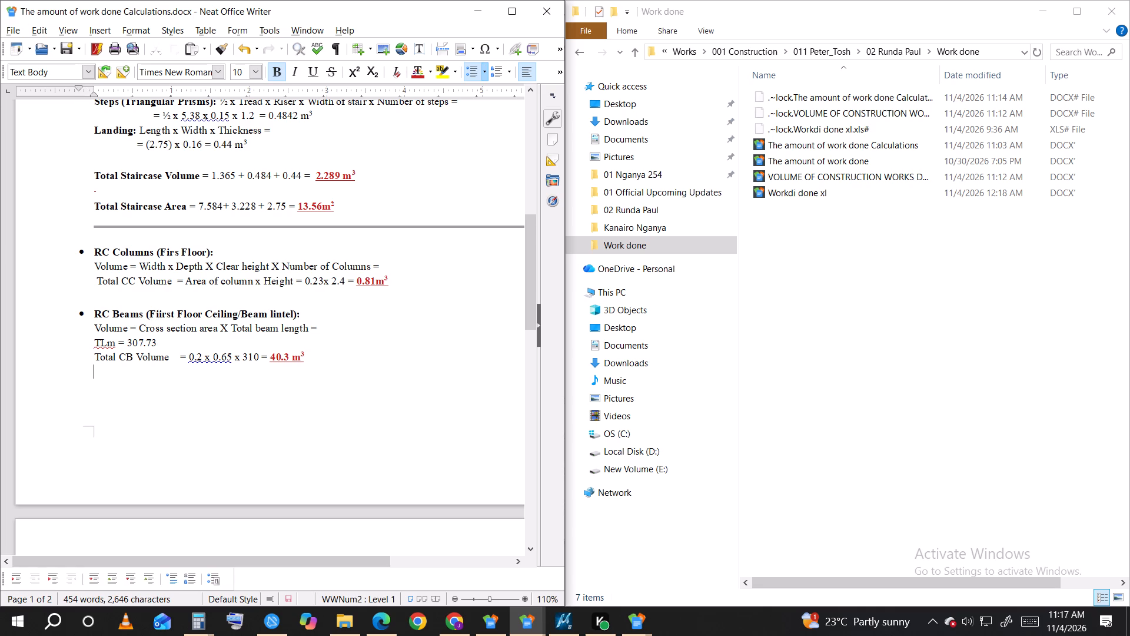
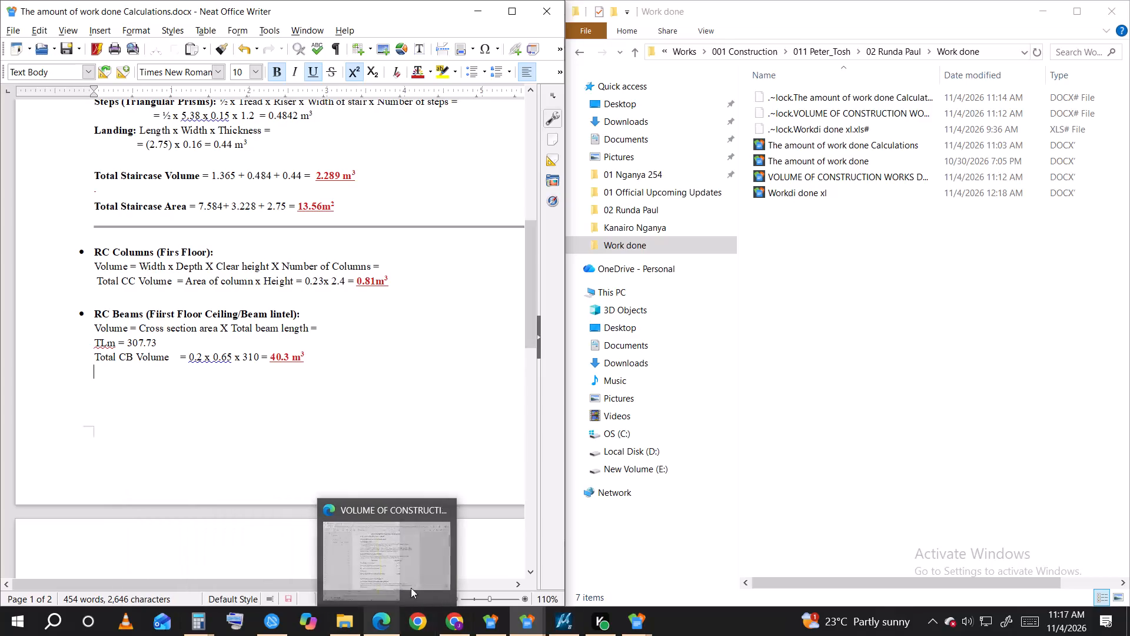
Switch to the calculator and add 3.8 and 4.5, keeping the sum open for a further addition.
{"action": "left_click", "coordinate": [207, 631]}
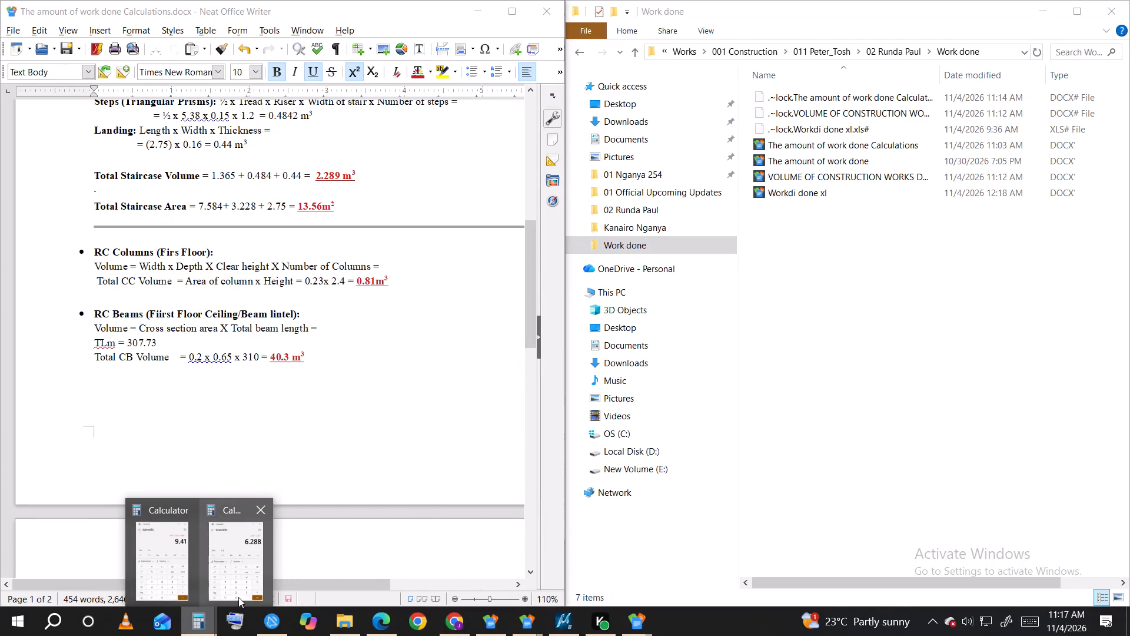
{"action": "left_click", "coordinate": [230, 577]}
{"action": "left_click", "coordinate": [385, 429]}
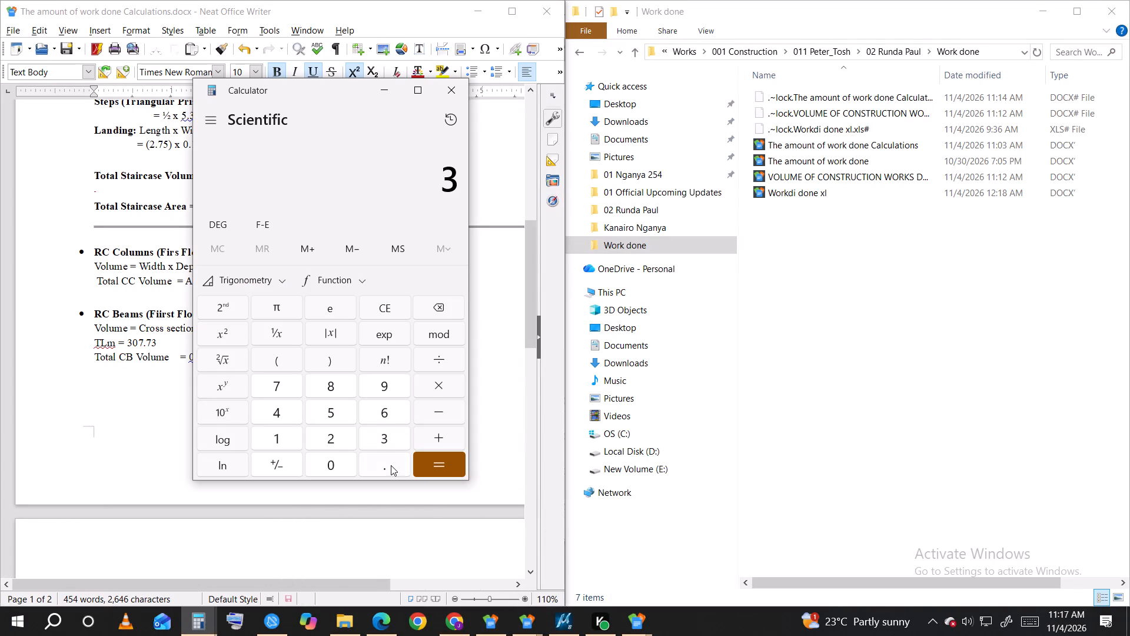
{"action": "left_click", "coordinate": [387, 467]}
{"action": "left_click", "coordinate": [336, 387]}
{"action": "left_click", "coordinate": [440, 430]}
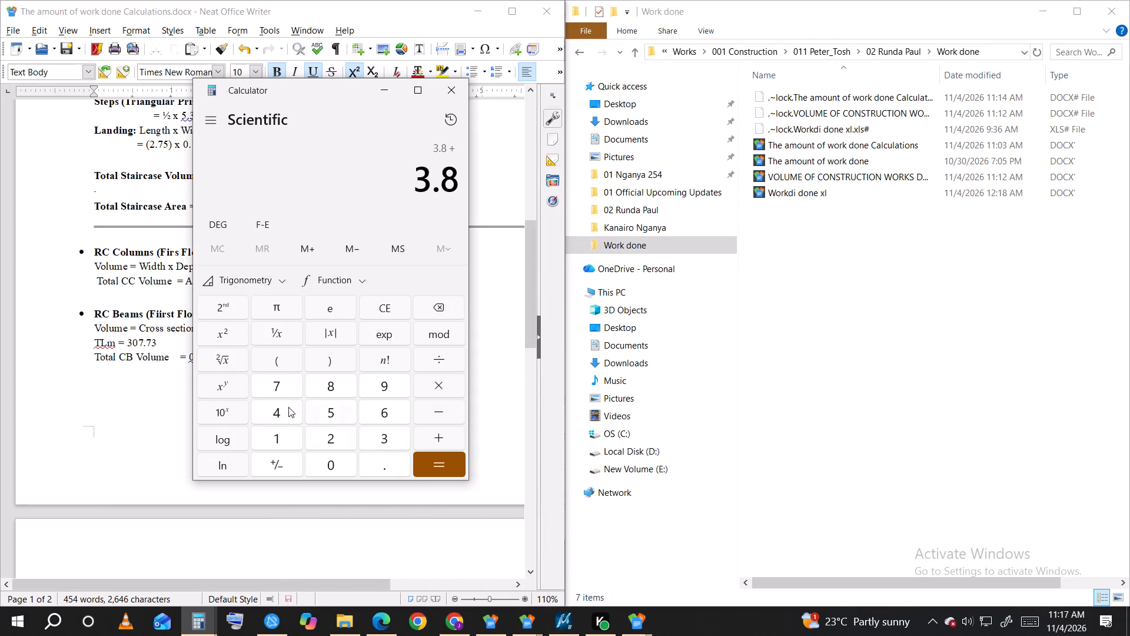
{"action": "left_click", "coordinate": [280, 406]}
{"action": "left_click", "coordinate": [388, 461]}
{"action": "left_click", "coordinate": [333, 411]}
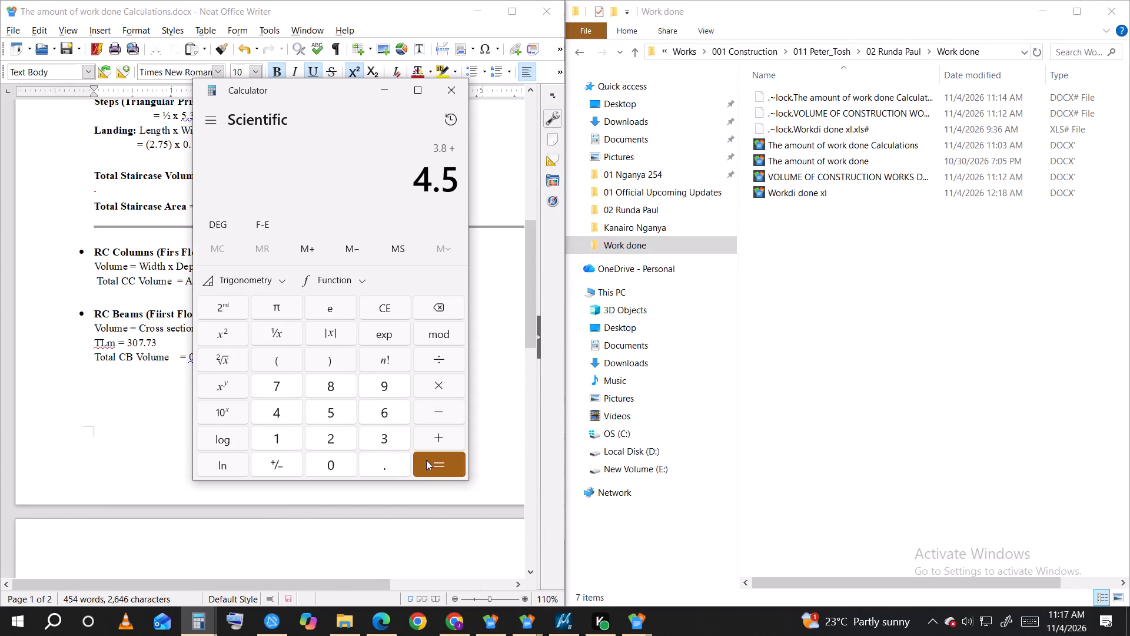
{"action": "left_click", "coordinate": [433, 465]}
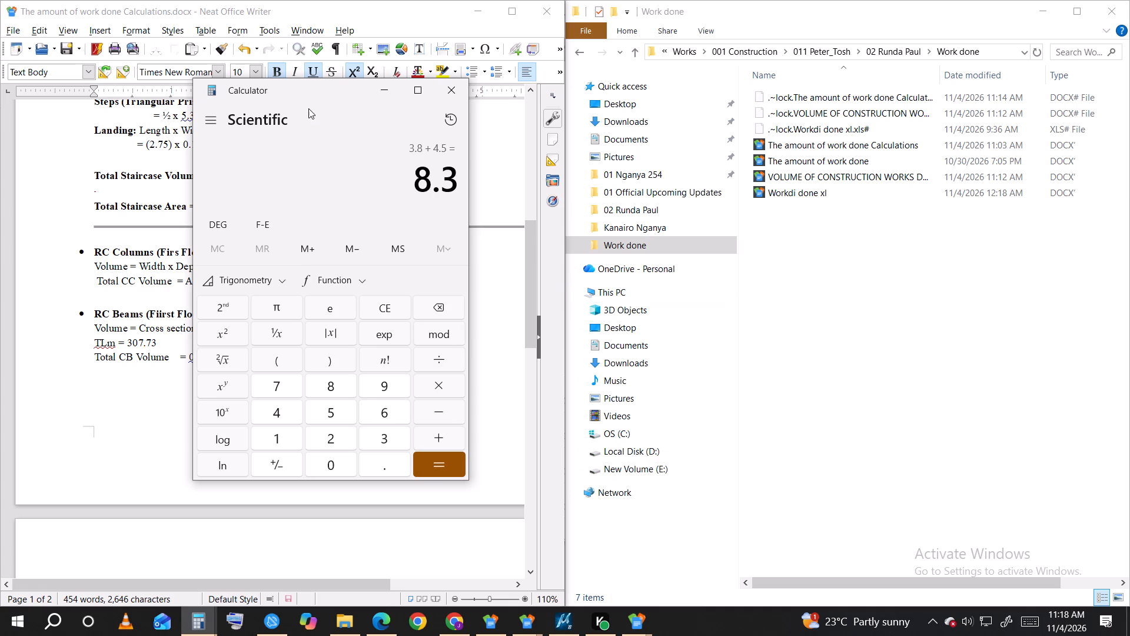
{"action": "left_click_drag", "start_coordinate": [293, 87], "coordinate": [849, 131]}
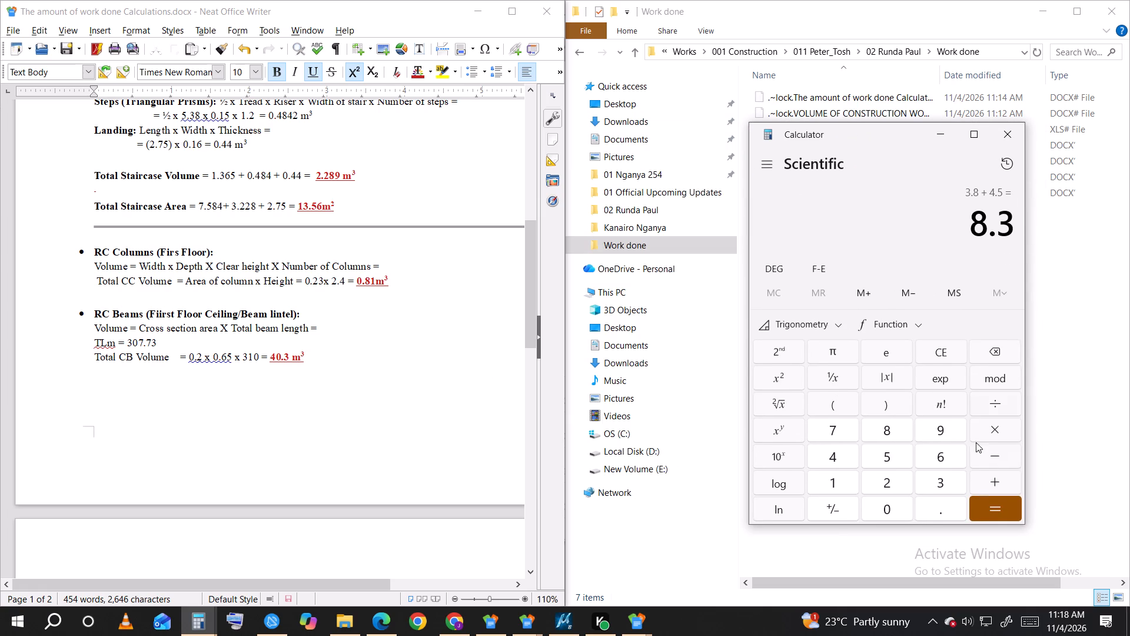
{"action": "left_click", "coordinate": [986, 479]}
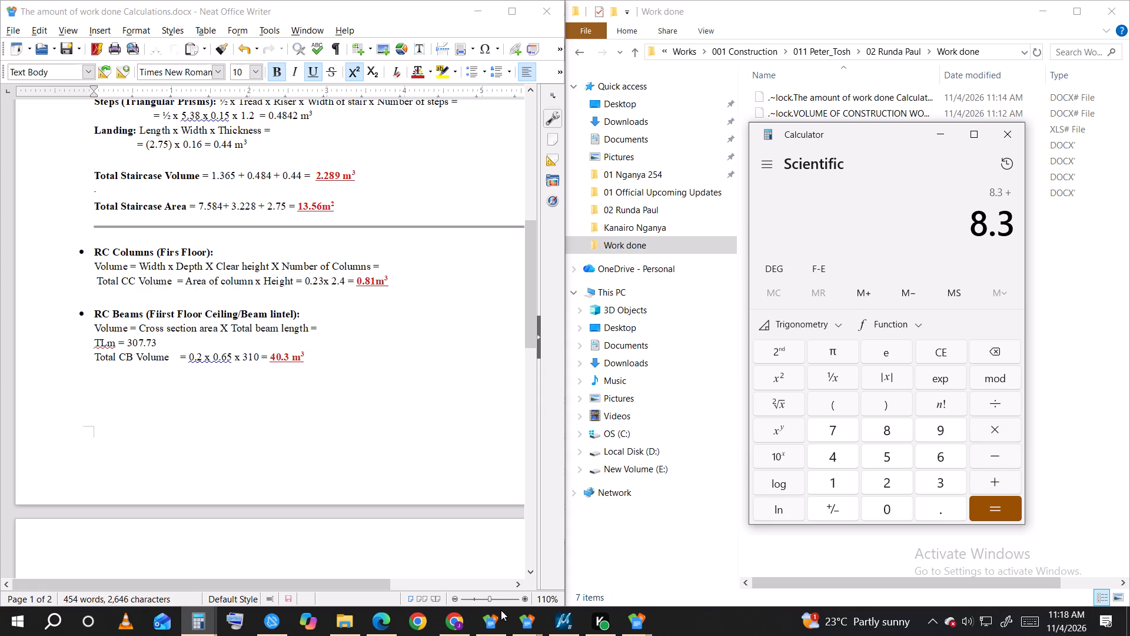
Switch to the Workdi done xl spreadsheet and examine the First Floor internal beam and window lengths down to the Total row.
{"action": "left_click", "coordinate": [635, 628]}
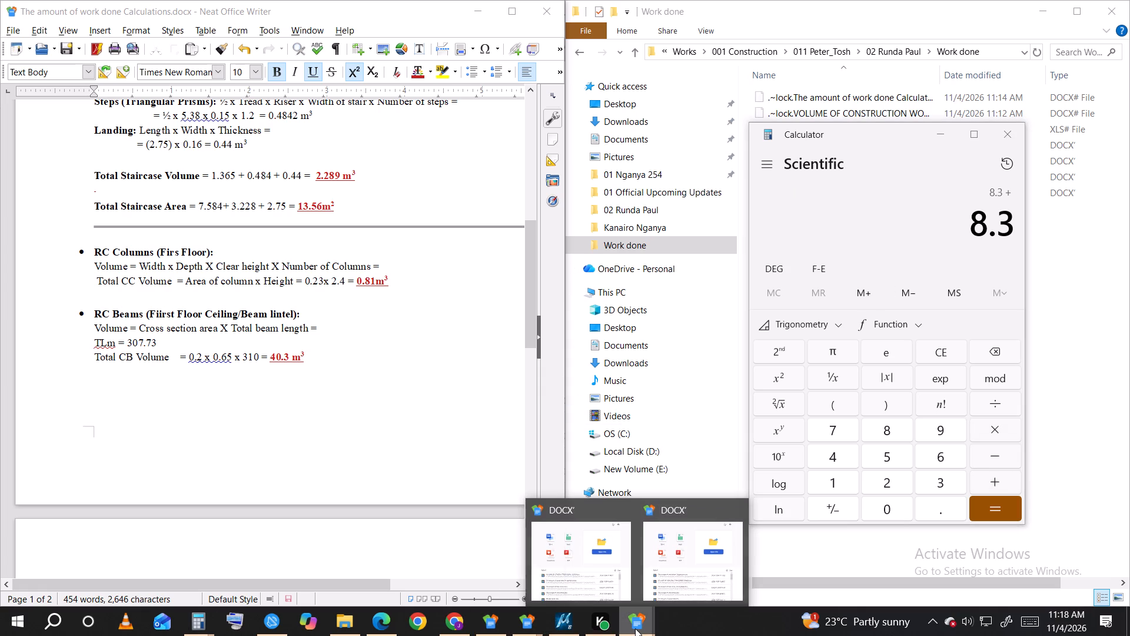
{"action": "left_click", "coordinate": [499, 624]}
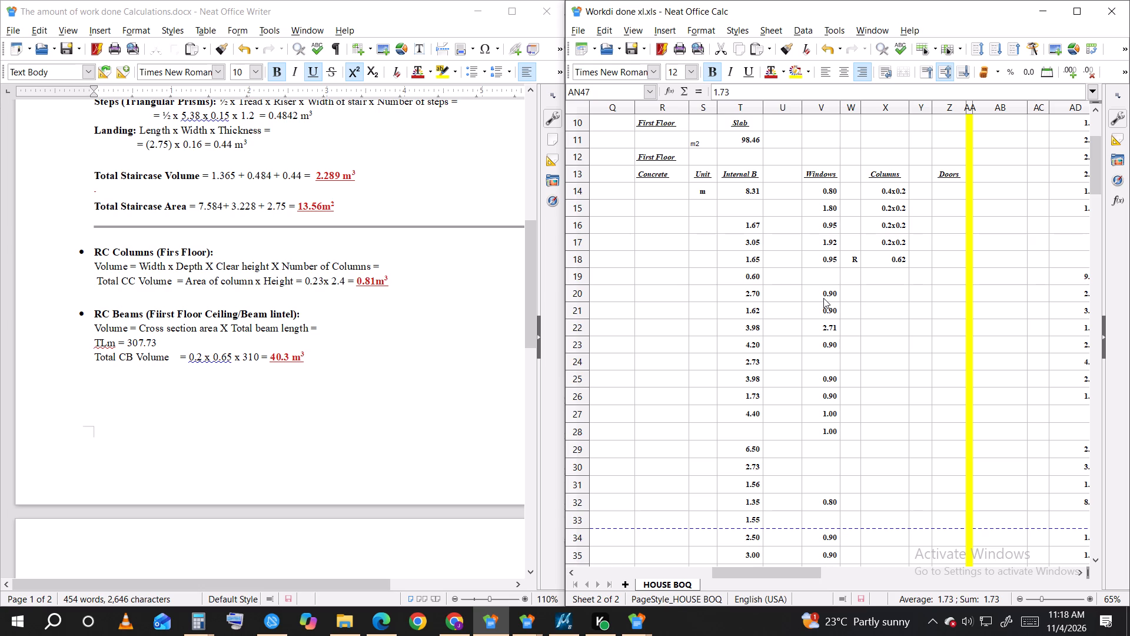
{"action": "scroll", "coordinate": [823, 298], "scroll_direction": "up", "scroll_amount": 1}
{"action": "scroll", "coordinate": [823, 298], "scroll_direction": "down", "scroll_amount": 1}
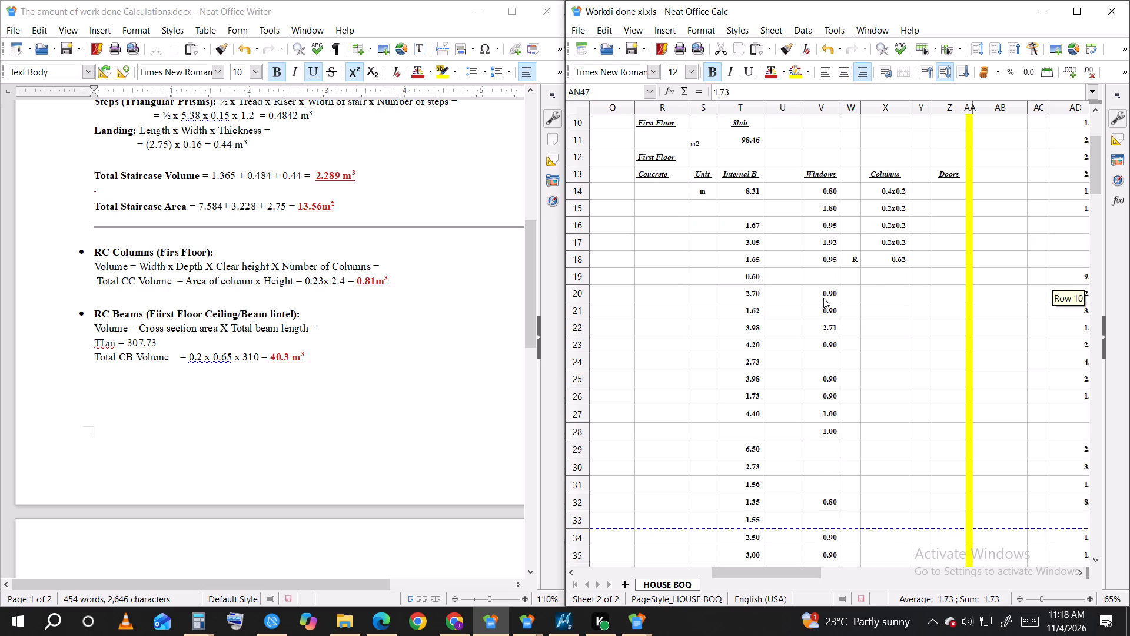
{"action": "scroll", "coordinate": [823, 298], "scroll_direction": "down", "scroll_amount": 3}
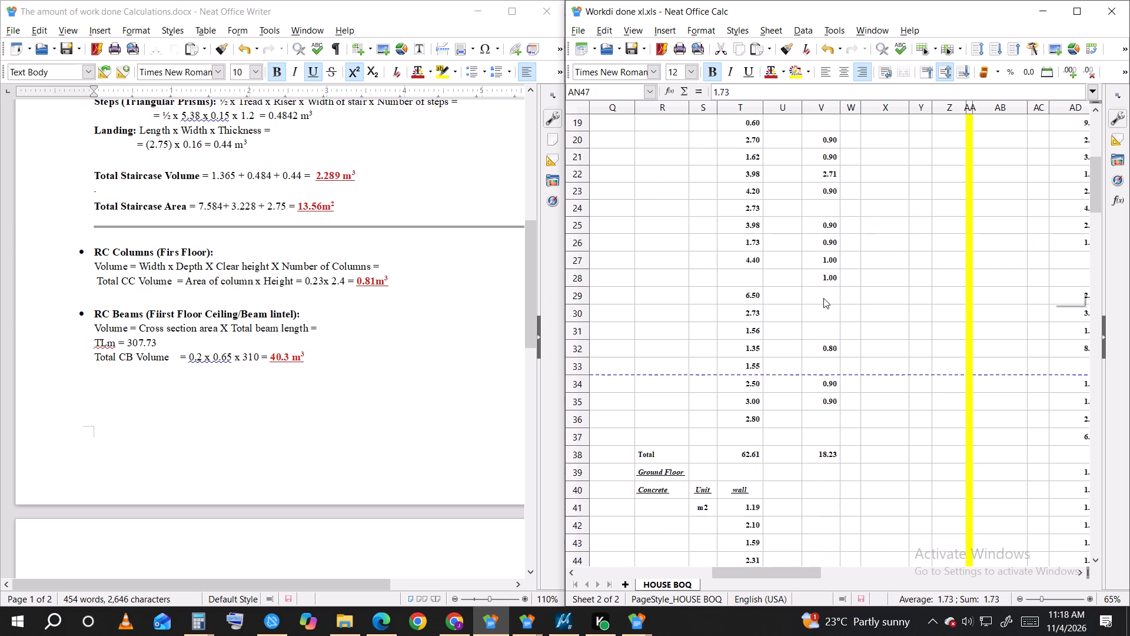
{"action": "scroll", "coordinate": [823, 298], "scroll_direction": "up", "scroll_amount": 4}
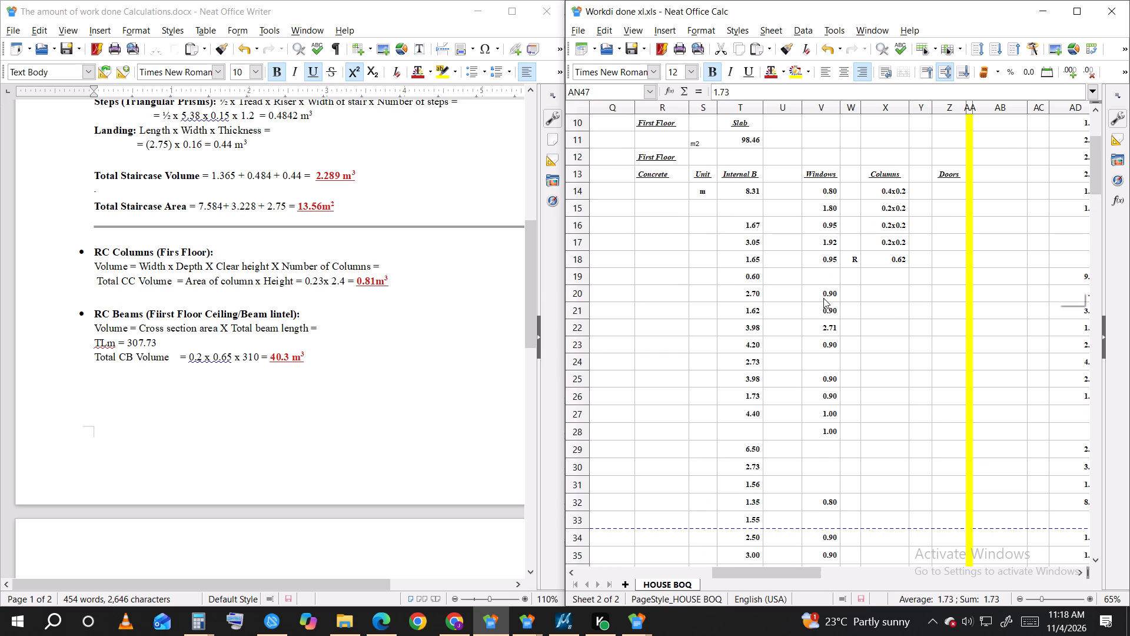
{"action": "scroll", "coordinate": [823, 298], "scroll_direction": "up", "scroll_amount": 4}
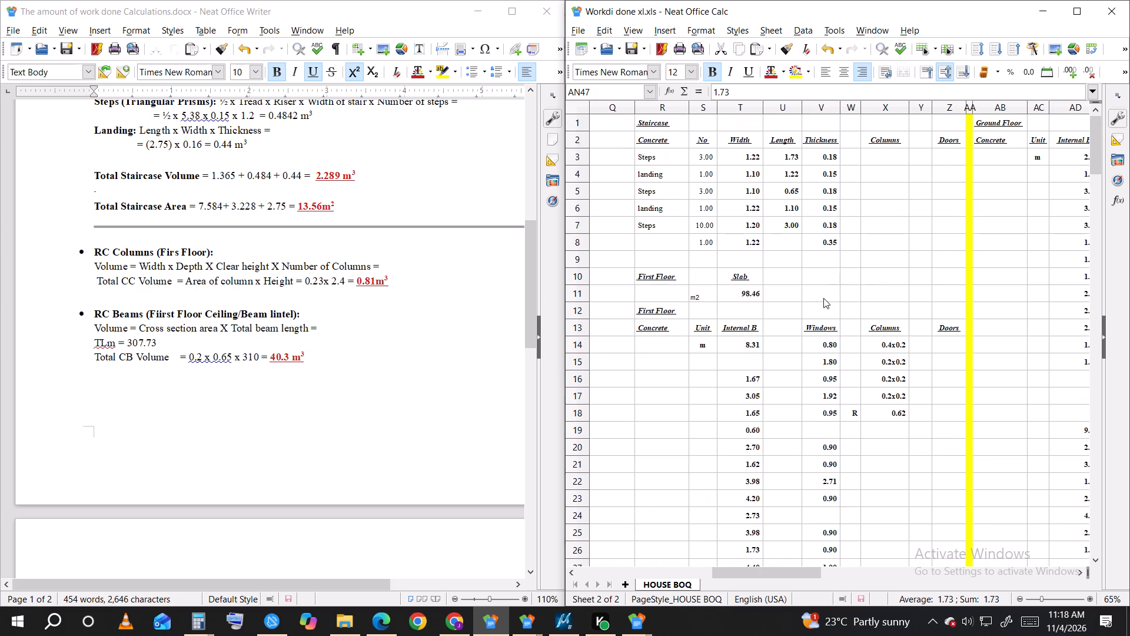
{"action": "scroll", "coordinate": [823, 298], "scroll_direction": "down", "scroll_amount": 6}
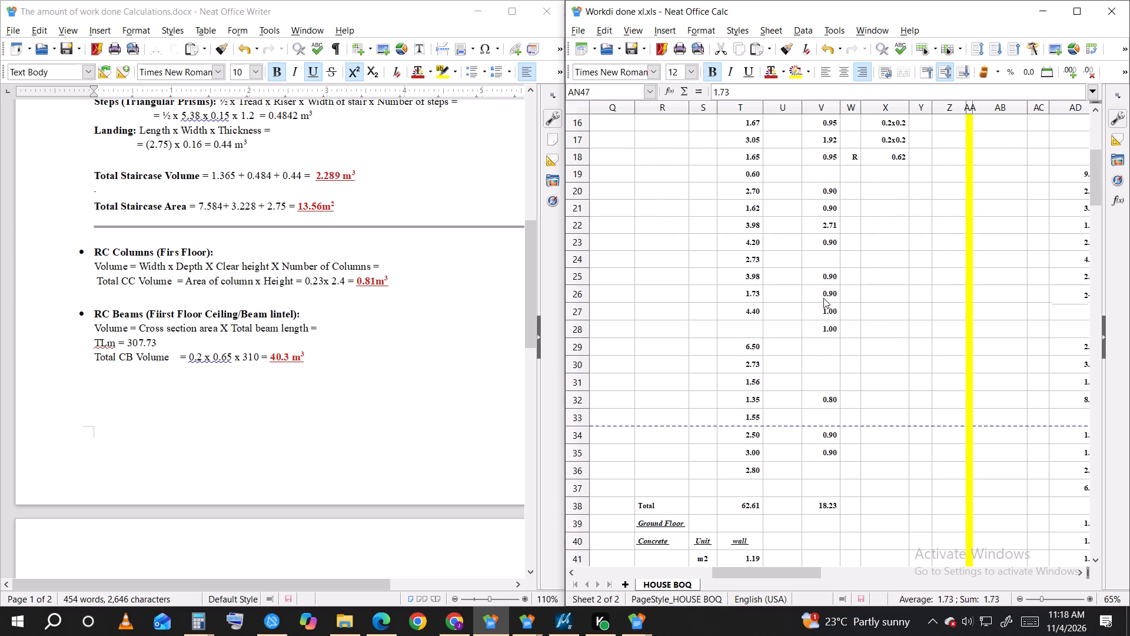
{"action": "scroll", "coordinate": [823, 298], "scroll_direction": "up", "scroll_amount": 2}
{"action": "scroll", "coordinate": [823, 298], "scroll_direction": "down", "scroll_amount": 2}
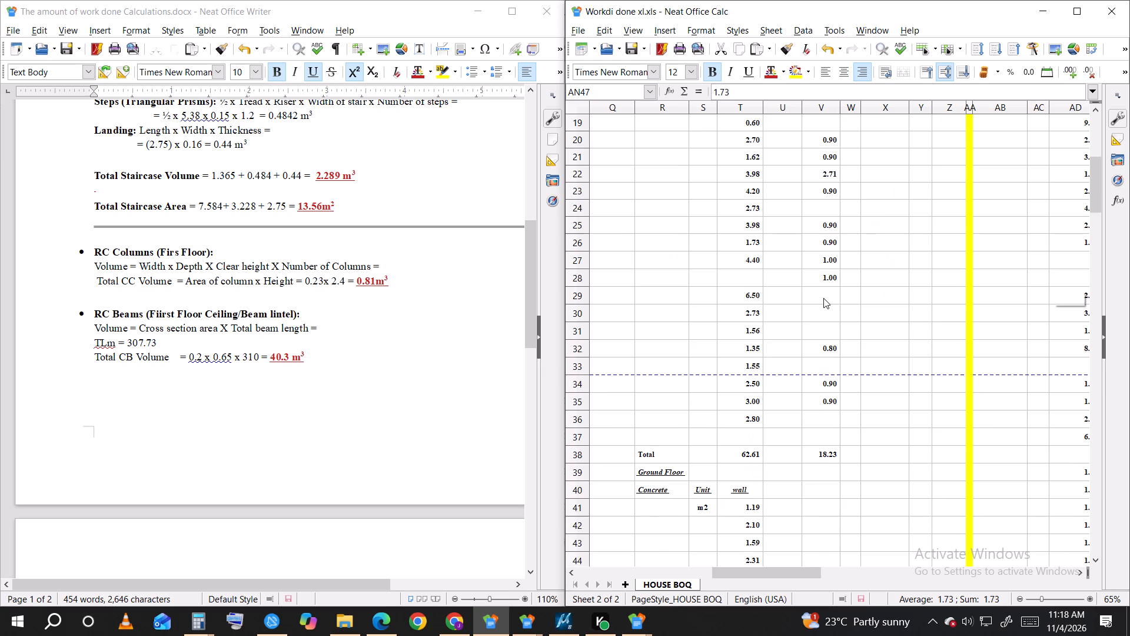
{"action": "scroll", "coordinate": [823, 298], "scroll_direction": "up", "scroll_amount": 2}
{"action": "scroll", "coordinate": [823, 298], "scroll_direction": "down", "scroll_amount": 2}
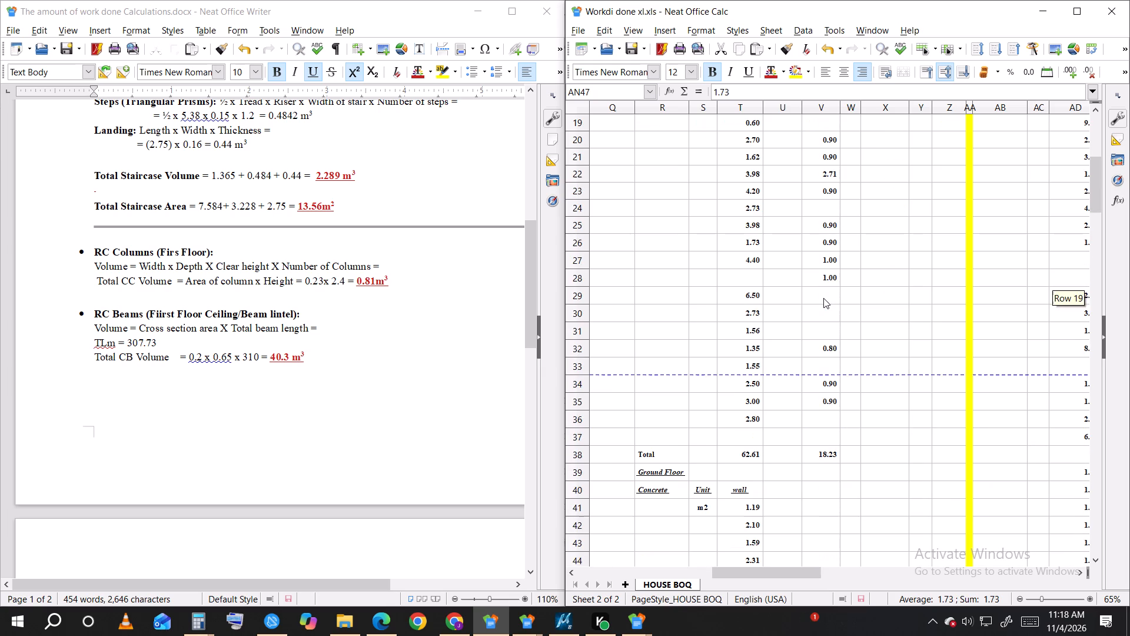
Bring back the calculator and place it over the calculations document, leaving the First Floor measurements uncovered.
{"action": "left_click", "coordinate": [188, 617]}
{"action": "left_click", "coordinate": [245, 557]}
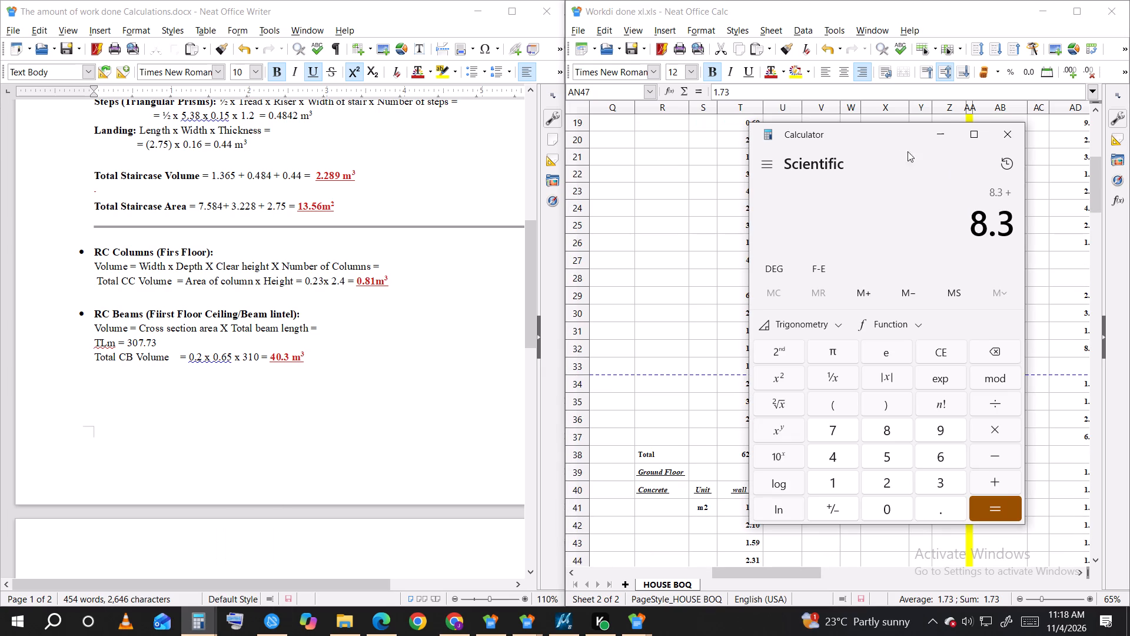
{"action": "left_click_drag", "start_coordinate": [880, 140], "coordinate": [238, 66]}
{"action": "left_click", "coordinate": [348, 404]}
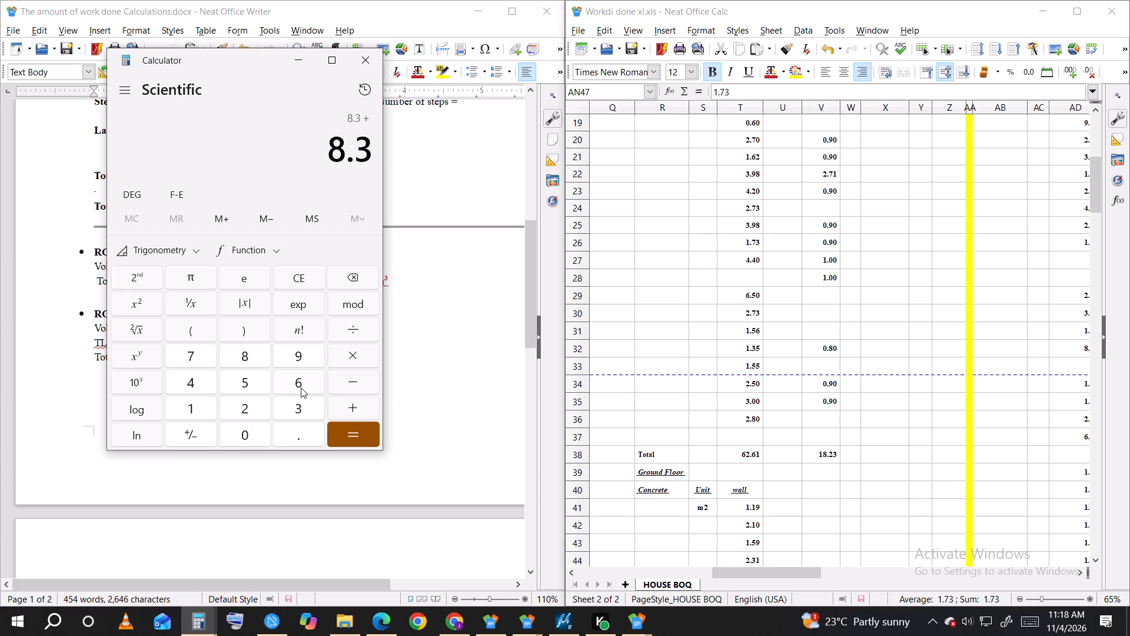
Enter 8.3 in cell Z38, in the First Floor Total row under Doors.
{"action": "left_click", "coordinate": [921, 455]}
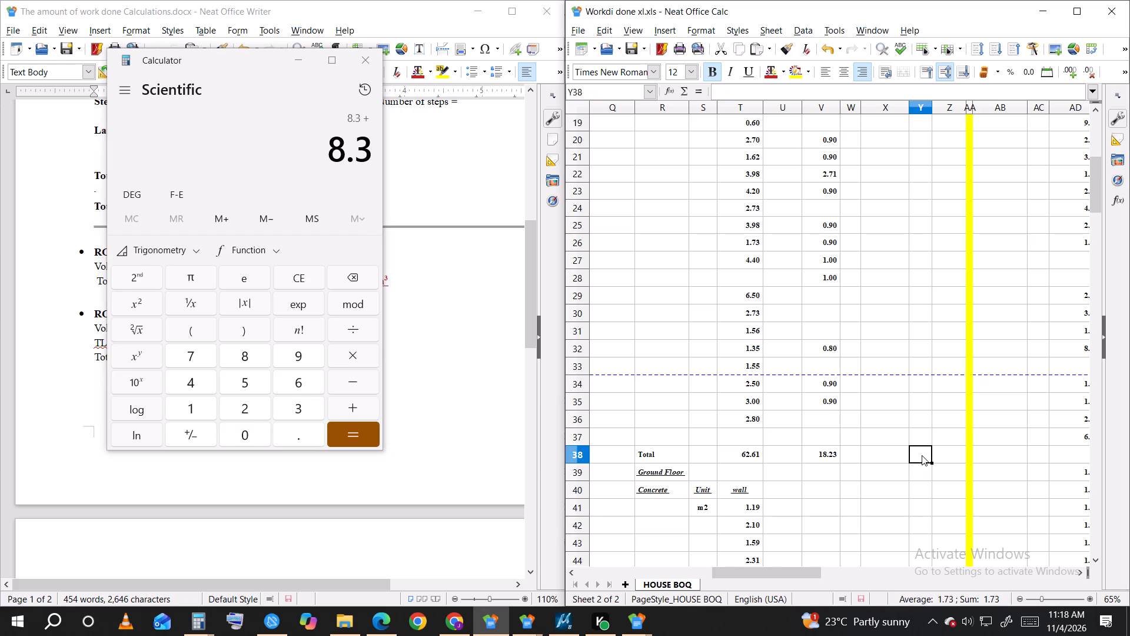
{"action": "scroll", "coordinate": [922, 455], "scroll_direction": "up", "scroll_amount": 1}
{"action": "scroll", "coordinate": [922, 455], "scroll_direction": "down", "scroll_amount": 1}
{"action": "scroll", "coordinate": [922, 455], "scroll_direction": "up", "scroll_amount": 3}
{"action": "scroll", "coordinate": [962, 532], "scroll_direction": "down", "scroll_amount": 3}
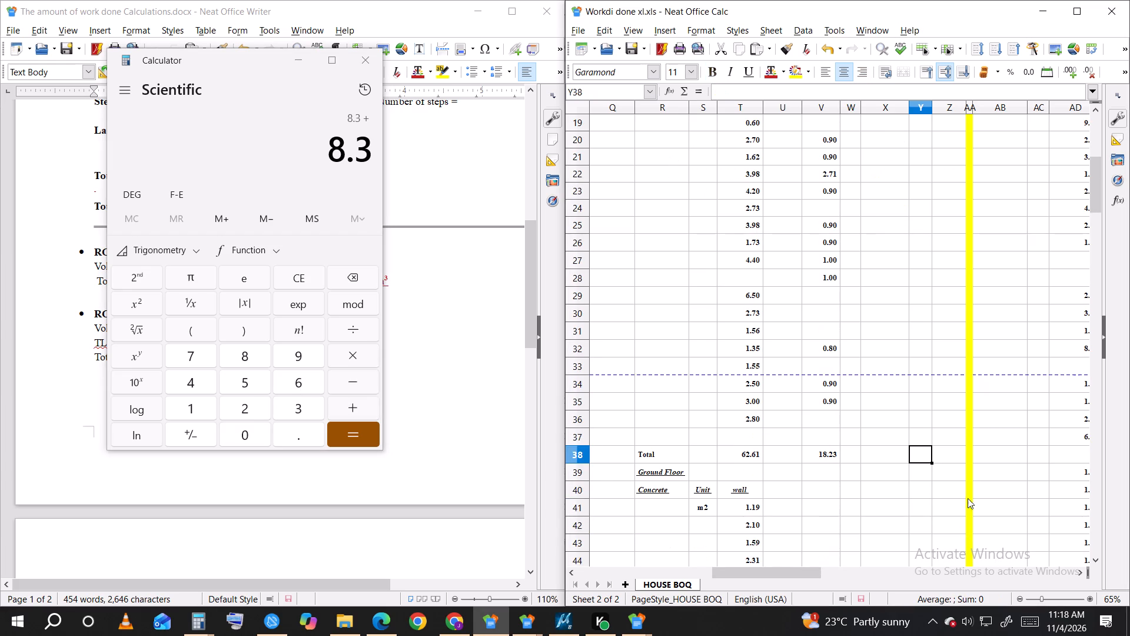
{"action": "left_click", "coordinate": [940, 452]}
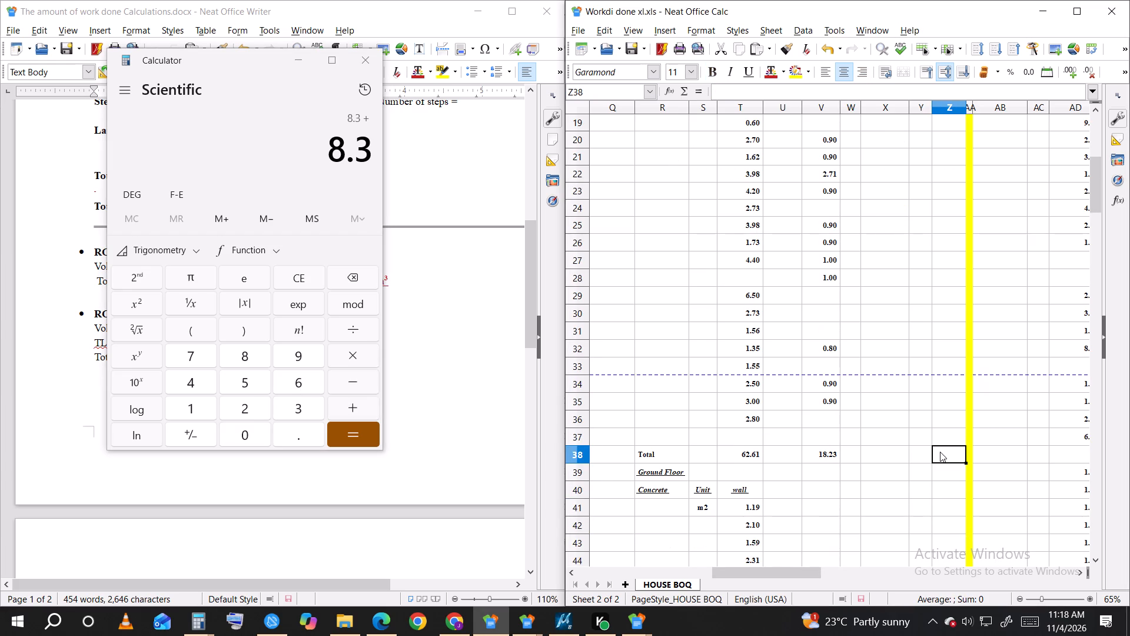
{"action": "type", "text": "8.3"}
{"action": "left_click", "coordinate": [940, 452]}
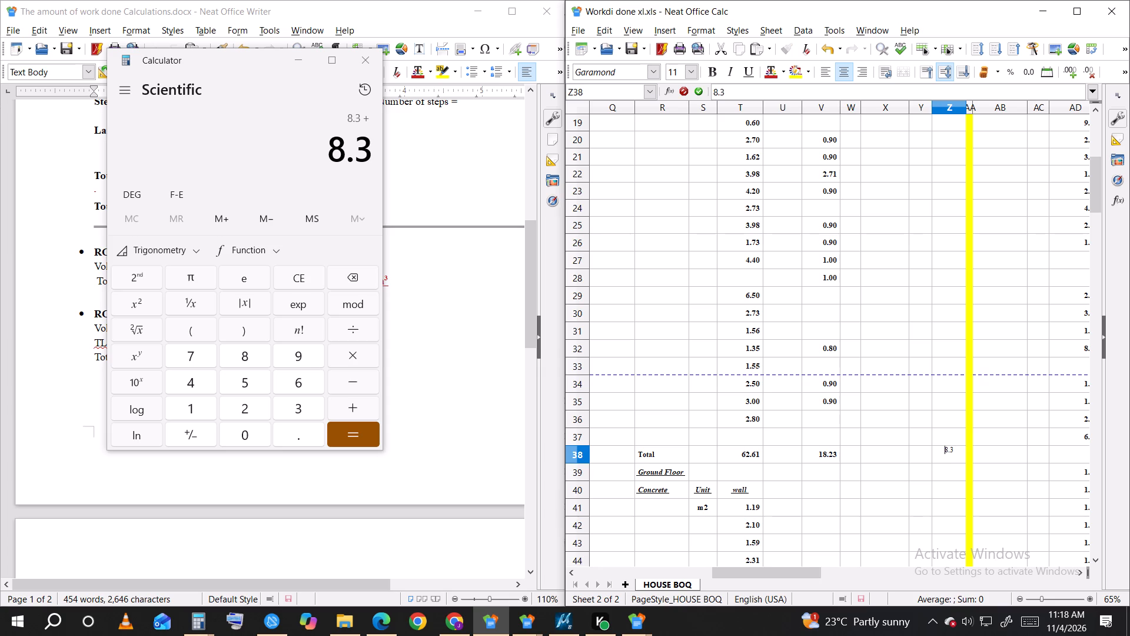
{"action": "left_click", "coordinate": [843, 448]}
Copy the Windows total cell V38 over Z38, overwriting its contents, and enter 8.3 in the pasted cell.
{"action": "left_click", "coordinate": [822, 448]}
{"action": "right_click", "coordinate": [822, 448]}
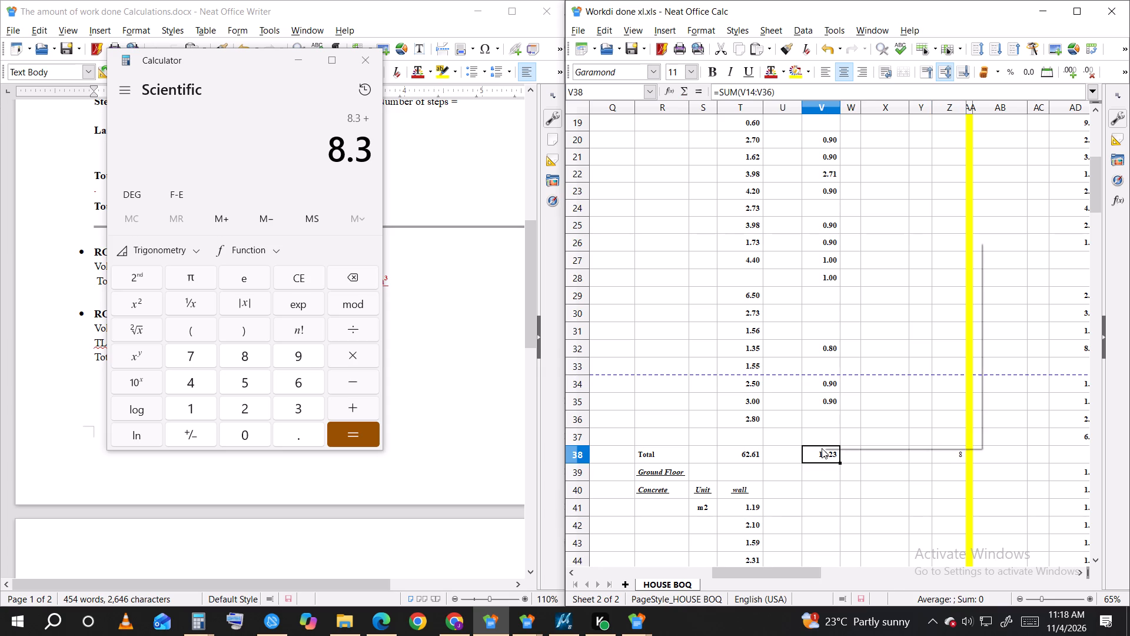
{"action": "left_click", "coordinate": [869, 266]}
{"action": "left_click", "coordinate": [958, 453]}
{"action": "right_click", "coordinate": [958, 453]}
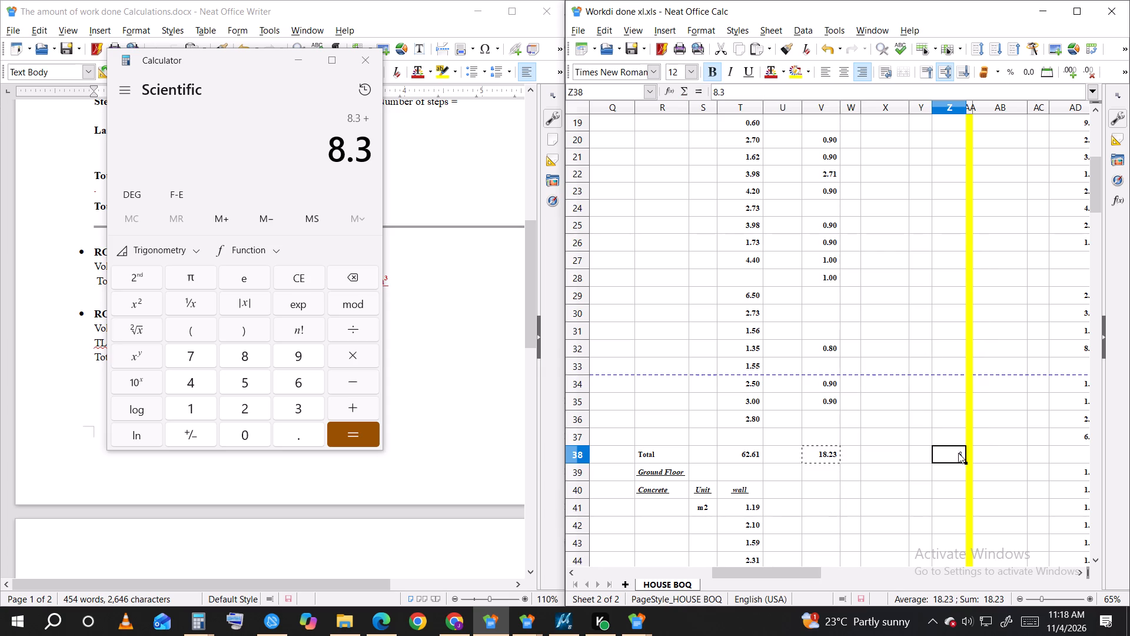
{"action": "left_click", "coordinate": [1001, 277]}
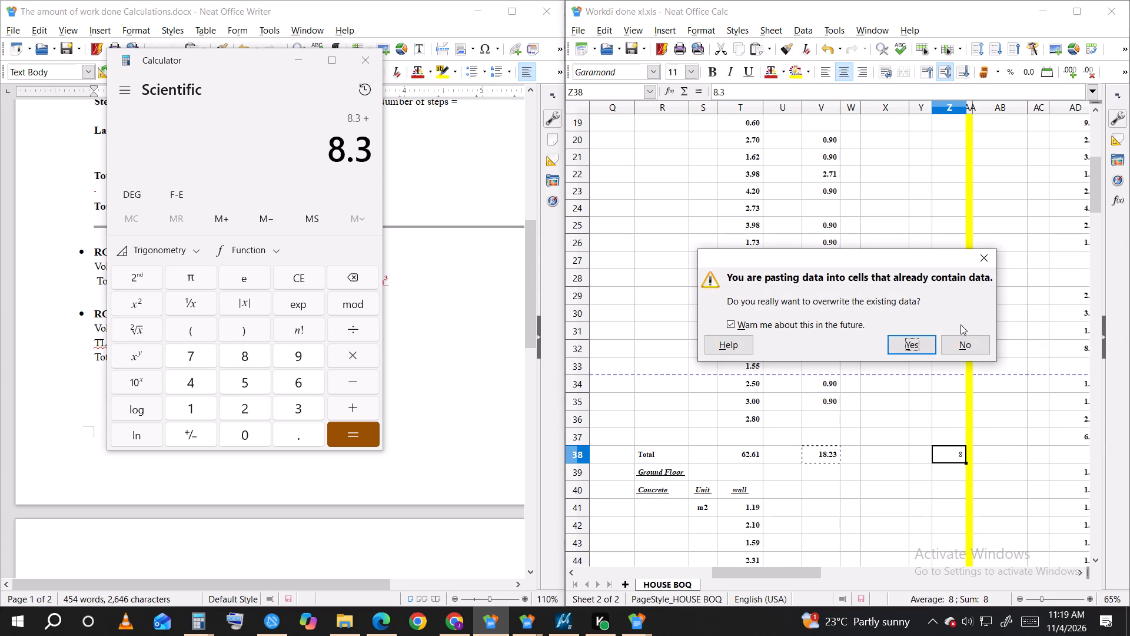
{"action": "left_click", "coordinate": [920, 340]}
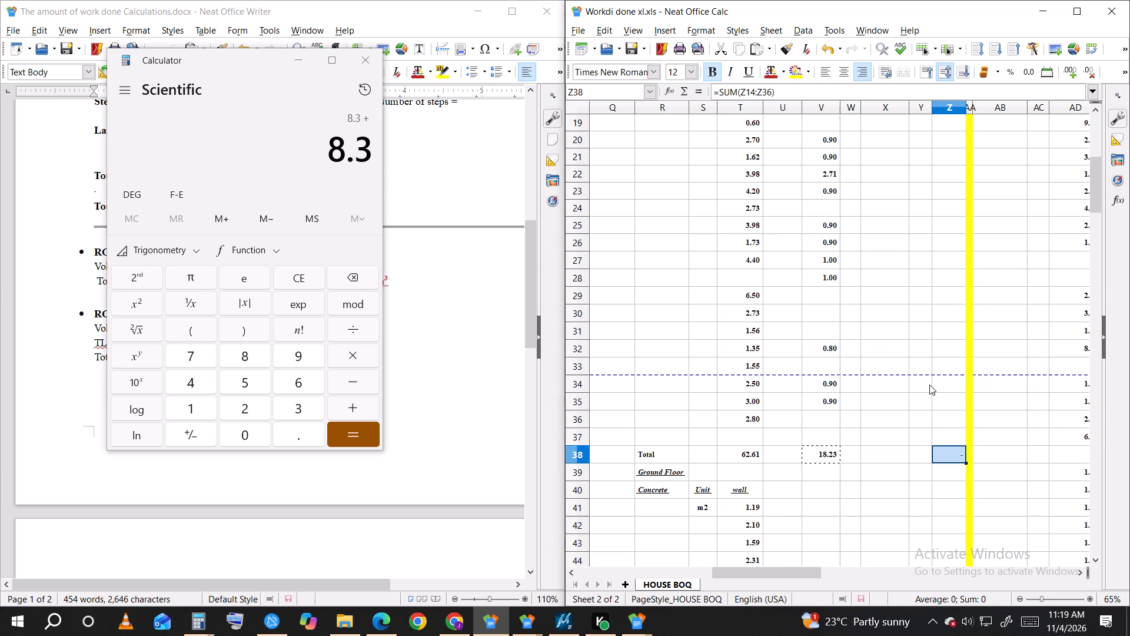
{"action": "type", "text": "8.3"}
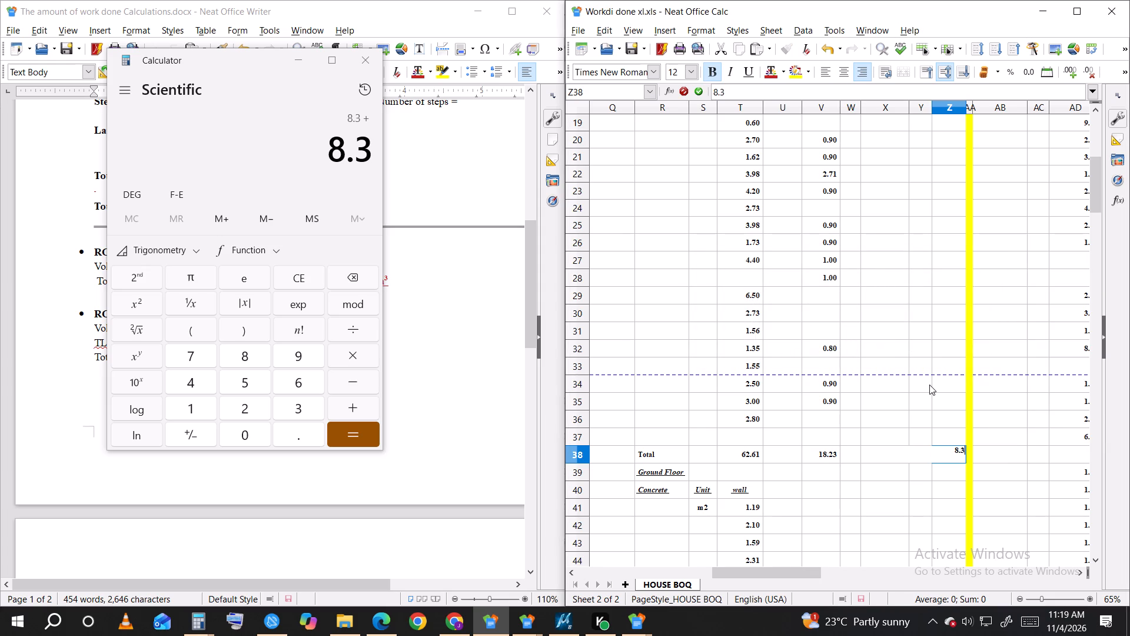
{"action": "left_click", "coordinate": [914, 522]}
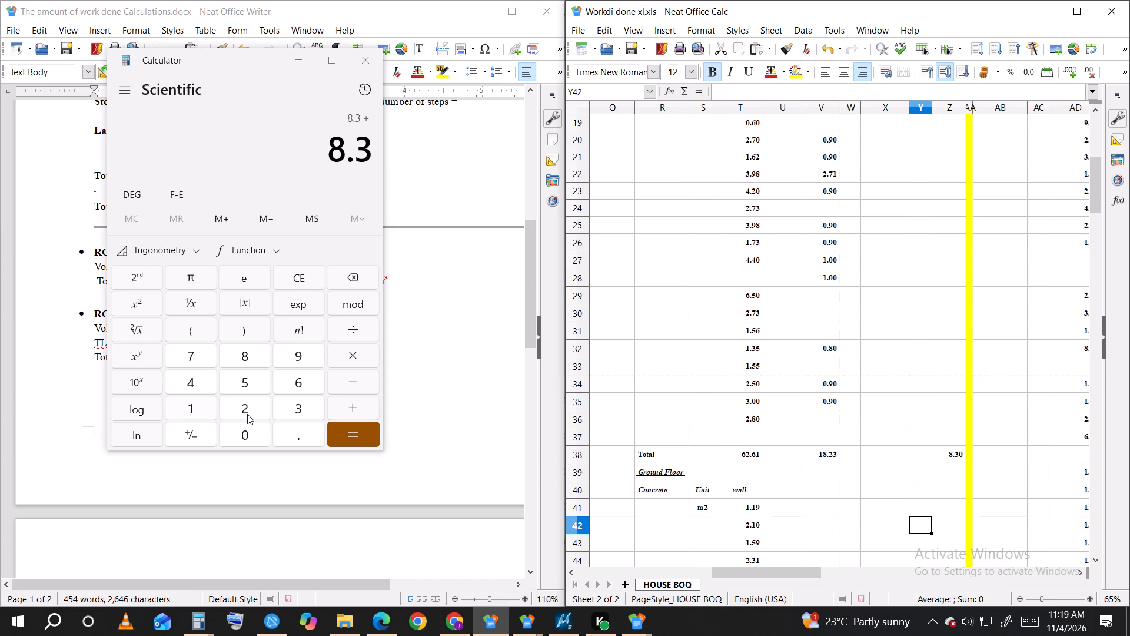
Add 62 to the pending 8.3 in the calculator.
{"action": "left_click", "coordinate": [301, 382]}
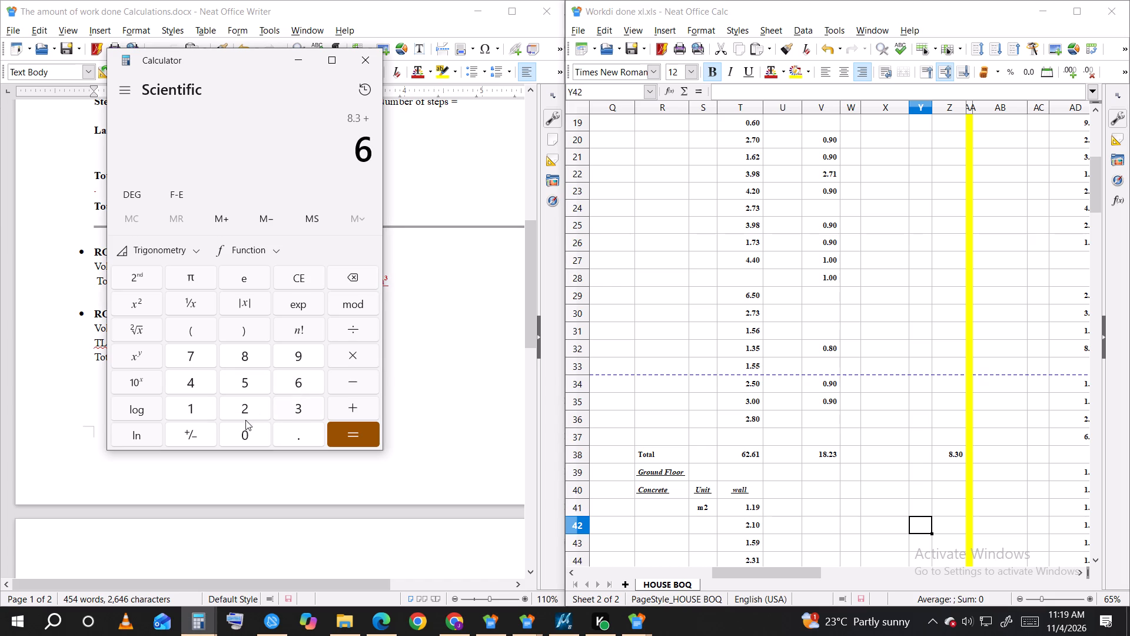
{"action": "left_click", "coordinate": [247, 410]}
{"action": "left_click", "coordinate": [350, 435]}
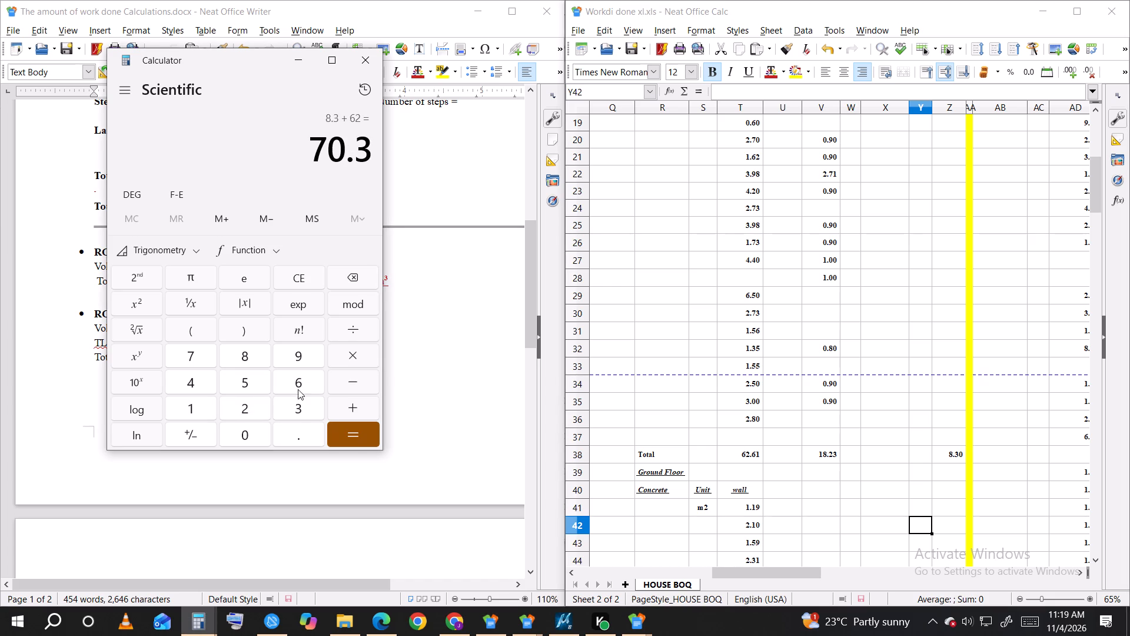
Start a new calculation with the First Floor wall total, 62.61, in the calculator.
{"action": "left_click", "coordinate": [299, 384]}
{"action": "left_click", "coordinate": [250, 410]}
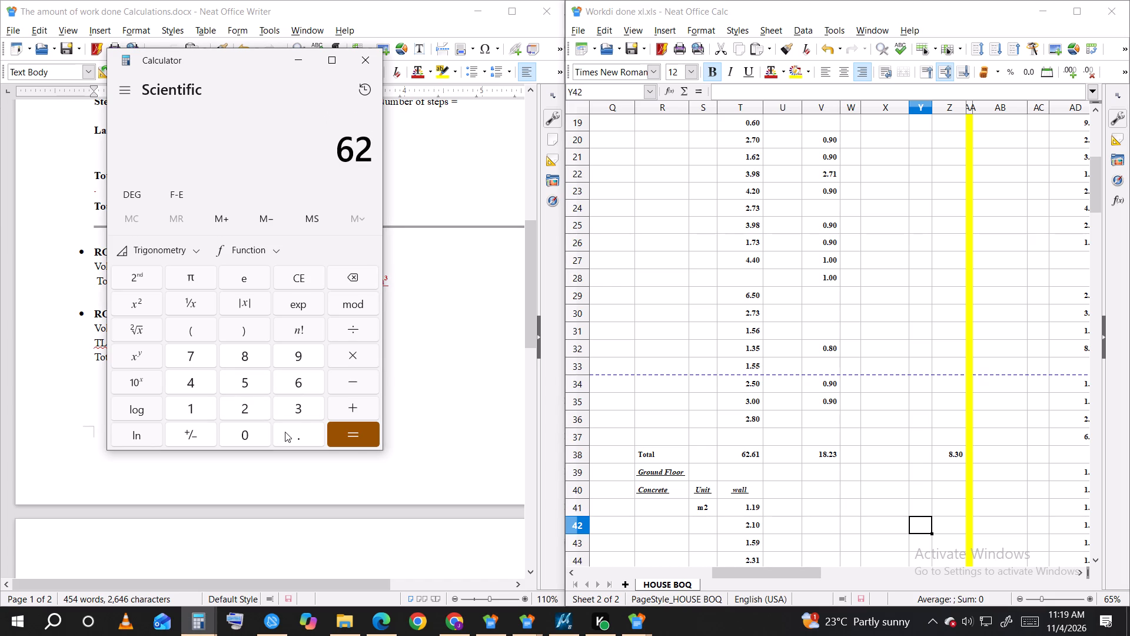
{"action": "left_click", "coordinate": [286, 432]}
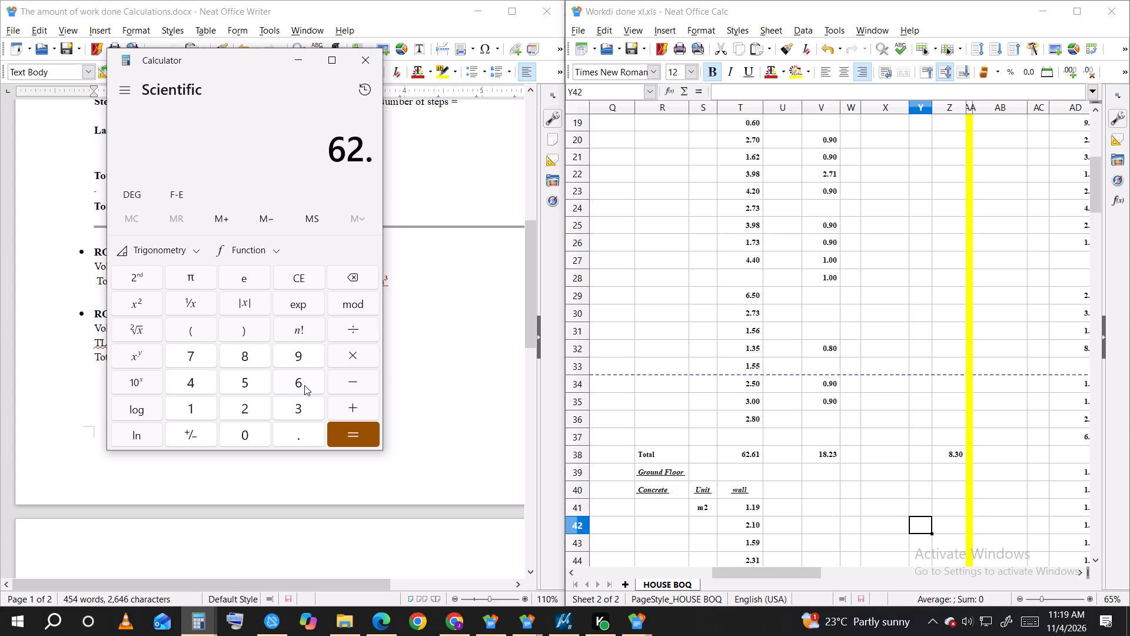
{"action": "left_click", "coordinate": [303, 381]}
{"action": "left_click", "coordinate": [191, 412]}
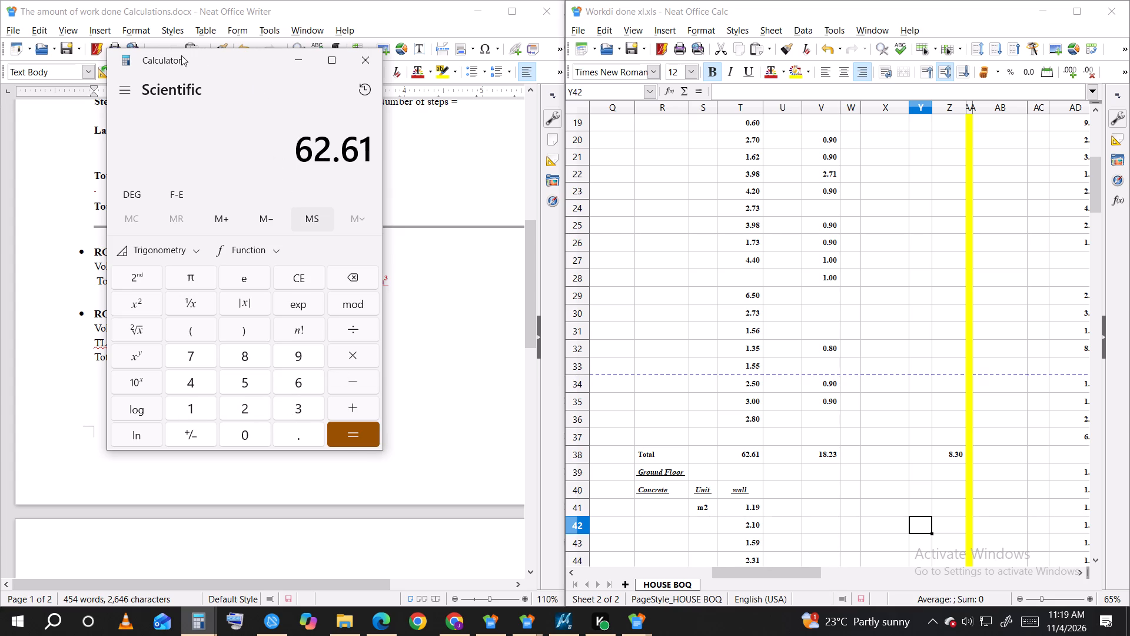
Reposition the calculator between the two files so the RC Beams calculation and the First Floor totals are both readable.
{"action": "left_click_drag", "start_coordinate": [185, 55], "coordinate": [581, 110]}
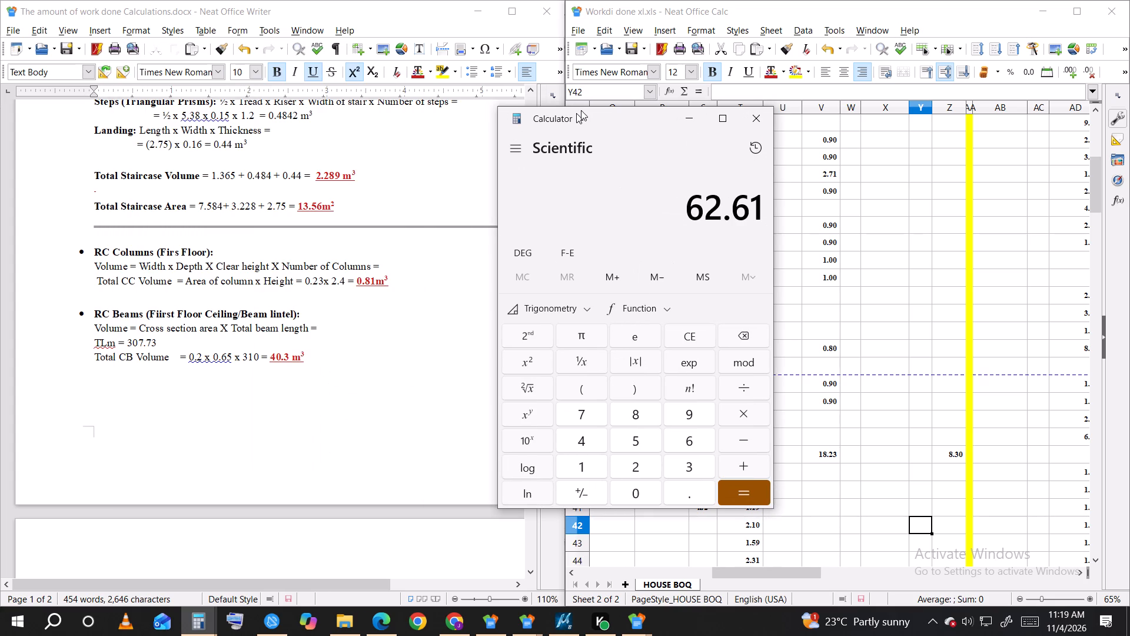
{"action": "left_click_drag", "start_coordinate": [581, 110], "coordinate": [584, 96]}
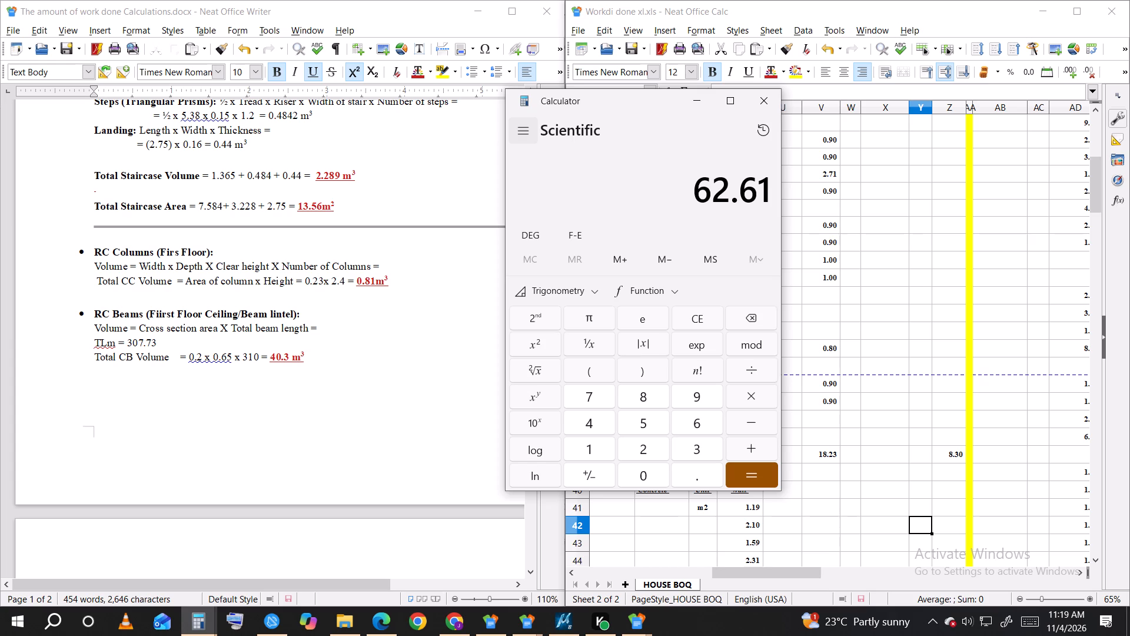
{"action": "left_click_drag", "start_coordinate": [588, 102], "coordinate": [504, 74]}
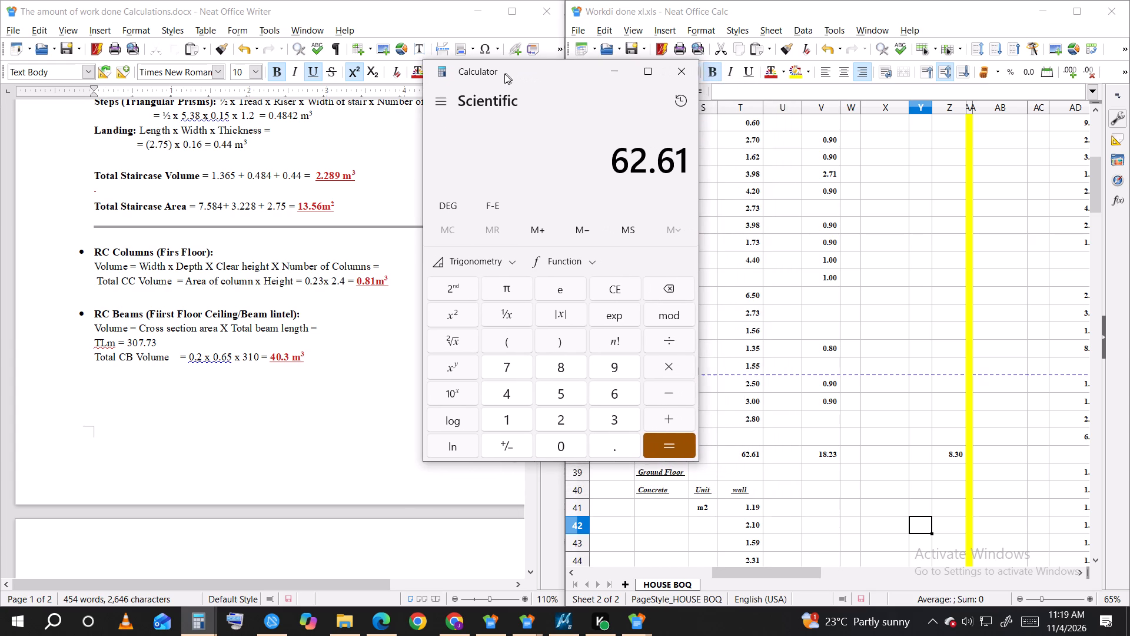
{"action": "left_click_drag", "start_coordinate": [504, 74], "coordinate": [472, 73]}
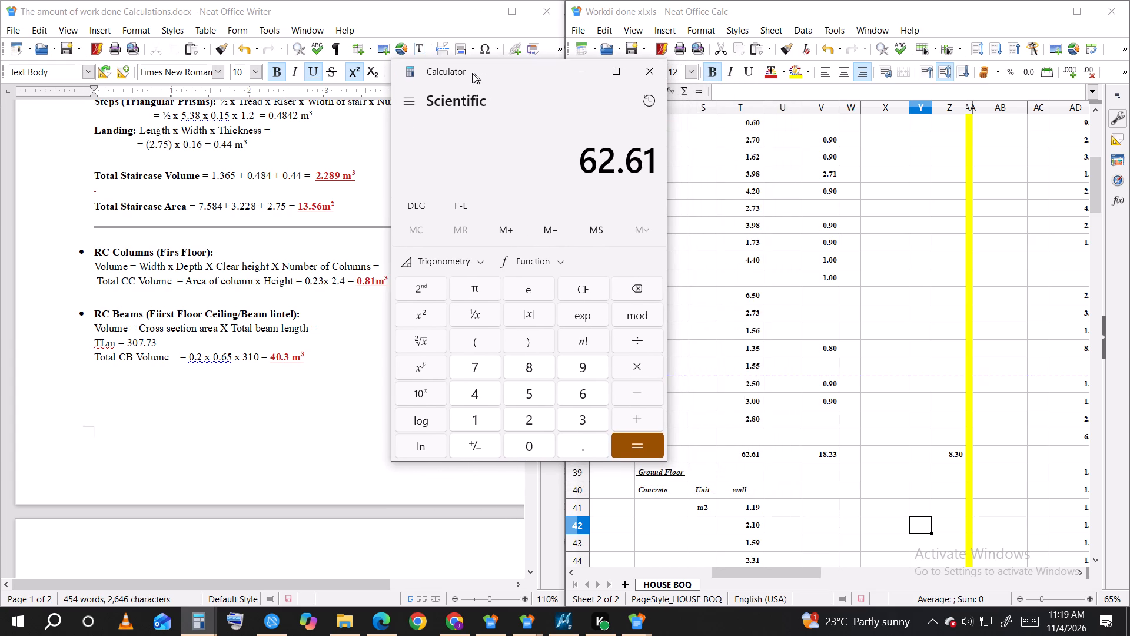
{"action": "left_click_drag", "start_coordinate": [472, 73], "coordinate": [468, 72]}
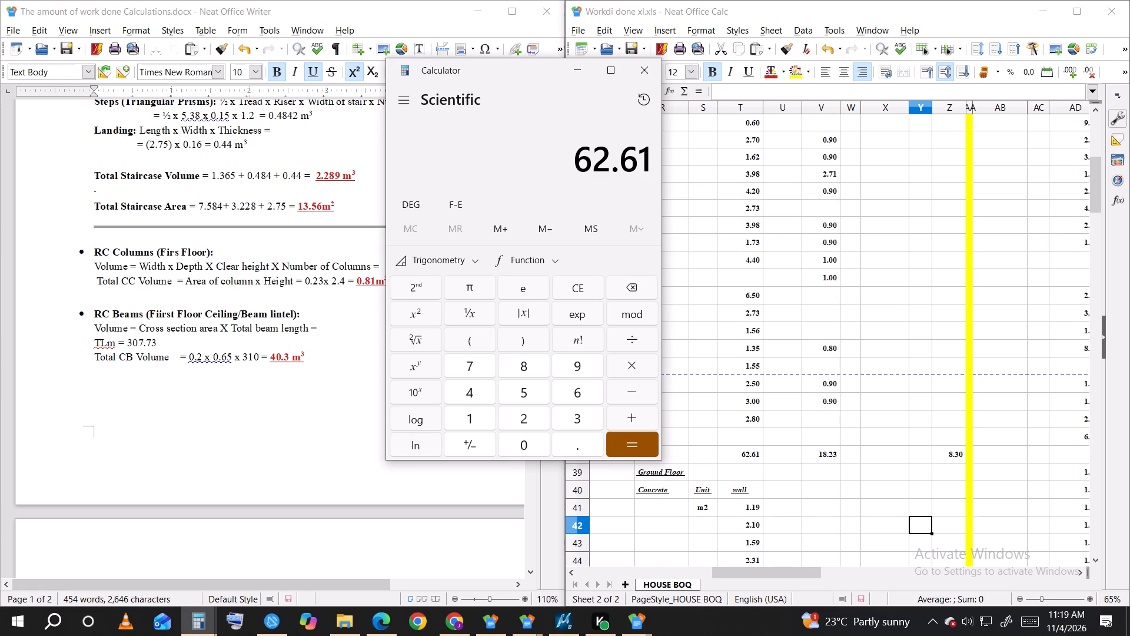
Add the Windows total 18.23 and the Doors total 8.3 to 62.61 and compute the sum.
{"action": "left_click", "coordinate": [624, 417]}
{"action": "left_click", "coordinate": [471, 423]}
{"action": "left_click", "coordinate": [516, 367]}
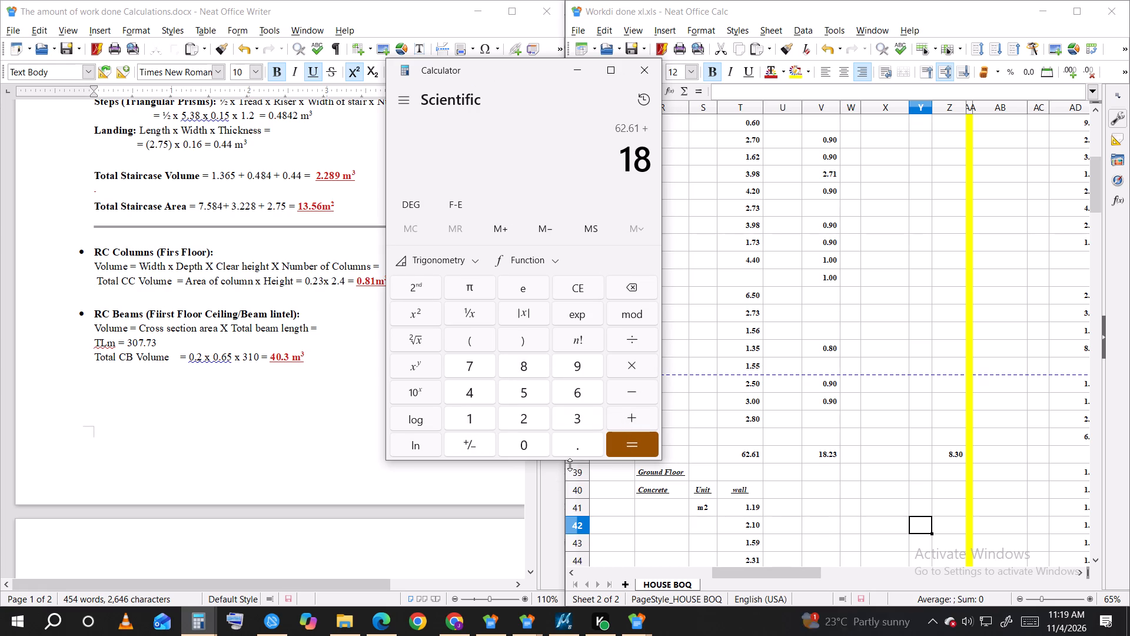
{"action": "left_click", "coordinate": [571, 436]}
{"action": "left_click", "coordinate": [536, 426]}
{"action": "left_click", "coordinate": [589, 420]}
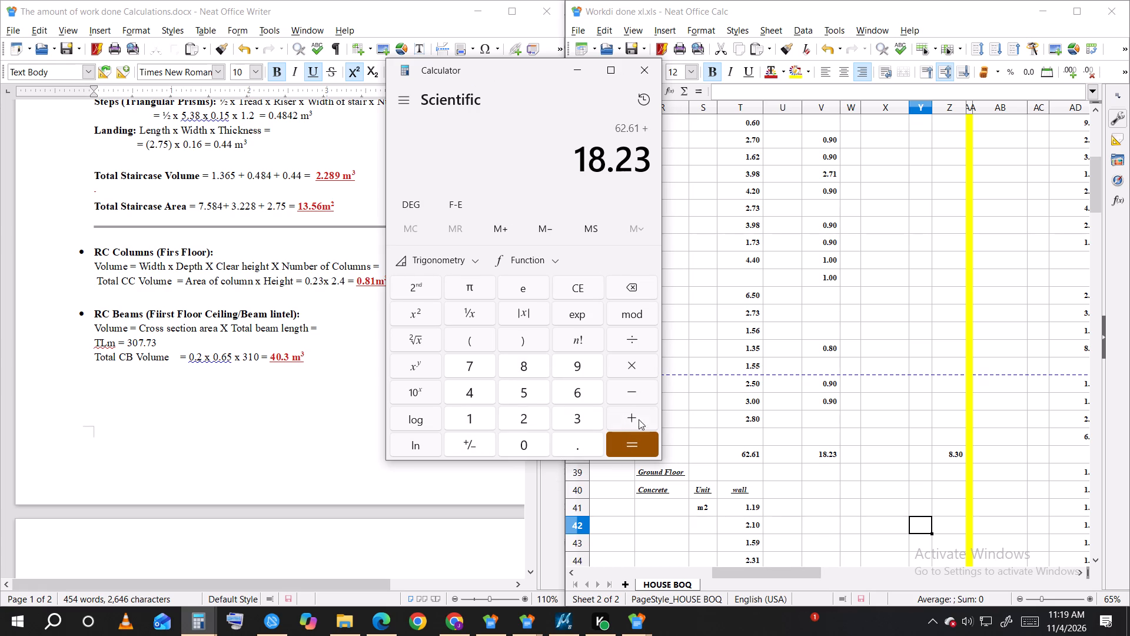
{"action": "left_click", "coordinate": [631, 415]}
{"action": "left_click", "coordinate": [516, 359]}
{"action": "left_click", "coordinate": [570, 438]}
{"action": "left_click", "coordinate": [573, 415]}
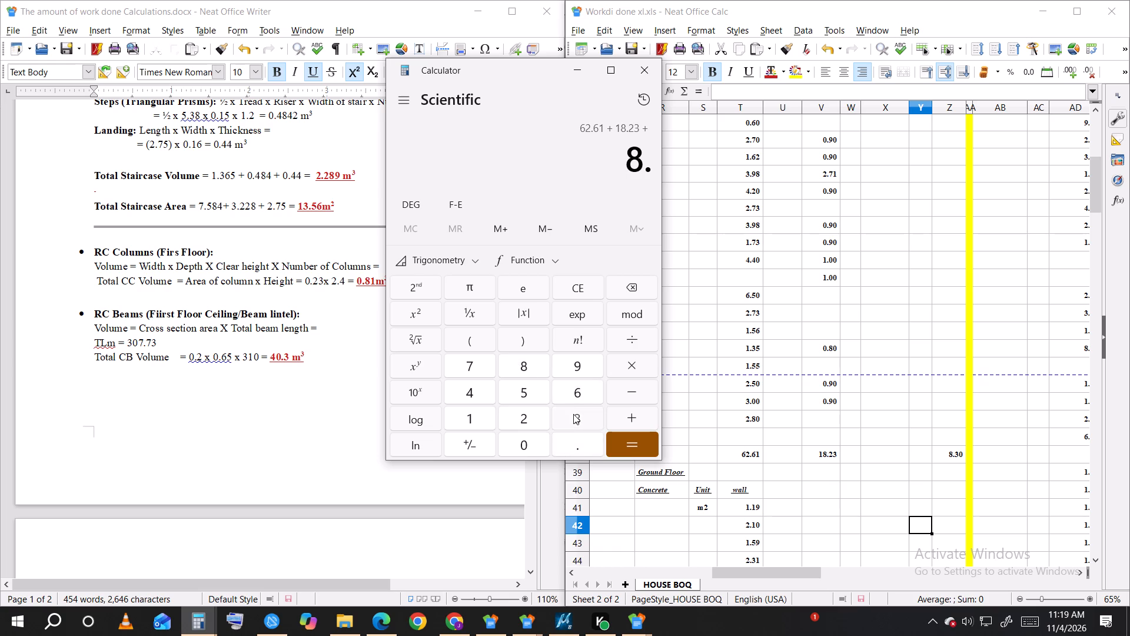
{"action": "left_click", "coordinate": [649, 439]}
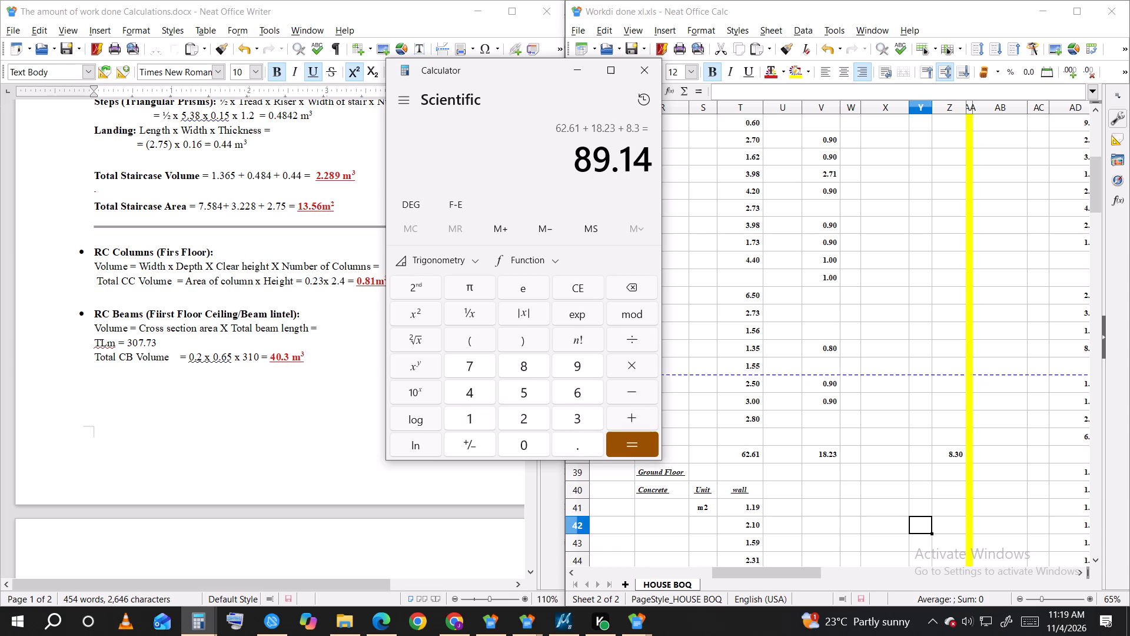
Replace the beam length 310 with 89 in the Total CB Volume line under RC Beams.
{"action": "left_click_drag", "start_coordinate": [259, 356], "coordinate": [247, 356]}
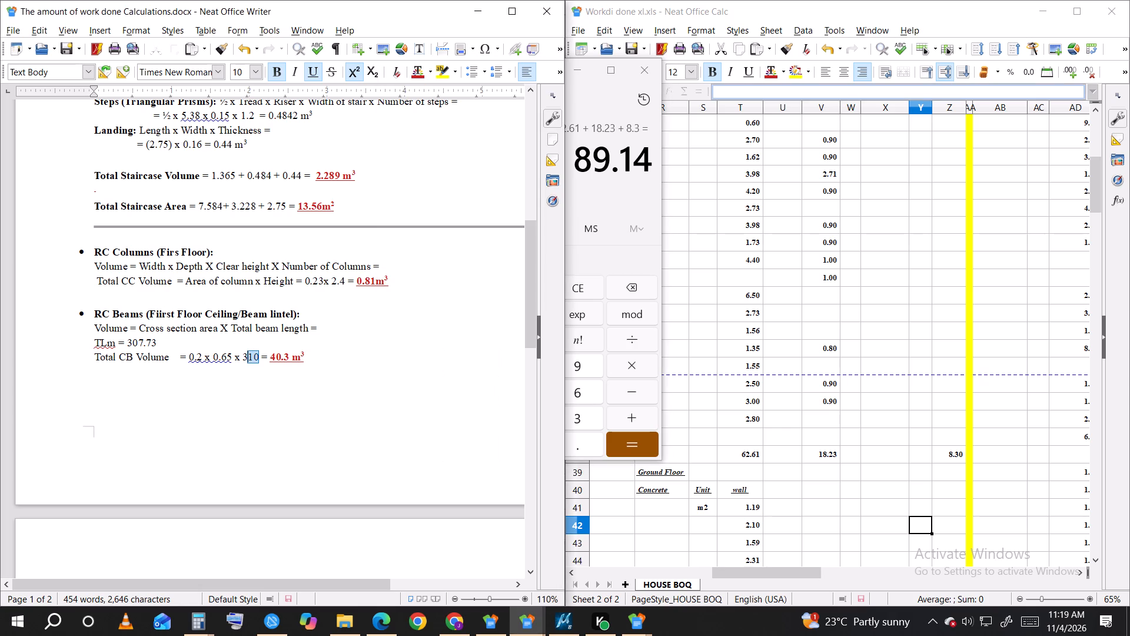
{"action": "left_click_drag", "start_coordinate": [247, 356], "coordinate": [244, 356]}
{"action": "type", "text": "89"}
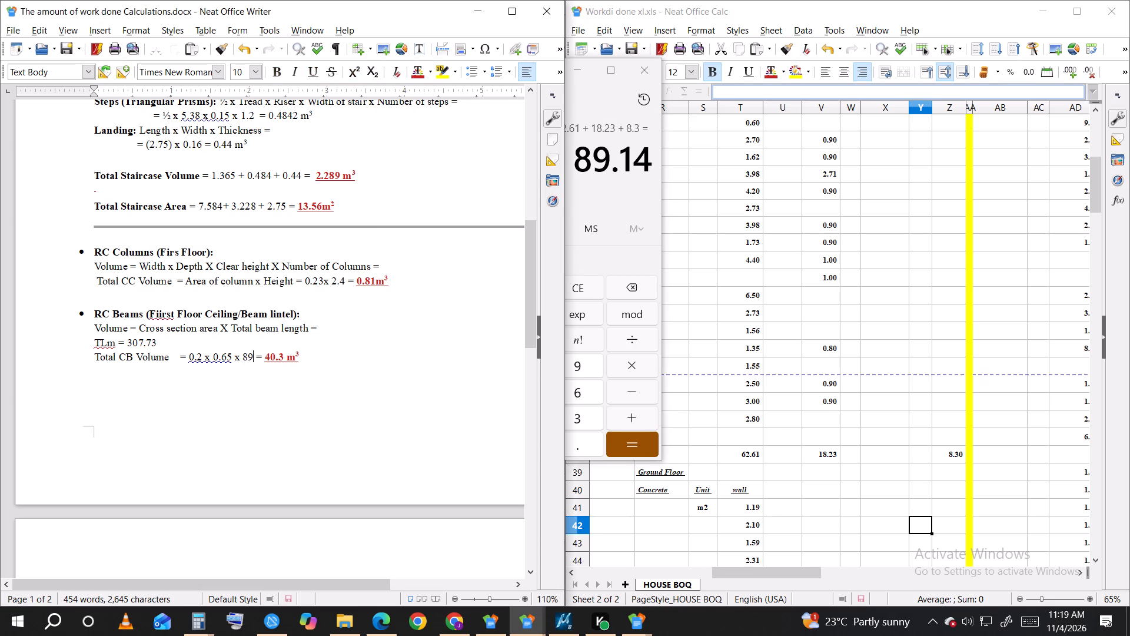
Change the beam depth in the Total CB Volume formula to 0.45.
{"action": "left_click", "coordinate": [226, 355]}
{"action": "key", "text": "BackSpace"}
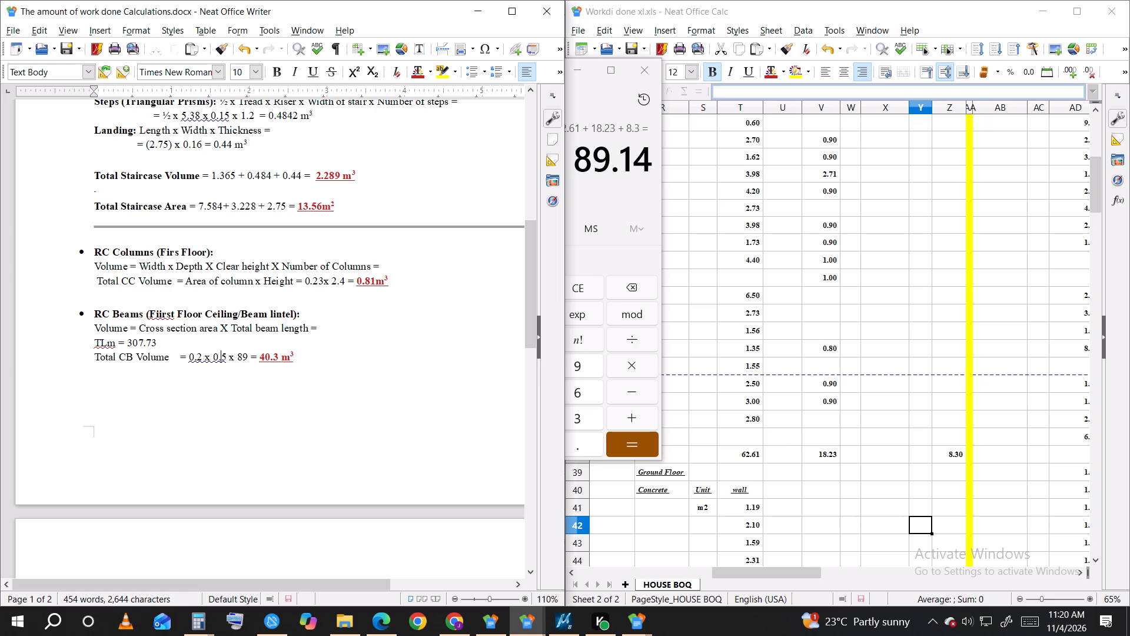
{"action": "key", "text": "Right"}
{"action": "key", "text": "Left"}
{"action": "key", "text": "4"}
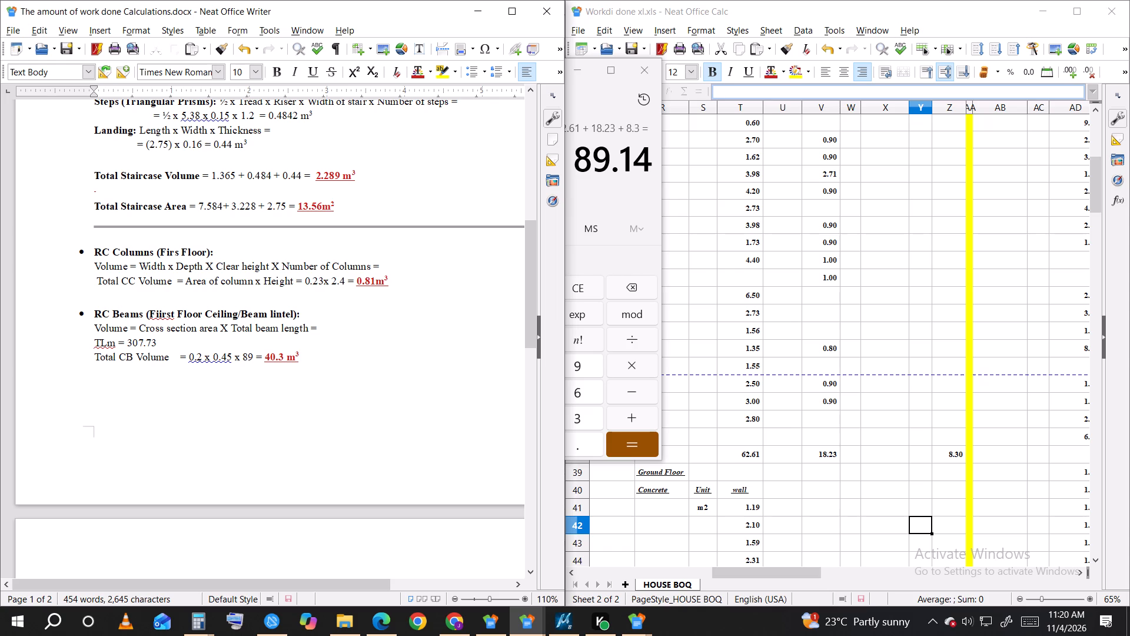
Extend the beam length in the Total CB Volume line to 89.14, matching the calculator's sum.
{"action": "left_click", "coordinate": [608, 190]}
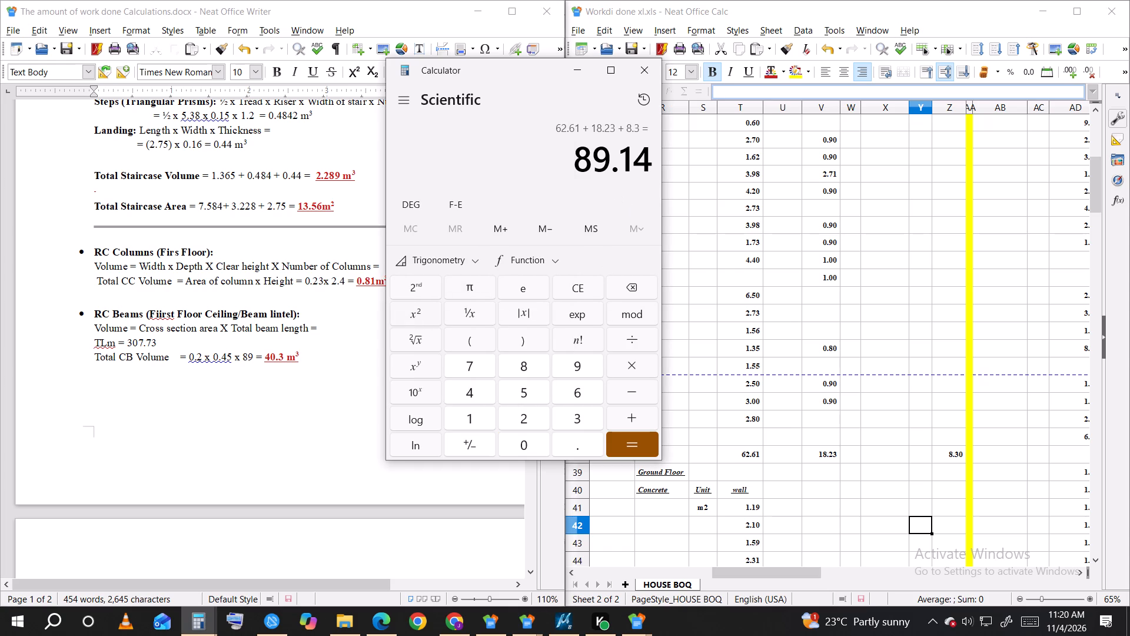
{"action": "left_click", "coordinate": [248, 353]}
{"action": "left_click", "coordinate": [252, 353]}
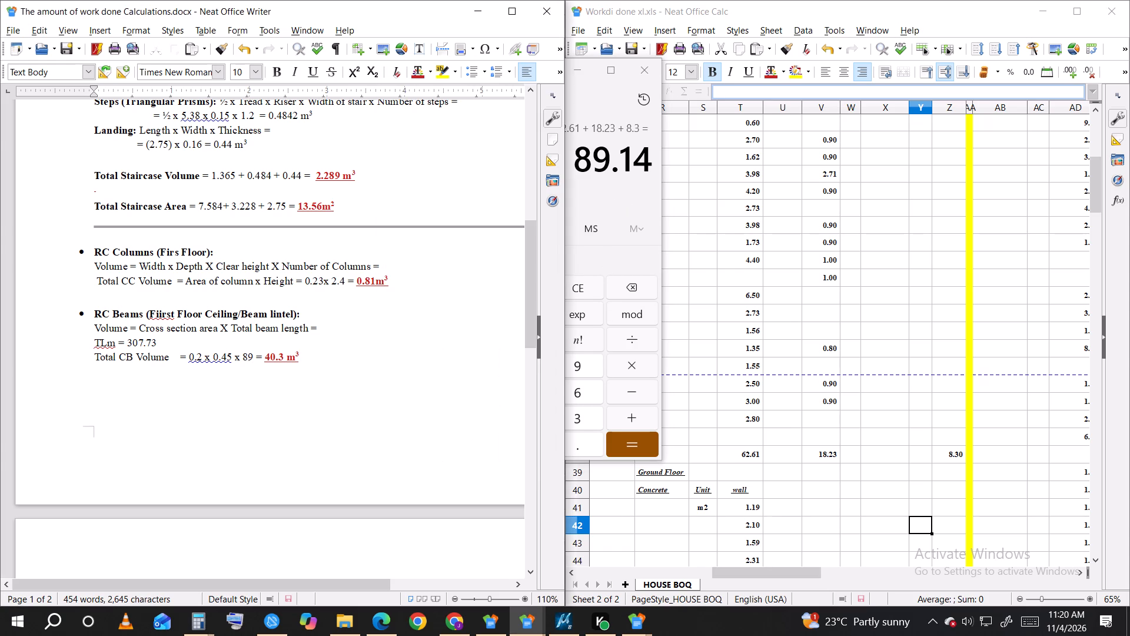
{"action": "type", "text": ".14"}
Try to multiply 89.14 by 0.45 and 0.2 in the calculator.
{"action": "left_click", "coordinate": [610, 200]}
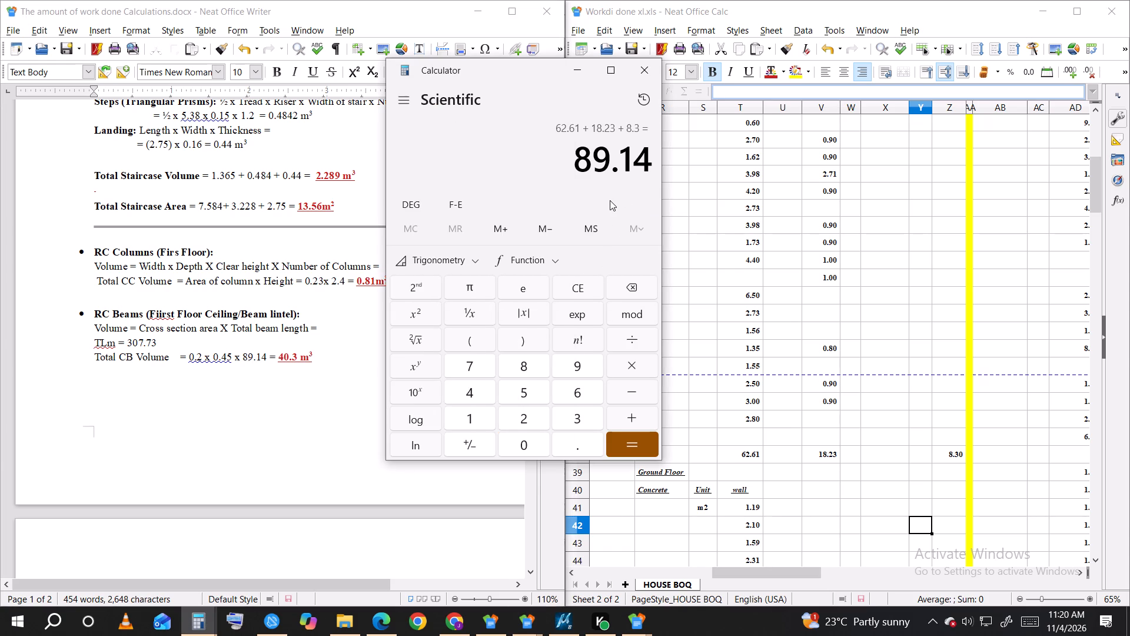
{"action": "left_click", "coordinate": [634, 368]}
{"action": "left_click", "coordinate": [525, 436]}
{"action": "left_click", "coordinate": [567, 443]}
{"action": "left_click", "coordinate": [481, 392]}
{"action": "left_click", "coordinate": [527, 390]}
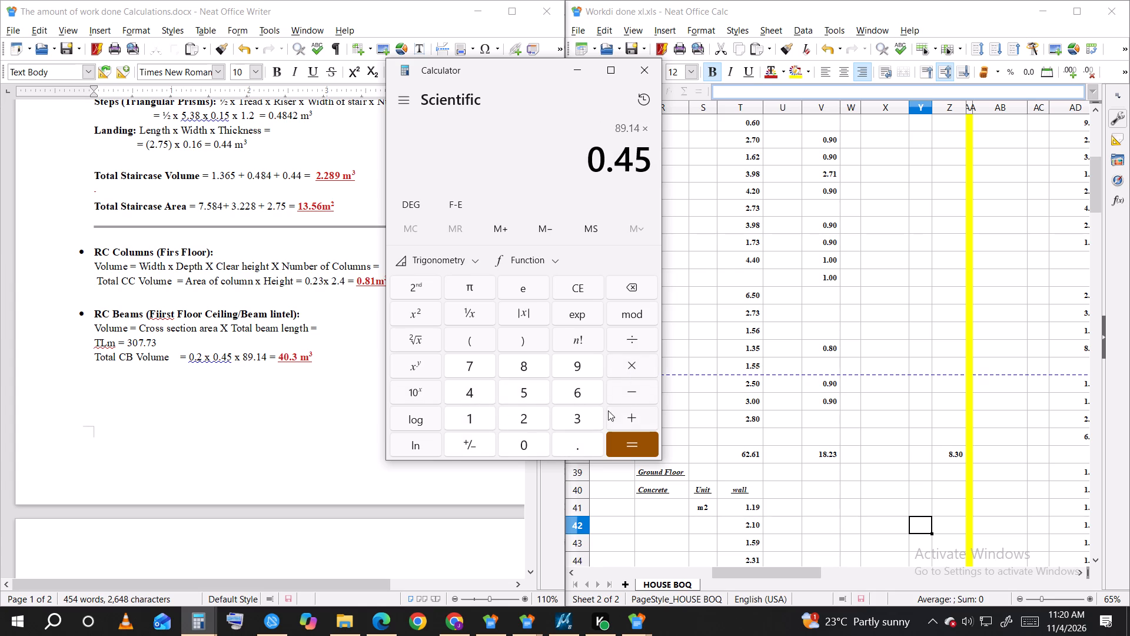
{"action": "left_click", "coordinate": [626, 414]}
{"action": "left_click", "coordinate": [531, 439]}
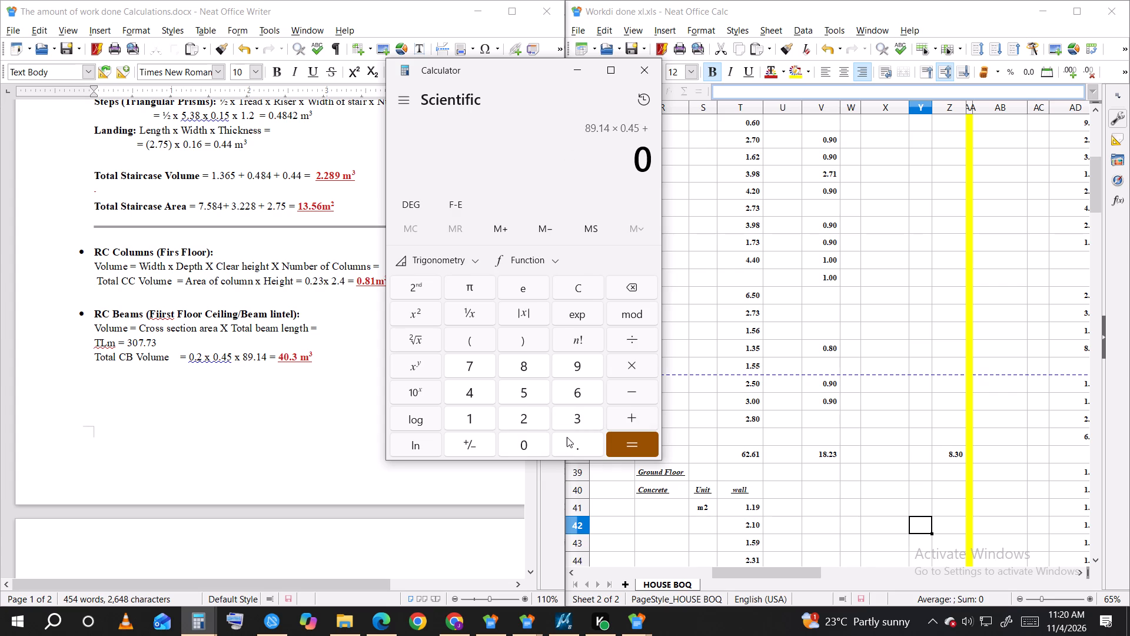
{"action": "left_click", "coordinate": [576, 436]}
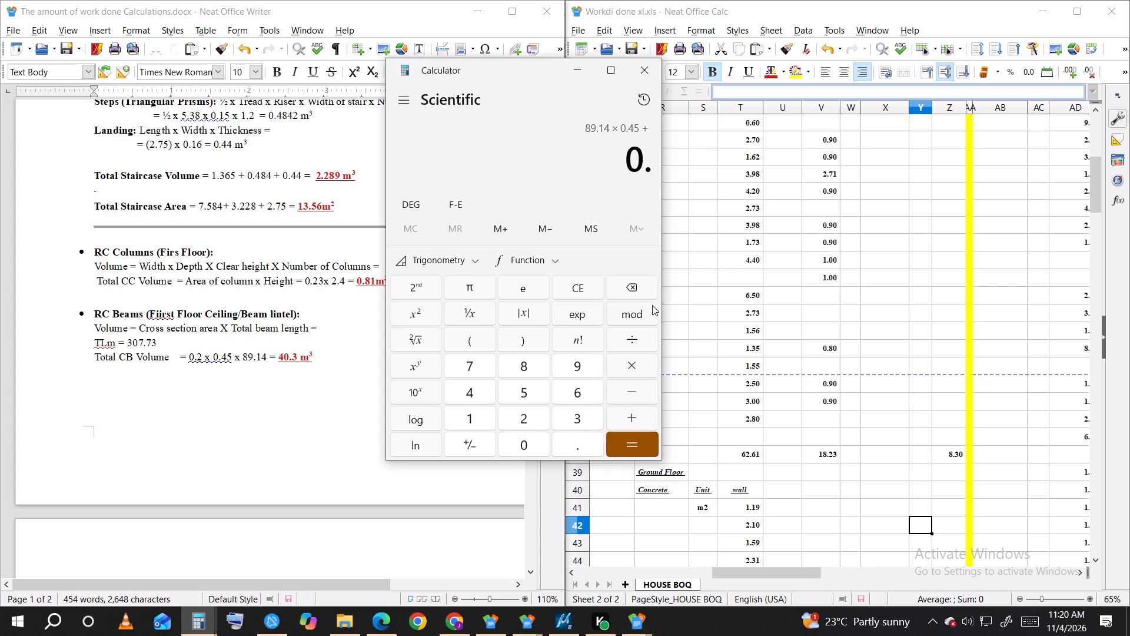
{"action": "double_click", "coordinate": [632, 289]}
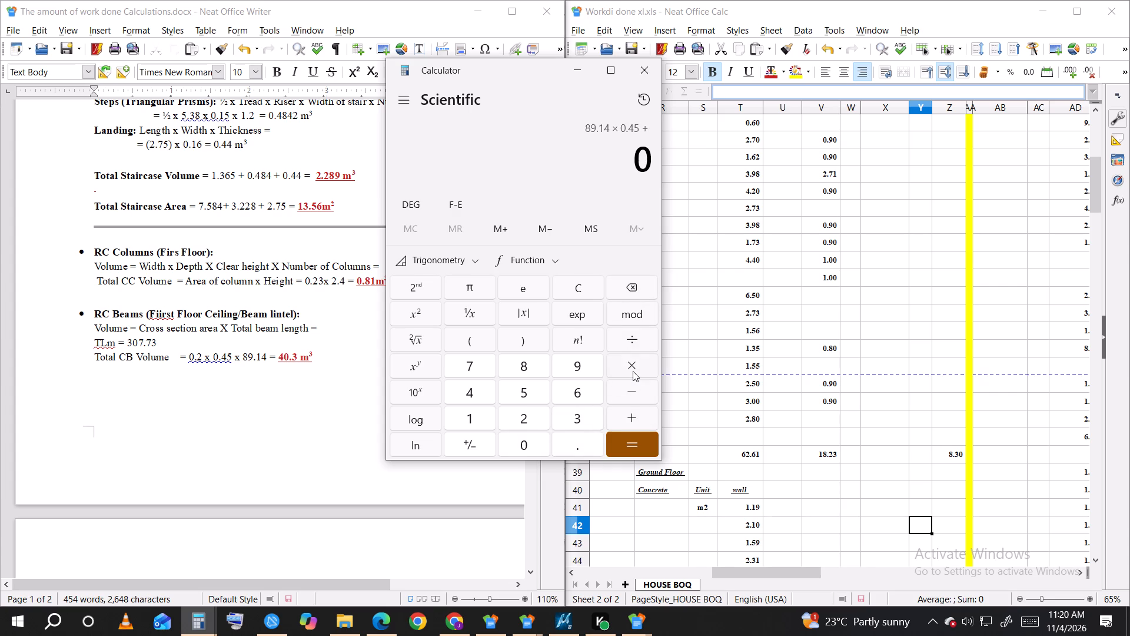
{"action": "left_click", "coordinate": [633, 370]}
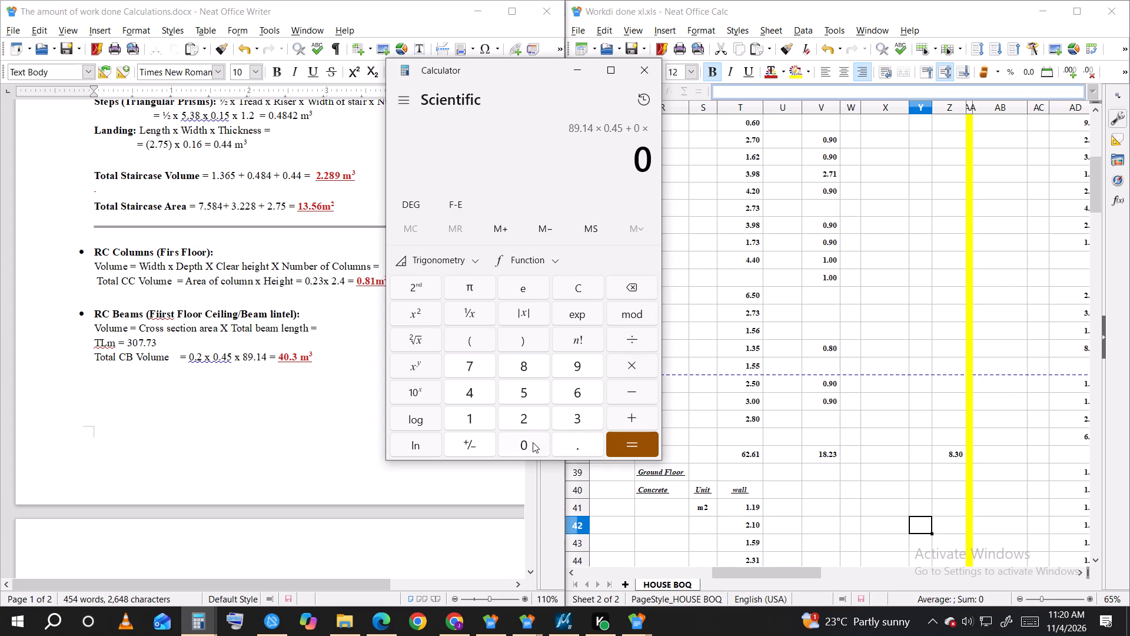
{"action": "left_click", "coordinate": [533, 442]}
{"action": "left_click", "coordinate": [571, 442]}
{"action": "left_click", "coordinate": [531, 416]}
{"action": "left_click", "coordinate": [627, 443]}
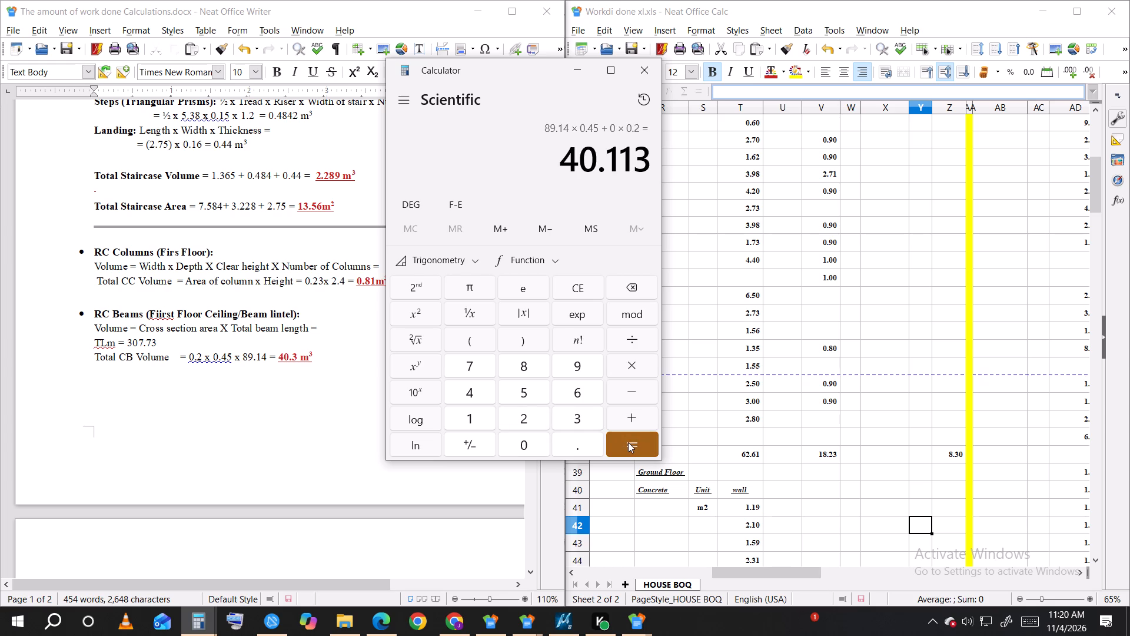
Calculate 0.45 x 0.2 x 89.14 in the calculator.
{"action": "left_click", "coordinate": [534, 440]}
{"action": "left_click", "coordinate": [579, 440]}
{"action": "left_click", "coordinate": [467, 389]}
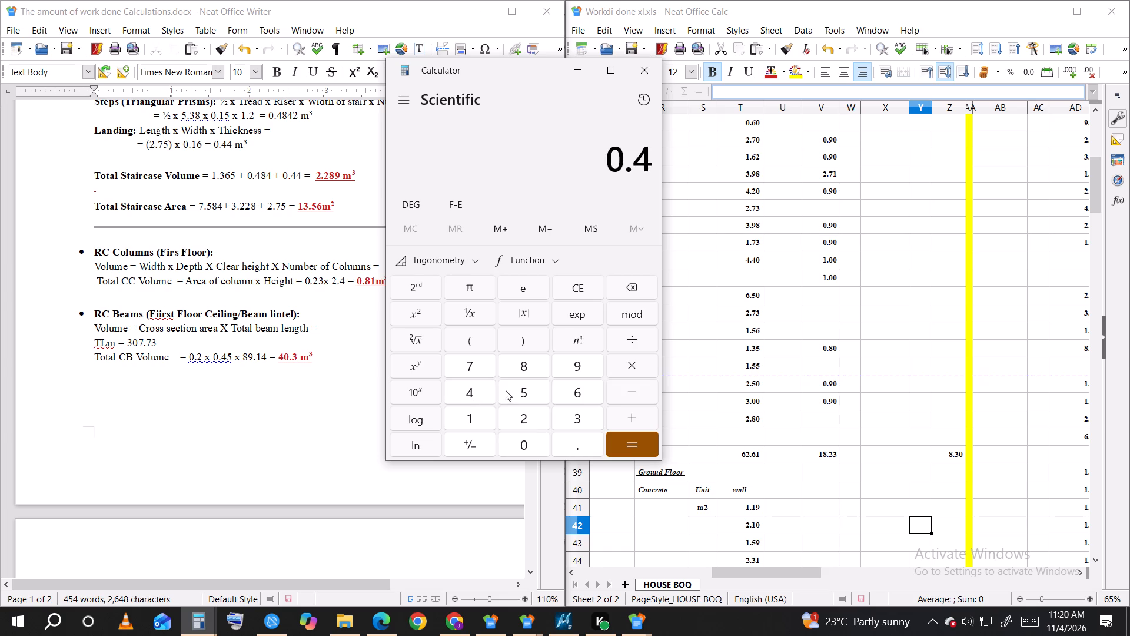
{"action": "left_click", "coordinate": [506, 390]}
{"action": "left_click", "coordinate": [625, 371]}
{"action": "left_click", "coordinate": [526, 440]}
{"action": "left_click", "coordinate": [576, 448]}
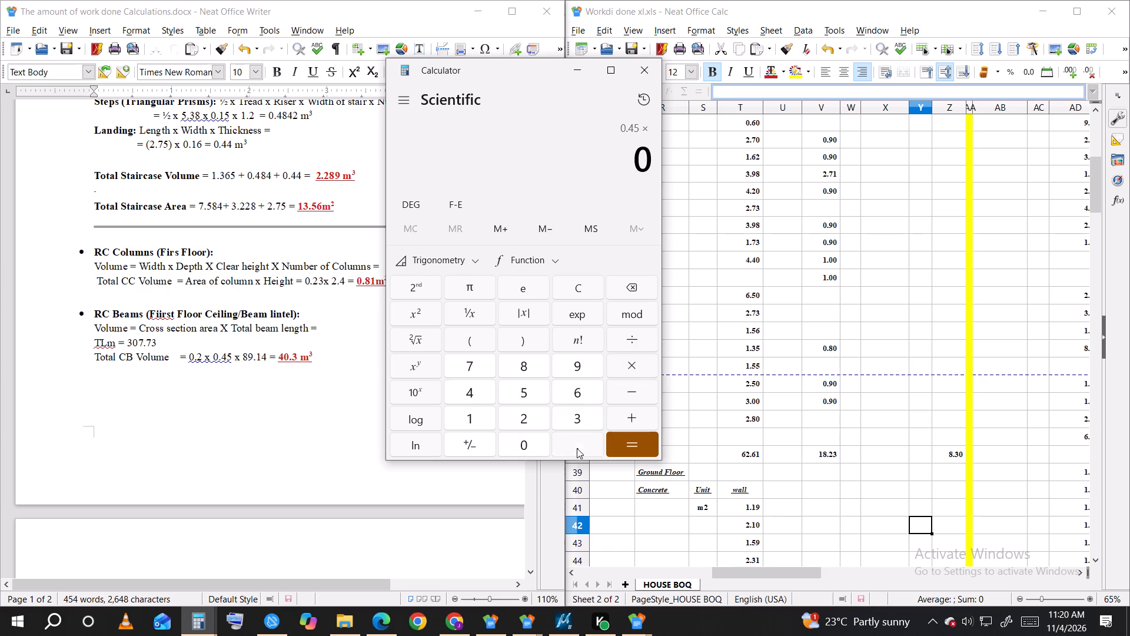
{"action": "left_click", "coordinate": [535, 422]}
{"action": "left_click", "coordinate": [634, 366]}
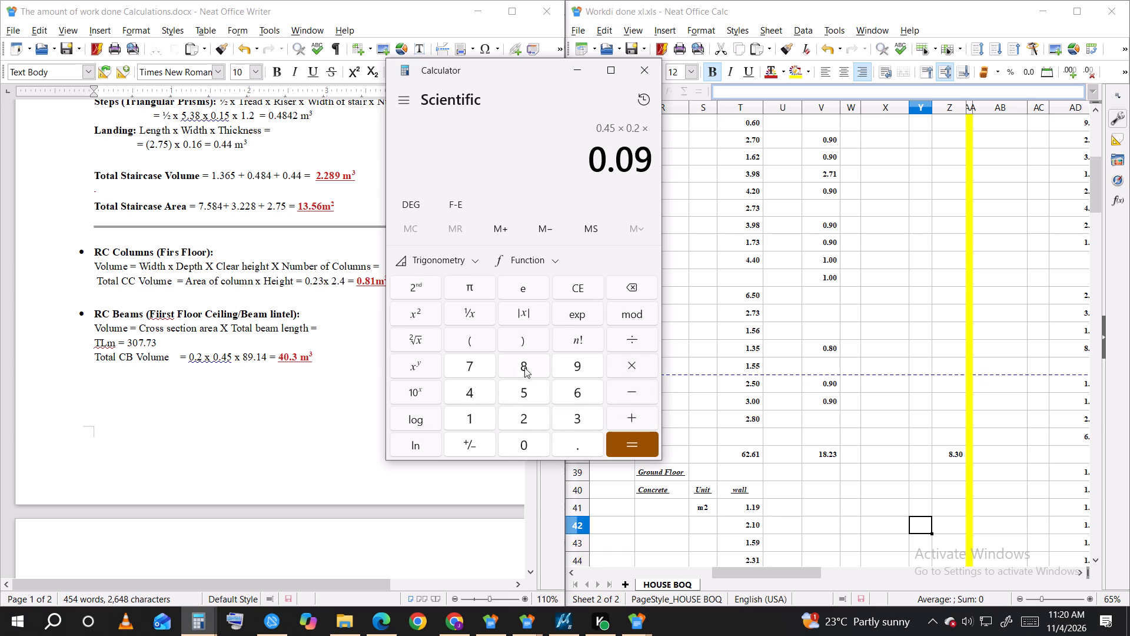
{"action": "left_click", "coordinate": [526, 362]}
{"action": "left_click", "coordinate": [576, 367]}
{"action": "left_click", "coordinate": [575, 446]}
{"action": "left_click", "coordinate": [481, 419]}
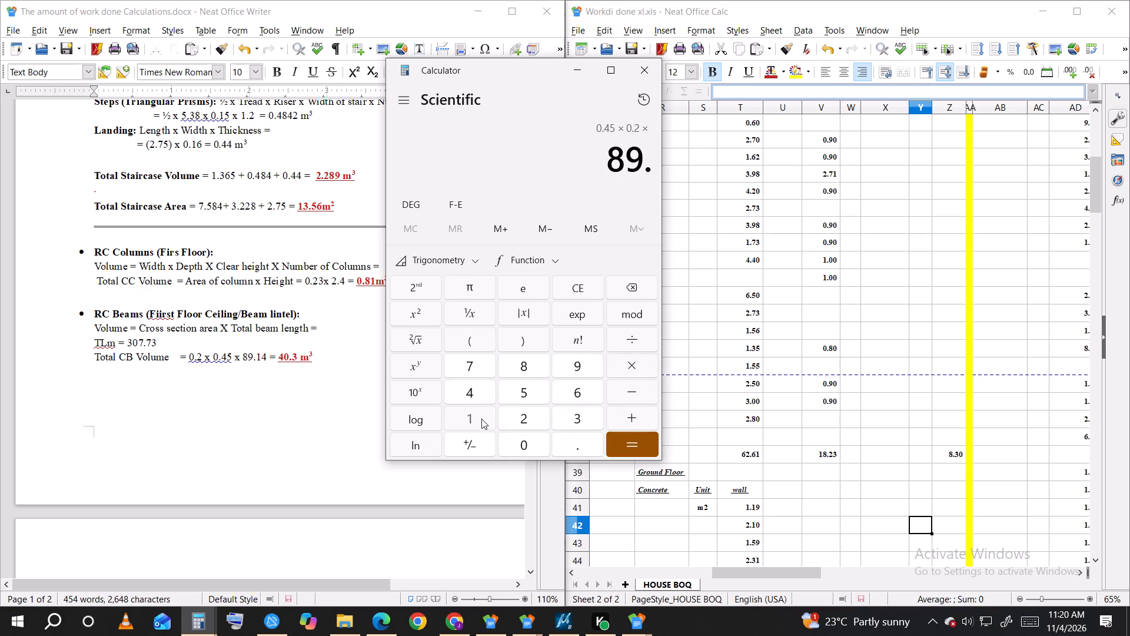
{"action": "left_click", "coordinate": [479, 398]}
{"action": "left_click_drag", "start_coordinate": [642, 435], "coordinate": [644, 402]}
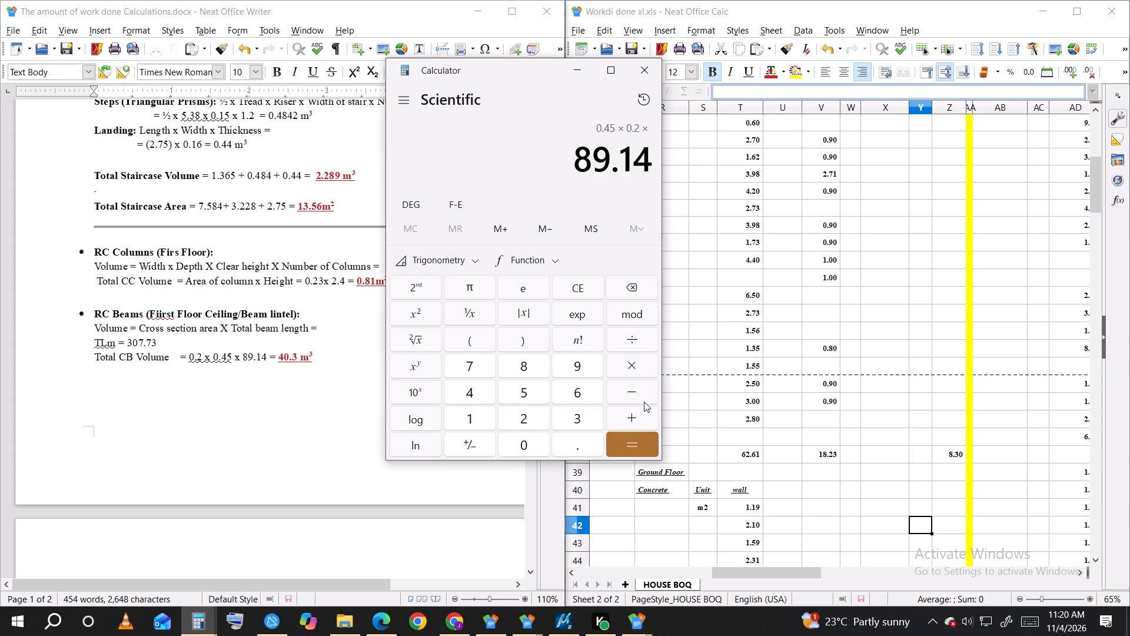
{"action": "left_click", "coordinate": [643, 443]}
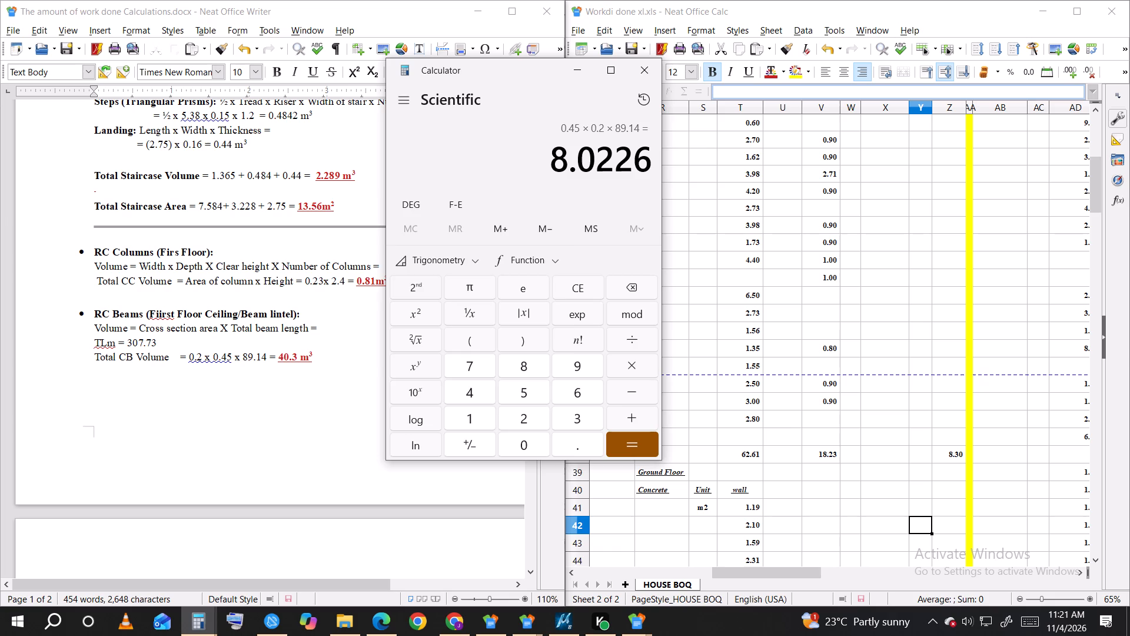
Replace the result in the Total CB Volume line under RC Beams with 8.02, moving the calculator clear of the document.
{"action": "left_click_drag", "start_coordinate": [296, 355], "coordinate": [275, 352]}
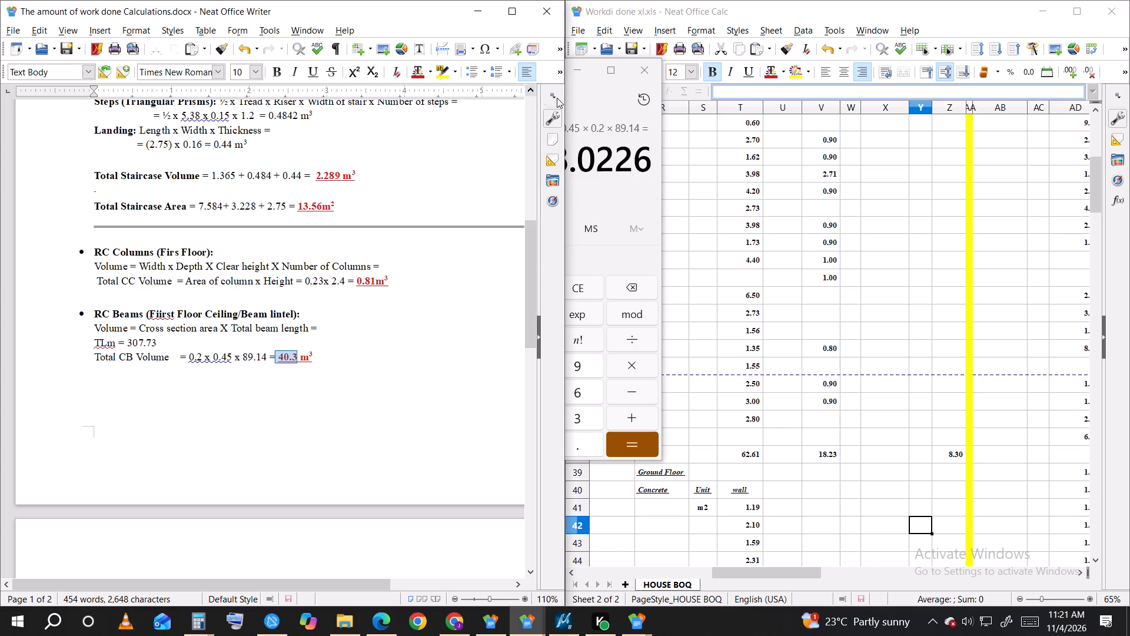
{"action": "left_click_drag", "start_coordinate": [579, 85], "coordinate": [610, 85]}
{"action": "left_click_drag", "start_coordinate": [510, 72], "coordinate": [631, 68]}
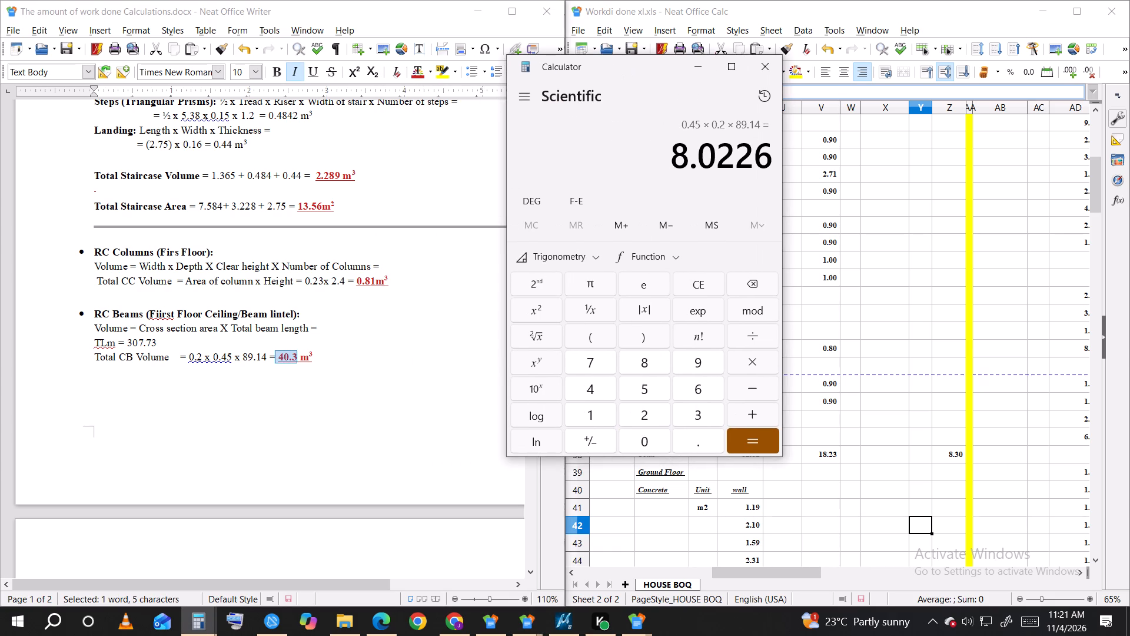
{"action": "key", "text": "space"}
{"action": "type", "text": "8"}
{"action": "left_click", "coordinate": [775, 93]}
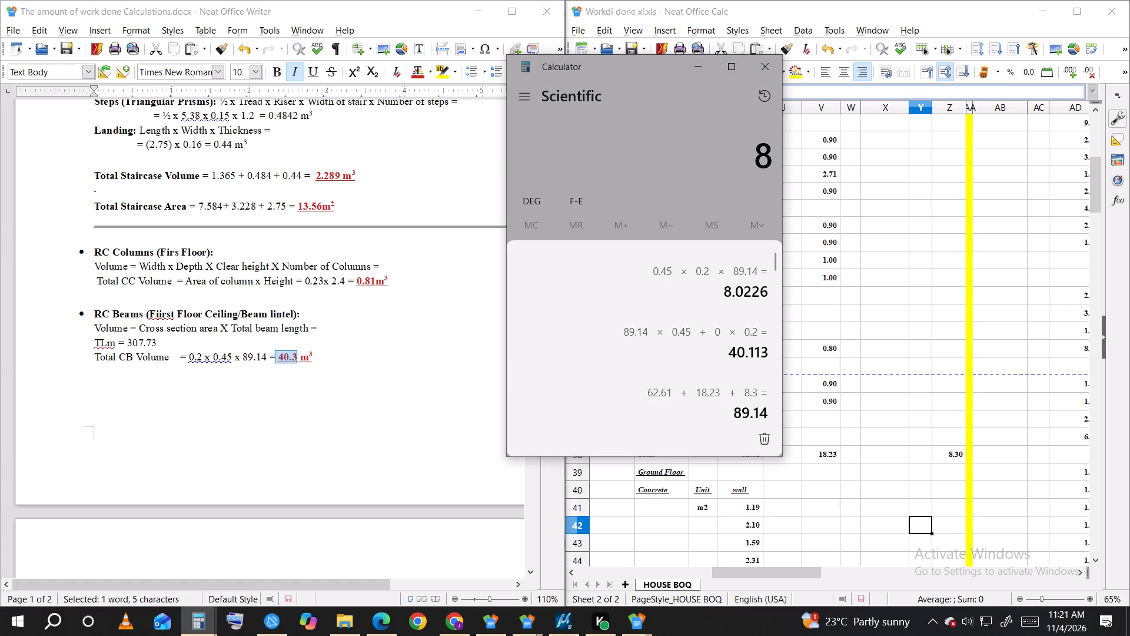
{"action": "left_click", "coordinate": [279, 380]}
{"action": "left_click_drag", "start_coordinate": [277, 359], "coordinate": [297, 359]}
{"action": "key", "text": "8"}
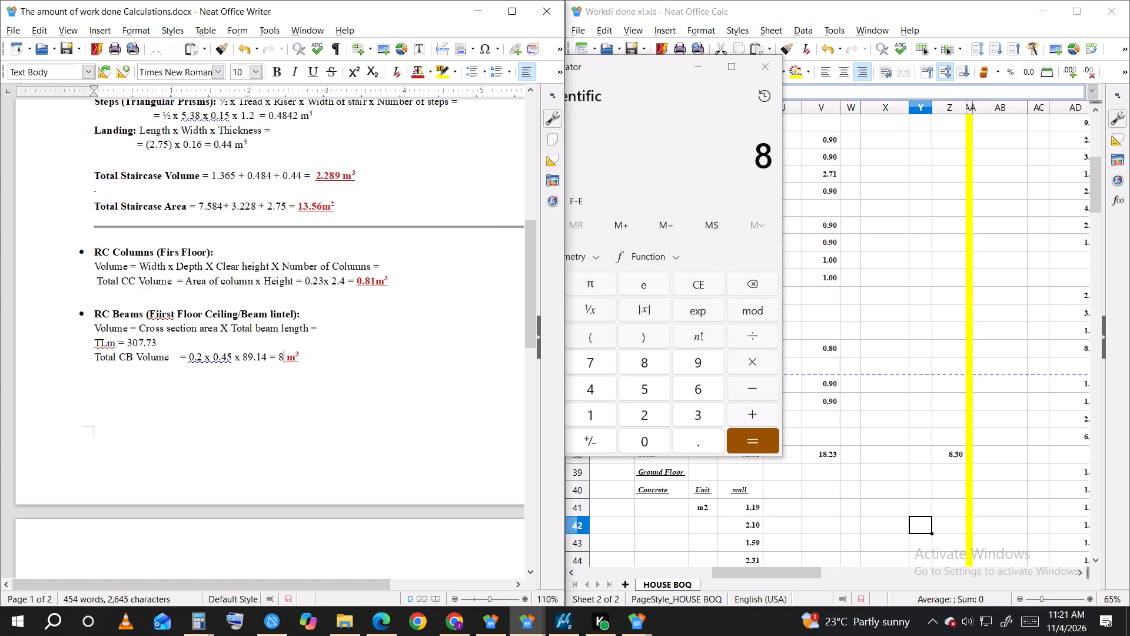
{"action": "left_click_drag", "start_coordinate": [305, 358], "coordinate": [282, 355]}
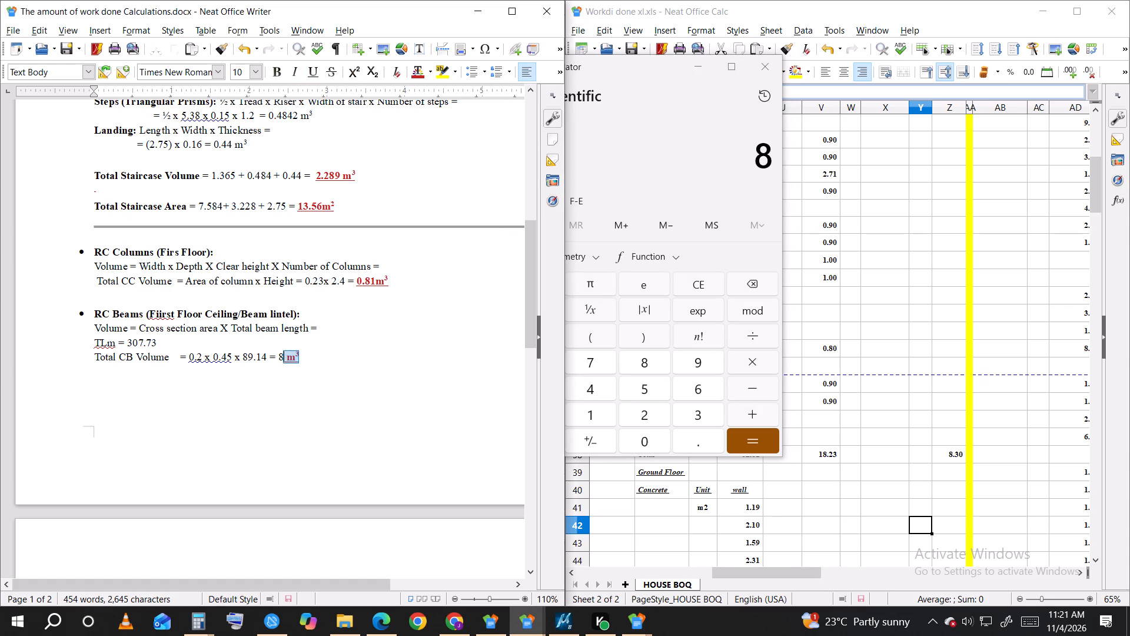
{"action": "left_click_drag", "start_coordinate": [282, 355], "coordinate": [277, 354]}
{"action": "left_click", "coordinate": [282, 360]}
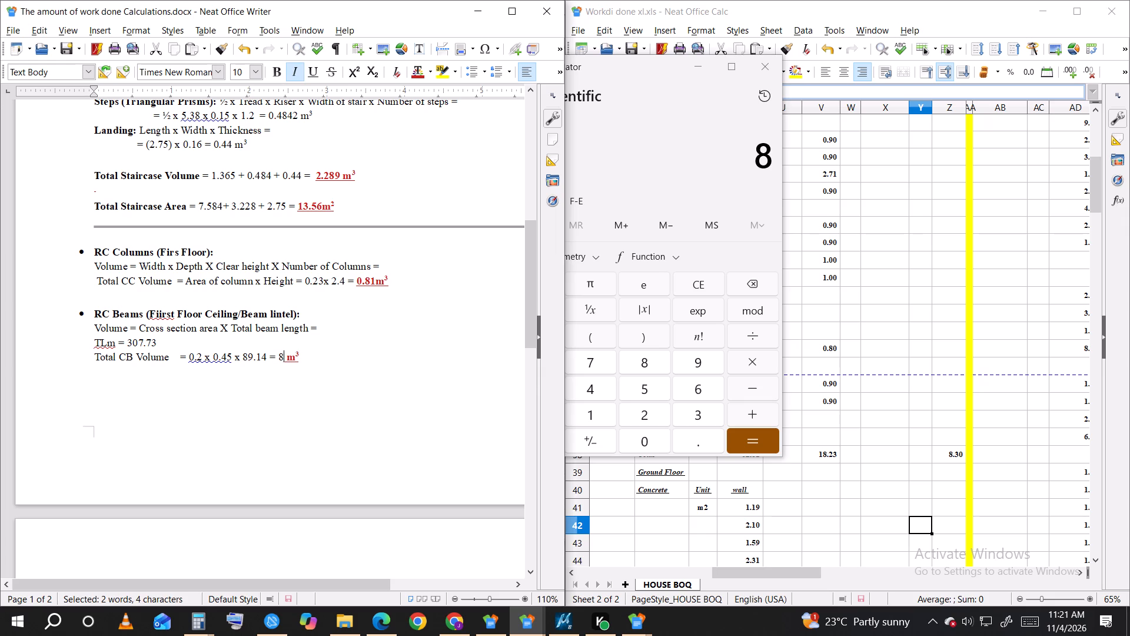
{"action": "type", "text": ".02"}
Format the 8.02 m³ result in the Total CB Volume line as red, bold and underlined.
{"action": "left_click_drag", "start_coordinate": [317, 355], "coordinate": [287, 360]}
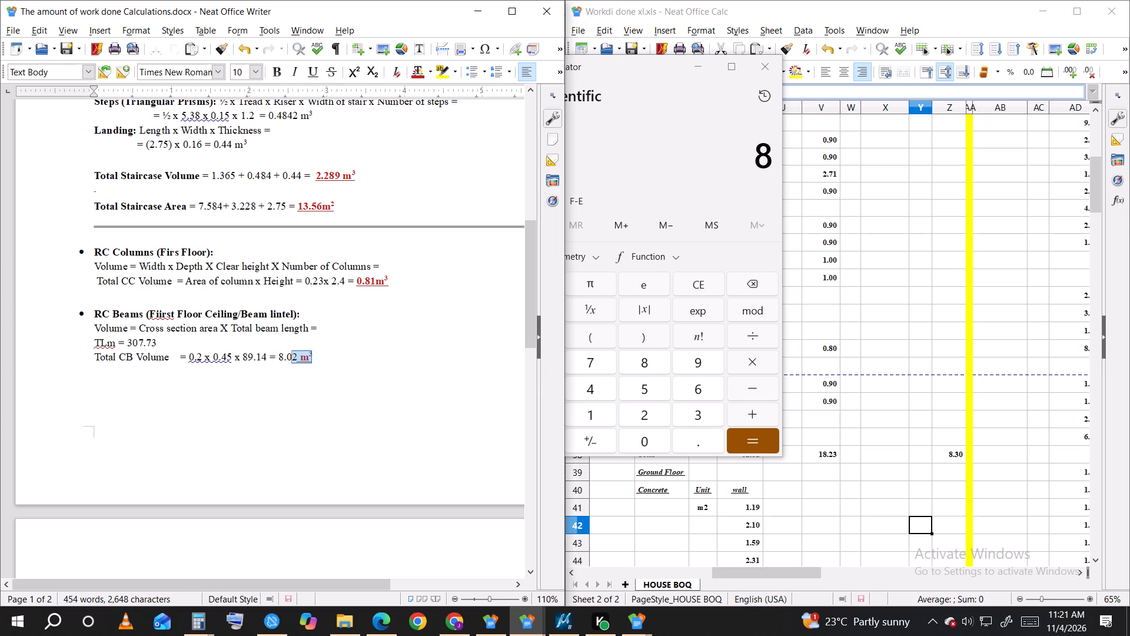
{"action": "left_click_drag", "start_coordinate": [287, 360], "coordinate": [279, 359]}
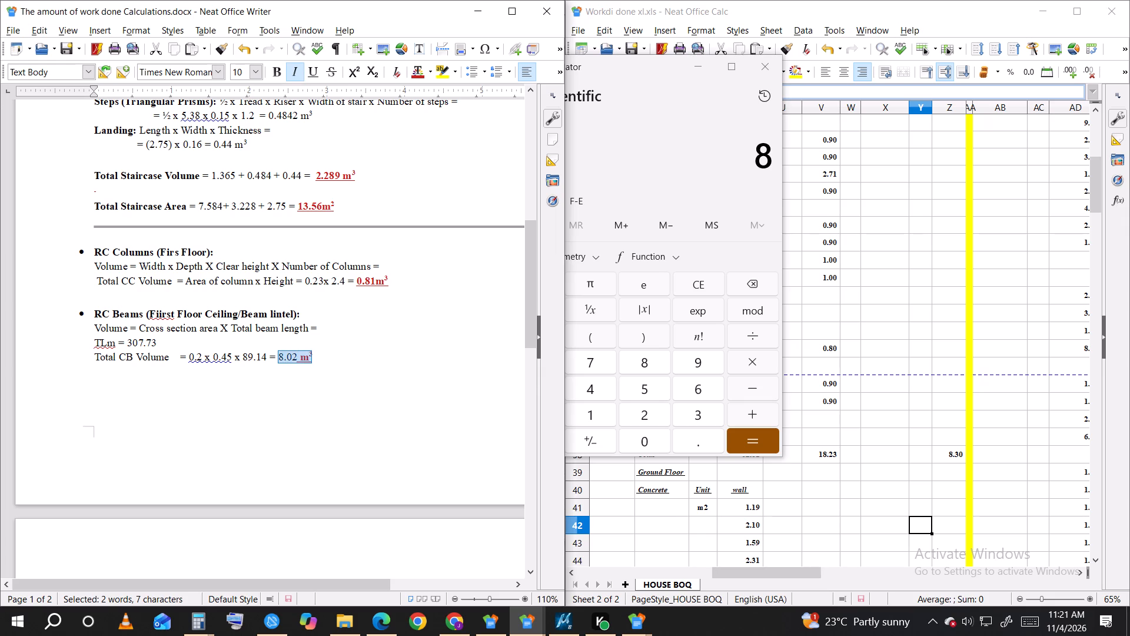
{"action": "left_click", "coordinate": [415, 73]}
{"action": "left_click", "coordinate": [278, 71]}
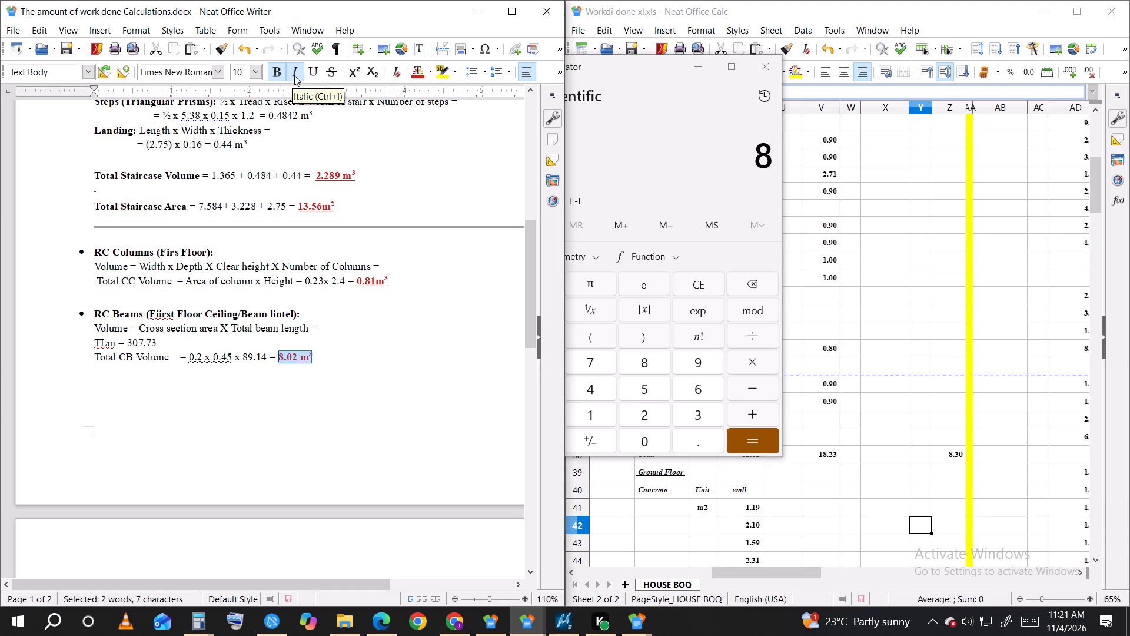
{"action": "left_click", "coordinate": [294, 75]}
{"action": "left_click", "coordinate": [314, 69]}
{"action": "left_click", "coordinate": [295, 75]}
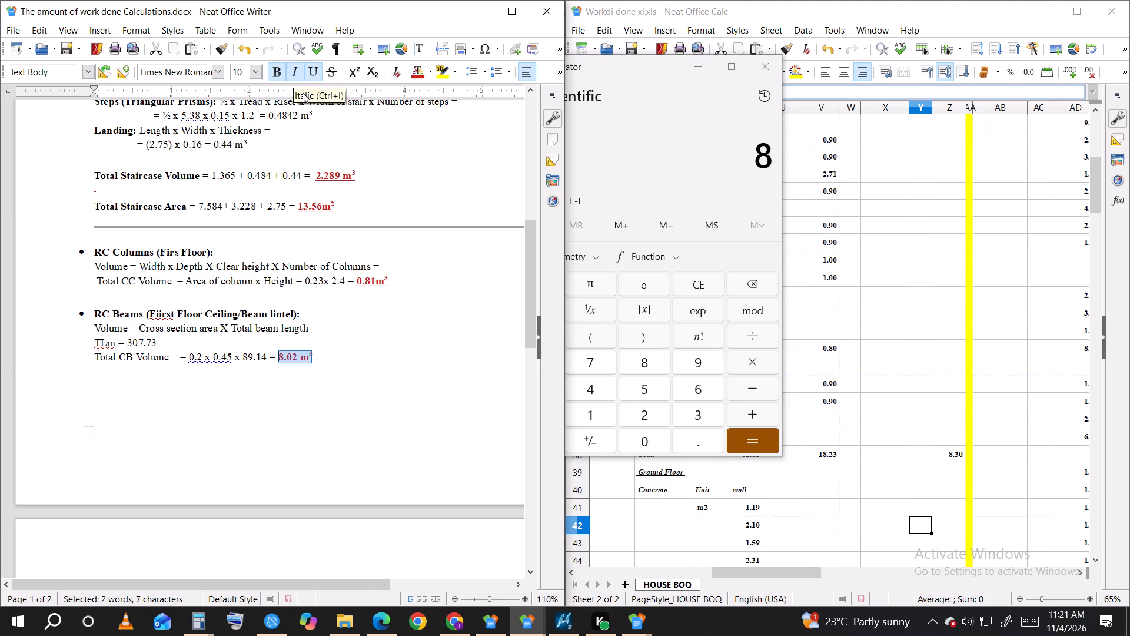
{"action": "left_click", "coordinate": [291, 68]}
{"action": "left_click", "coordinate": [414, 375]}
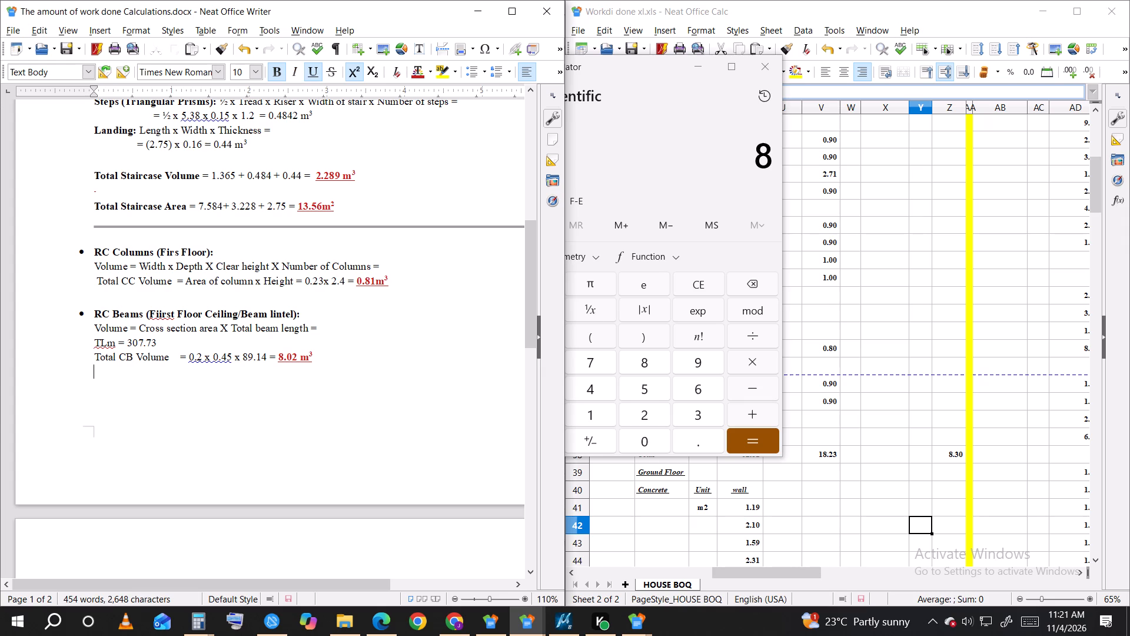
{"action": "left_click_drag", "start_coordinate": [328, 354], "coordinate": [279, 353]}
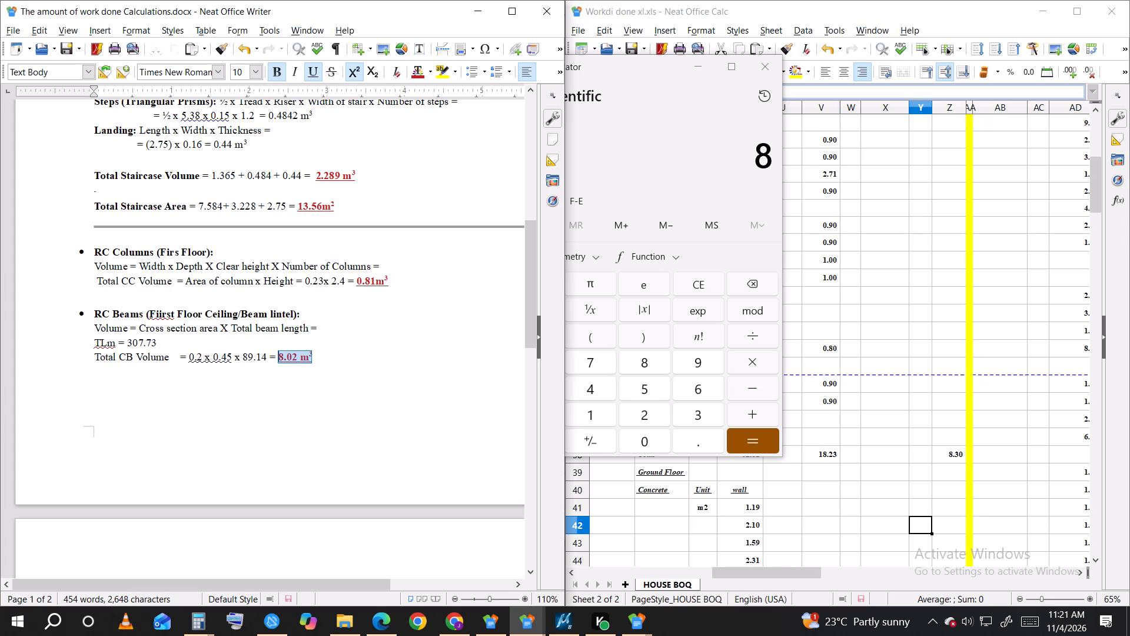
{"action": "left_click", "coordinate": [292, 70]}
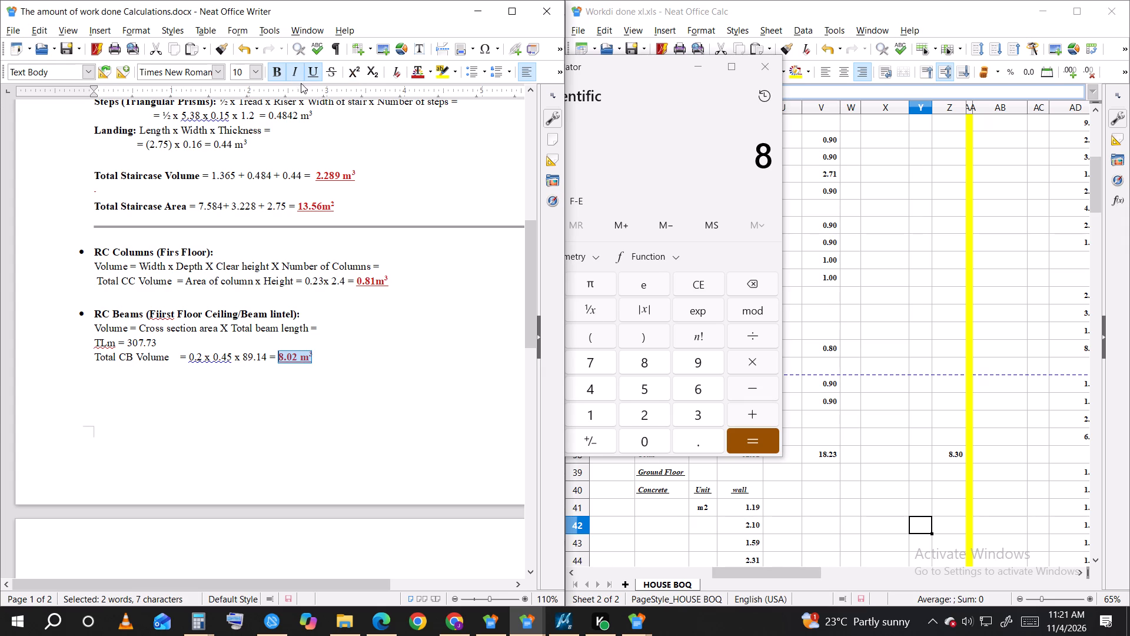
{"action": "left_click", "coordinate": [294, 73]}
{"action": "left_click", "coordinate": [364, 412]}
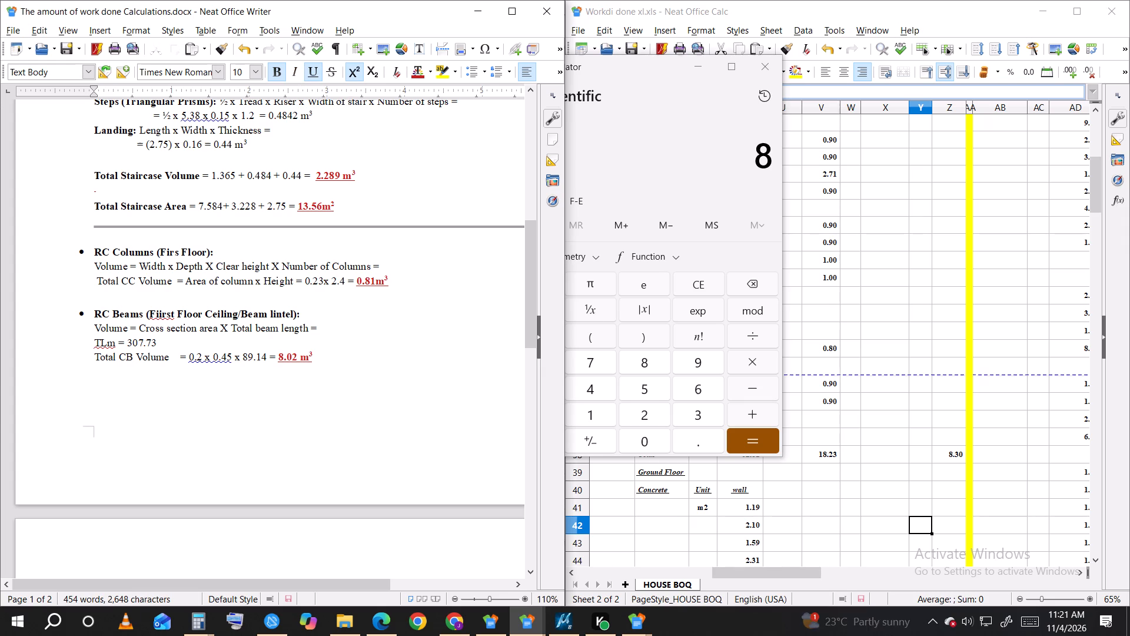
{"action": "left_click", "coordinate": [378, 382]}
Review the Walling Works section that follows the RC Beams calculation.
{"action": "scroll", "coordinate": [378, 382], "scroll_direction": "down", "scroll_amount": 1}
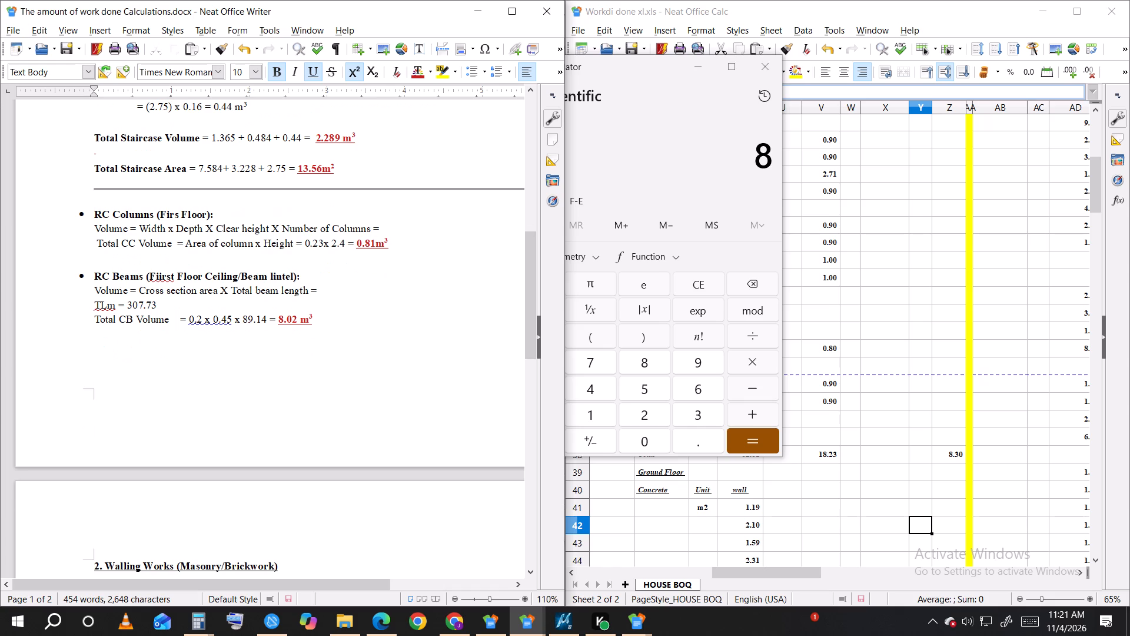
{"action": "scroll", "coordinate": [287, 292], "scroll_direction": "down", "scroll_amount": 1}
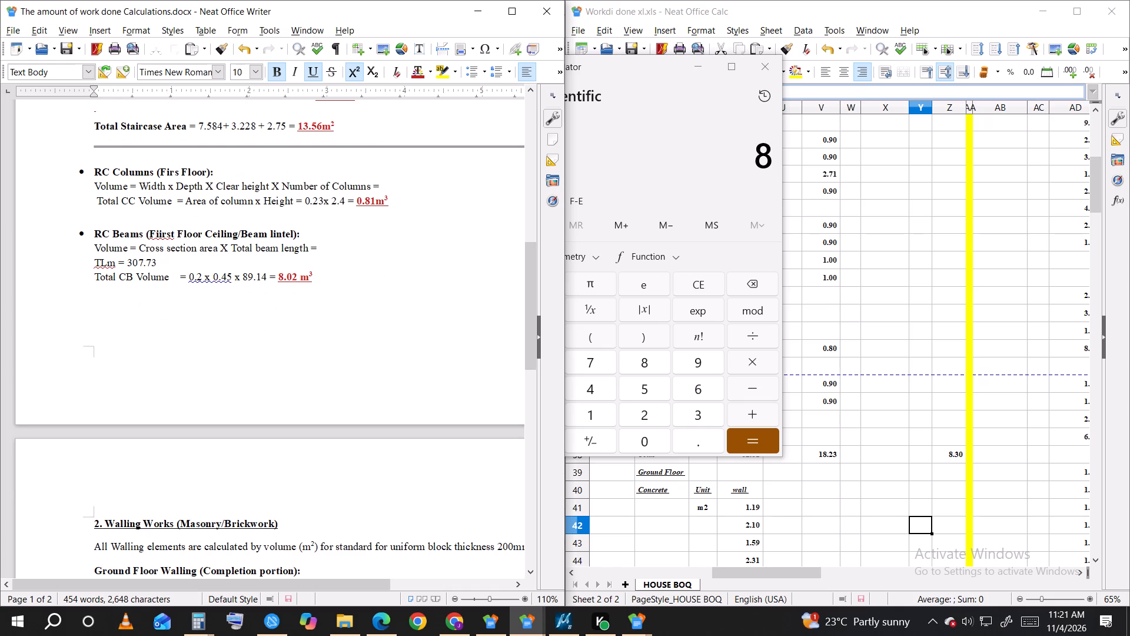
{"action": "scroll", "coordinate": [287, 292], "scroll_direction": "down", "scroll_amount": 5}
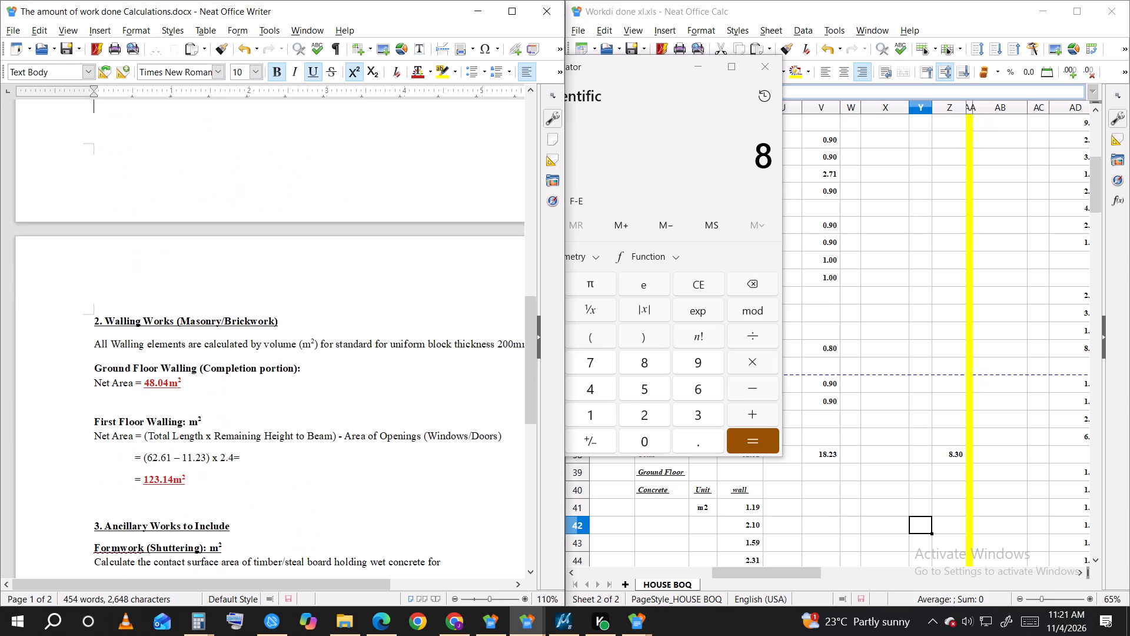
{"action": "scroll", "coordinate": [258, 309], "scroll_direction": "up", "scroll_amount": 3}
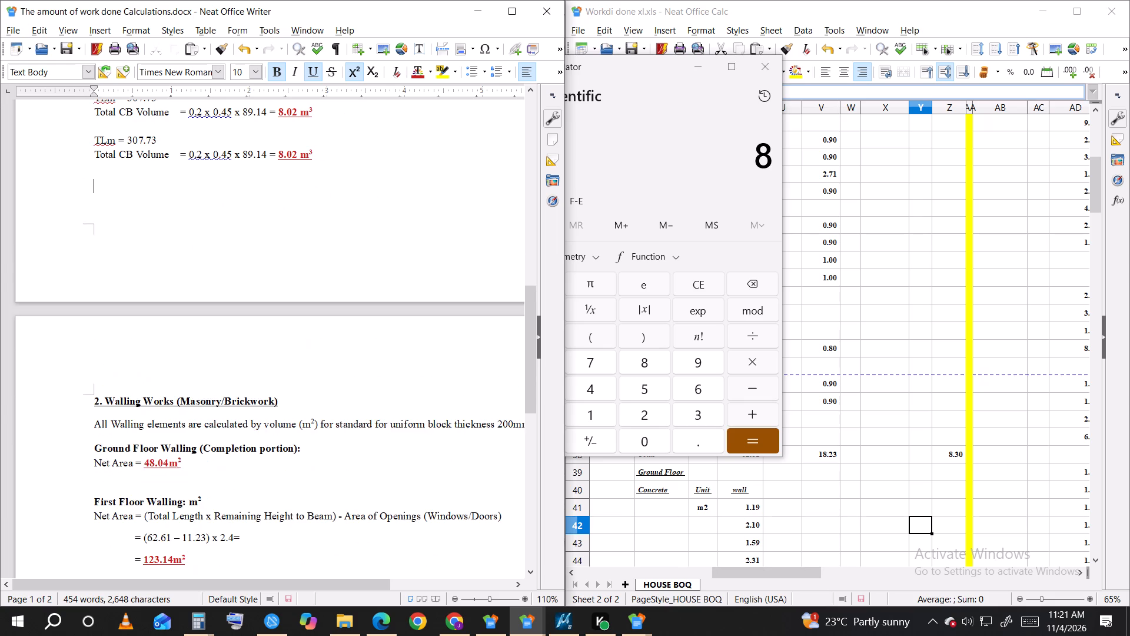
{"action": "scroll", "coordinate": [262, 305], "scroll_direction": "down", "scroll_amount": 1}
{"action": "scroll", "coordinate": [262, 305], "scroll_direction": "up", "scroll_amount": 2}
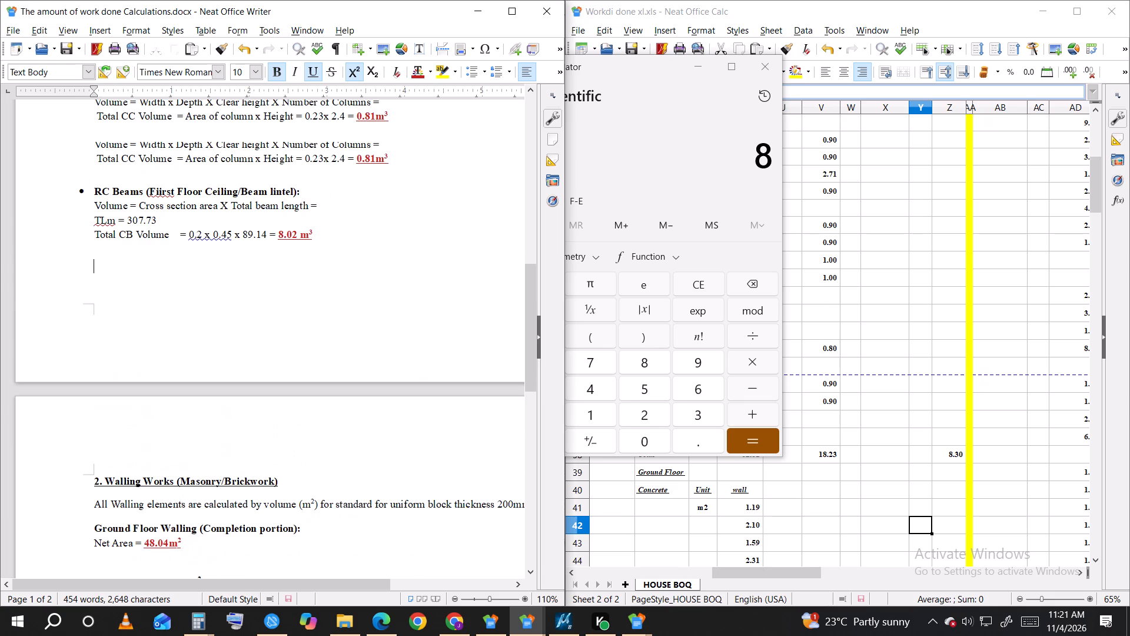
Correct the misspelled word in the RC Beams heading to "First".
{"action": "left_click", "coordinate": [164, 185]}
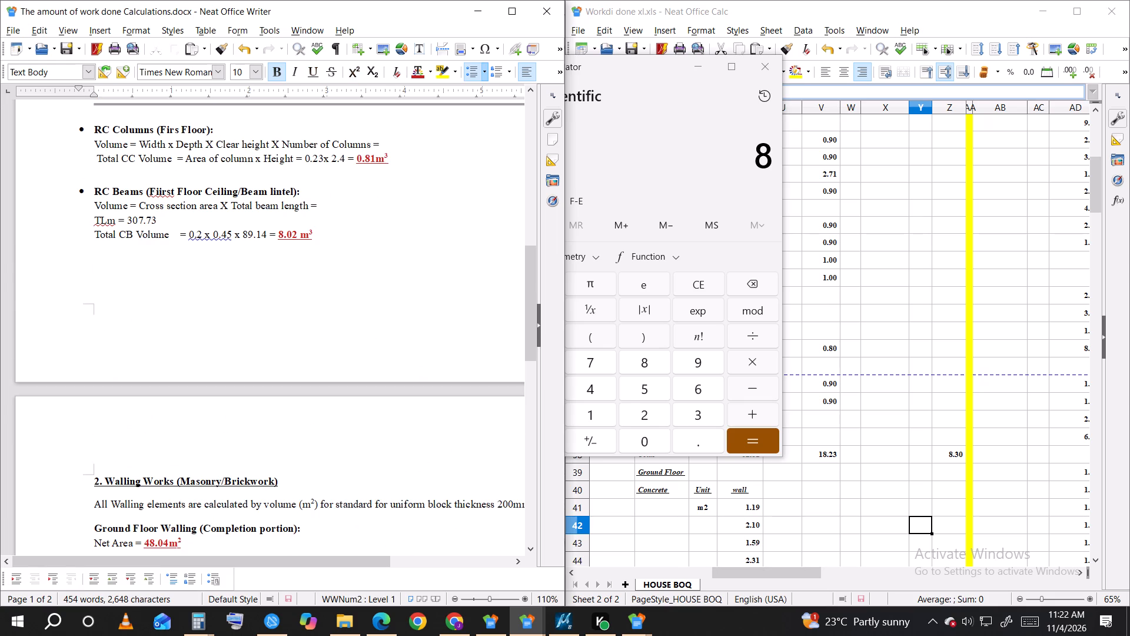
{"action": "key", "text": "BackSpace"}
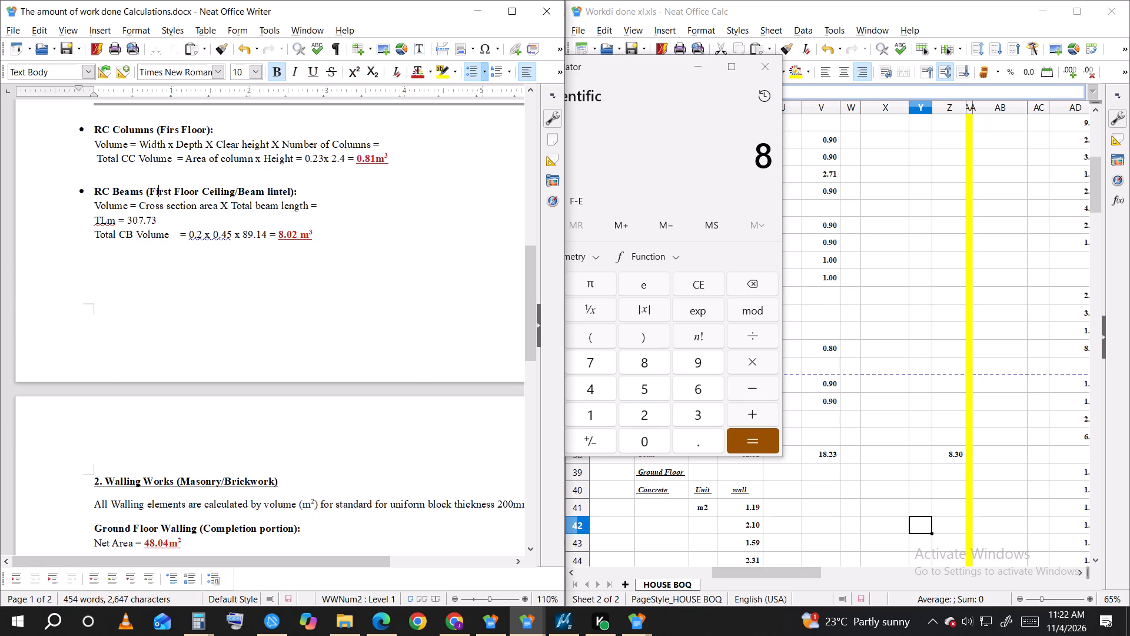
Replace the TLm value under RC Beams with 89.14, copied from the Total CB Volume line.
{"action": "left_click_drag", "start_coordinate": [270, 233], "coordinate": [247, 233]}
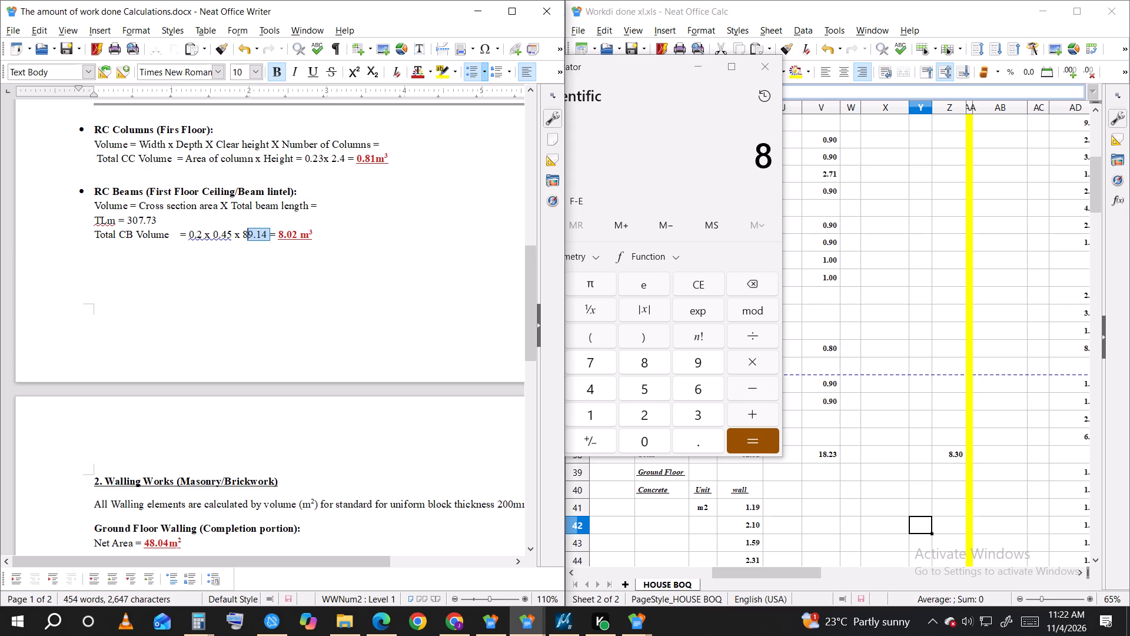
{"action": "left_click_drag", "start_coordinate": [247, 233], "coordinate": [241, 231]}
{"action": "right_click", "coordinate": [241, 231]}
{"action": "left_click", "coordinate": [304, 254]}
{"action": "left_click_drag", "start_coordinate": [168, 214], "coordinate": [128, 220]}
{"action": "right_click", "coordinate": [128, 220]}
{"action": "left_click", "coordinate": [176, 252]}
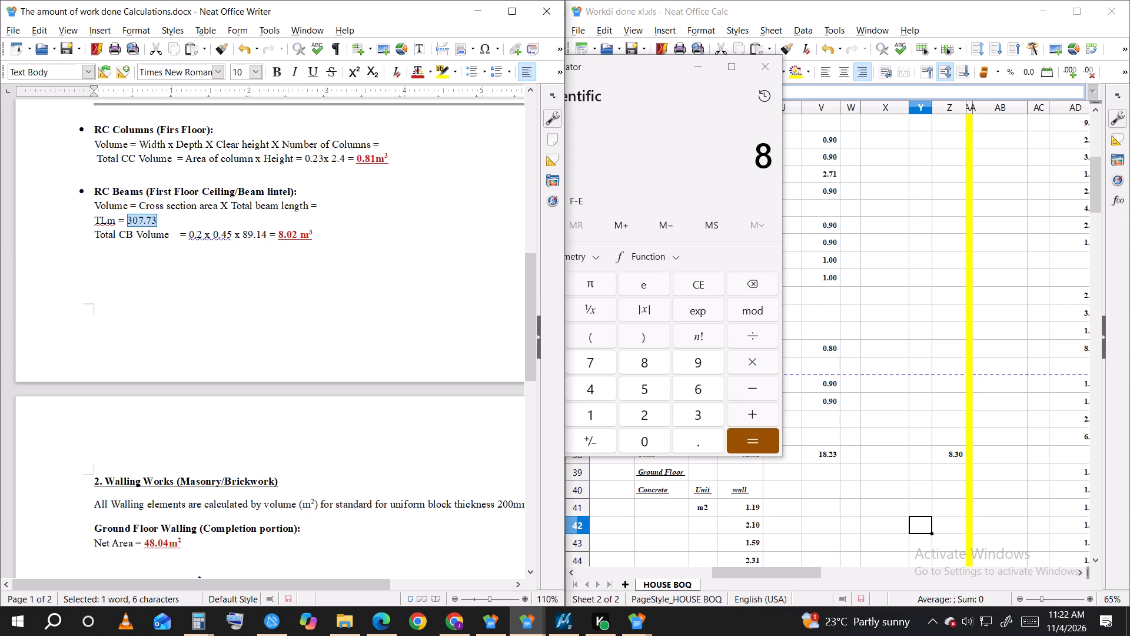
{"action": "left_click", "coordinate": [324, 299]}
Examine the walling, formwork and reinforcement calculations on page 2 of the document.
{"action": "scroll", "coordinate": [407, 346], "scroll_direction": "down", "scroll_amount": 6}
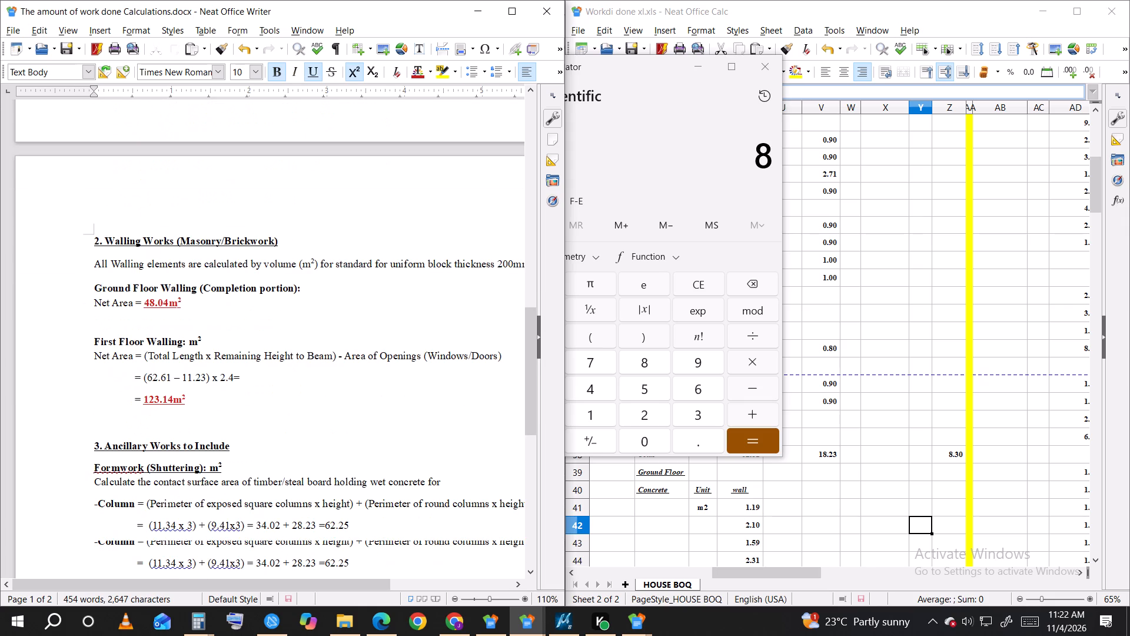
{"action": "scroll", "coordinate": [407, 346], "scroll_direction": "down", "scroll_amount": 4}
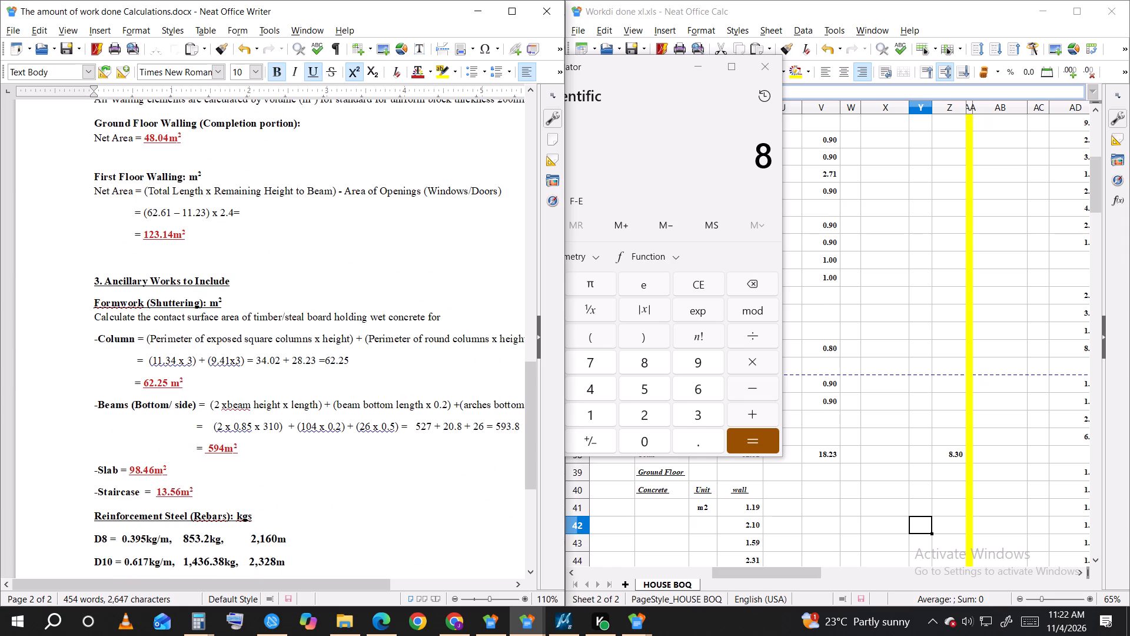
{"action": "scroll", "coordinate": [215, 316], "scroll_direction": "up", "scroll_amount": 6}
{"action": "scroll", "coordinate": [215, 316], "scroll_direction": "down", "scroll_amount": 1}
{"action": "scroll", "coordinate": [215, 316], "scroll_direction": "up", "scroll_amount": 3}
{"action": "scroll", "coordinate": [215, 316], "scroll_direction": "down", "scroll_amount": 3}
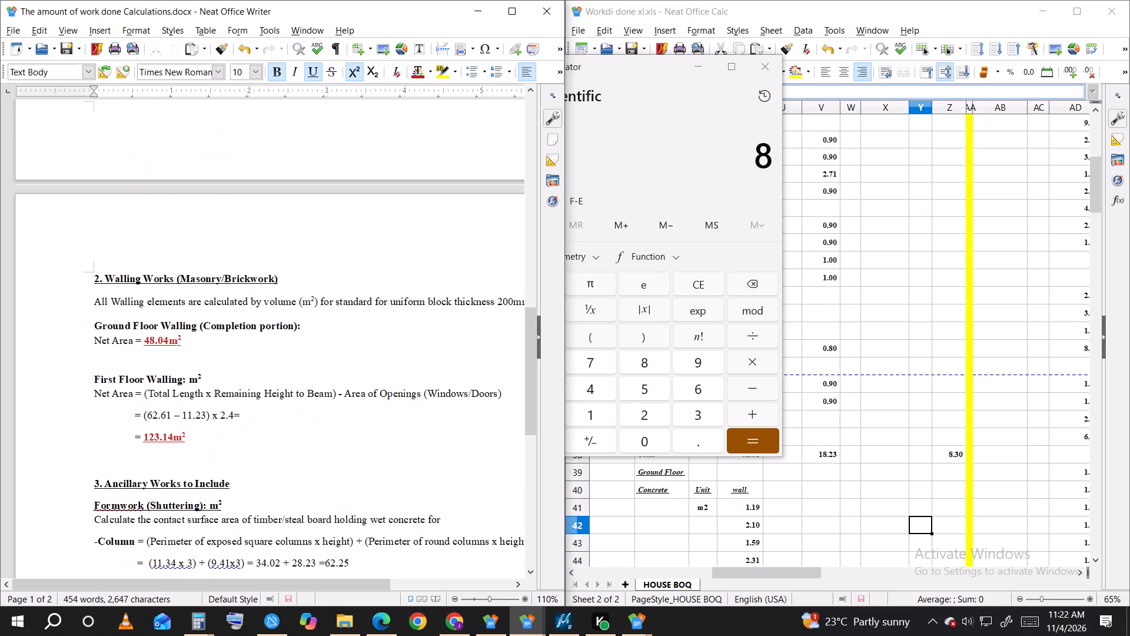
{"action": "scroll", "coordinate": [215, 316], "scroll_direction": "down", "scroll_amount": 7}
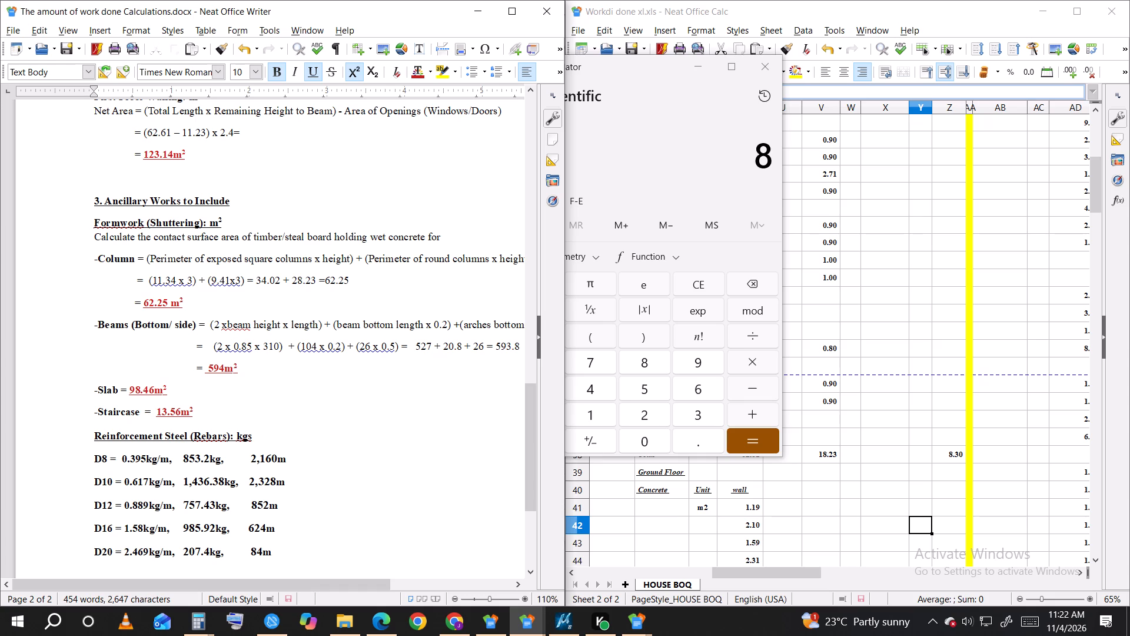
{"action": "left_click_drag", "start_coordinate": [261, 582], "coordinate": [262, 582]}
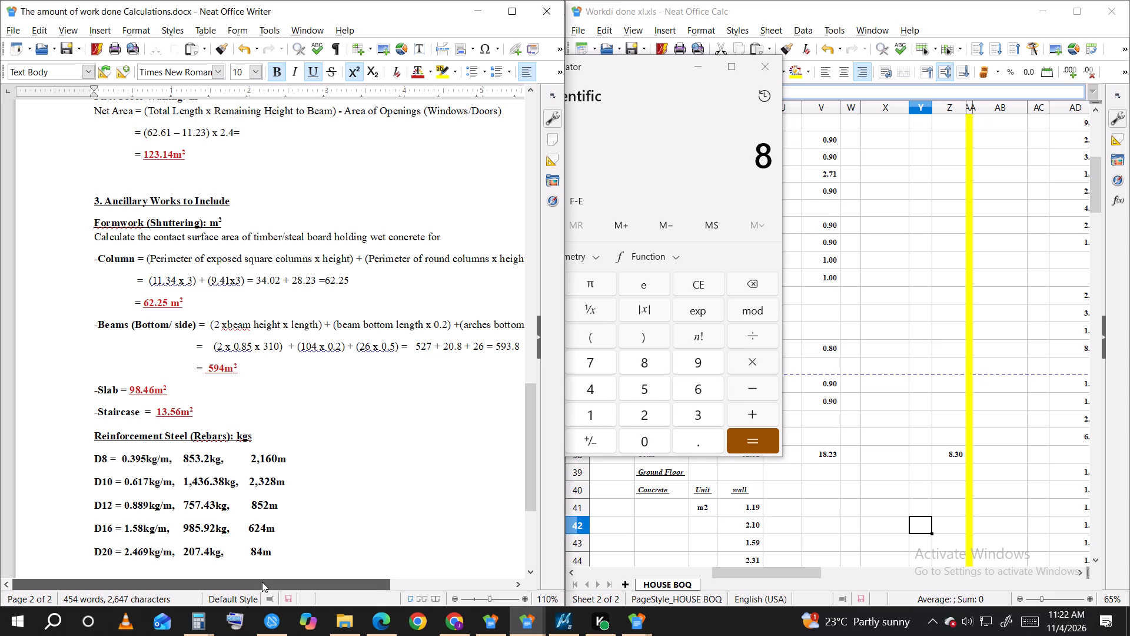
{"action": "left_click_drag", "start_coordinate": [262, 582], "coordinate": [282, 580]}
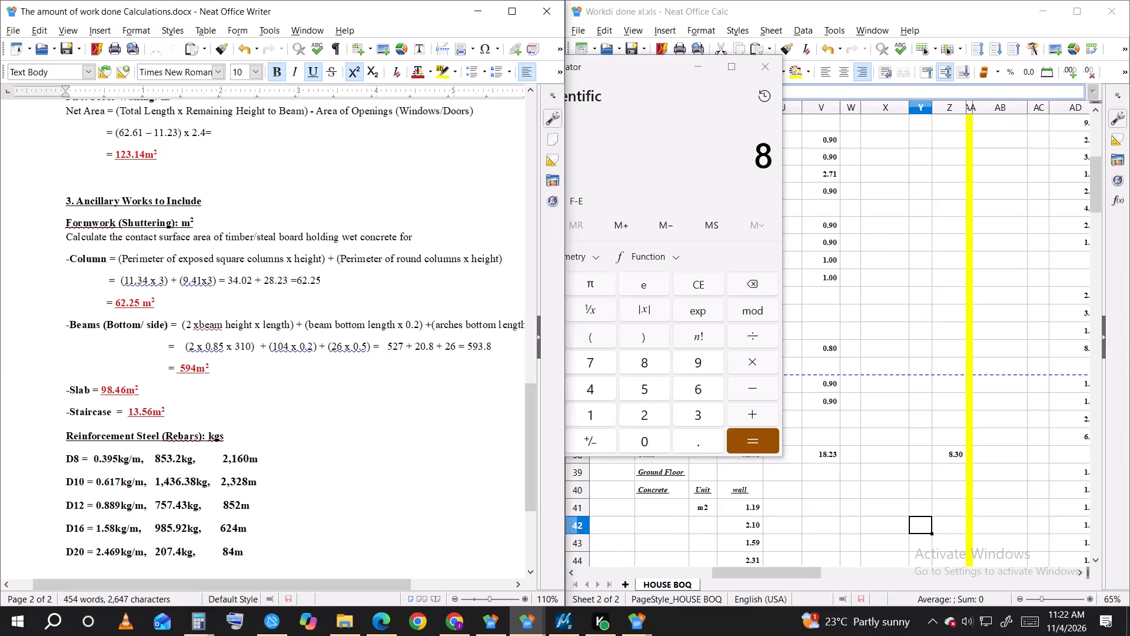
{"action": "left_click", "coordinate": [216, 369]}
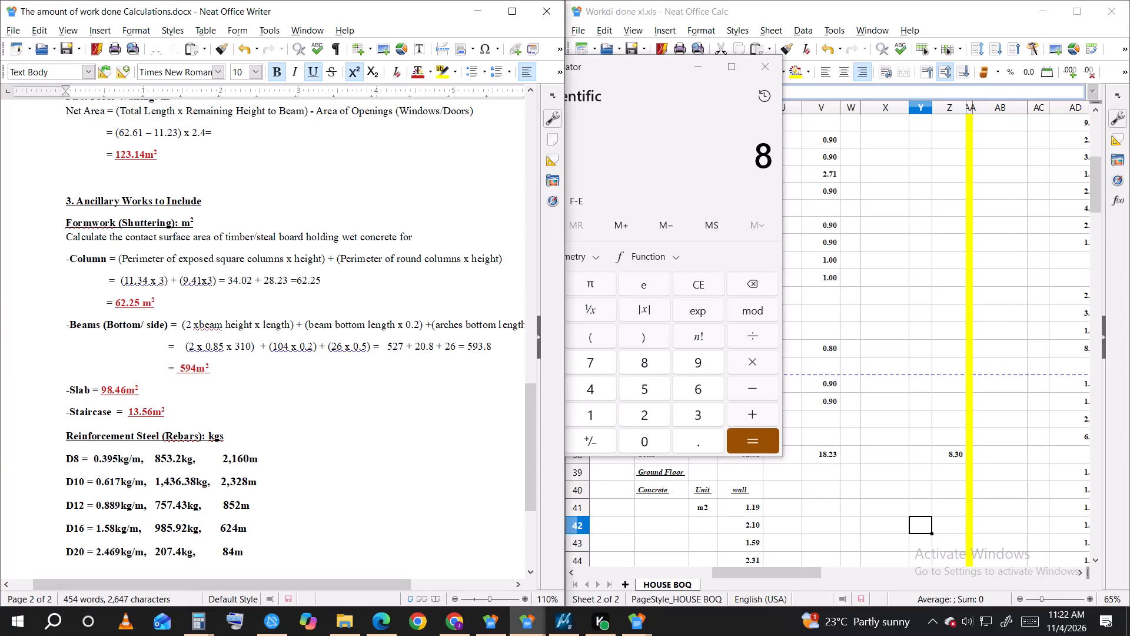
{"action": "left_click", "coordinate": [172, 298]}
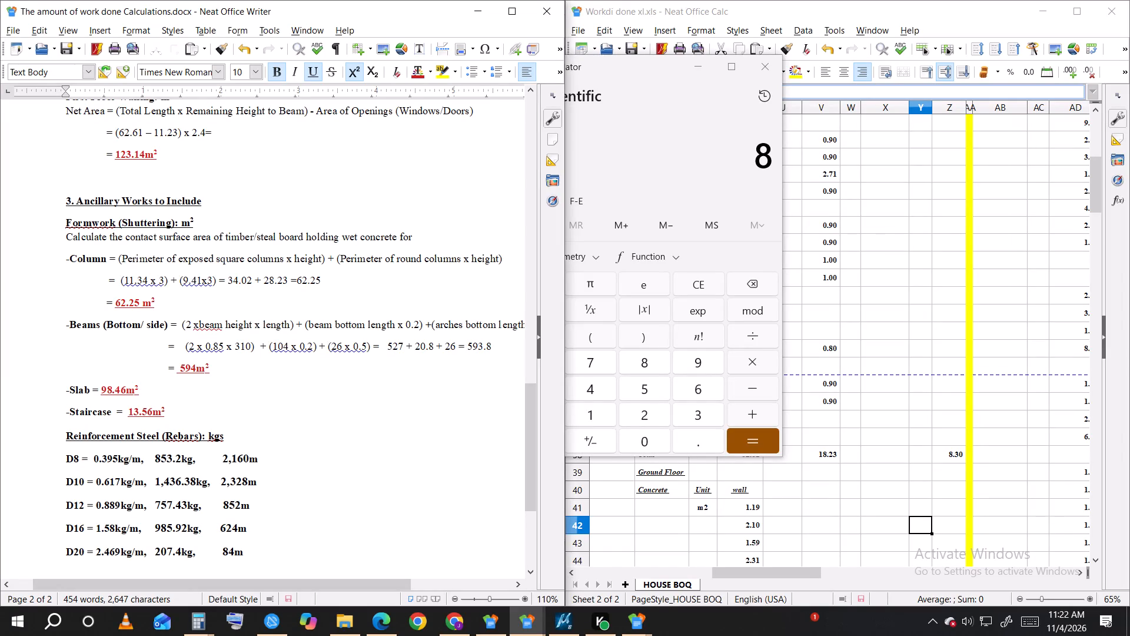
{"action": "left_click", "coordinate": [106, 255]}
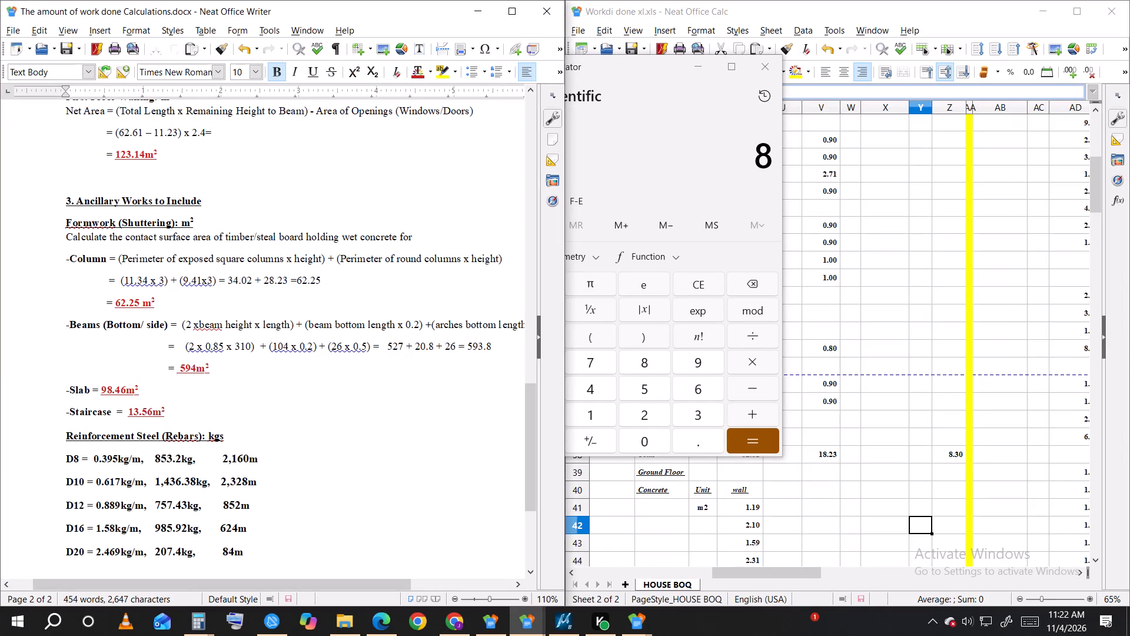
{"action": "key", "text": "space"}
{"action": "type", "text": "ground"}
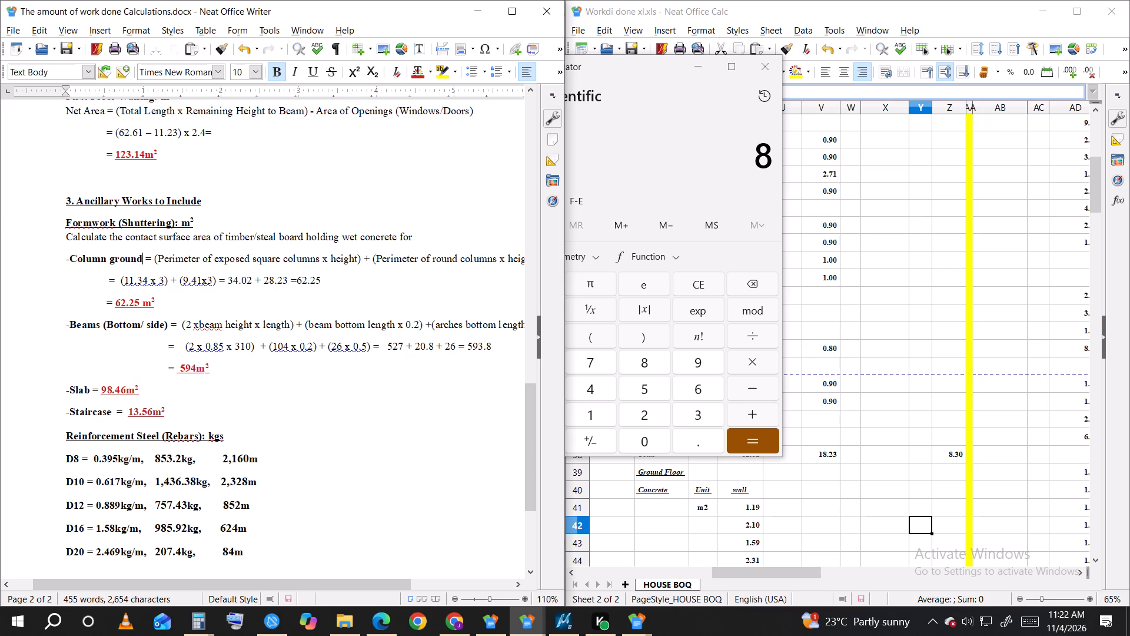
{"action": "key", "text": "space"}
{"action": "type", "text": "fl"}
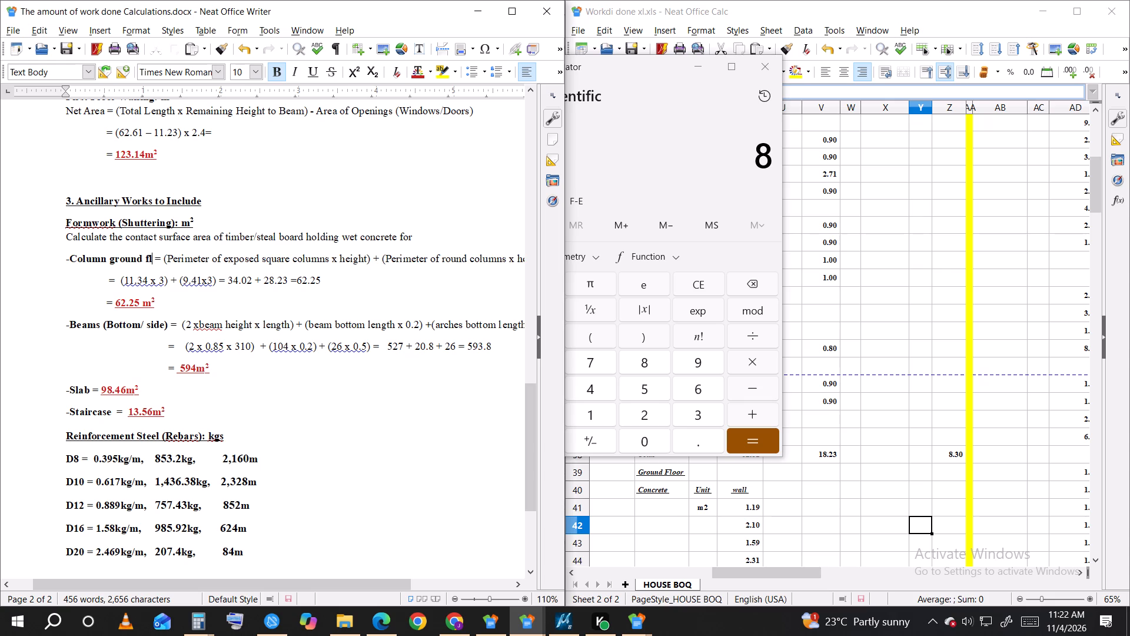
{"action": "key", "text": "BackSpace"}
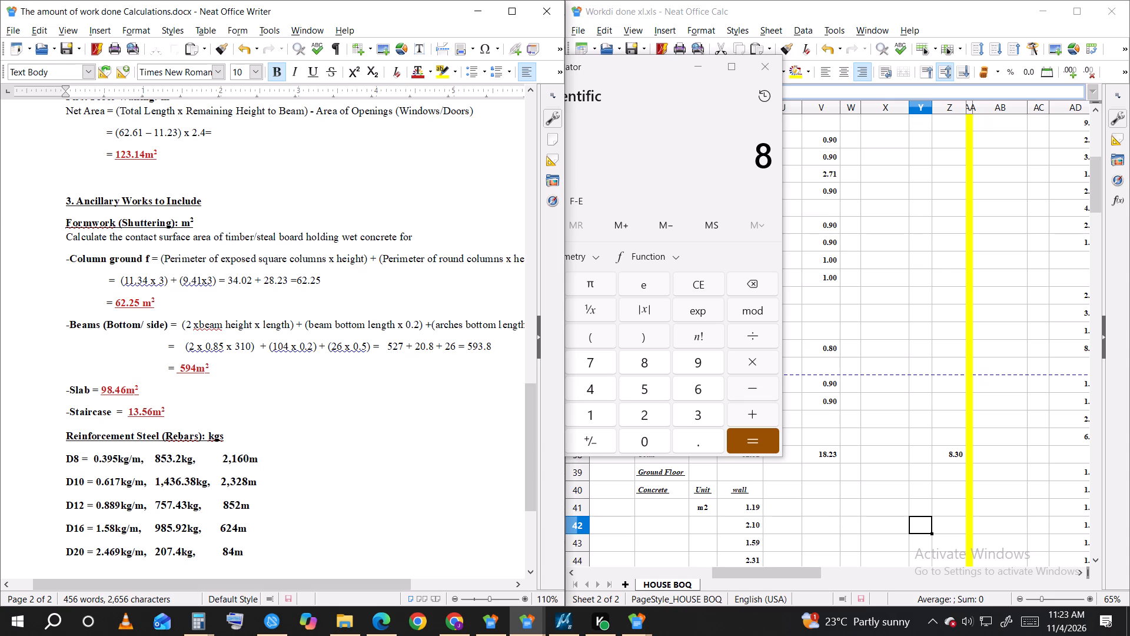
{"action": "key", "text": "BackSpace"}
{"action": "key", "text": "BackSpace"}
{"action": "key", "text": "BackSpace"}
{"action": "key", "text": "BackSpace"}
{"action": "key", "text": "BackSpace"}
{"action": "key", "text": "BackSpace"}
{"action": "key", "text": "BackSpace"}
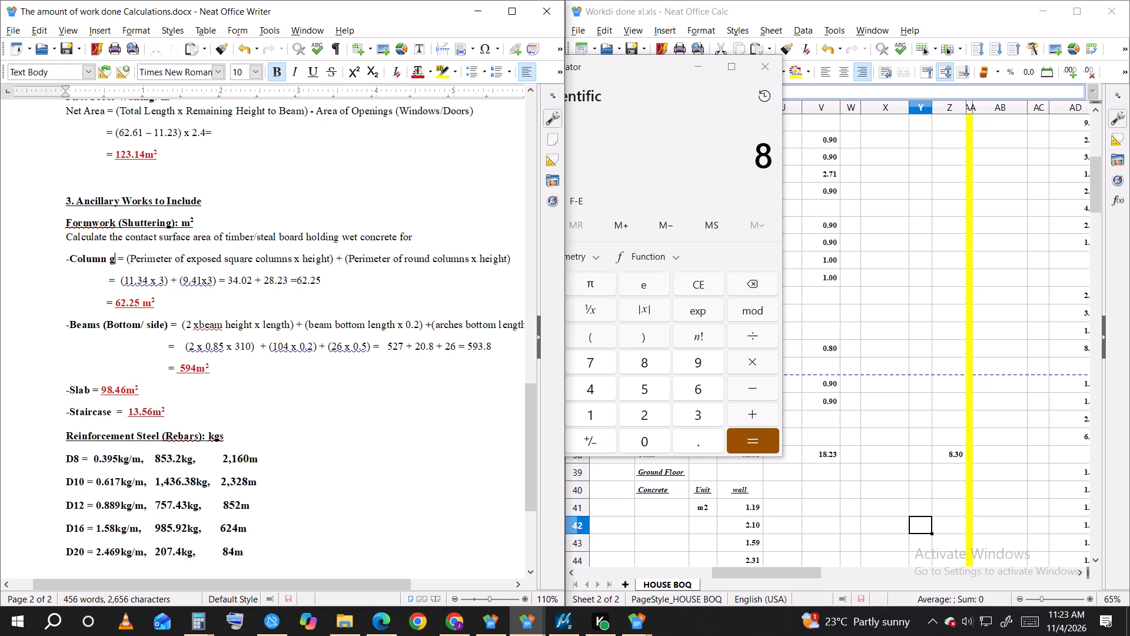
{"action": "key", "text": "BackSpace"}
Label the column formwork calculation line "Ground Floor" in front of its equals sign.
{"action": "left_click", "coordinate": [95, 277]}
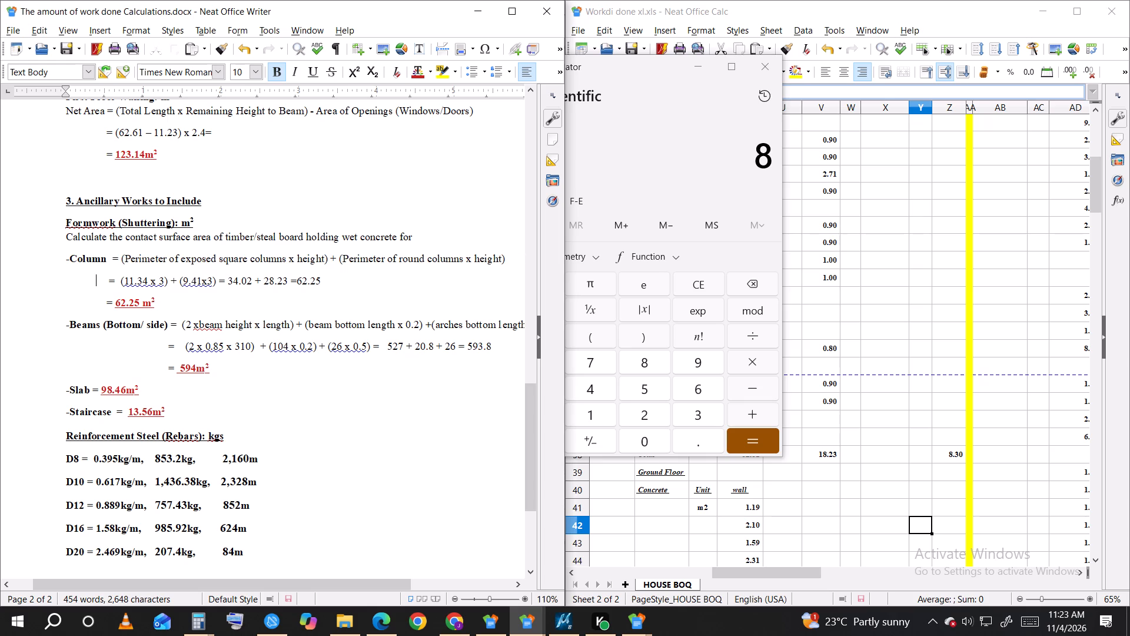
{"action": "type", "text": "Gr"}
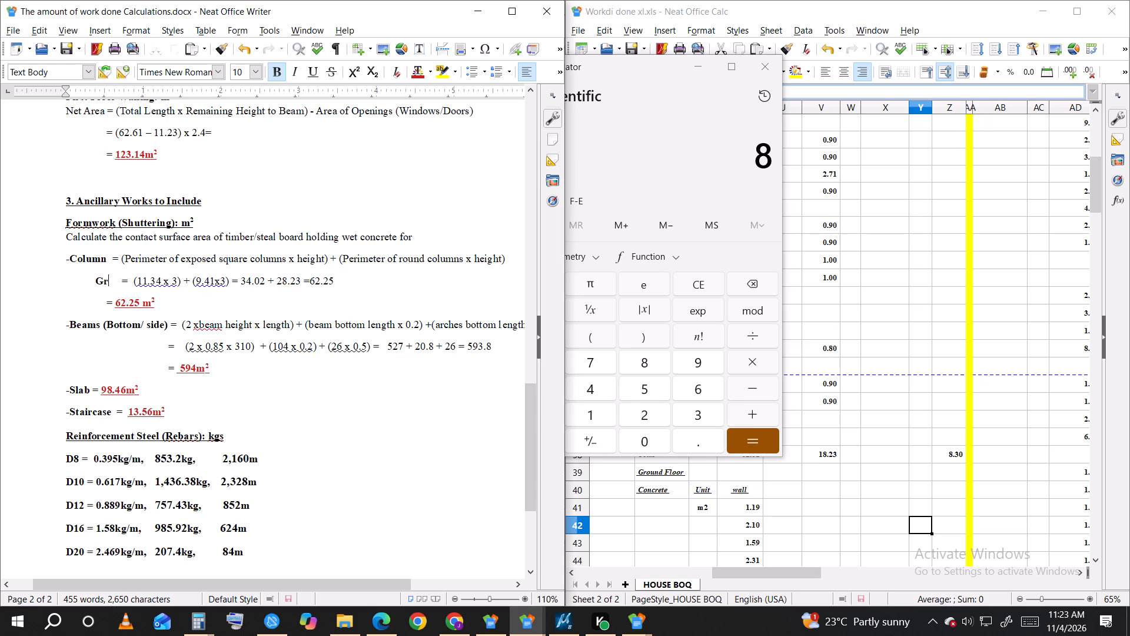
{"action": "type", "text": "ound"}
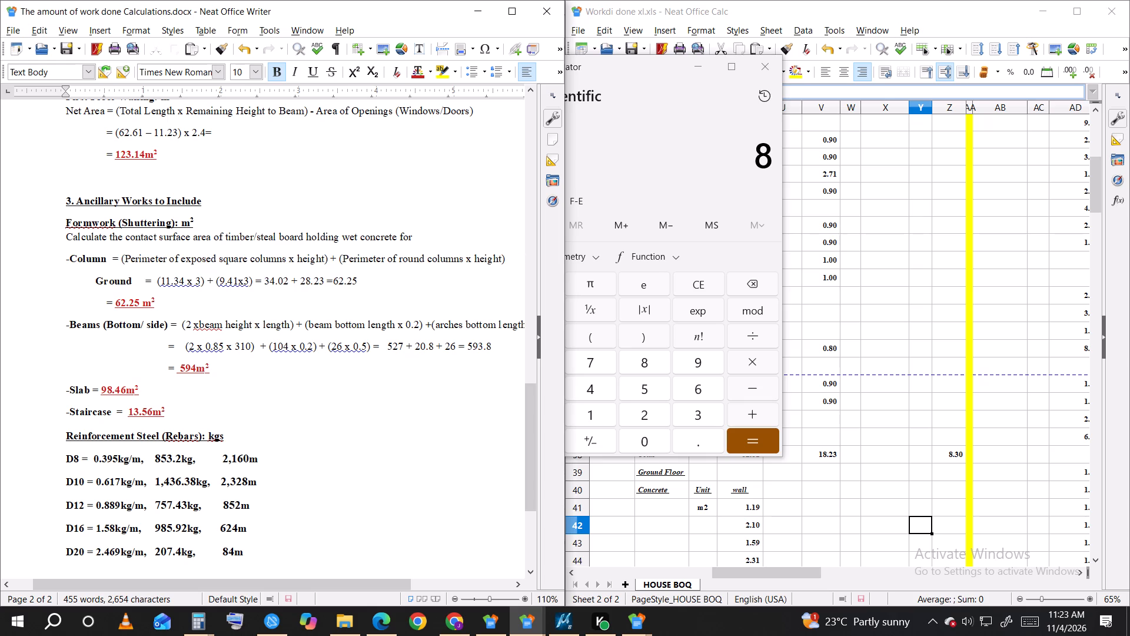
{"action": "key", "text": "space"}
{"action": "type", "text": "Floor"}
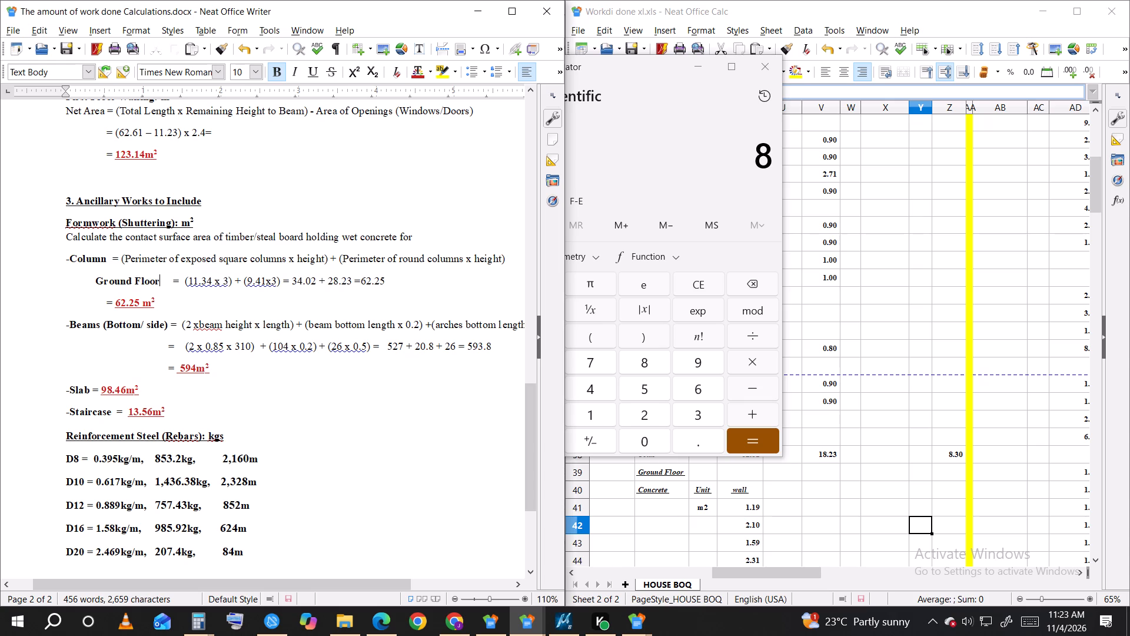
Indent the 62.25 m² column result beneath the Ground Floor equals sign and close the extra gap before that sign.
{"action": "left_click", "coordinate": [103, 298]}
{"action": "key", "text": "space"}
{"action": "key", "text": "space"}
{"action": "key", "text": "space"}
{"action": "key", "text": "space"}
{"action": "key", "text": "space"}
{"action": "key", "text": "space"}
{"action": "key", "text": "space"}
{"action": "key", "text": "space"}
{"action": "key", "text": "space"}
{"action": "key", "text": "space"}
{"action": "key", "text": "space"}
{"action": "key", "text": "space"}
{"action": "key", "text": "space"}
{"action": "key", "text": "space"}
{"action": "key", "text": "space"}
{"action": "key", "text": "space"}
{"action": "key", "text": "space"}
{"action": "key", "text": "space"}
{"action": "key", "text": "space"}
{"action": "key", "text": "space"}
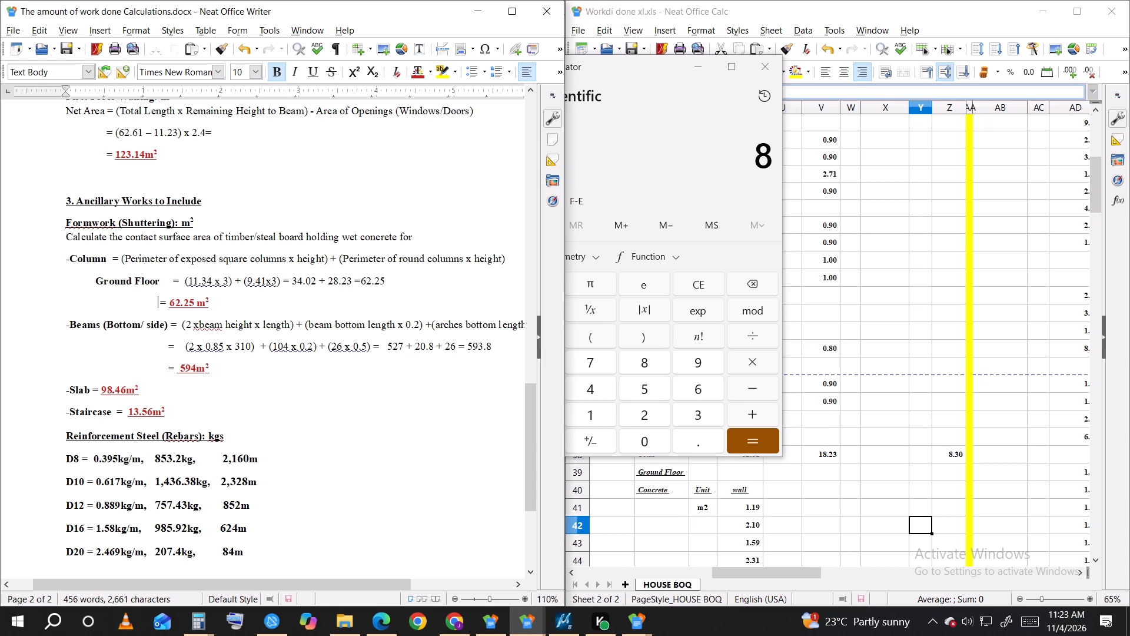
{"action": "left_click", "coordinate": [172, 278]}
{"action": "key", "text": "BackSpace"}
{"action": "key", "text": "BackSpace"}
{"action": "key", "text": "BackSpace"}
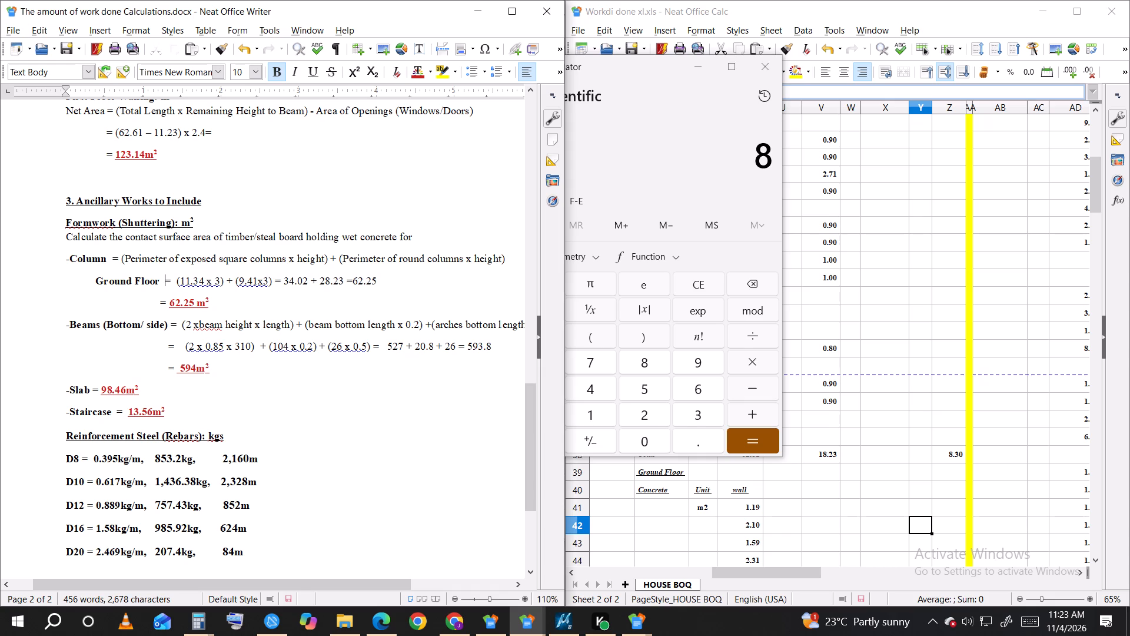
Add an empty line below the 62.25 m² column result and copy the Ground Floor calculation together with its result.
{"action": "left_click", "coordinate": [216, 304]}
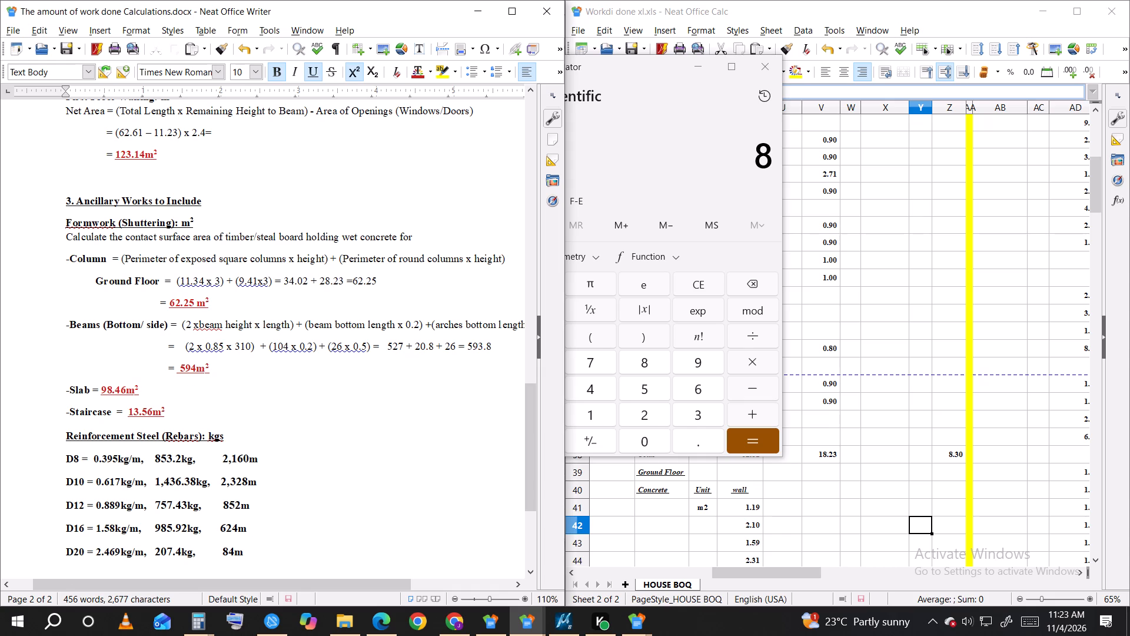
{"action": "key", "text": "Return"}
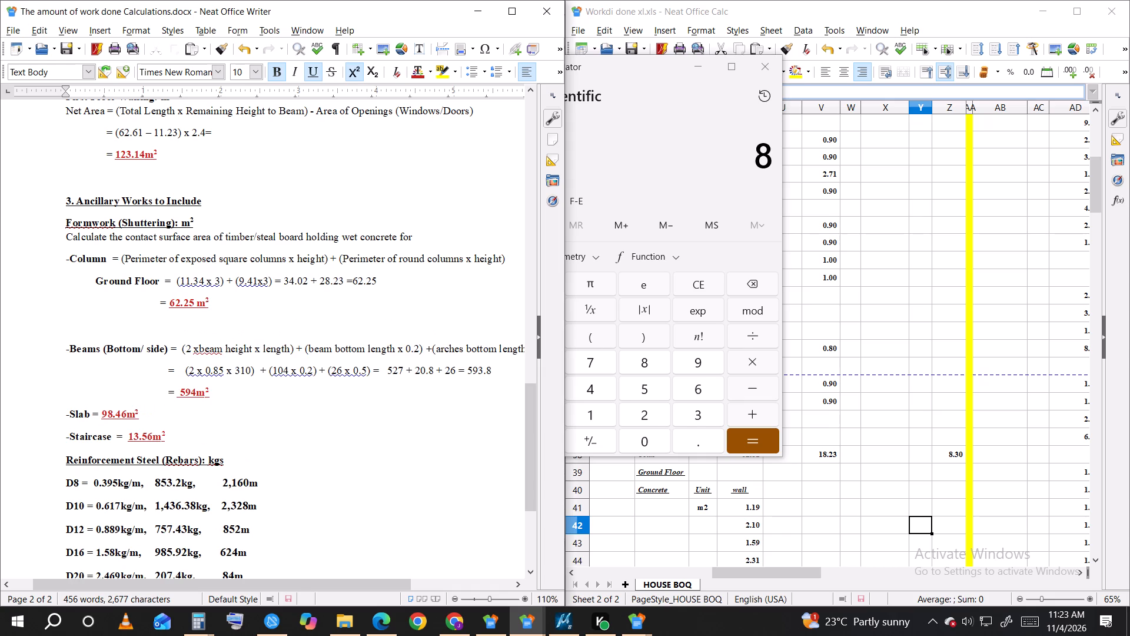
{"action": "left_click_drag", "start_coordinate": [97, 281], "coordinate": [227, 284]}
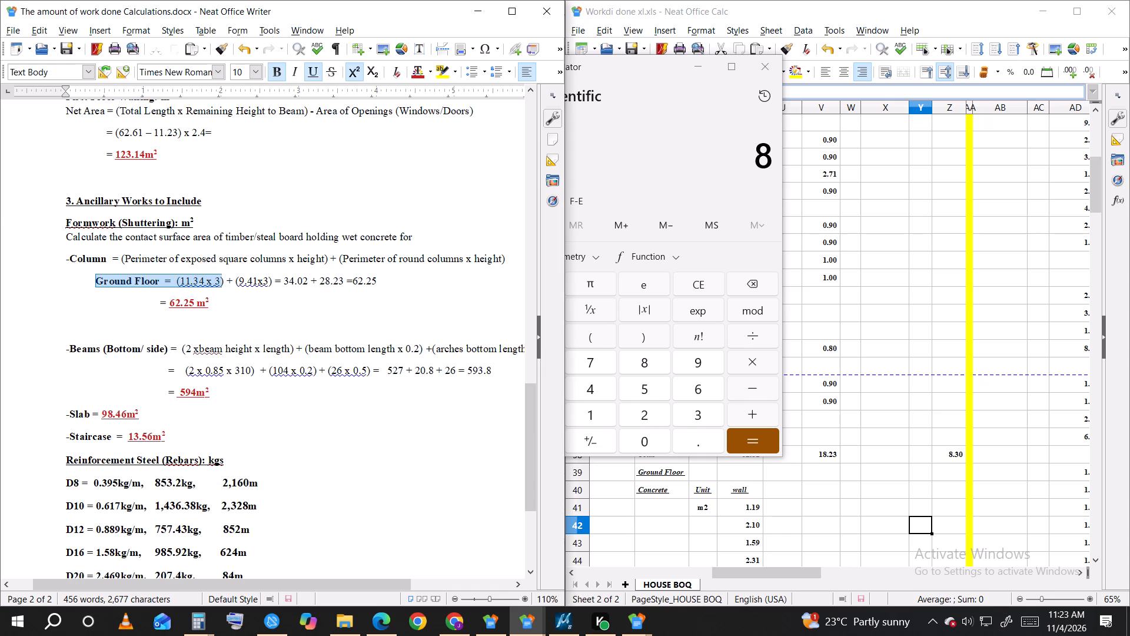
{"action": "left_click_drag", "start_coordinate": [227, 284], "coordinate": [367, 293]}
{"action": "right_click", "coordinate": [189, 284]}
{"action": "left_click", "coordinate": [226, 302]}
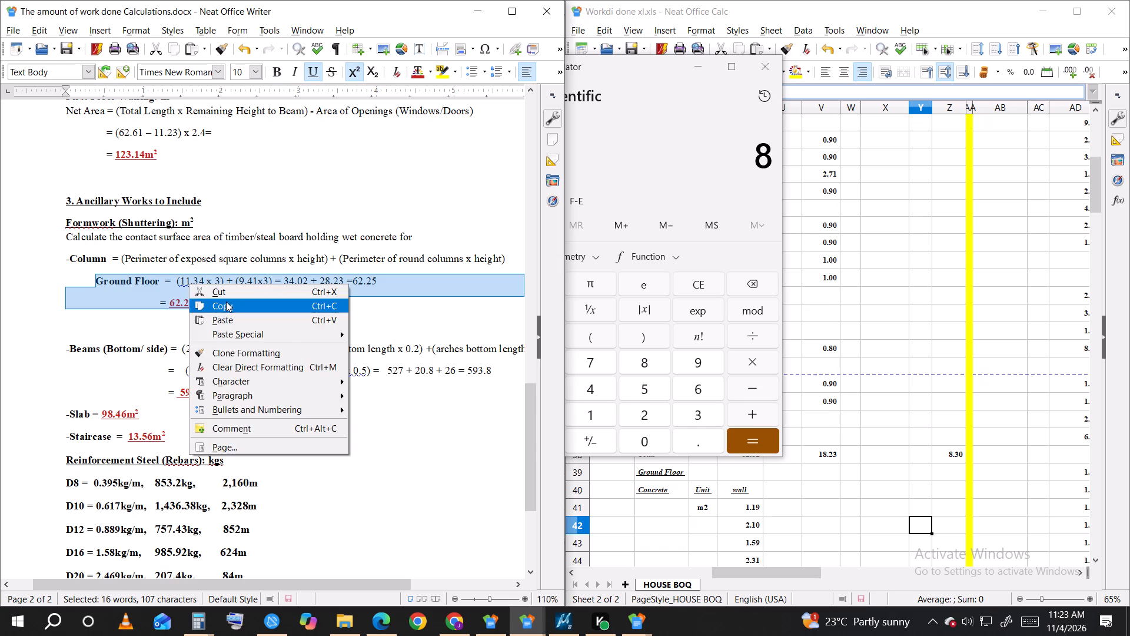
{"action": "left_click", "coordinate": [94, 326]}
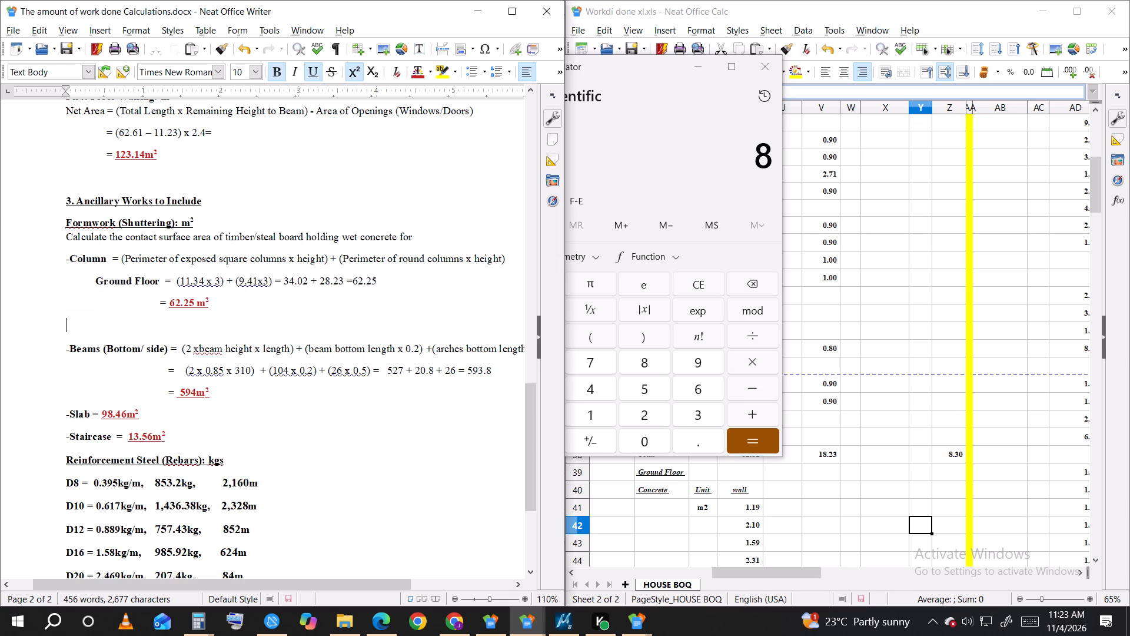
Reduce the indent of the Ground Floor line to one space and realign its 62.25 m² result under the equals sign.
{"action": "left_click", "coordinate": [95, 277]}
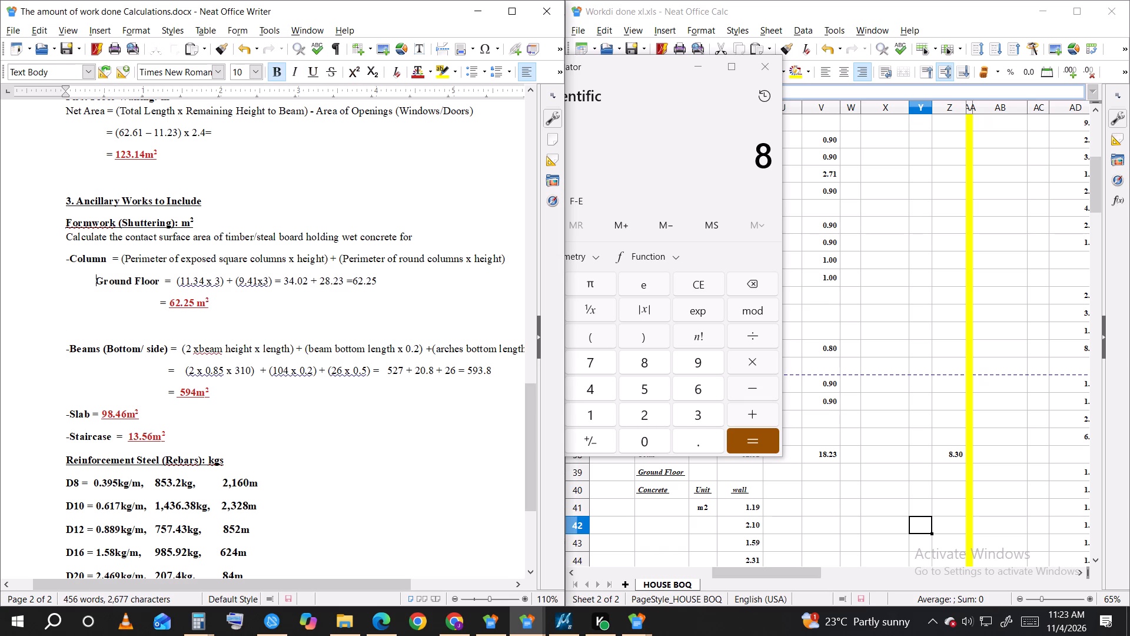
{"action": "key", "text": "BackSpace"}
{"action": "key", "text": "BackSpace"}
{"action": "key", "text": "BackSpace"}
{"action": "key", "text": "BackSpace"}
{"action": "key", "text": "BackSpace"}
{"action": "key", "text": "BackSpace"}
{"action": "key", "text": "BackSpace"}
{"action": "key", "text": "BackSpace"}
{"action": "key", "text": "BackSpace"}
{"action": "key", "text": "BackSpace"}
{"action": "key", "text": "BackSpace"}
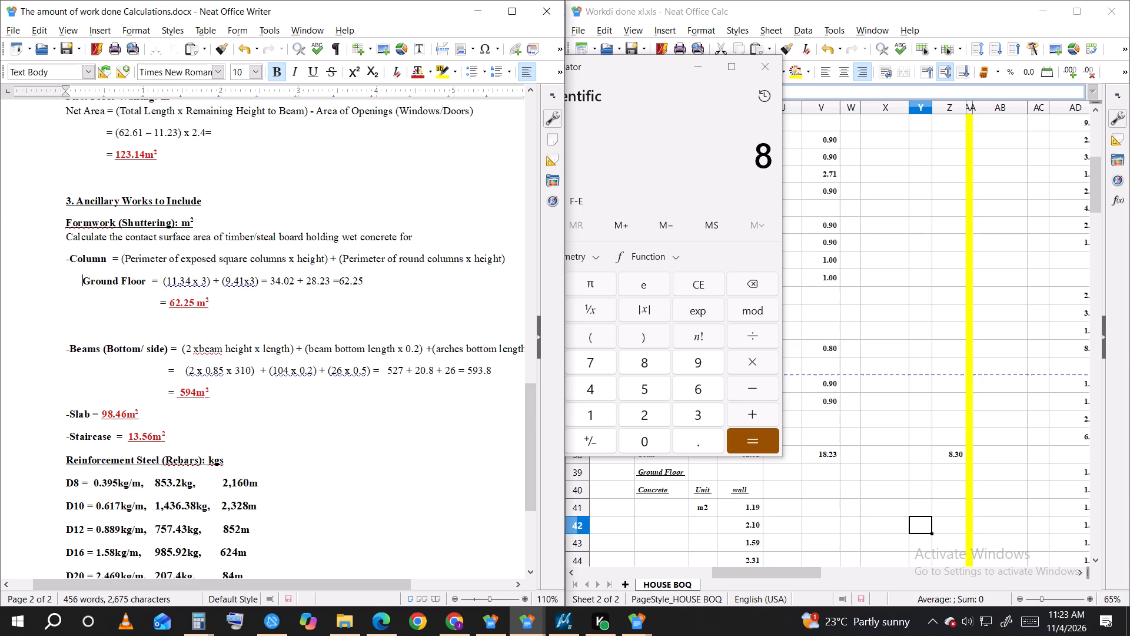
{"action": "key", "text": "space"}
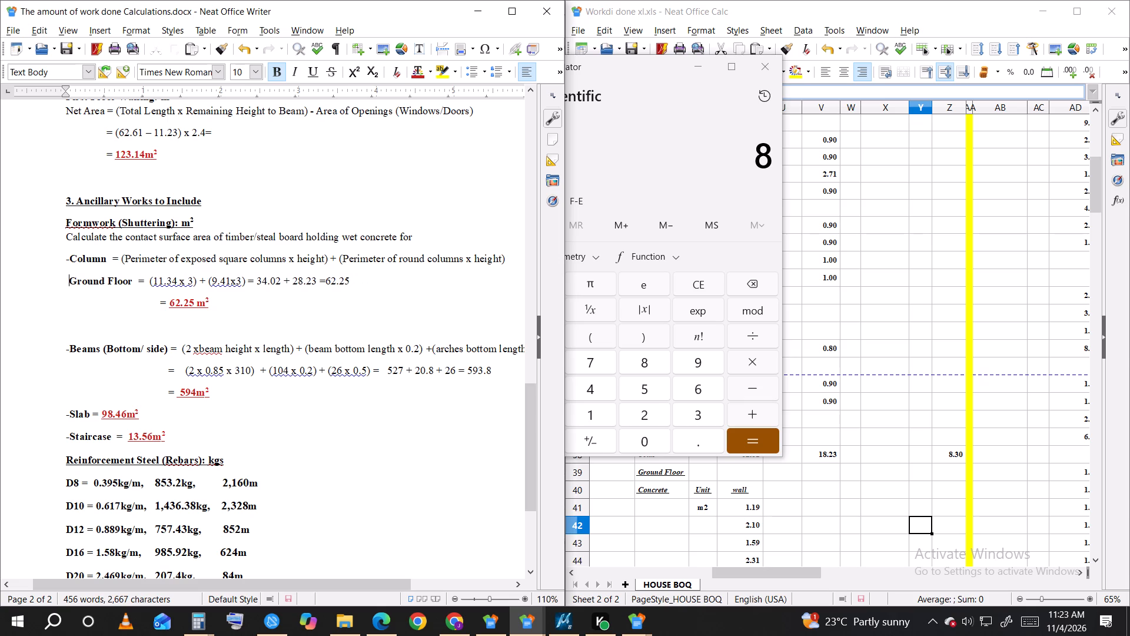
{"action": "left_click", "coordinate": [160, 302]}
{"action": "key", "text": "BackSpace"}
{"action": "key", "text": "BackSpace"}
{"action": "key", "text": "BackSpace"}
{"action": "key", "text": "BackSpace"}
{"action": "key", "text": "BackSpace"}
{"action": "key", "text": "BackSpace"}
{"action": "key", "text": "BackSpace"}
{"action": "key", "text": "BackSpace"}
Paste the copied column calculation and result on the empty line above the Beams formwork.
{"action": "left_click", "coordinate": [74, 320]}
{"action": "right_click", "coordinate": [74, 320]}
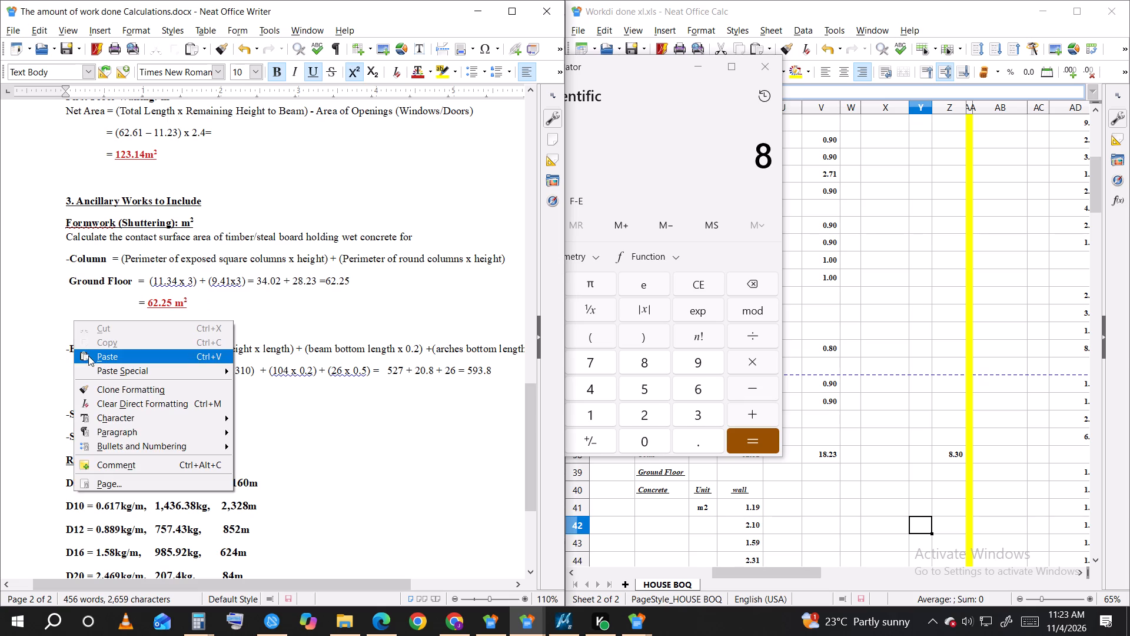
{"action": "left_click", "coordinate": [89, 356]}
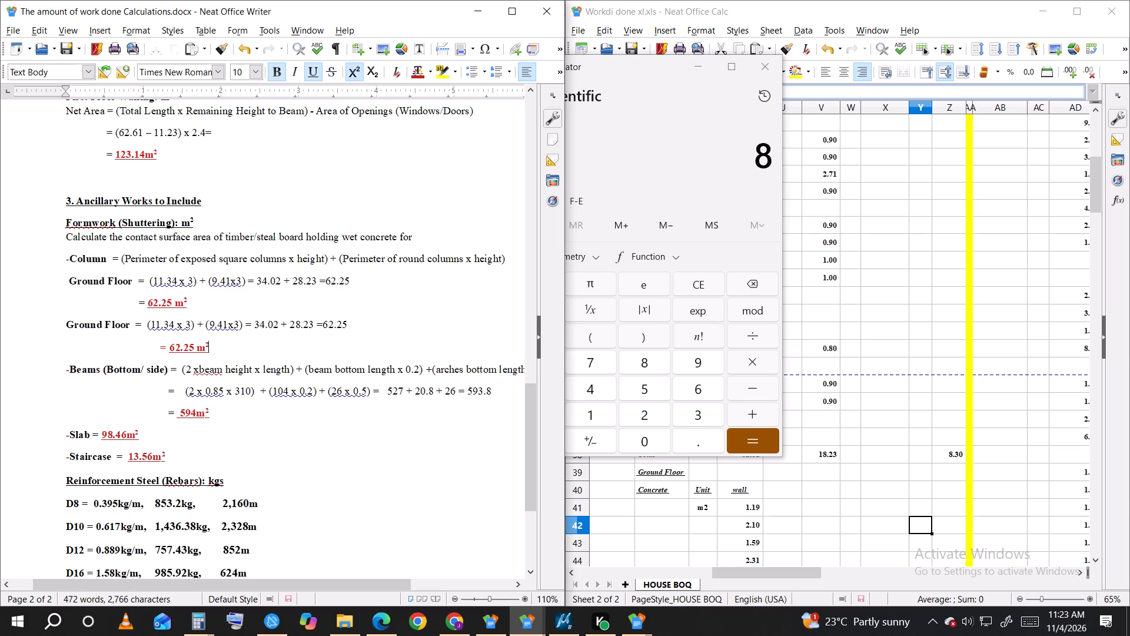
Relabel the pasted column formwork line from Ground Floor to First Floor and save the document.
{"action": "left_click_drag", "start_coordinate": [102, 323], "coordinate": [77, 324]}
{"action": "left_click_drag", "start_coordinate": [77, 324], "coordinate": [67, 324]}
{"action": "type", "text": "fi"}
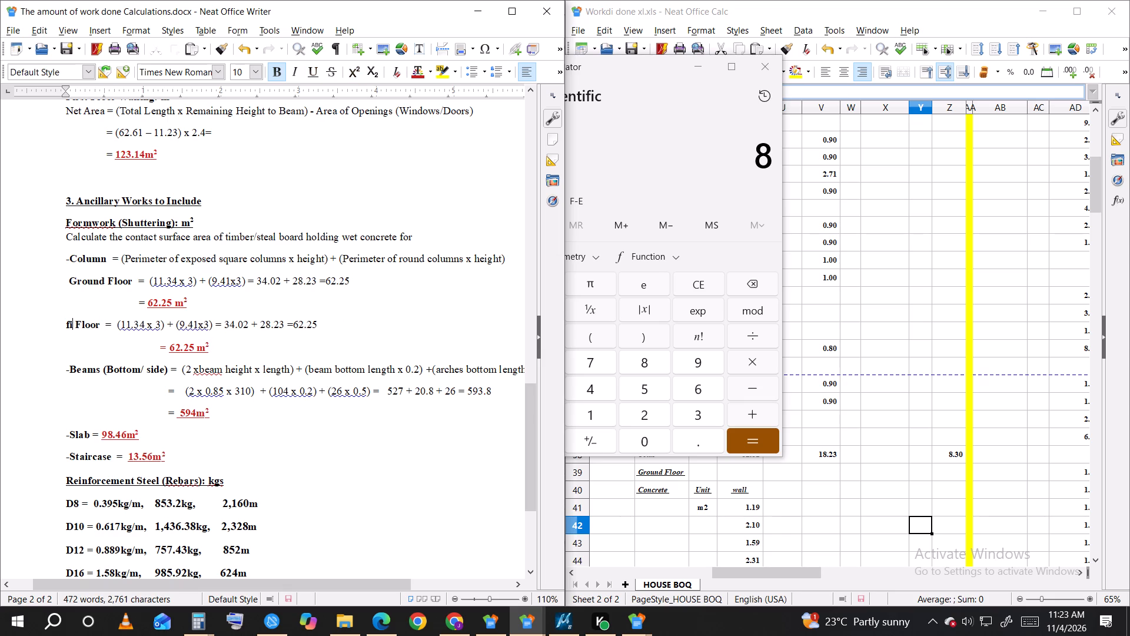
{"action": "type", "text": "rs"}
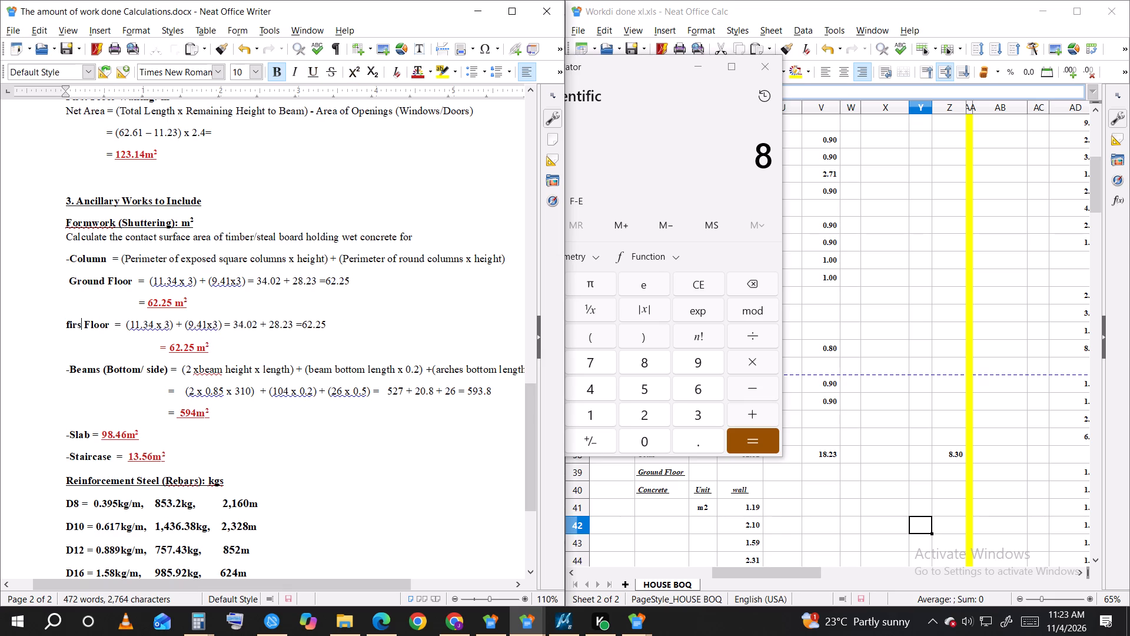
{"action": "key", "text": "BackSpace"}
{"action": "key", "text": "BackSpace"}
{"action": "key", "text": "BackSpace"}
{"action": "key", "text": "BackSpace"}
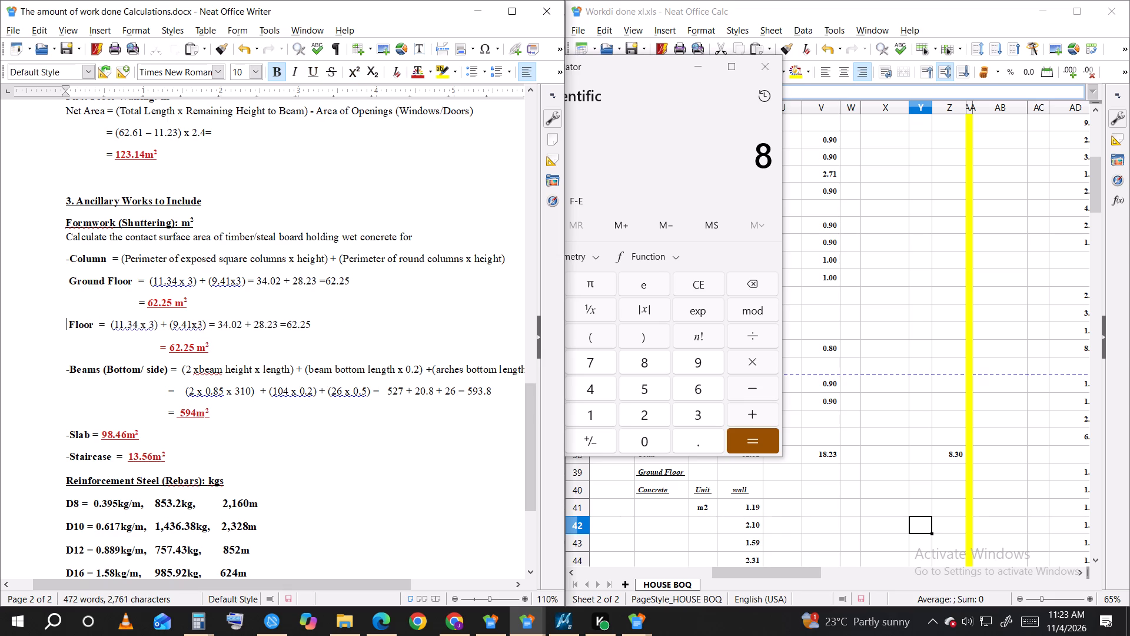
{"action": "type", "text": "Fisrt"}
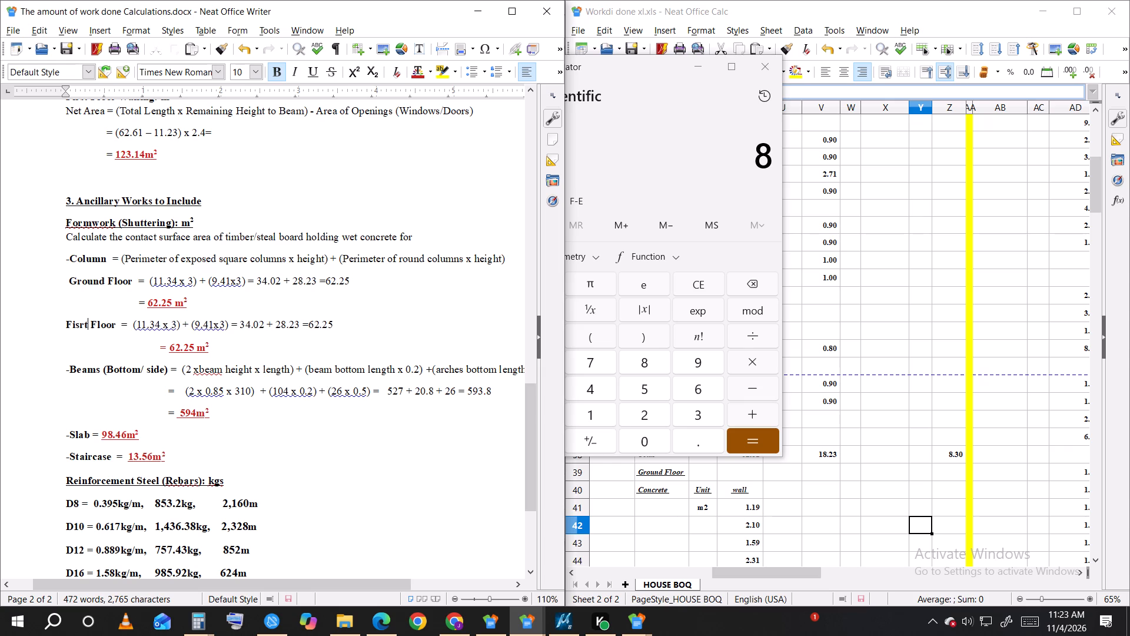
{"action": "key", "text": "BackSpace"}
{"action": "key", "text": "BackSpace"}
{"action": "key", "text": "BackSpace"}
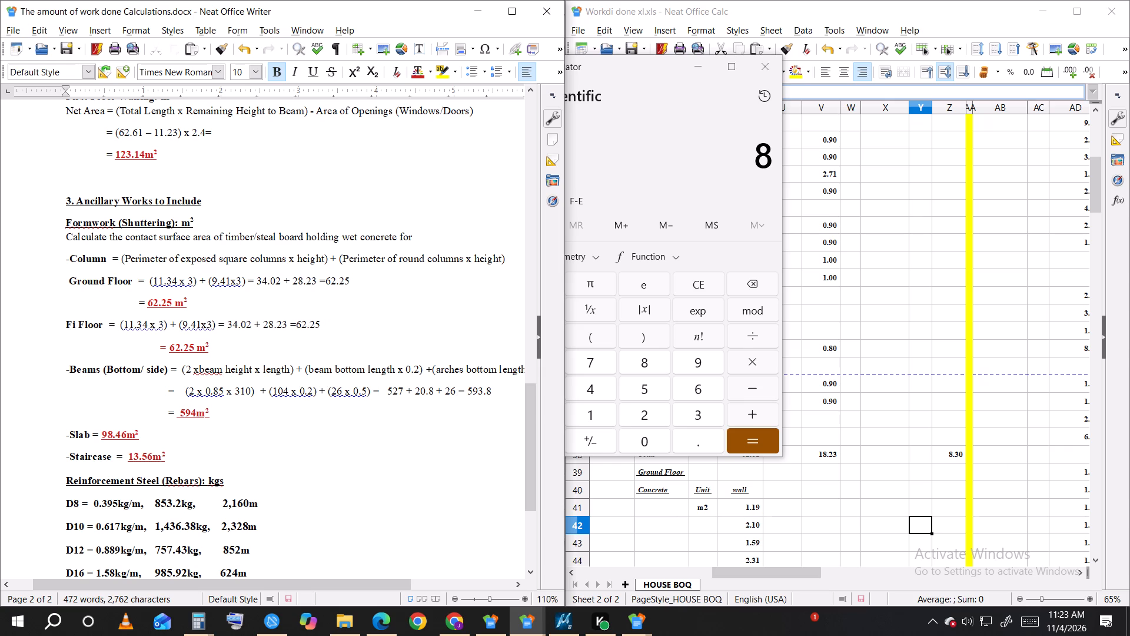
{"action": "type", "text": "isr"}
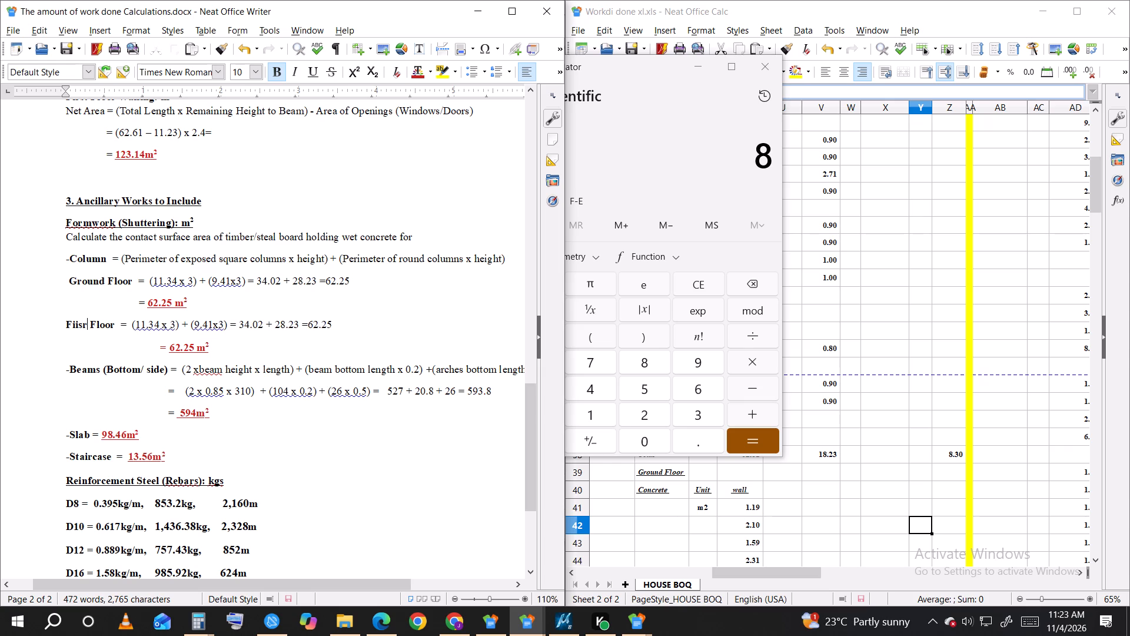
{"action": "key", "text": "BackSpace"}
{"action": "key", "text": "BackSpace"}
{"action": "key", "text": "BackSpace"}
{"action": "type", "text": "rst"}
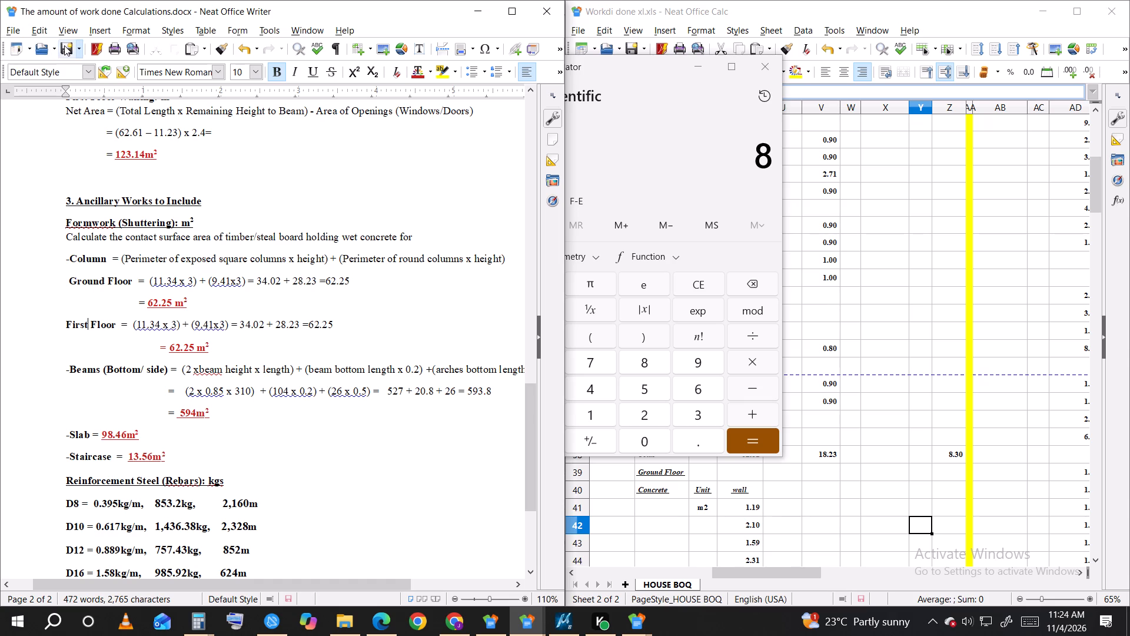
{"action": "left_click", "coordinate": [64, 45]}
{"action": "left_click", "coordinate": [330, 358]}
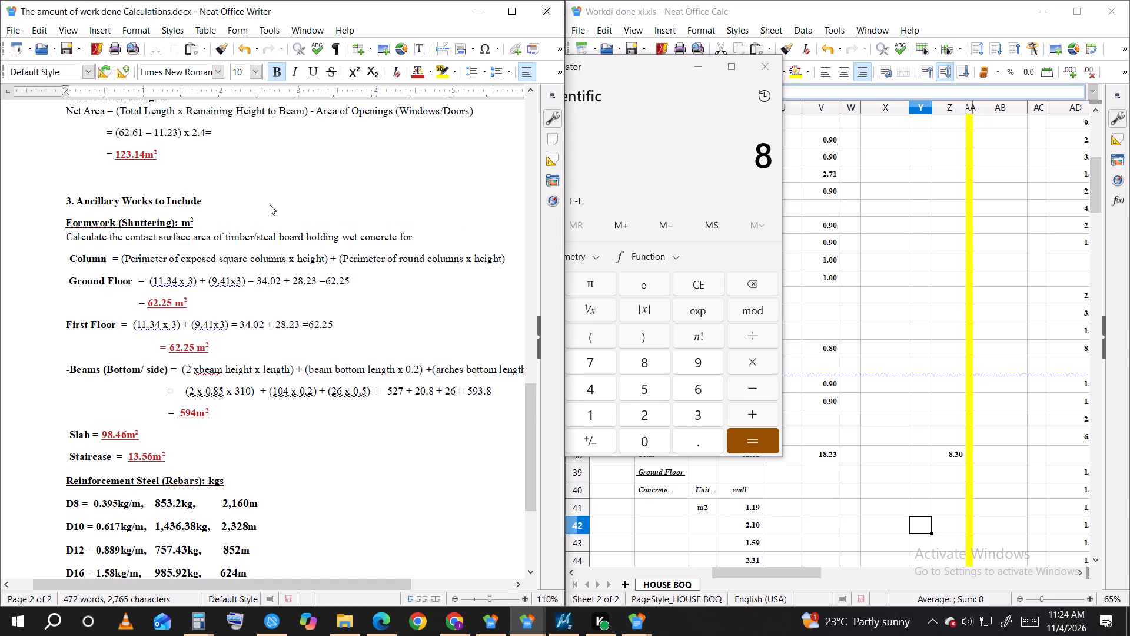
Reduce the indent of the First Floor 62.25 m² result so it sits beneath that line's equals sign.
{"action": "left_click", "coordinate": [161, 346]}
{"action": "key", "text": "BackSpace"}
{"action": "key", "text": "BackSpace"}
{"action": "key", "text": "BackSpace"}
{"action": "key", "text": "BackSpace"}
{"action": "key", "text": "BackSpace"}
{"action": "key", "text": "BackSpace"}
{"action": "key", "text": "BackSpace"}
{"action": "key", "text": "BackSpace"}
{"action": "key", "text": "BackSpace"}
{"action": "key", "text": "BackSpace"}
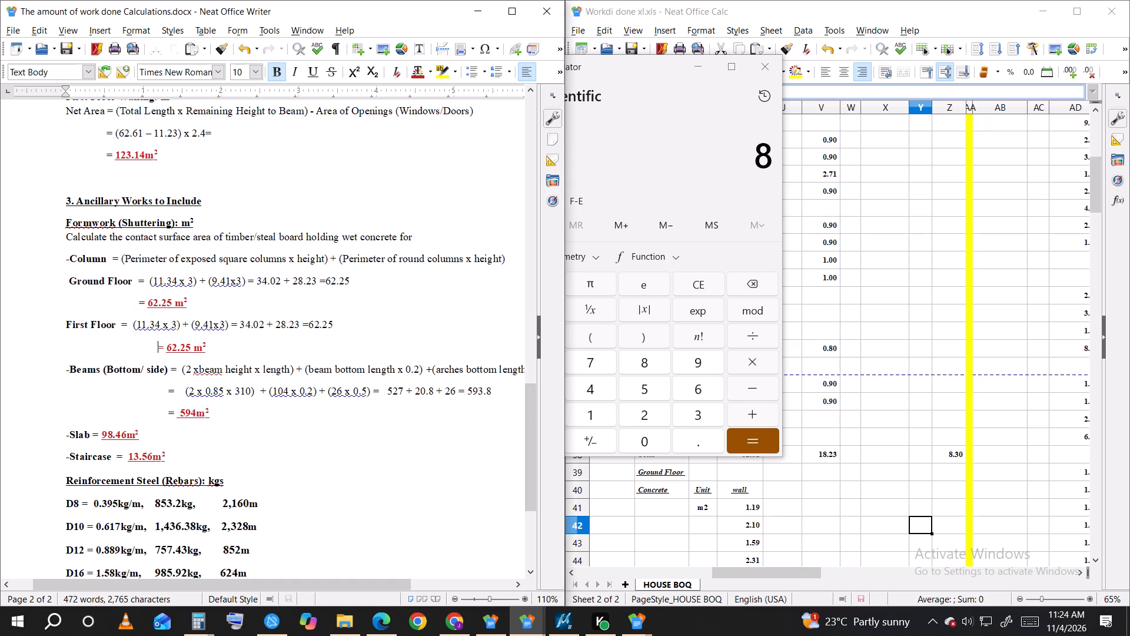
{"action": "key", "text": "BackSpace"}
{"action": "key", "text": "BackSpace"}
{"action": "key", "text": "BackSpace"}
{"action": "key", "text": "BackSpace"}
{"action": "key", "text": "BackSpace"}
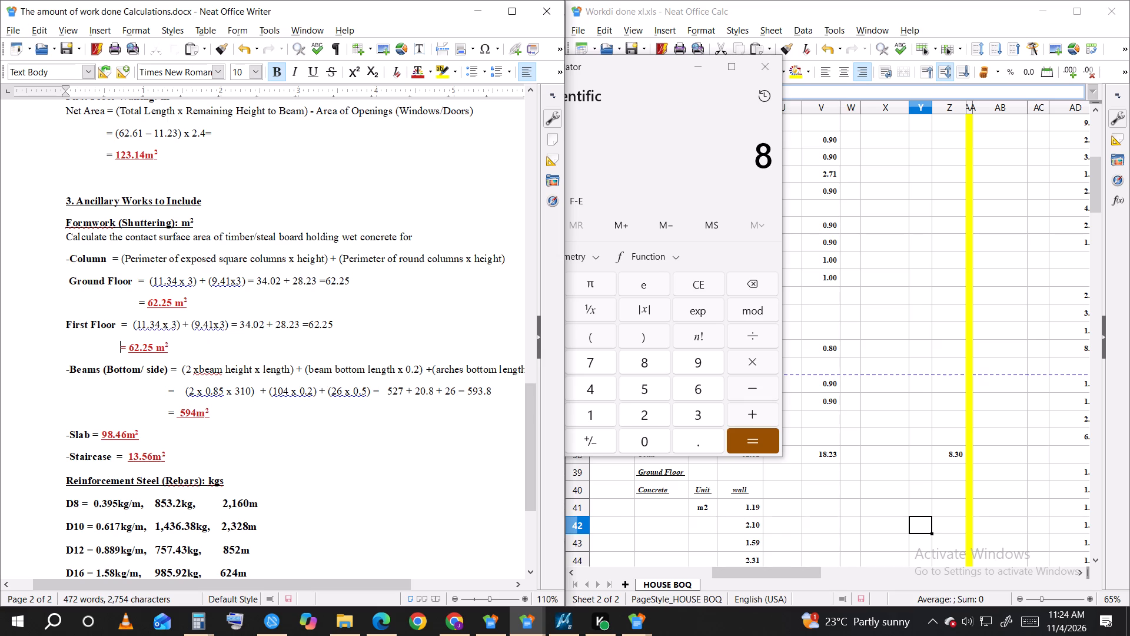
{"action": "left_click", "coordinate": [122, 323]}
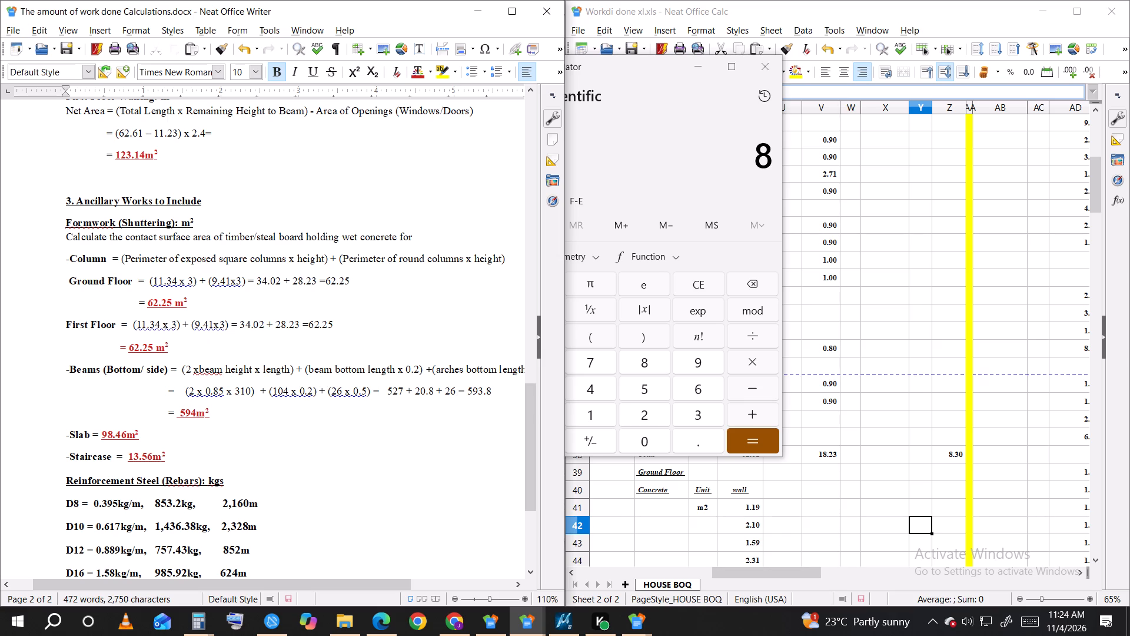
Remove one space before the Ground Floor 62.25 m² result.
{"action": "left_click", "coordinate": [137, 303]}
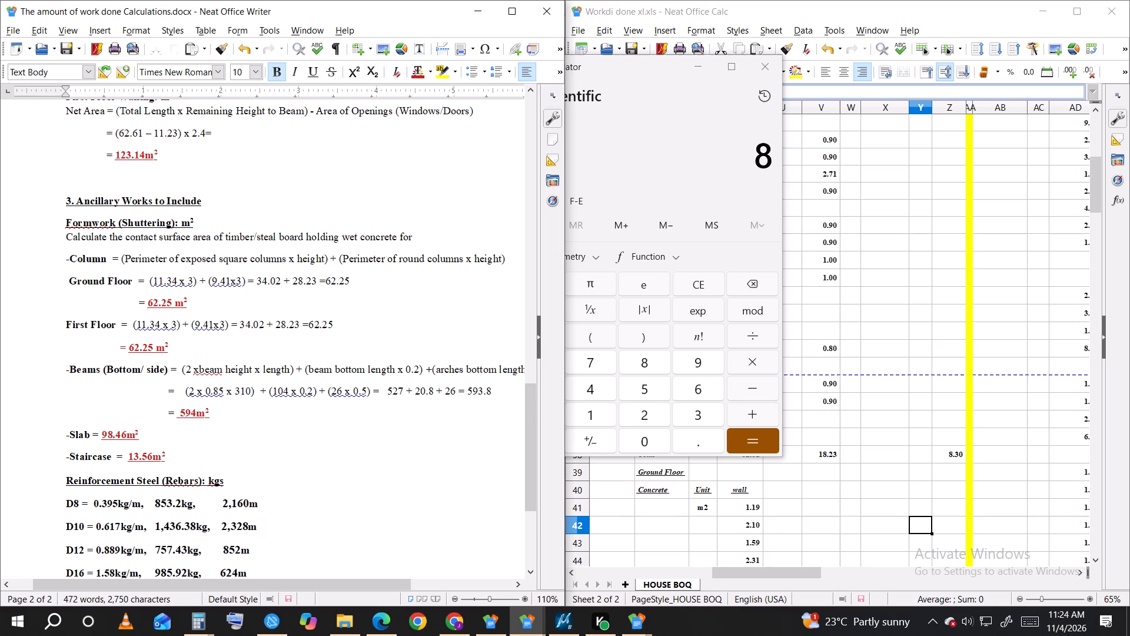
{"action": "key", "text": "BackSpace"}
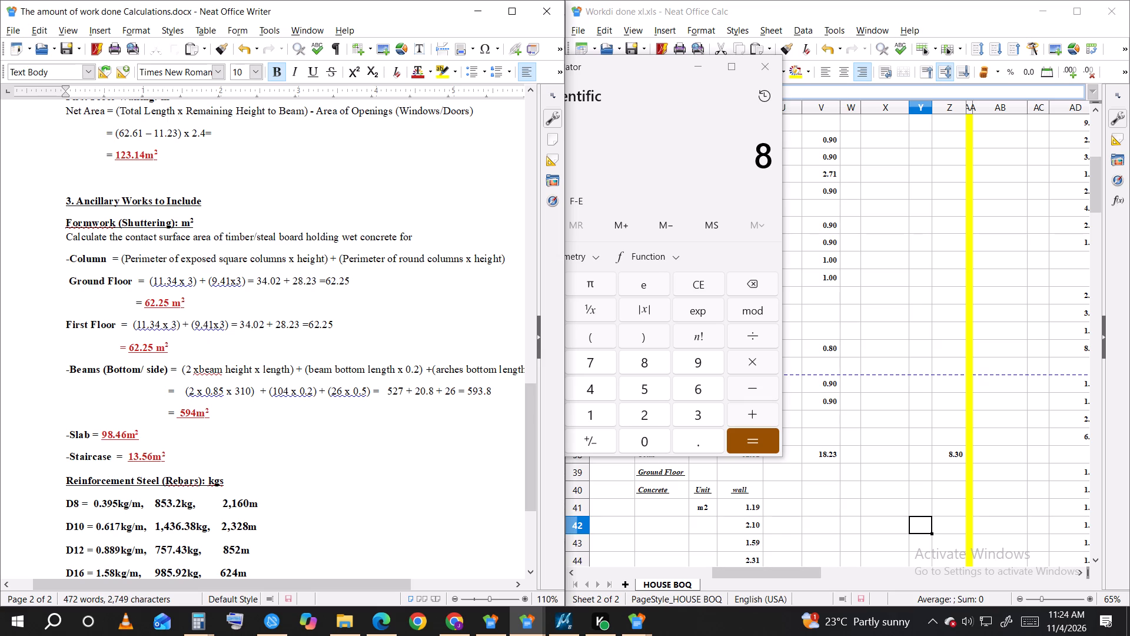
Add two spaces before the First Floor equals sign and two before its 62.25 m² result, keeping them aligned.
{"action": "left_click", "coordinate": [115, 346]}
{"action": "left_click", "coordinate": [120, 327]}
{"action": "key", "text": "space"}
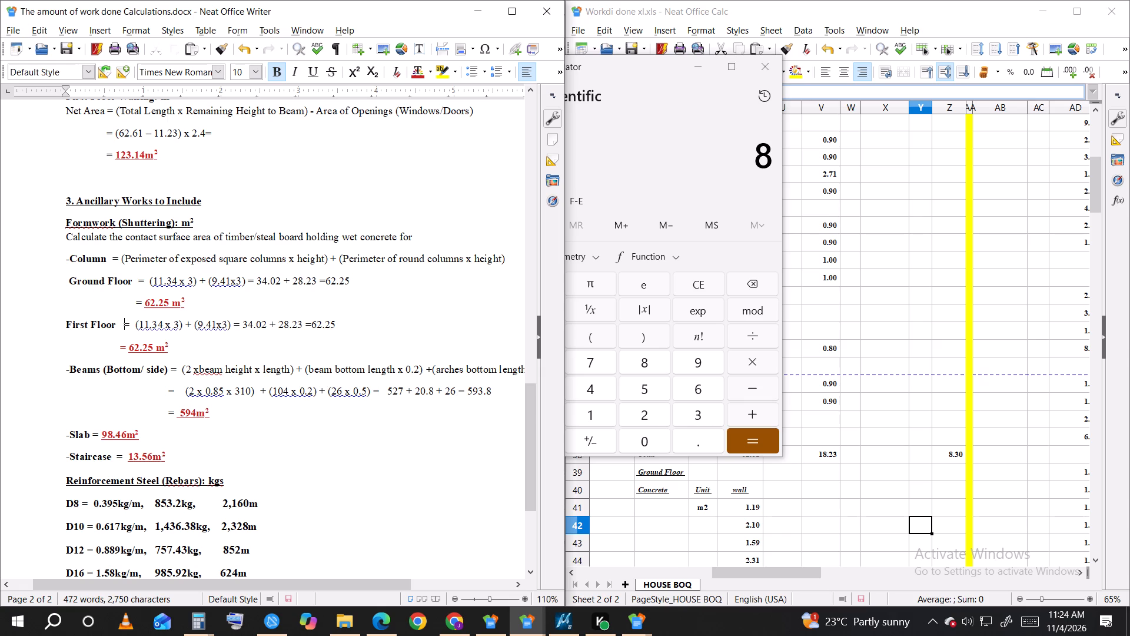
{"action": "left_click", "coordinate": [118, 346]}
{"action": "key", "text": "space"}
{"action": "left_click", "coordinate": [122, 322]}
{"action": "key", "text": "space"}
{"action": "left_click", "coordinate": [118, 348]}
{"action": "key", "text": "space"}
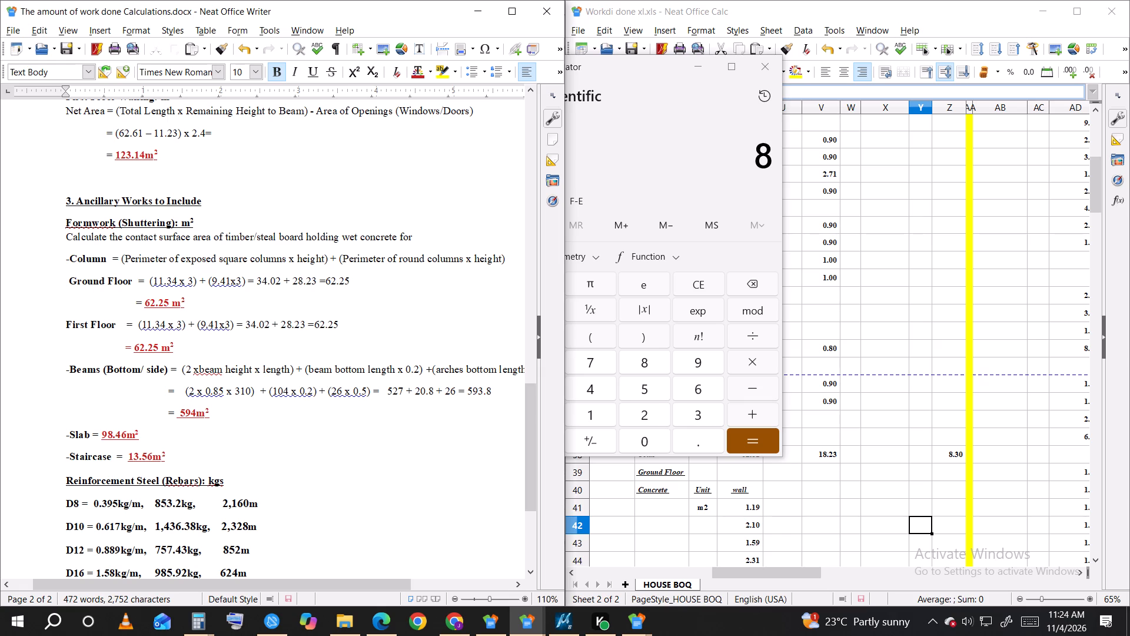
{"action": "left_click", "coordinate": [262, 343]}
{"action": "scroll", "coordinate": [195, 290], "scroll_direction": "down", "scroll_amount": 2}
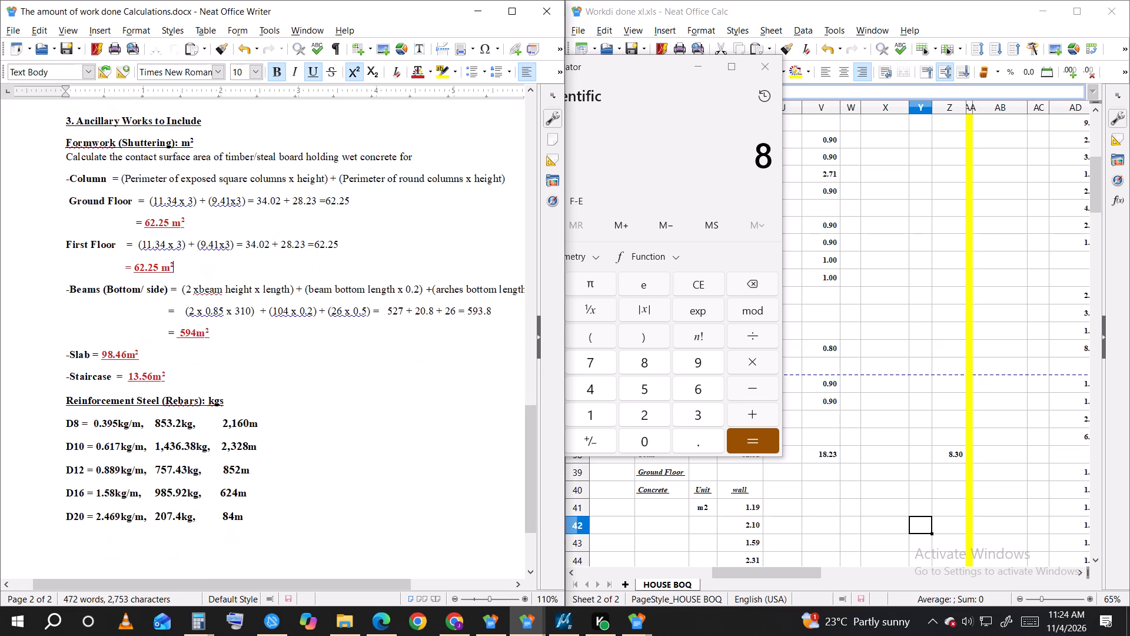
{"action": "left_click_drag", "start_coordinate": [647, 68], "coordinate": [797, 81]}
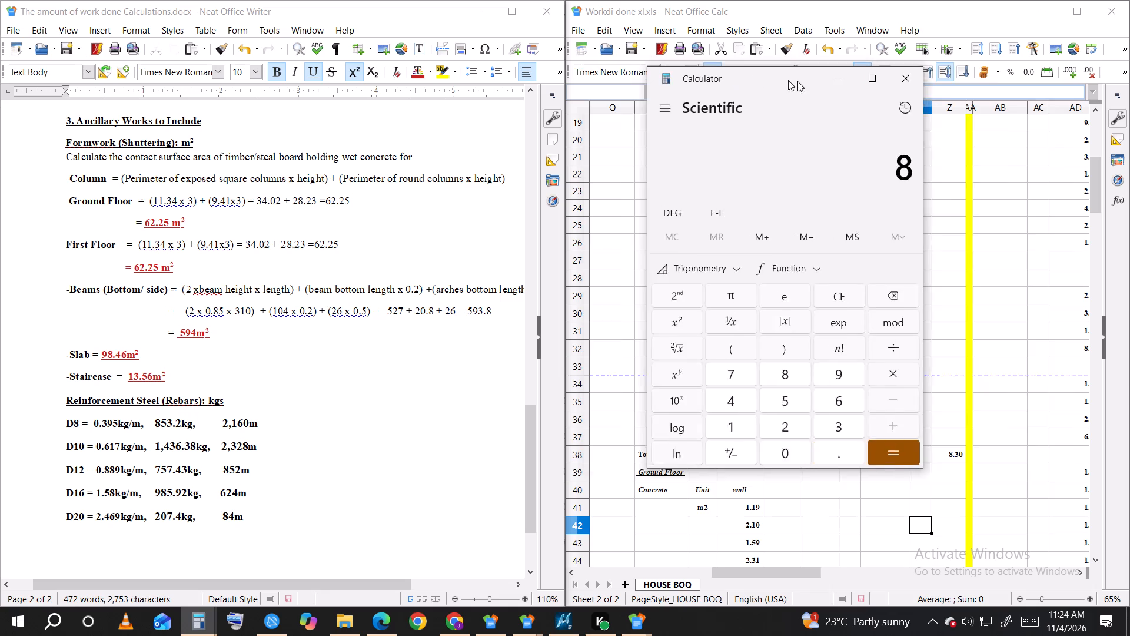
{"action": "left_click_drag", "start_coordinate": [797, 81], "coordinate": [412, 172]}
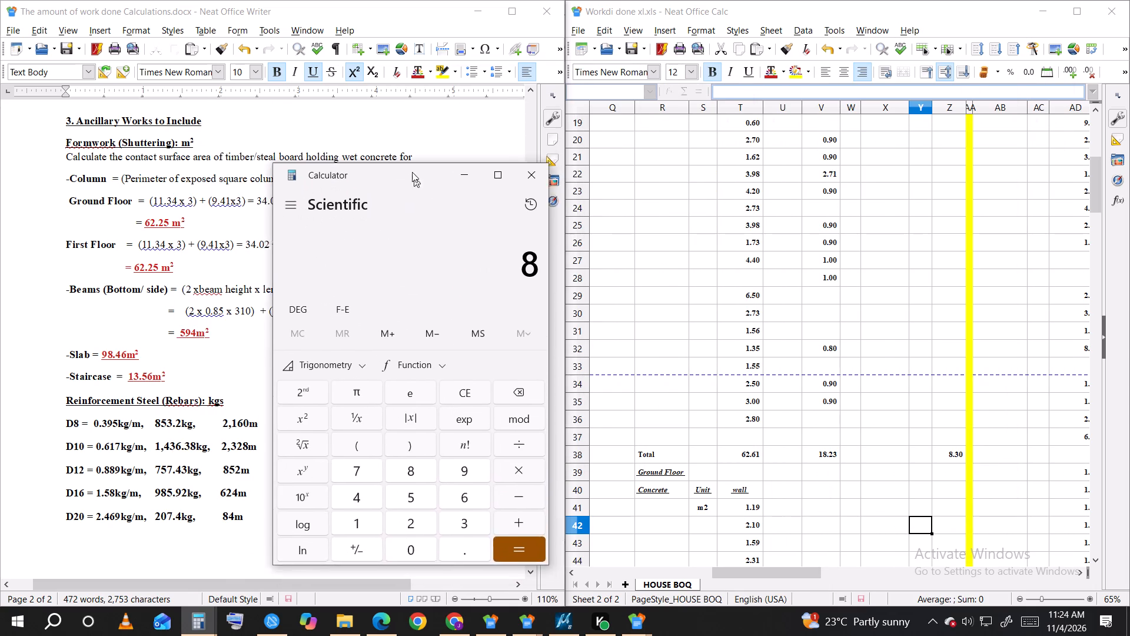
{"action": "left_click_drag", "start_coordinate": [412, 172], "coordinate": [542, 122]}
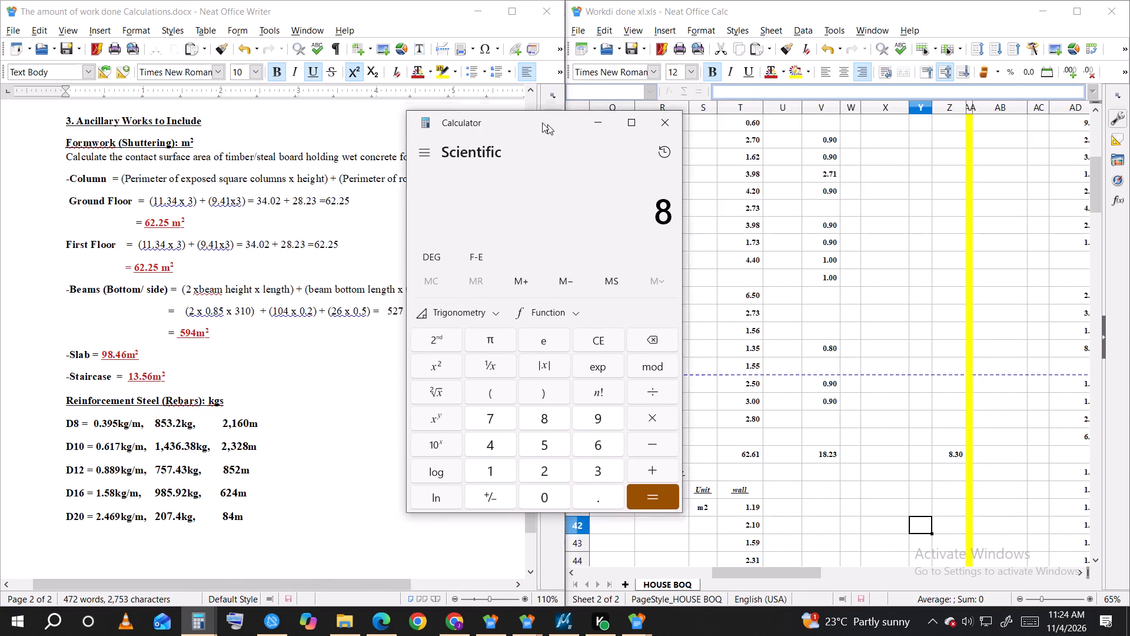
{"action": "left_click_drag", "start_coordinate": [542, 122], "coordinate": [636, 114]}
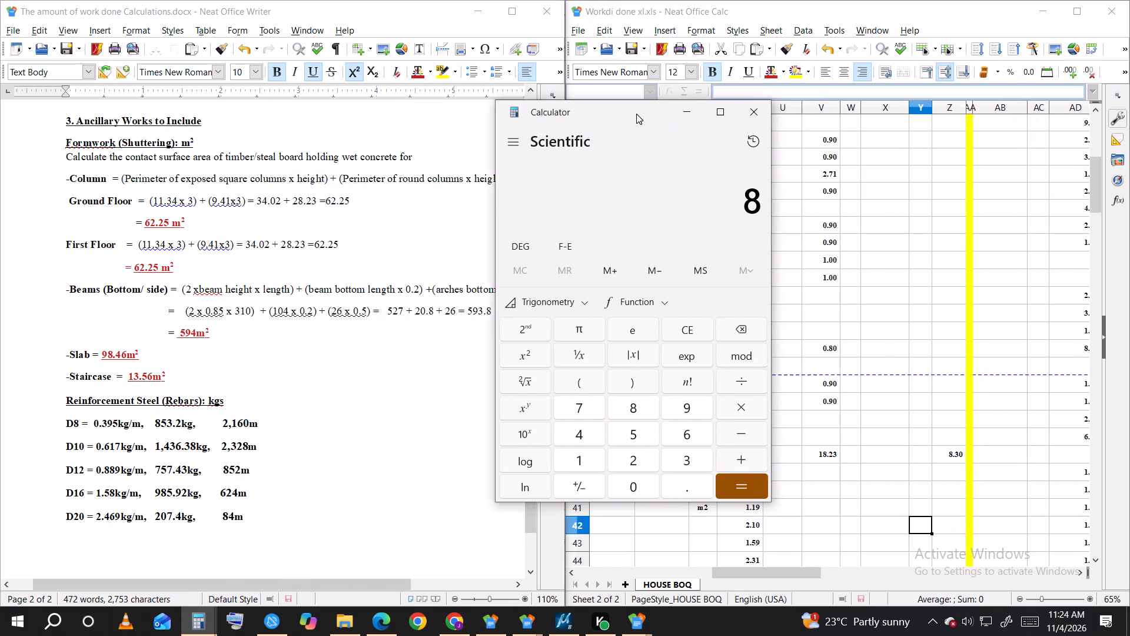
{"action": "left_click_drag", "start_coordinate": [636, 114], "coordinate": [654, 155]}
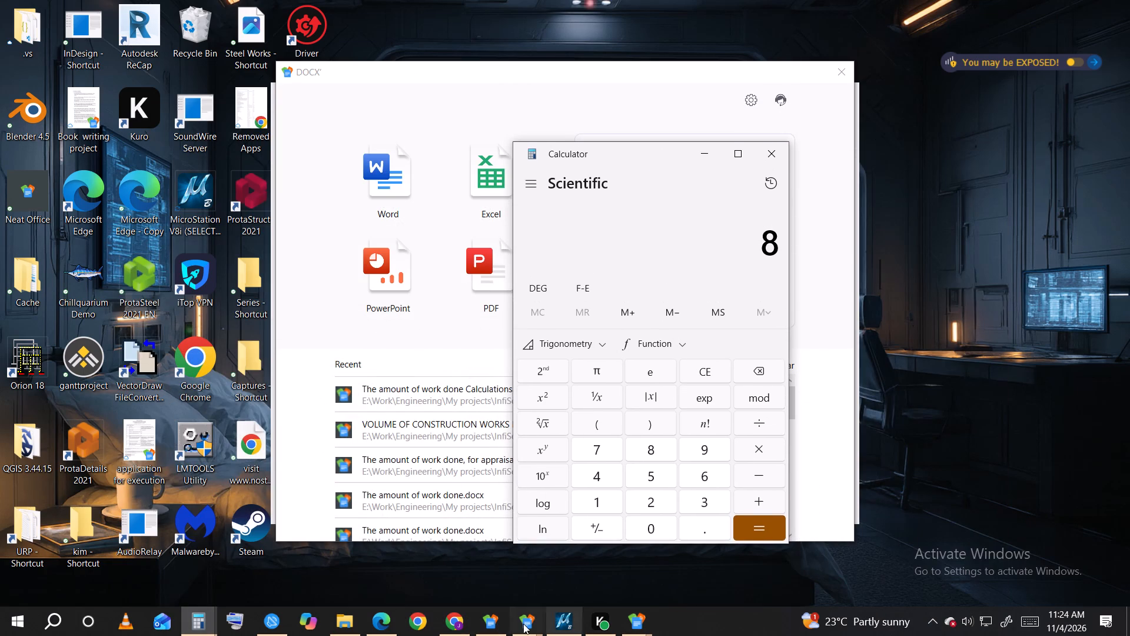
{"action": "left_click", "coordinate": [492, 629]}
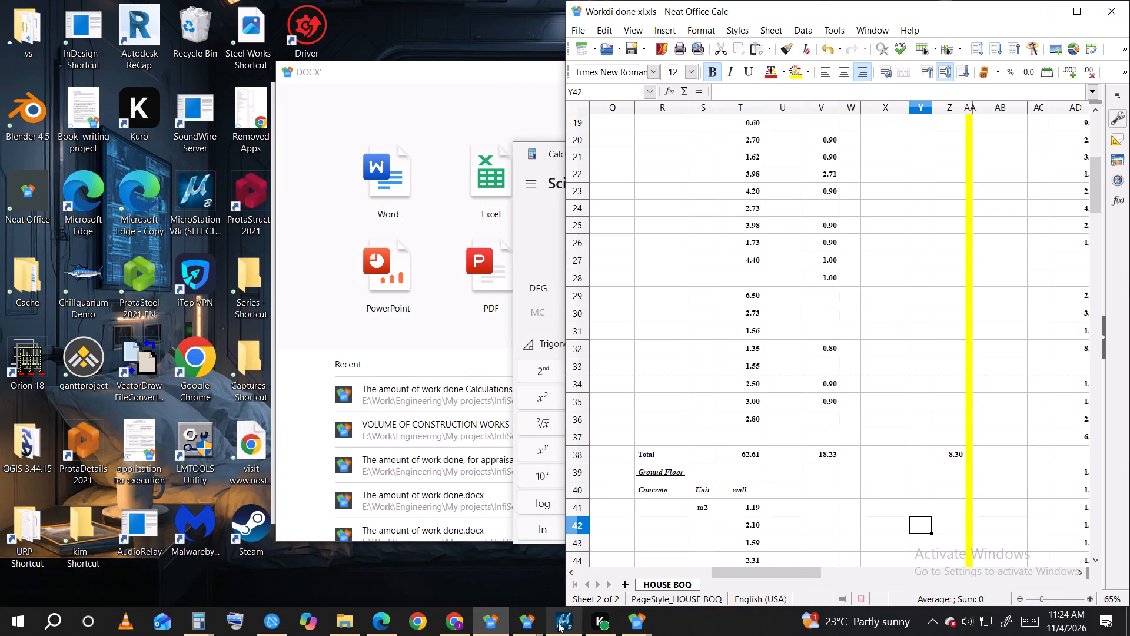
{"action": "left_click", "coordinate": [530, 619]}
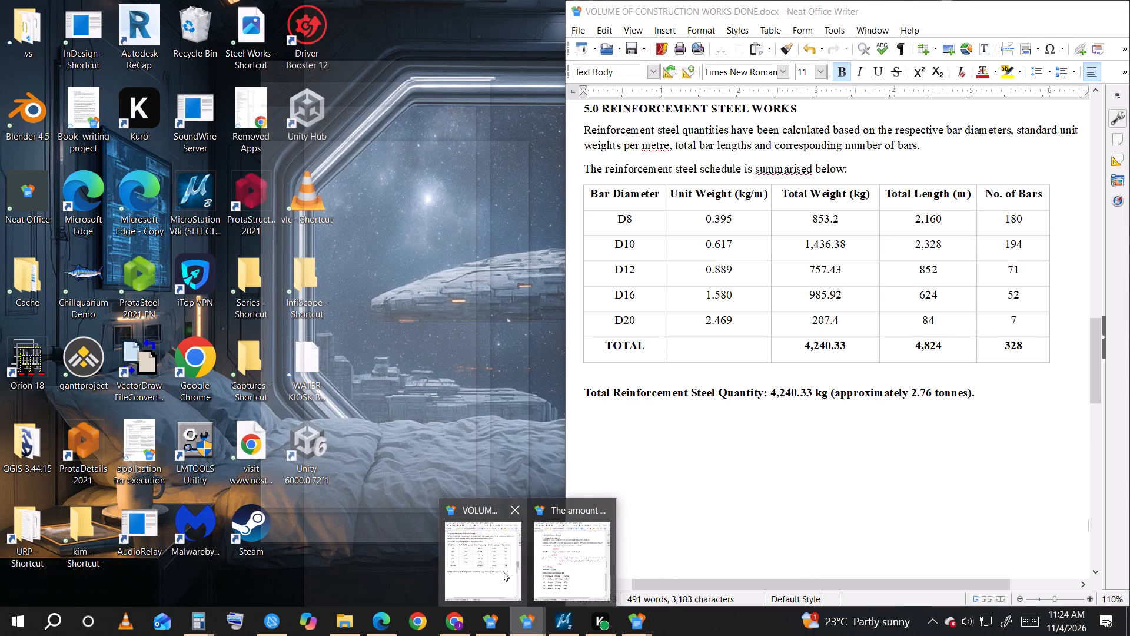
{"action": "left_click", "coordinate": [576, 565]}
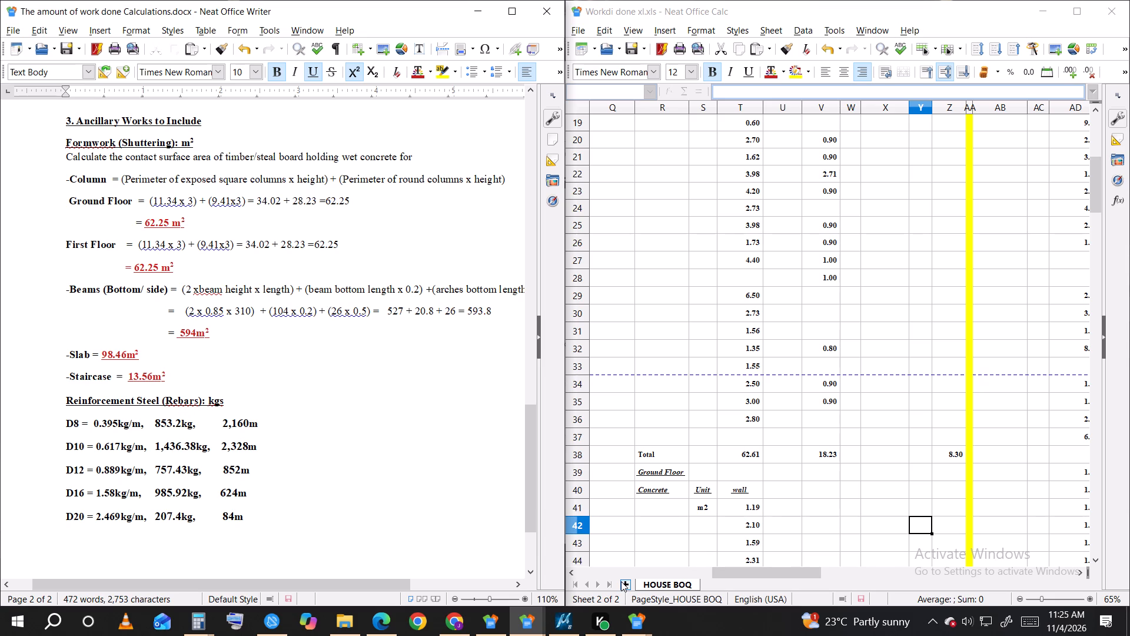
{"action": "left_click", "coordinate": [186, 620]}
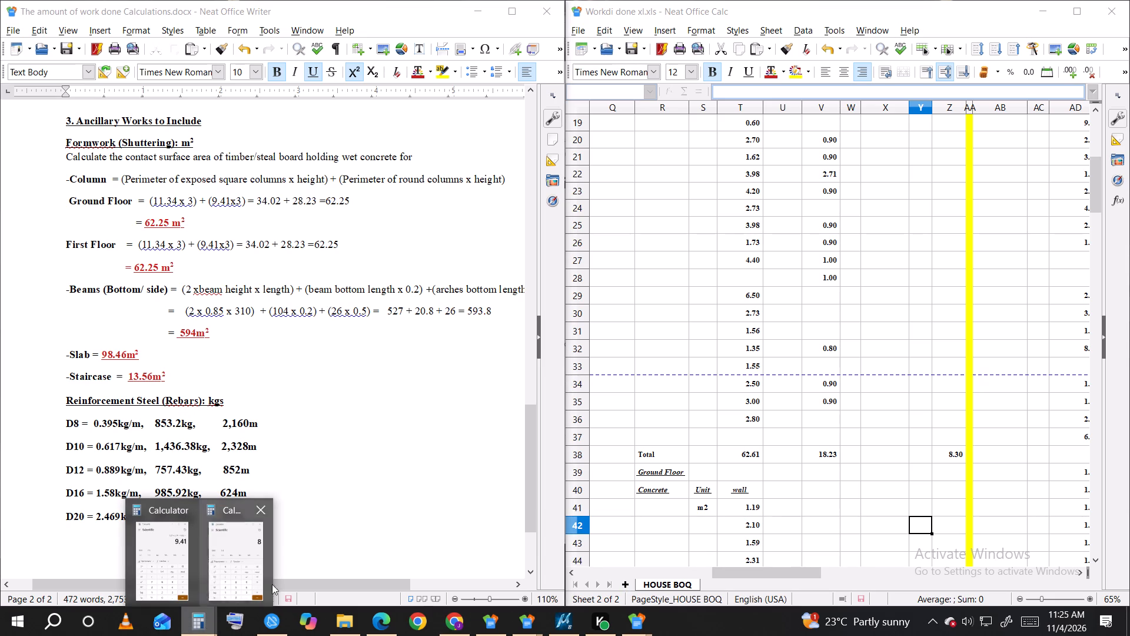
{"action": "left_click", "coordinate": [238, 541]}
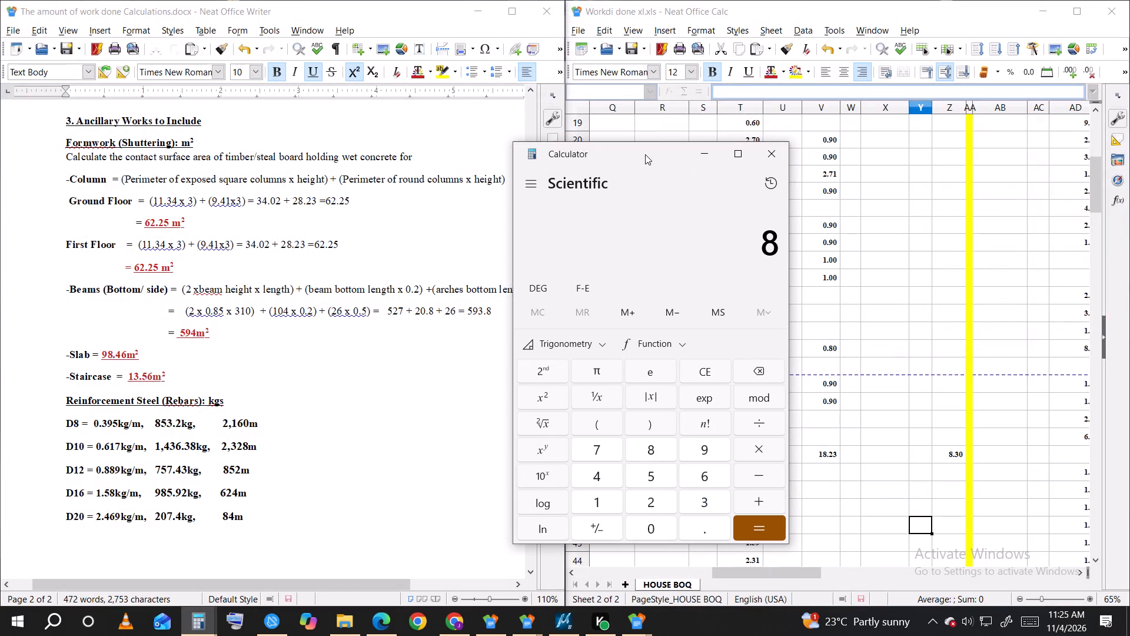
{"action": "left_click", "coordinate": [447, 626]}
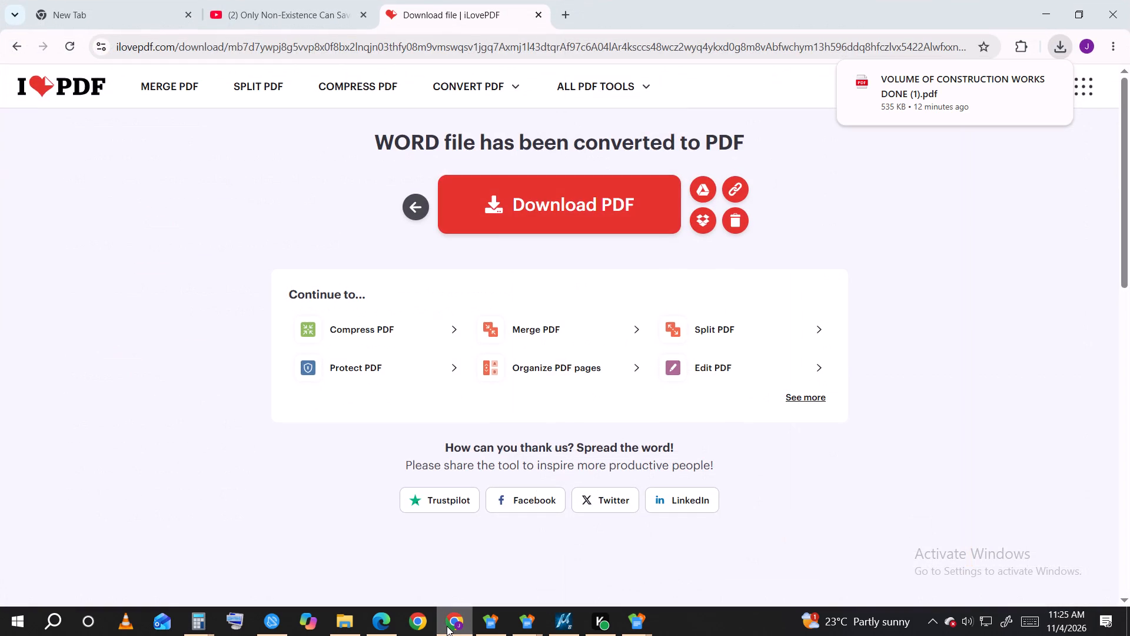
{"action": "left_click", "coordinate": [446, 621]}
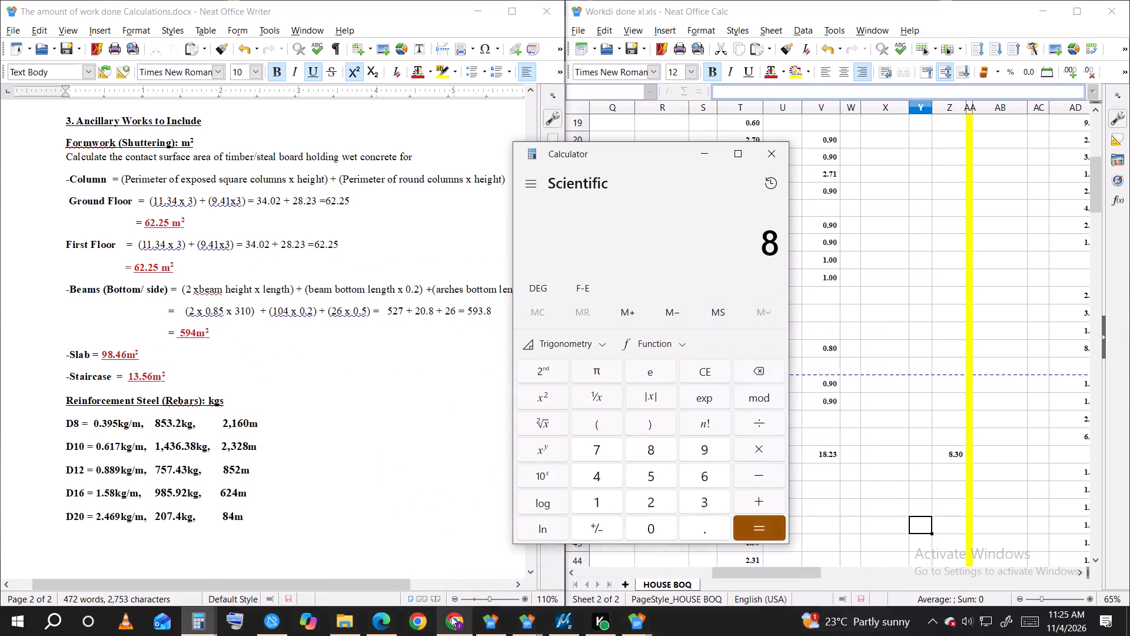
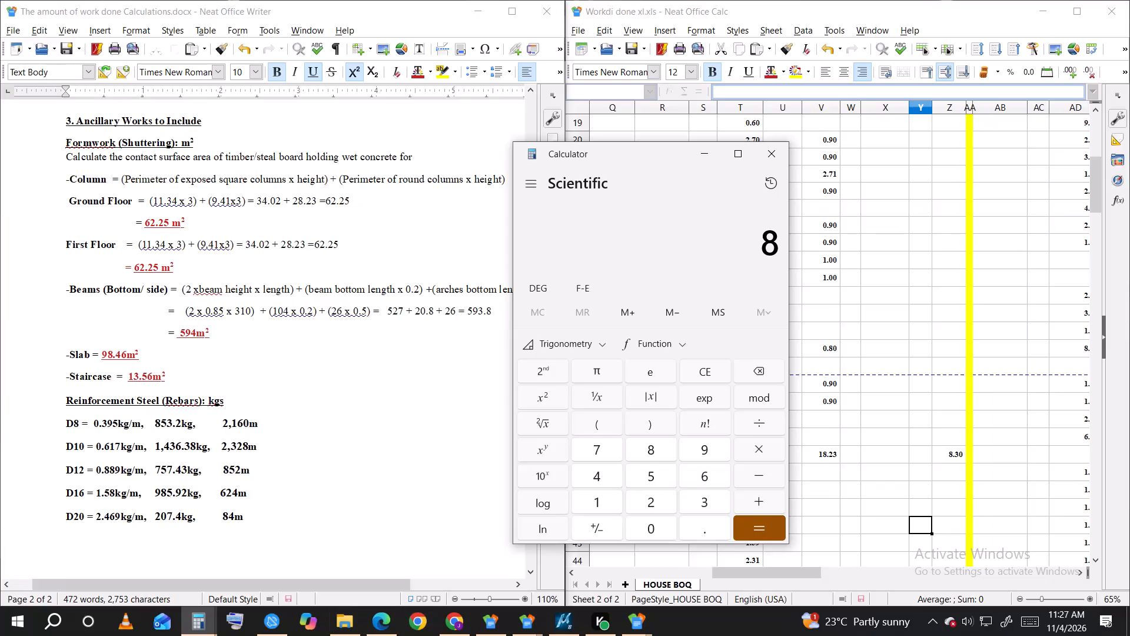
Insert one space before the D20 length of 84m and one before the D16 length of 624m, and save the document.
{"action": "left_click", "coordinate": [360, 412]}
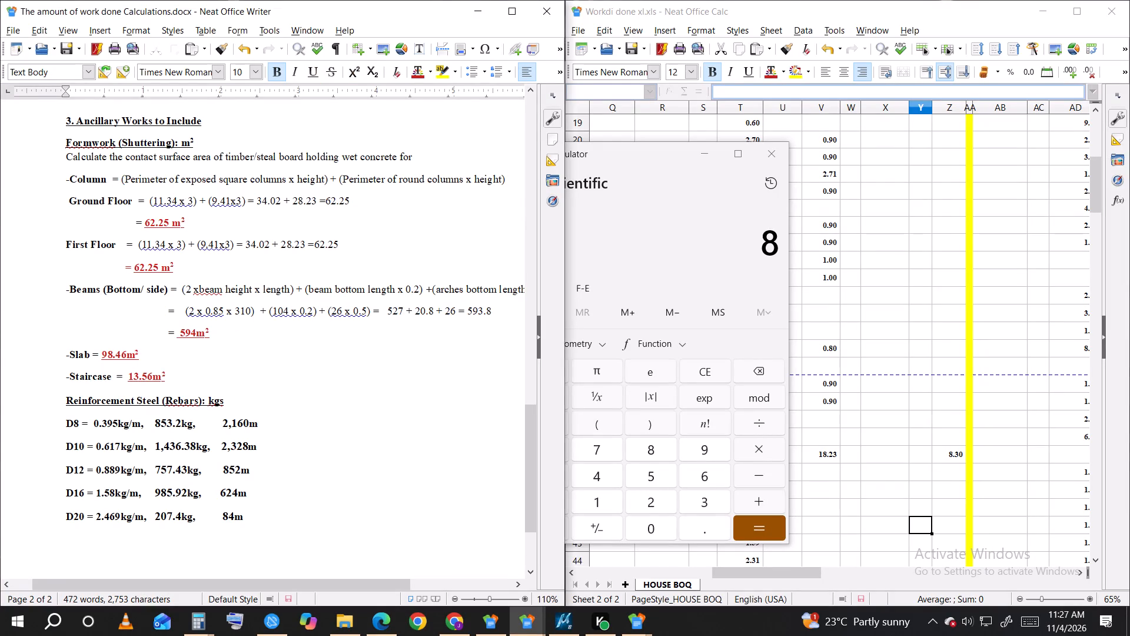
{"action": "left_click", "coordinate": [219, 515]}
{"action": "key", "text": "space"}
{"action": "left_click", "coordinate": [380, 494]}
{"action": "left_click", "coordinate": [214, 492]}
{"action": "key", "text": "space"}
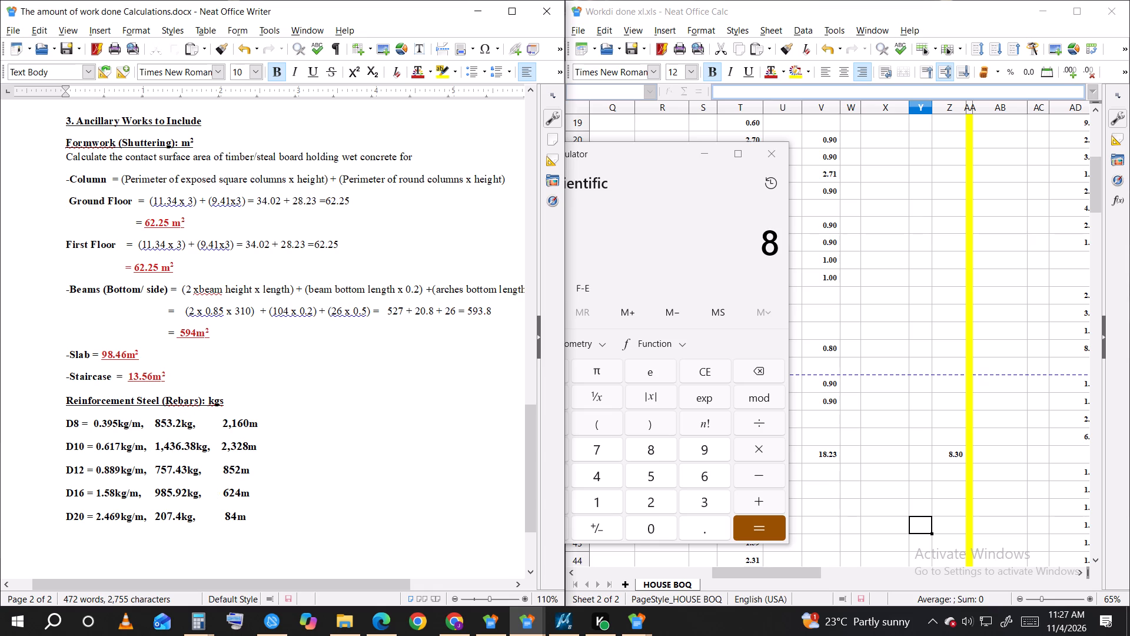
{"action": "left_click", "coordinate": [64, 52]}
Review the formwork, walling and first-floor RC beam calculations, and look over the first-floor dimensions in the HOUSE BOQ sheet.
{"action": "left_click", "coordinate": [214, 316]}
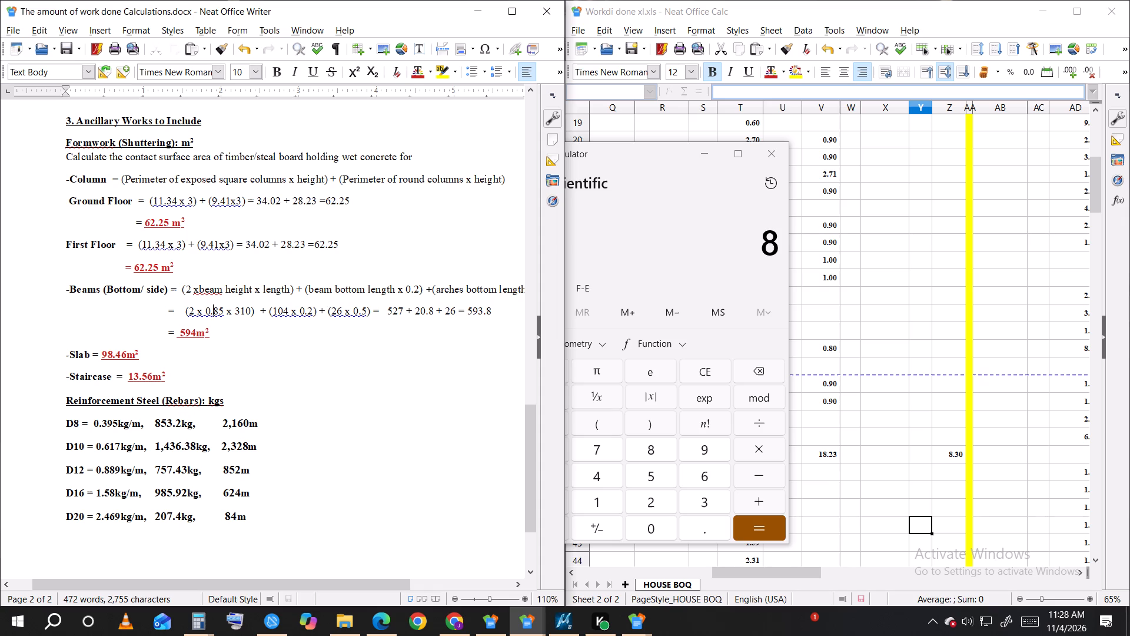
{"action": "scroll", "coordinate": [187, 392], "scroll_direction": "up", "scroll_amount": 4}
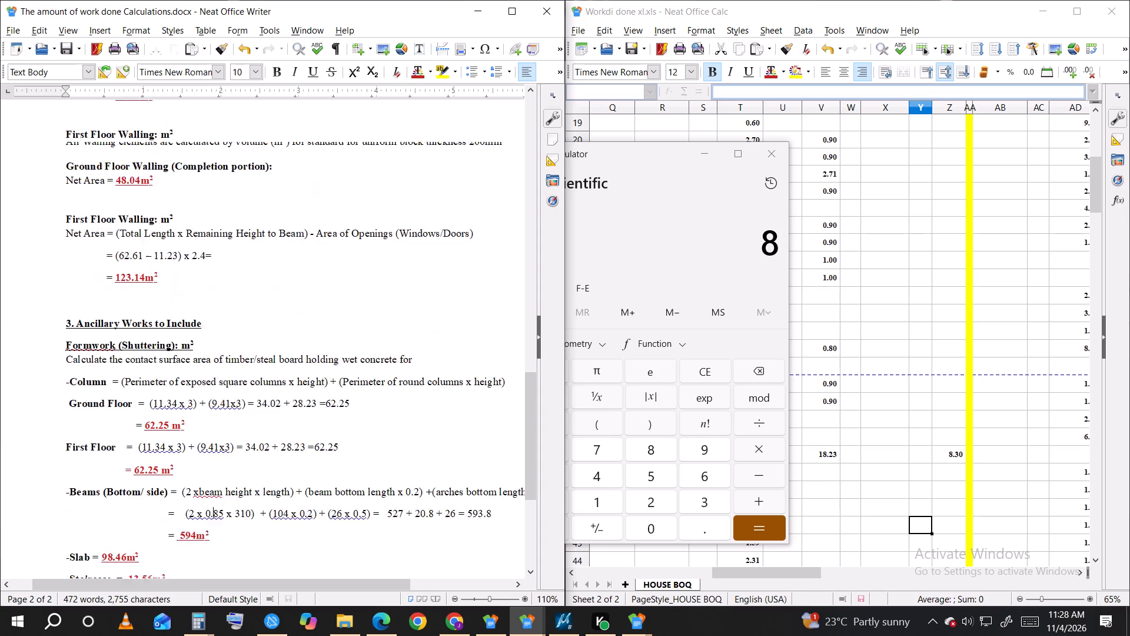
{"action": "scroll", "coordinate": [200, 433], "scroll_direction": "up", "scroll_amount": 9}
{"action": "scroll", "coordinate": [200, 433], "scroll_direction": "down", "scroll_amount": 2}
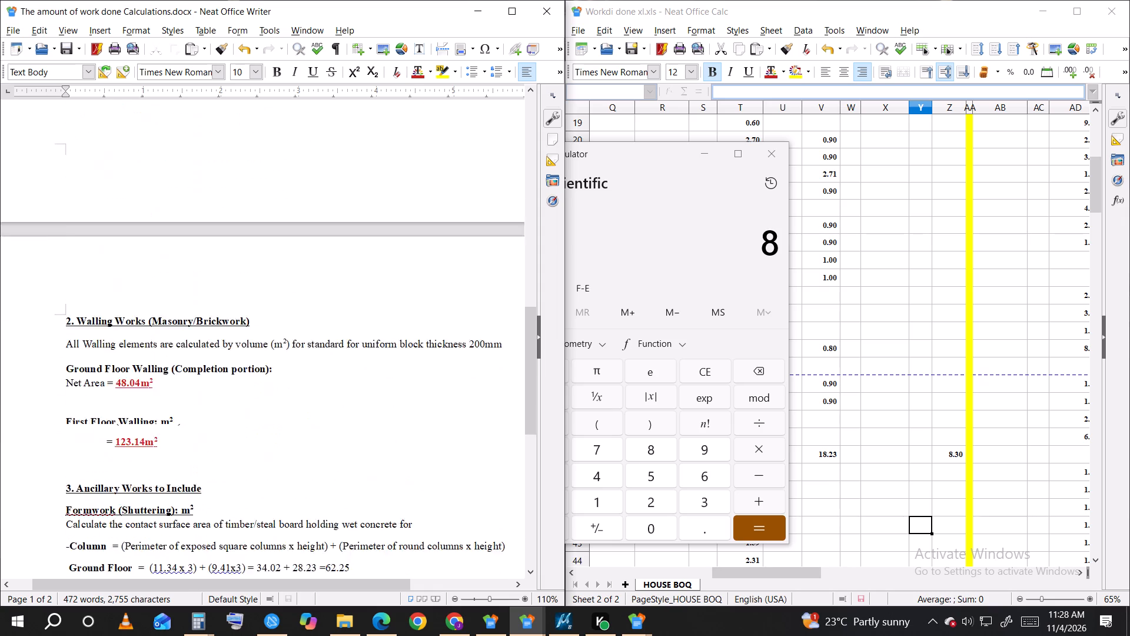
{"action": "scroll", "coordinate": [200, 433], "scroll_direction": "down", "scroll_amount": 6}
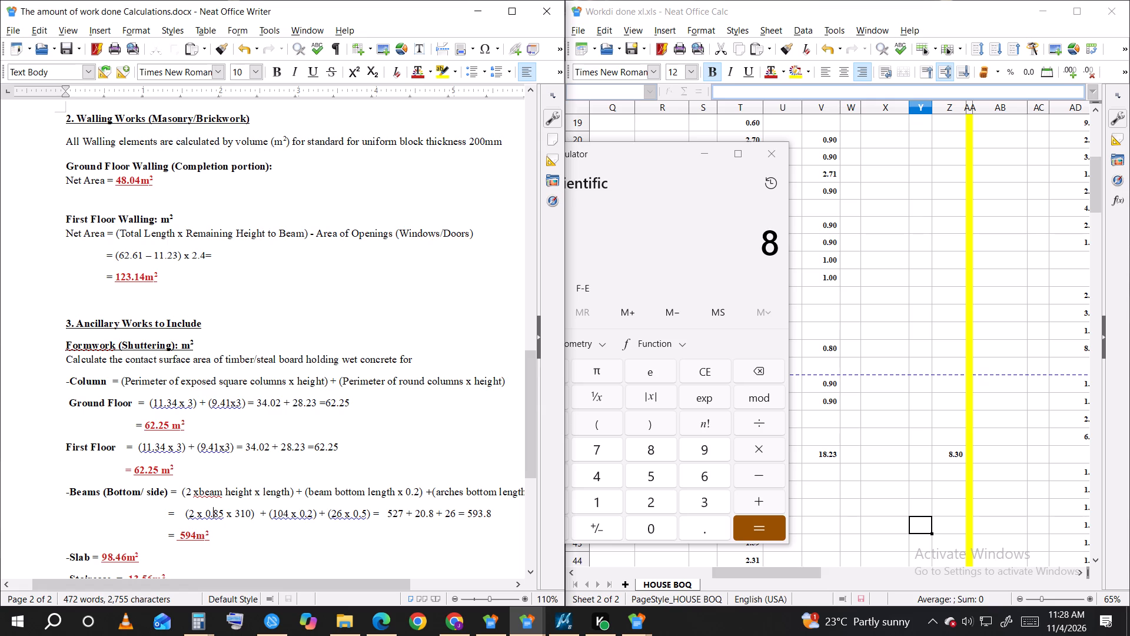
{"action": "scroll", "coordinate": [114, 354], "scroll_direction": "down", "scroll_amount": 1}
{"action": "scroll", "coordinate": [114, 354], "scroll_direction": "up", "scroll_amount": 4}
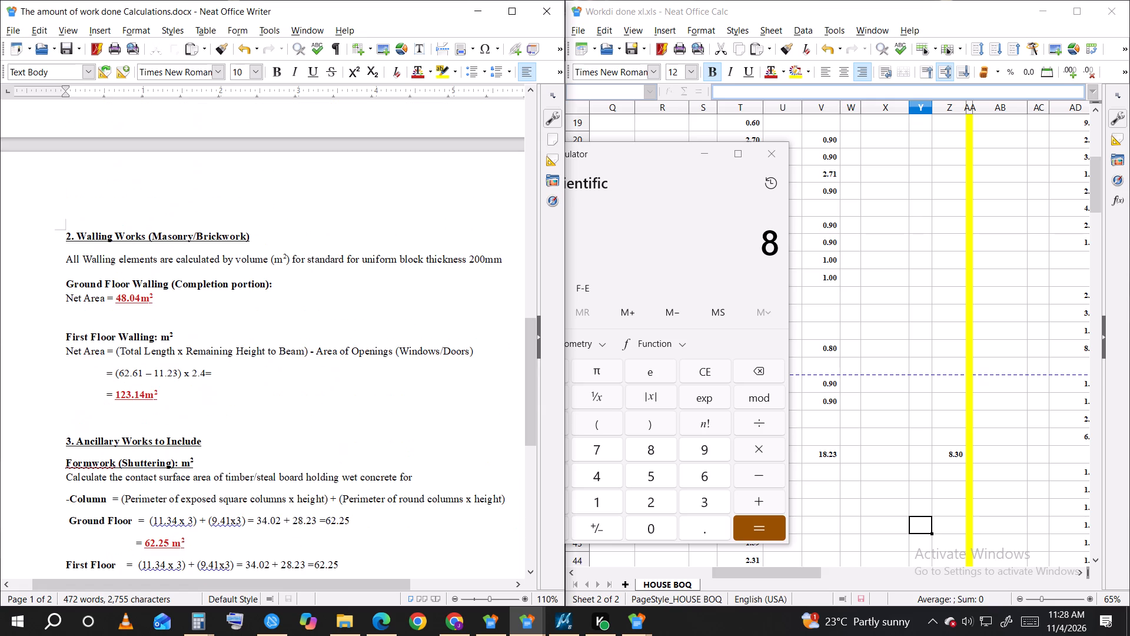
{"action": "scroll", "coordinate": [114, 354], "scroll_direction": "up", "scroll_amount": 1}
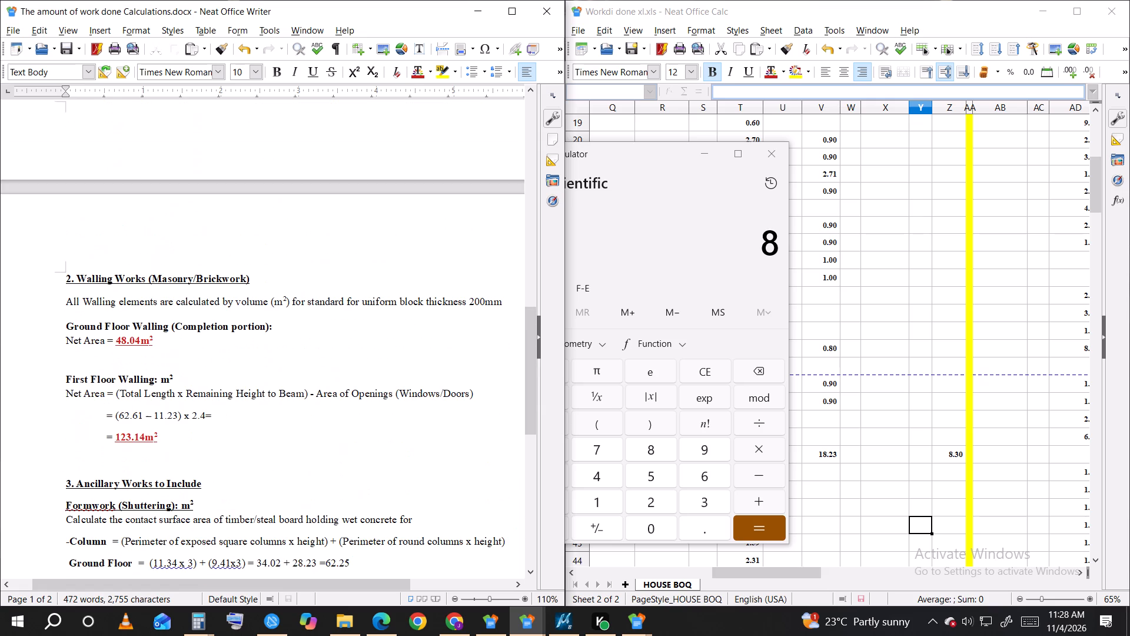
{"action": "scroll", "coordinate": [114, 354], "scroll_direction": "up", "scroll_amount": 7}
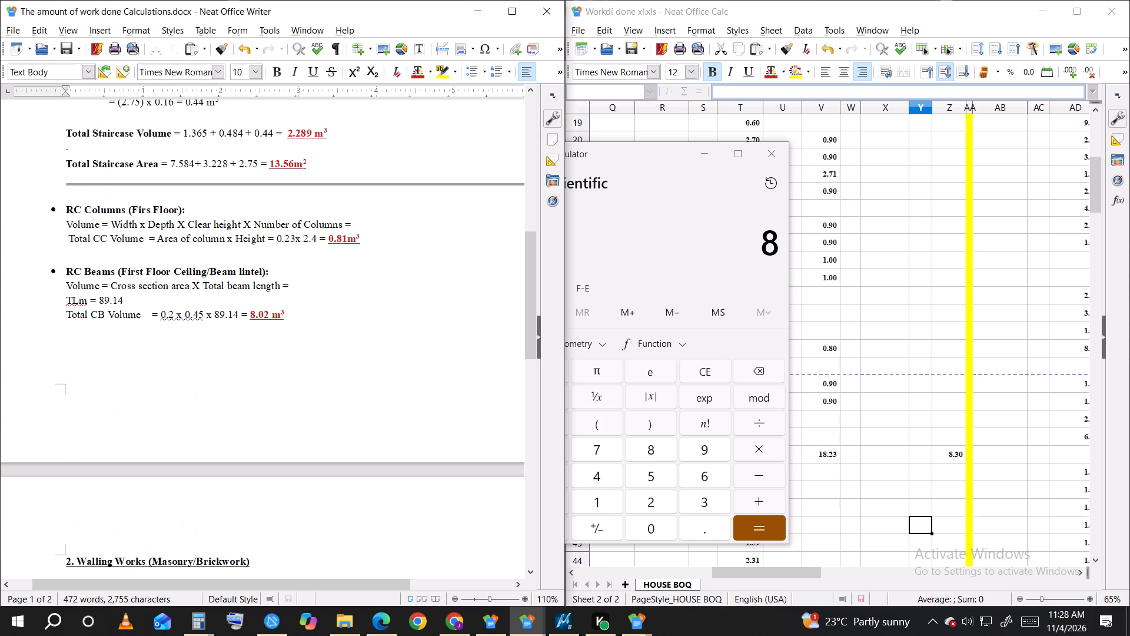
{"action": "scroll", "coordinate": [114, 354], "scroll_direction": "down", "scroll_amount": 5}
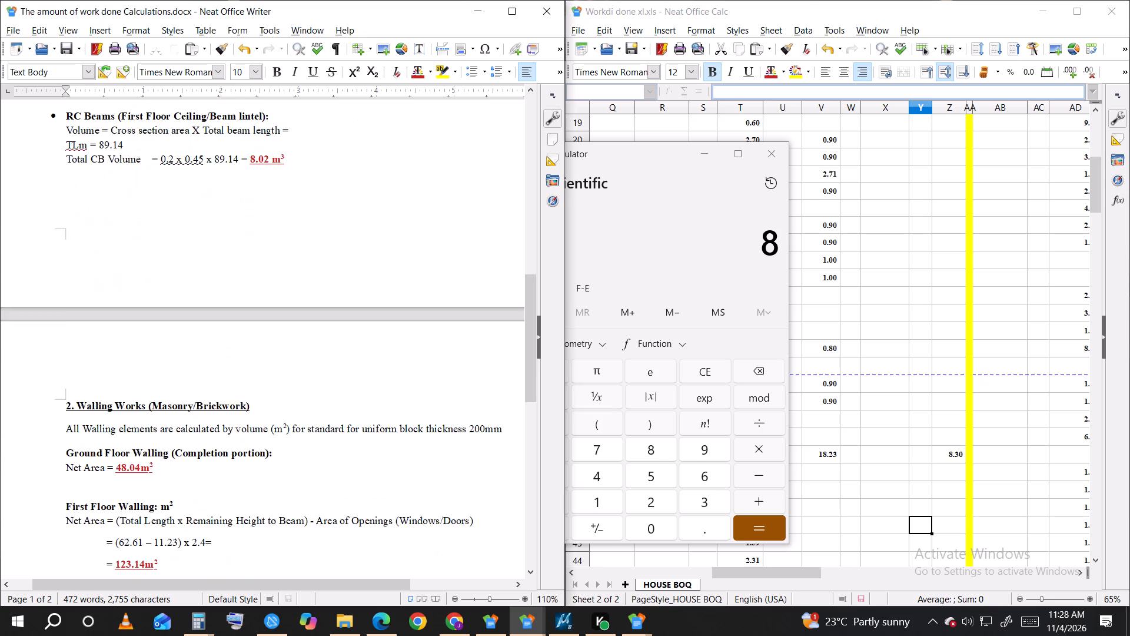
{"action": "scroll", "coordinate": [114, 354], "scroll_direction": "down", "scroll_amount": 5}
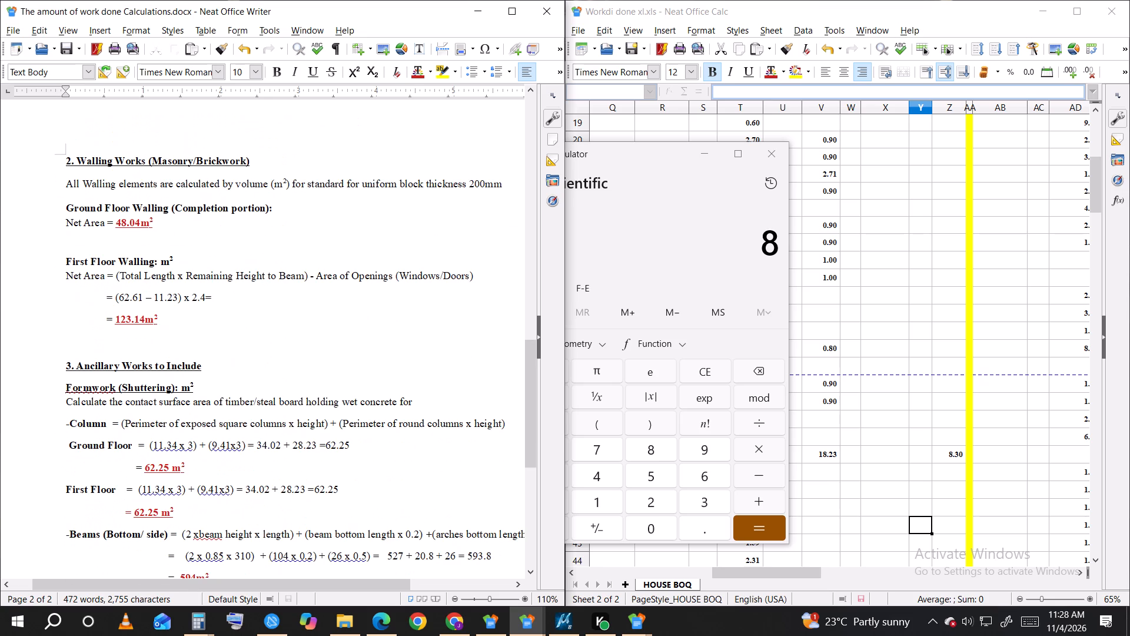
{"action": "left_click", "coordinate": [855, 319]}
{"action": "scroll", "coordinate": [871, 375], "scroll_direction": "up", "scroll_amount": 6}
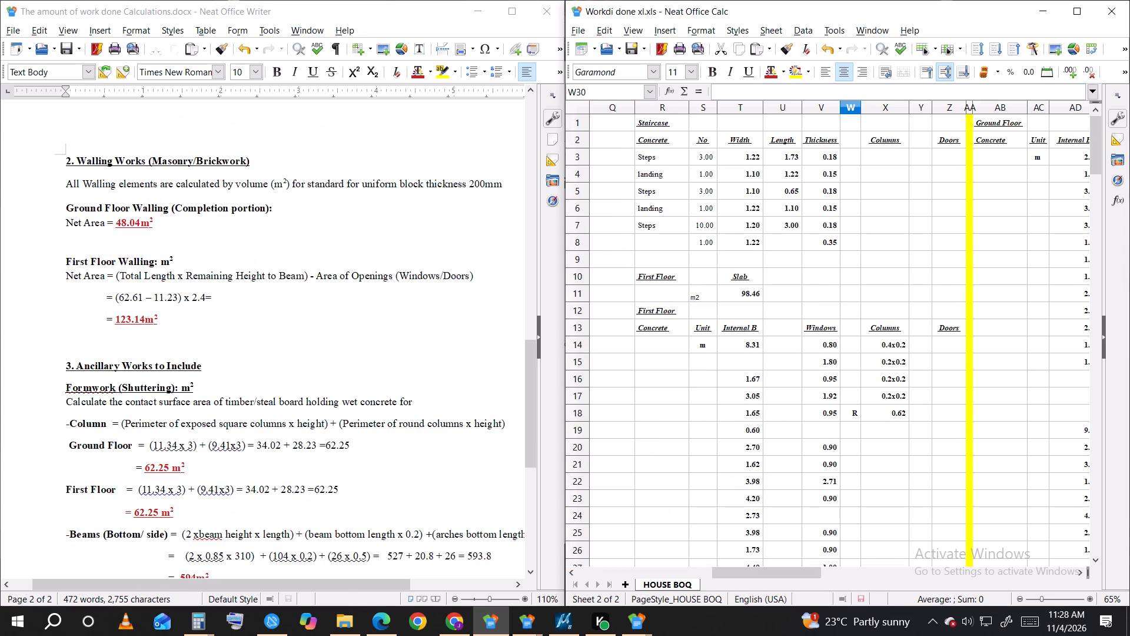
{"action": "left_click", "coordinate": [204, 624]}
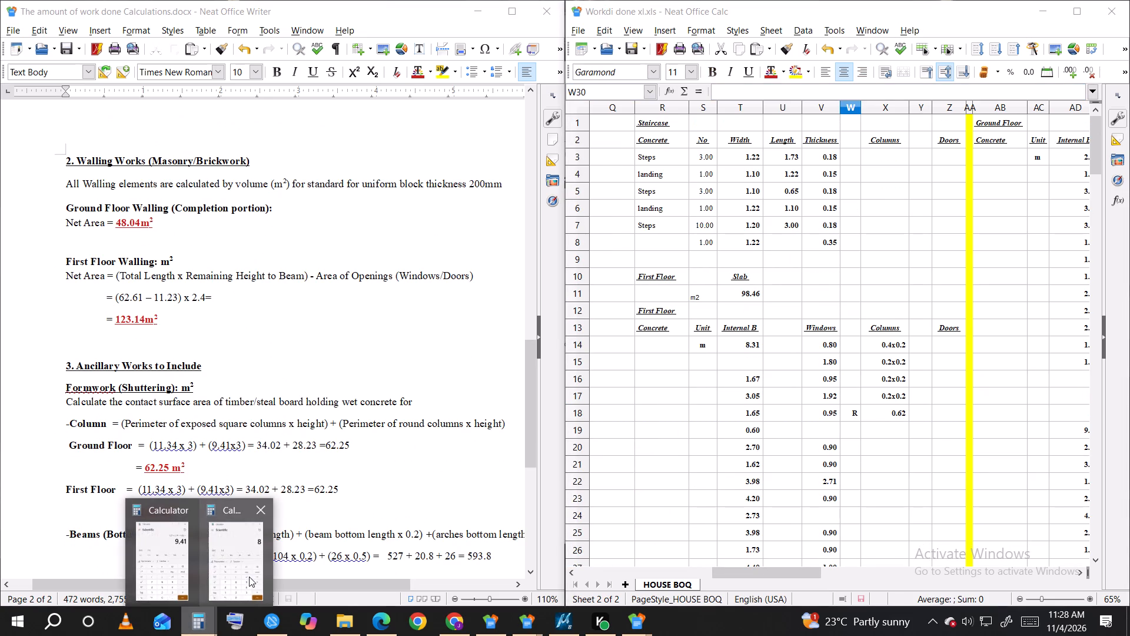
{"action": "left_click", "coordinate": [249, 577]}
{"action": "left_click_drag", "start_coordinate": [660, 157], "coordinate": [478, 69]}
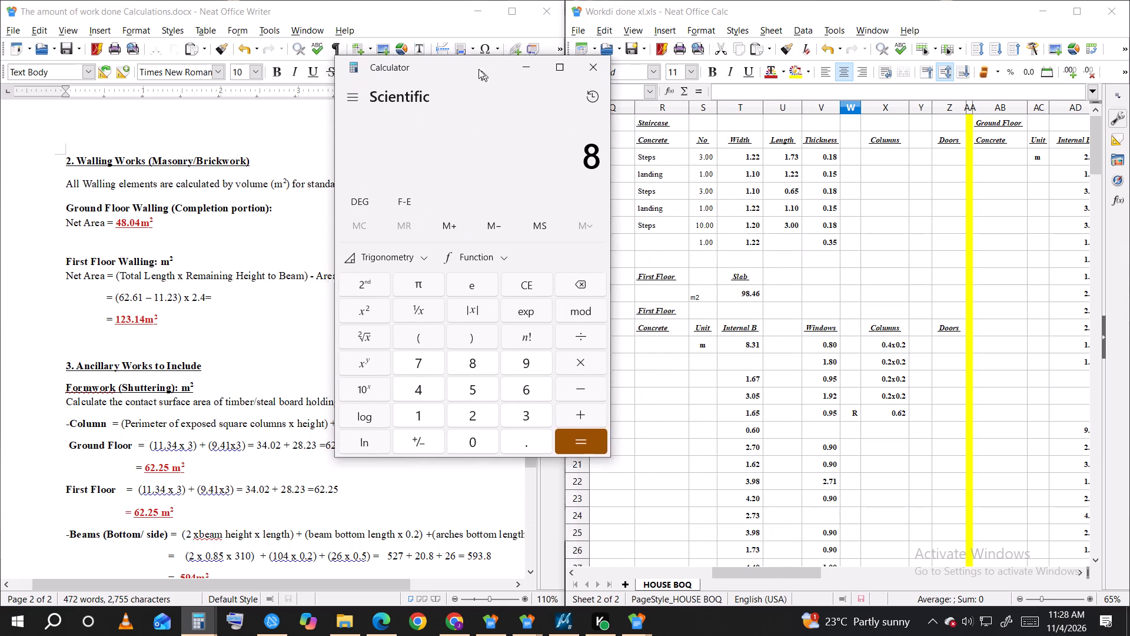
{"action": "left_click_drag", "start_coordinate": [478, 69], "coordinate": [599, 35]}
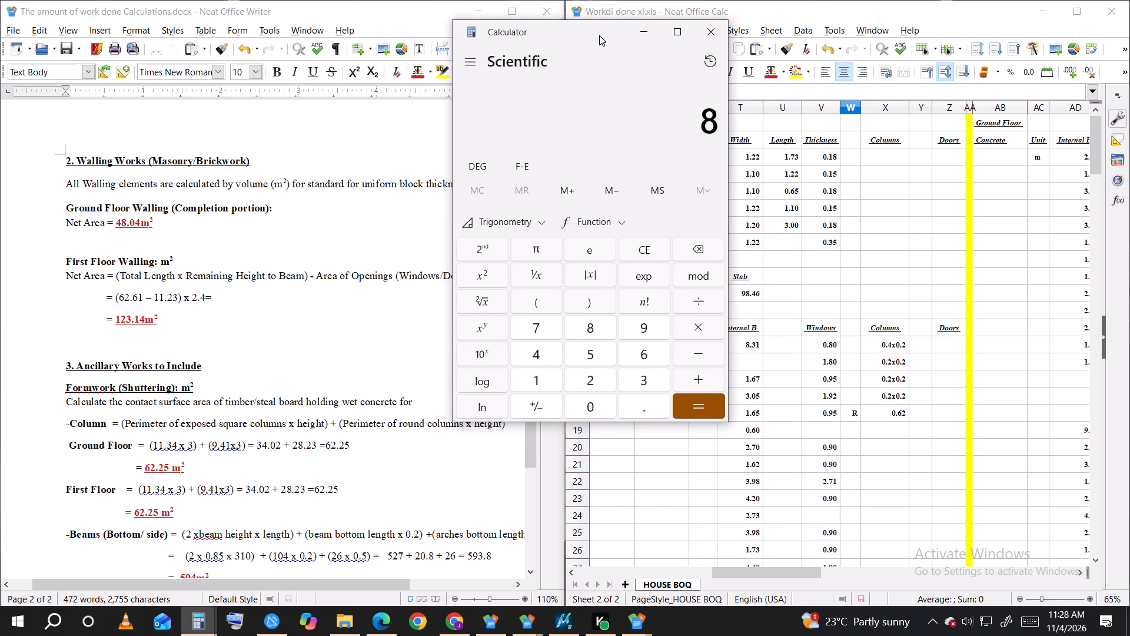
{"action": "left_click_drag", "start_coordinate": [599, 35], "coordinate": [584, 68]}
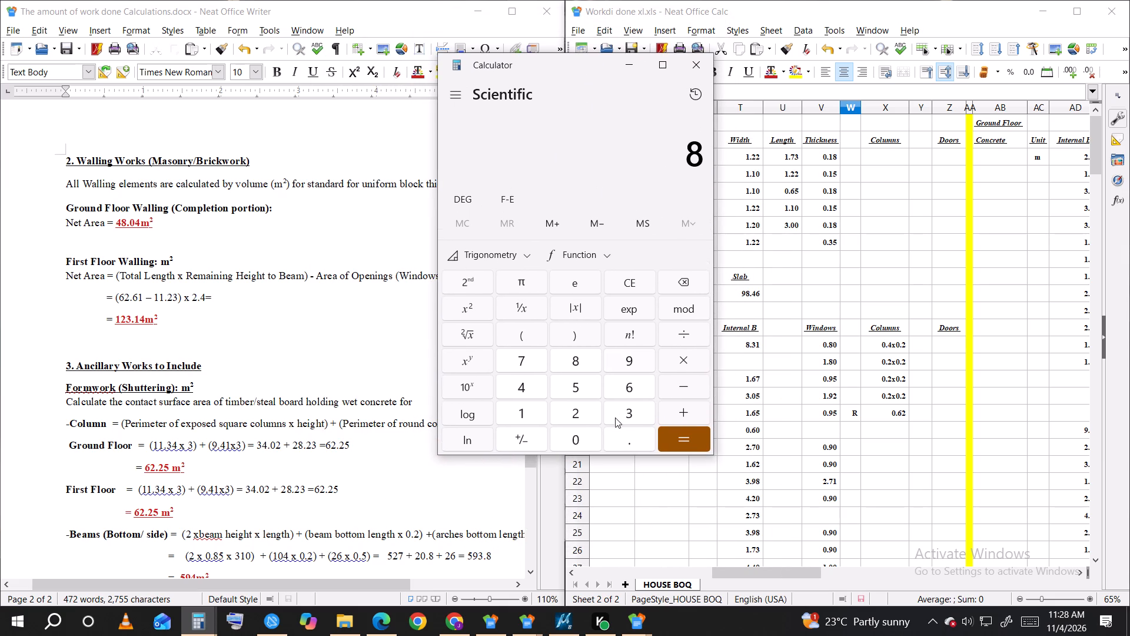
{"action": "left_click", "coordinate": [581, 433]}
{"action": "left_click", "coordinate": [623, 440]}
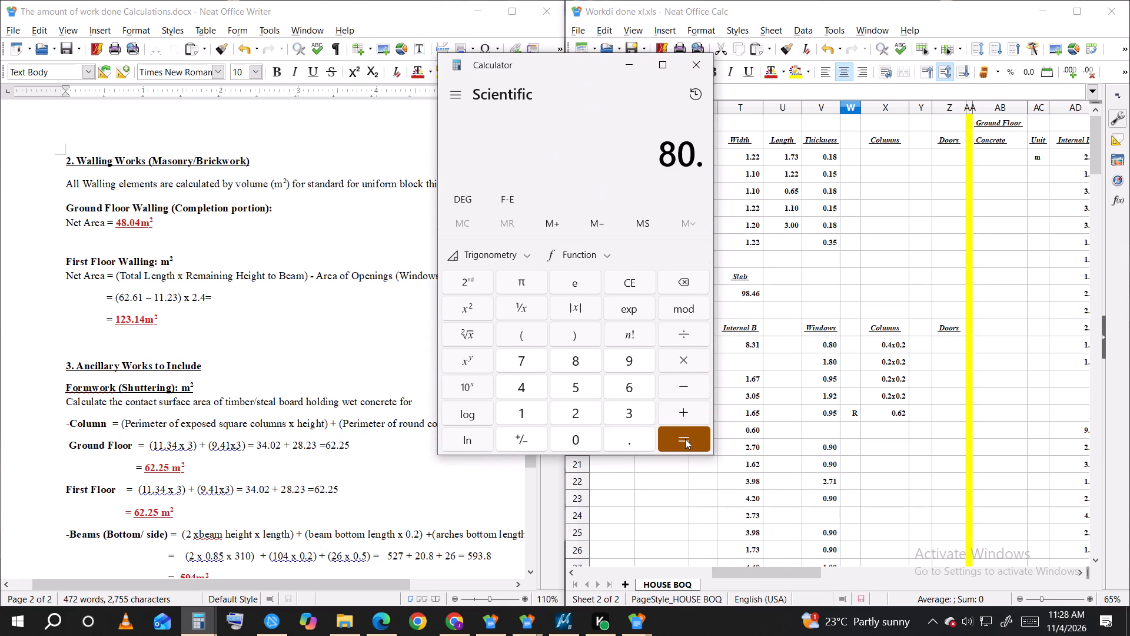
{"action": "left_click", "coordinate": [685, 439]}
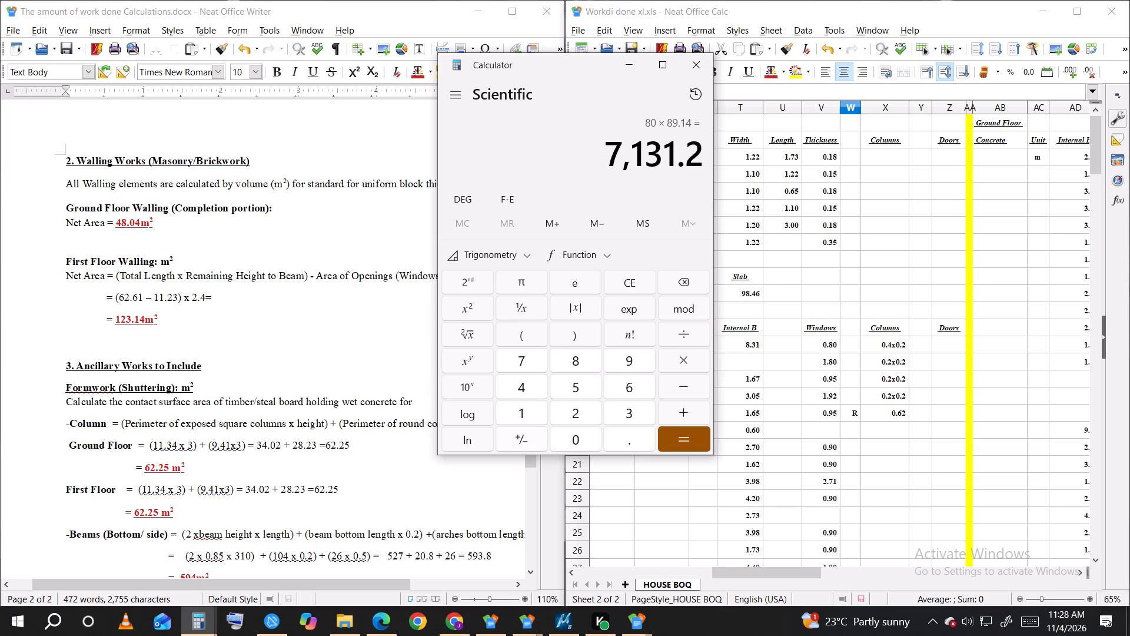
Examine the staircase, first-floor RC column and RC beam calculations in the work done document.
{"action": "scroll", "coordinate": [159, 377], "scroll_direction": "down", "scroll_amount": 5}
{"action": "scroll", "coordinate": [159, 377], "scroll_direction": "up", "scroll_amount": 6}
{"action": "scroll", "coordinate": [159, 377], "scroll_direction": "down", "scroll_amount": 1}
{"action": "scroll", "coordinate": [159, 377], "scroll_direction": "up", "scroll_amount": 3}
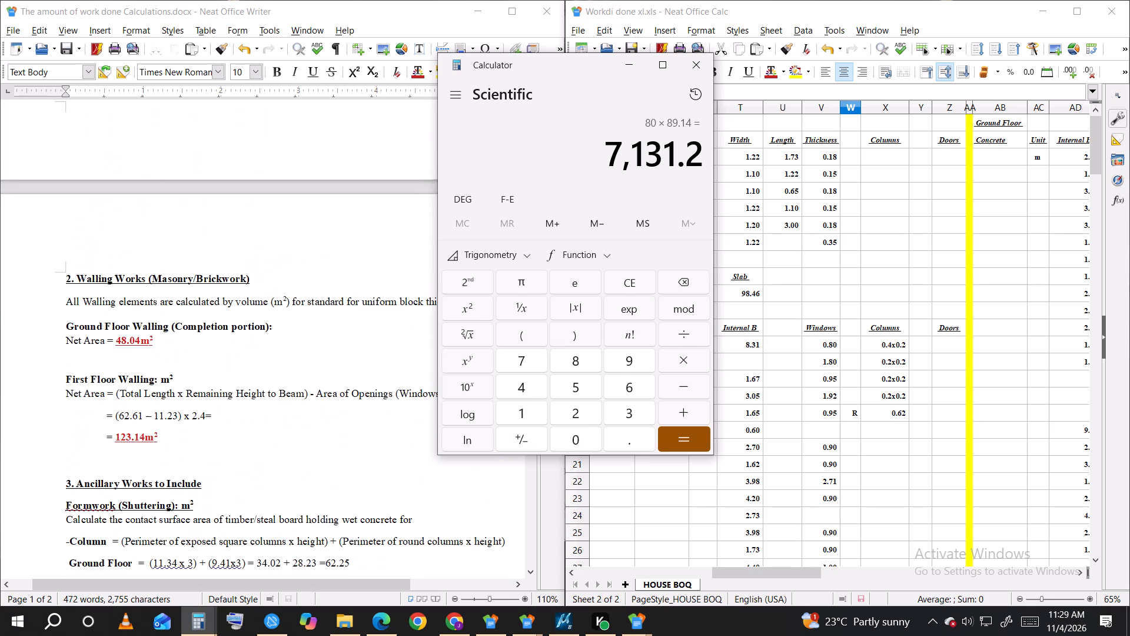
{"action": "scroll", "coordinate": [159, 377], "scroll_direction": "up", "scroll_amount": 9}
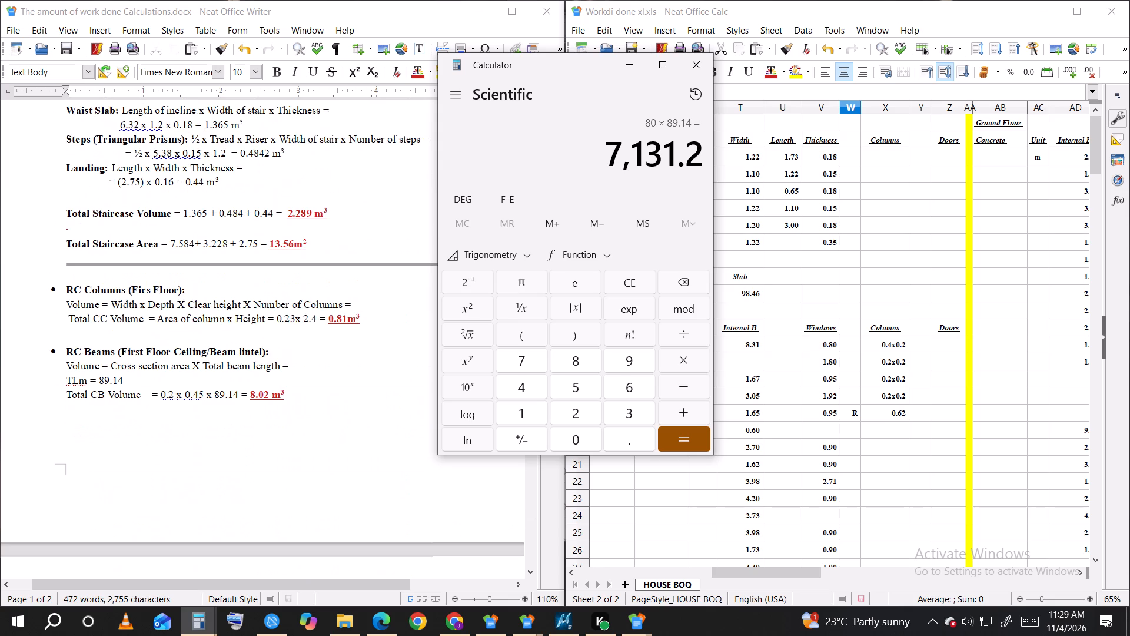
{"action": "scroll", "coordinate": [159, 377], "scroll_direction": "up", "scroll_amount": 2}
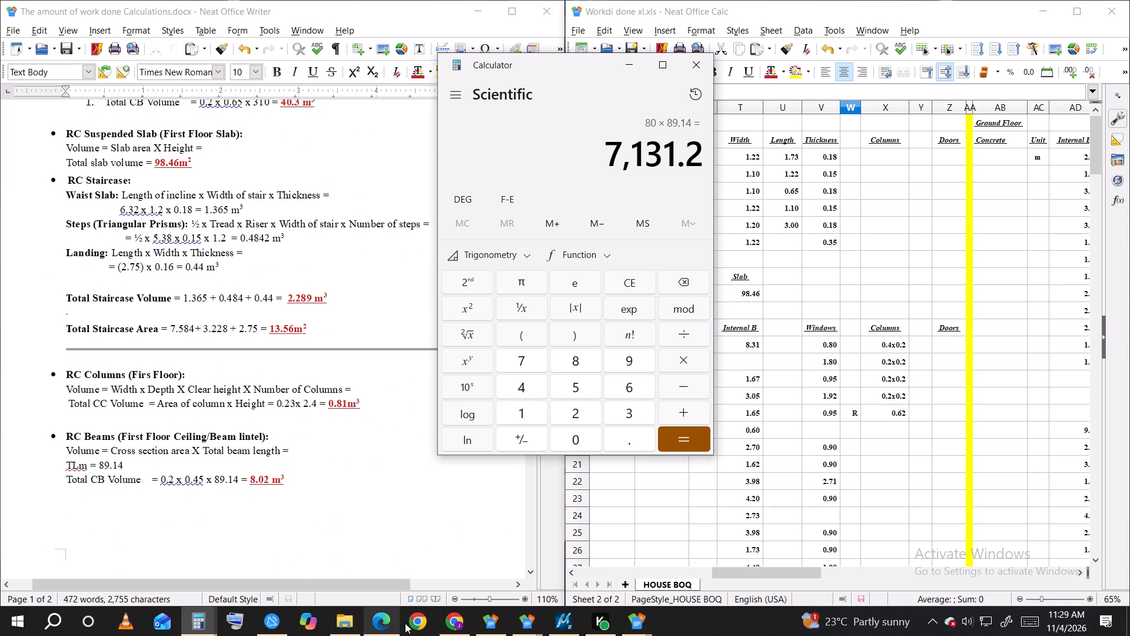
Copy the first-floor RC columns formwork quantity, 6.29, from section 4.0 of the VOLUME OF CONSTRUCTION WORKS DONE document.
{"action": "left_click", "coordinate": [623, 631]}
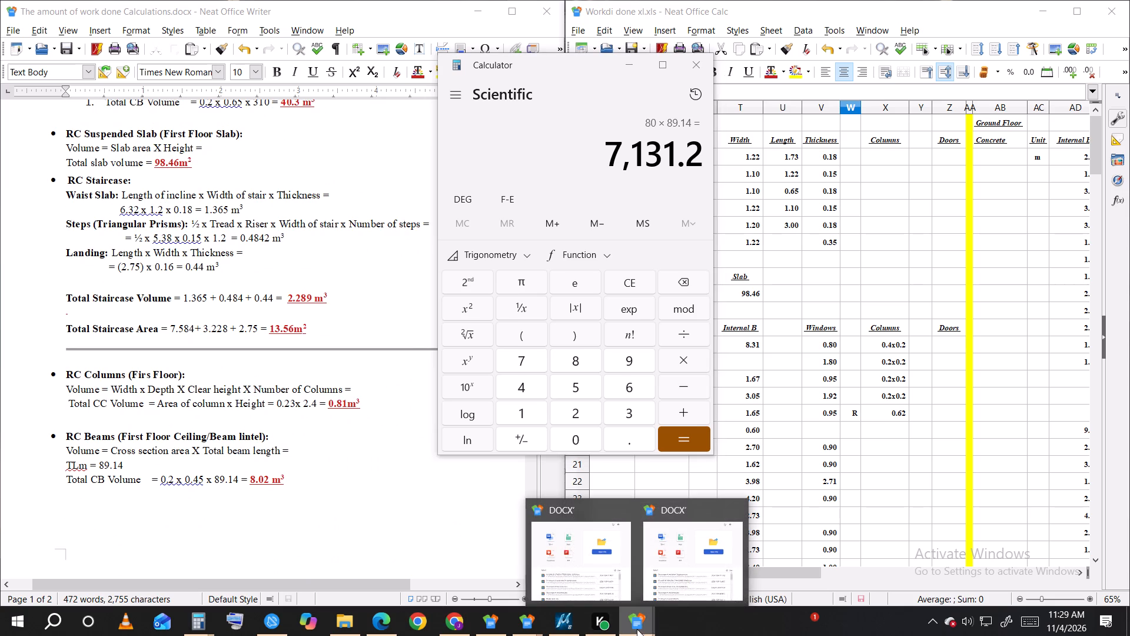
{"action": "left_click", "coordinate": [513, 619]}
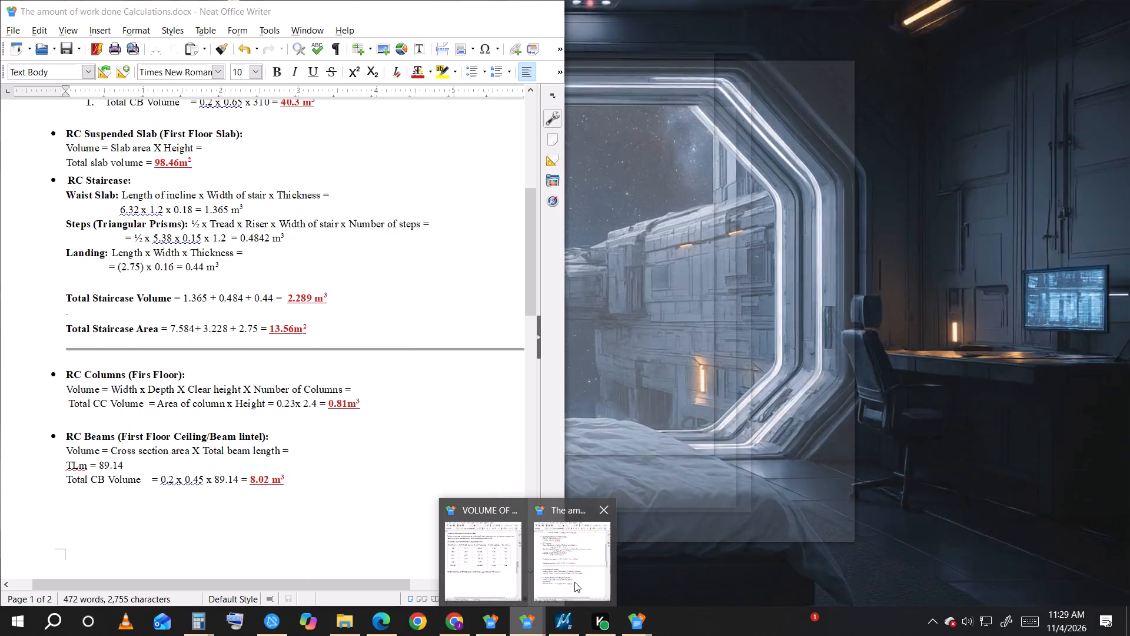
{"action": "left_click", "coordinate": [501, 574]}
{"action": "scroll", "coordinate": [772, 434], "scroll_direction": "up", "scroll_amount": 2}
{"action": "scroll", "coordinate": [772, 434], "scroll_direction": "down", "scroll_amount": 1}
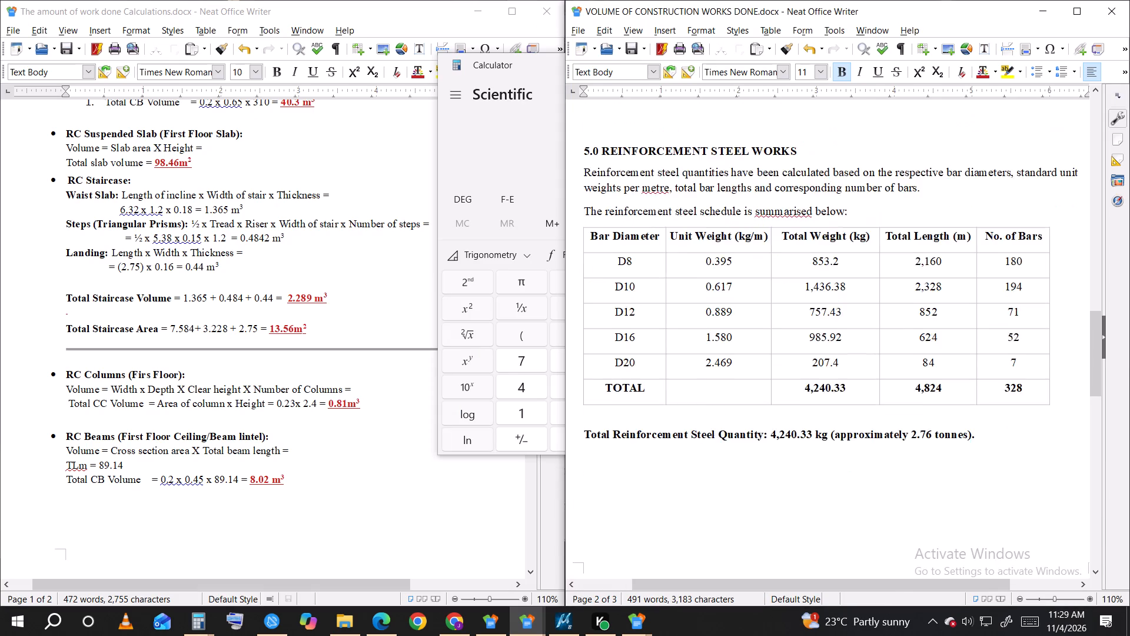
{"action": "scroll", "coordinate": [772, 434], "scroll_direction": "up", "scroll_amount": 7}
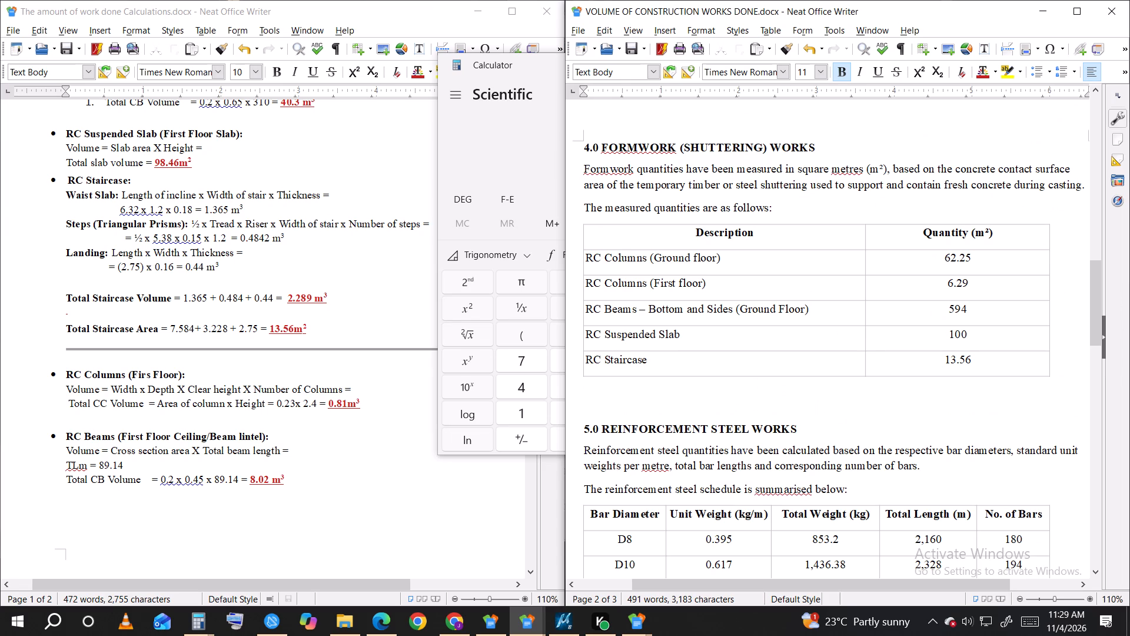
{"action": "left_click_drag", "start_coordinate": [975, 282], "coordinate": [946, 282]}
{"action": "right_click", "coordinate": [953, 286]}
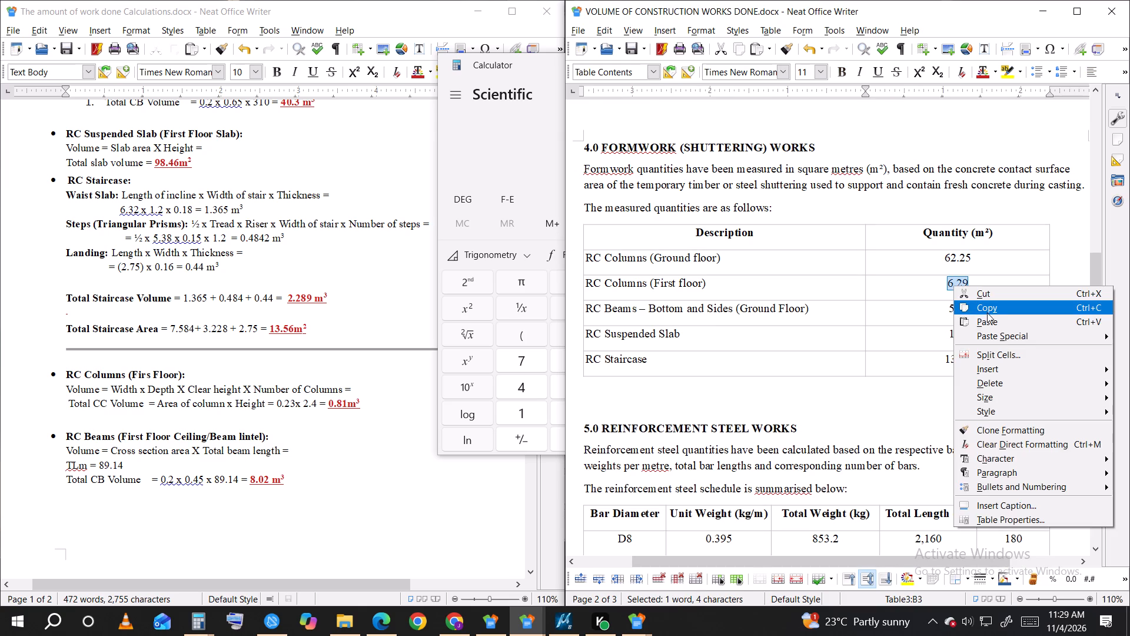
{"action": "left_click", "coordinate": [990, 309]}
In the work done calculations document, replace the First Floor column formwork calculation and its result with the copied 6.29, leaving no opening bracket.
{"action": "left_click", "coordinate": [221, 470]}
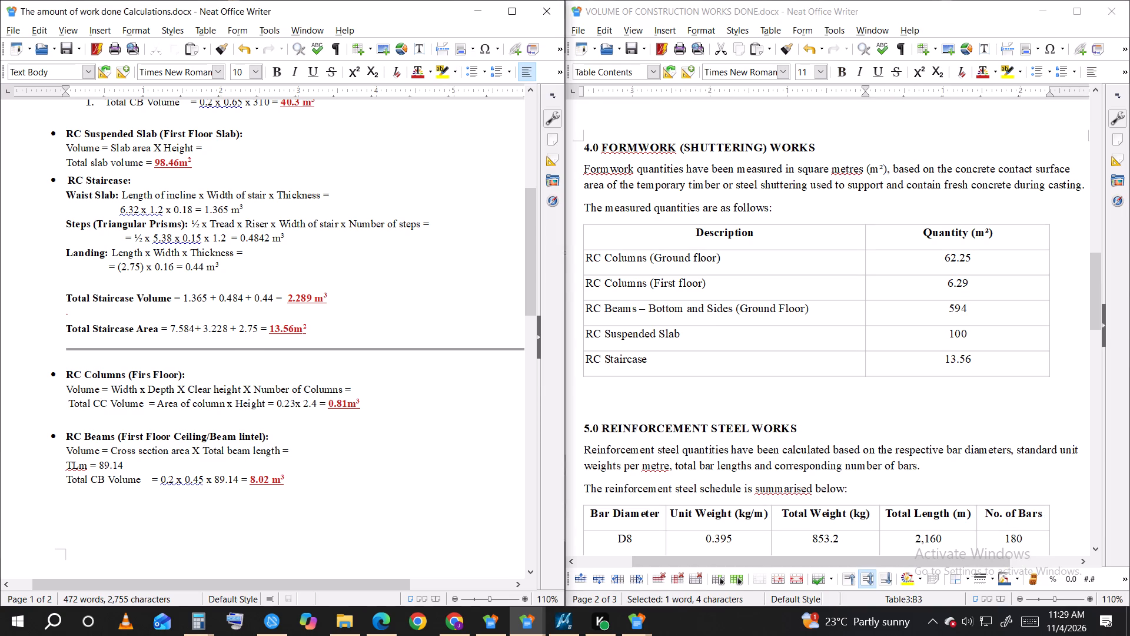
{"action": "scroll", "coordinate": [268, 448], "scroll_direction": "down", "scroll_amount": 11}
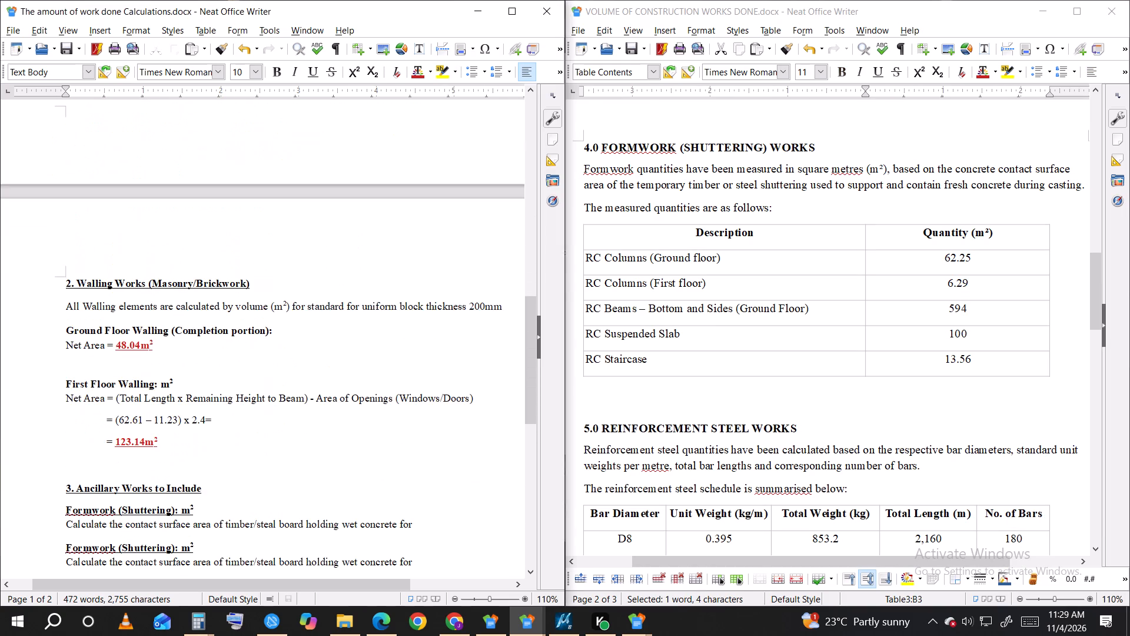
{"action": "scroll", "coordinate": [268, 448], "scroll_direction": "down", "scroll_amount": 3}
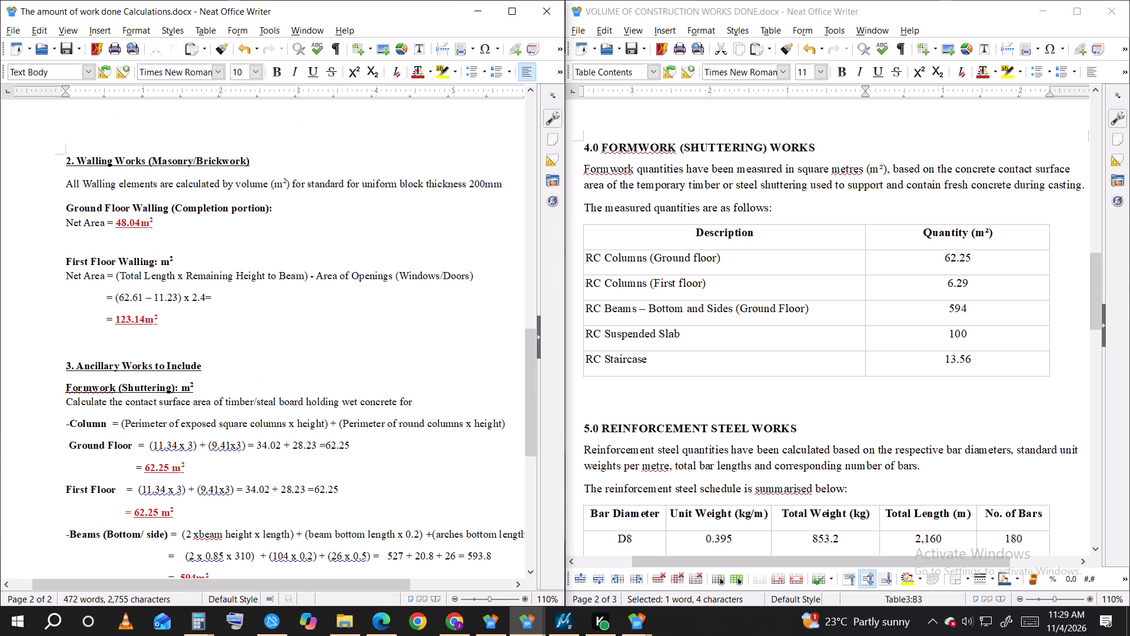
{"action": "left_click_drag", "start_coordinate": [177, 514], "coordinate": [140, 489]}
{"action": "right_click", "coordinate": [140, 489]}
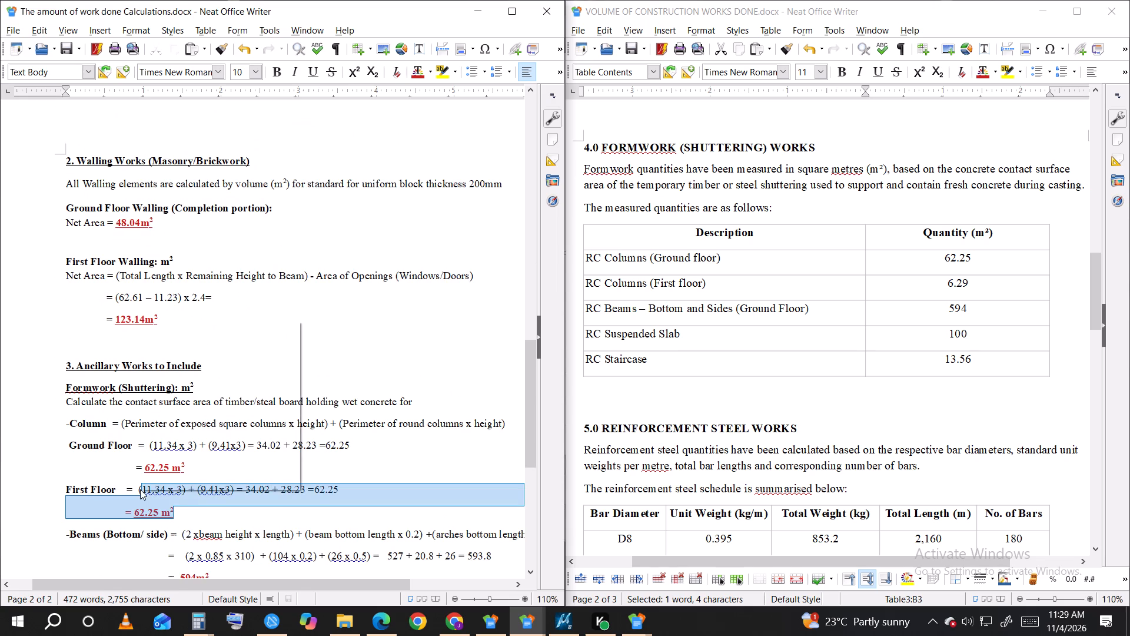
{"action": "left_click", "coordinate": [194, 357]}
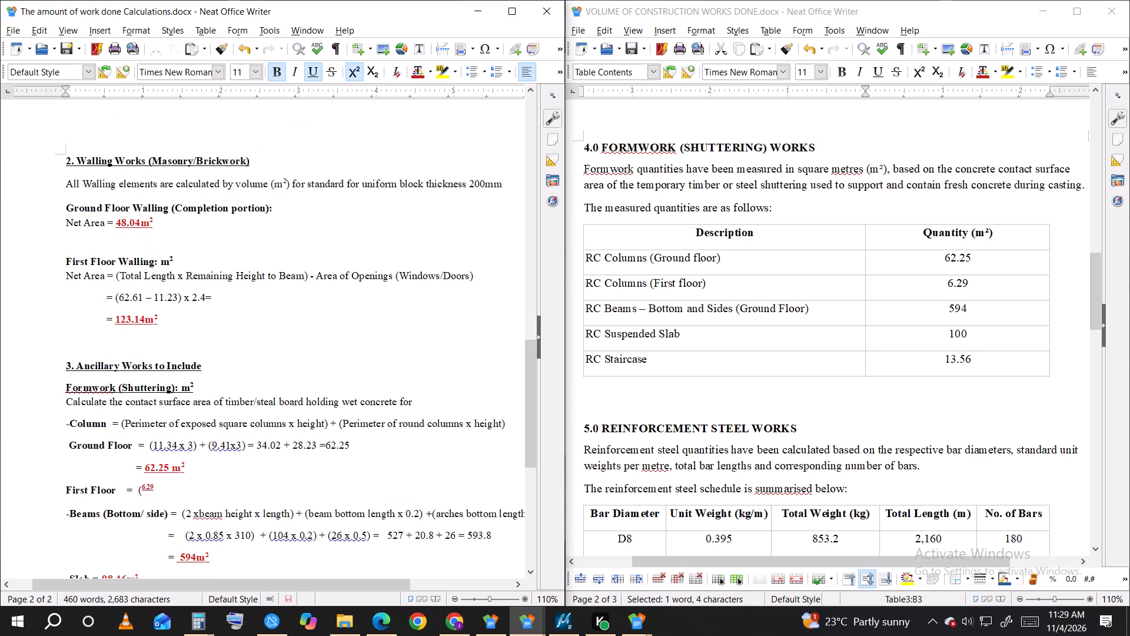
{"action": "left_click_drag", "start_coordinate": [164, 489], "coordinate": [137, 489]}
{"action": "right_click", "coordinate": [139, 489]}
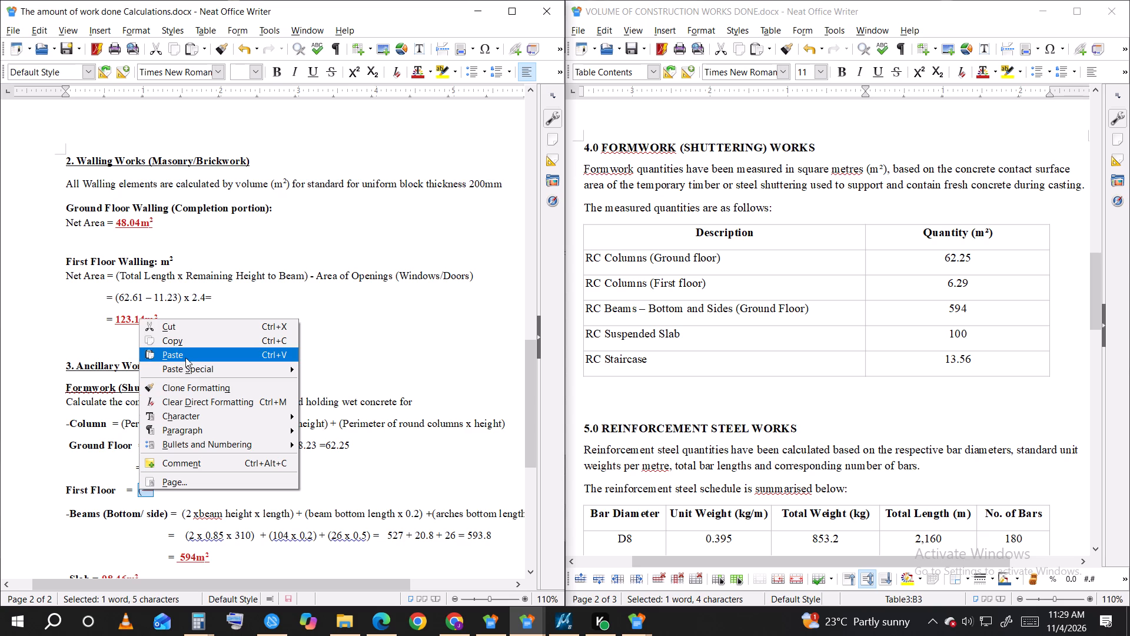
{"action": "left_click", "coordinate": [185, 357]}
Remove the superscript formatting from the First Floor column formwork value 6.29, keeping it underlined.
{"action": "left_click_drag", "start_coordinate": [159, 483], "coordinate": [139, 486]}
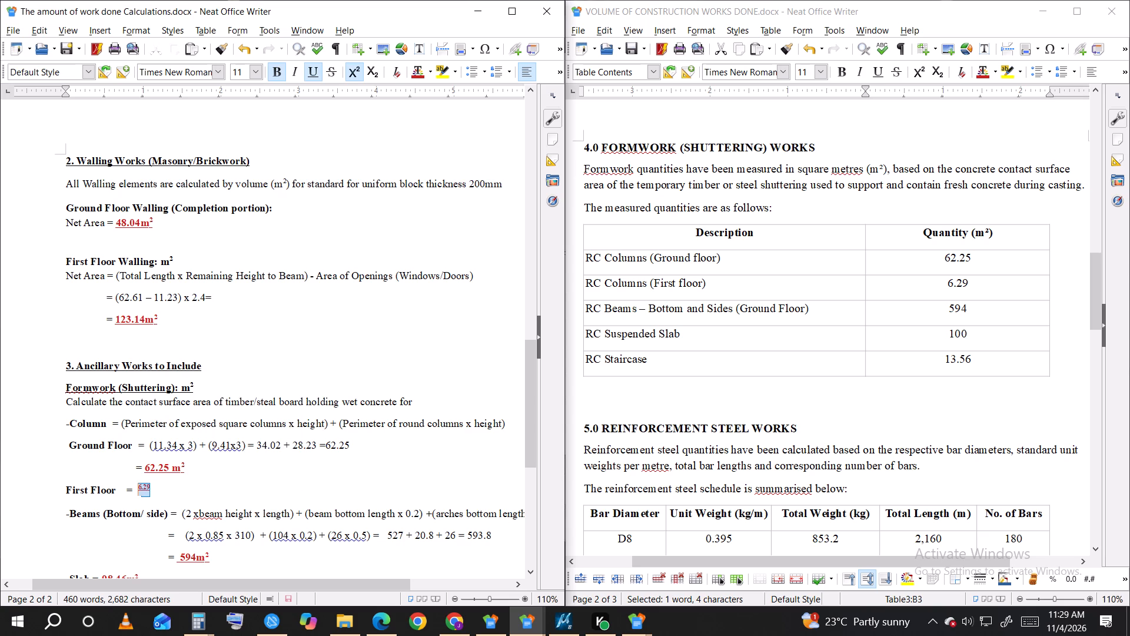
{"action": "left_click_drag", "start_coordinate": [139, 486], "coordinate": [138, 486]}
{"action": "left_click", "coordinate": [308, 72]}
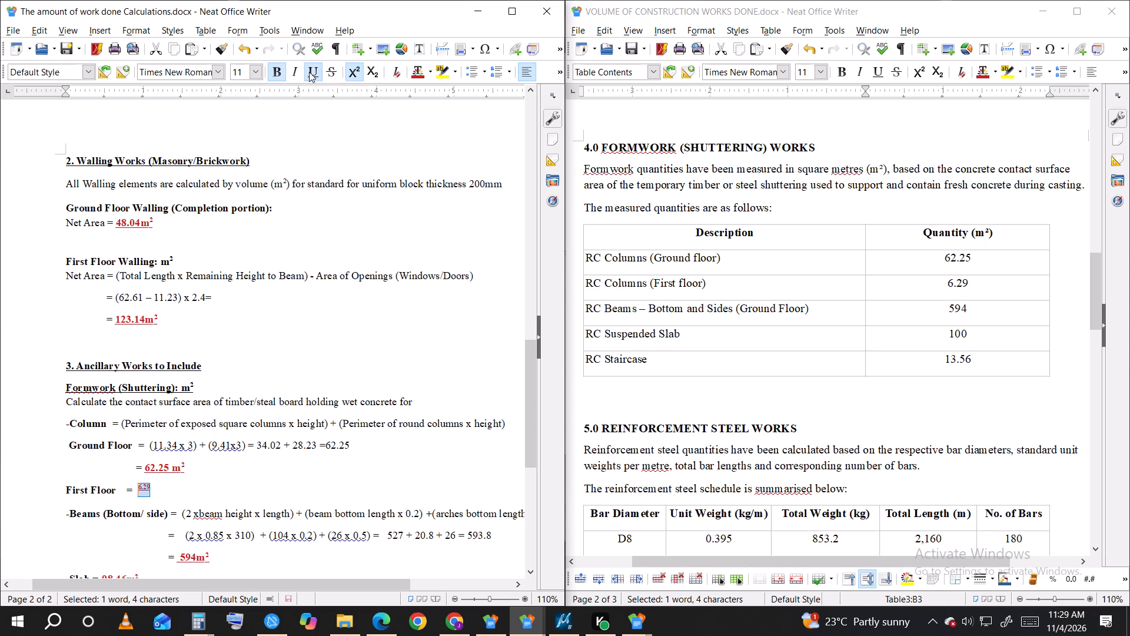
{"action": "left_click", "coordinate": [354, 72]}
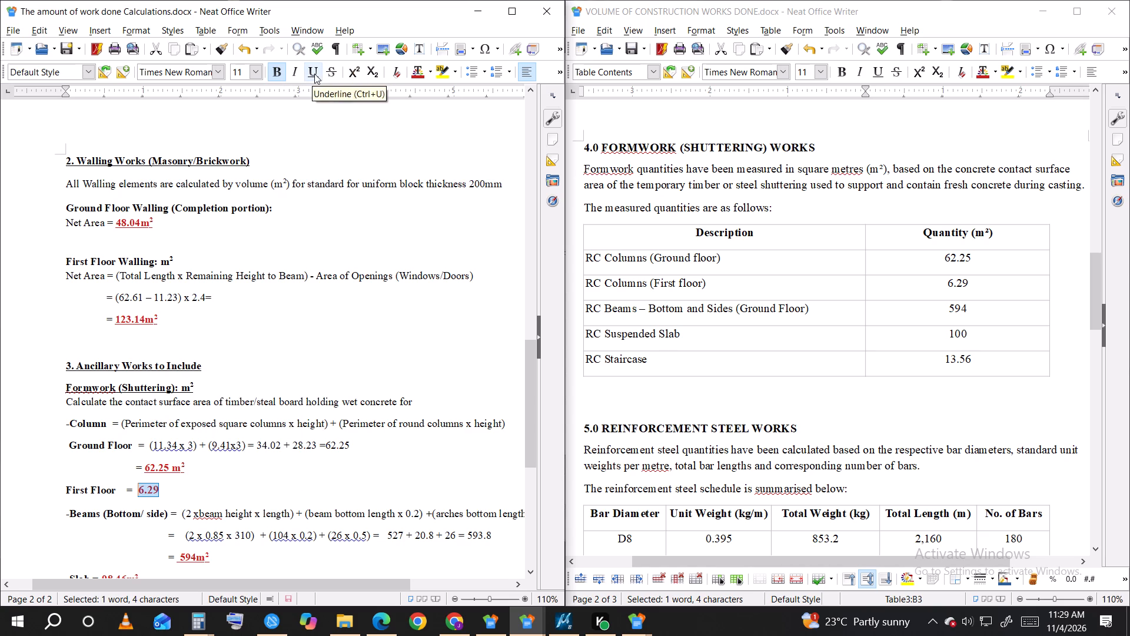
{"action": "left_click", "coordinate": [314, 74]}
Add the unit m² after the First Floor column formwork value 6.29, with the 2 in superscript.
{"action": "left_click", "coordinate": [164, 491]}
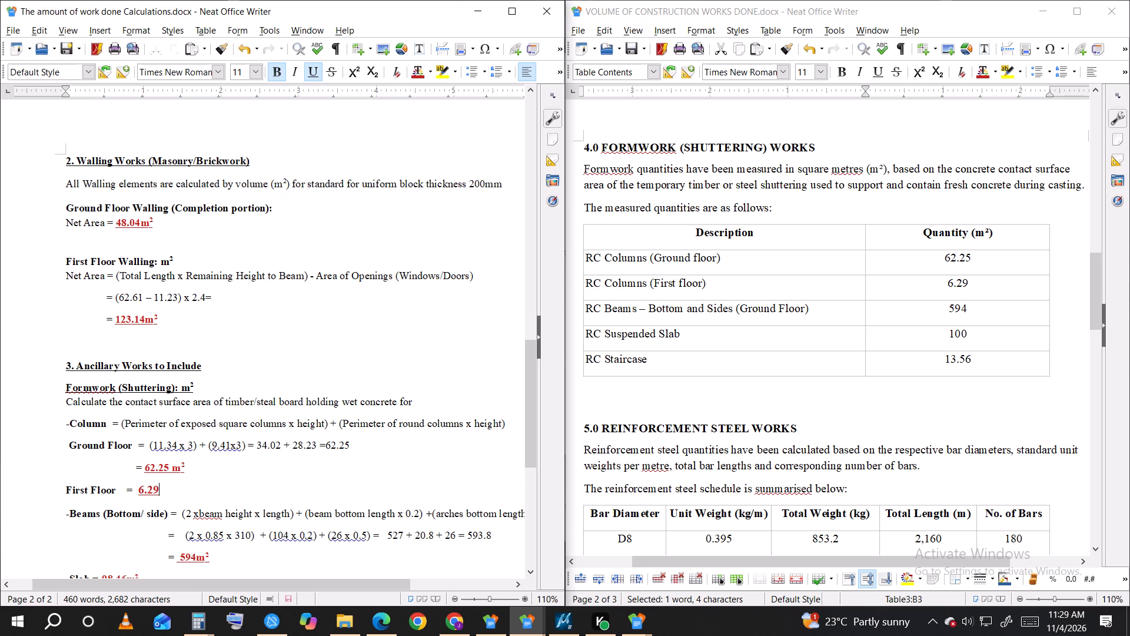
{"action": "key", "text": "space"}
{"action": "key", "text": "m"}
{"action": "key", "text": "2"}
{"action": "left_click_drag", "start_coordinate": [179, 488], "coordinate": [173, 485]}
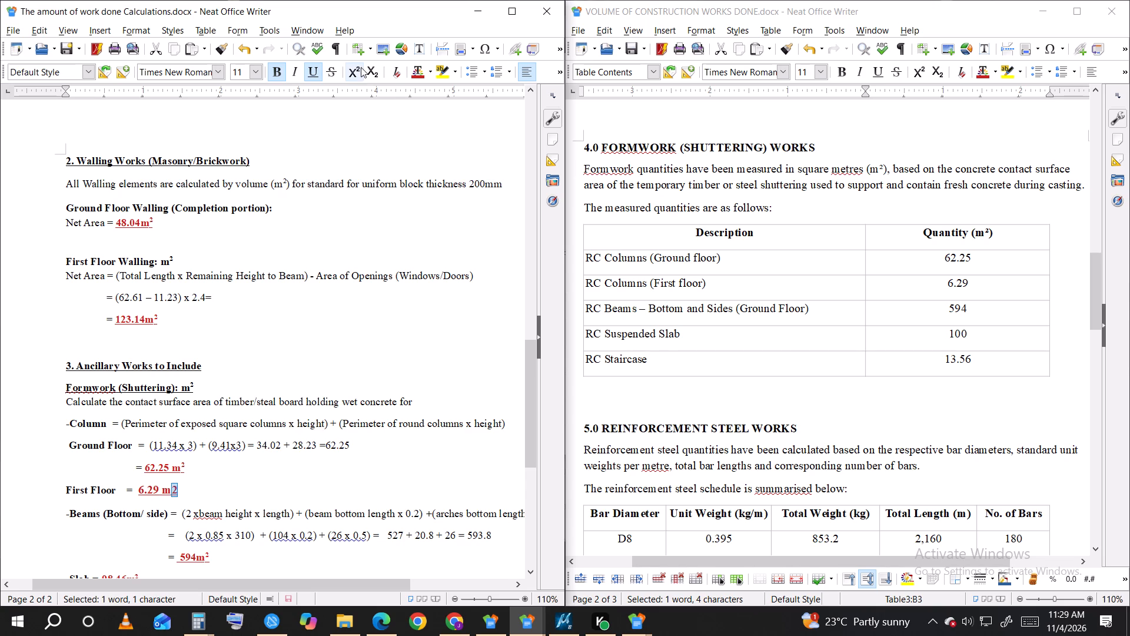
{"action": "left_click", "coordinate": [355, 68]}
{"action": "left_click", "coordinate": [247, 241]}
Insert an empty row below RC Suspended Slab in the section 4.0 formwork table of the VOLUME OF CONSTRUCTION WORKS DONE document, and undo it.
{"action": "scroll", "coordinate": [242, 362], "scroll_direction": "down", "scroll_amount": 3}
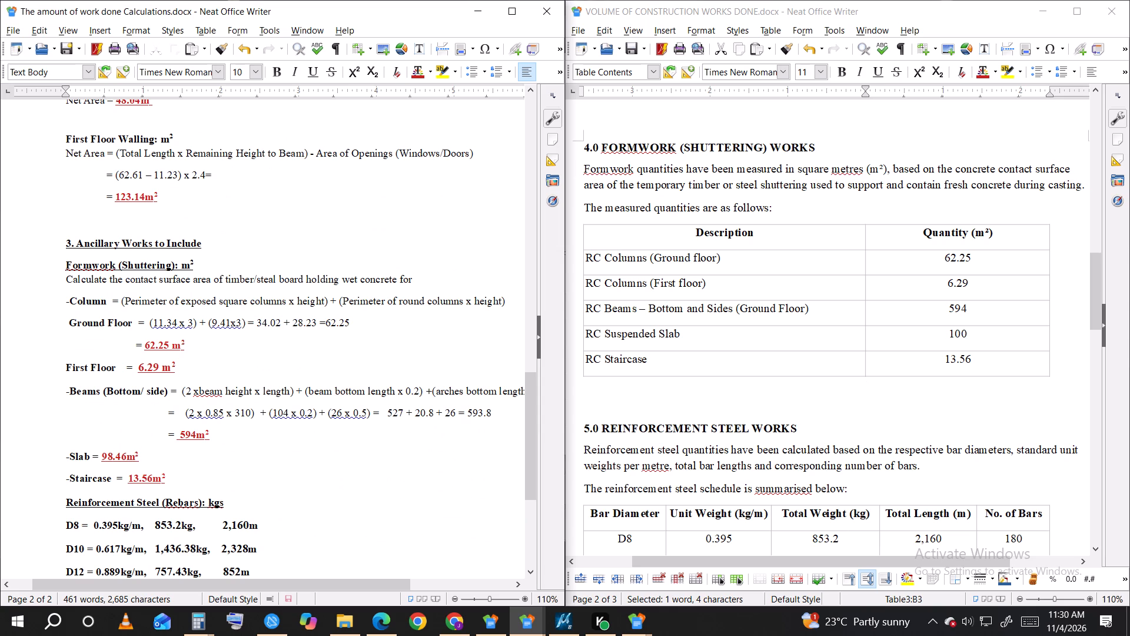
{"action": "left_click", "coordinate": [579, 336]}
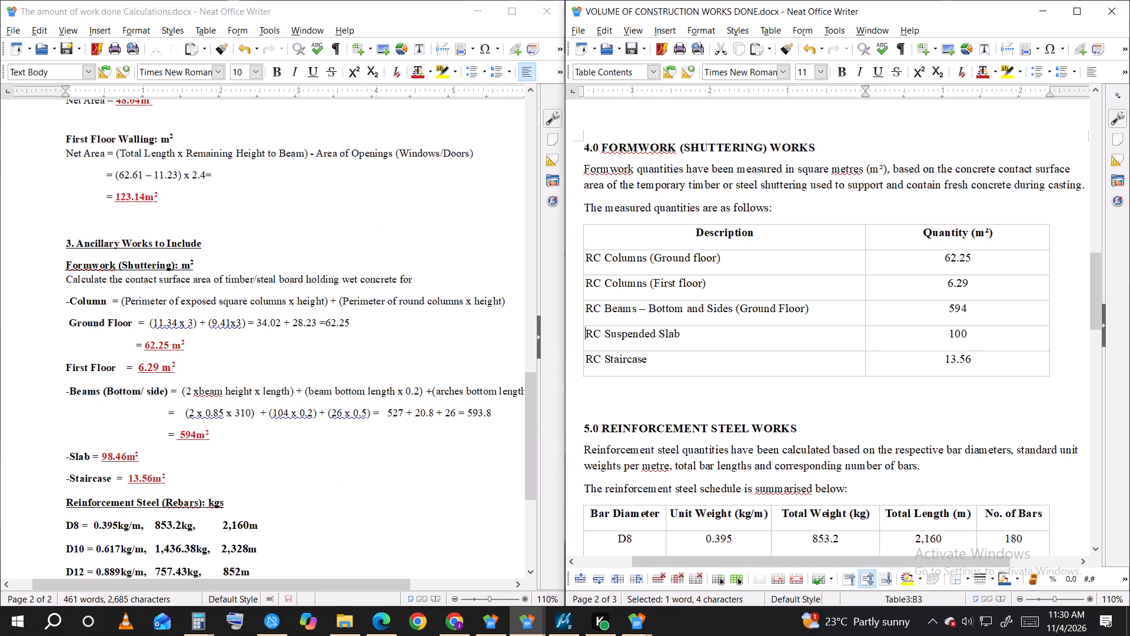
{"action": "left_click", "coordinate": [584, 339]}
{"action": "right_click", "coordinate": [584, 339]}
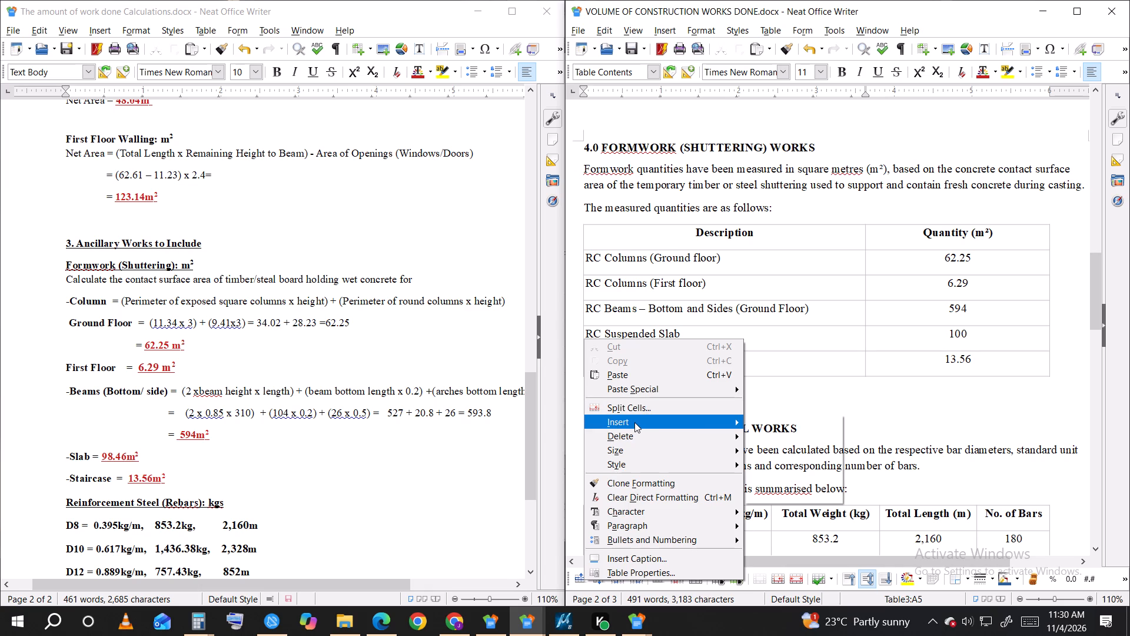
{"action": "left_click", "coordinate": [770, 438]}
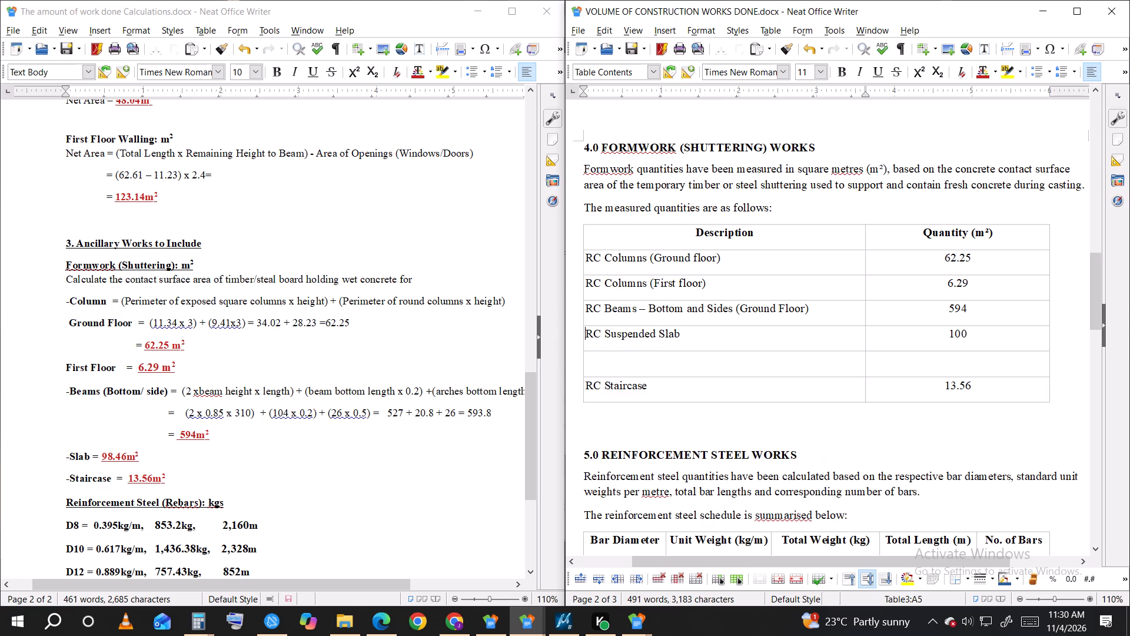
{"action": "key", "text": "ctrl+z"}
Insert an empty row below RC Beams – Bottom and Sides (Ground Floor) in the section 4.0 formwork table.
{"action": "left_click", "coordinate": [584, 316]}
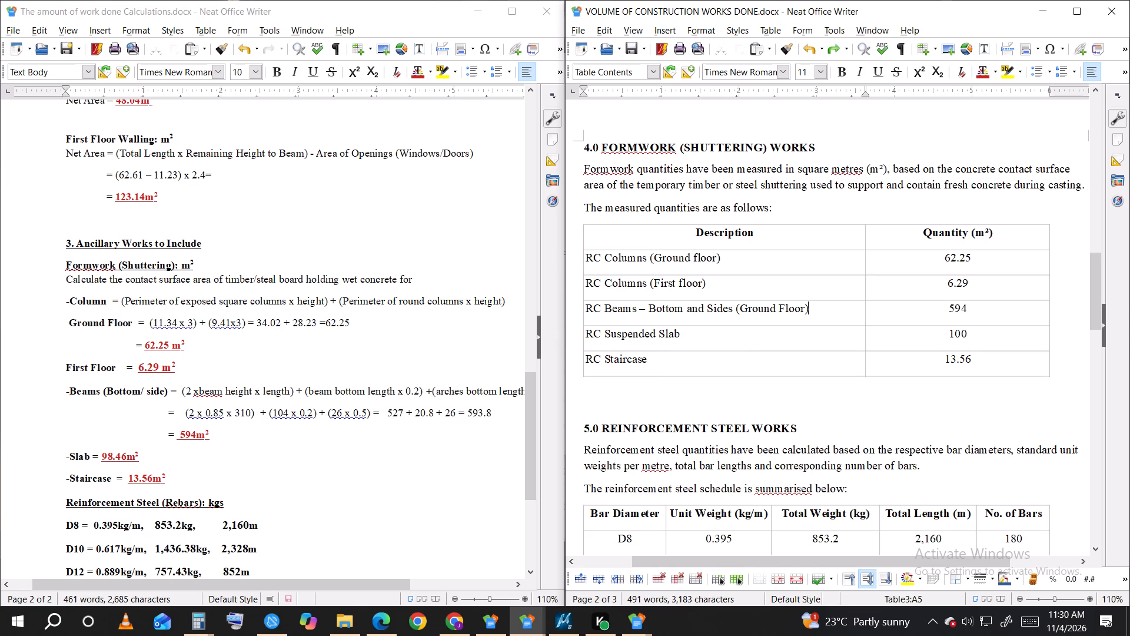
{"action": "left_click", "coordinate": [583, 316]}
{"action": "right_click", "coordinate": [583, 316]}
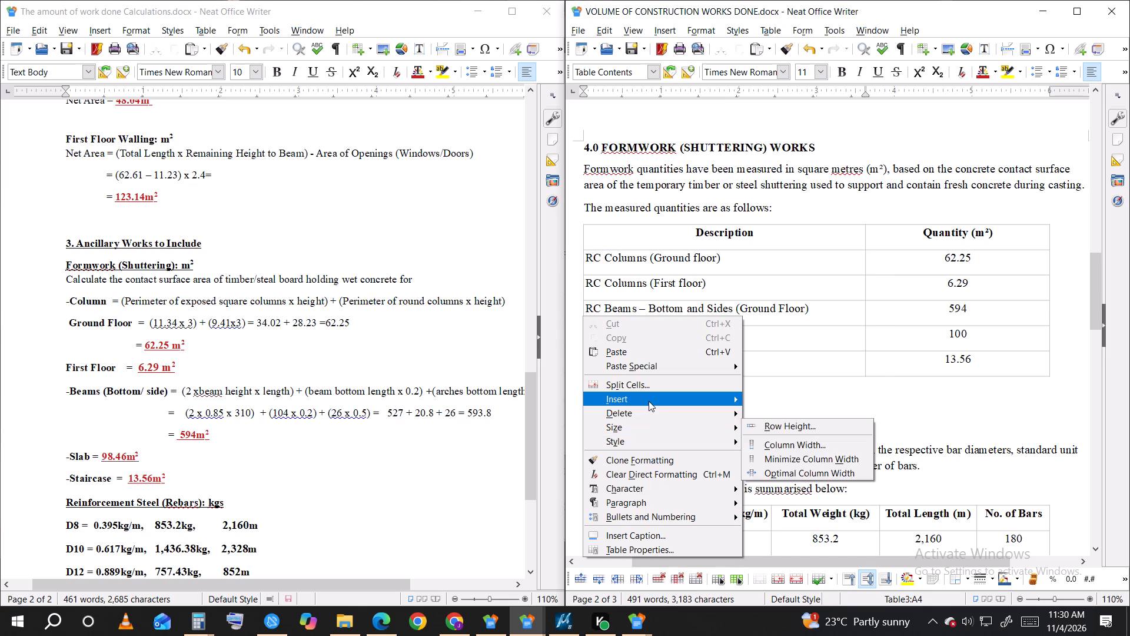
{"action": "left_click", "coordinate": [797, 406]}
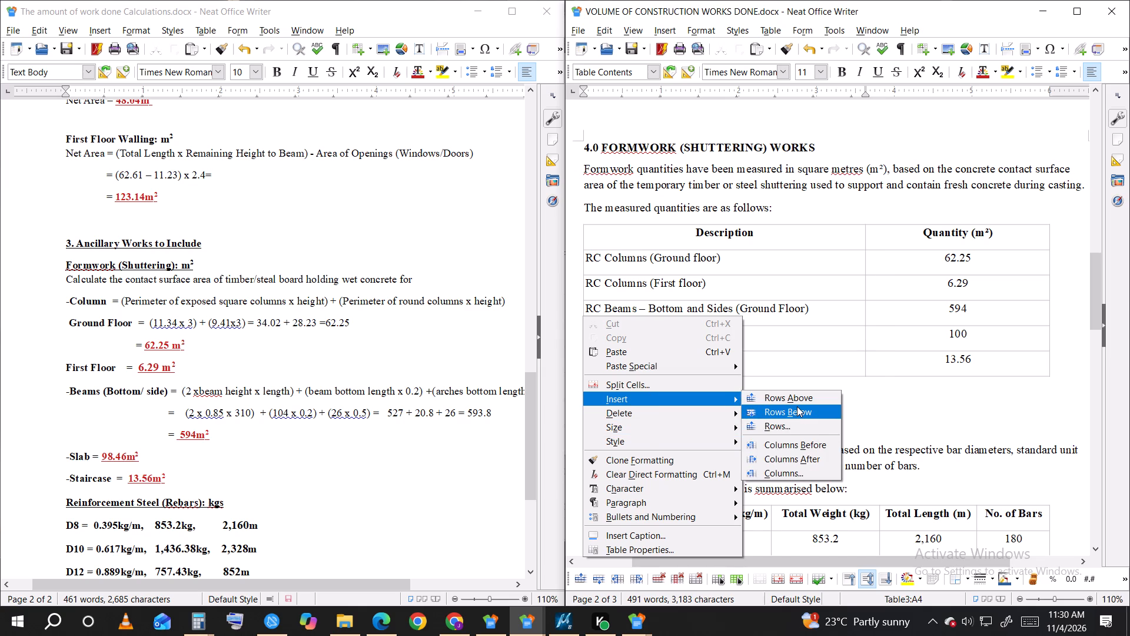
{"action": "left_click", "coordinate": [858, 420]}
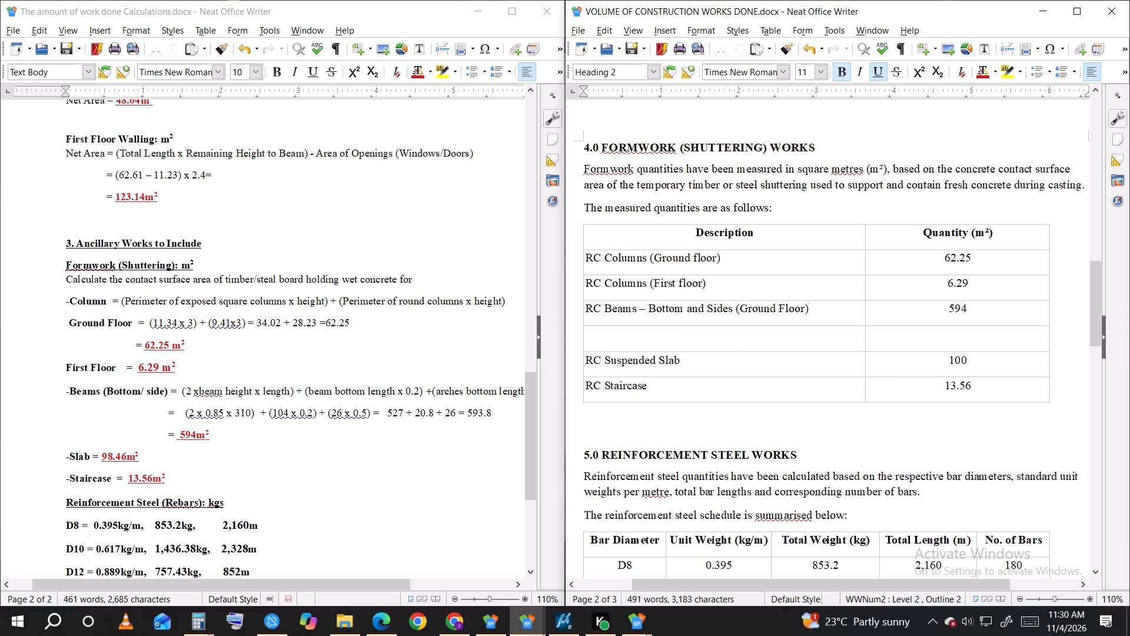
Copy the ground-floor beams label into the new row and change it to RC Beams – Bottom and Sides (First Floor).
{"action": "left_click_drag", "start_coordinate": [830, 307], "coordinate": [587, 302]}
{"action": "right_click", "coordinate": [594, 303]}
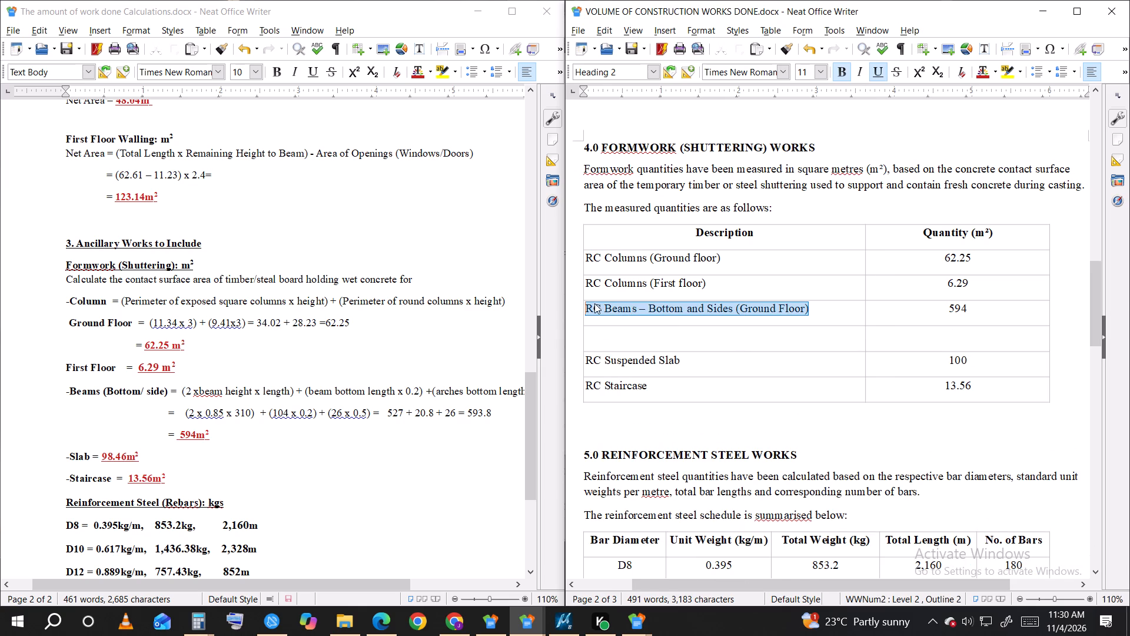
{"action": "left_click", "coordinate": [636, 323]}
{"action": "left_click", "coordinate": [630, 332]}
{"action": "right_click", "coordinate": [630, 332]}
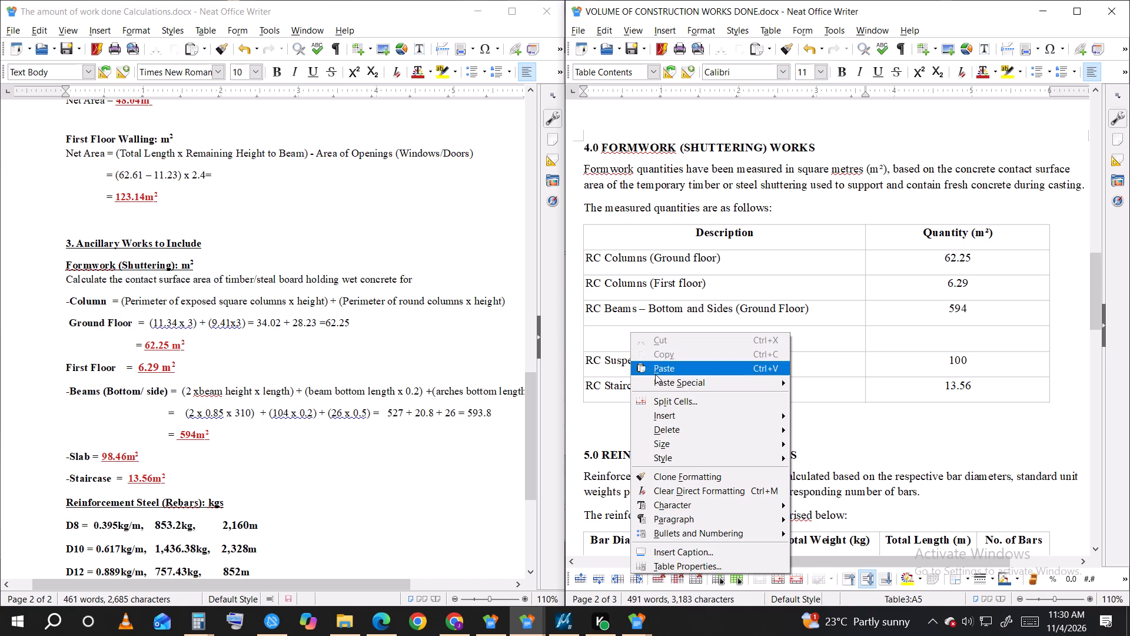
{"action": "left_click", "coordinate": [664, 370]}
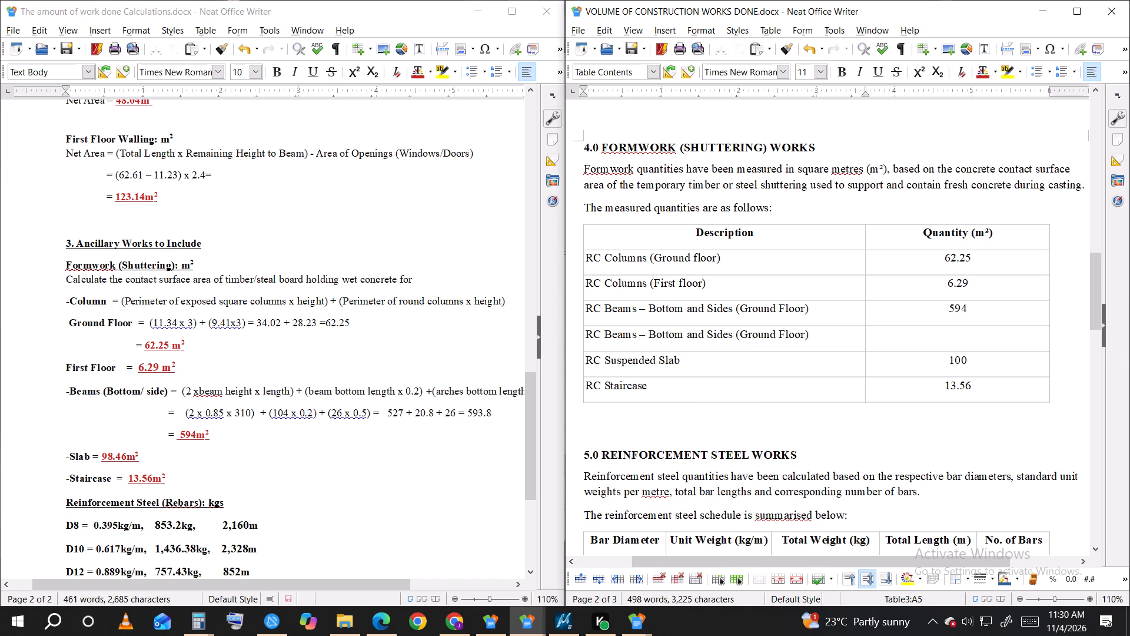
{"action": "left_click_drag", "start_coordinate": [775, 333], "coordinate": [739, 334]}
{"action": "left_click_drag", "start_coordinate": [739, 334], "coordinate": [739, 334]}
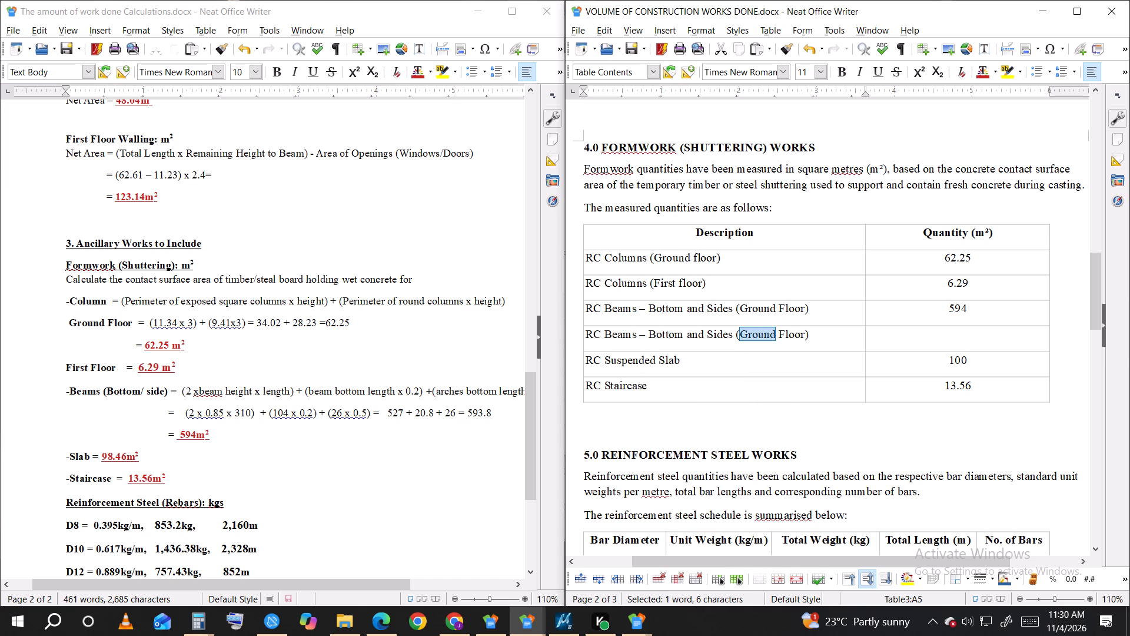
{"action": "type", "text": "First"}
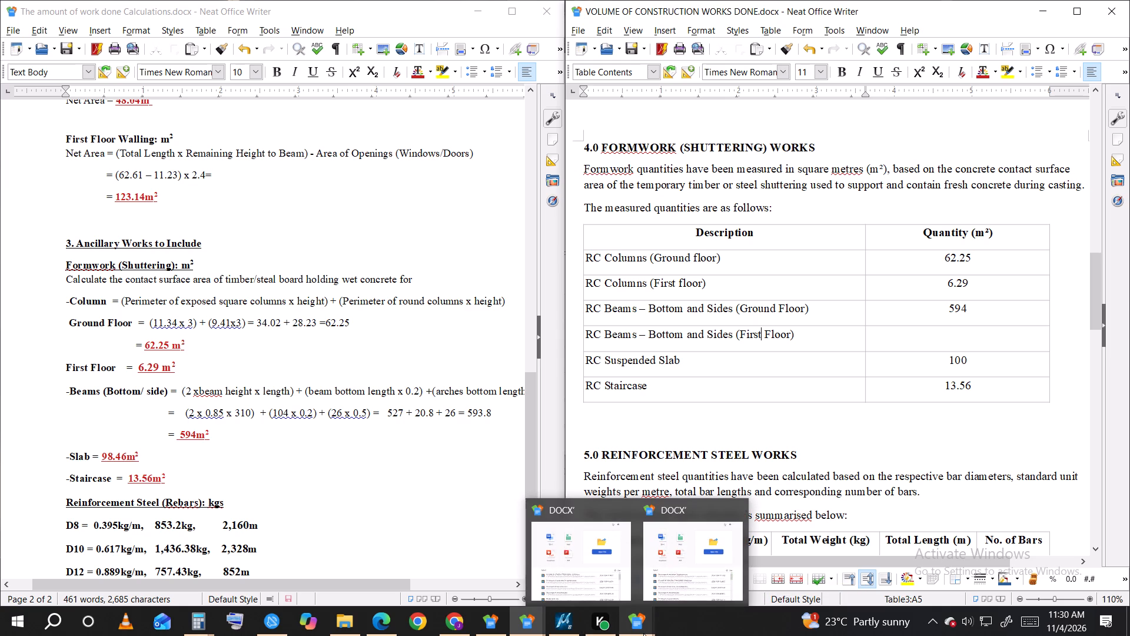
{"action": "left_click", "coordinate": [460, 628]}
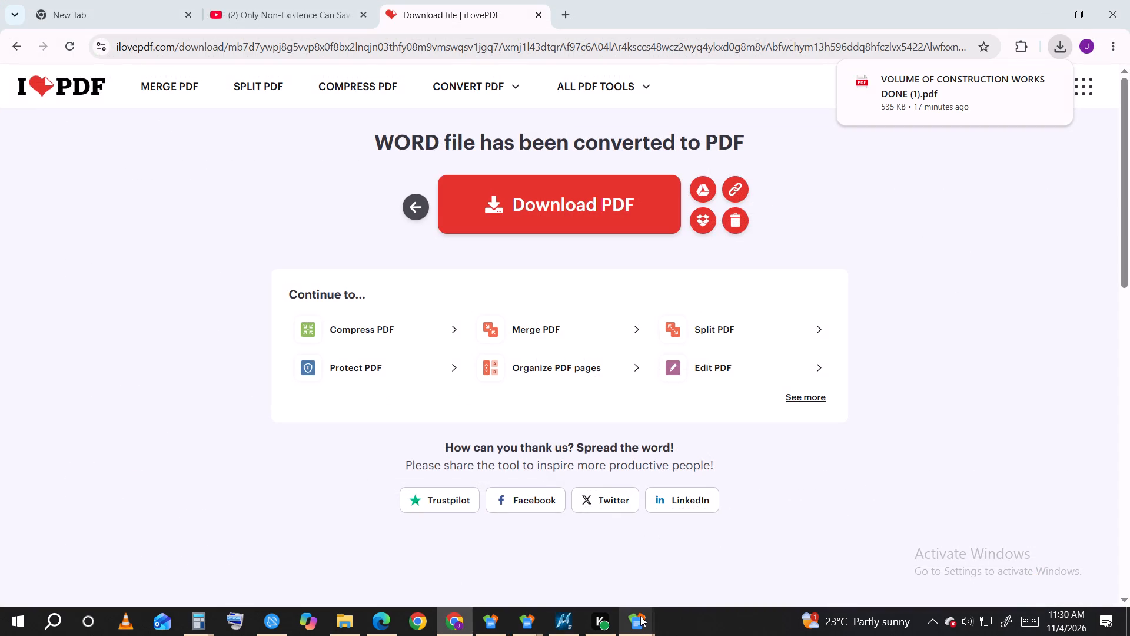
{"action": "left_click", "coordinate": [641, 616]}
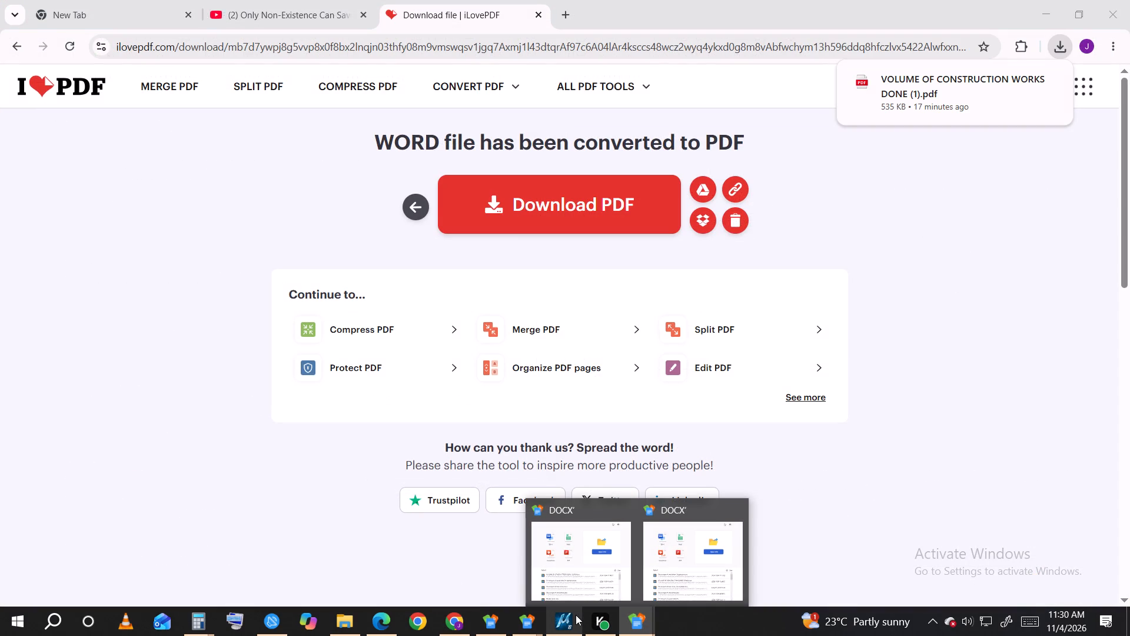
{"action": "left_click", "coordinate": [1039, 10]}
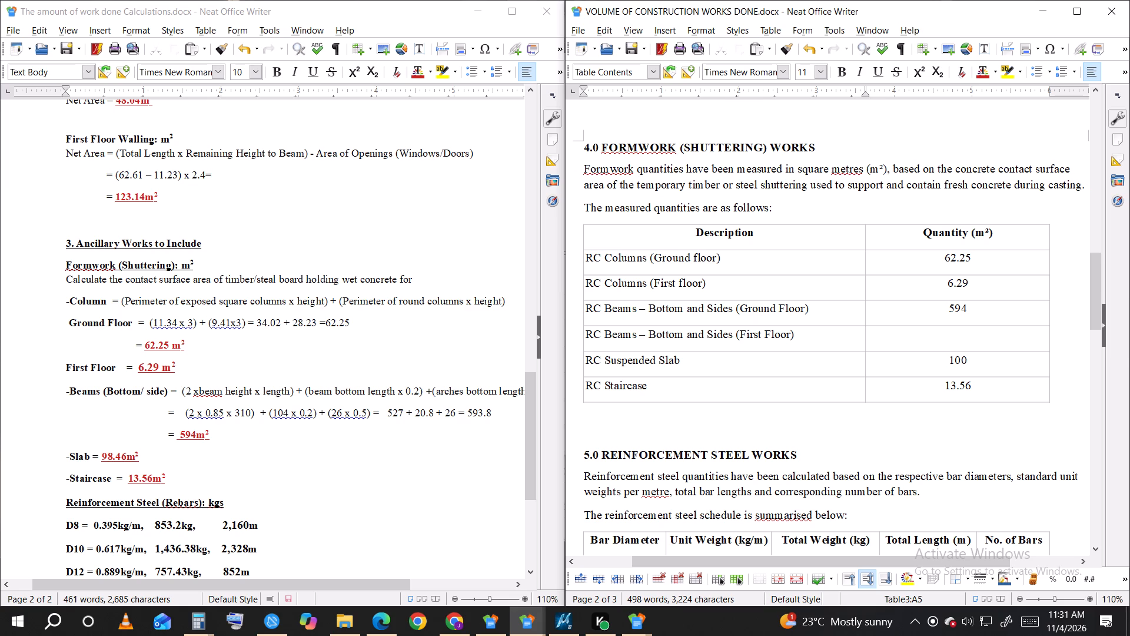
Calculate 11.34 × 2 in Calculator for the square-column perimeter of the Ground Floor formwork.
{"action": "left_click_drag", "start_coordinate": [230, 323], "coordinate": [213, 323]}
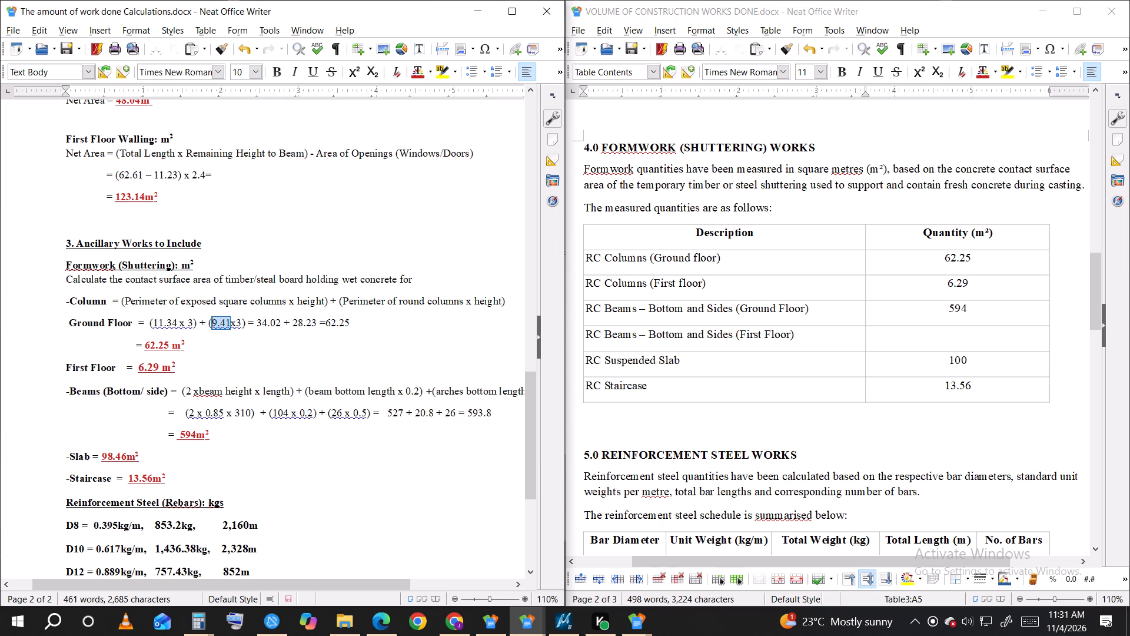
{"action": "left_click_drag", "start_coordinate": [213, 323], "coordinate": [212, 323]}
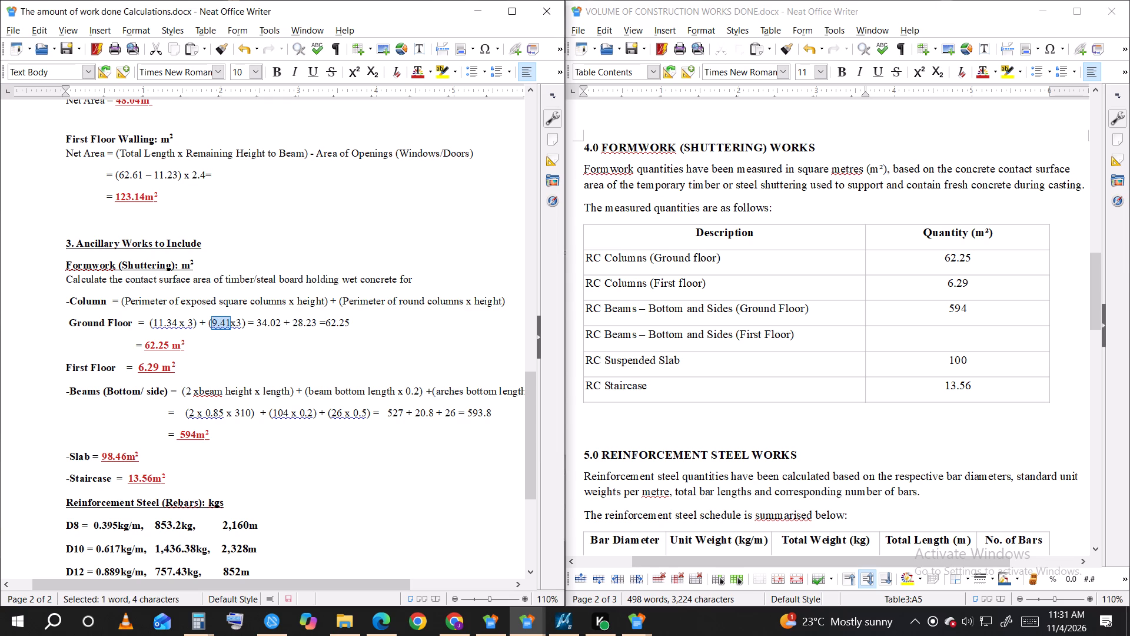
{"action": "left_click", "coordinate": [193, 634]}
{"action": "left_click", "coordinate": [242, 543]}
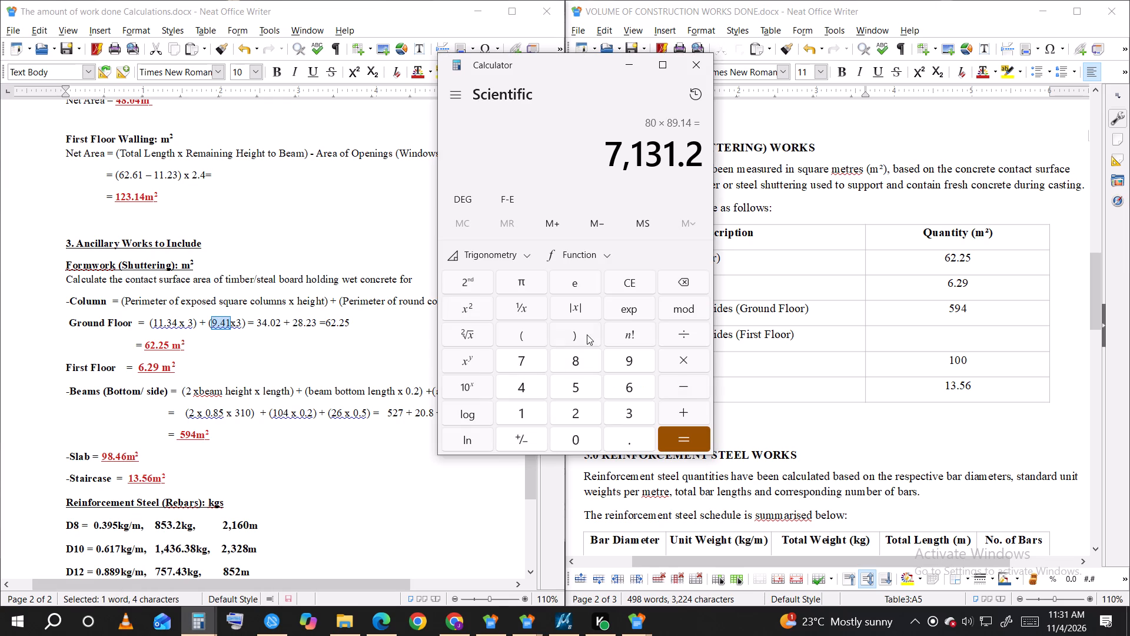
{"action": "left_click", "coordinate": [529, 413]}
{"action": "left_click", "coordinate": [529, 413]}
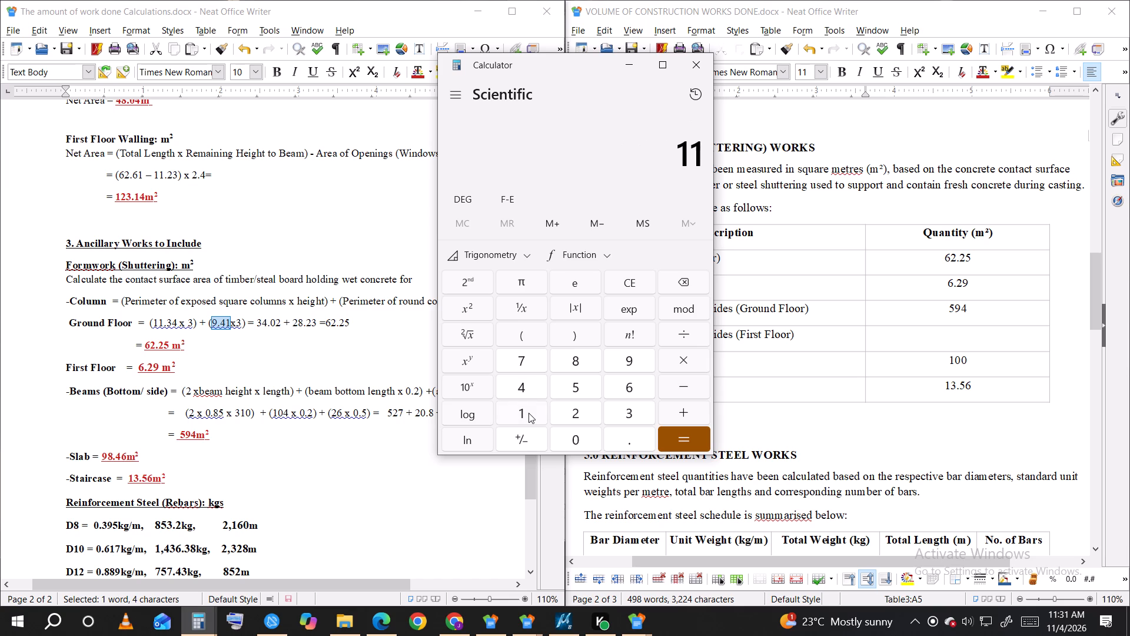
{"action": "left_click", "coordinate": [621, 434]}
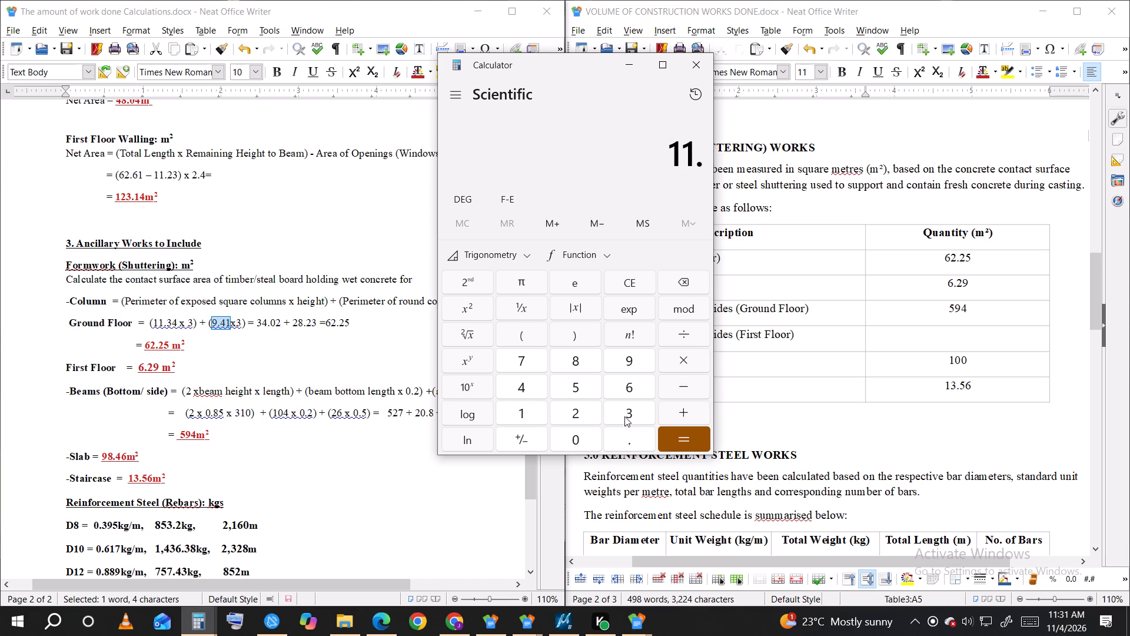
{"action": "left_click", "coordinate": [632, 410]}
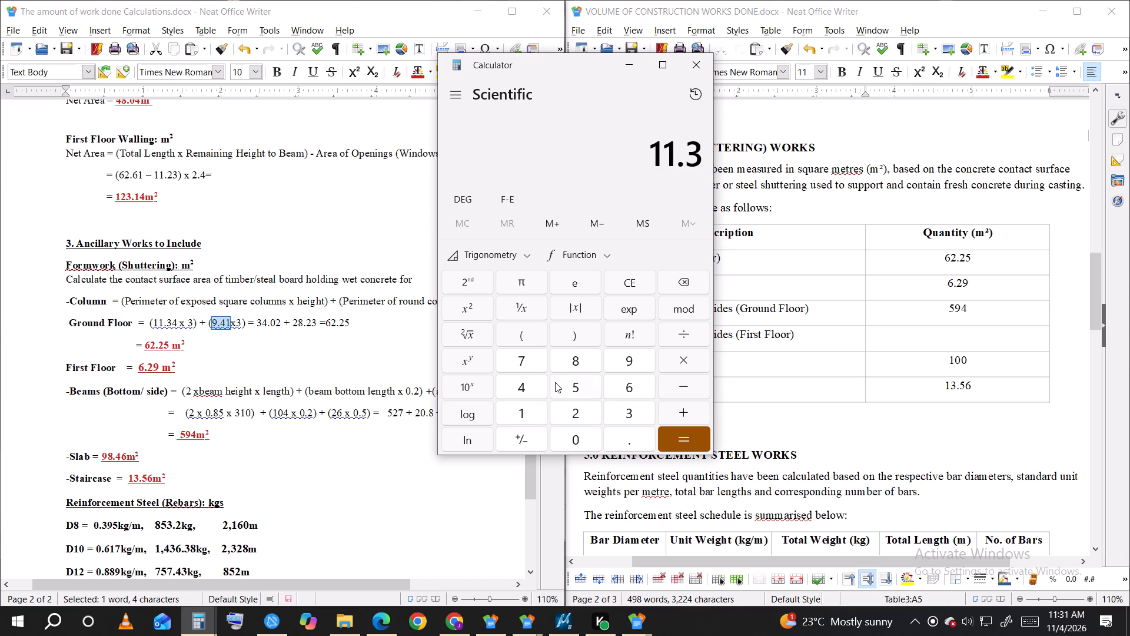
{"action": "left_click", "coordinate": [531, 384]}
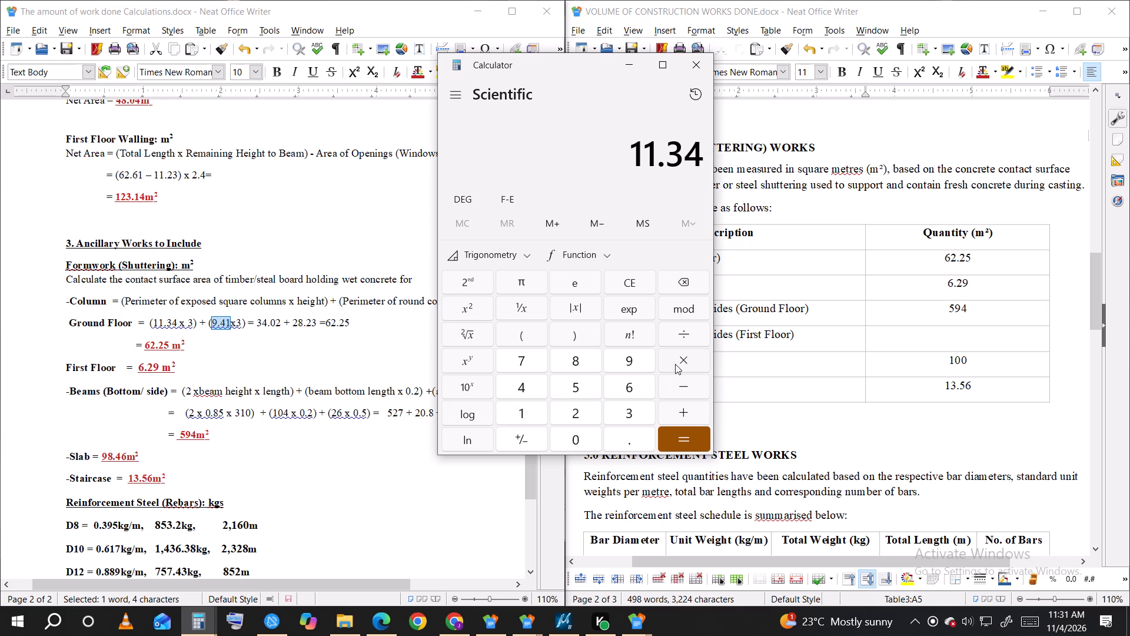
{"action": "left_click", "coordinate": [675, 364]}
{"action": "left_click", "coordinate": [527, 414]}
{"action": "left_click", "coordinate": [619, 440]}
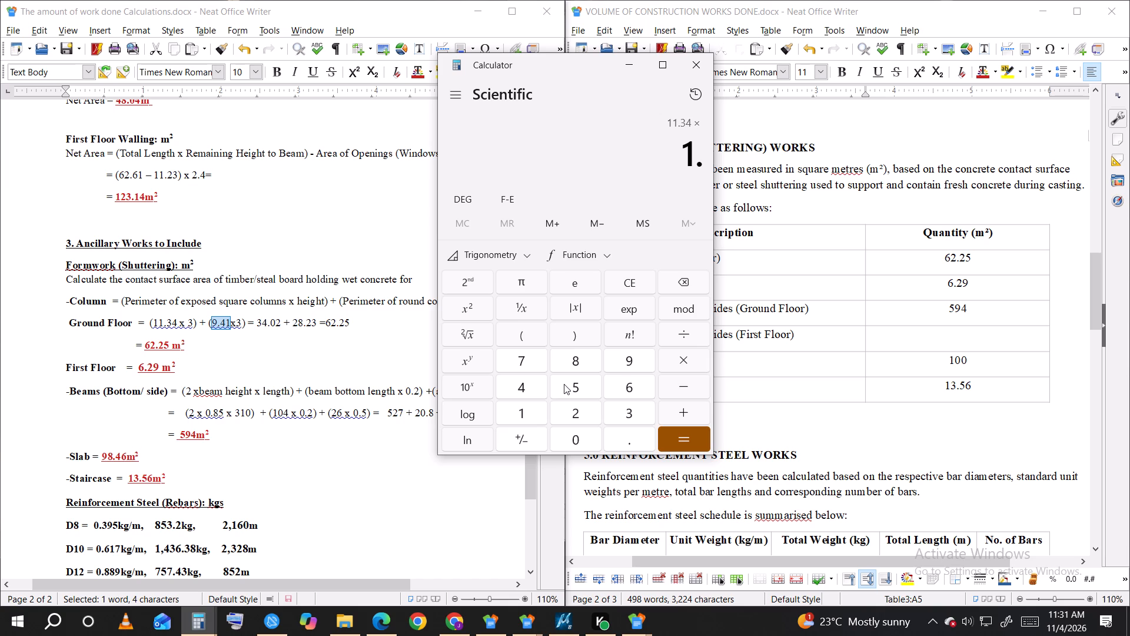
{"action": "left_click", "coordinate": [683, 287]}
{"action": "left_click", "coordinate": [683, 287]}
{"action": "left_click", "coordinate": [577, 411]}
{"action": "left_click_drag", "start_coordinate": [685, 436], "coordinate": [679, 437]}
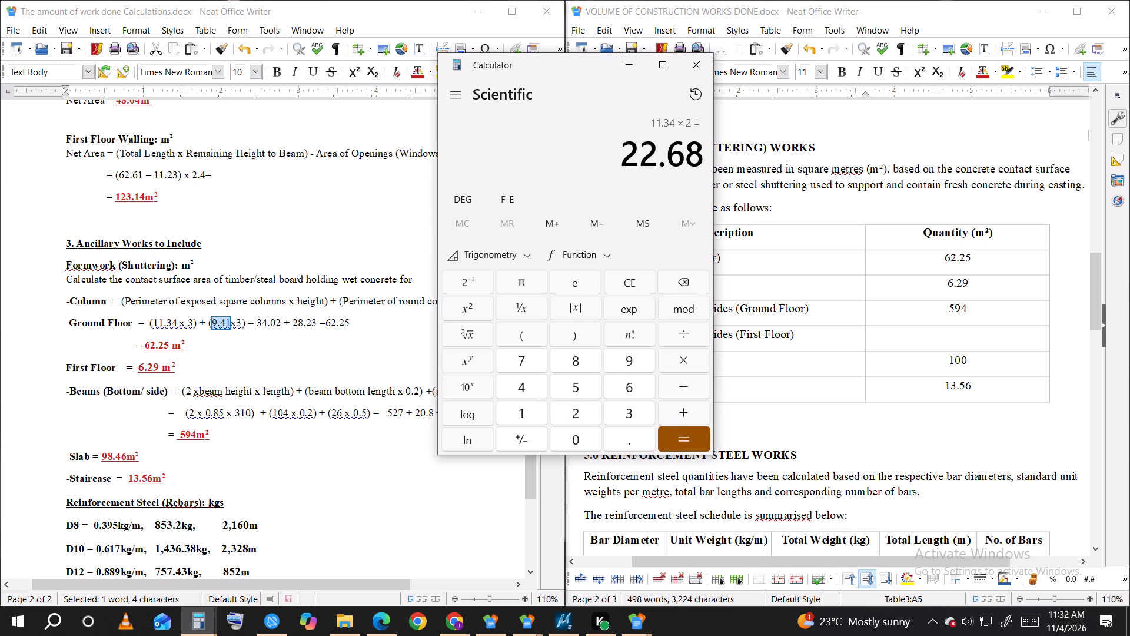
In the calculations document, replace the 11.34 perimeter in the Ground Floor column formwork line with 22.68.
{"action": "left_click_drag", "start_coordinate": [177, 323], "coordinate": [152, 320]}
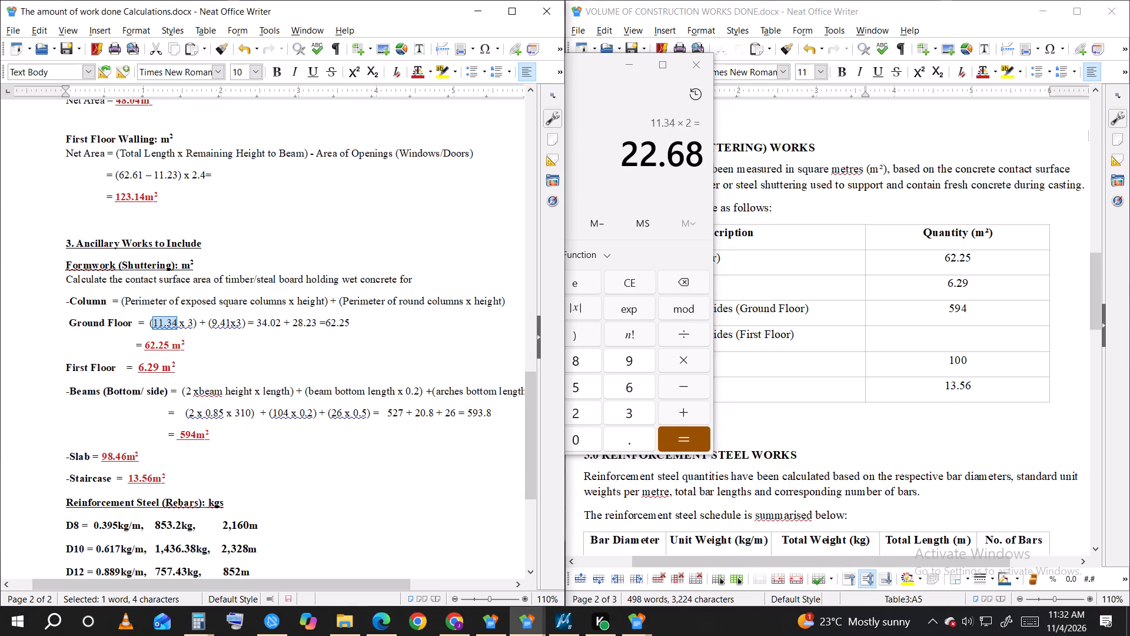
{"action": "type", "text": "22.68"}
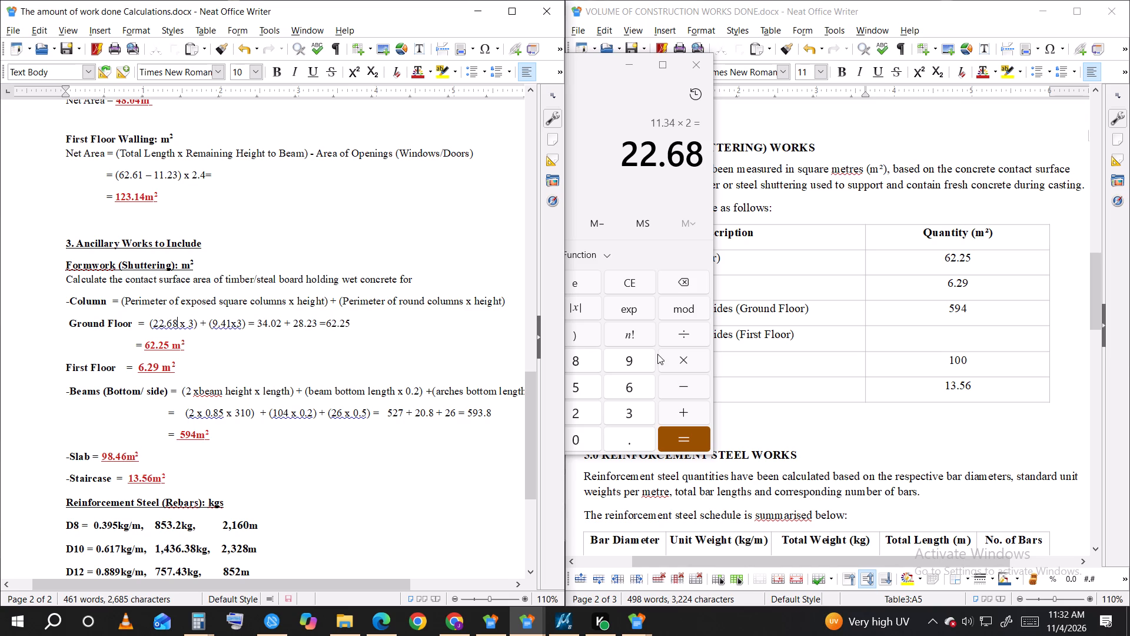
Calculate 9.41 × 1.2 in Calculator for the round-column perimeter of the Ground Floor formwork.
{"action": "left_click", "coordinate": [639, 357]}
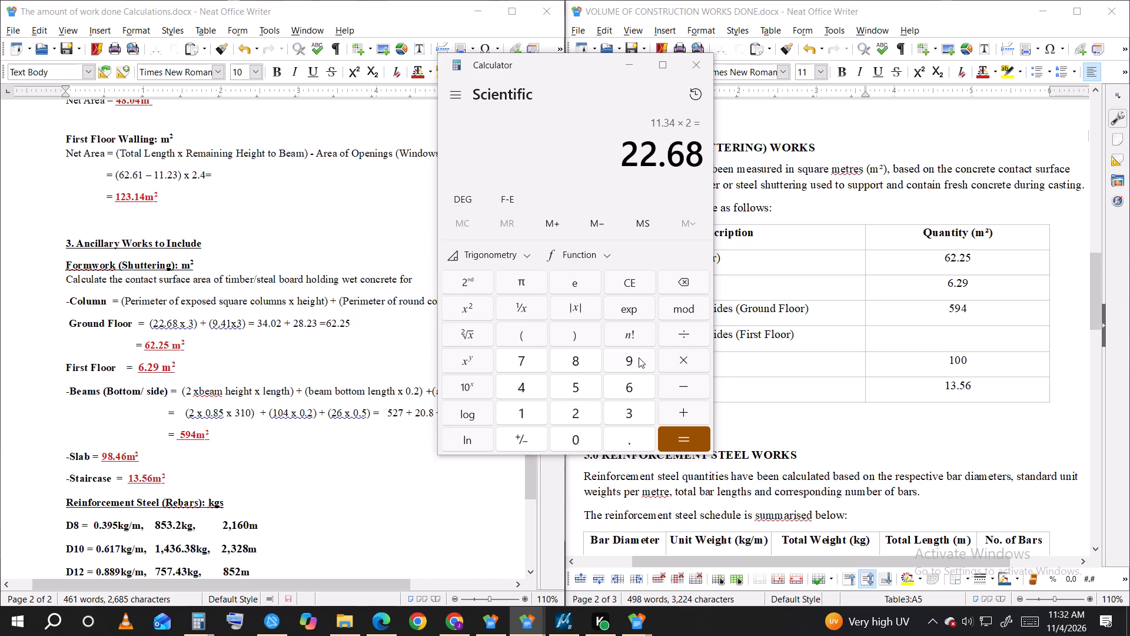
{"action": "left_click", "coordinate": [628, 439]}
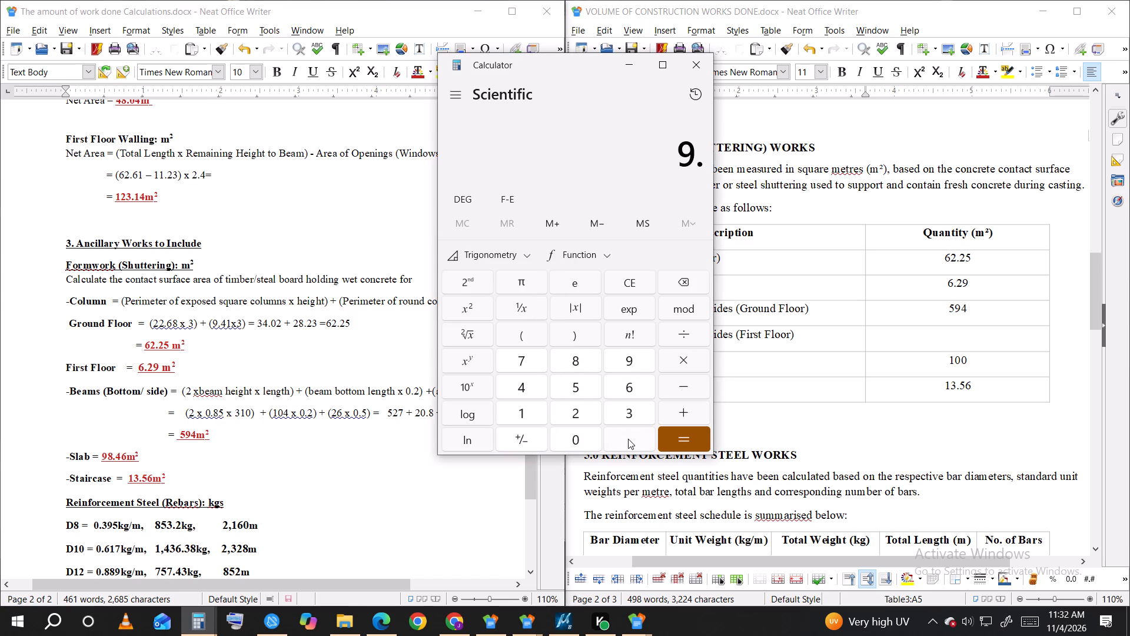
{"action": "left_click", "coordinate": [524, 387]}
{"action": "left_click", "coordinate": [530, 411]}
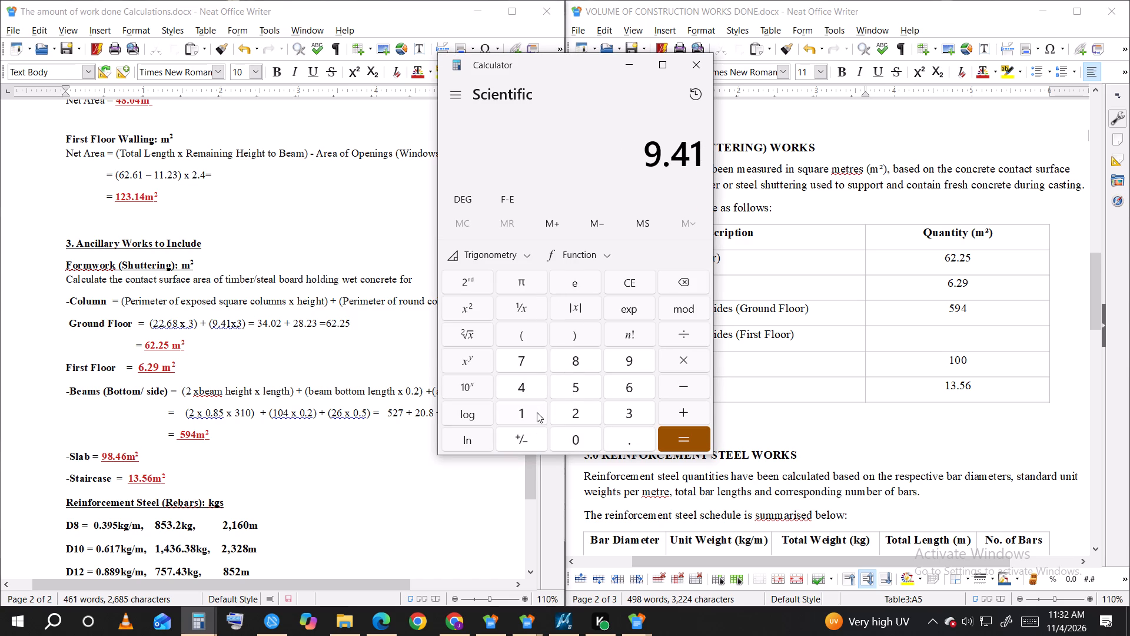
{"action": "left_click", "coordinate": [690, 359]}
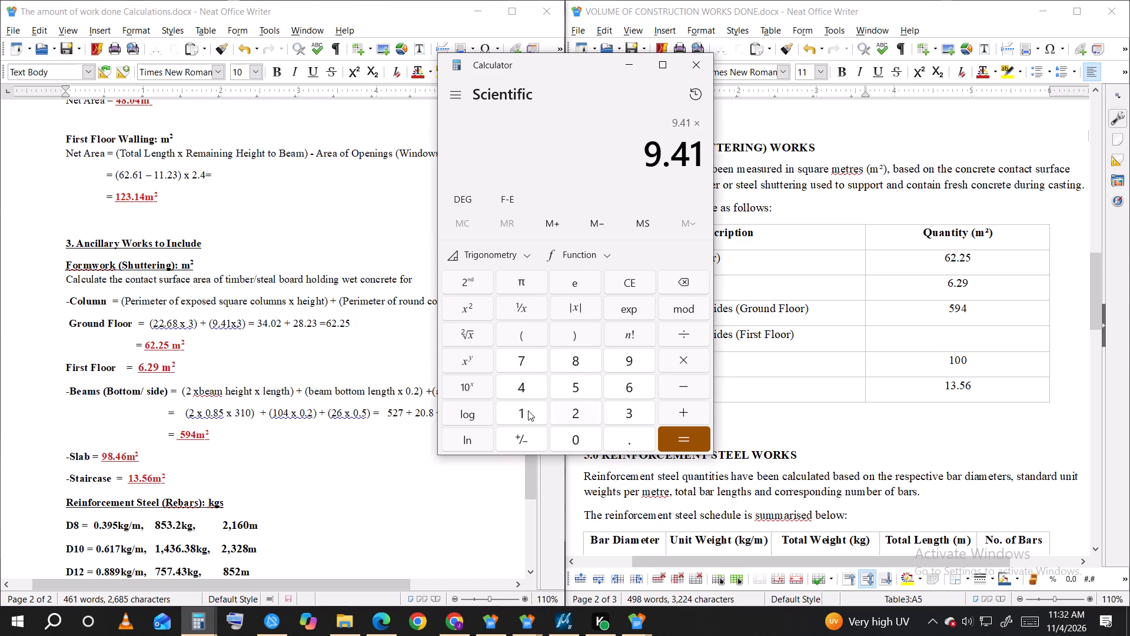
{"action": "left_click", "coordinate": [527, 410]}
{"action": "left_click", "coordinate": [626, 441]}
{"action": "left_click", "coordinate": [575, 412]}
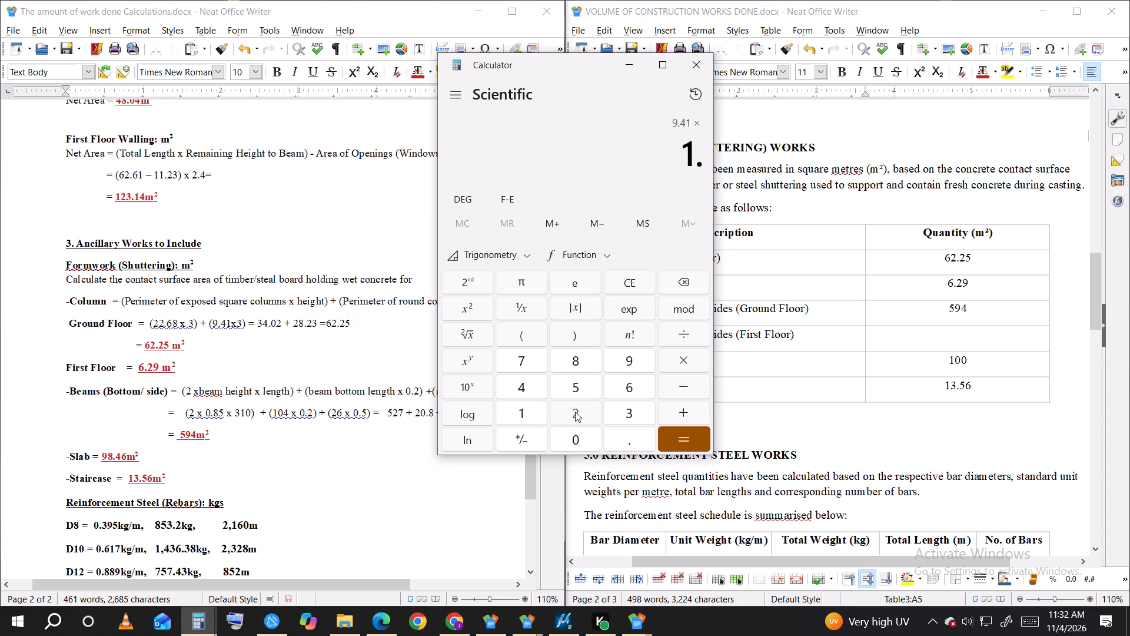
{"action": "left_click", "coordinate": [675, 433]}
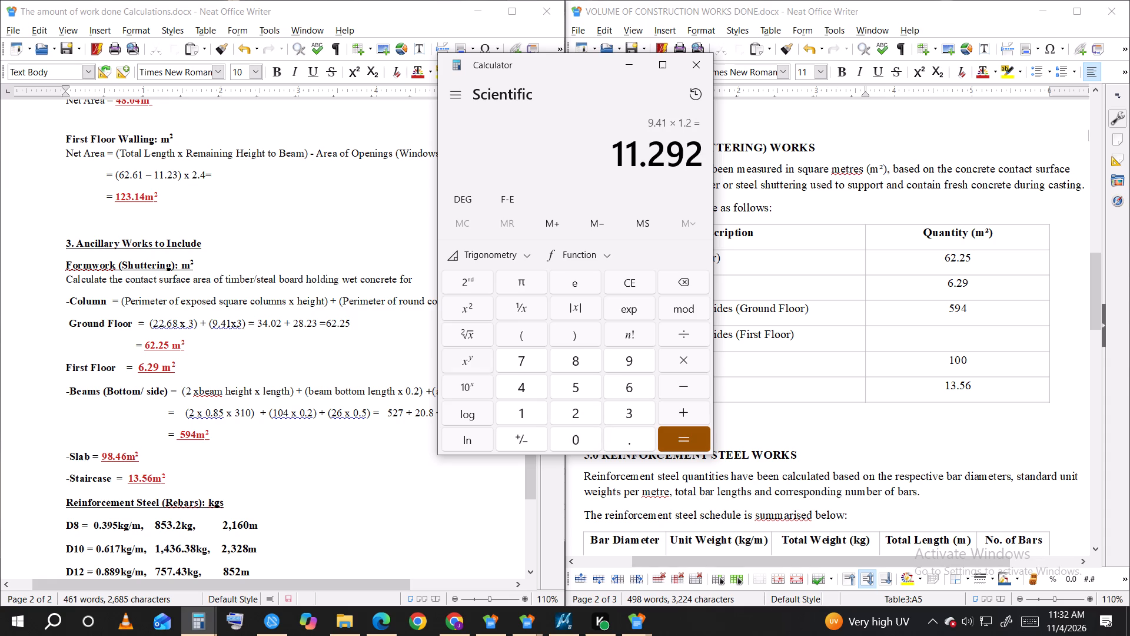
Replace the 9.41 perimeter in the calculations document's Ground Floor column formwork line with 11.3.
{"action": "left_click_drag", "start_coordinate": [229, 321], "coordinate": [221, 322]}
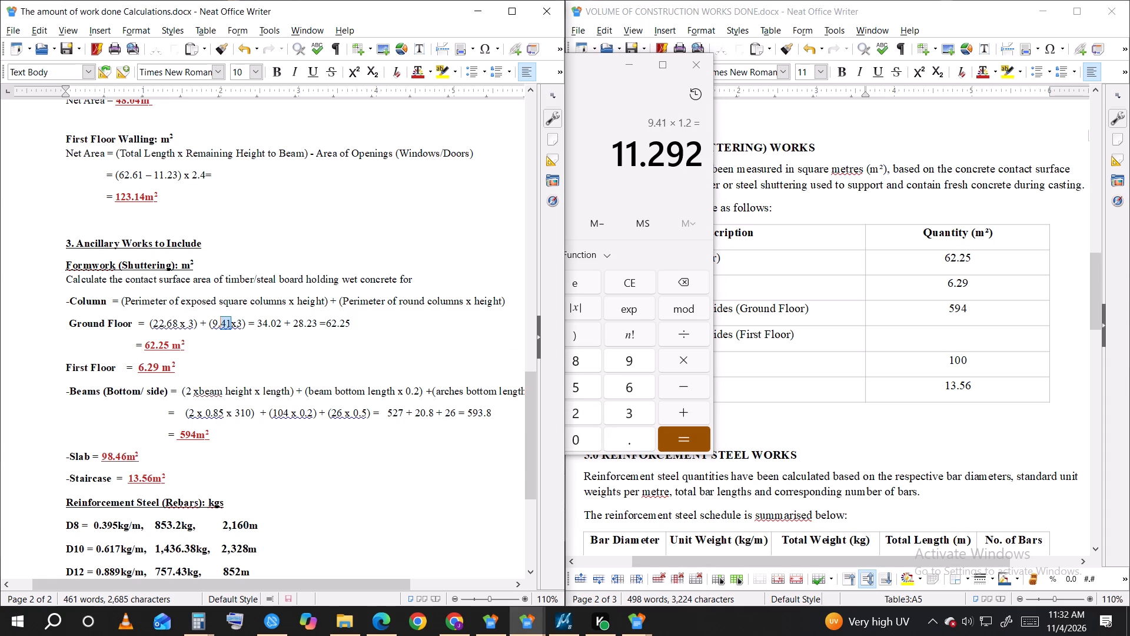
{"action": "left_click_drag", "start_coordinate": [221, 322], "coordinate": [213, 323]}
{"action": "type", "text": "11"}
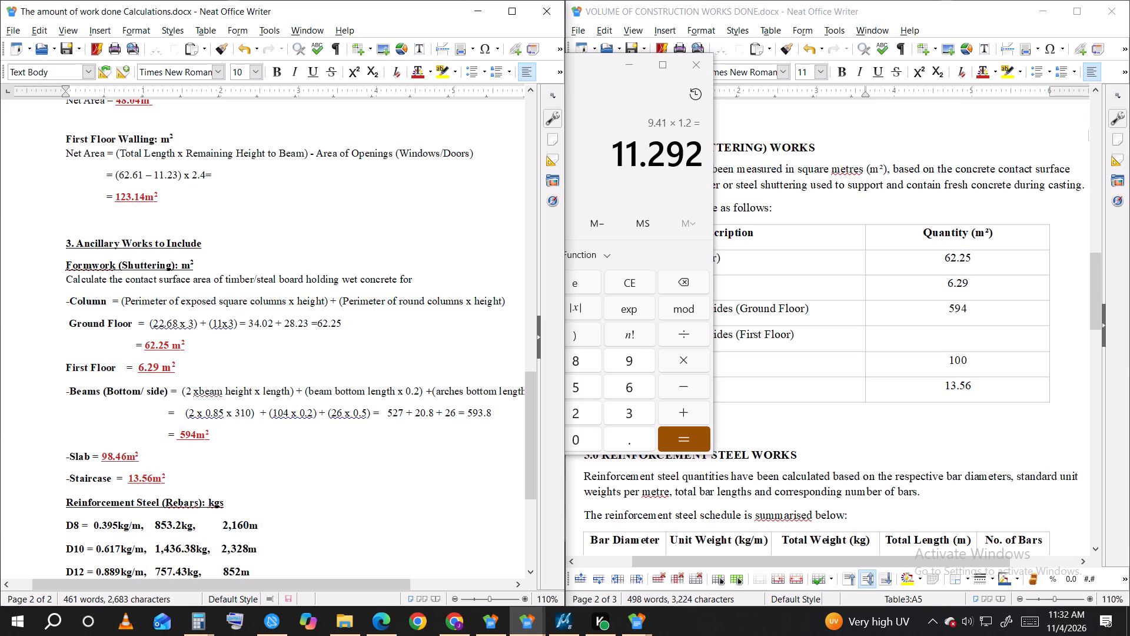
{"action": "key", "text": "period"}
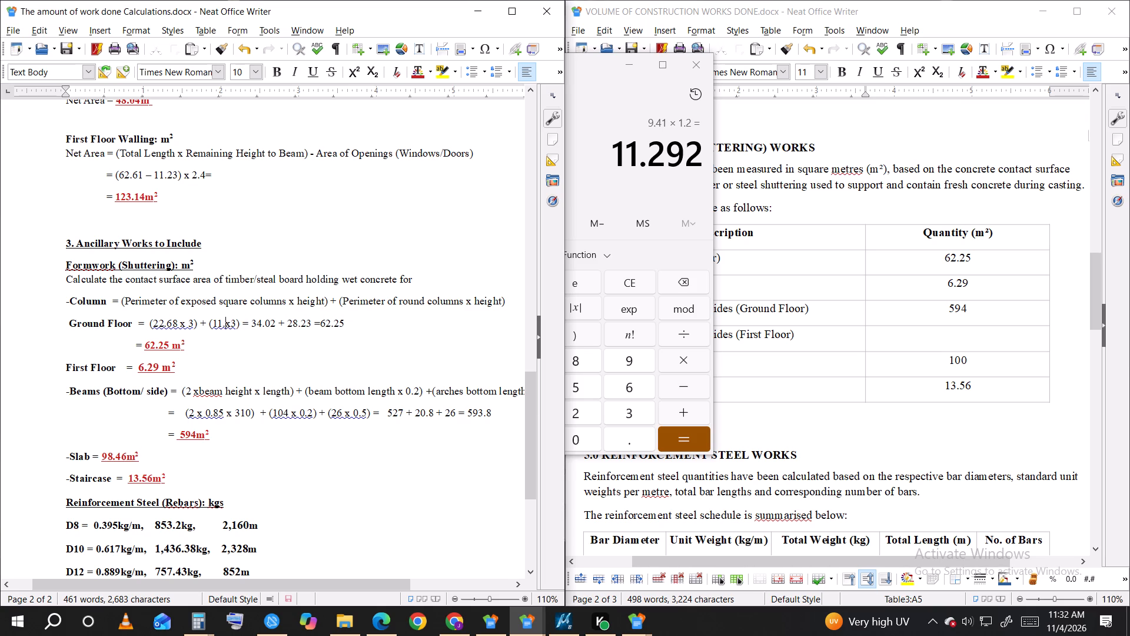
{"action": "key", "text": "3"}
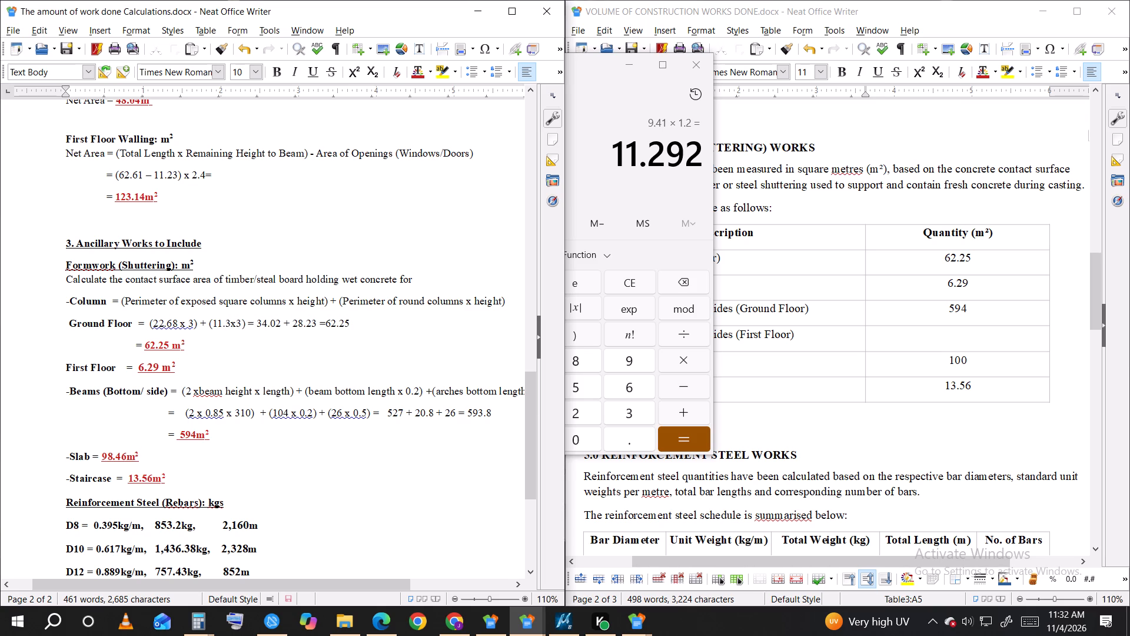
Add a space between the equals sign and 62.25 at the end of the Ground Floor column formwork line.
{"action": "left_click", "coordinate": [324, 324]}
{"action": "key", "text": "space"}
Widen the calculations document window and move Calculator beside it so the document text is uncovered.
{"action": "left_click_drag", "start_coordinate": [569, 72], "coordinate": [679, 62]}
{"action": "left_click", "coordinate": [683, 107]}
{"action": "left_click_drag", "start_coordinate": [557, 62], "coordinate": [560, 62]}
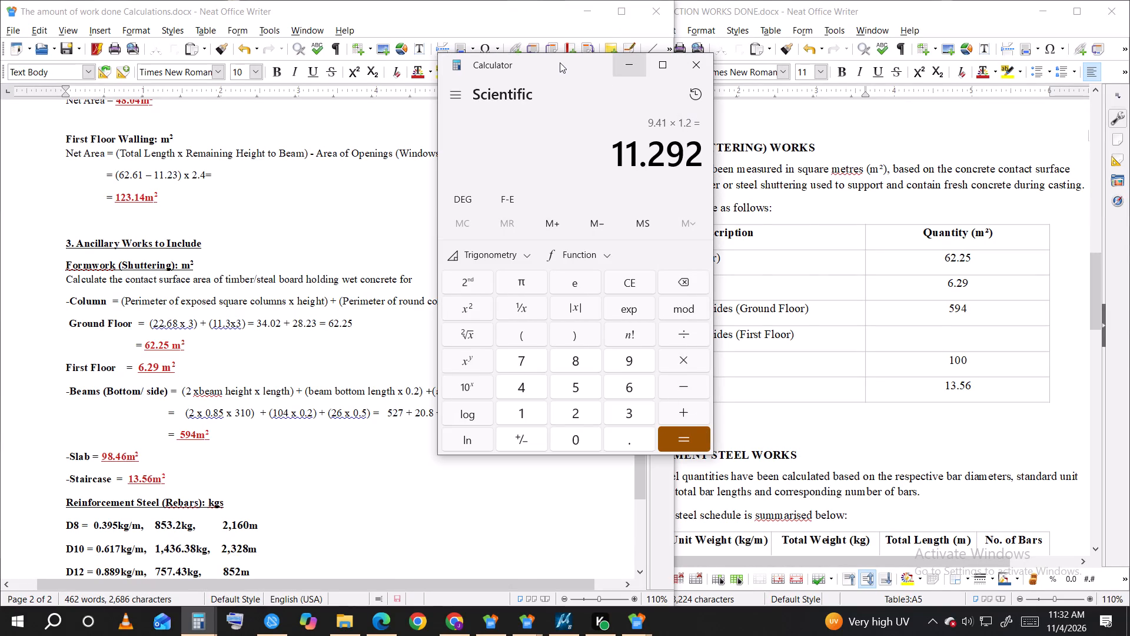
{"action": "left_click_drag", "start_coordinate": [560, 62], "coordinate": [797, 67]}
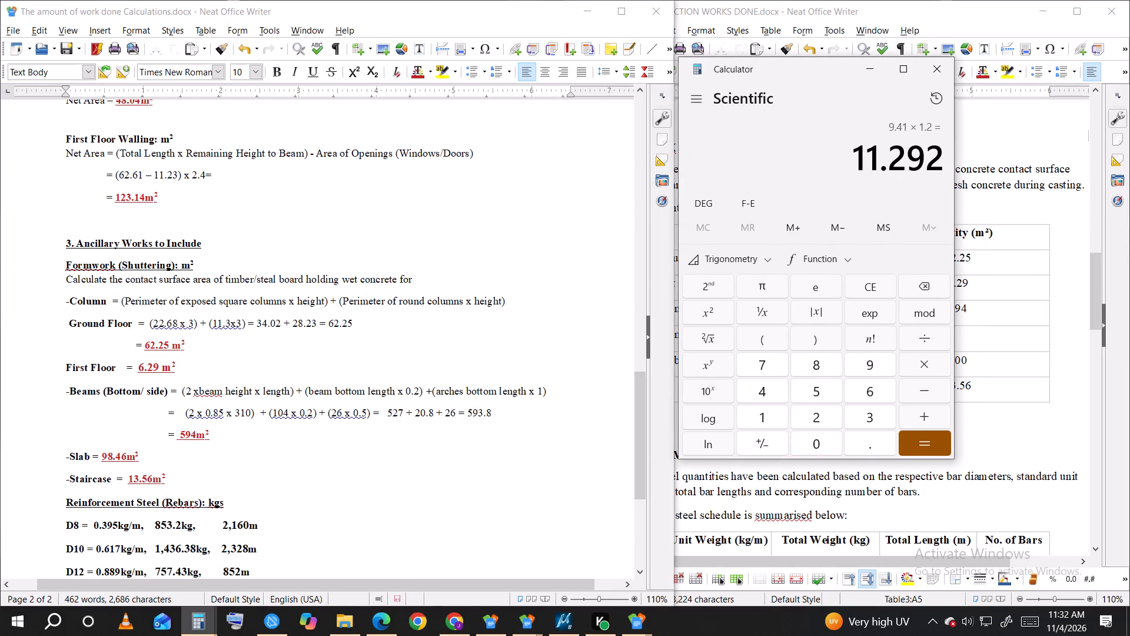
Change the round-column perimeter in the Ground Floor column formwork line to 11.29.
{"action": "left_click", "coordinate": [230, 324]}
{"action": "key", "text": "BackSpace"}
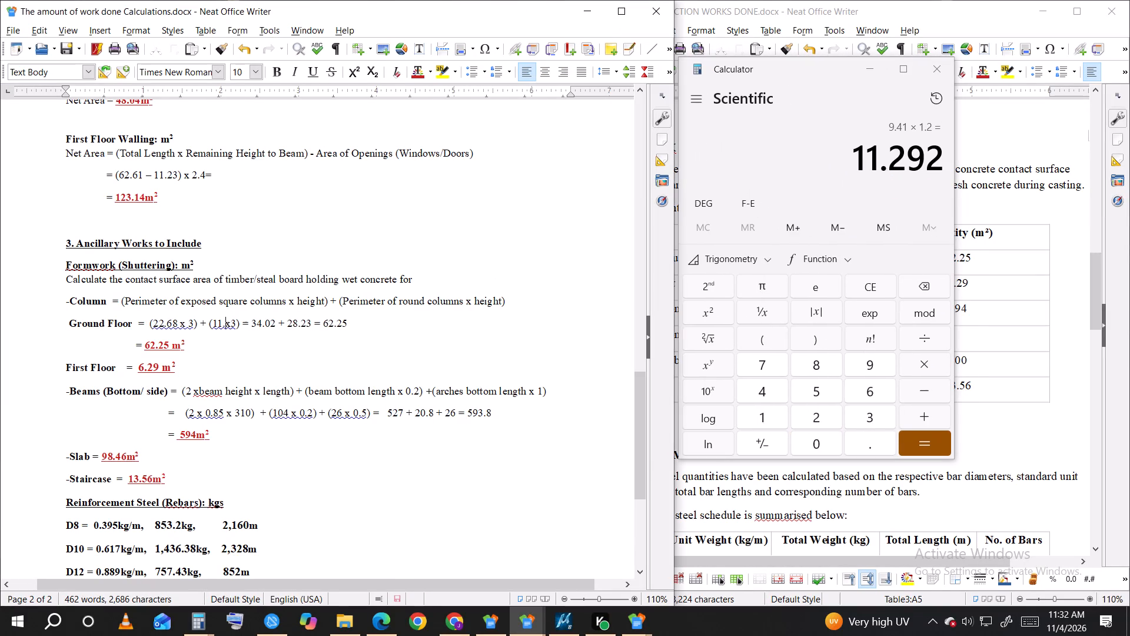
{"action": "type", "text": "29"}
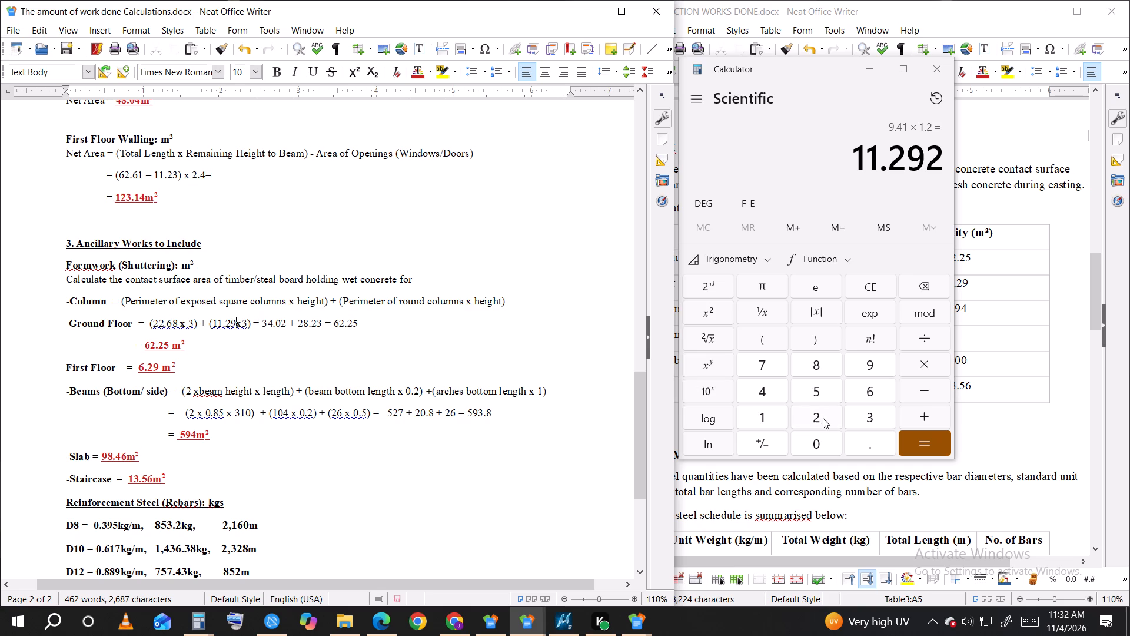
Calculate 11.29 × 3 in Calculator for the round-column formwork area.
{"action": "left_click", "coordinate": [933, 436]}
{"action": "left_click", "coordinate": [780, 418]}
{"action": "left_click", "coordinate": [775, 419]}
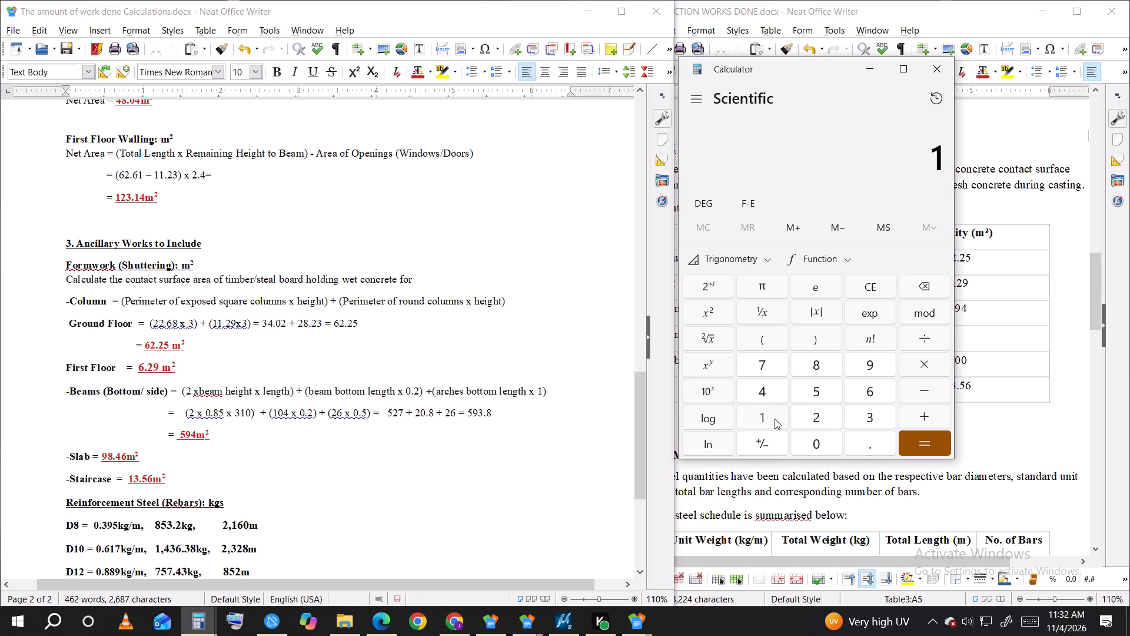
{"action": "left_click", "coordinate": [866, 448]}
{"action": "left_click_drag", "start_coordinate": [823, 419], "coordinate": [830, 416]}
{"action": "left_click", "coordinate": [873, 359]}
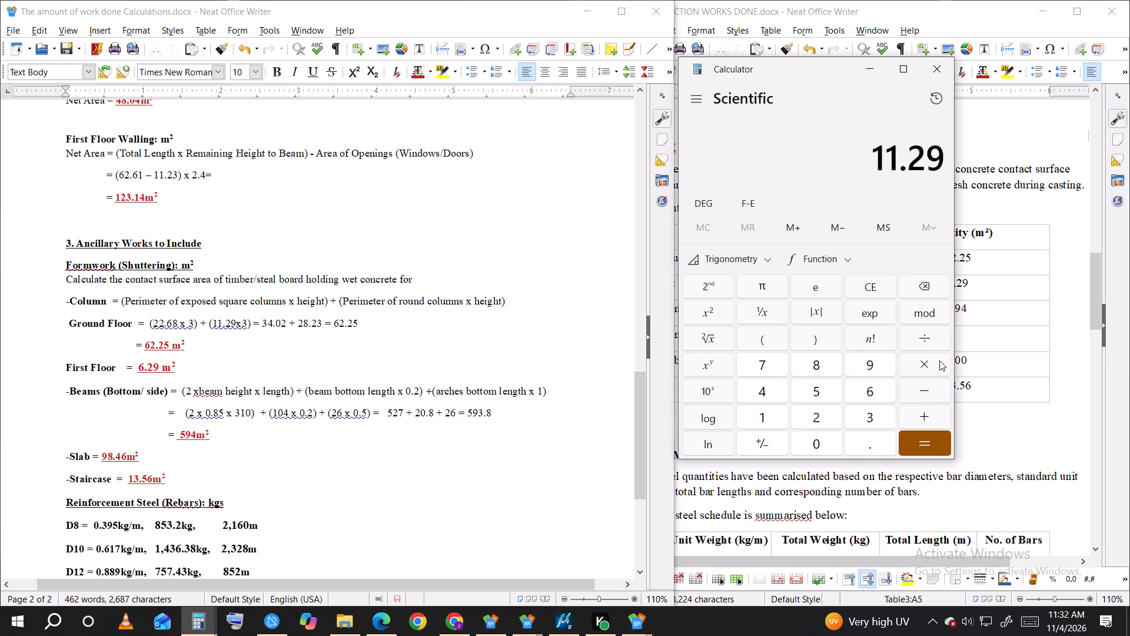
{"action": "left_click", "coordinate": [936, 362]}
{"action": "left_click", "coordinate": [875, 417]}
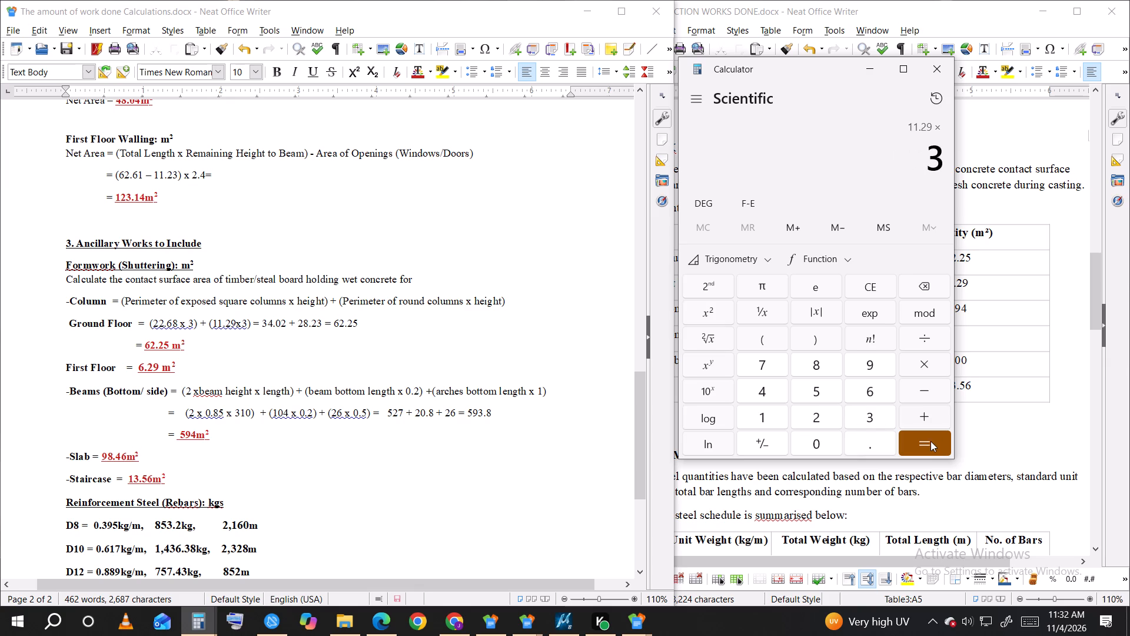
{"action": "left_click", "coordinate": [930, 441]}
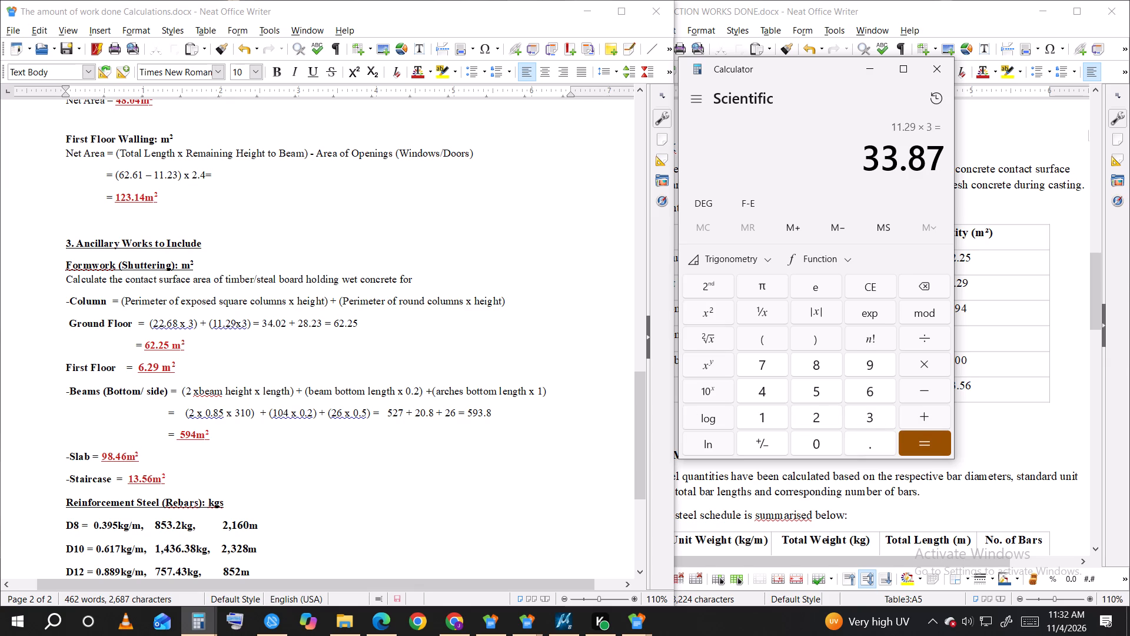
Set the round-column area in the Ground Floor column formwork line to 22.87.
{"action": "left_click_drag", "start_coordinate": [323, 322], "coordinate": [299, 322]}
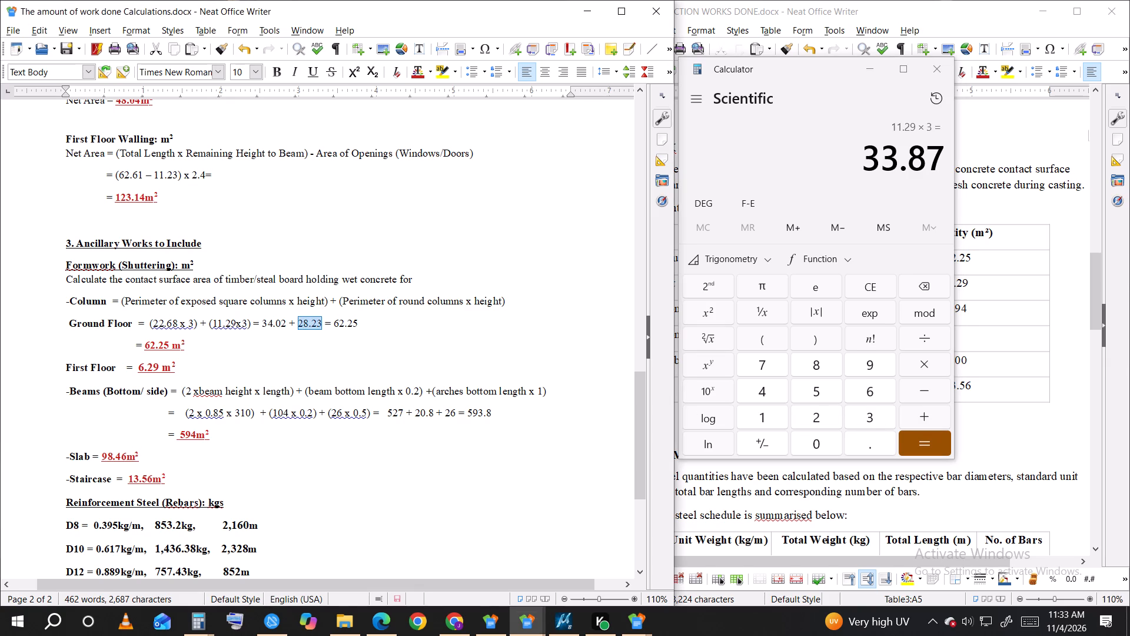
{"action": "type", "text": "22.87"}
Calculate 22.68 × 3 in Calculator and set the square-column area in the Ground Floor column formwork line to 68.04.
{"action": "double_click", "coordinate": [819, 415]}
{"action": "left_click", "coordinate": [862, 440]}
{"action": "left_click", "coordinate": [869, 396]}
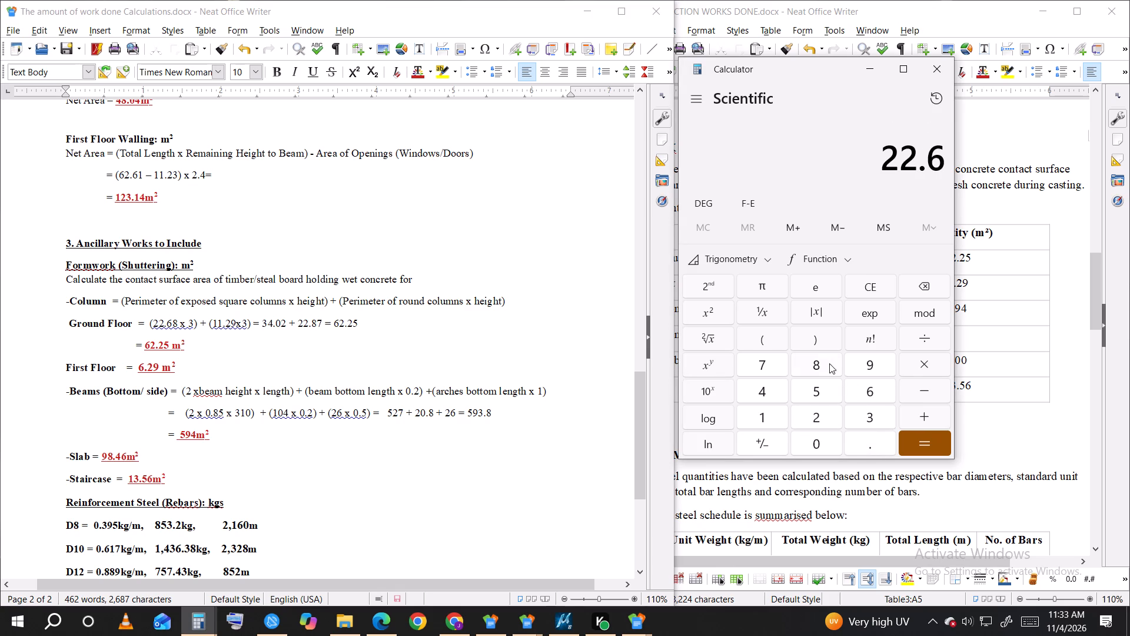
{"action": "left_click", "coordinate": [828, 363]}
{"action": "left_click", "coordinate": [923, 366]}
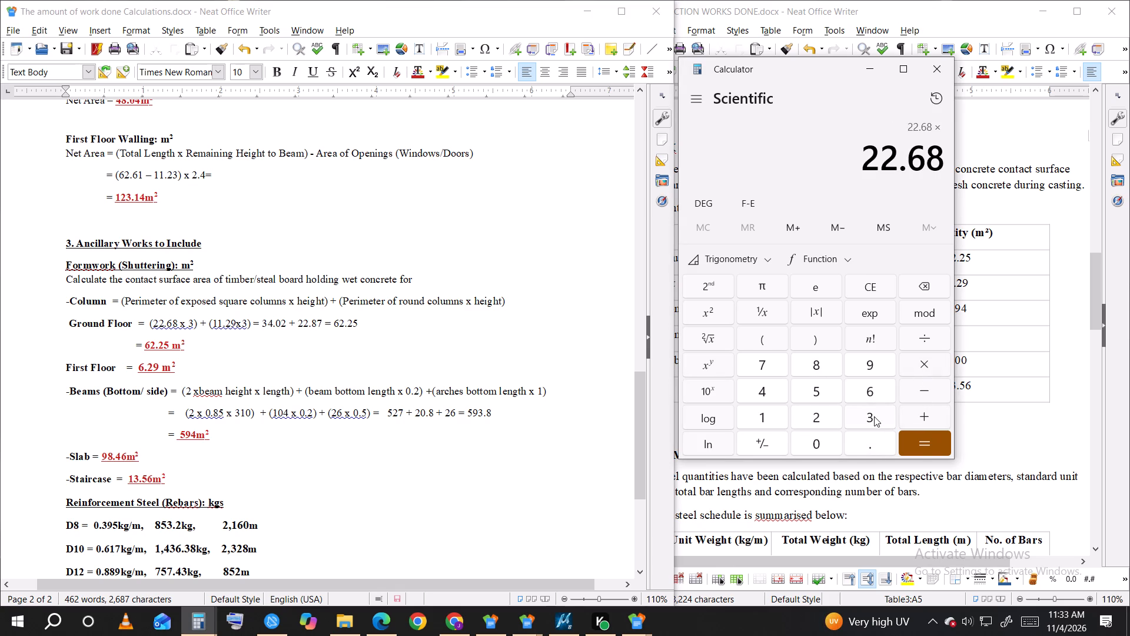
{"action": "left_click", "coordinate": [874, 416]}
{"action": "left_click", "coordinate": [921, 442]}
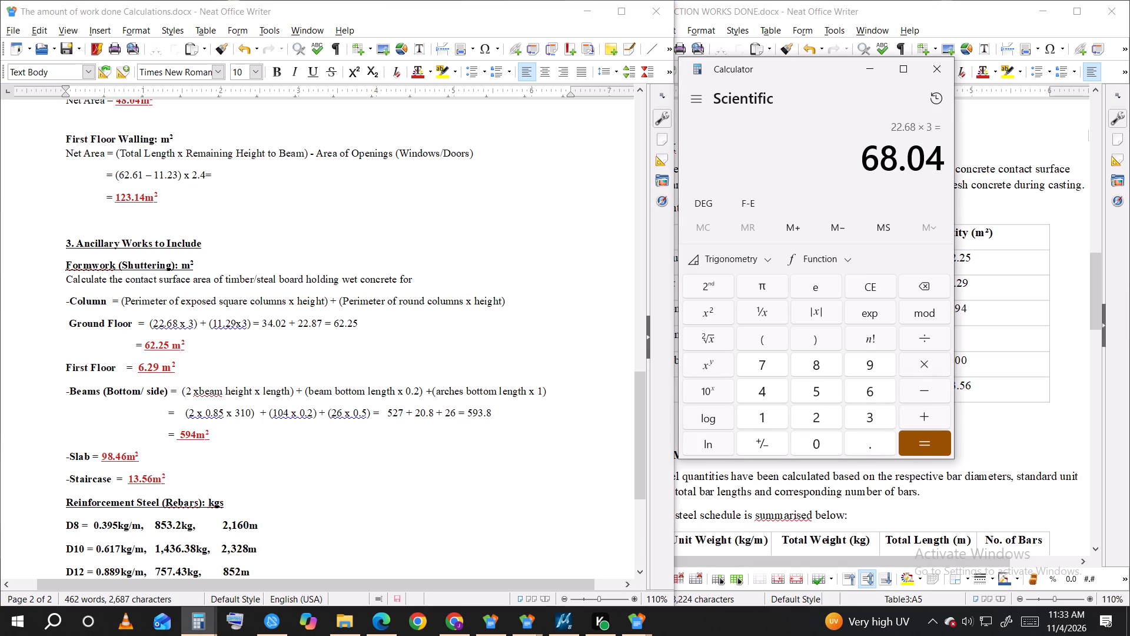
{"action": "left_click_drag", "start_coordinate": [286, 323], "coordinate": [263, 323]}
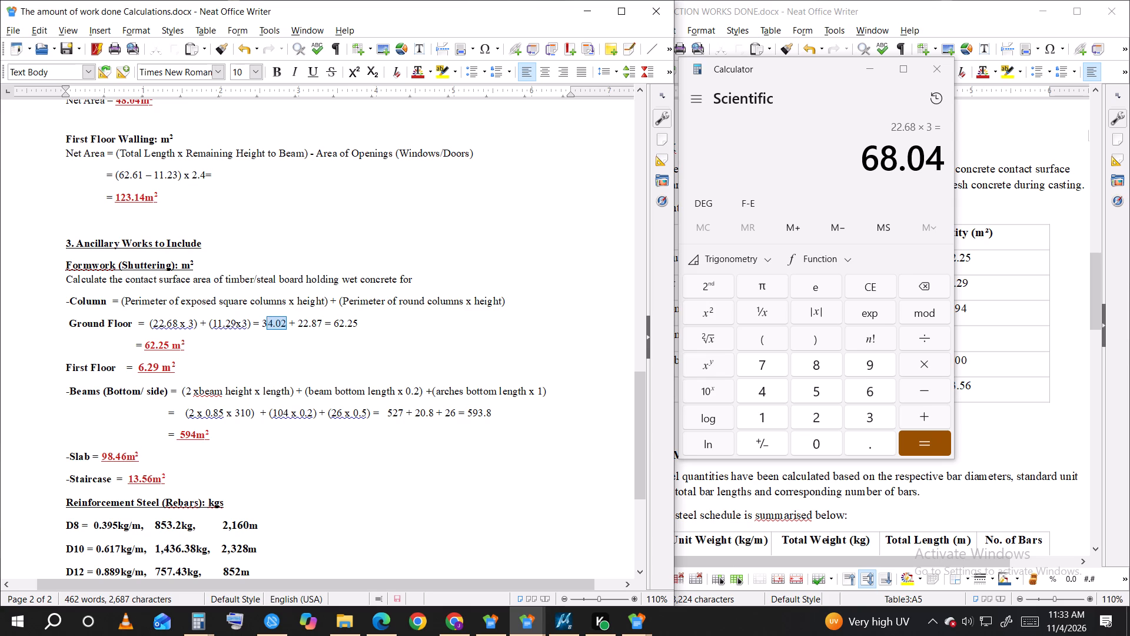
{"action": "type", "text": "68"}
{"action": "type", "text": ".04"}
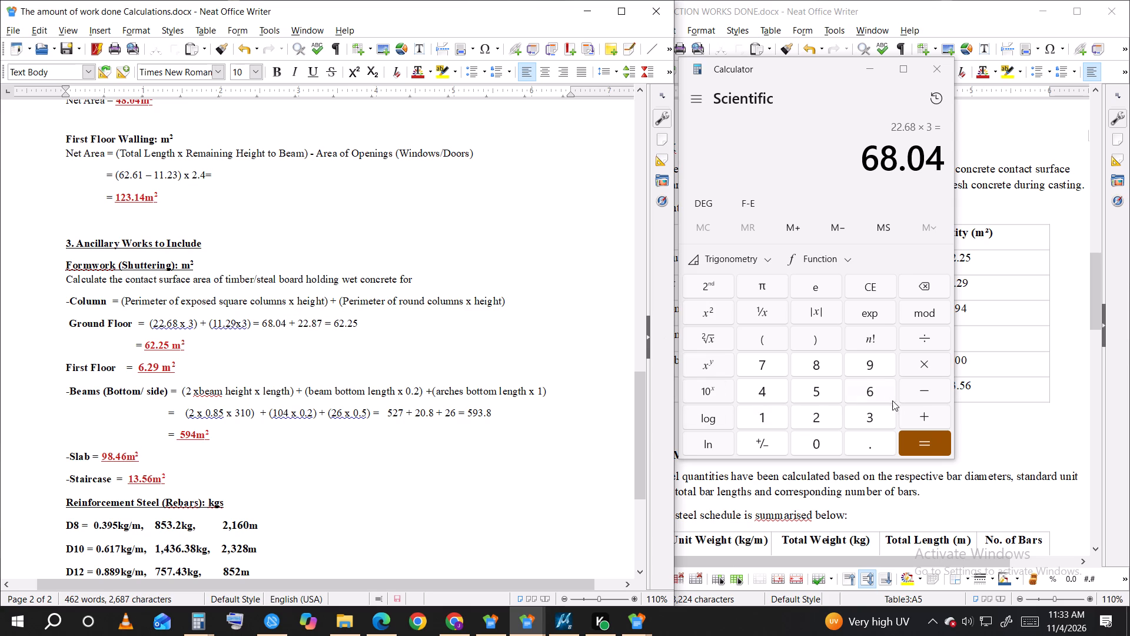
Add 68.04 and 22.87 in Calculator and set the total ending the Ground Floor column formwork line to 90.91.
{"action": "left_click", "coordinate": [922, 409]}
{"action": "double_click", "coordinate": [810, 416]}
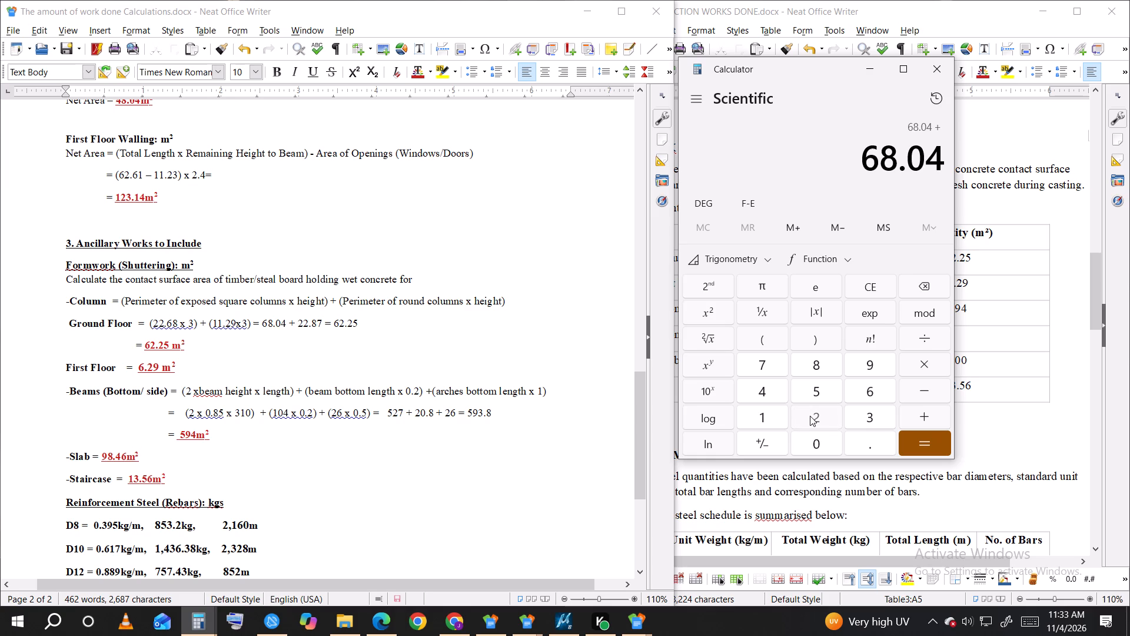
{"action": "left_click", "coordinate": [856, 435]}
{"action": "left_click", "coordinate": [810, 364]}
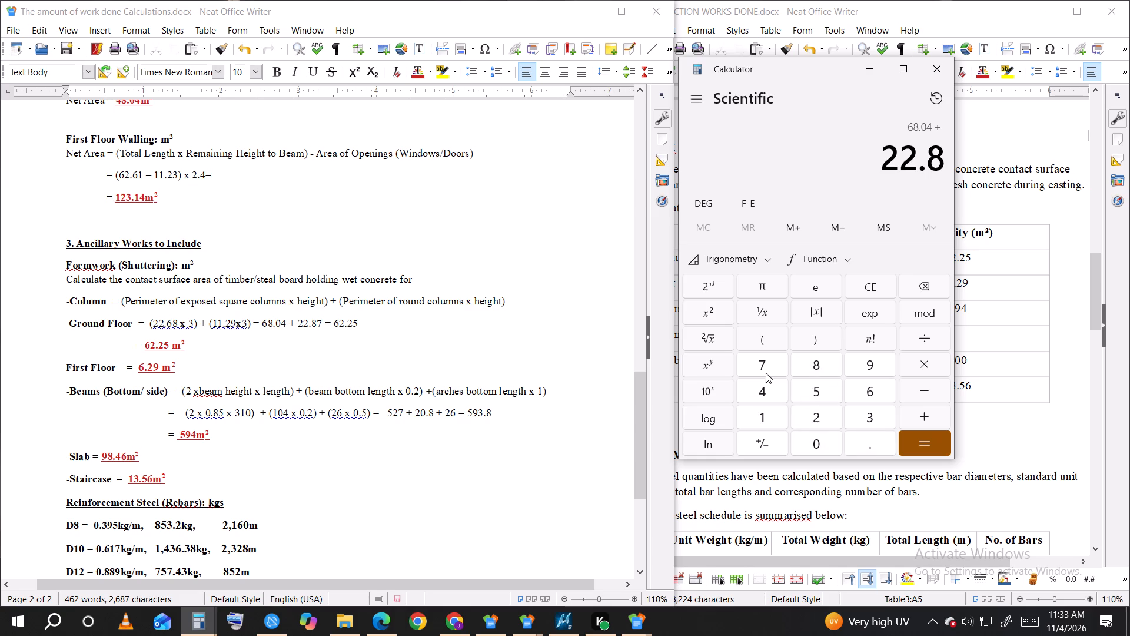
{"action": "left_click", "coordinate": [765, 369]}
{"action": "left_click", "coordinate": [924, 439]}
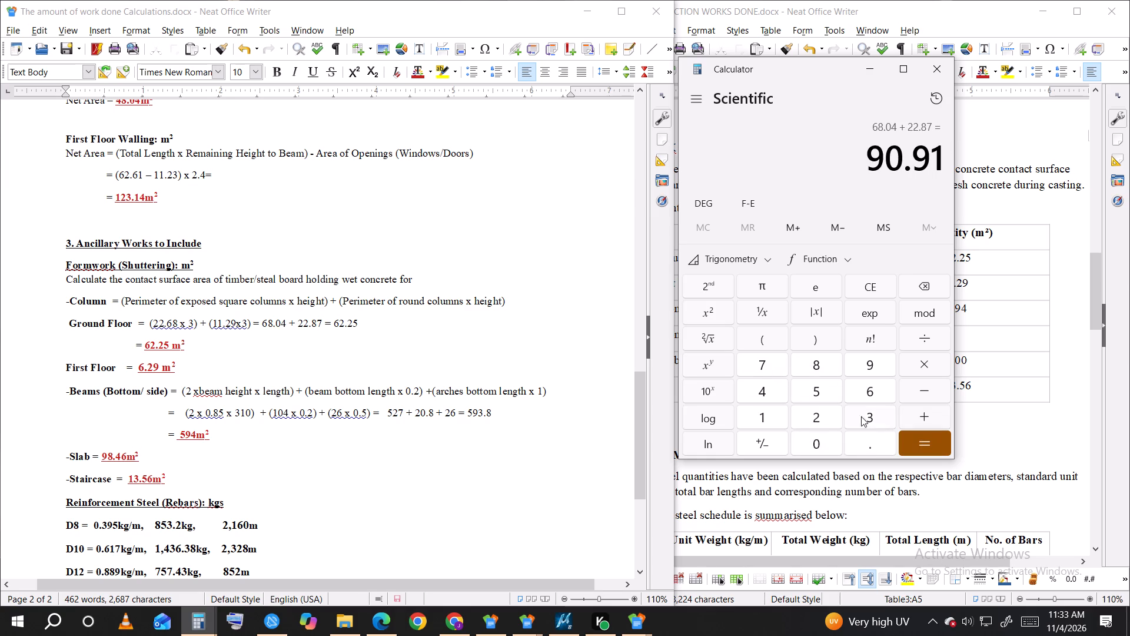
{"action": "left_click_drag", "start_coordinate": [361, 323], "coordinate": [339, 324]}
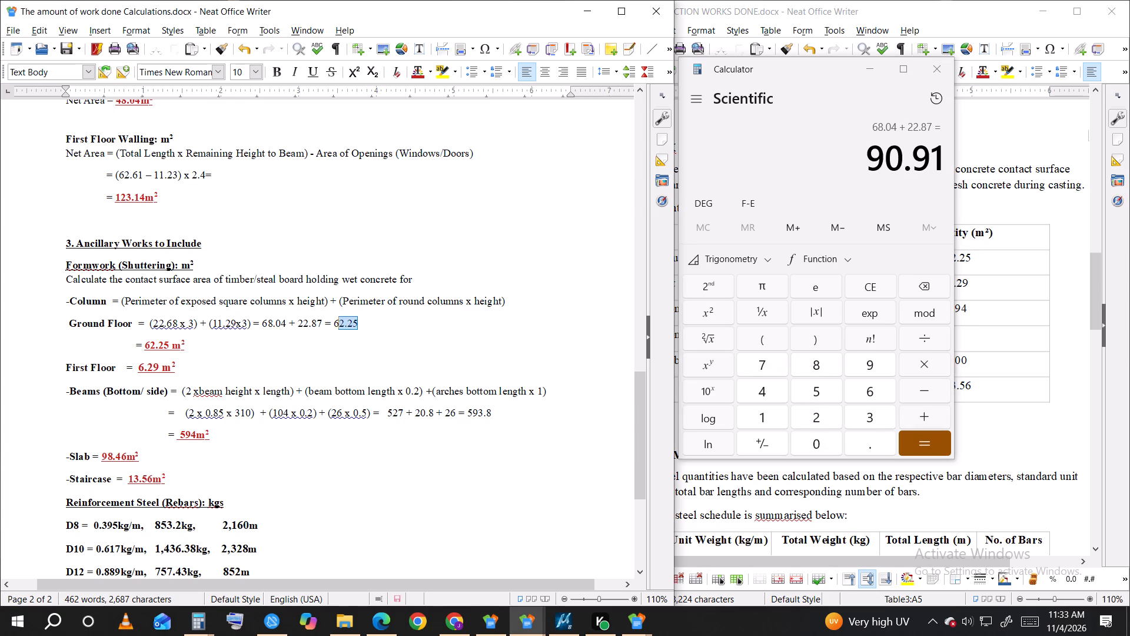
{"action": "left_click_drag", "start_coordinate": [339, 324], "coordinate": [334, 323]}
{"action": "type", "text": "90.91"}
Change the Ground Floor column formwork result to 90.91 and format it with its m² unit in underlined dark red.
{"action": "left_click_drag", "start_coordinate": [167, 345], "coordinate": [149, 344]}
{"action": "left_click_drag", "start_coordinate": [149, 344], "coordinate": [147, 343]}
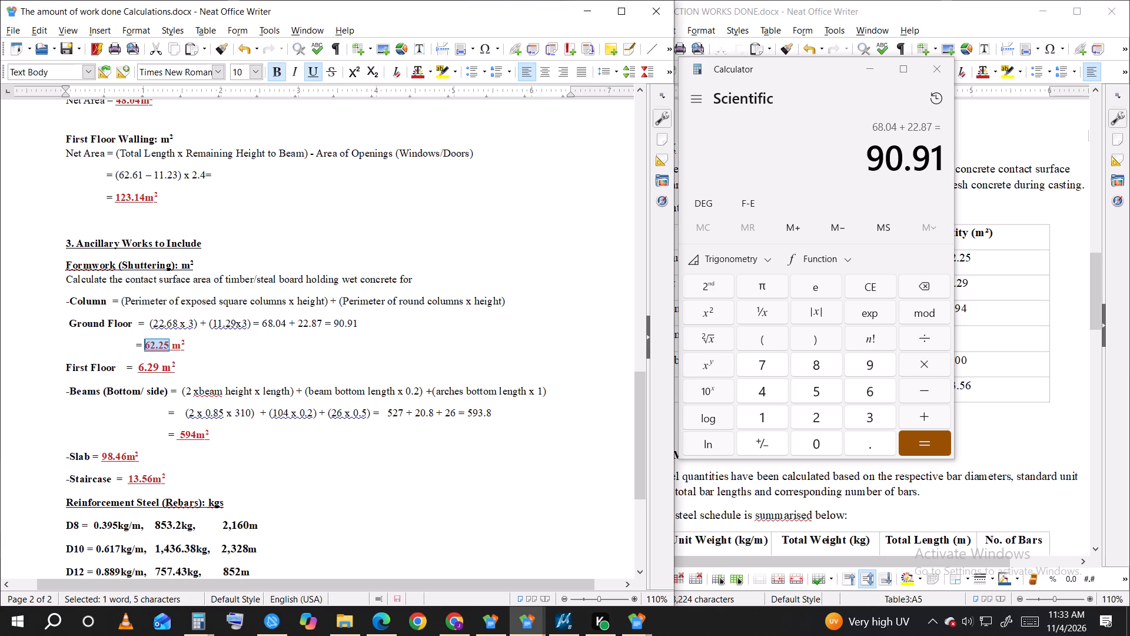
{"action": "type", "text": "90."}
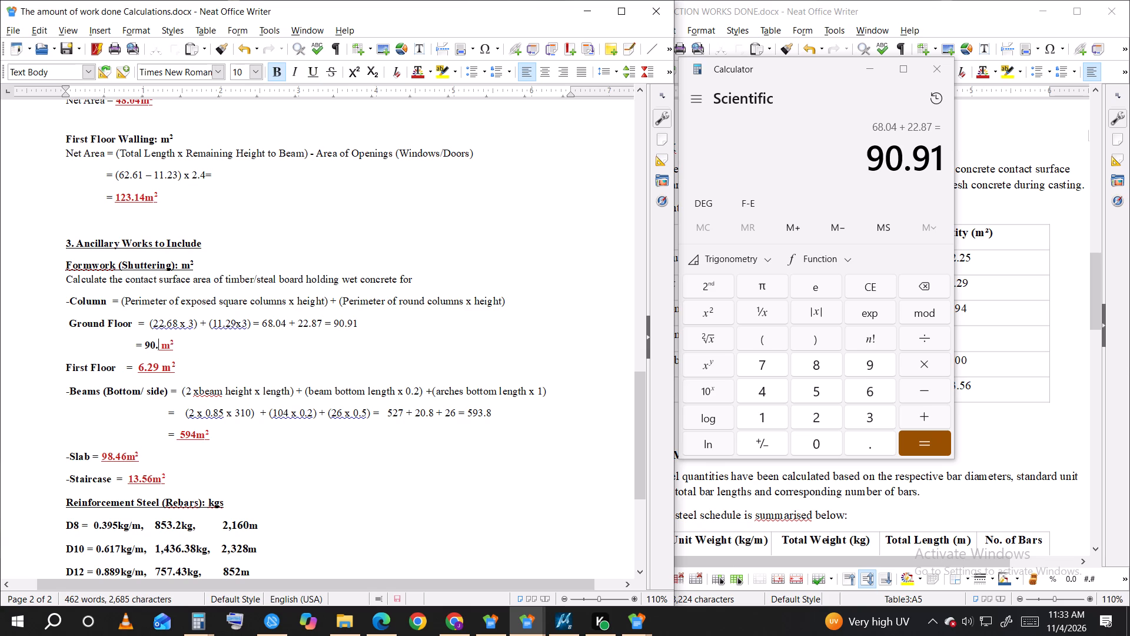
{"action": "type", "text": "91"}
{"action": "left_click_drag", "start_coordinate": [200, 344], "coordinate": [147, 344]}
{"action": "left_click", "coordinate": [417, 74]}
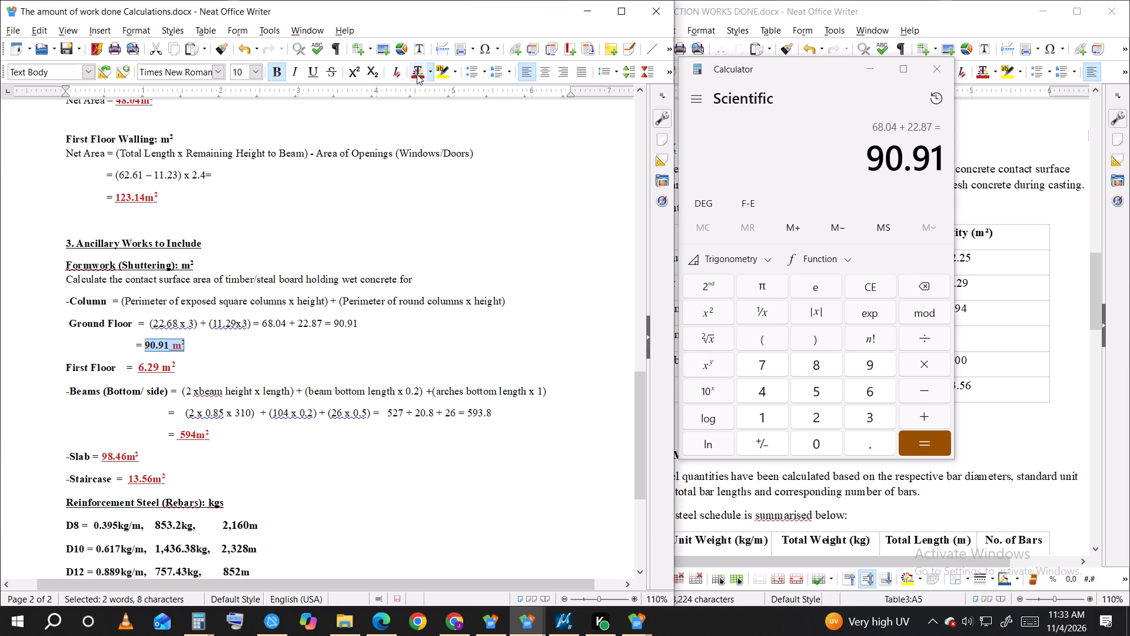
{"action": "left_click", "coordinate": [308, 68]}
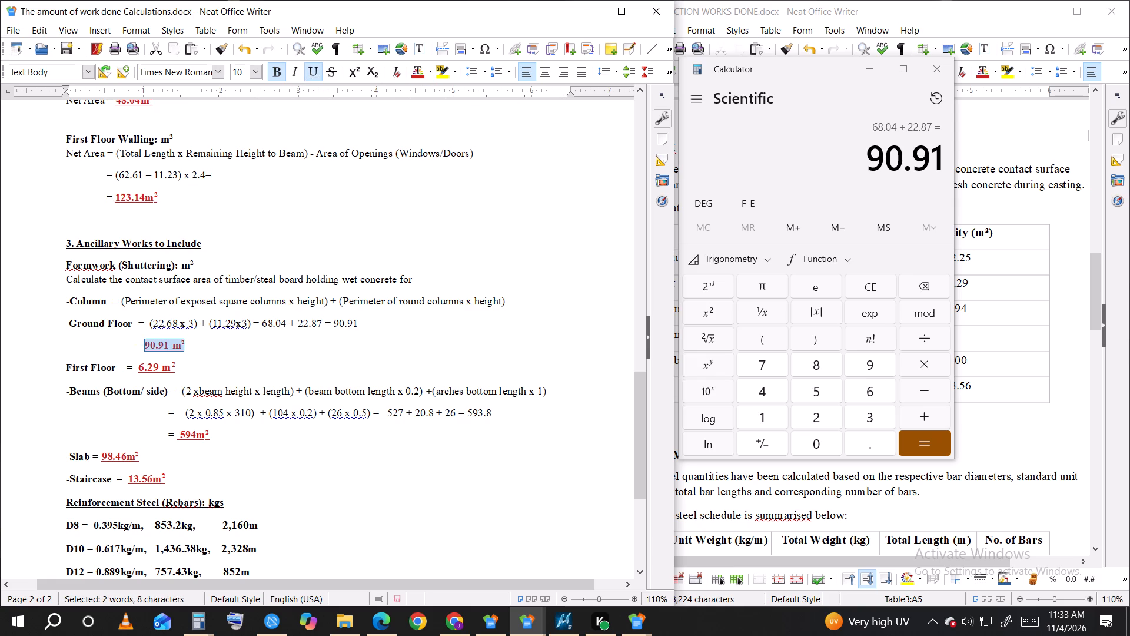
Move Calculator away from the report's formwork quantities and calculate 6.29 × 2 for the First Floor column formwork.
{"action": "left_click", "coordinate": [185, 369]}
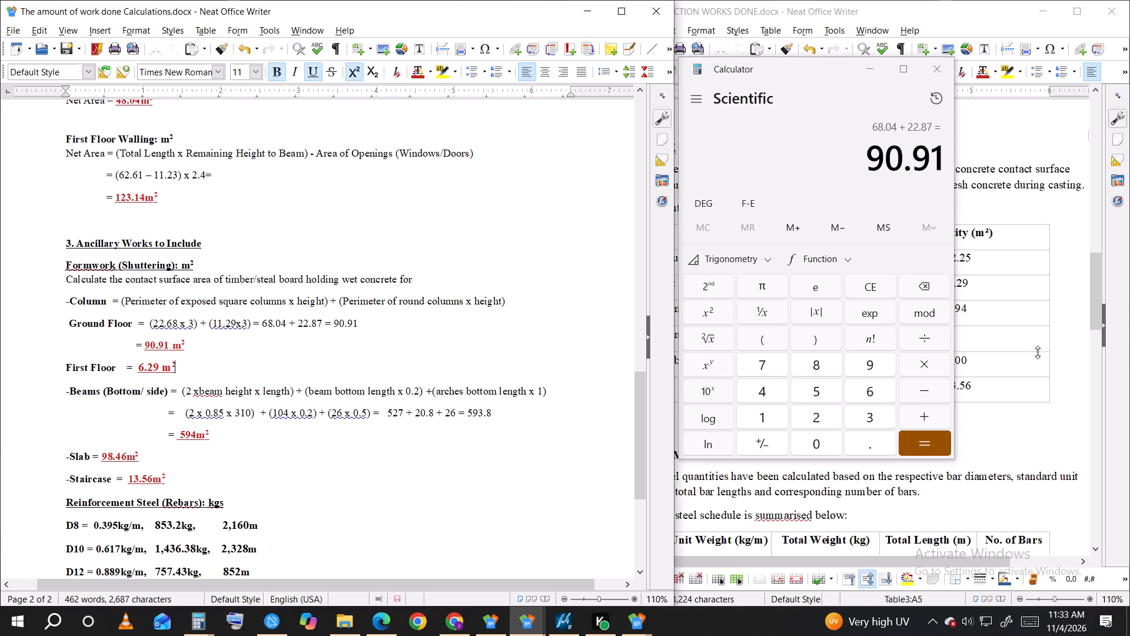
{"action": "left_click_drag", "start_coordinate": [780, 69], "coordinate": [495, 56]}
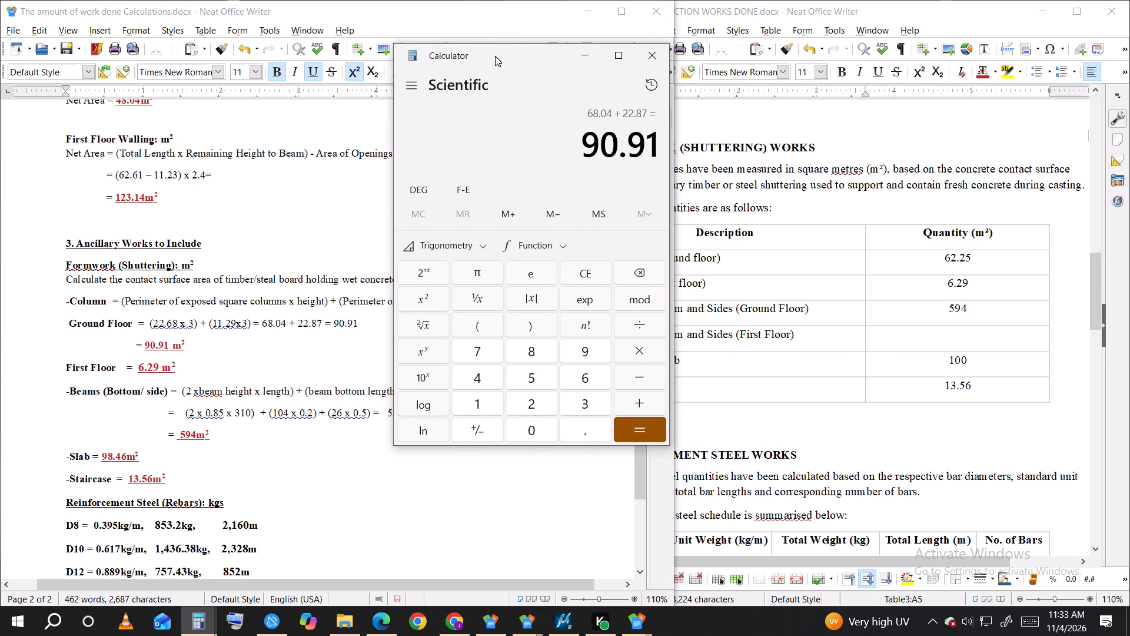
{"action": "left_click_drag", "start_coordinate": [495, 56], "coordinate": [503, 56]}
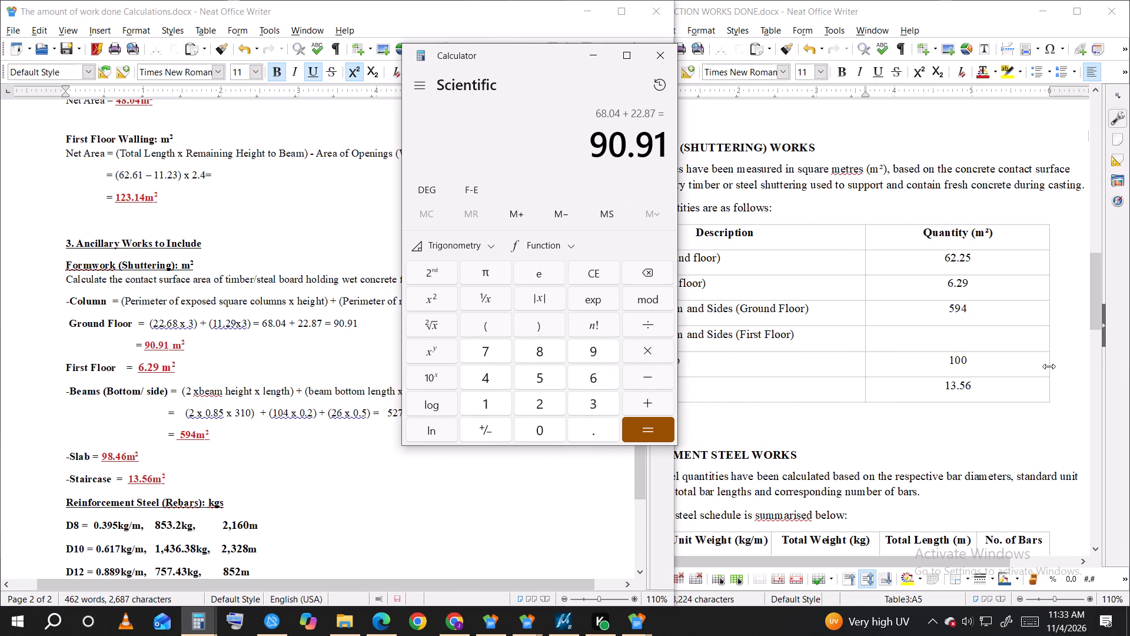
{"action": "left_click", "coordinate": [584, 373]}
{"action": "left_click", "coordinate": [591, 426]}
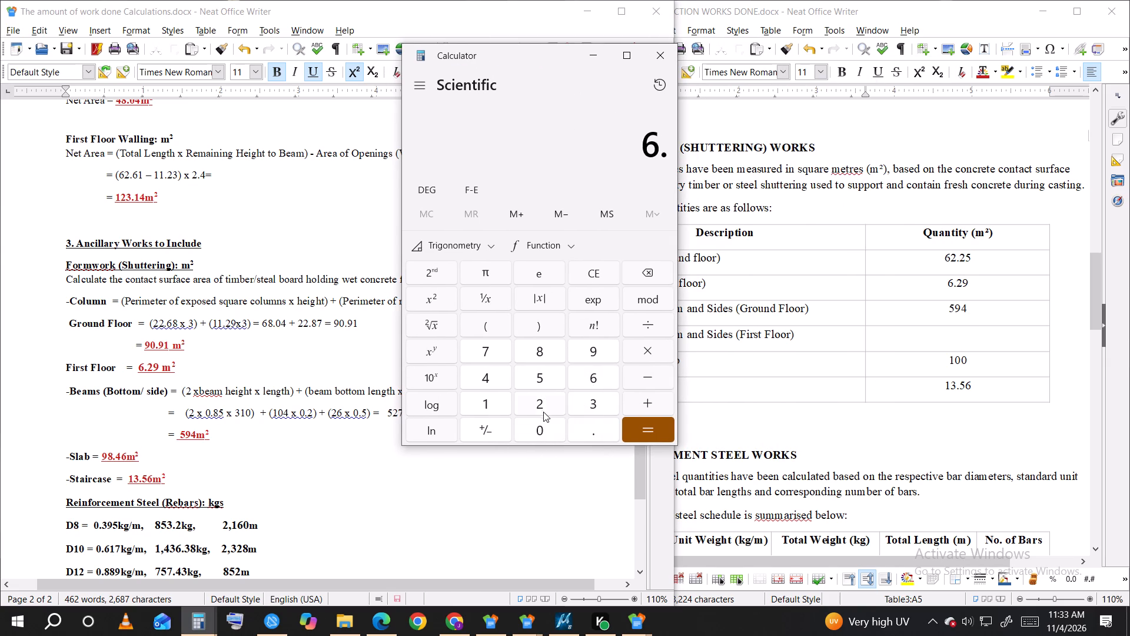
{"action": "left_click", "coordinate": [538, 405]}
{"action": "left_click", "coordinate": [584, 357]}
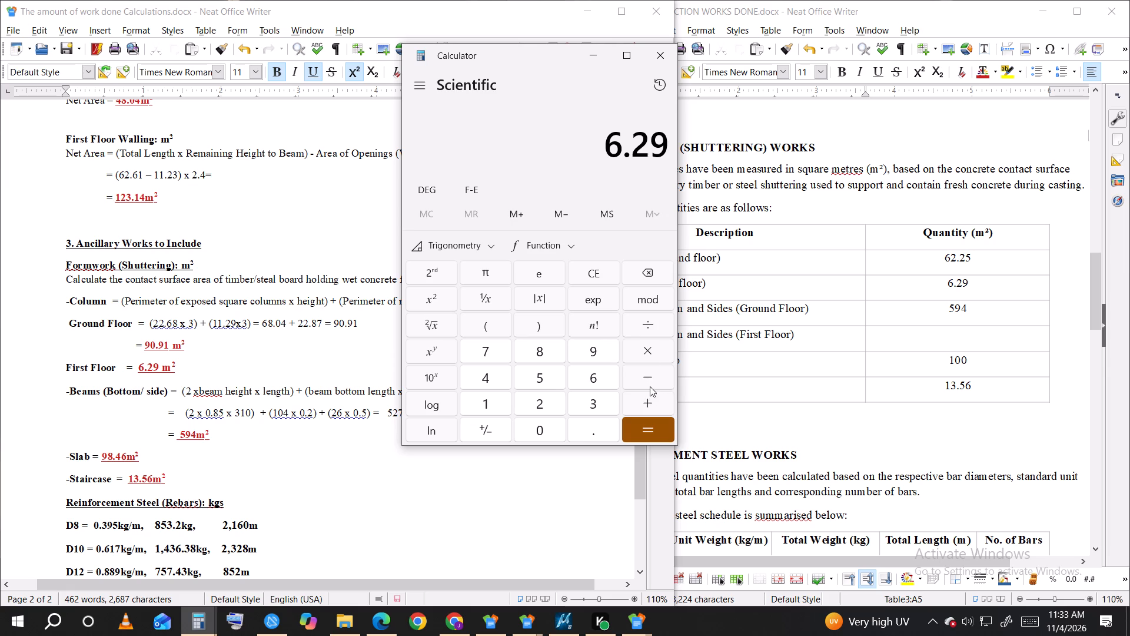
{"action": "left_click", "coordinate": [650, 355]}
{"action": "left_click", "coordinate": [553, 405]}
{"action": "left_click", "coordinate": [658, 435]}
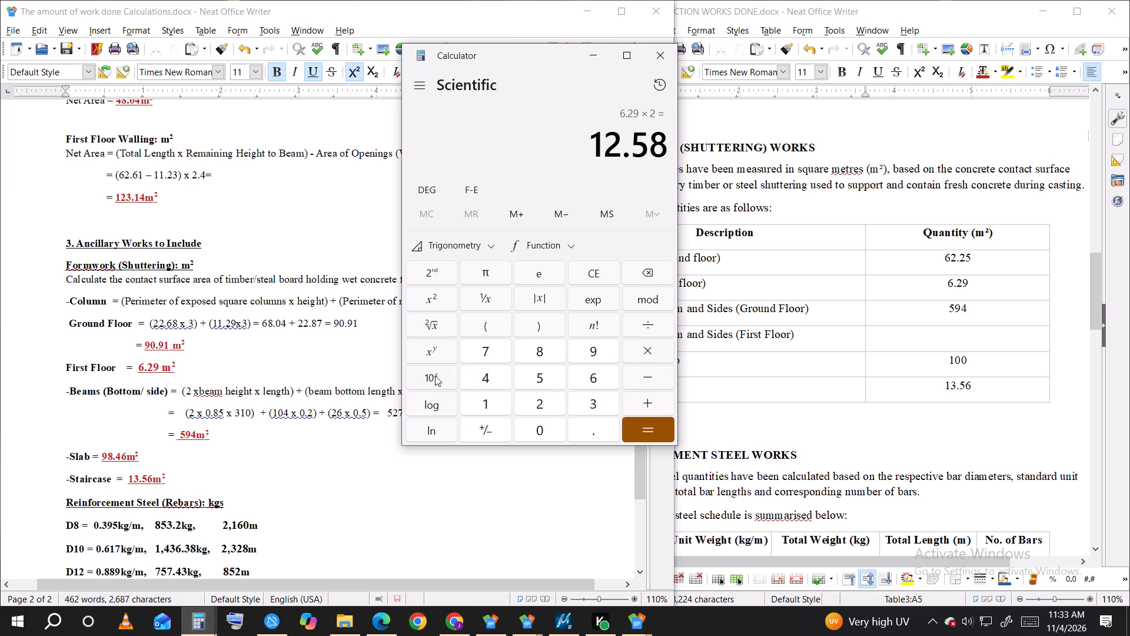
Change the First Floor column formwork result to 12.58 and format it with its m² unit in underlined dark red.
{"action": "left_click_drag", "start_coordinate": [159, 363], "coordinate": [137, 365]}
{"action": "type", "text": "12"}
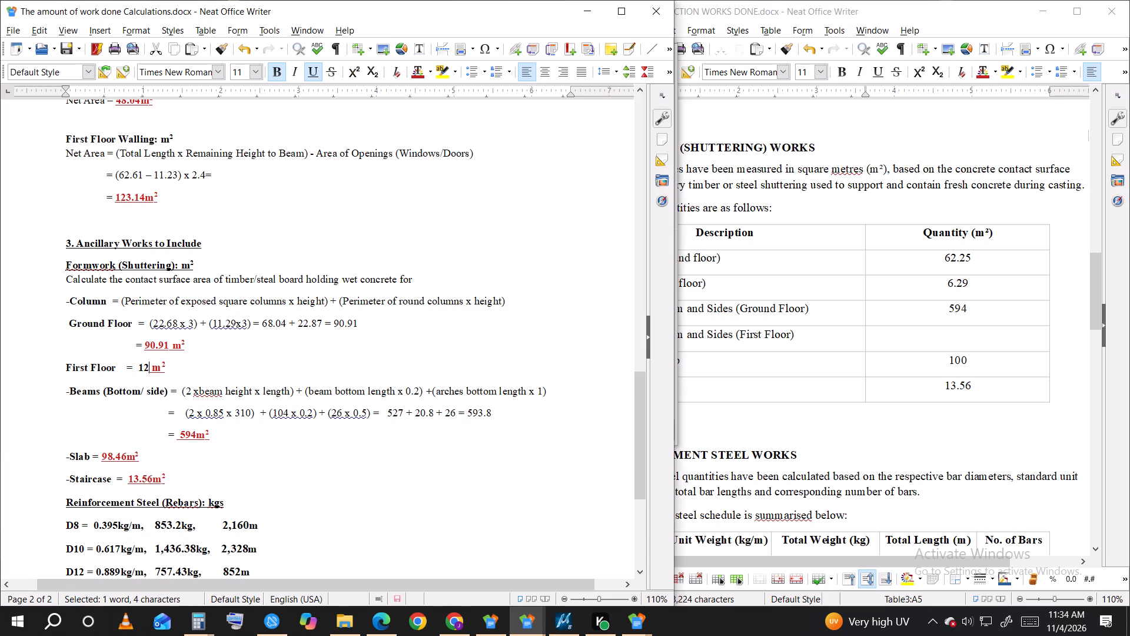
{"action": "left_click", "coordinate": [198, 622]}
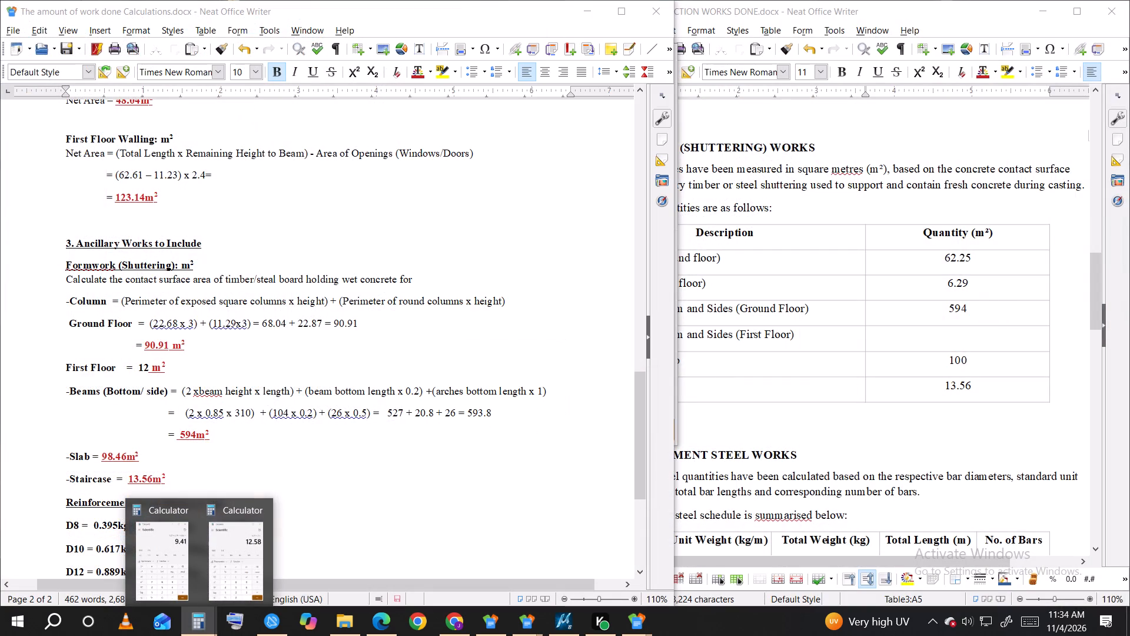
{"action": "left_click", "coordinate": [146, 367]}
{"action": "type", "text": ".58"}
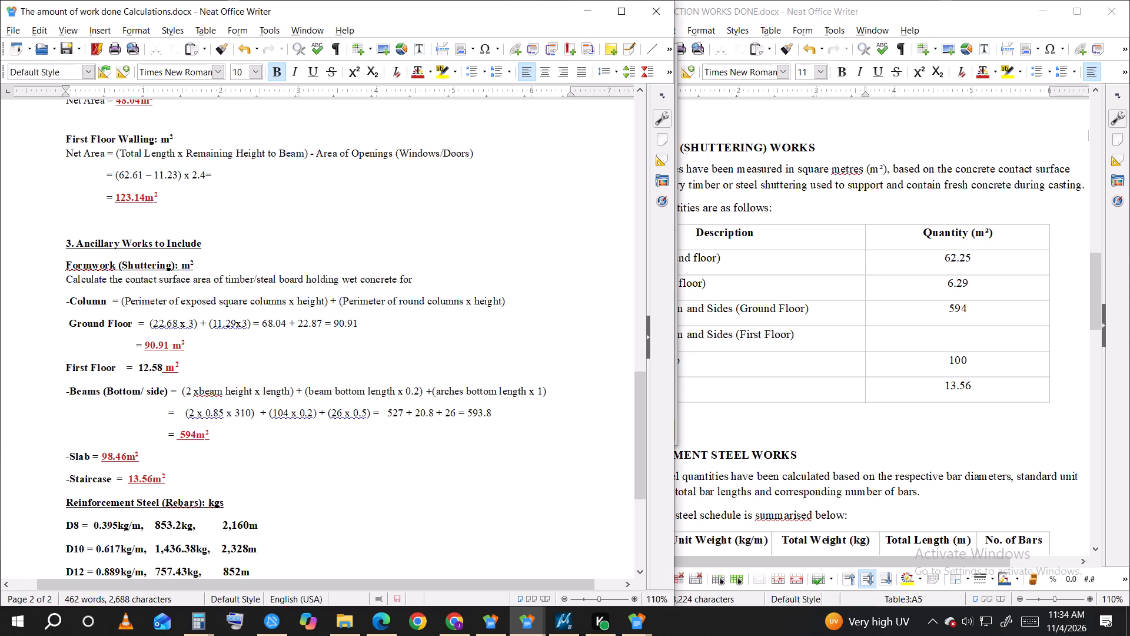
{"action": "left_click_drag", "start_coordinate": [190, 362], "coordinate": [137, 368]}
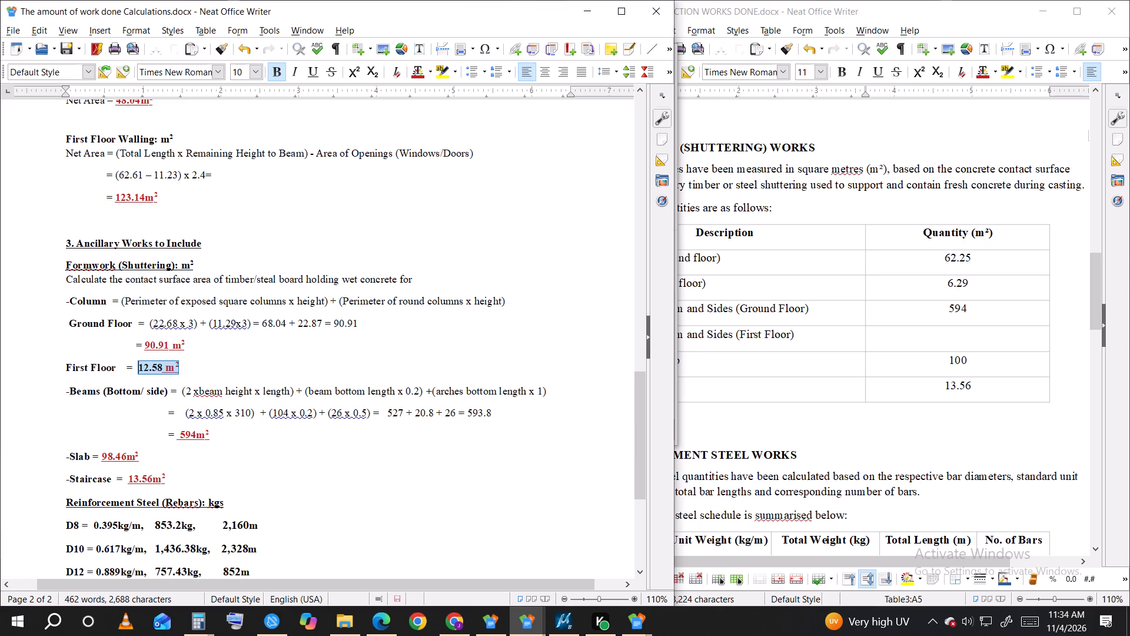
{"action": "left_click", "coordinate": [416, 77]}
{"action": "left_click", "coordinate": [310, 67]}
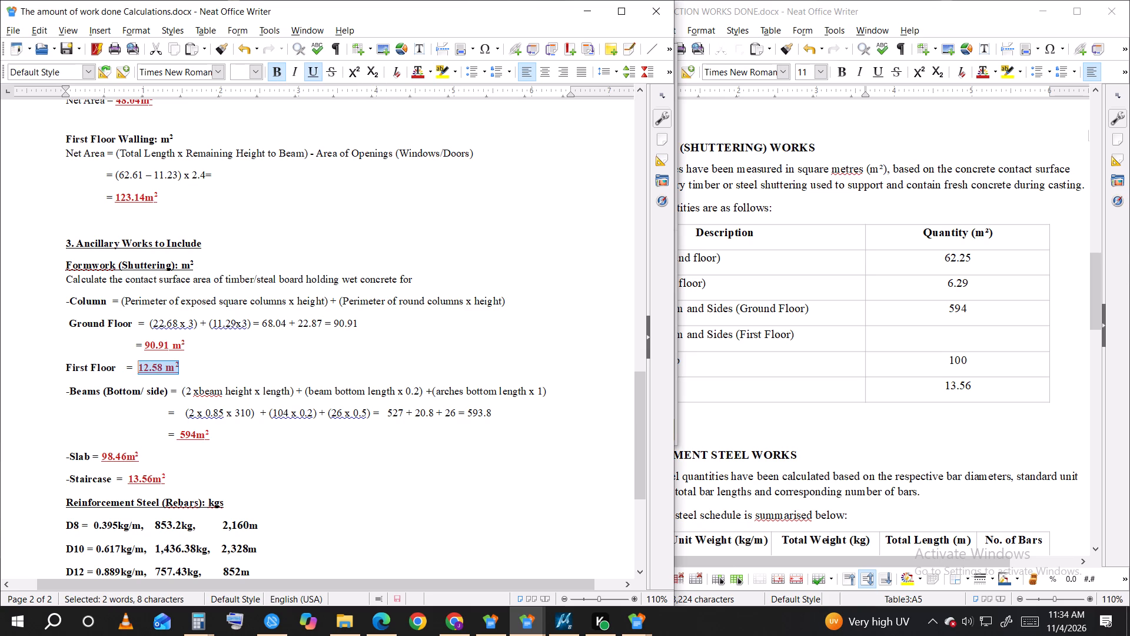
Copy the bold "Ground Floor" label from the column formwork and insert it before the equals sign of the beam calculation line.
{"action": "left_click", "coordinate": [318, 315]}
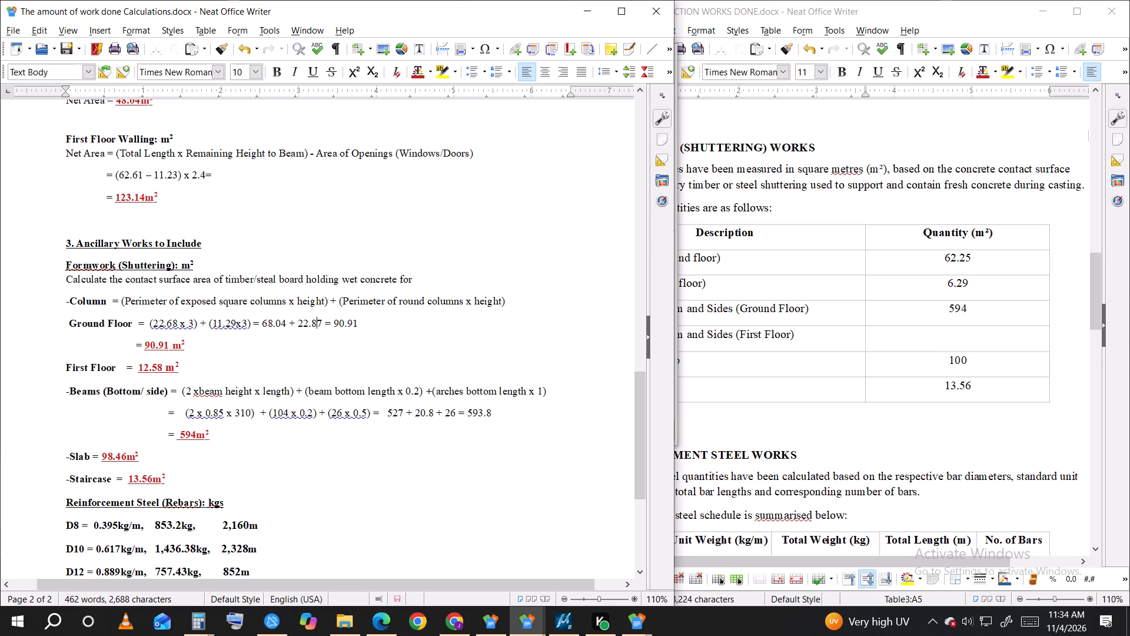
{"action": "left_click_drag", "start_coordinate": [216, 434], "coordinate": [89, 390]}
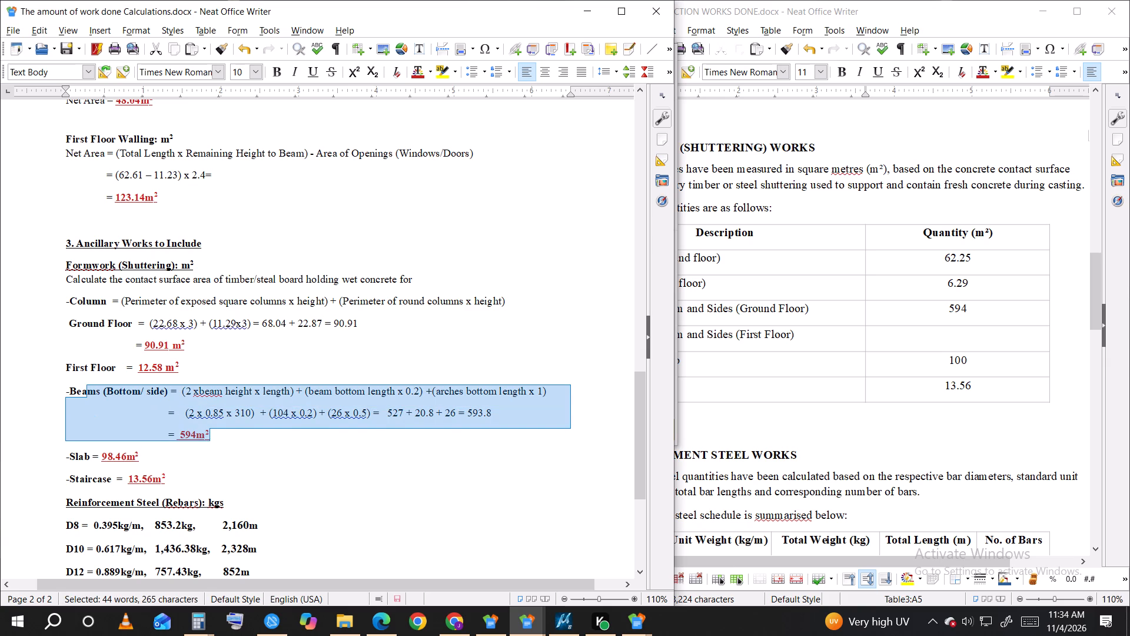
{"action": "left_click", "coordinate": [132, 393]}
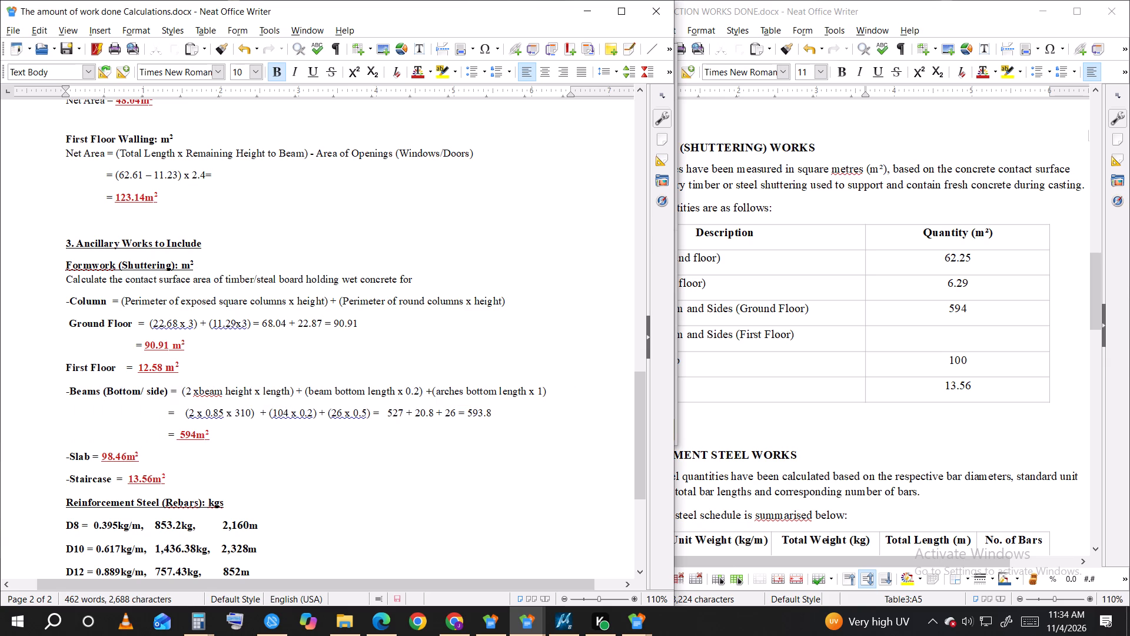
{"action": "left_click", "coordinate": [171, 390]}
{"action": "left_click_drag", "start_coordinate": [131, 325], "coordinate": [73, 322]}
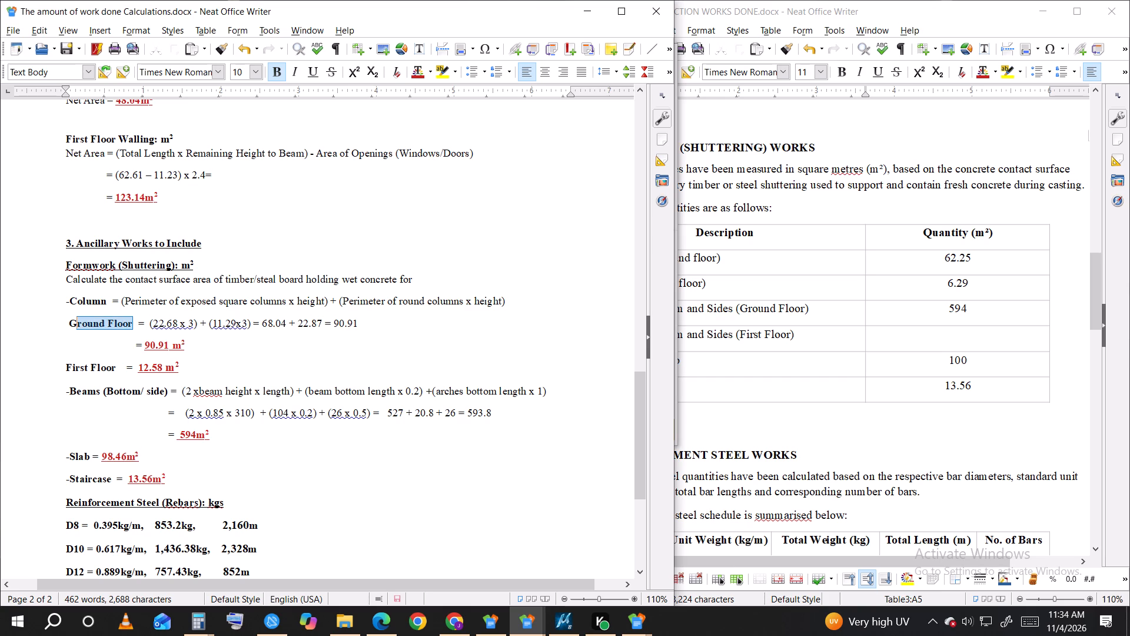
{"action": "left_click_drag", "start_coordinate": [73, 322], "coordinate": [69, 321]}
{"action": "right_click", "coordinate": [69, 321]}
{"action": "left_click", "coordinate": [106, 340]}
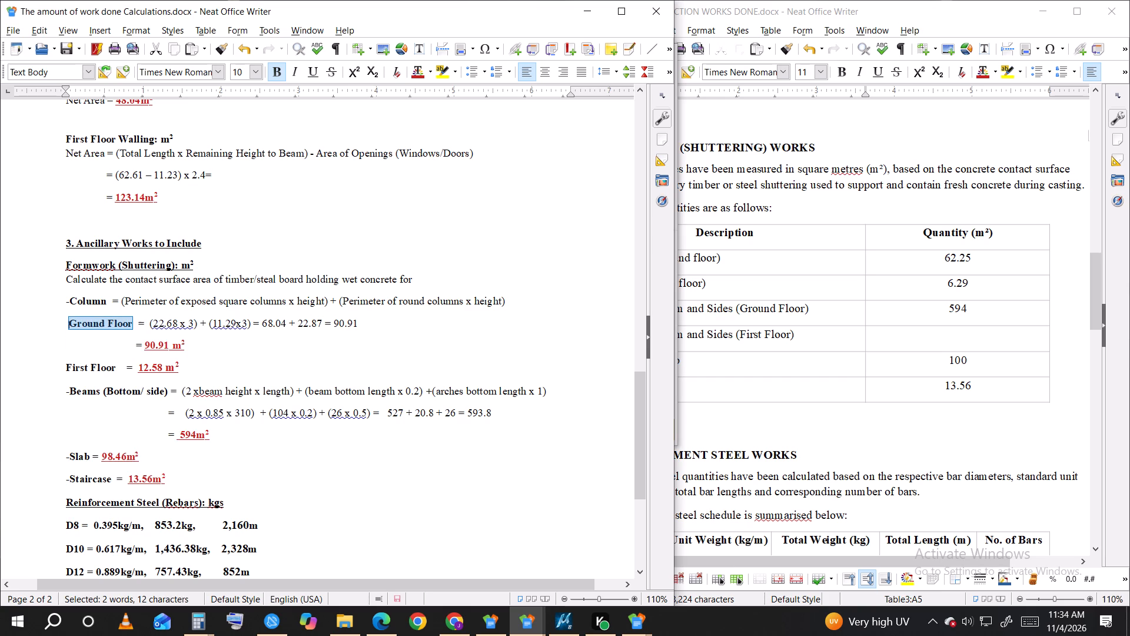
{"action": "left_click", "coordinate": [159, 410]}
{"action": "right_click", "coordinate": [159, 410]}
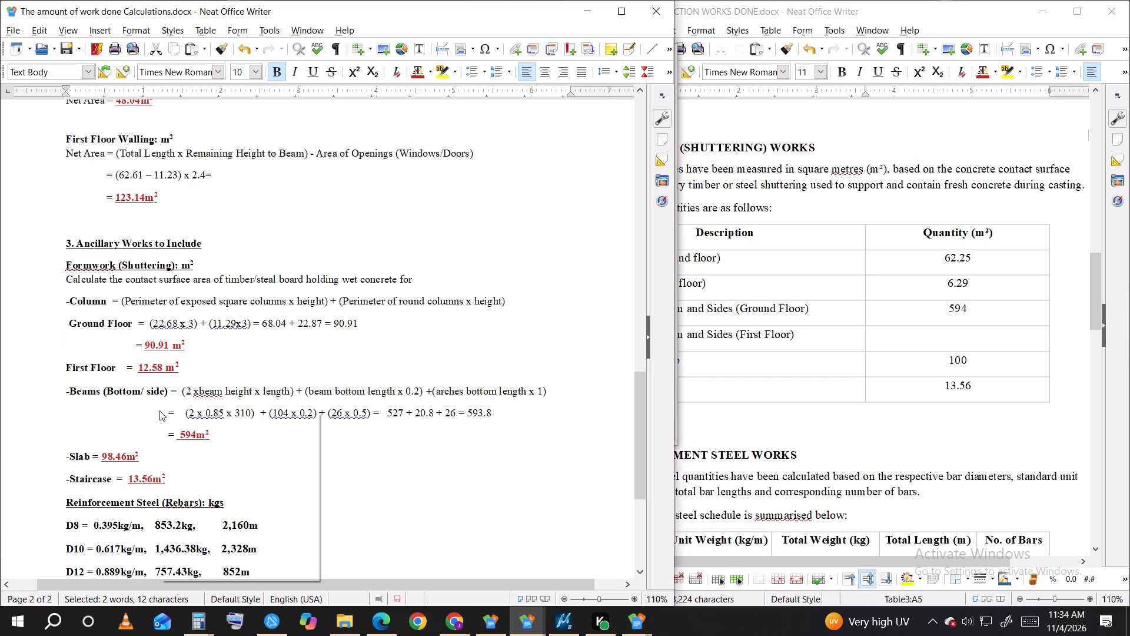
{"action": "left_click", "coordinate": [194, 447]}
Remove the excess leading spaces before the "Ground Floor" label in the beam formwork calculation.
{"action": "left_click", "coordinate": [162, 410]}
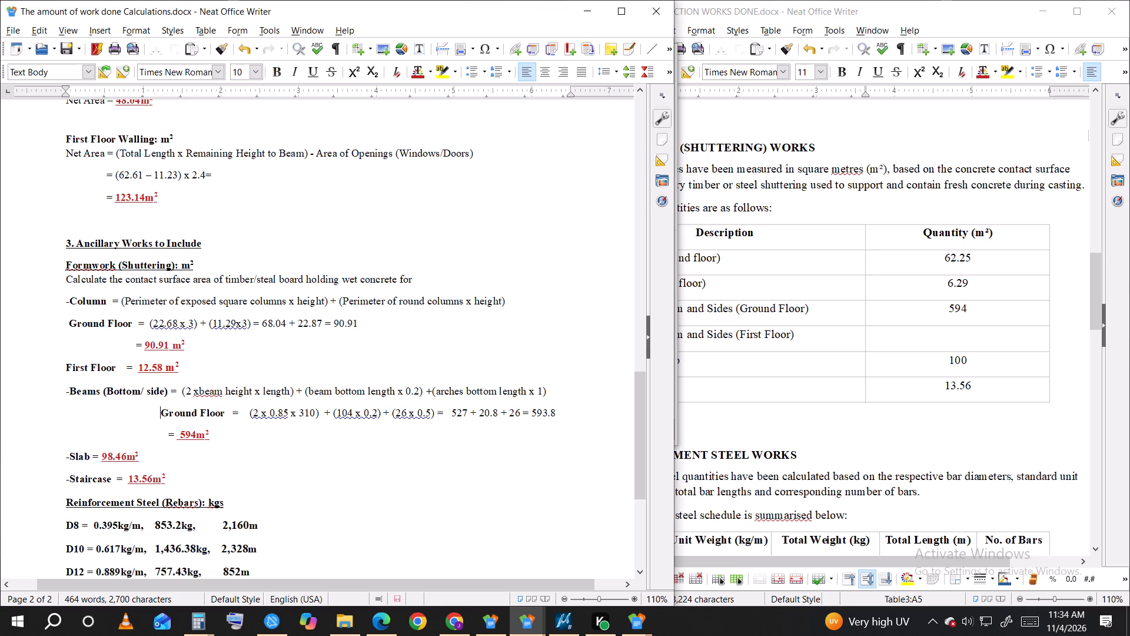
{"action": "key", "text": "BackSpace"}
{"action": "key", "text": "BackSpace"}
{"action": "key", "text": "BackSpace"}
{"action": "key", "text": "BackSpace"}
{"action": "key", "text": "BackSpace"}
{"action": "key", "text": "BackSpace"}
{"action": "key", "text": "BackSpace"}
{"action": "key", "text": "BackSpace"}
{"action": "key", "text": "BackSpace"}
{"action": "key", "text": "BackSpace"}
{"action": "key", "text": "BackSpace"}
{"action": "key", "text": "BackSpace"}
{"action": "key", "text": "BackSpace"}
{"action": "key", "text": "BackSpace"}
{"action": "key", "text": "BackSpace"}
{"action": "key", "text": "BackSpace"}
{"action": "key", "text": "BackSpace"}
{"action": "key", "text": "BackSpace"}
{"action": "key", "text": "BackSpace"}
{"action": "key", "text": "BackSpace"}
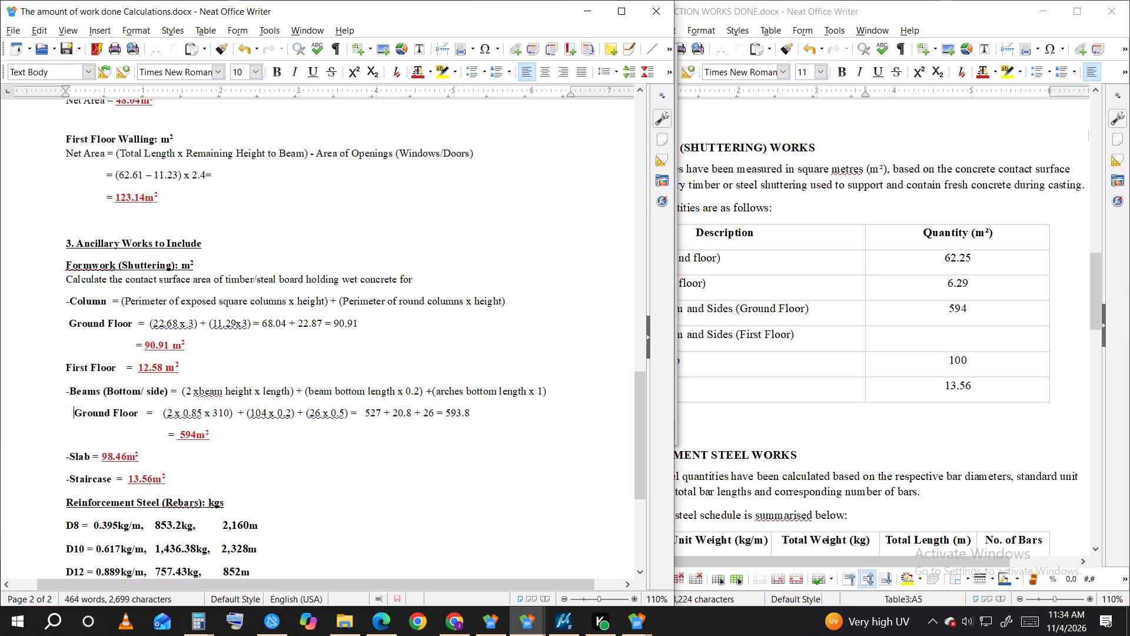
{"action": "key", "text": "BackSpace"}
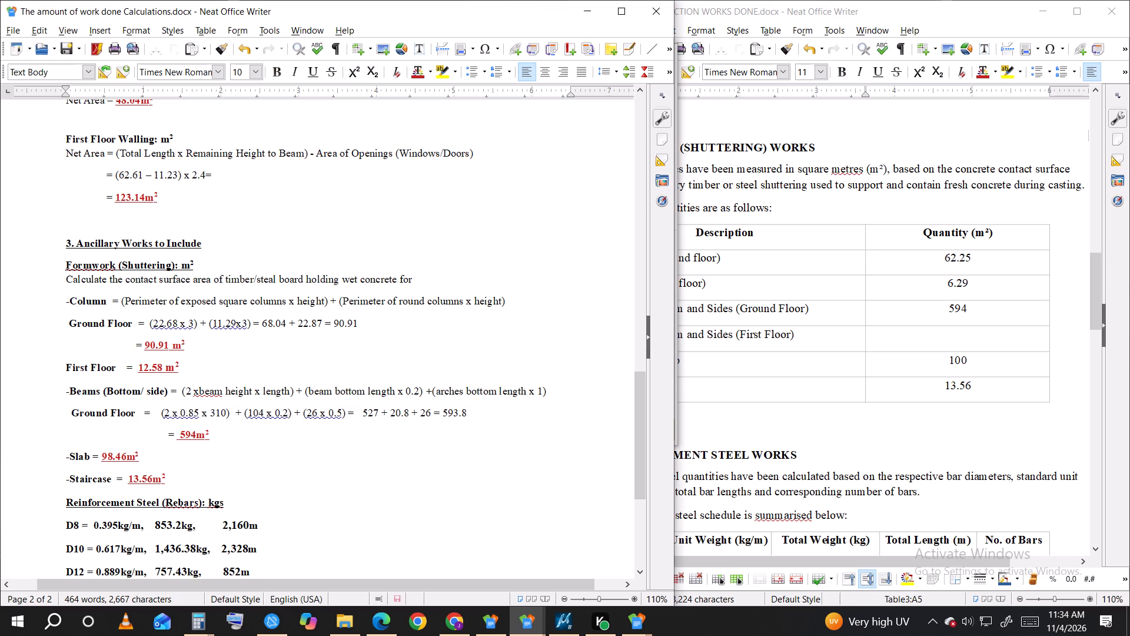
Indent the column formwork's Ground Floor and First Floor lines and the beams' Ground Floor line with leading spaces so their labels roughly align.
{"action": "left_click", "coordinate": [59, 371]}
{"action": "key", "text": "space"}
{"action": "left_click", "coordinate": [66, 320]}
{"action": "key", "text": "space"}
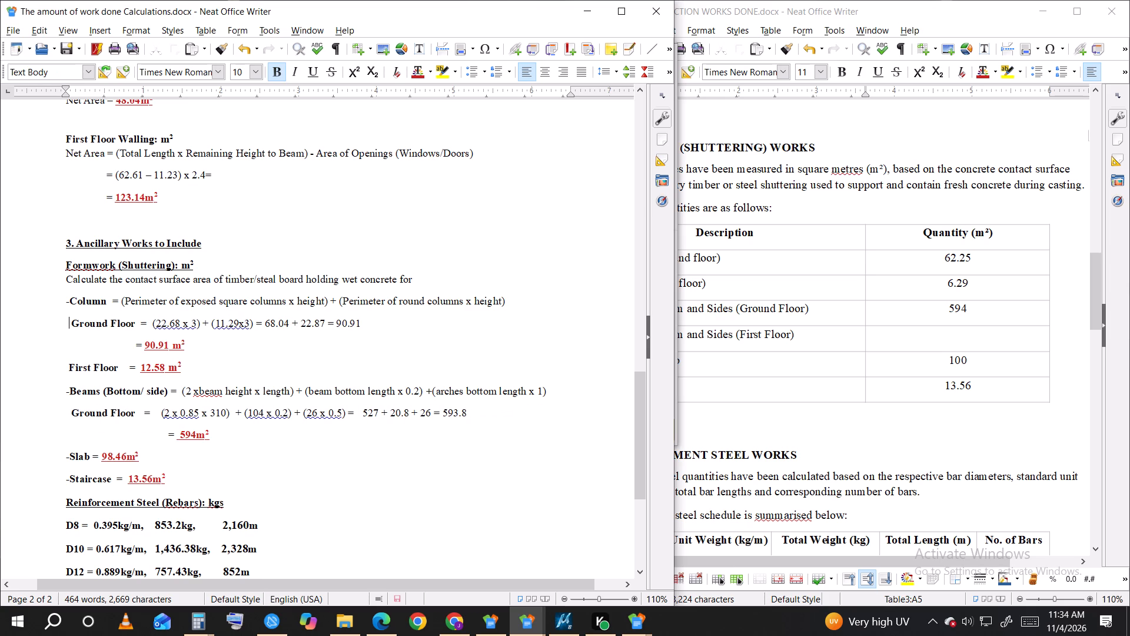
{"action": "left_click", "coordinate": [59, 375]}
{"action": "left_click", "coordinate": [61, 366]}
{"action": "key", "text": "space"}
{"action": "key", "text": "space"}
{"action": "key", "text": "space"}
{"action": "key", "text": "space"}
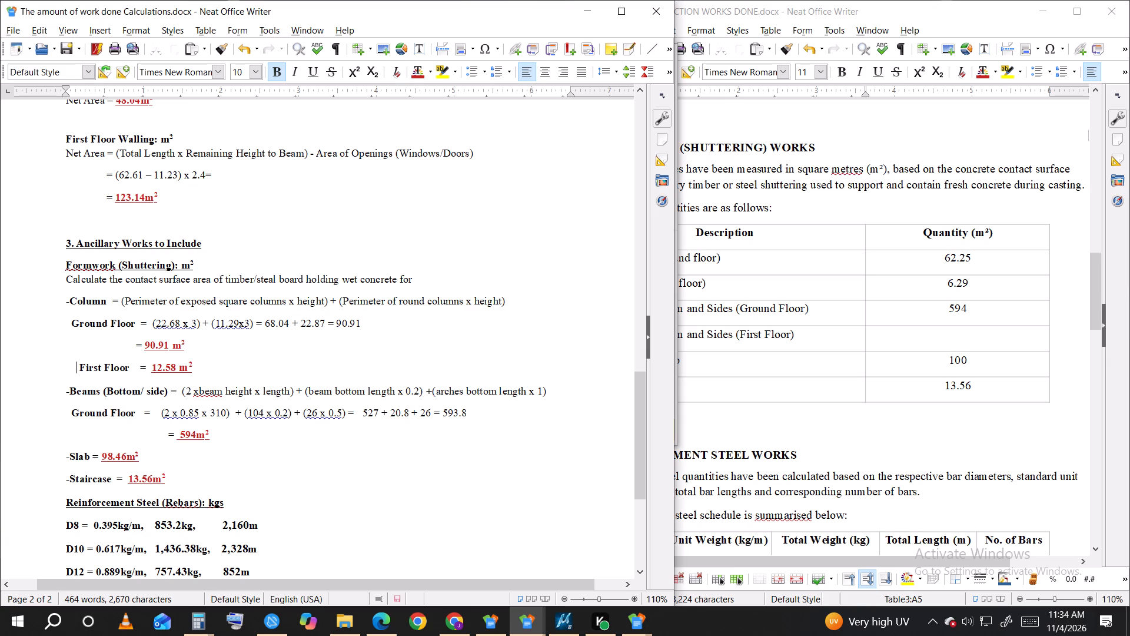
{"action": "left_click", "coordinate": [66, 325]}
{"action": "key", "text": "space"}
{"action": "key", "text": "space"}
{"action": "key", "text": "space"}
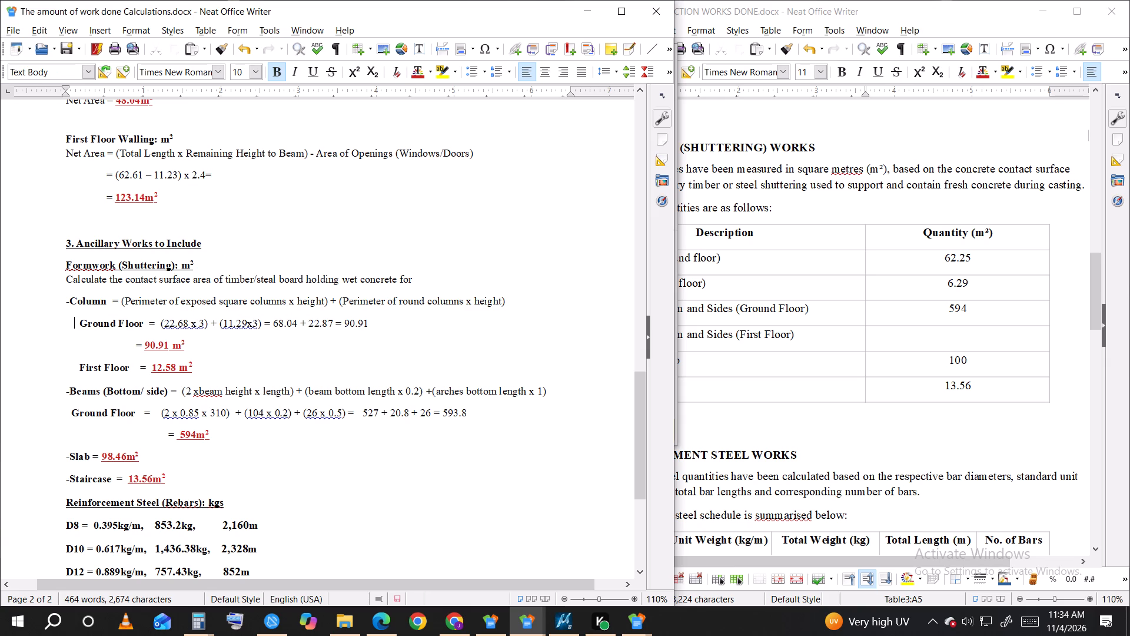
{"action": "left_click", "coordinate": [66, 409]}
{"action": "key", "text": "space"}
{"action": "key", "text": "space"}
{"action": "key", "text": "space"}
{"action": "key", "text": "space"}
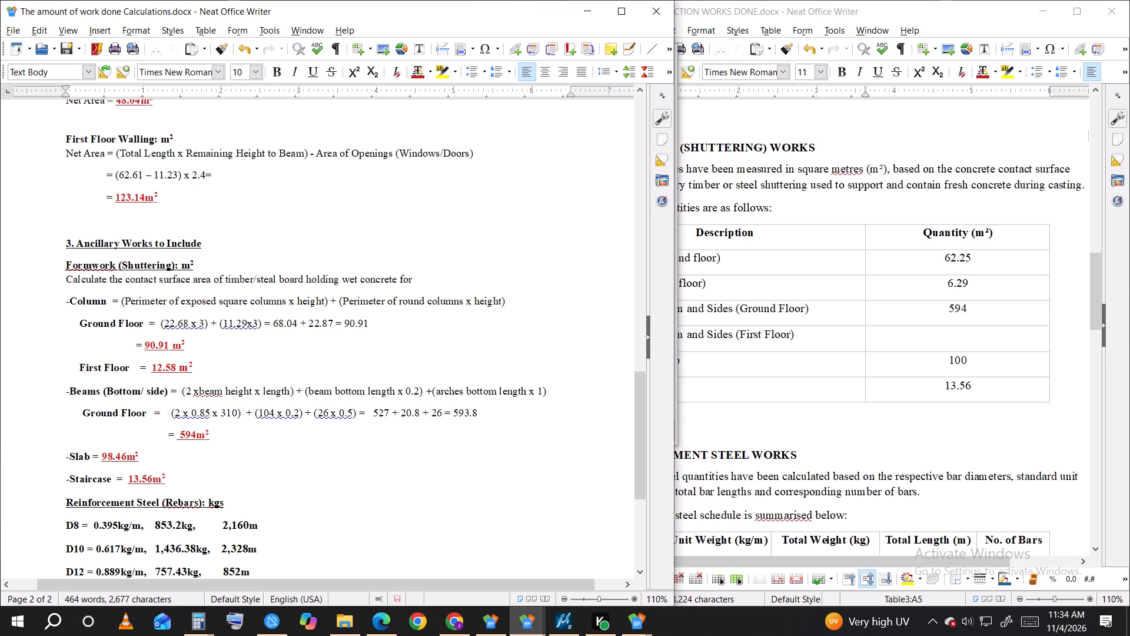
Copy the columns' "First Floor = 12.58 m²" entry onto a new line below the 594m² beam result.
{"action": "left_click", "coordinate": [267, 445]}
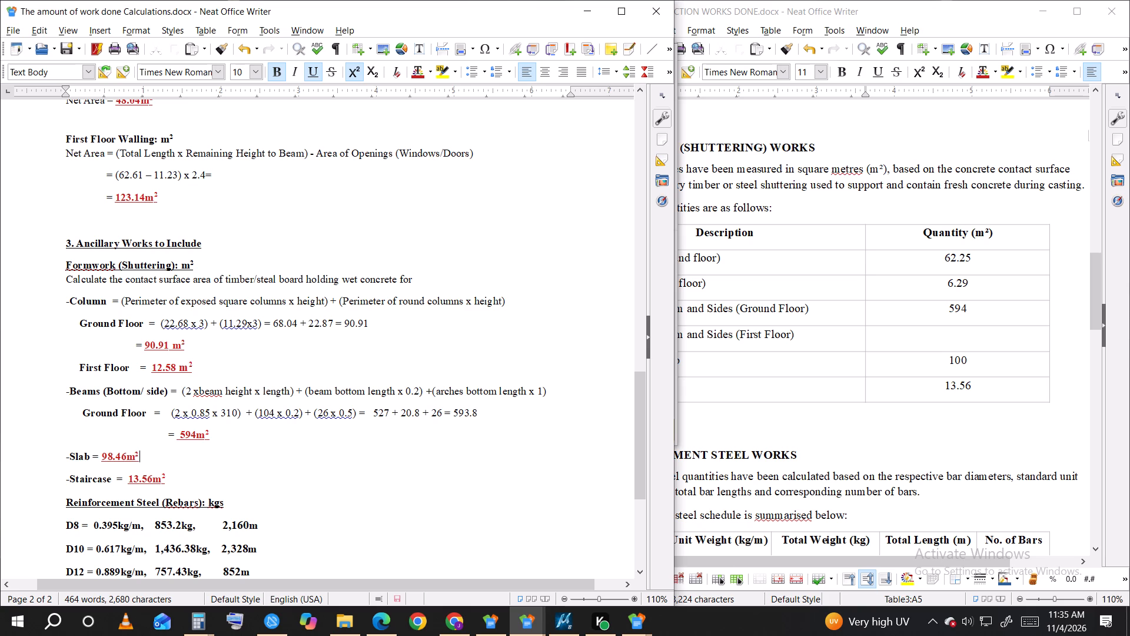
{"action": "left_click_drag", "start_coordinate": [197, 367], "coordinate": [83, 368]}
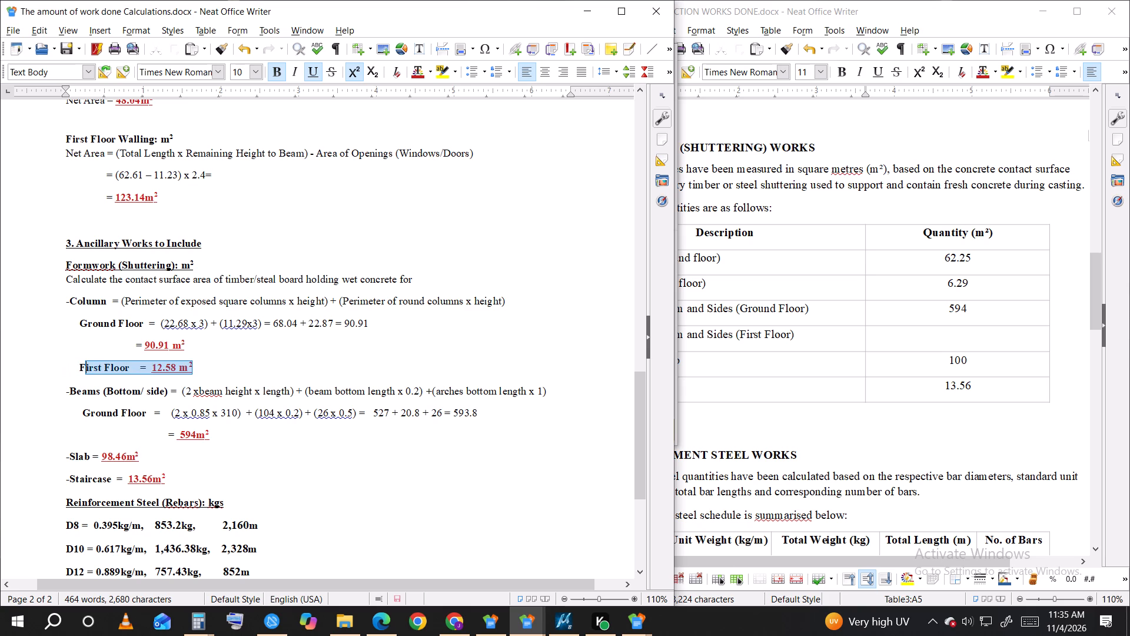
{"action": "left_click_drag", "start_coordinate": [83, 368], "coordinate": [77, 368]}
{"action": "right_click", "coordinate": [77, 368]}
{"action": "left_click", "coordinate": [131, 389]}
{"action": "left_click", "coordinate": [237, 435]}
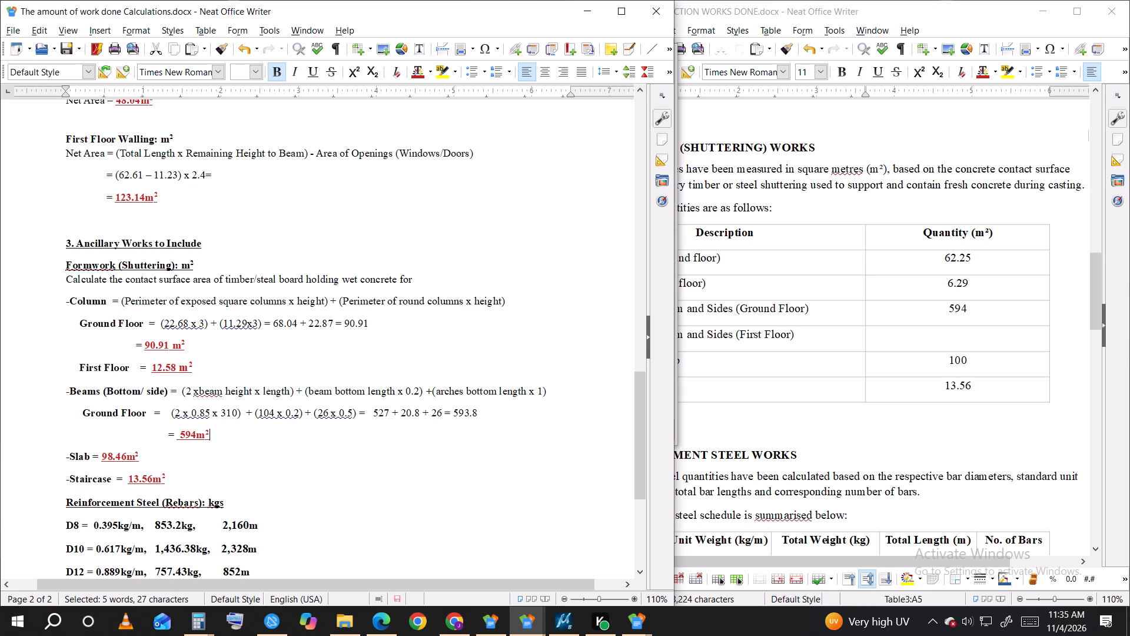
{"action": "key", "text": "Return"}
{"action": "right_click", "coordinate": [111, 449]}
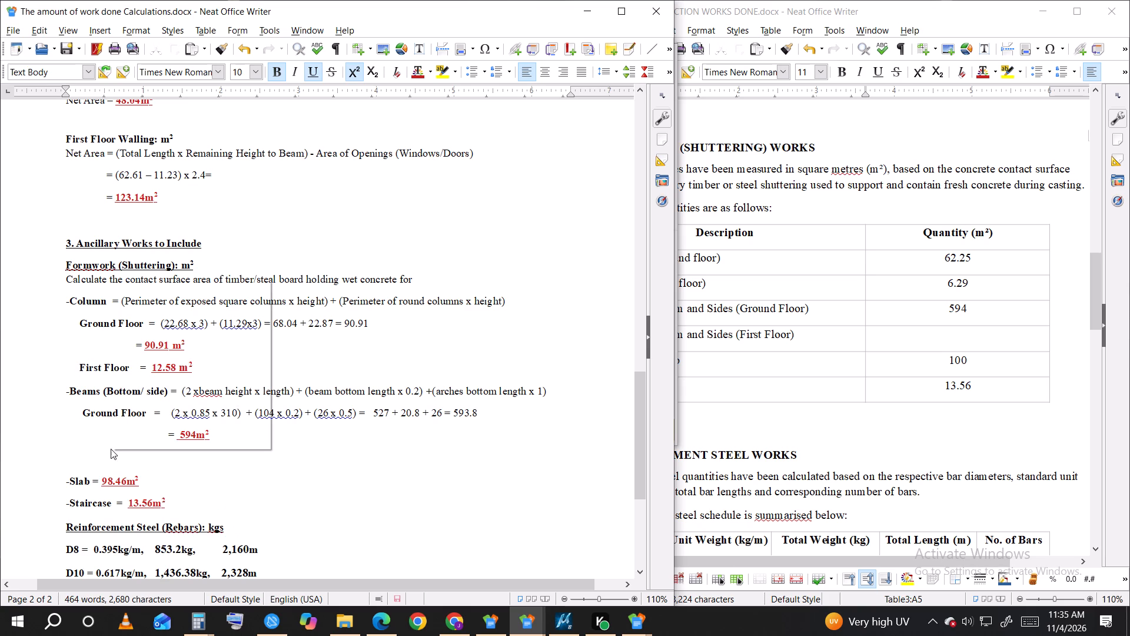
{"action": "left_click", "coordinate": [170, 314]}
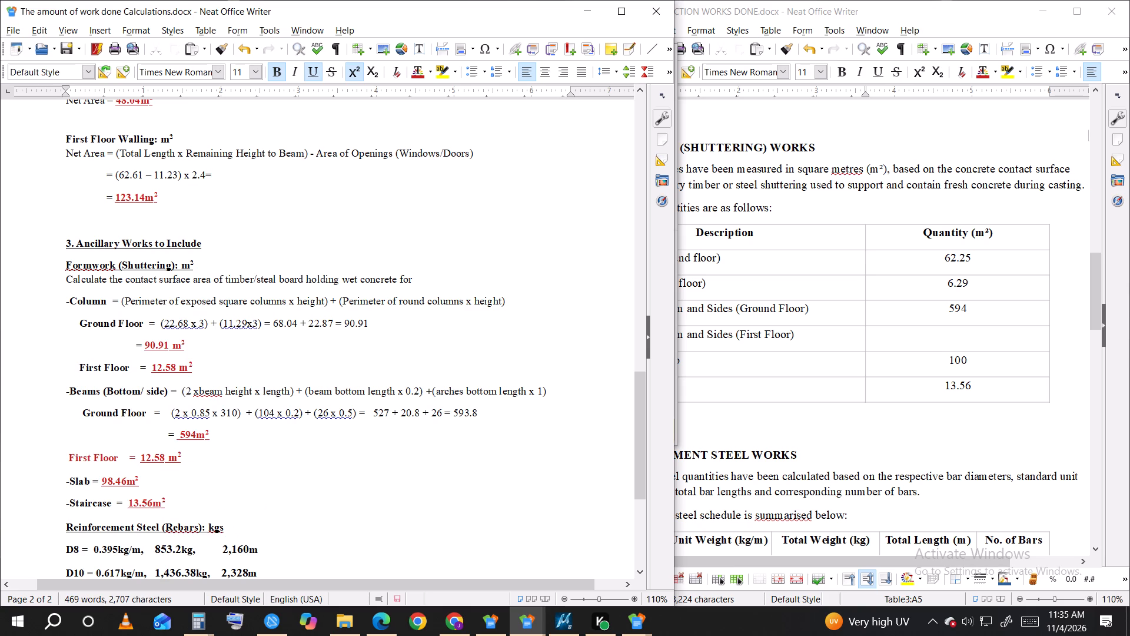
Indent the copied First Floor beam entry so its label lines up with the Ground Floor label above.
{"action": "left_click", "coordinate": [70, 451]}
{"action": "key", "text": "space"}
{"action": "key", "text": "space"}
{"action": "key", "text": "space"}
{"action": "key", "text": "space"}
{"action": "key", "text": "space"}
{"action": "key", "text": "space"}
{"action": "key", "text": "space"}
{"action": "key", "text": "space"}
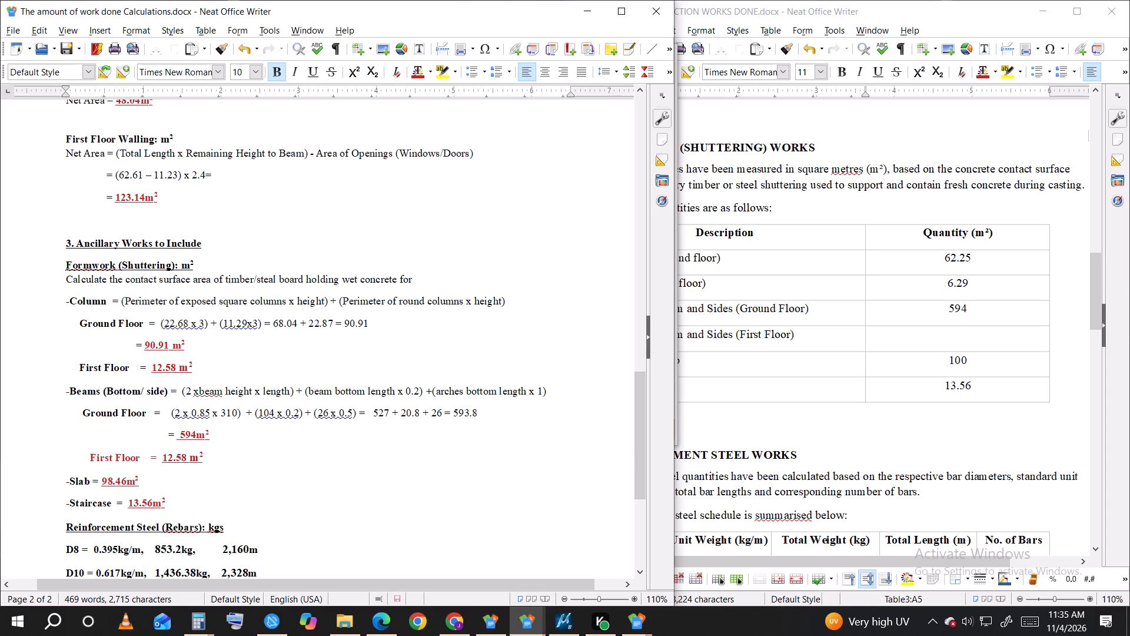
{"action": "key", "text": "BackSpace"}
{"action": "key", "text": "BackSpace"}
{"action": "left_click", "coordinate": [138, 456]}
Set the font colour of the "First Floor =" label in the beam formwork entry to black.
{"action": "left_click_drag", "start_coordinate": [153, 453], "coordinate": [56, 450]}
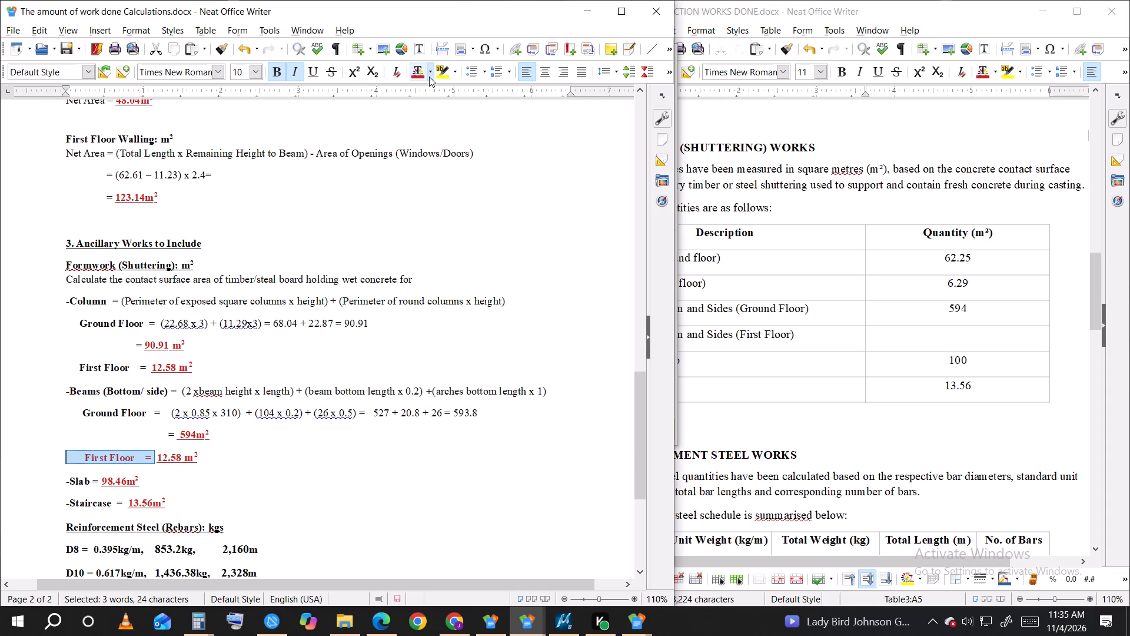
{"action": "left_click", "coordinate": [432, 72]}
{"action": "left_click", "coordinate": [417, 157]}
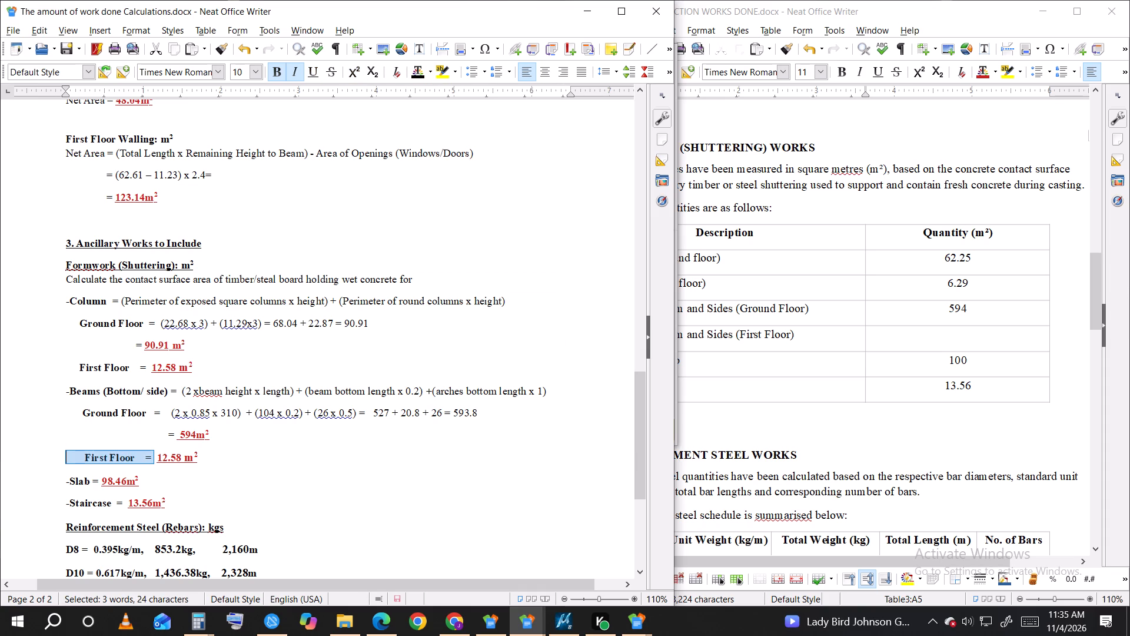
{"action": "left_click", "coordinate": [294, 435]}
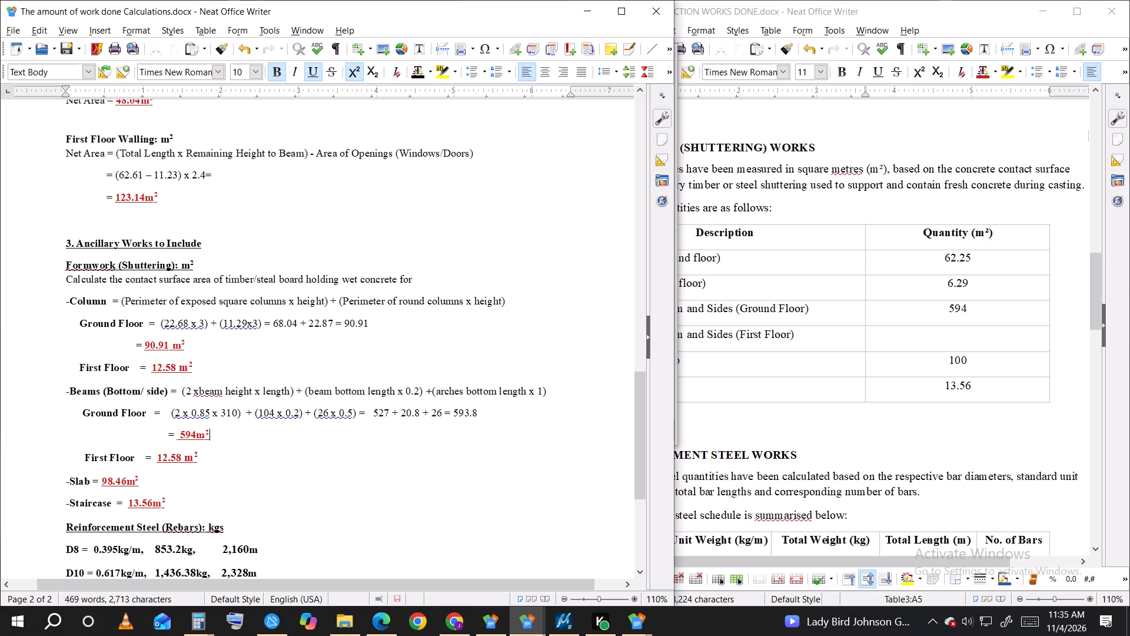
Adjust spacing in the beams' 594m² result line and First Floor line so their equals signs align with the Ground Floor calculation's.
{"action": "left_click", "coordinate": [167, 432]}
{"action": "key", "text": "BackSpace"}
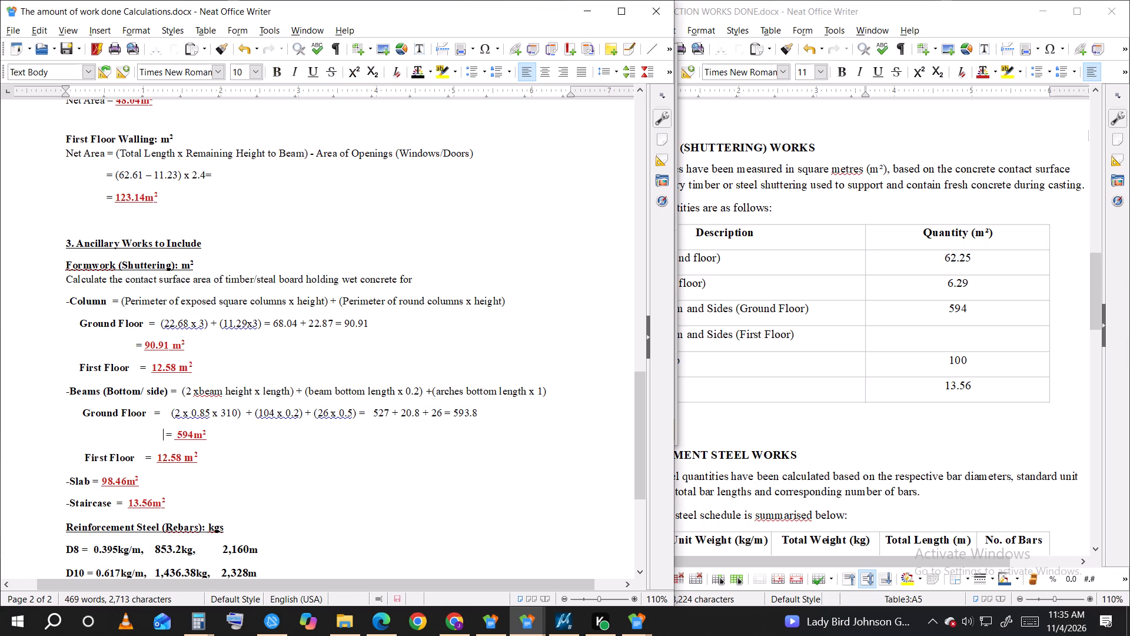
{"action": "key", "text": "BackSpace"}
{"action": "key", "text": "BackSpace"}
{"action": "key", "text": "BackSpace"}
{"action": "key", "text": "BackSpace"}
{"action": "left_click", "coordinate": [141, 459]}
{"action": "key", "text": "space"}
{"action": "key", "text": "space"}
{"action": "key", "text": "space"}
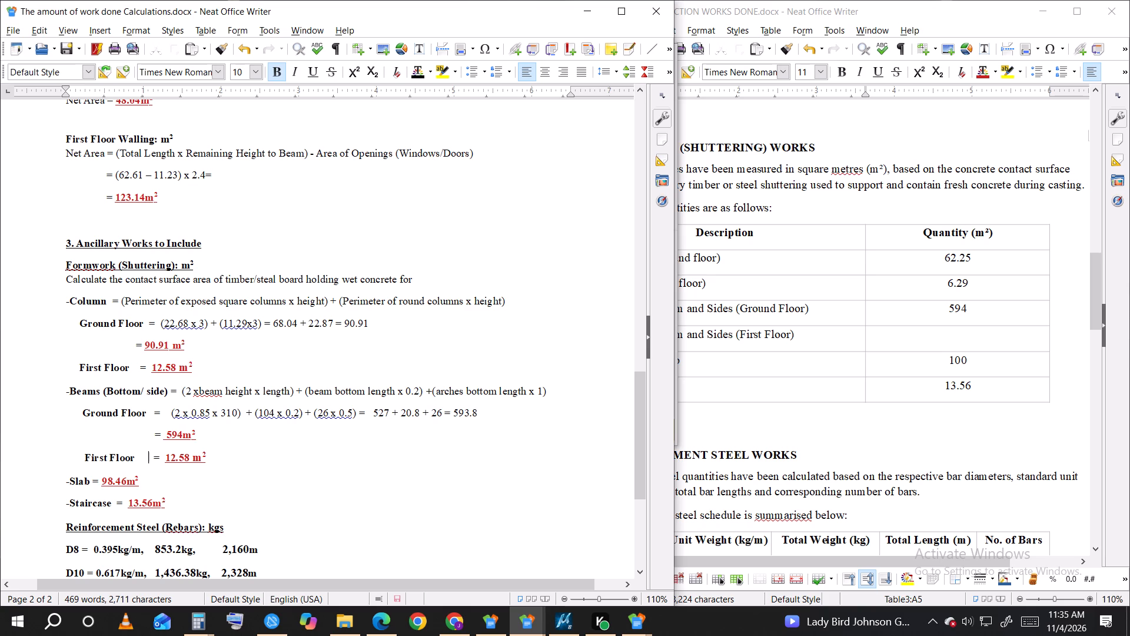
{"action": "key", "text": "BackSpace"}
{"action": "key", "text": "BackSpace"}
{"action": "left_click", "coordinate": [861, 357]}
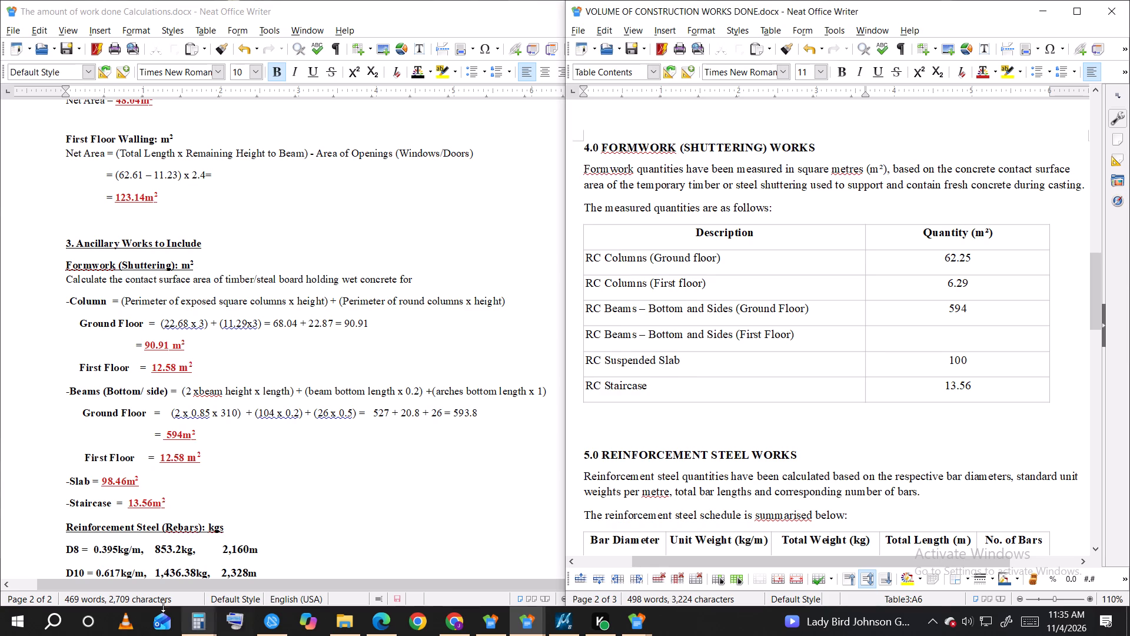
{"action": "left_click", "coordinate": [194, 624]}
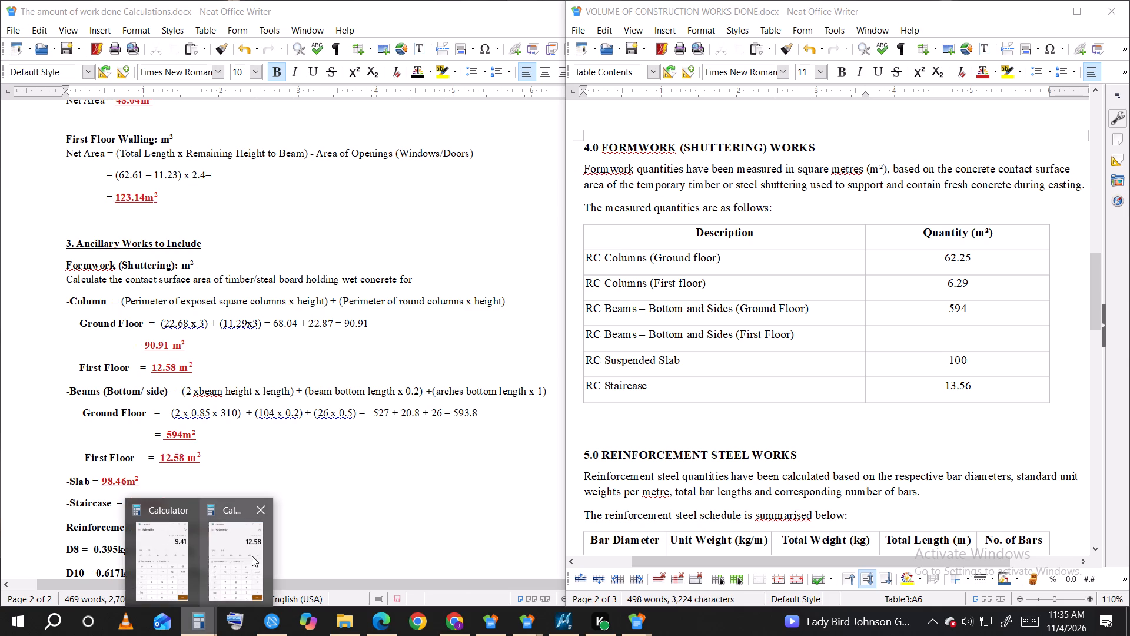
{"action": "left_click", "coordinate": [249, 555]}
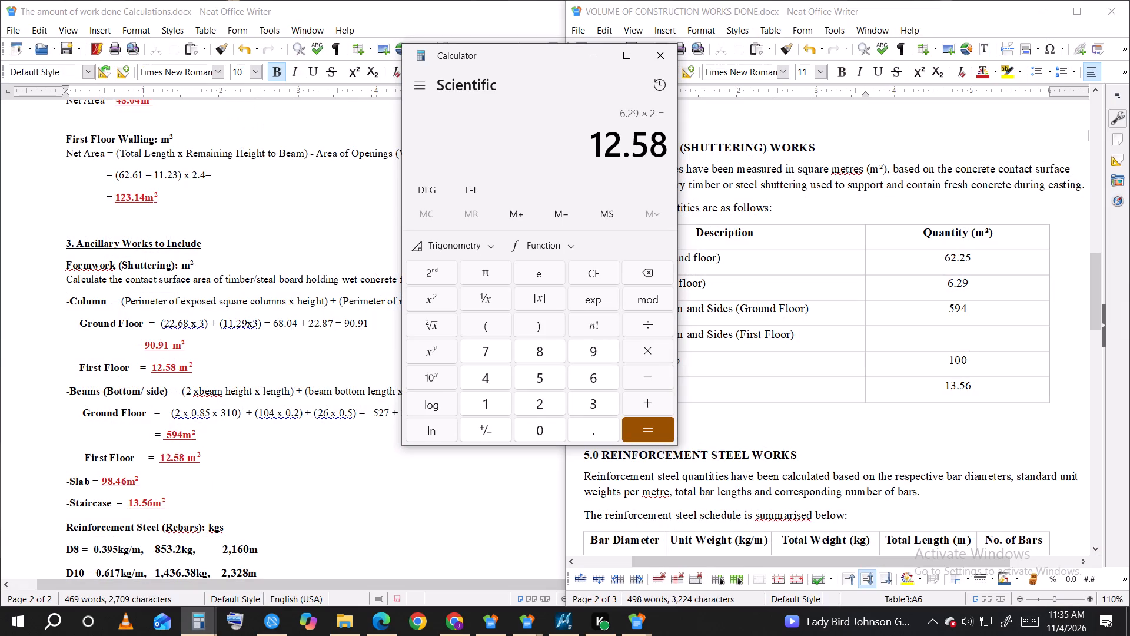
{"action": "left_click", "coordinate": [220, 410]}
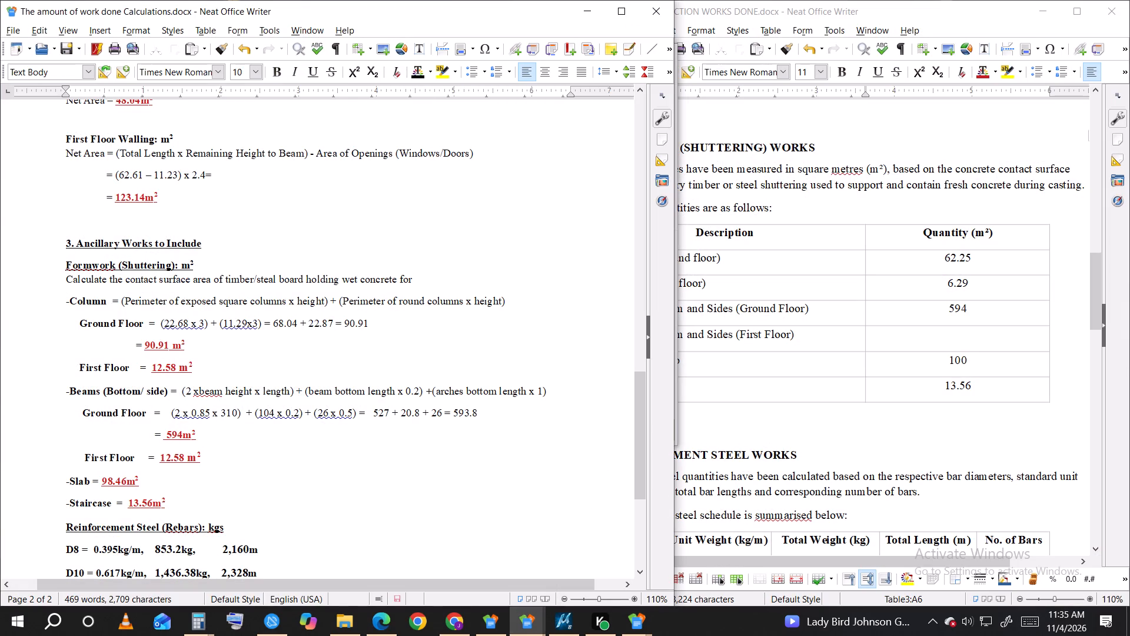
Replace the beams' First Floor value 12.58 m² with a copy of the Ground Floor calculation, (2 x 0.85 x 310) through 593.8.
{"action": "left_click_drag", "start_coordinate": [519, 409], "coordinate": [450, 409]}
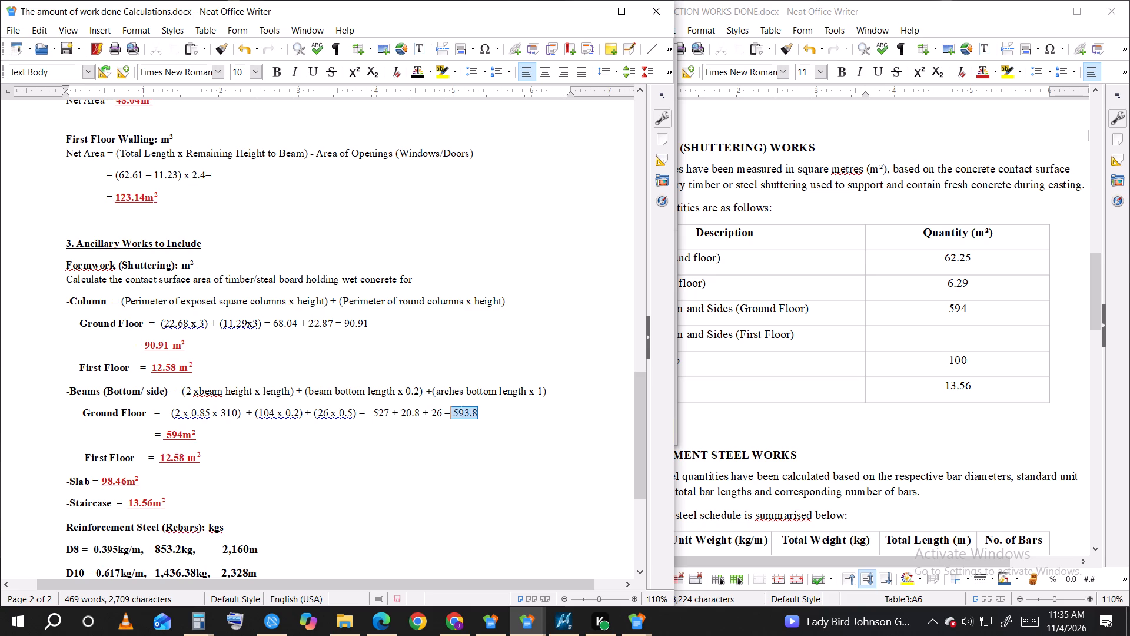
{"action": "left_click_drag", "start_coordinate": [450, 409], "coordinate": [170, 412]}
{"action": "right_click", "coordinate": [170, 412]}
{"action": "left_click", "coordinate": [196, 435]}
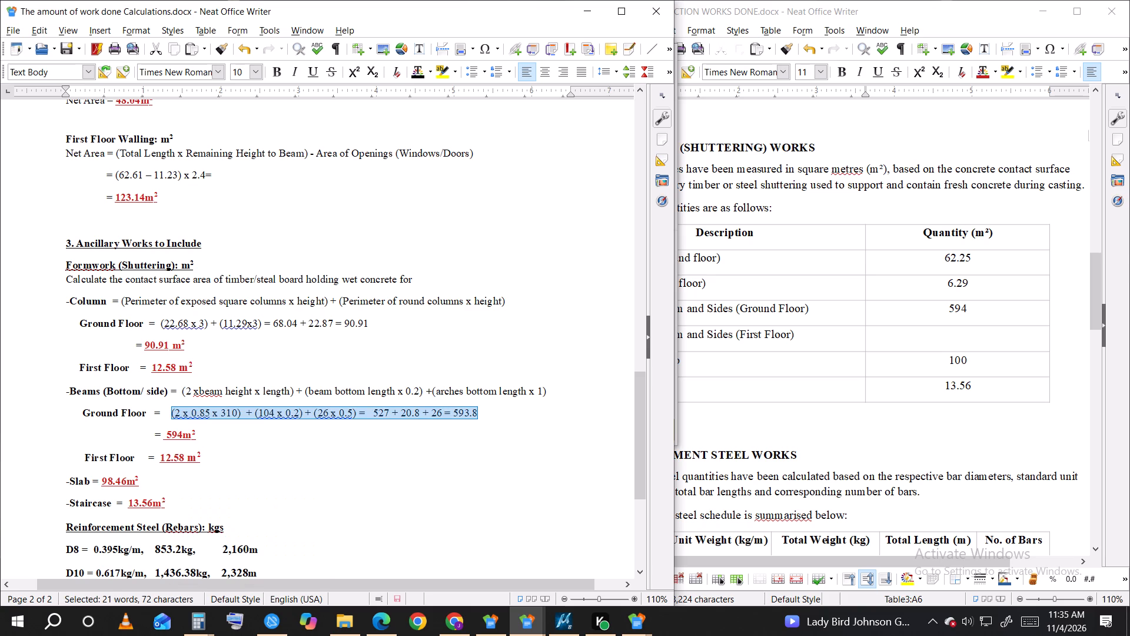
{"action": "left_click_drag", "start_coordinate": [209, 454], "coordinate": [162, 454]}
{"action": "right_click", "coordinate": [162, 454]}
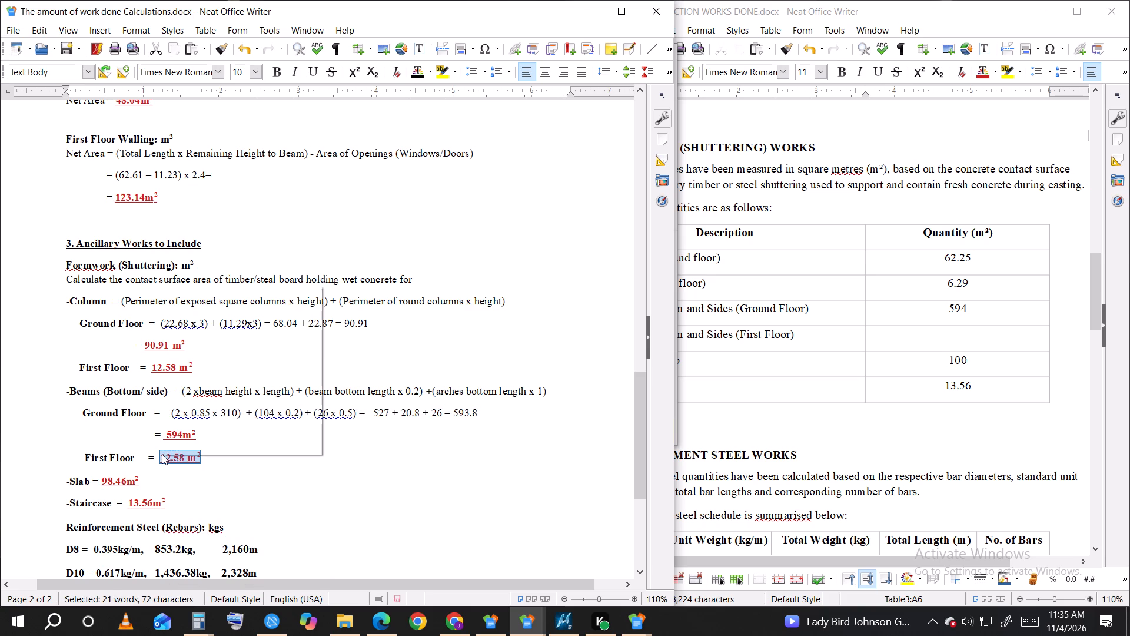
{"action": "left_click", "coordinate": [196, 322]}
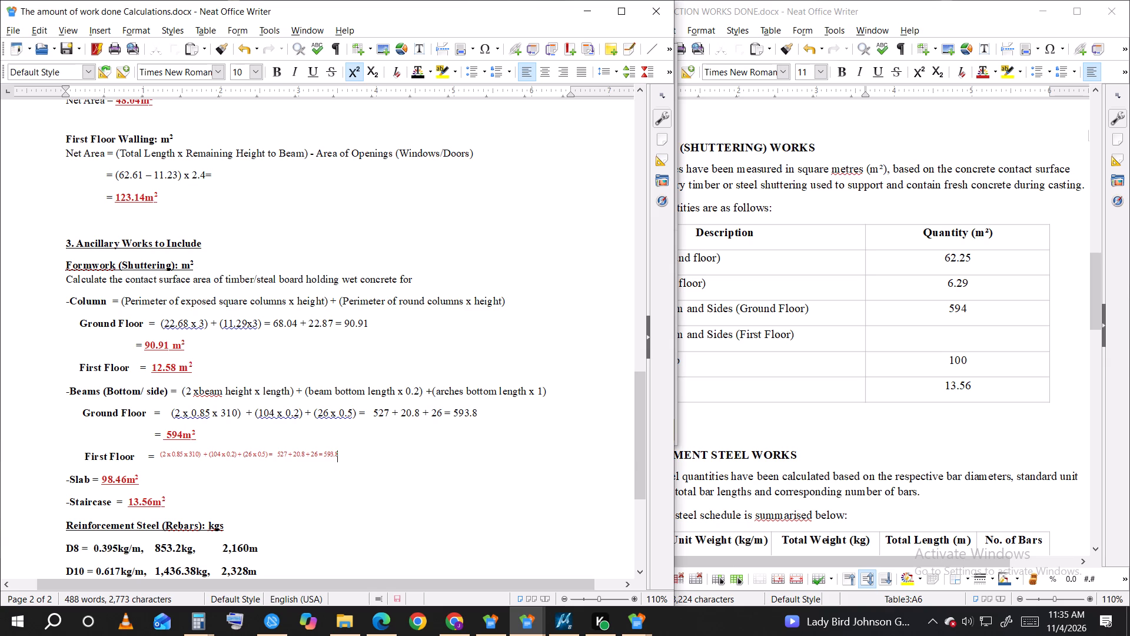
Remove the superscript from the copied First Floor beam calculation and set its font colour to black.
{"action": "left_click_drag", "start_coordinate": [354, 451], "coordinate": [159, 457]}
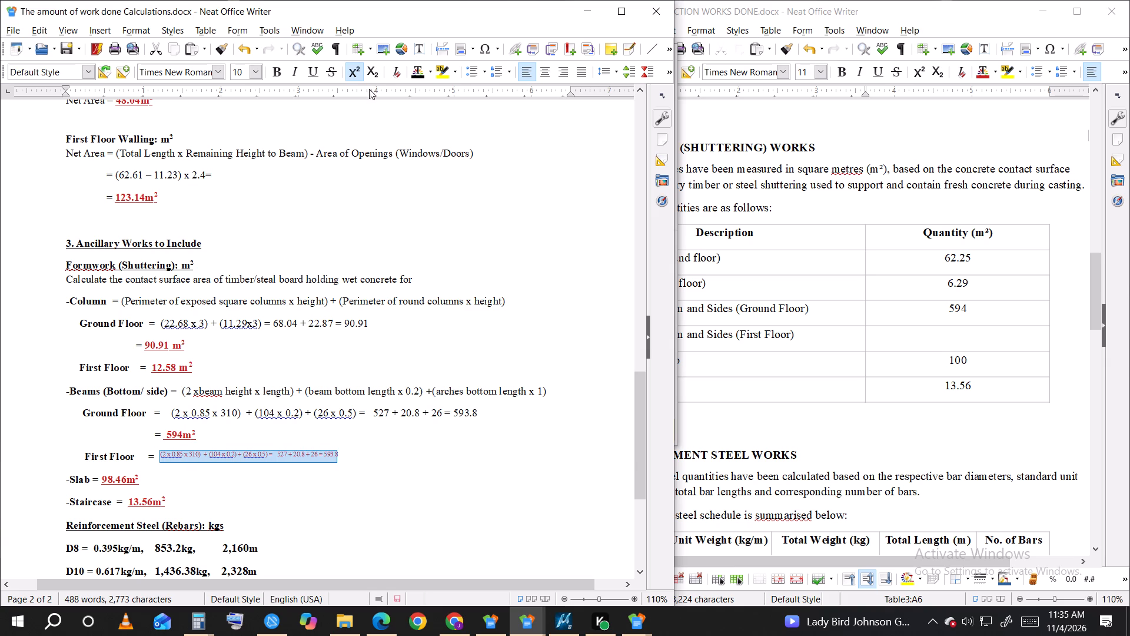
{"action": "left_click", "coordinate": [352, 74]}
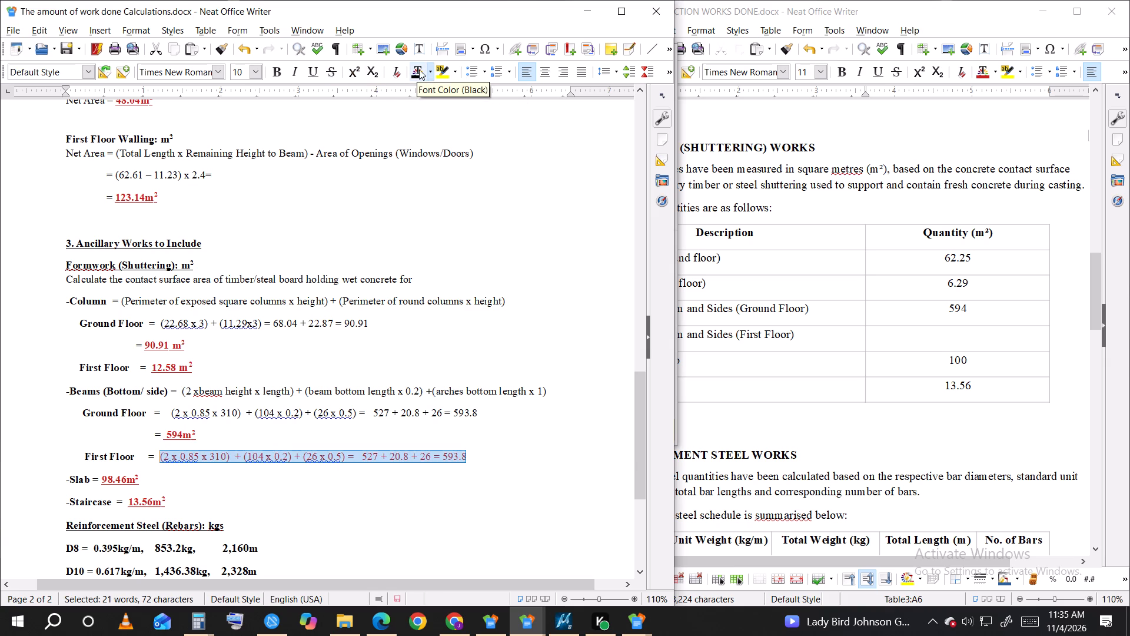
{"action": "left_click", "coordinate": [419, 69]}
{"action": "left_click", "coordinate": [527, 458]}
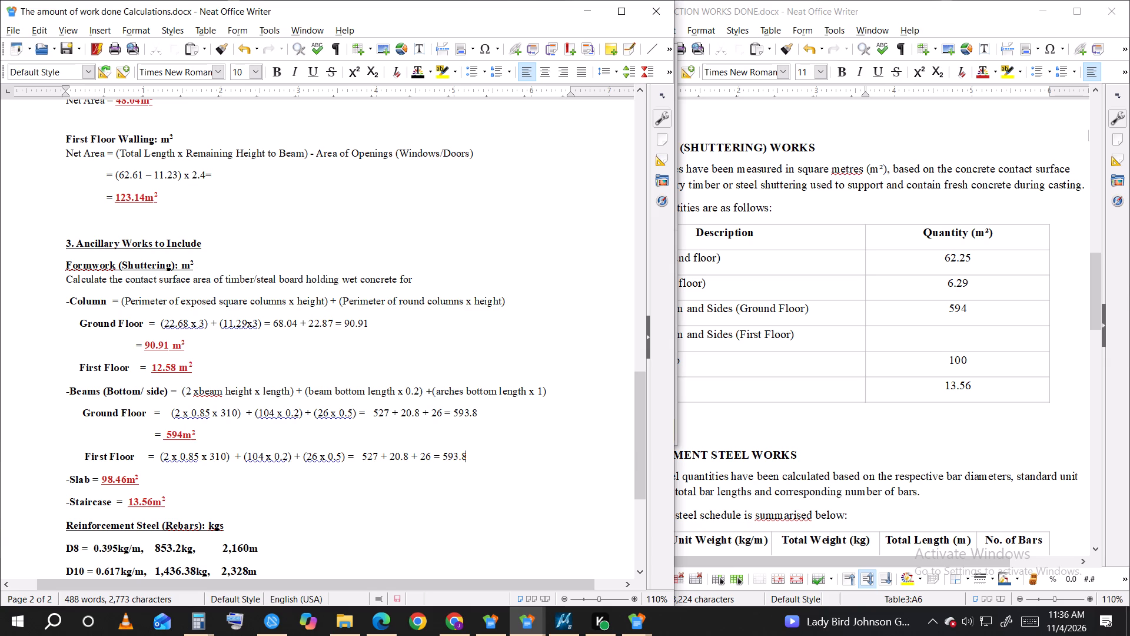
Set the beam height in the First Floor beam formwork calculation to 0.6.
{"action": "left_click", "coordinate": [194, 458]}
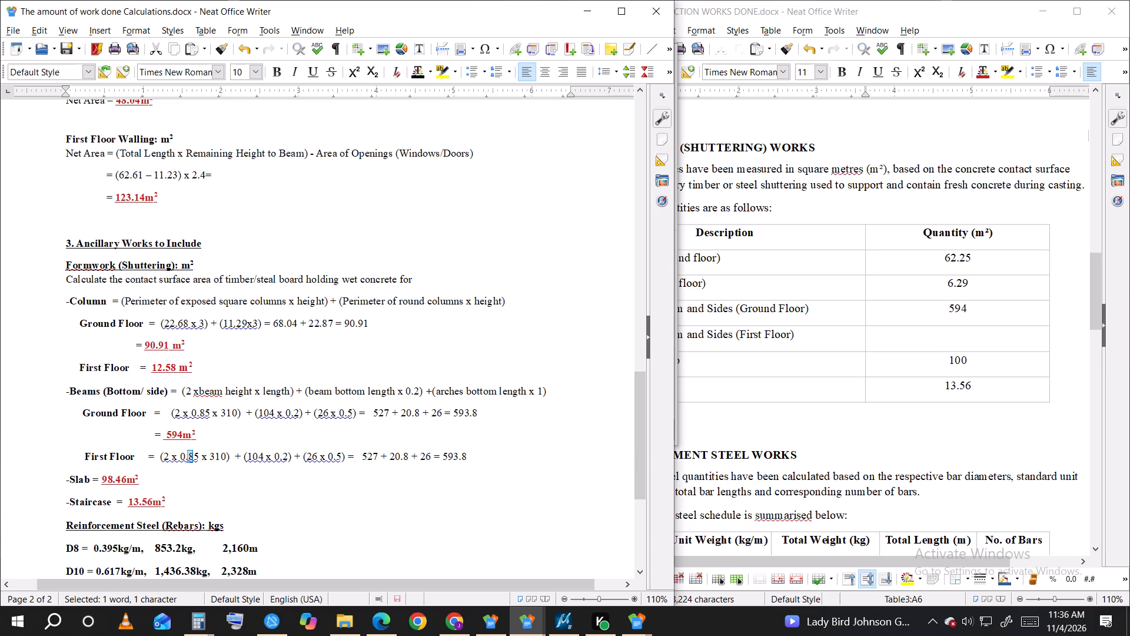
{"action": "left_click", "coordinate": [200, 465]}
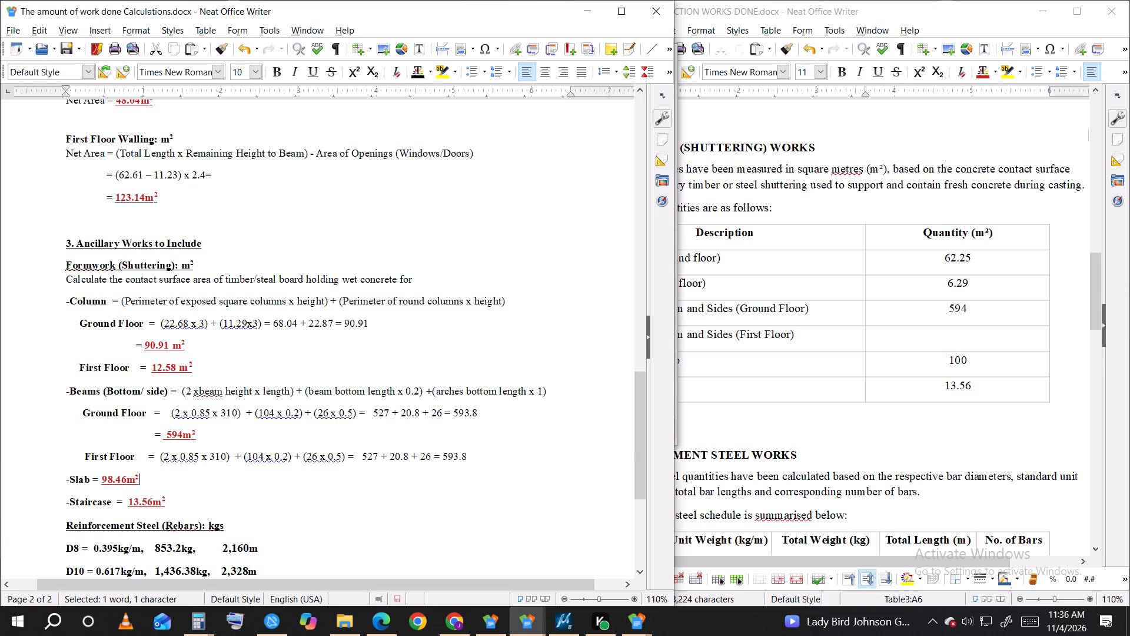
{"action": "left_click", "coordinate": [194, 456]}
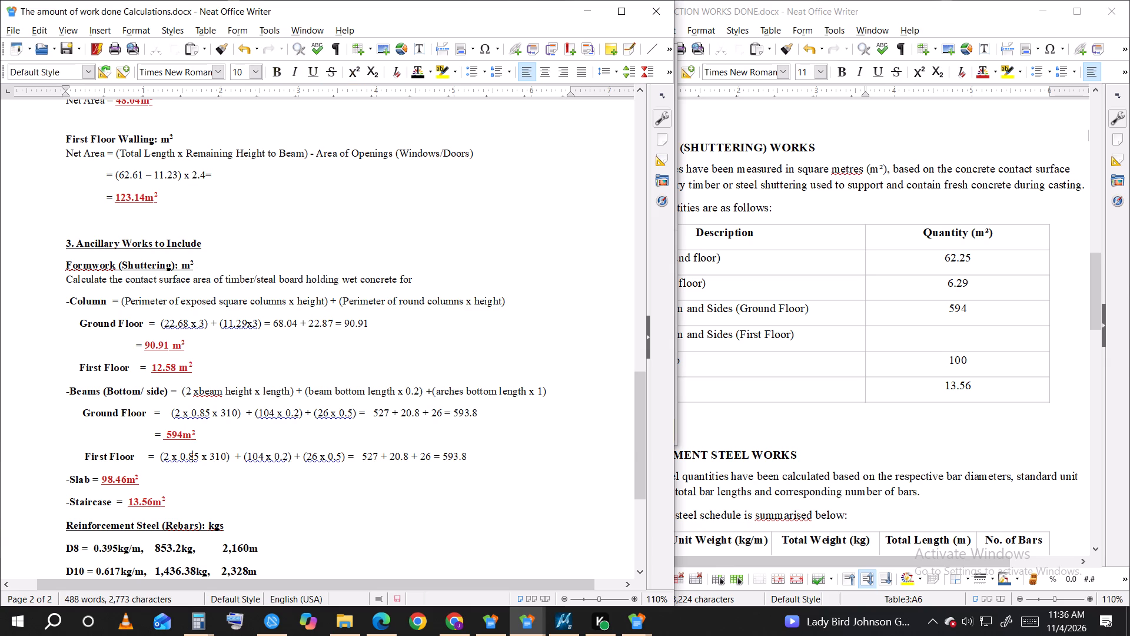
{"action": "left_click_drag", "start_coordinate": [199, 456], "coordinate": [189, 455]}
{"action": "key", "text": "6"}
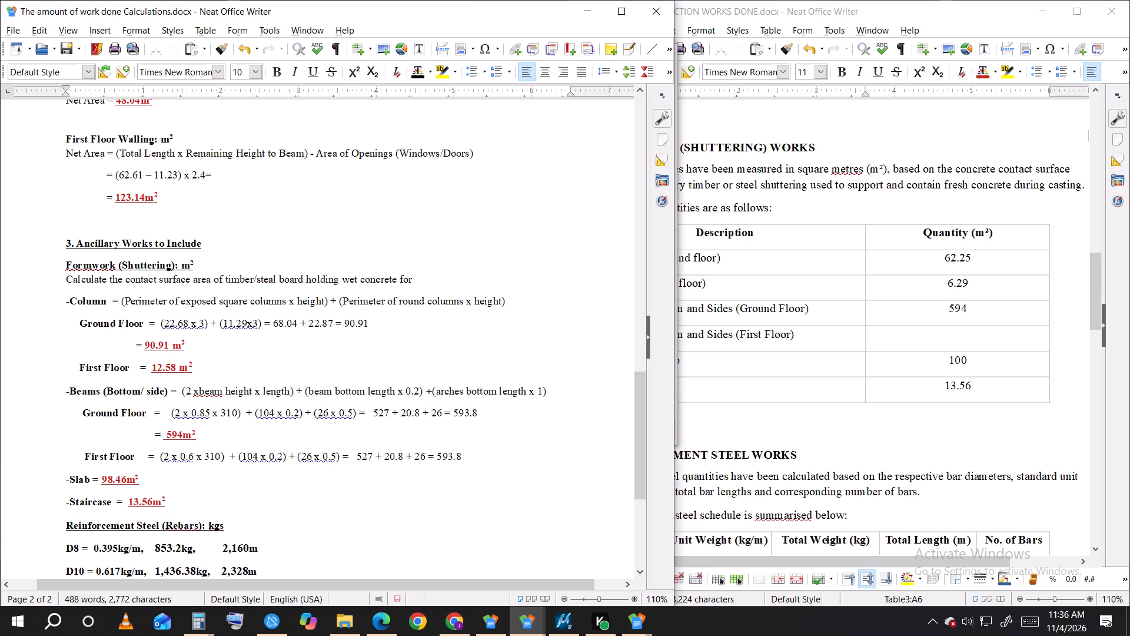
{"action": "left_click", "coordinate": [217, 465]}
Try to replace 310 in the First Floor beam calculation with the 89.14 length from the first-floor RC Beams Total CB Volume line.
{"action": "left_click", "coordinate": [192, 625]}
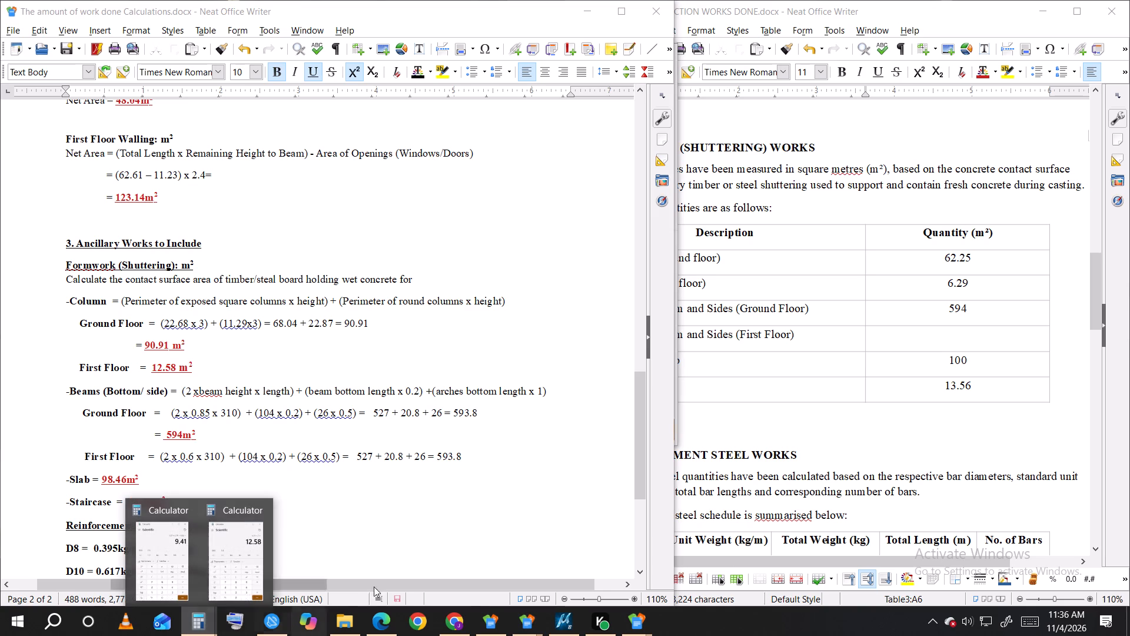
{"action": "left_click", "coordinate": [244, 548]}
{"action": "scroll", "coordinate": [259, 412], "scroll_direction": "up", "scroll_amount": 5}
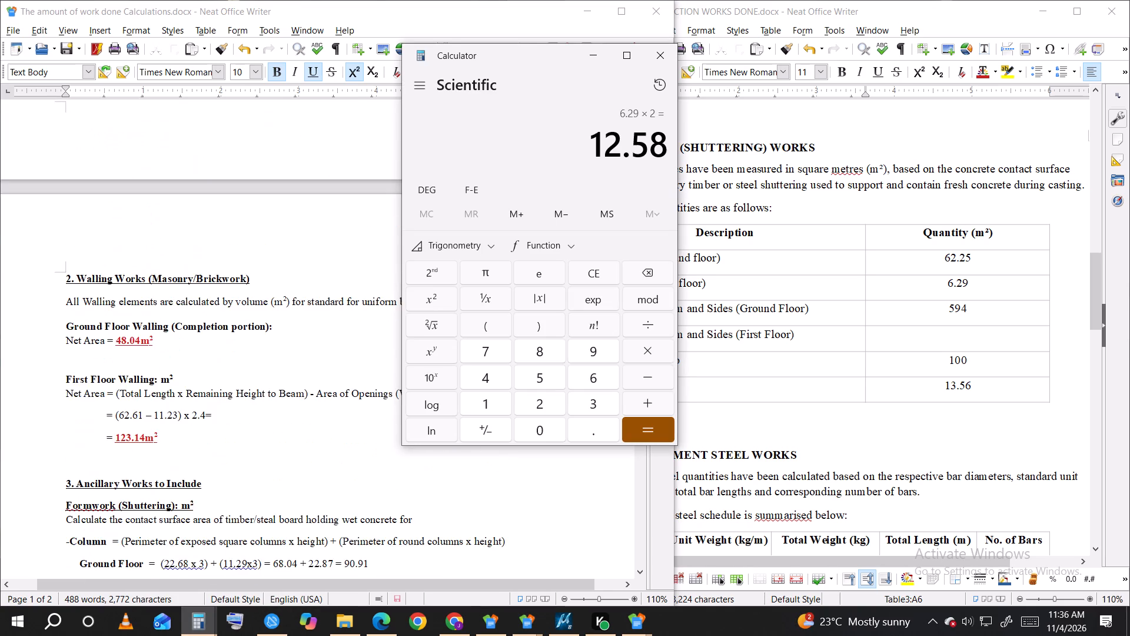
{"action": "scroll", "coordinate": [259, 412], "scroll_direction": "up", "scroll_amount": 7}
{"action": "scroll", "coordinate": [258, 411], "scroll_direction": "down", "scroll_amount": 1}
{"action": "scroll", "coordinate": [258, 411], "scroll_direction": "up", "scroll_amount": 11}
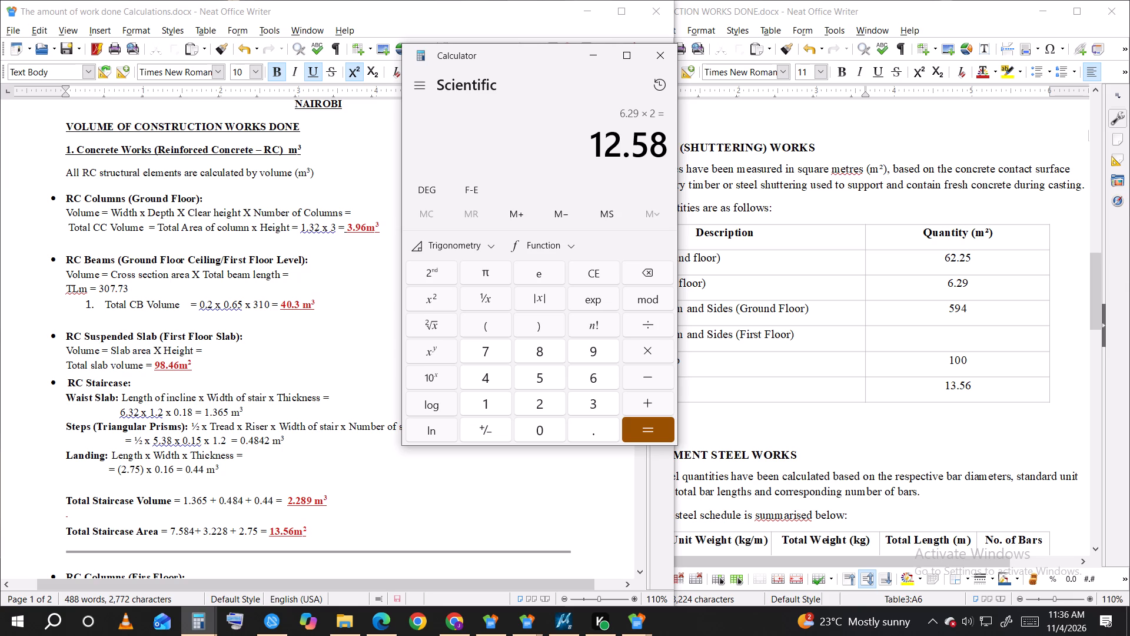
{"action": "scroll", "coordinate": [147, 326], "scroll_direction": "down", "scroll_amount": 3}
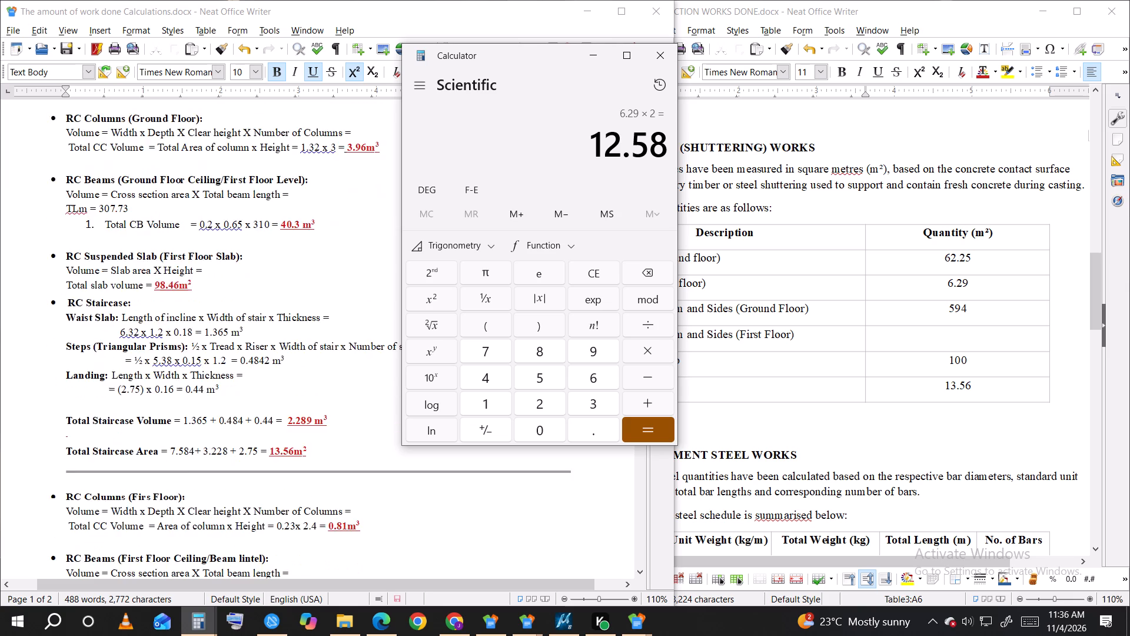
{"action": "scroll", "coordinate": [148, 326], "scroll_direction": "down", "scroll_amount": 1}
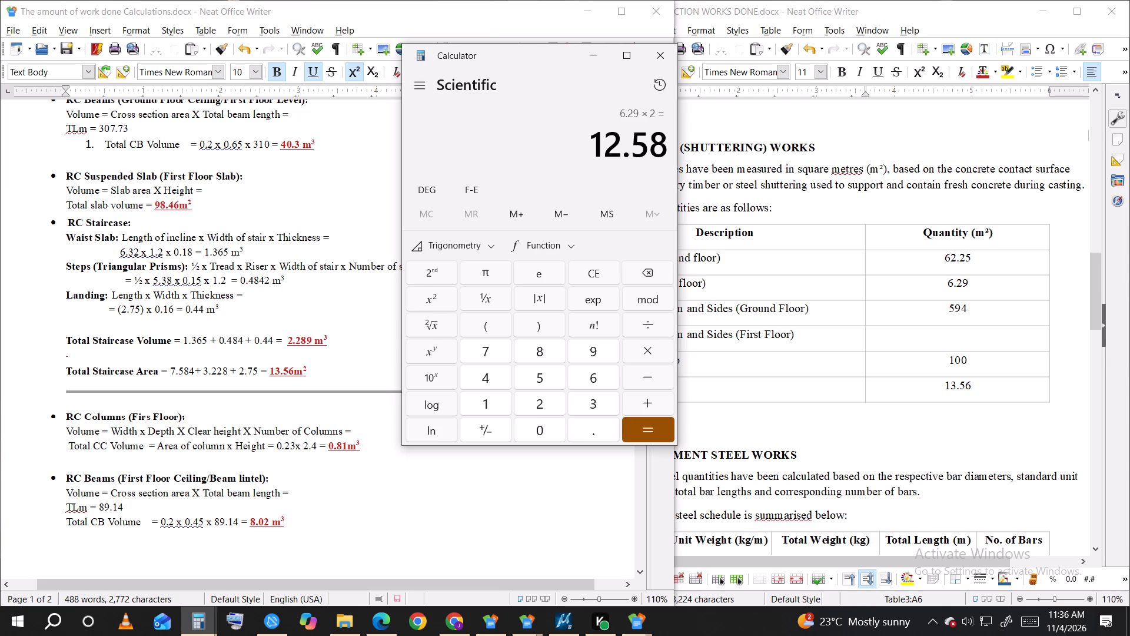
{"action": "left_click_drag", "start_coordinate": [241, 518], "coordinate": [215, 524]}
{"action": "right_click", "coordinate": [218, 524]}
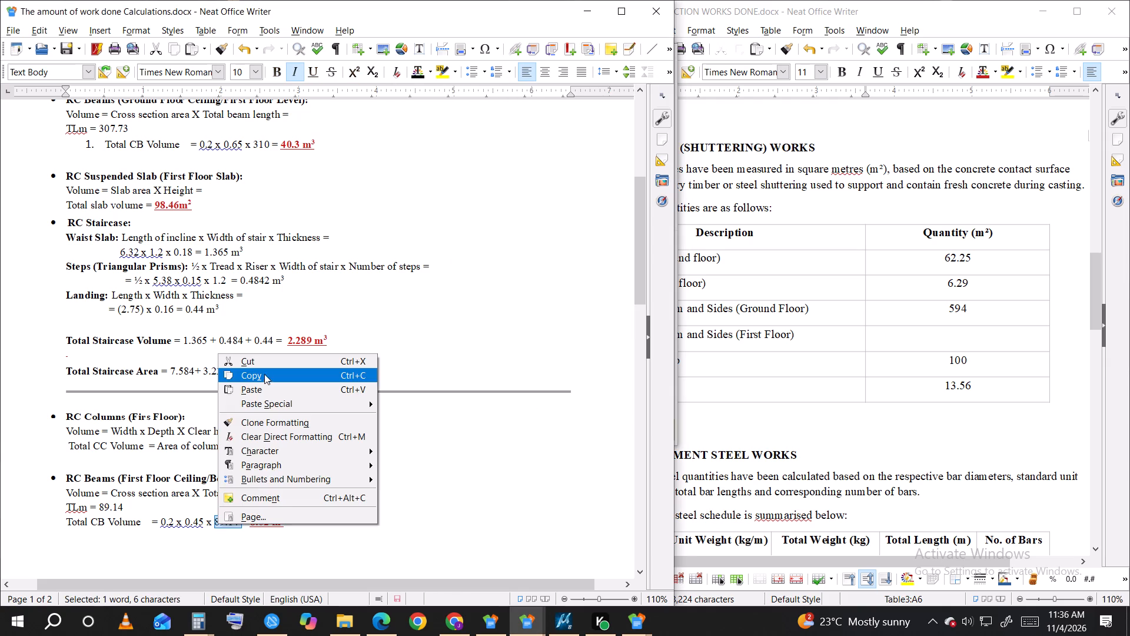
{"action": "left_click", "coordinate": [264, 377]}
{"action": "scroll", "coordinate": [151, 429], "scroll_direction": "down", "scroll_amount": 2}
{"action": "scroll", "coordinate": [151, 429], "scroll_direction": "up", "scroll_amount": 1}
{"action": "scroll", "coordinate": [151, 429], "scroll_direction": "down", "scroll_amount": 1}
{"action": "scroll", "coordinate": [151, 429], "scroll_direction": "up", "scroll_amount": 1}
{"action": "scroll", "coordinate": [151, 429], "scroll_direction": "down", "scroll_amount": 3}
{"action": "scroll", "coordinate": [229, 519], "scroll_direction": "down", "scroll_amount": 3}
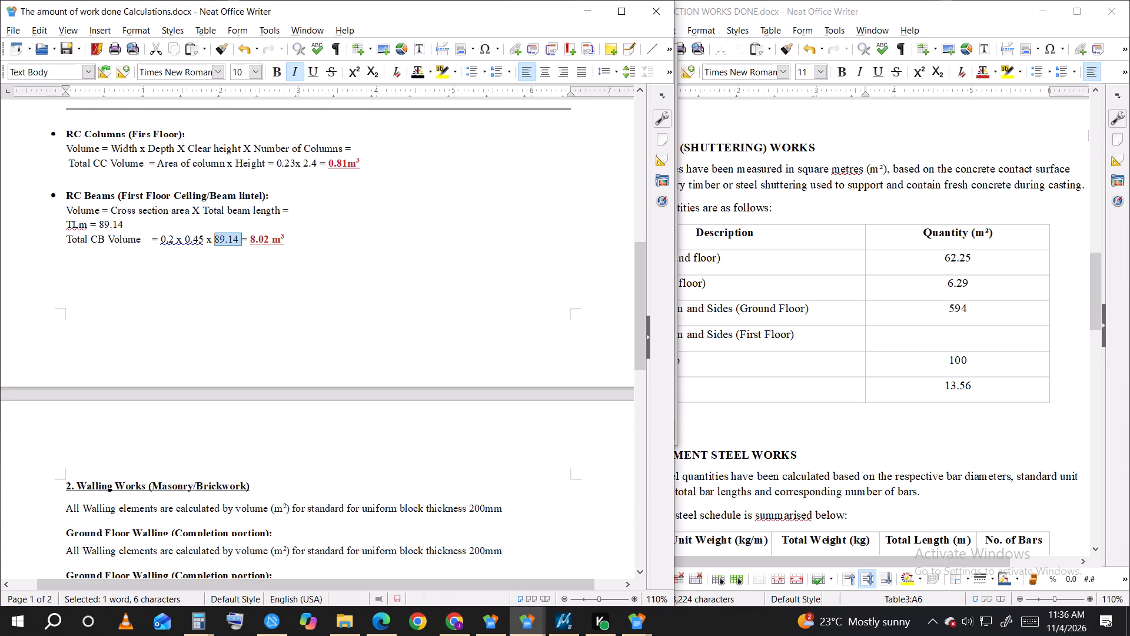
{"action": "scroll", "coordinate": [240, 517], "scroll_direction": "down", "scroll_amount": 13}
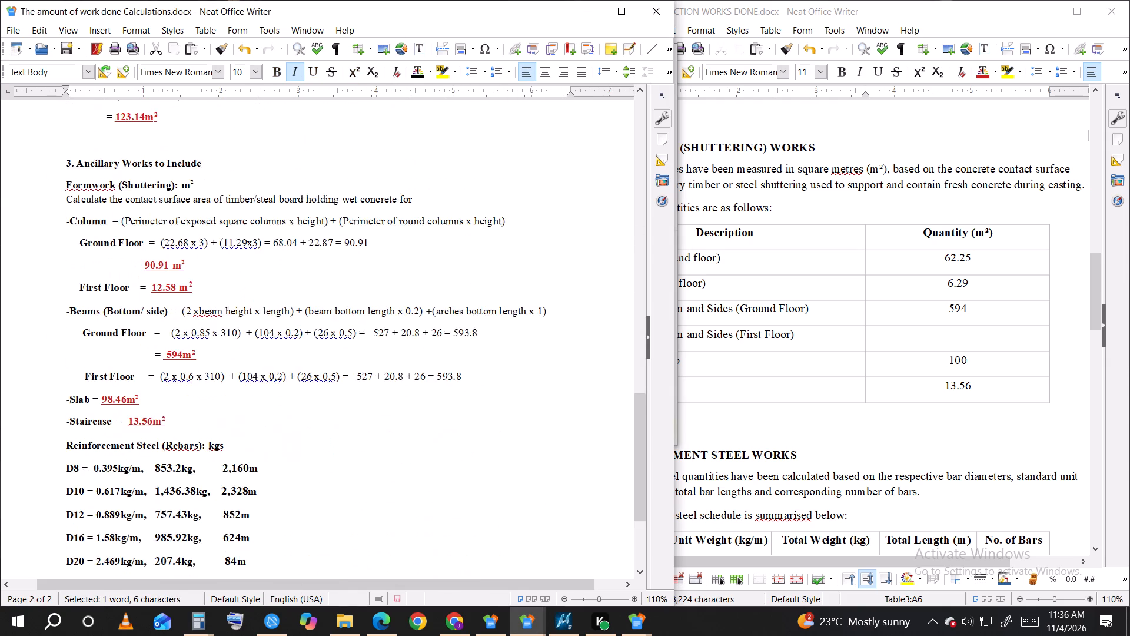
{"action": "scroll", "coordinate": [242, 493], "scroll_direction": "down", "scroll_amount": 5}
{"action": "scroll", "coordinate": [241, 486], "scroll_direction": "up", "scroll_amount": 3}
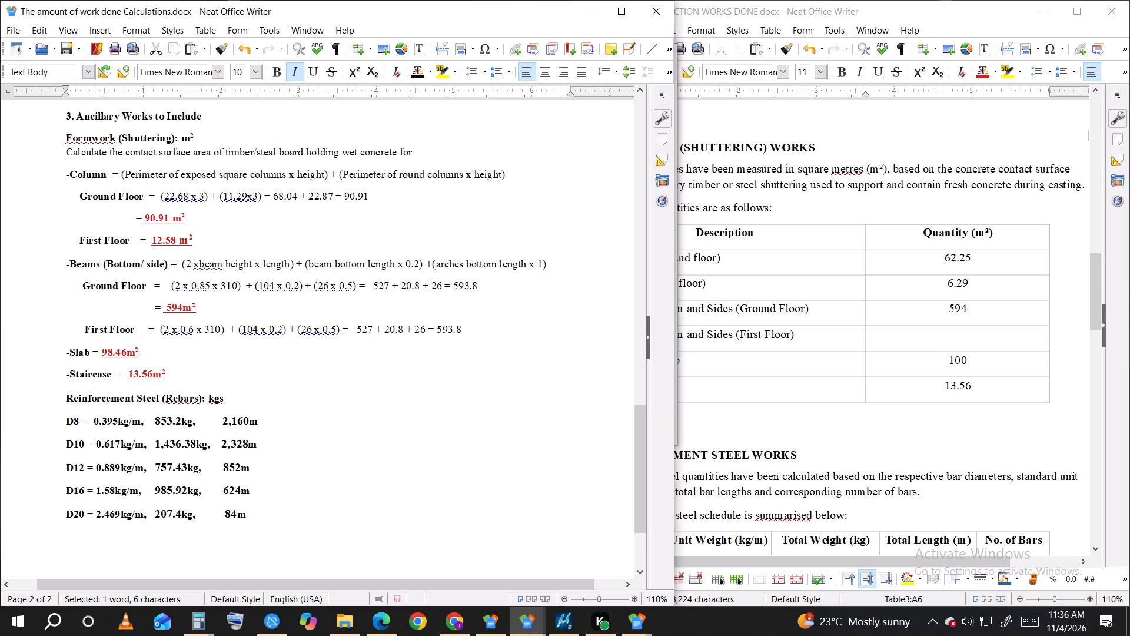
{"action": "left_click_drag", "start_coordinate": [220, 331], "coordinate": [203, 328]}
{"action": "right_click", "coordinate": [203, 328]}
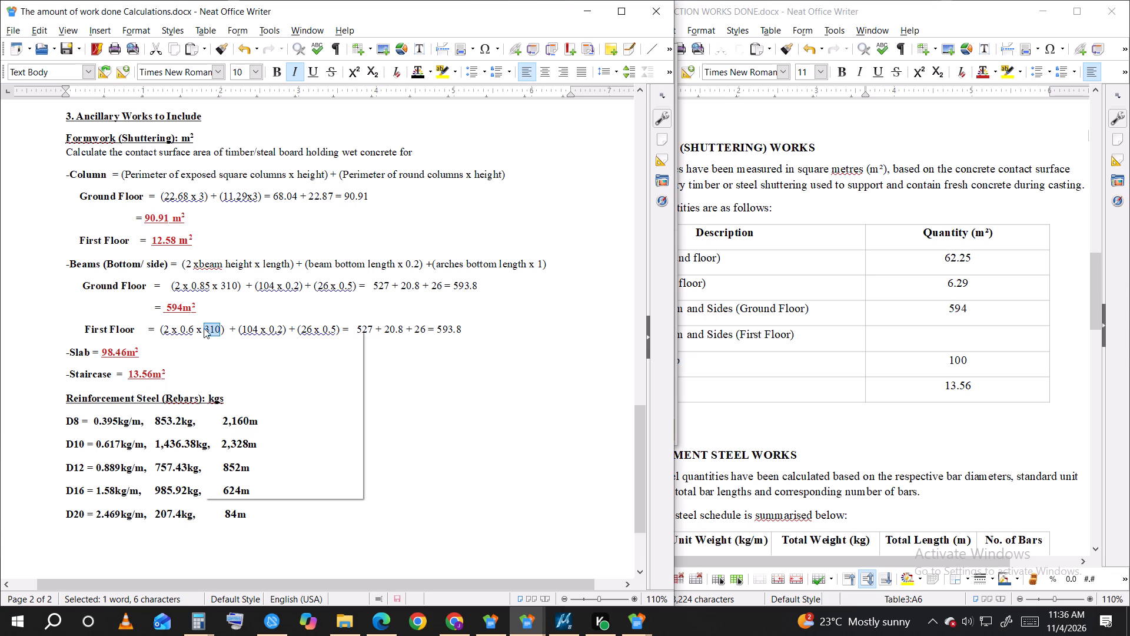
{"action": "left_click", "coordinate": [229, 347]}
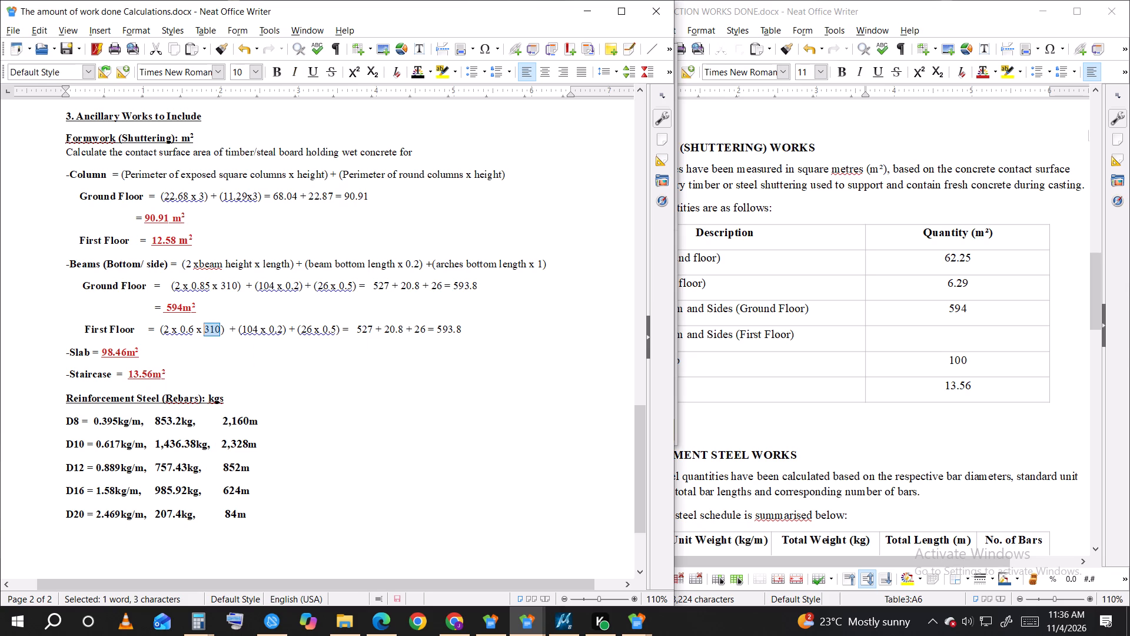
Replace 310 in the First Floor beam formwork calculation with the 89.14 TLm value copied from the first-floor RC Beams section.
{"action": "scroll", "coordinate": [230, 305], "scroll_direction": "up", "scroll_amount": 3}
{"action": "scroll", "coordinate": [230, 305], "scroll_direction": "down", "scroll_amount": 1}
{"action": "scroll", "coordinate": [230, 305], "scroll_direction": "up", "scroll_amount": 12}
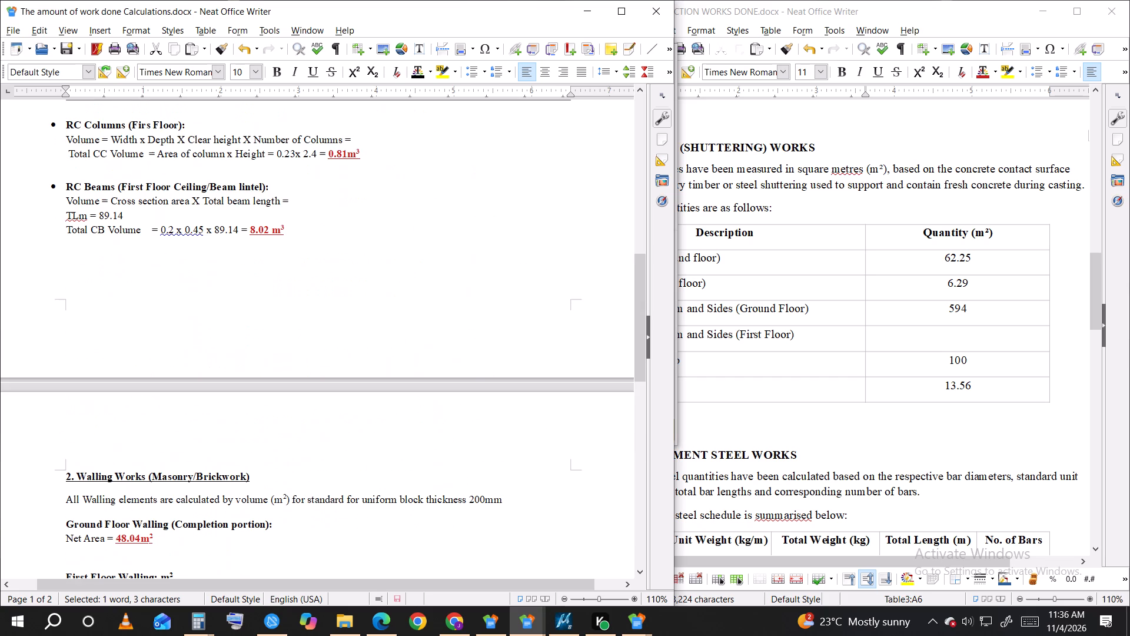
{"action": "scroll", "coordinate": [230, 305], "scroll_direction": "down", "scroll_amount": 1}
{"action": "scroll", "coordinate": [230, 305], "scroll_direction": "up", "scroll_amount": 1}
{"action": "left_click_drag", "start_coordinate": [138, 214], "coordinate": [109, 212]}
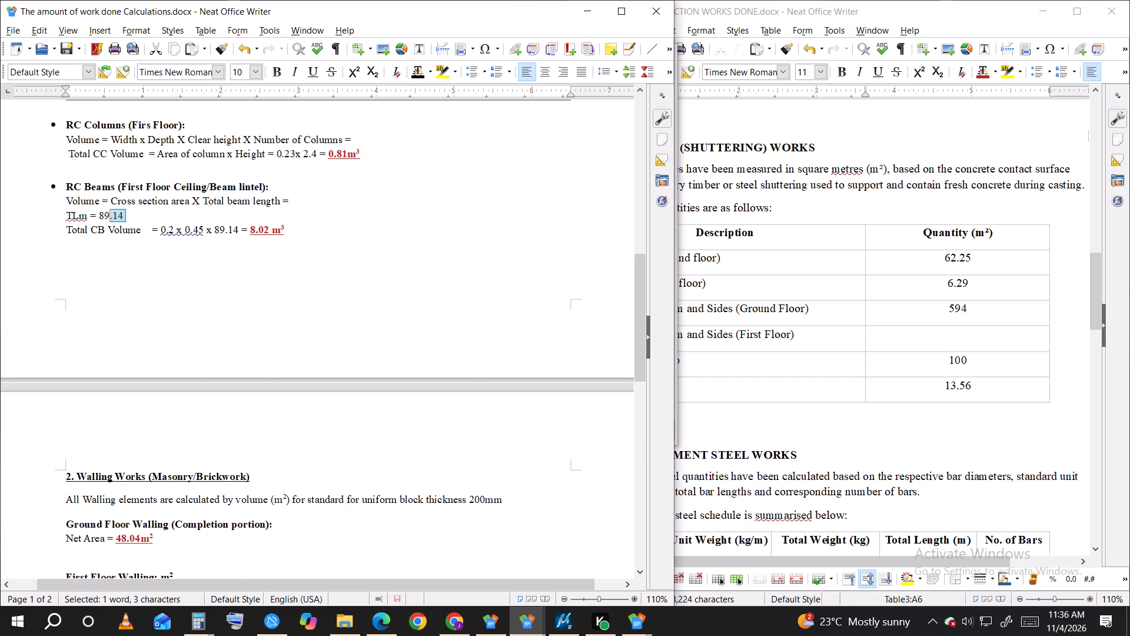
{"action": "left_click_drag", "start_coordinate": [109, 212], "coordinate": [101, 211]}
{"action": "right_click", "coordinate": [101, 211]}
{"action": "left_click", "coordinate": [149, 229]}
{"action": "scroll", "coordinate": [221, 329], "scroll_direction": "down", "scroll_amount": 4}
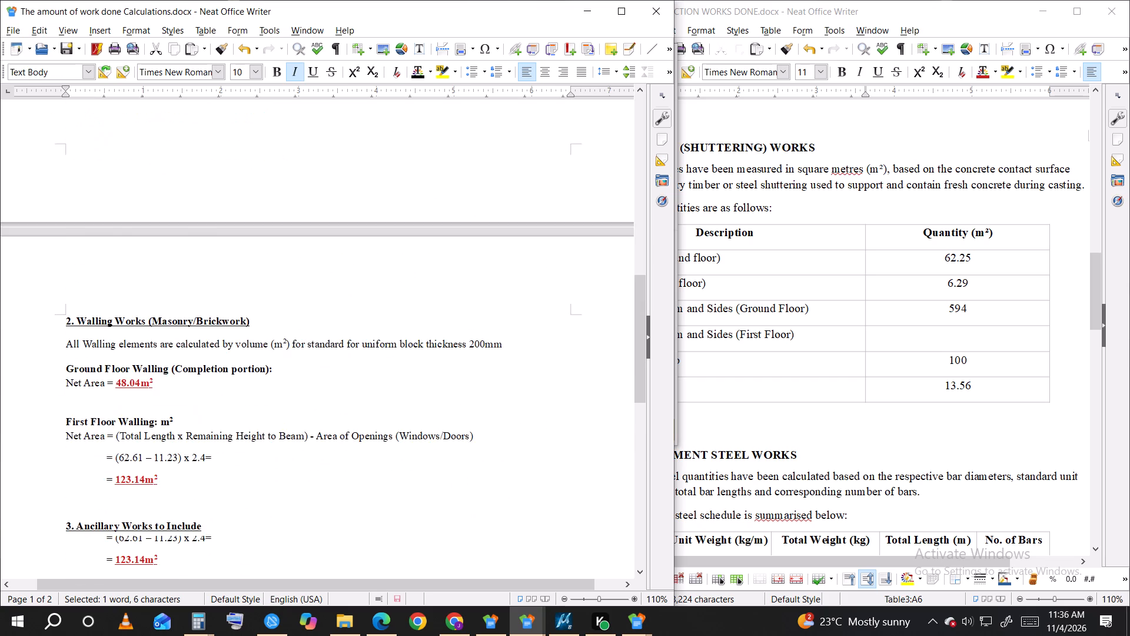
{"action": "scroll", "coordinate": [287, 398], "scroll_direction": "down", "scroll_amount": 6}
{"action": "scroll", "coordinate": [244, 411], "scroll_direction": "up", "scroll_amount": 1}
{"action": "scroll", "coordinate": [244, 411], "scroll_direction": "down", "scroll_amount": 6}
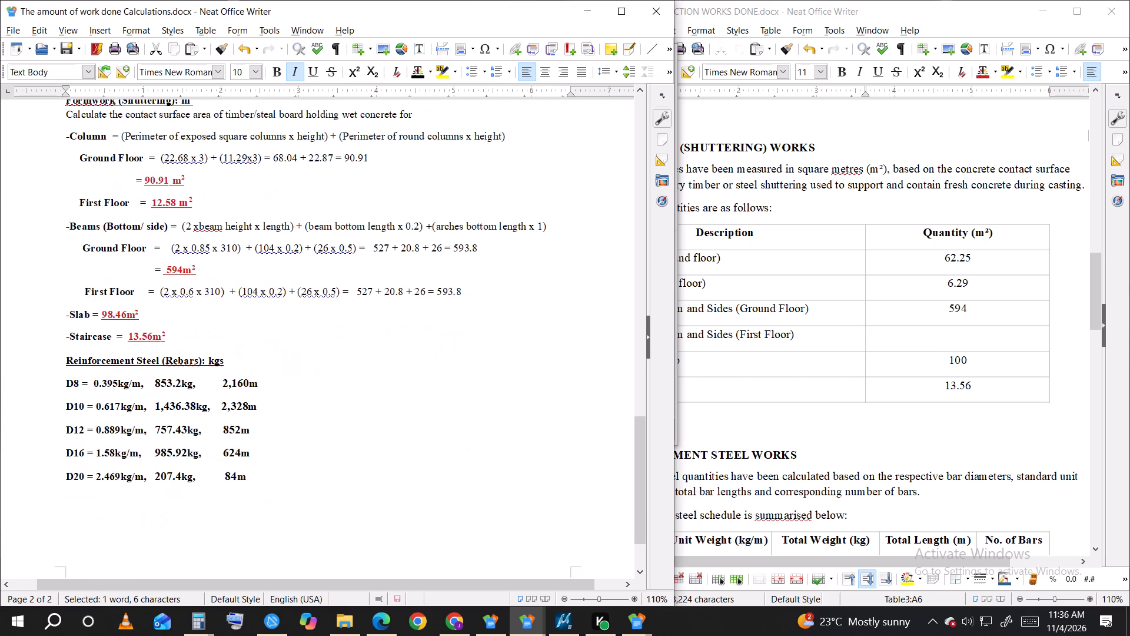
{"action": "scroll", "coordinate": [226, 395], "scroll_direction": "up", "scroll_amount": 2}
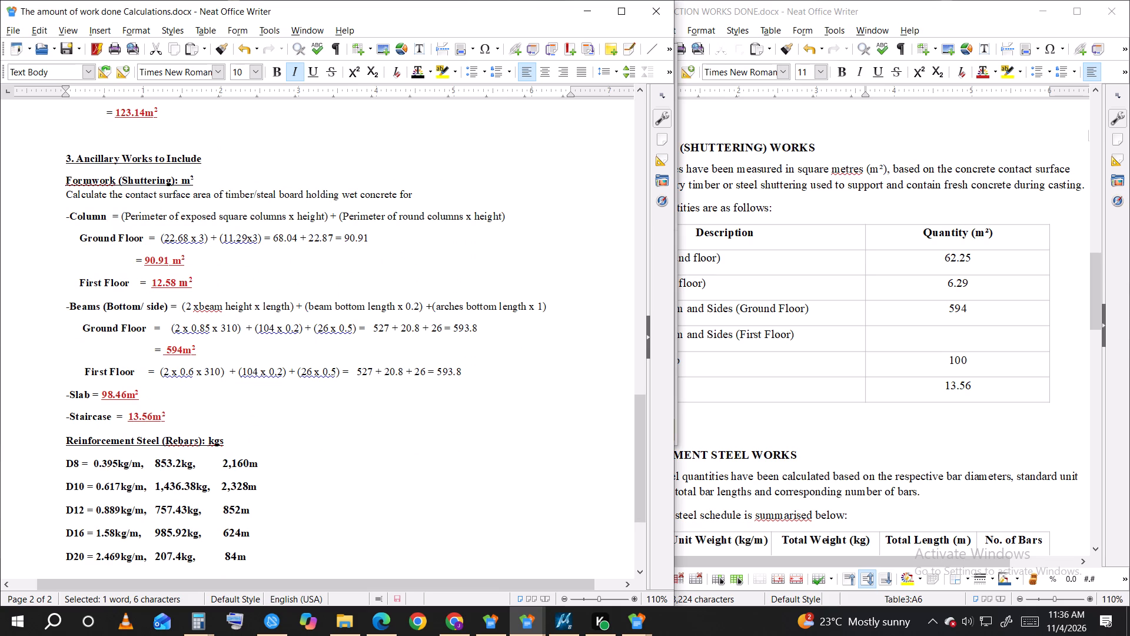
{"action": "left_click_drag", "start_coordinate": [218, 373], "coordinate": [203, 370]}
{"action": "right_click", "coordinate": [203, 370]}
{"action": "left_click", "coordinate": [239, 408]}
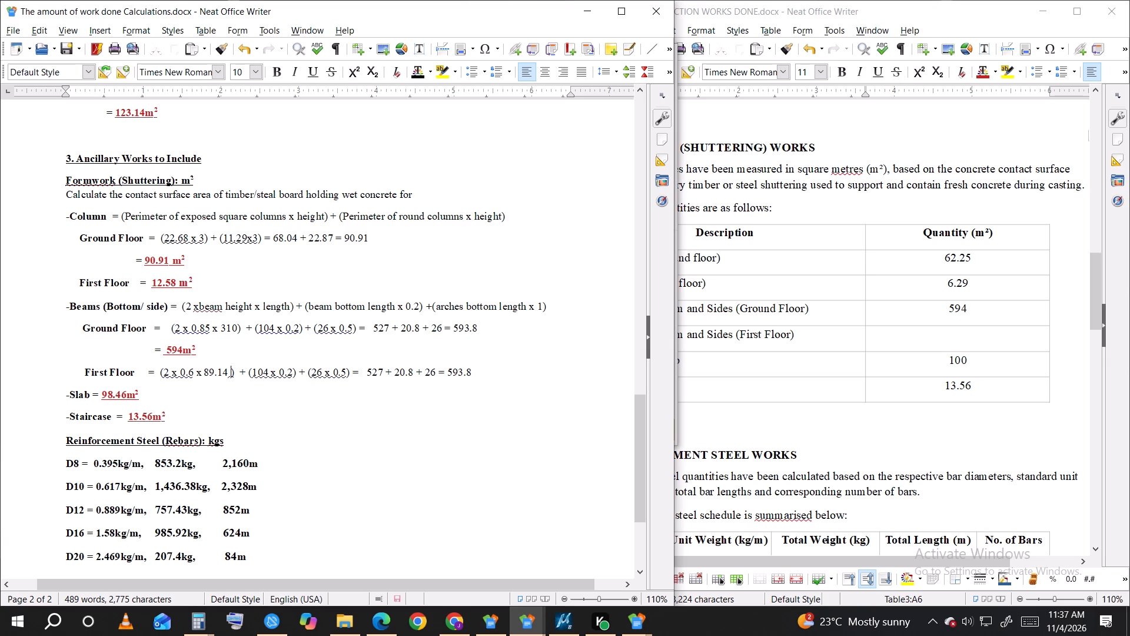
Look up the first-floor Internal B total in the HOUSE BOQ workbook and enter 62.61 in the calculator.
{"action": "left_click", "coordinate": [525, 628]}
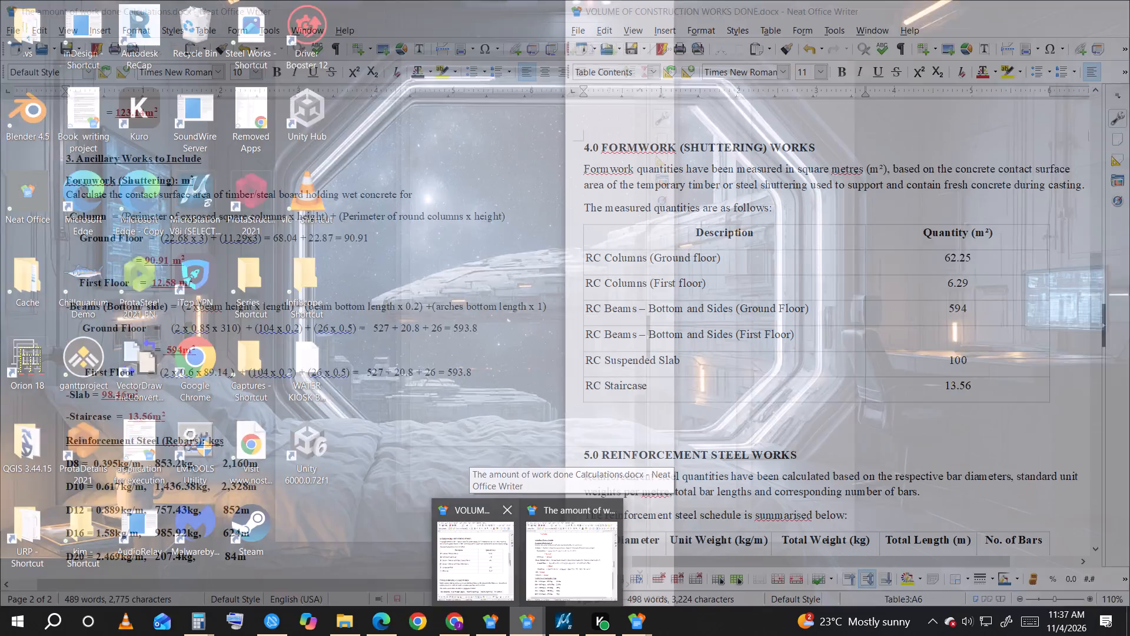
{"action": "left_click", "coordinate": [495, 627]}
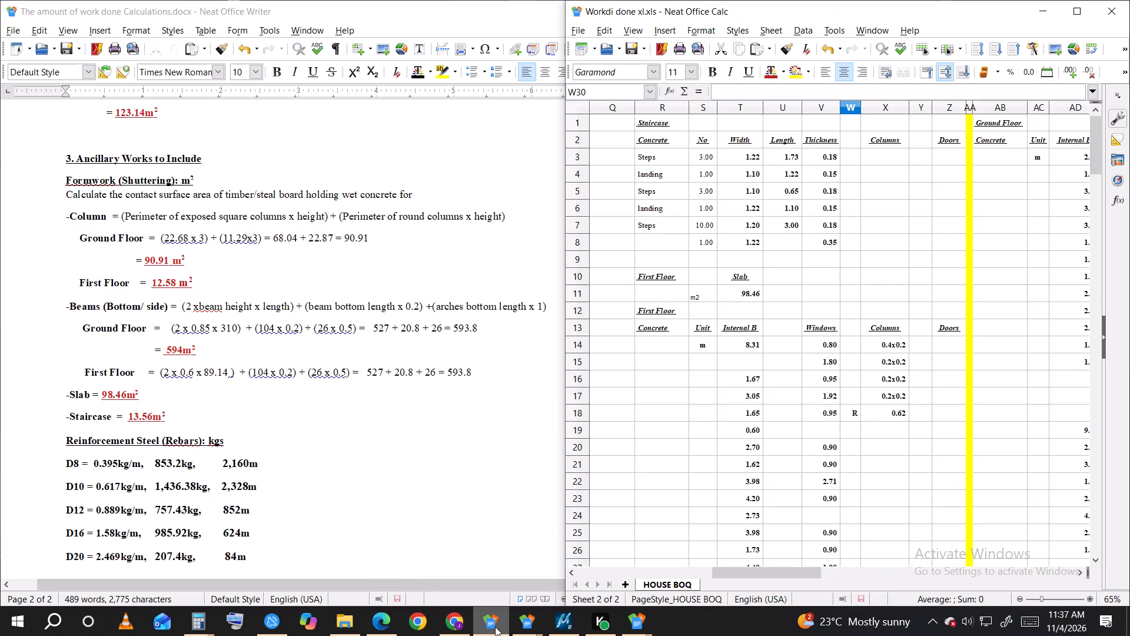
{"action": "scroll", "coordinate": [780, 394], "scroll_direction": "down", "scroll_amount": 3}
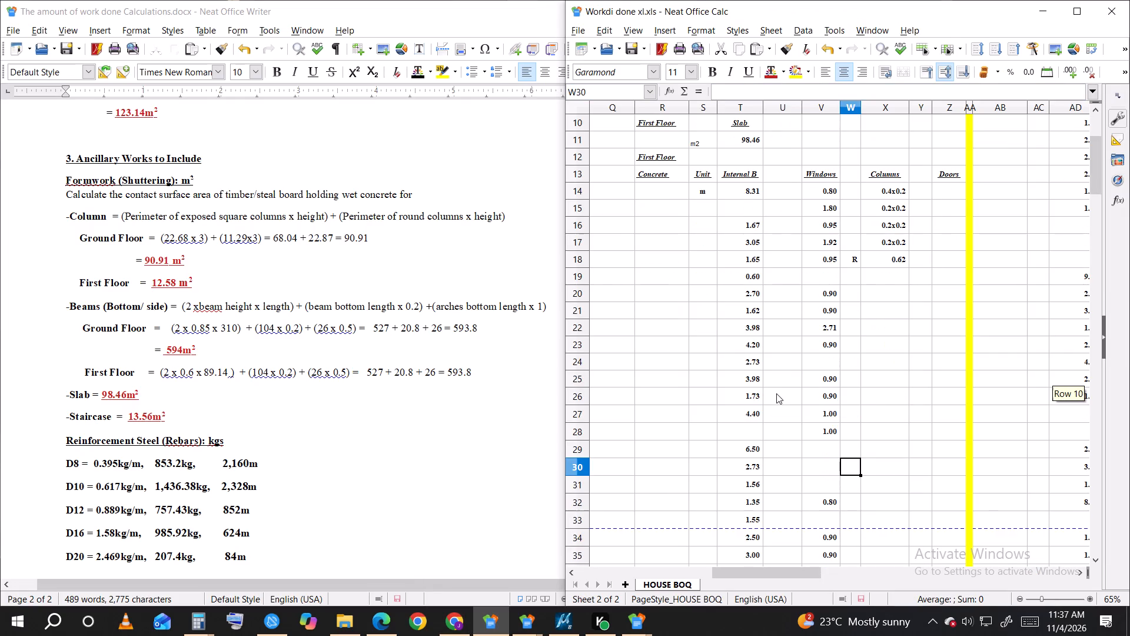
{"action": "scroll", "coordinate": [776, 393], "scroll_direction": "down", "scroll_amount": 5}
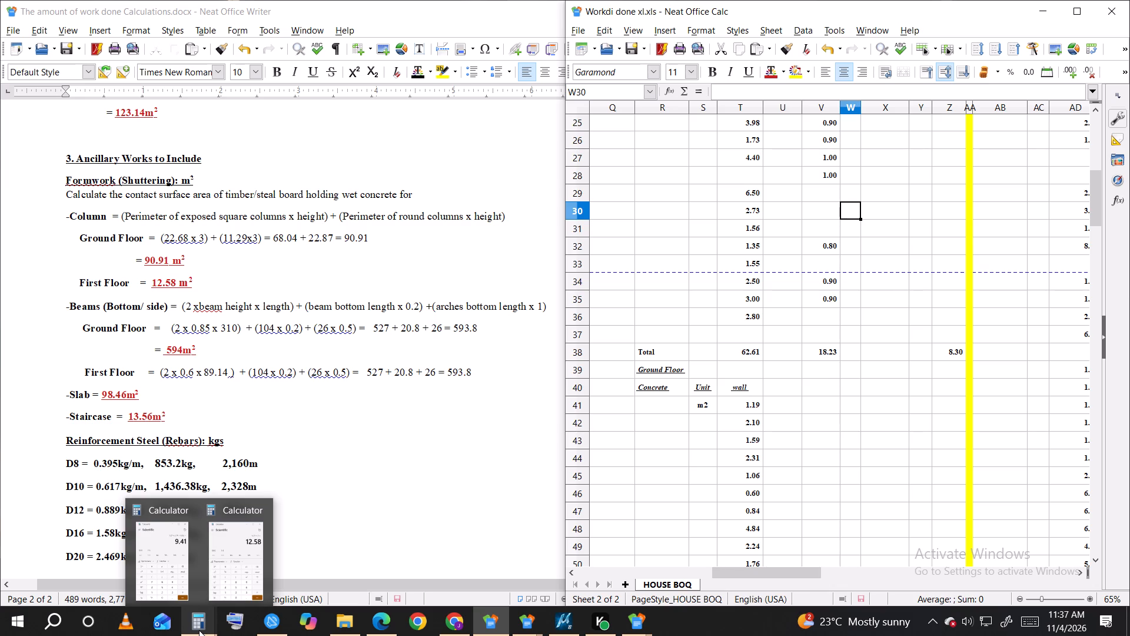
{"action": "left_click", "coordinate": [221, 565]}
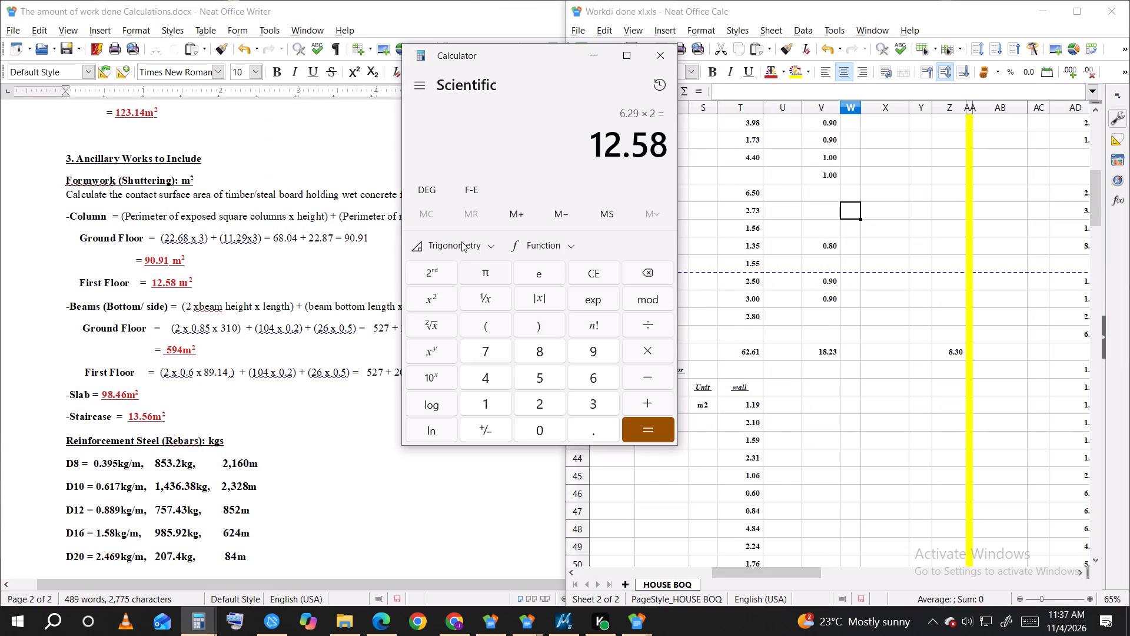
{"action": "left_click_drag", "start_coordinate": [505, 54], "coordinate": [430, 43]}
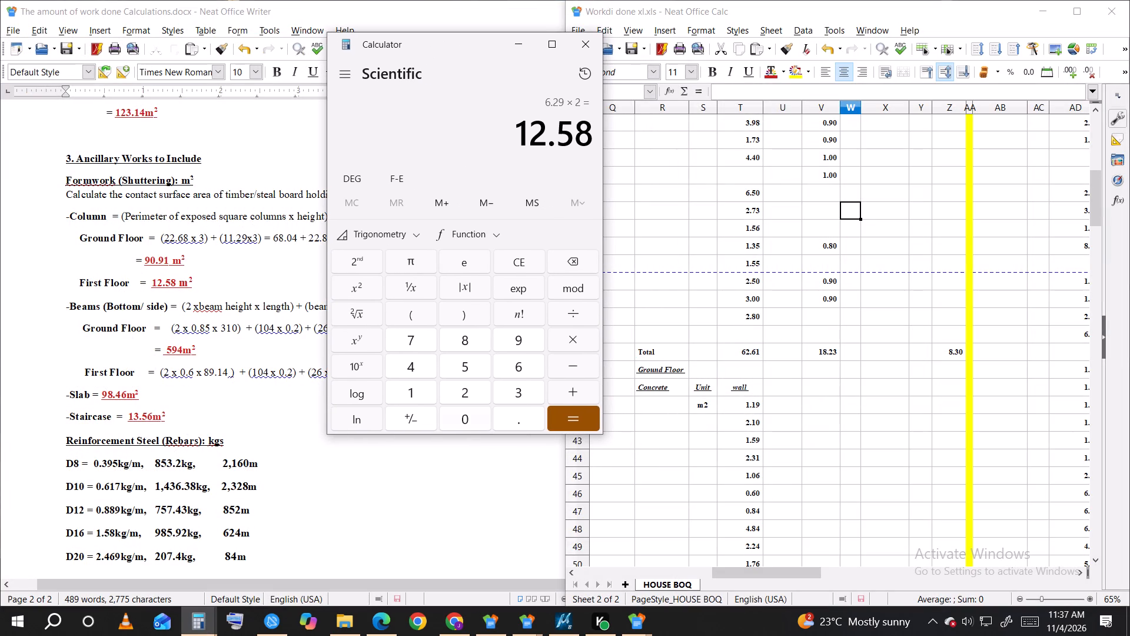
{"action": "left_click", "coordinate": [512, 363]}
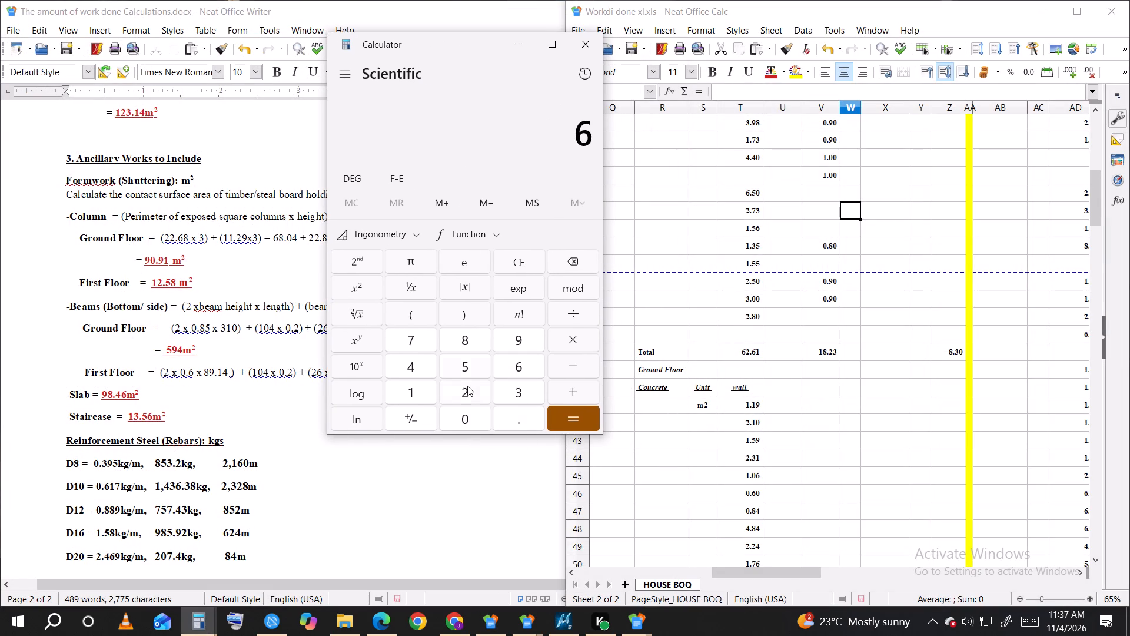
{"action": "left_click", "coordinate": [467, 386]}
{"action": "left_click", "coordinate": [511, 418]}
{"action": "left_click", "coordinate": [511, 367]}
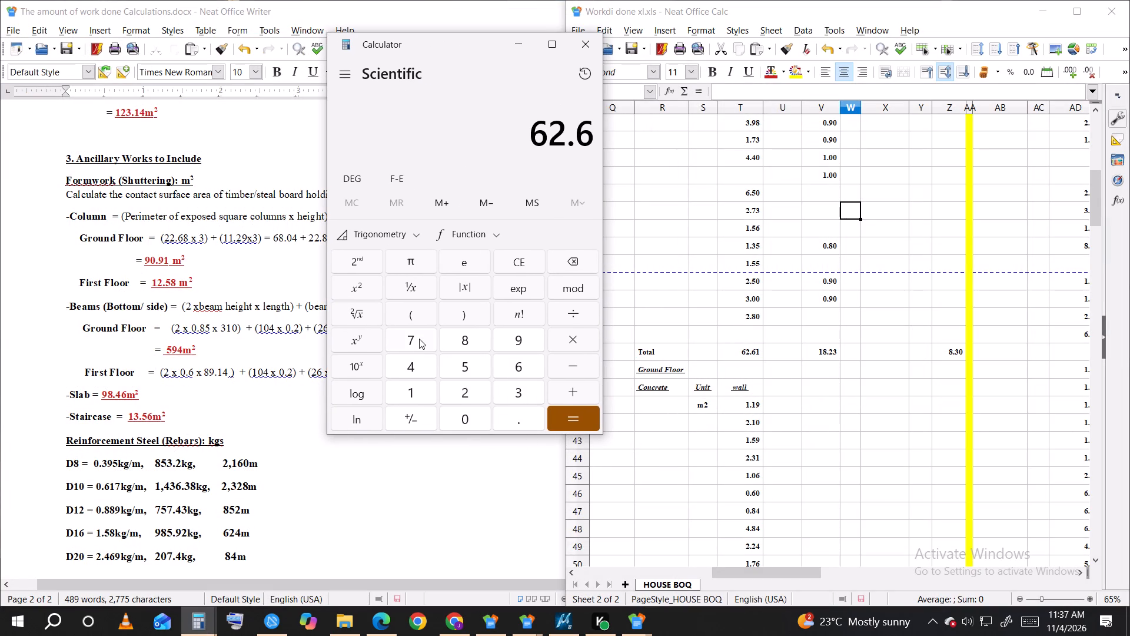
{"action": "left_click", "coordinate": [413, 385]}
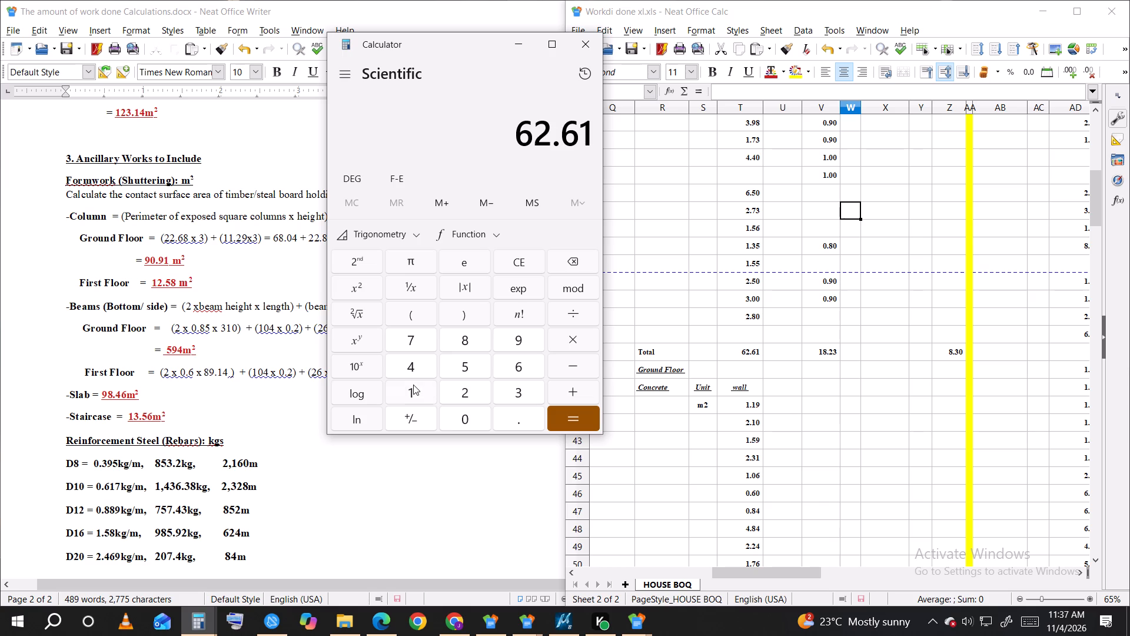
Examine the ground-floor measurement columns and the first-floor totals in the HOUSE BOQ sheet.
{"action": "left_click_drag", "start_coordinate": [760, 571], "coordinate": [817, 568]}
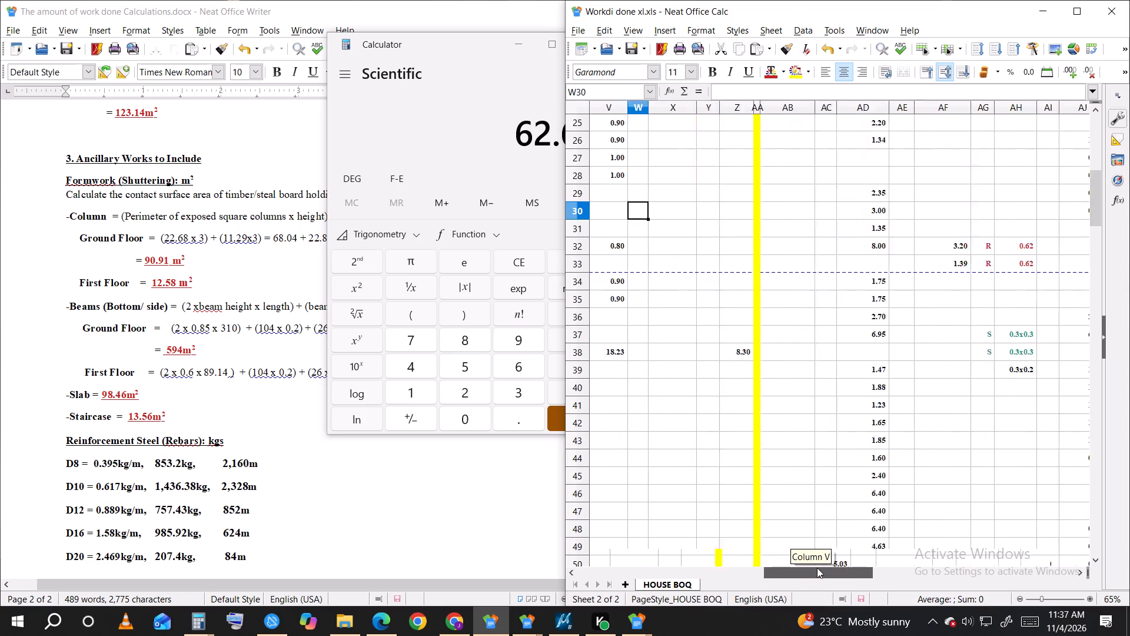
{"action": "left_click_drag", "start_coordinate": [817, 568], "coordinate": [859, 565]}
{"action": "scroll", "coordinate": [817, 516], "scroll_direction": "down", "scroll_amount": 5}
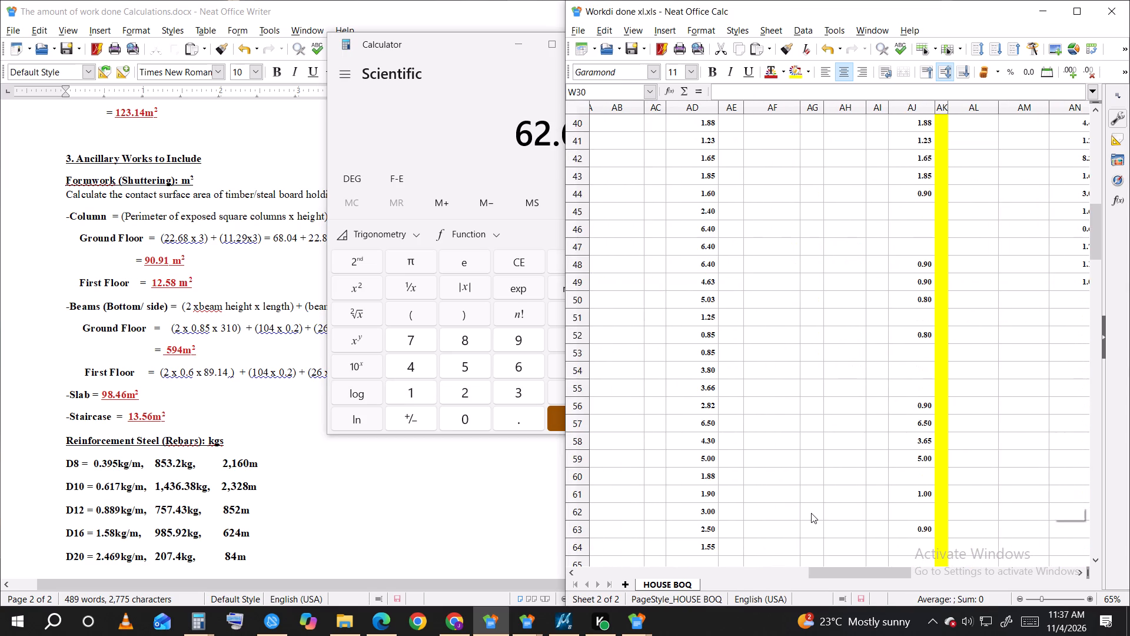
{"action": "scroll", "coordinate": [811, 513], "scroll_direction": "down", "scroll_amount": 5}
{"action": "left_click_drag", "start_coordinate": [841, 575], "coordinate": [749, 574]}
{"action": "scroll", "coordinate": [748, 529], "scroll_direction": "up", "scroll_amount": 5}
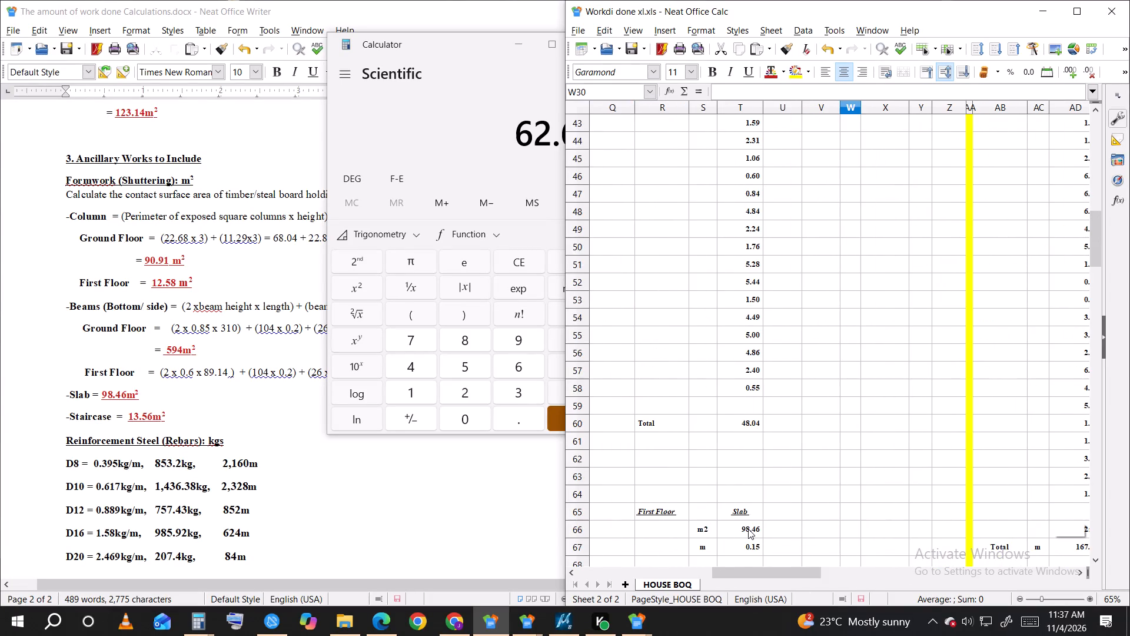
{"action": "scroll", "coordinate": [748, 529], "scroll_direction": "up", "scroll_amount": 5}
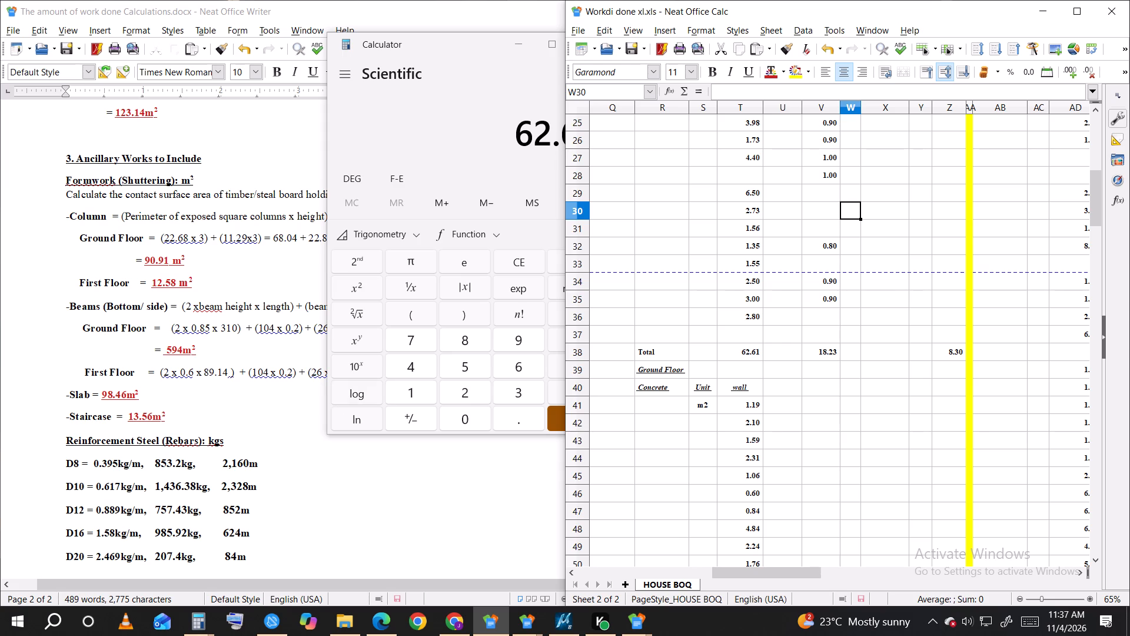
Replace 89.14 in the First Floor beam formwork calculation with 62.61.
{"action": "left_click", "coordinate": [227, 373]}
{"action": "left_click_drag", "start_coordinate": [227, 373], "coordinate": [206, 373]}
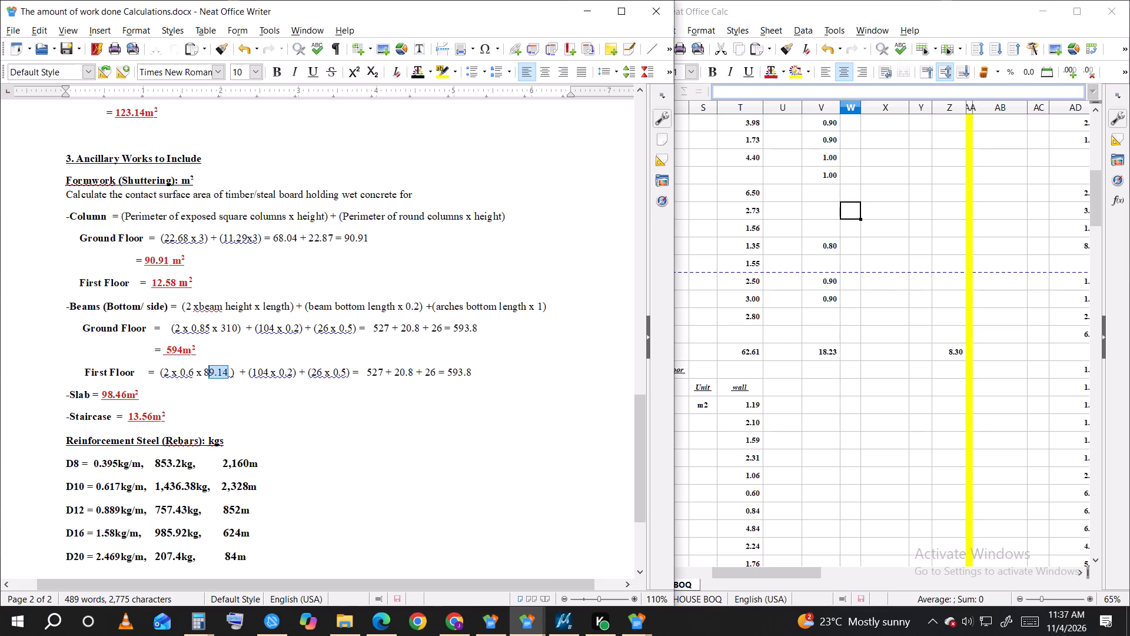
{"action": "left_click_drag", "start_coordinate": [206, 373], "coordinate": [204, 373]}
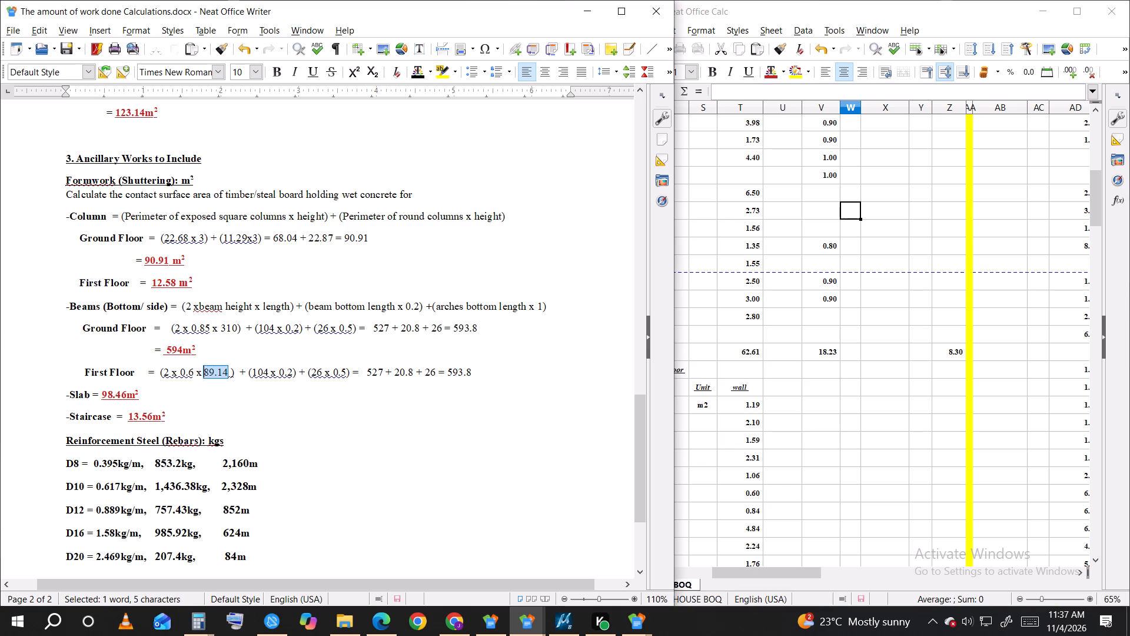
{"action": "type", "text": "62"}
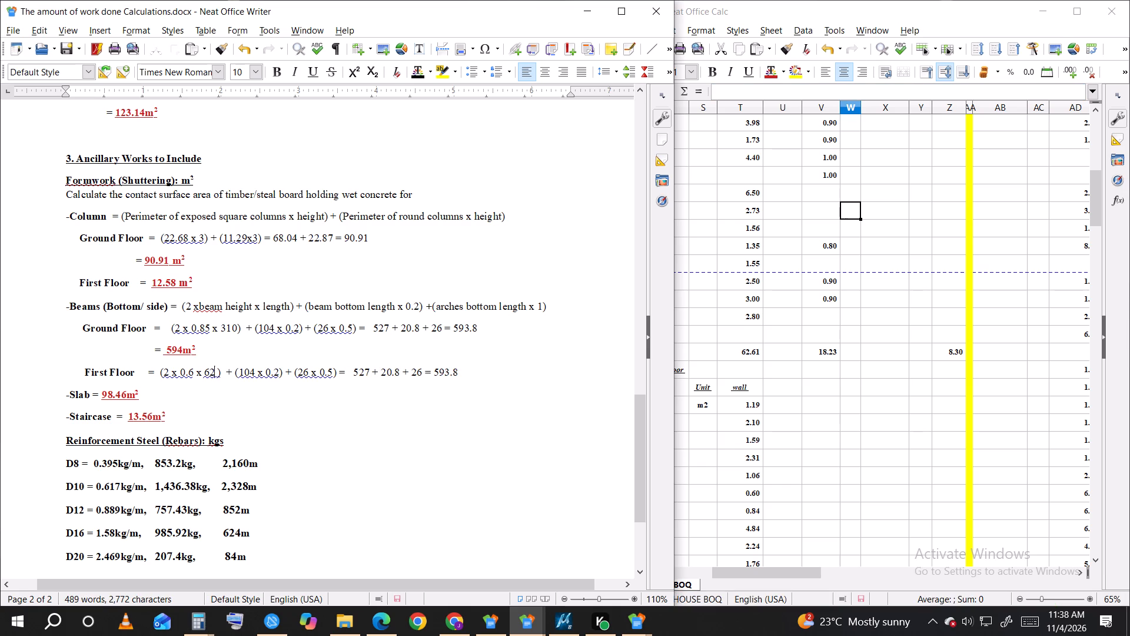
{"action": "key", "text": "period"}
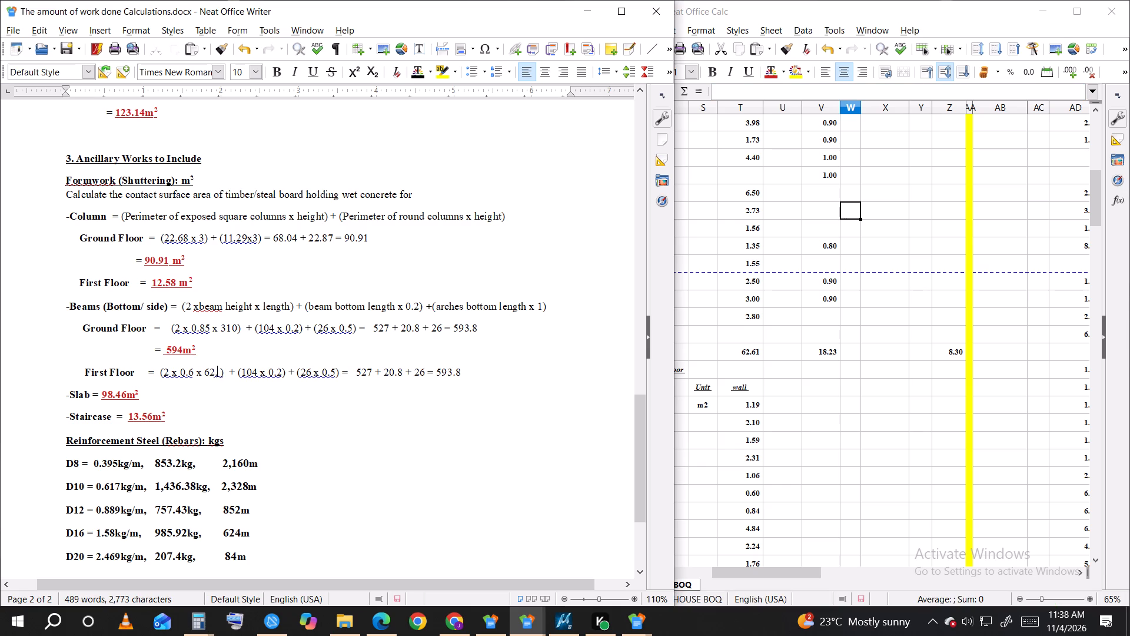
{"action": "type", "text": "61"}
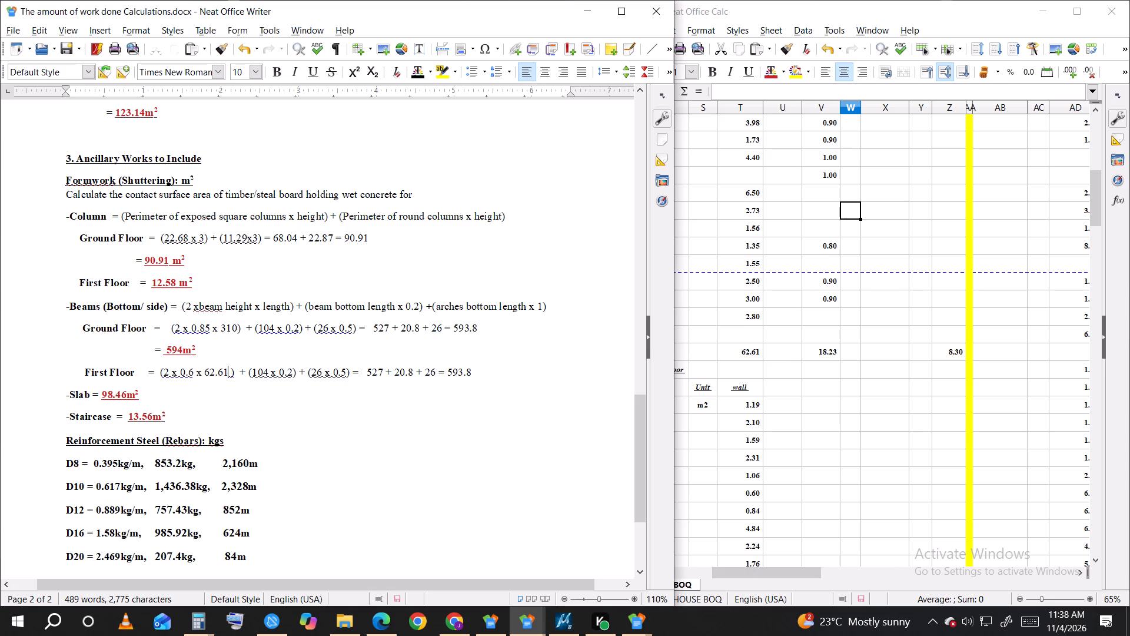
Copy the first-floor Doors total of 8.30 into the empty Internal B cell T28 in the HOUSE BOQ sheet.
{"action": "left_click", "coordinate": [637, 441]}
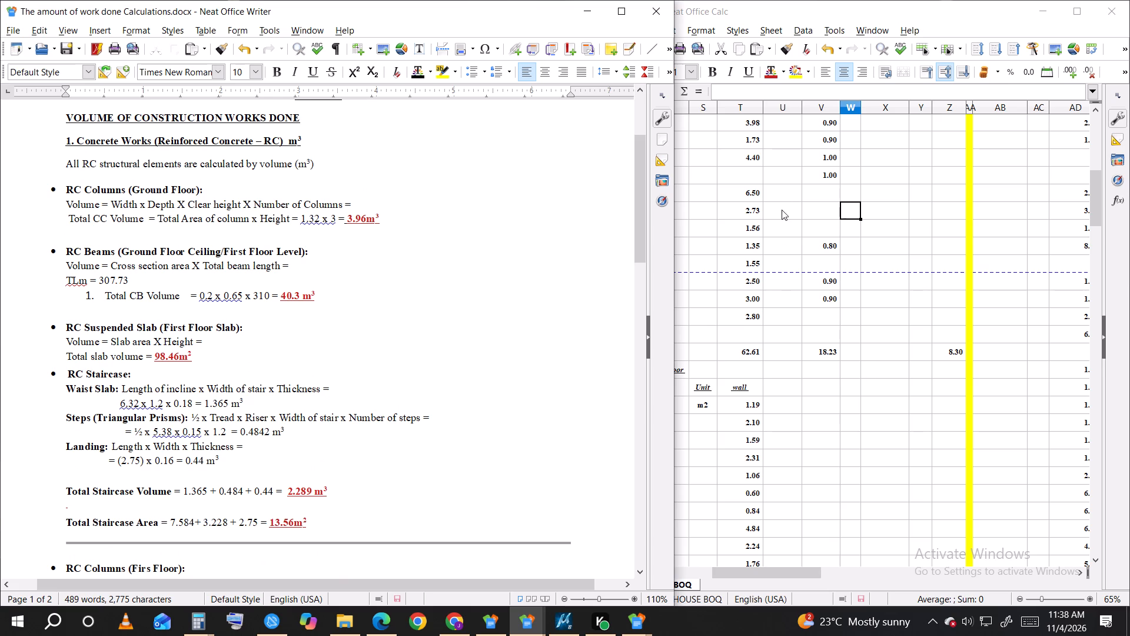
{"action": "left_click", "coordinate": [949, 350]}
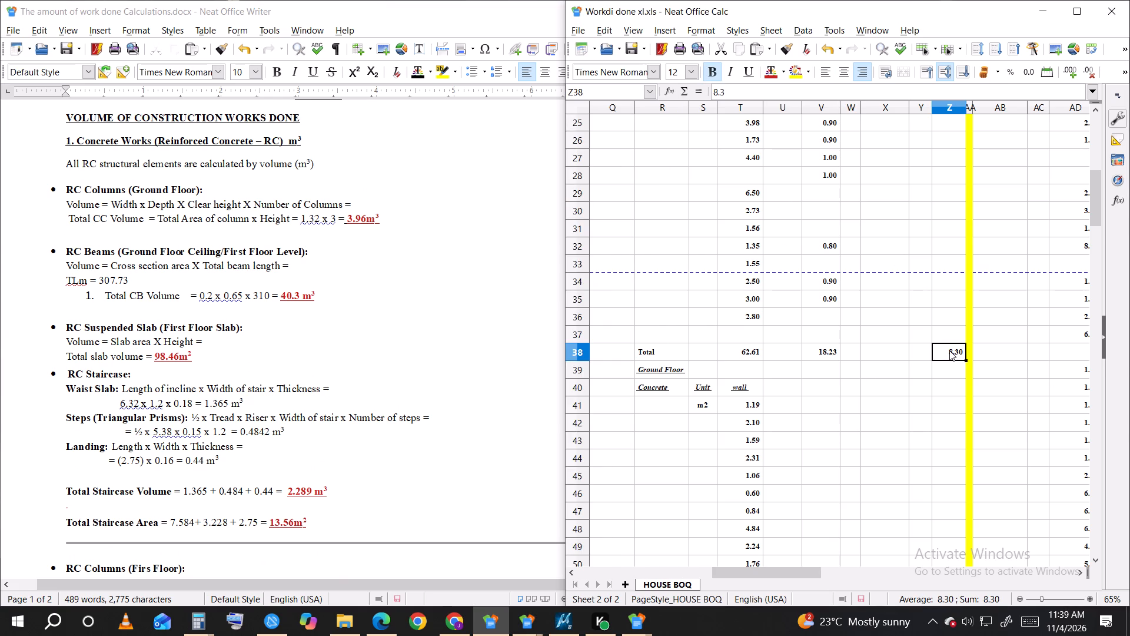
{"action": "right_click", "coordinate": [949, 350]}
{"action": "left_click", "coordinate": [983, 376]}
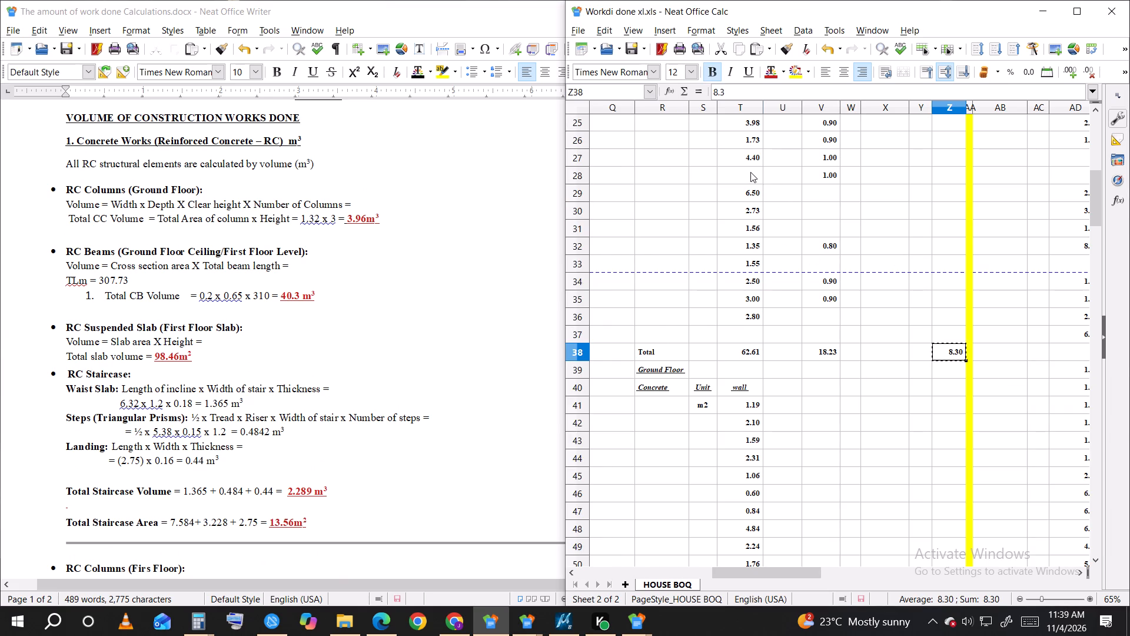
{"action": "left_click", "coordinate": [750, 172]}
{"action": "right_click", "coordinate": [750, 172]}
{"action": "left_click", "coordinate": [787, 212]}
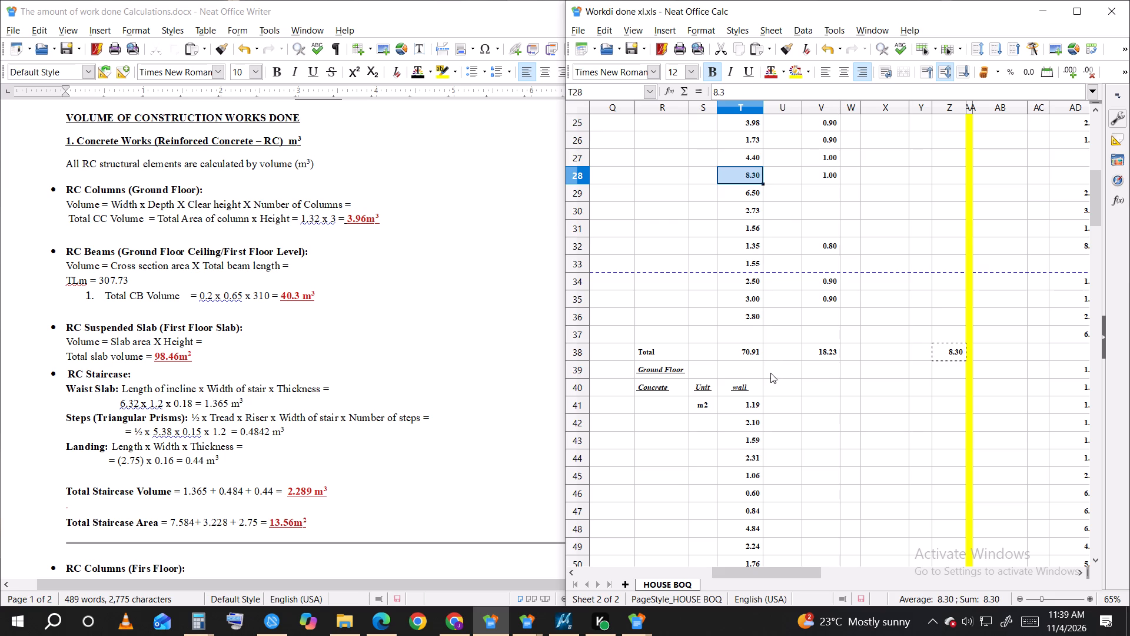
Check the formula behind the first-floor Internal B total in cell T38.
{"action": "left_click", "coordinate": [772, 380]}
{"action": "double_click", "coordinate": [736, 356]}
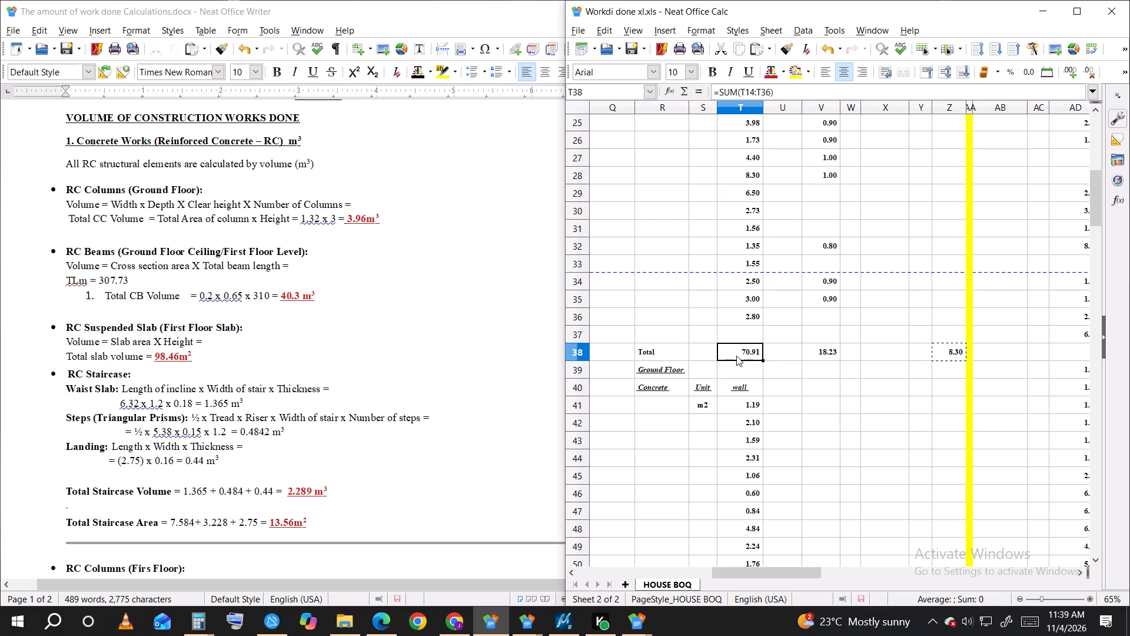
{"action": "key", "text": "Escape"}
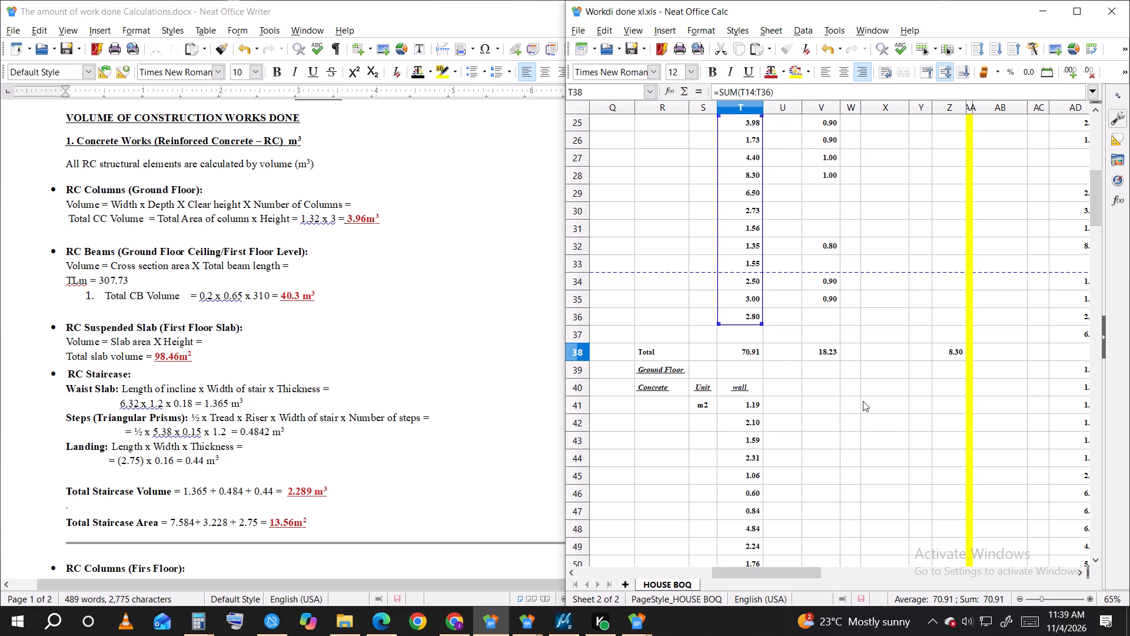
{"action": "key", "text": "Escape"}
Set the TLm value under RC Beams (First Floor Ceiling/Beam lintel) to 70.91 in the calculations document.
{"action": "left_click", "coordinate": [261, 352]}
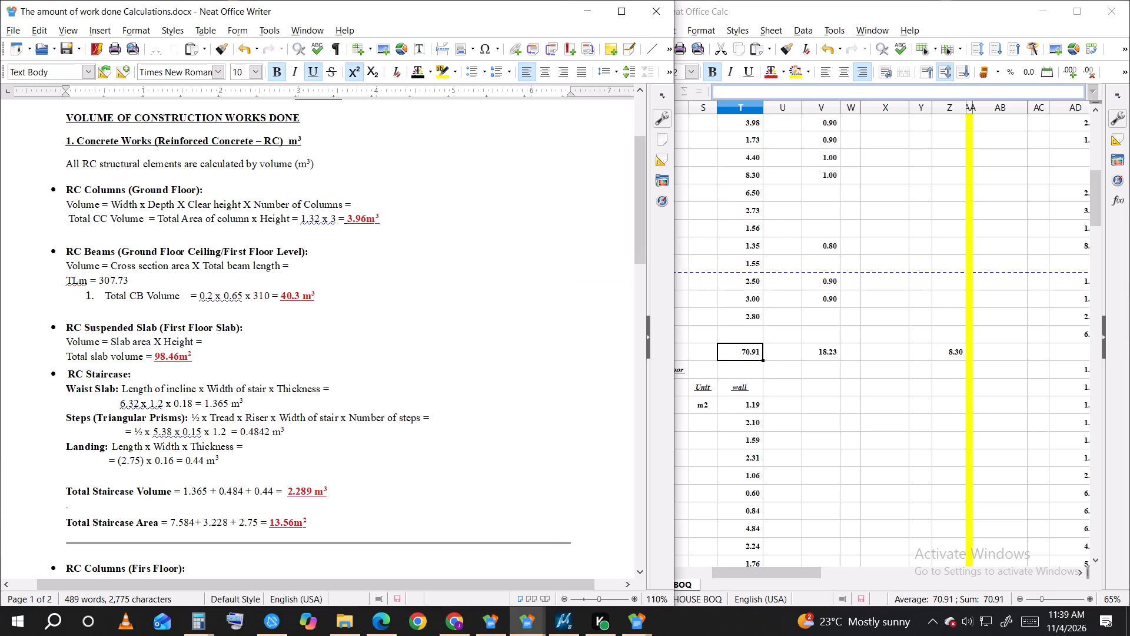
{"action": "scroll", "coordinate": [252, 349], "scroll_direction": "up", "scroll_amount": 1}
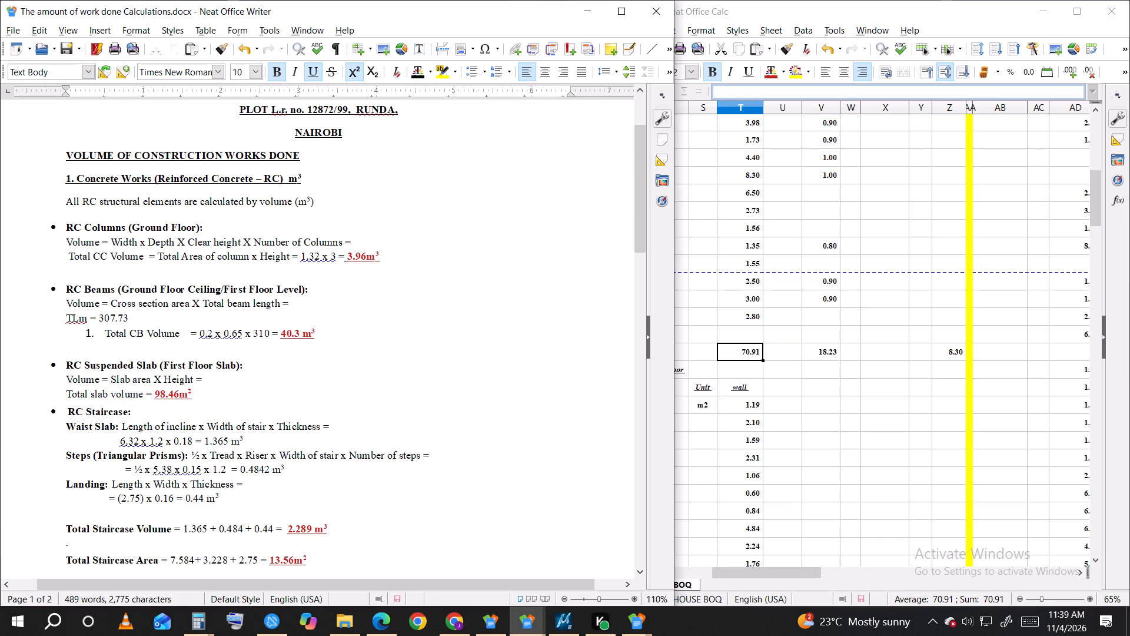
{"action": "scroll", "coordinate": [173, 433], "scroll_direction": "down", "scroll_amount": 3}
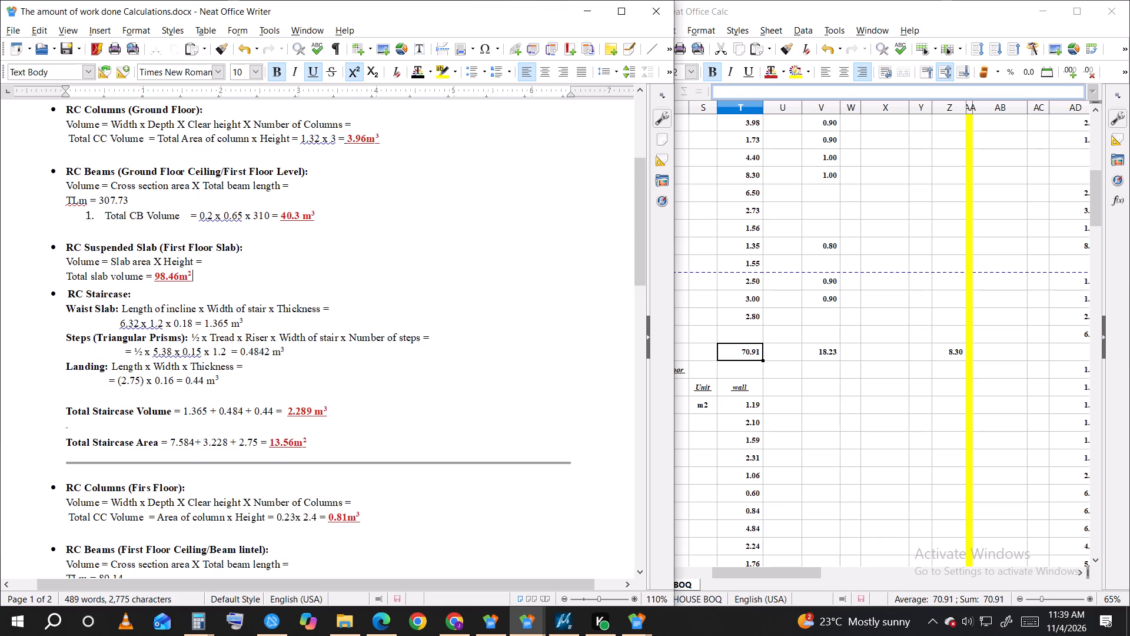
{"action": "scroll", "coordinate": [188, 390], "scroll_direction": "down", "scroll_amount": 3}
{"action": "left_click_drag", "start_coordinate": [126, 455], "coordinate": [109, 455]}
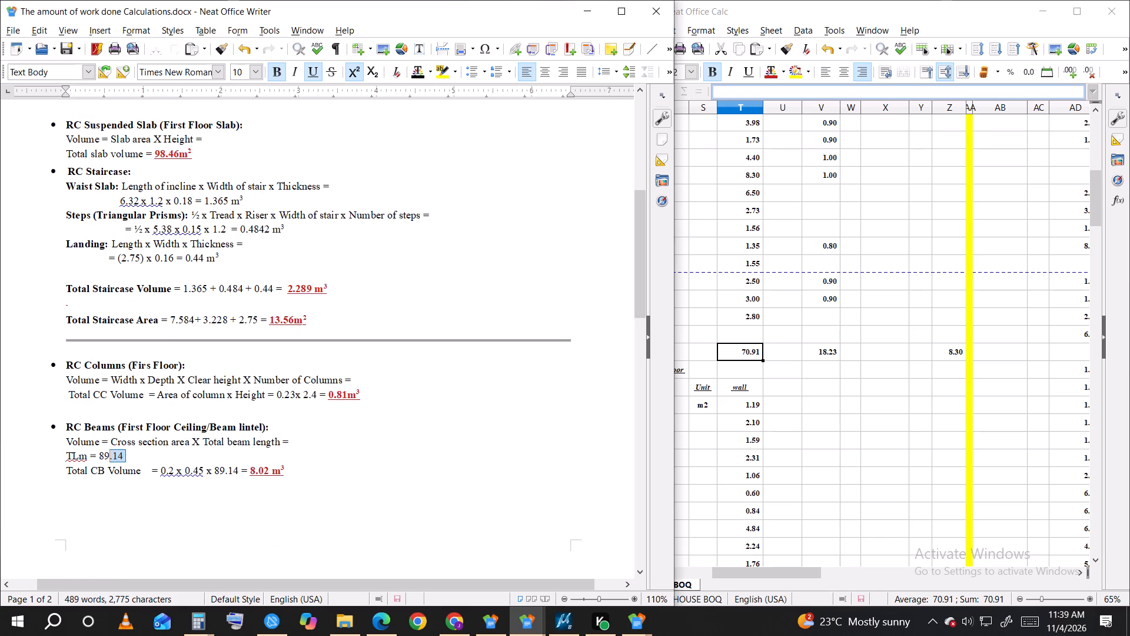
{"action": "left_click_drag", "start_coordinate": [109, 455], "coordinate": [98, 453]}
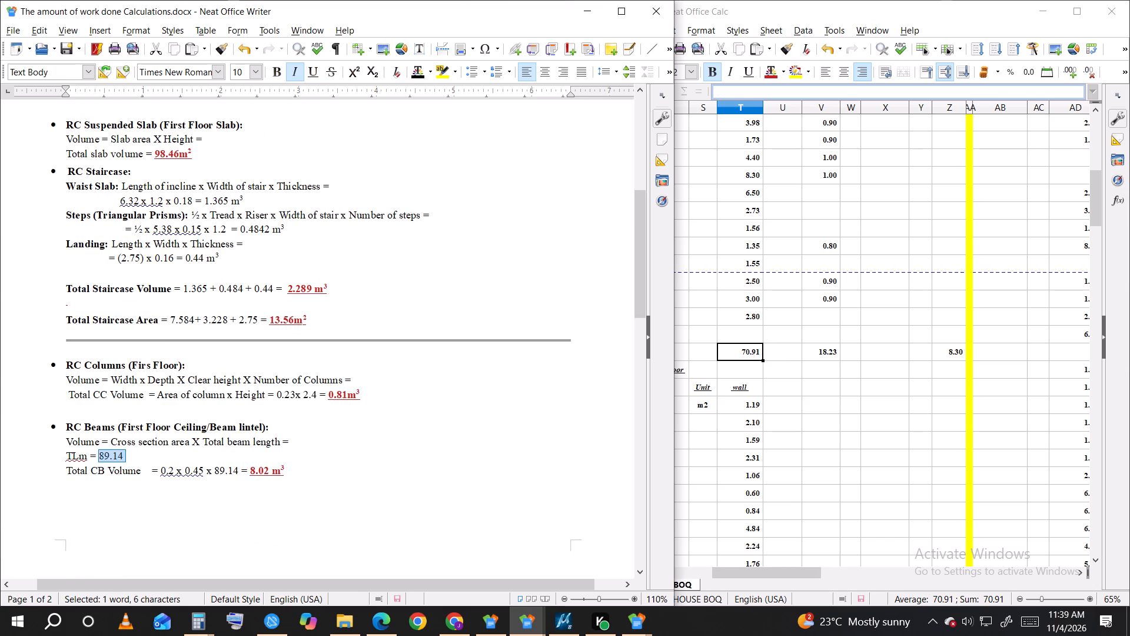
{"action": "key", "text": "7"}
{"action": "type", "text": "0.91"}
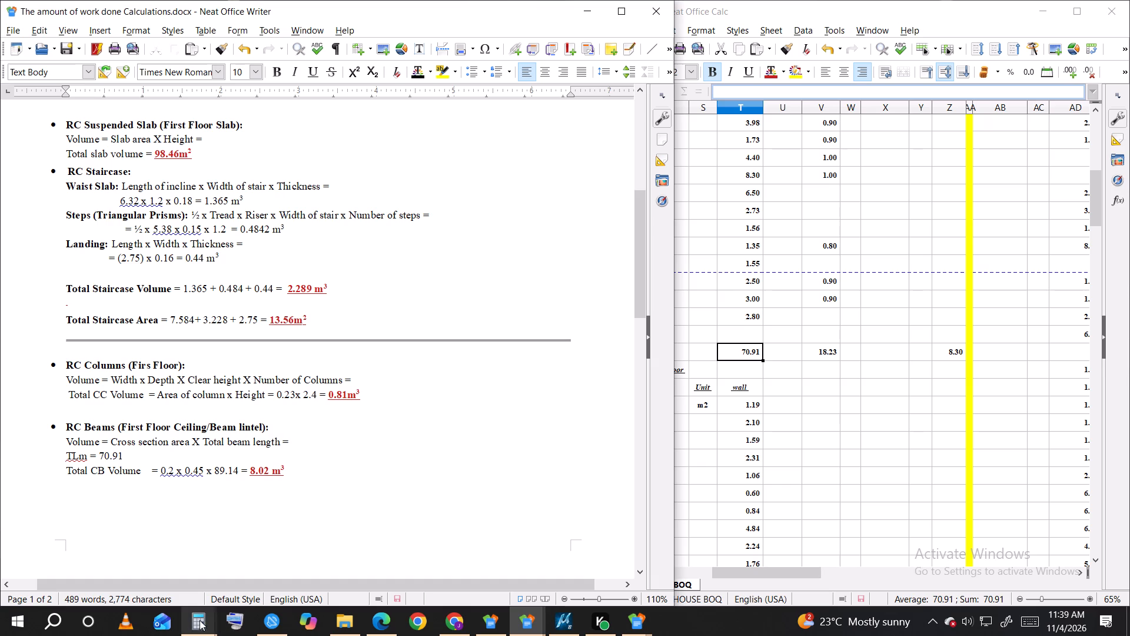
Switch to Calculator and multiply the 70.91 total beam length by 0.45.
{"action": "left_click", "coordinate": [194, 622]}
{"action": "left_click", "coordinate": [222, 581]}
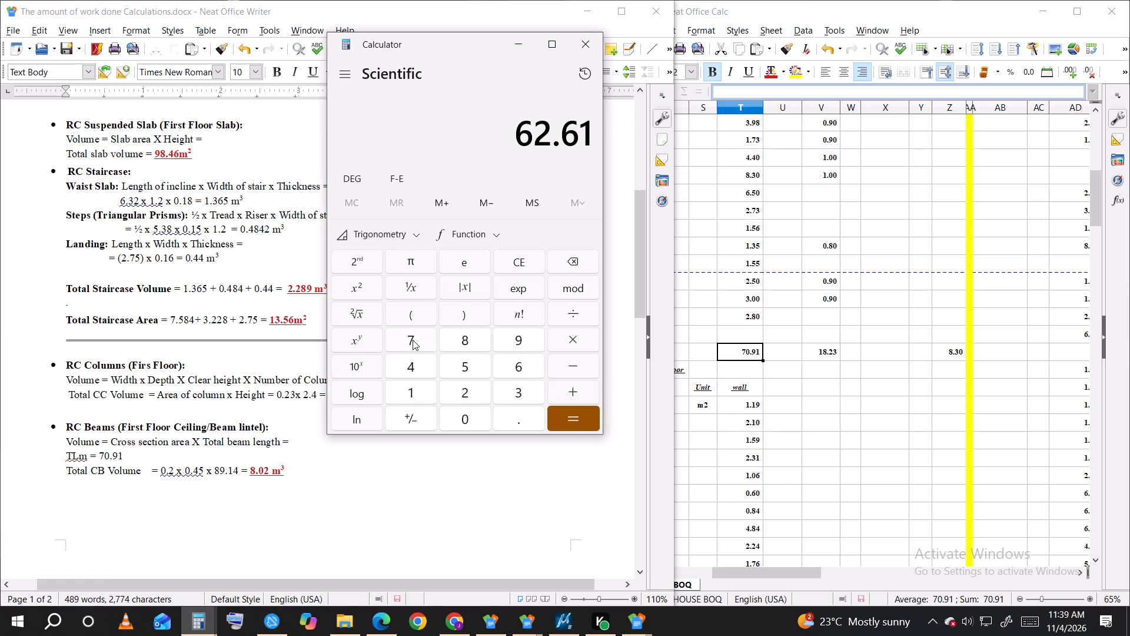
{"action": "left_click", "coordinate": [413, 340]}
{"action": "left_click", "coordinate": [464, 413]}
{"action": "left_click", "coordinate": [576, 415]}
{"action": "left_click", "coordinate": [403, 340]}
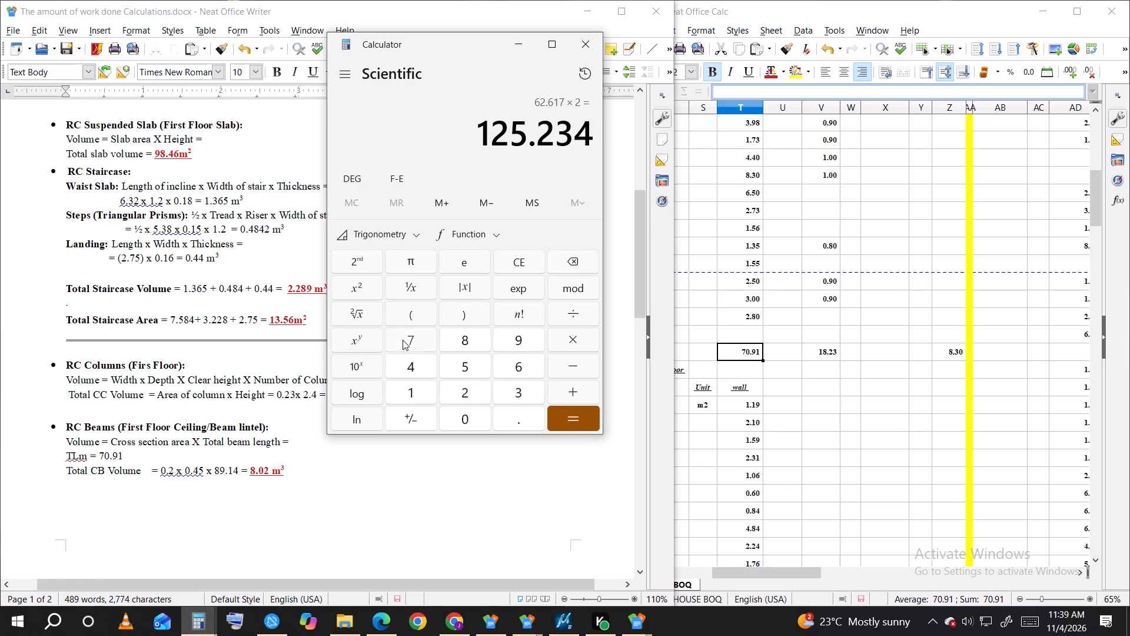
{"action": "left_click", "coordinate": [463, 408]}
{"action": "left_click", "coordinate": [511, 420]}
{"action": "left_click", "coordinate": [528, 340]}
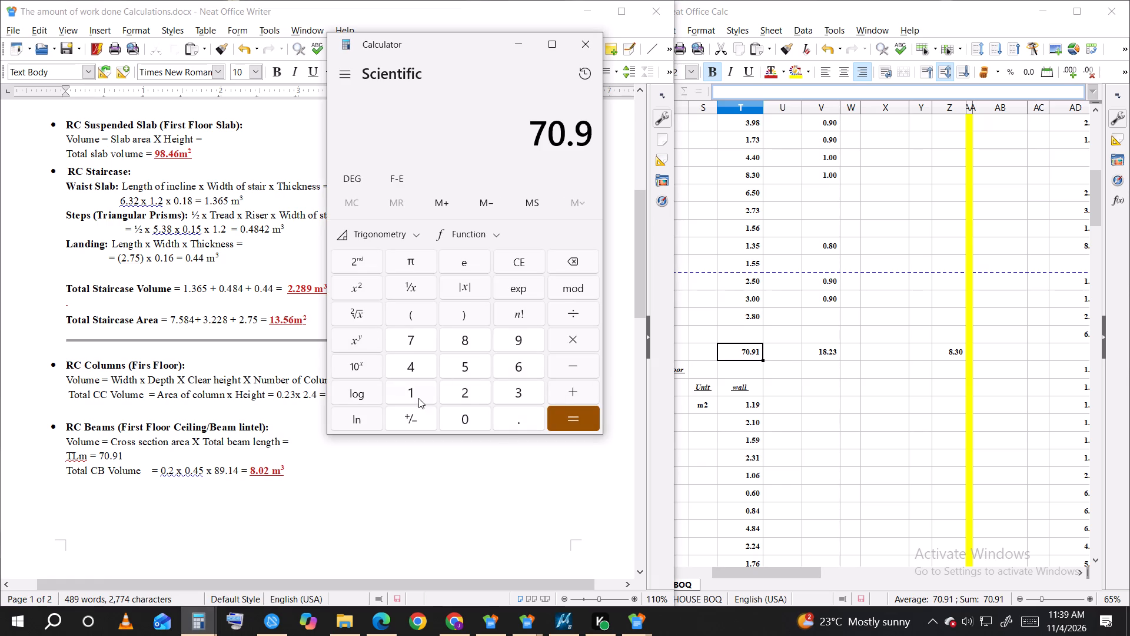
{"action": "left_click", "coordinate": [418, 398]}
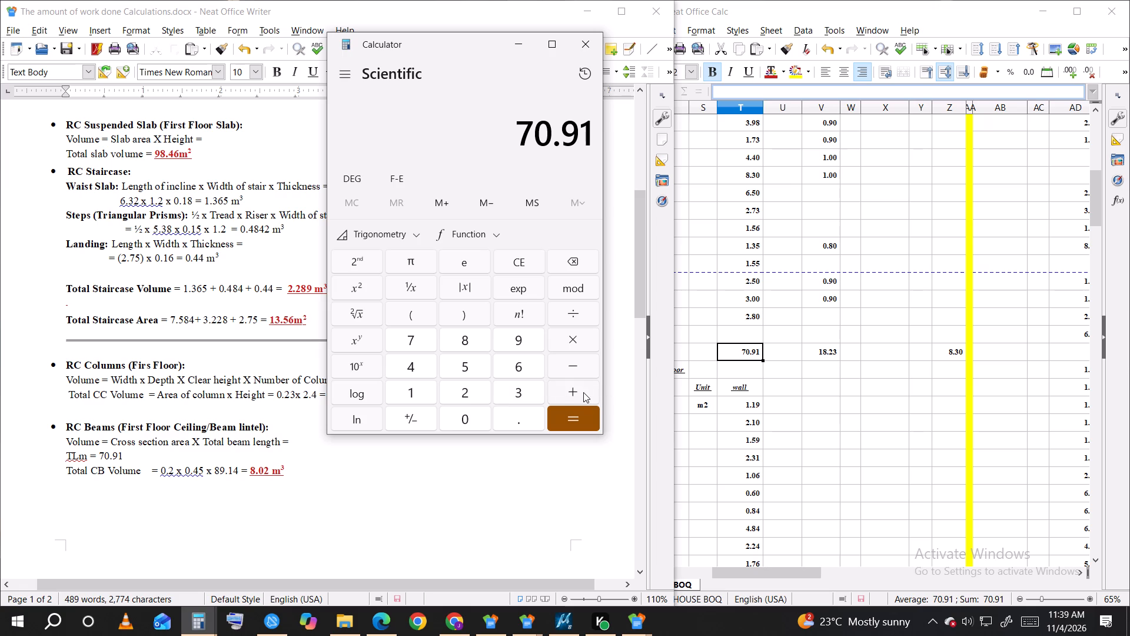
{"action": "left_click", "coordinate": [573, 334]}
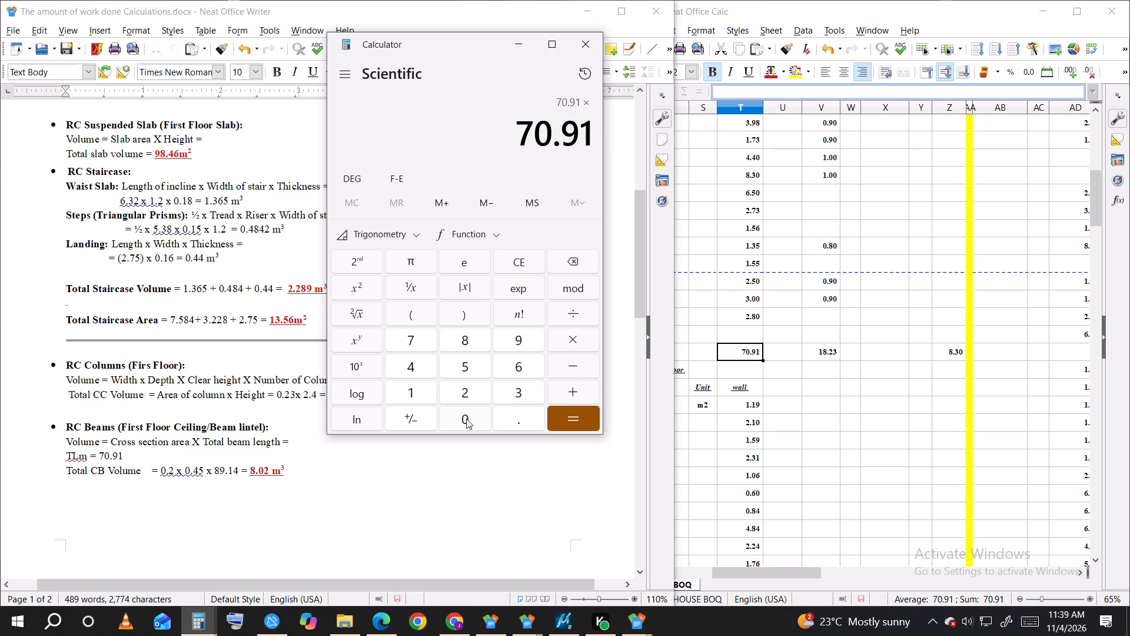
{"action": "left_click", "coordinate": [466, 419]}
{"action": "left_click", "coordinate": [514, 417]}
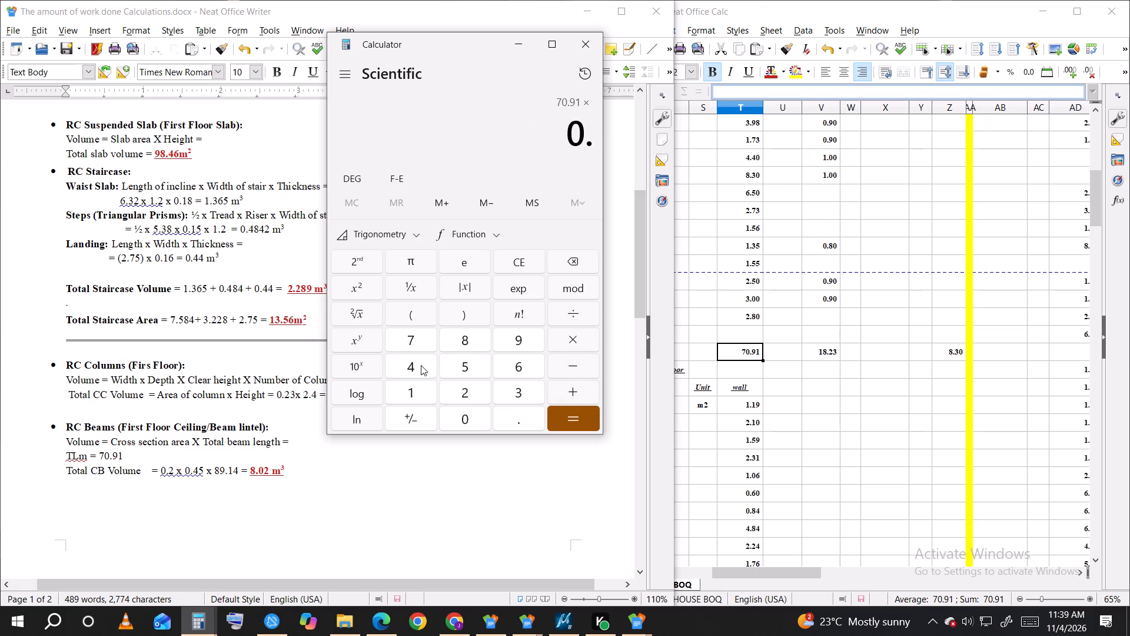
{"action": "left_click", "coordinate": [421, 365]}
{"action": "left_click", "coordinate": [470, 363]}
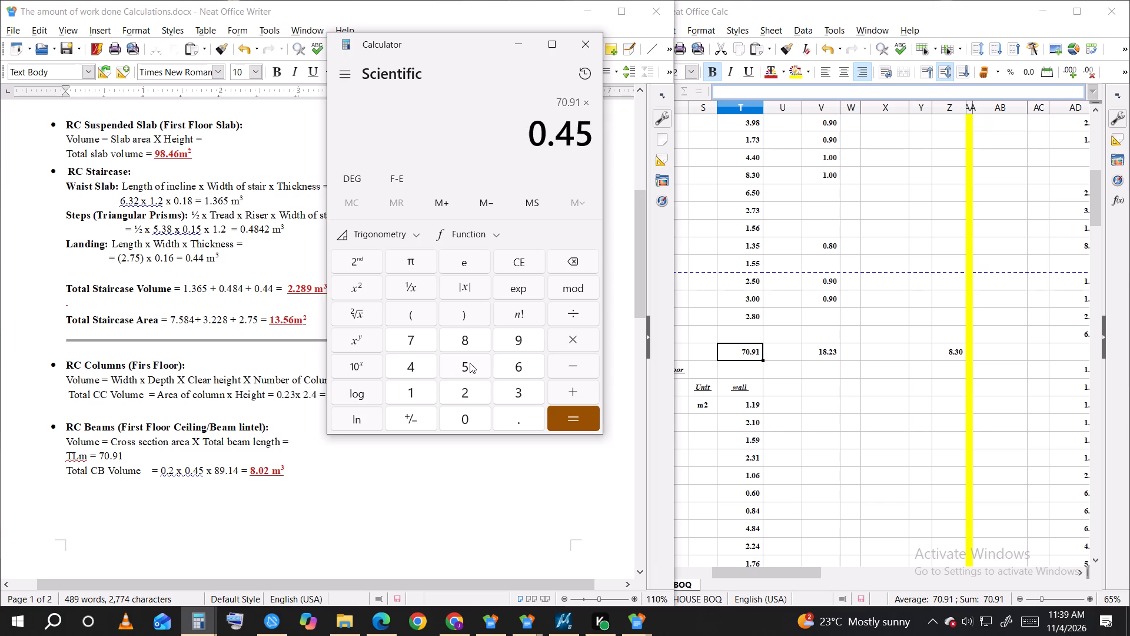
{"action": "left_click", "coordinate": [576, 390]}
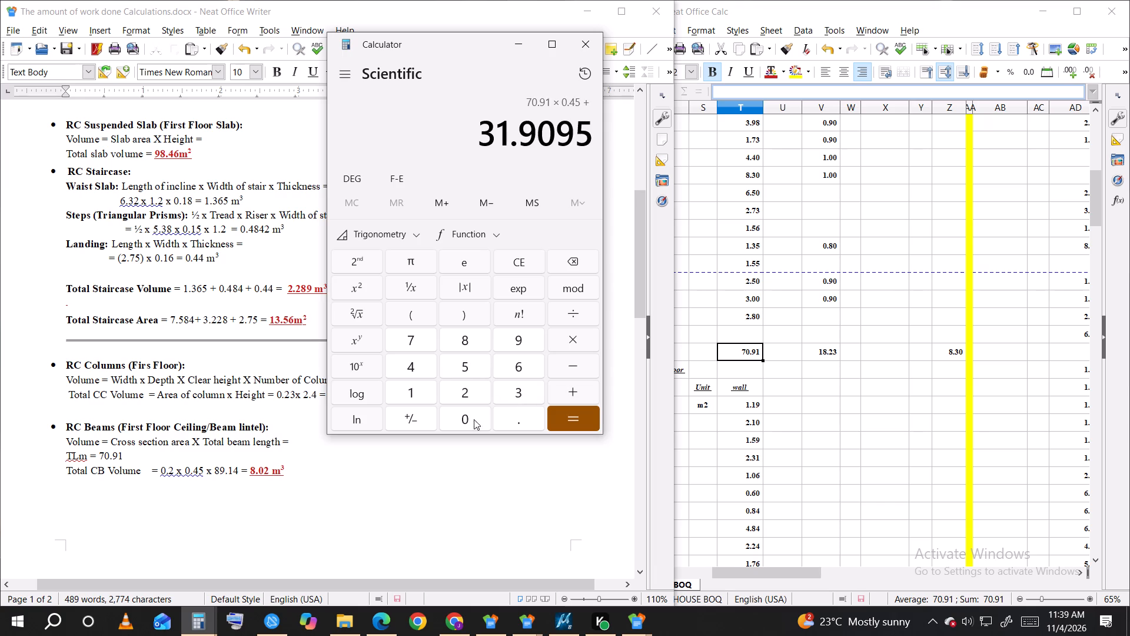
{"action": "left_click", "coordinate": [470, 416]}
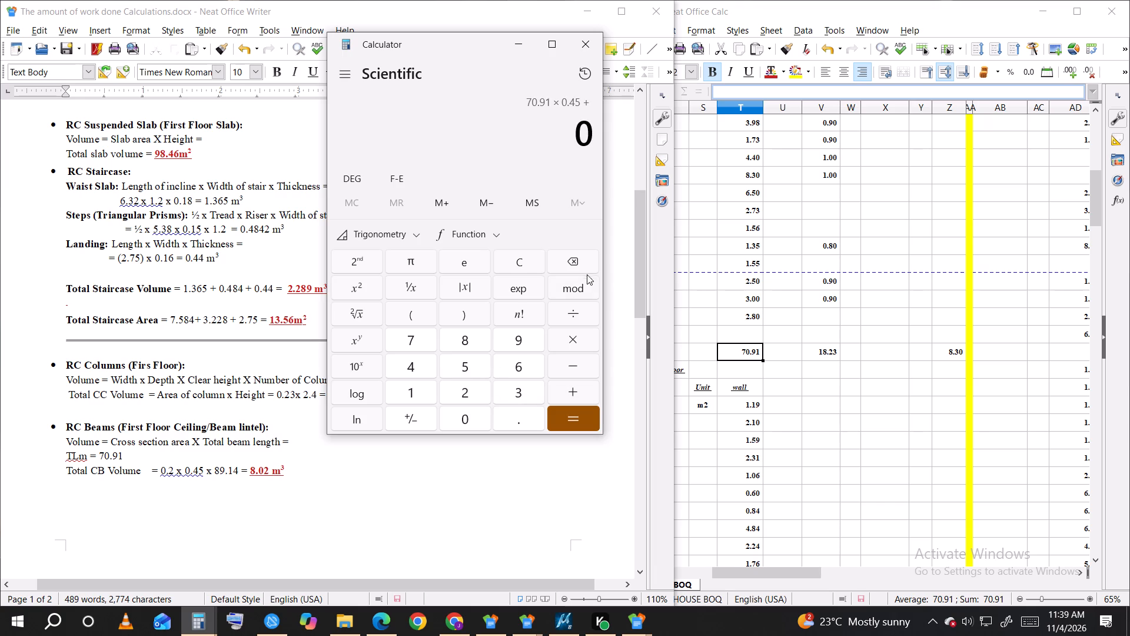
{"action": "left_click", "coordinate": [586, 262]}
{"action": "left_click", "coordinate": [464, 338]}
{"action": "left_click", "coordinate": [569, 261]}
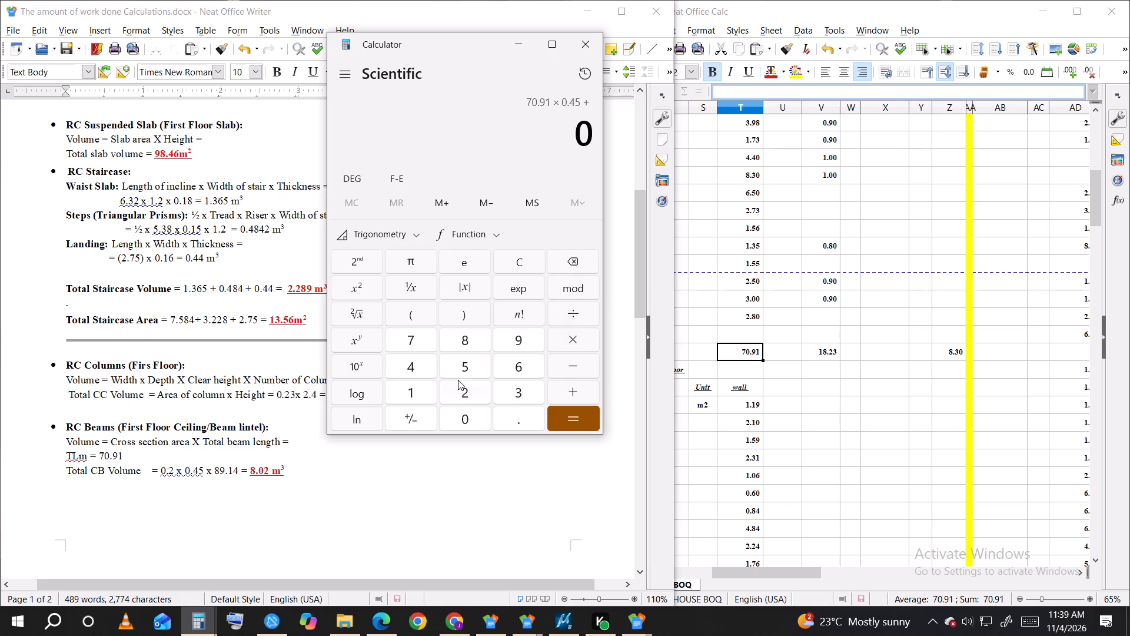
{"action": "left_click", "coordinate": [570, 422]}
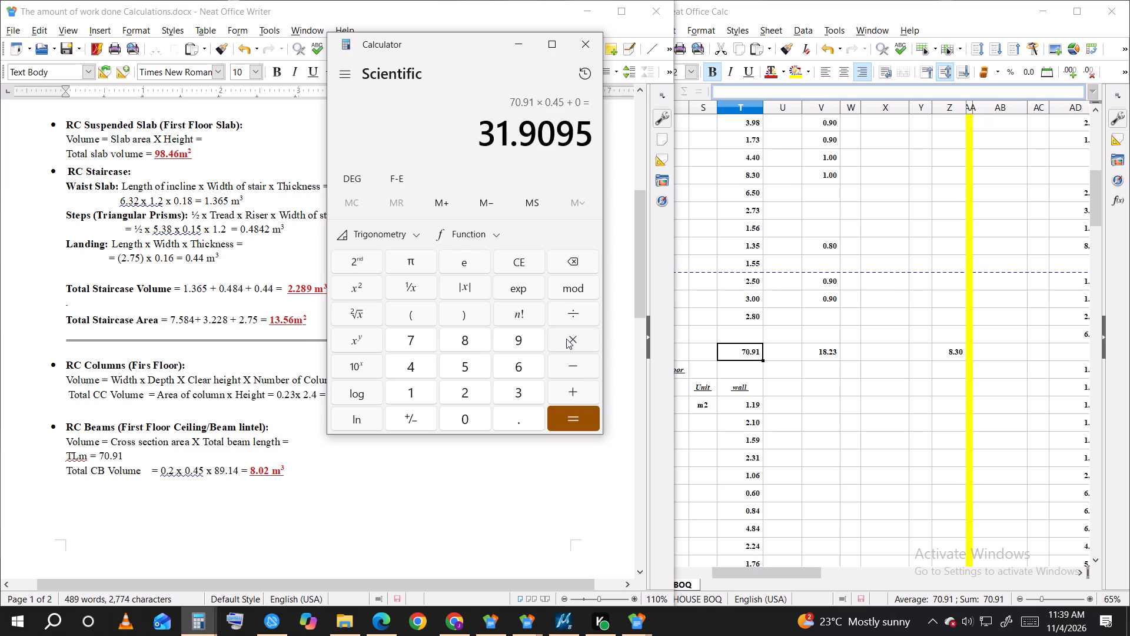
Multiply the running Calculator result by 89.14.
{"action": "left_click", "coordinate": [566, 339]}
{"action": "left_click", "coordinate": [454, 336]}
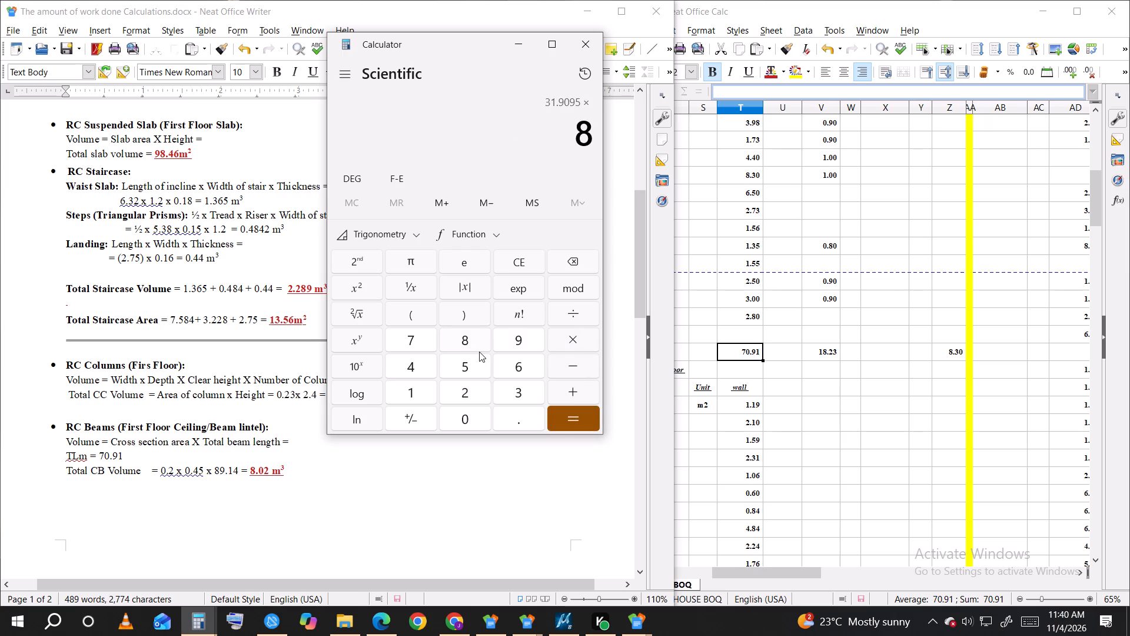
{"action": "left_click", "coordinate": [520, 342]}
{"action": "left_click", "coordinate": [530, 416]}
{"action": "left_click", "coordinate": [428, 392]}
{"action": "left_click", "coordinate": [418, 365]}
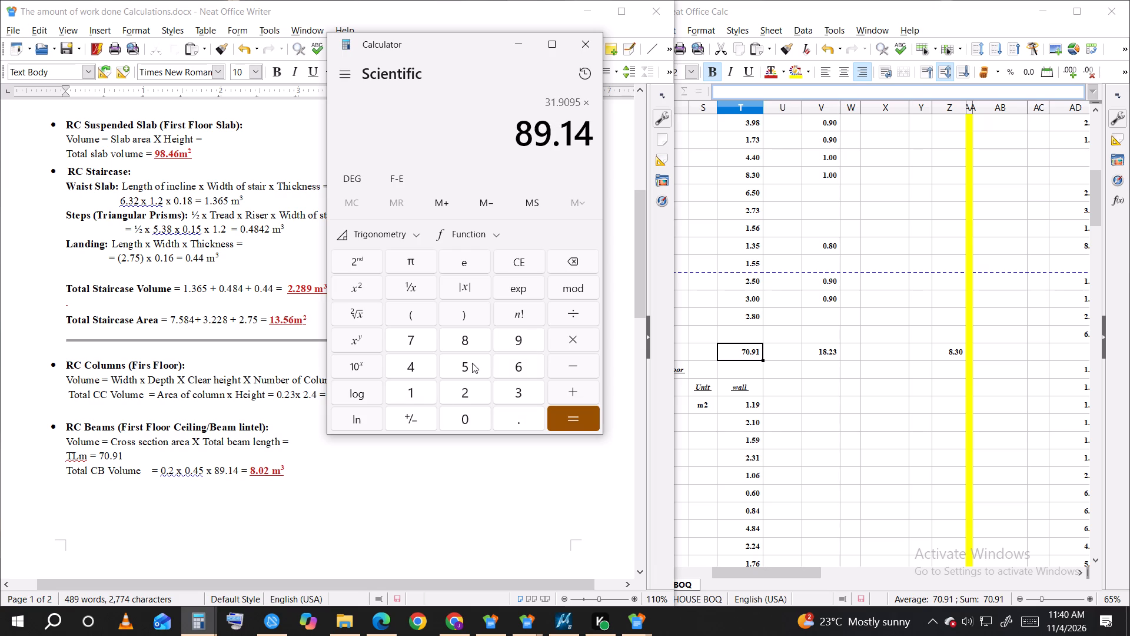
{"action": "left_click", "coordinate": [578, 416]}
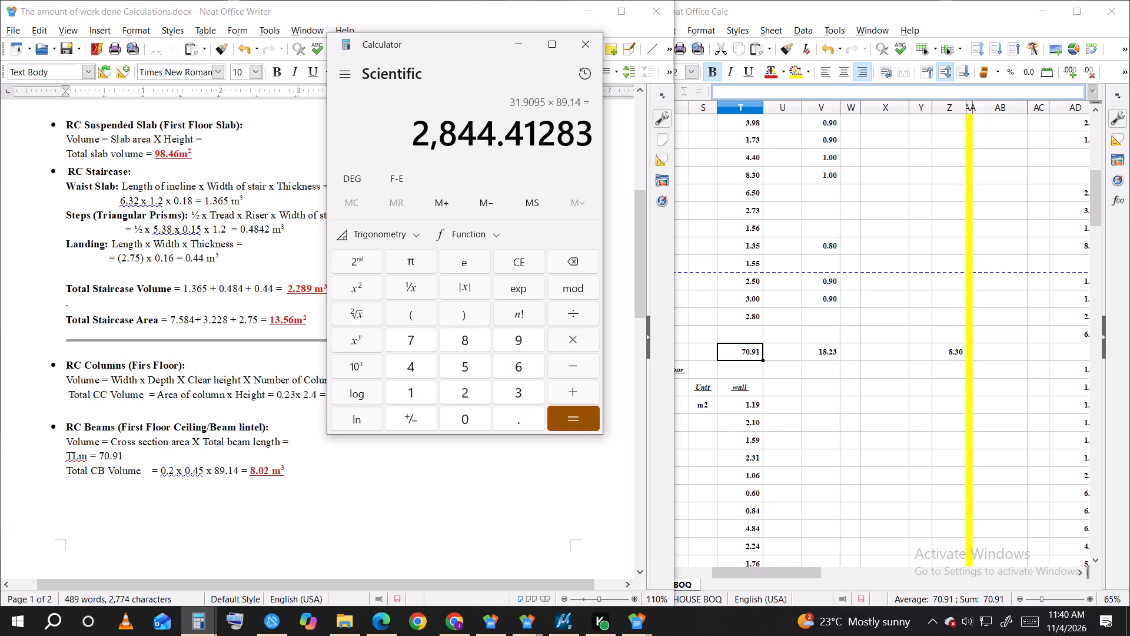
Recompute the First Floor Ceiling/Beam lintel volume in Calculator as 0.2 × 0.45 × 89.14.
{"action": "left_click", "coordinate": [483, 418]}
{"action": "left_click", "coordinate": [529, 410]}
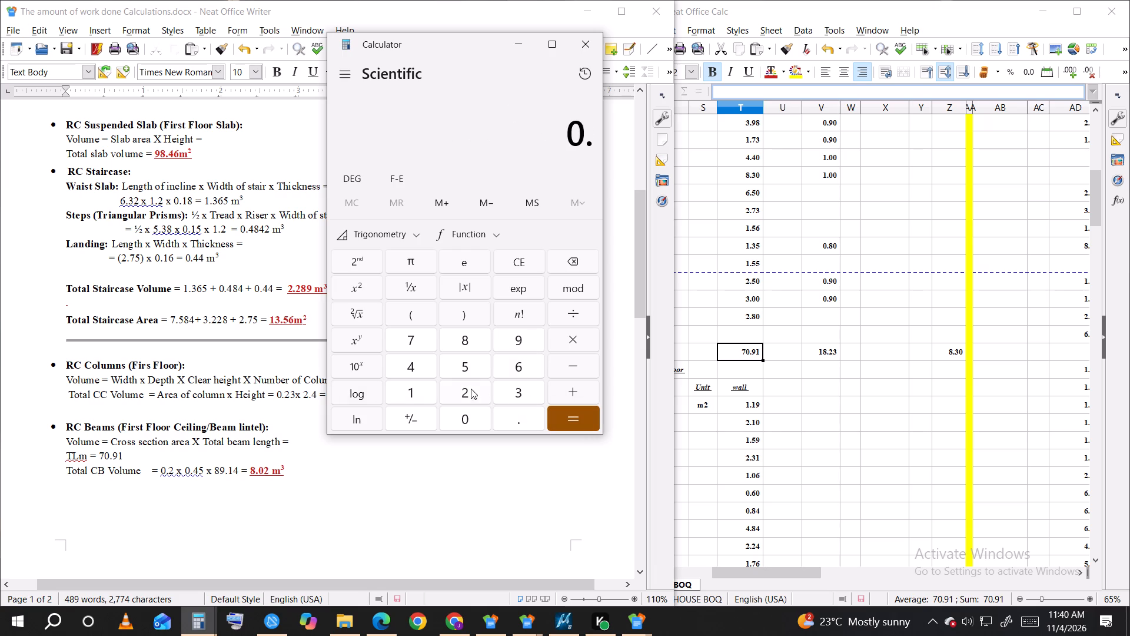
{"action": "left_click", "coordinate": [467, 388]}
{"action": "left_click", "coordinate": [567, 340]}
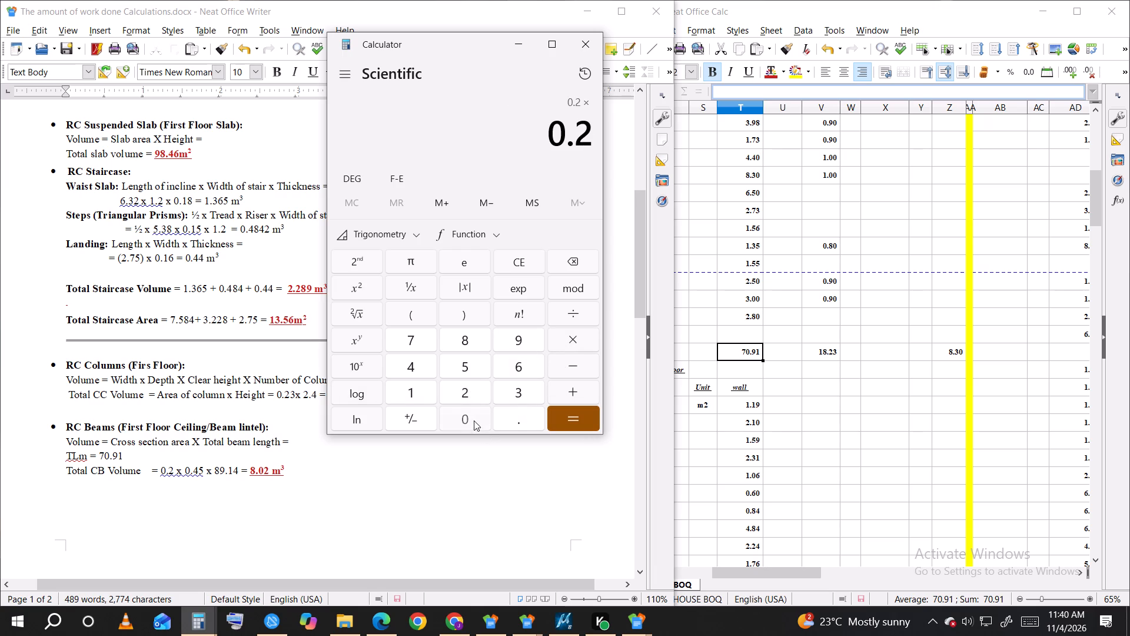
{"action": "left_click", "coordinate": [474, 420]}
{"action": "left_click", "coordinate": [510, 420]}
{"action": "left_click", "coordinate": [423, 361]}
{"action": "left_click", "coordinate": [468, 364]}
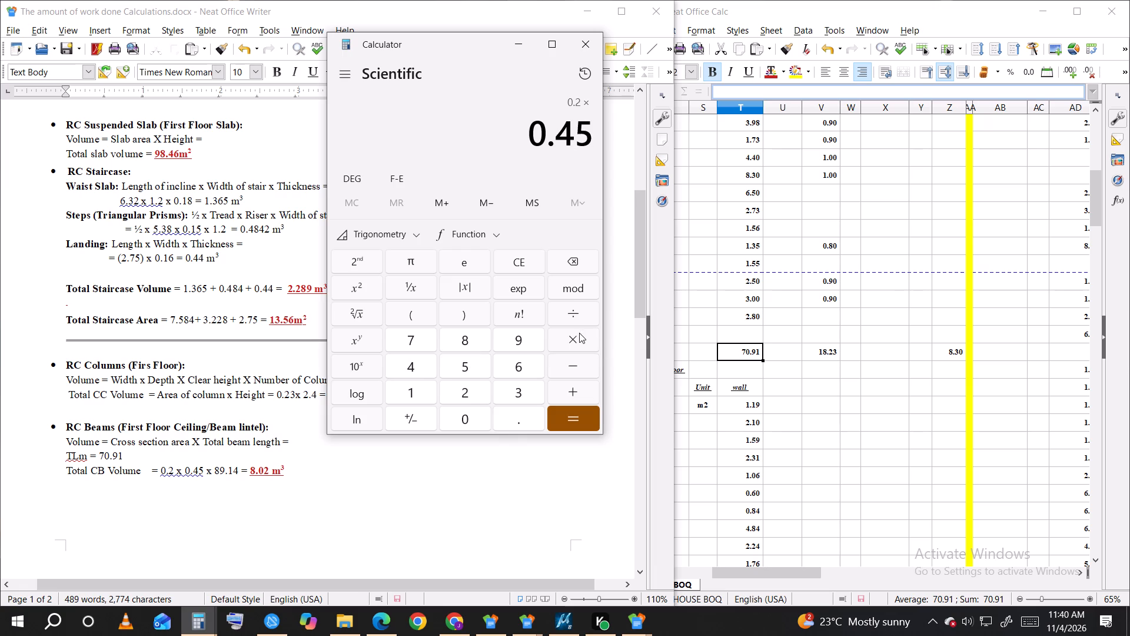
{"action": "left_click", "coordinate": [579, 333]}
{"action": "left_click", "coordinate": [466, 333]}
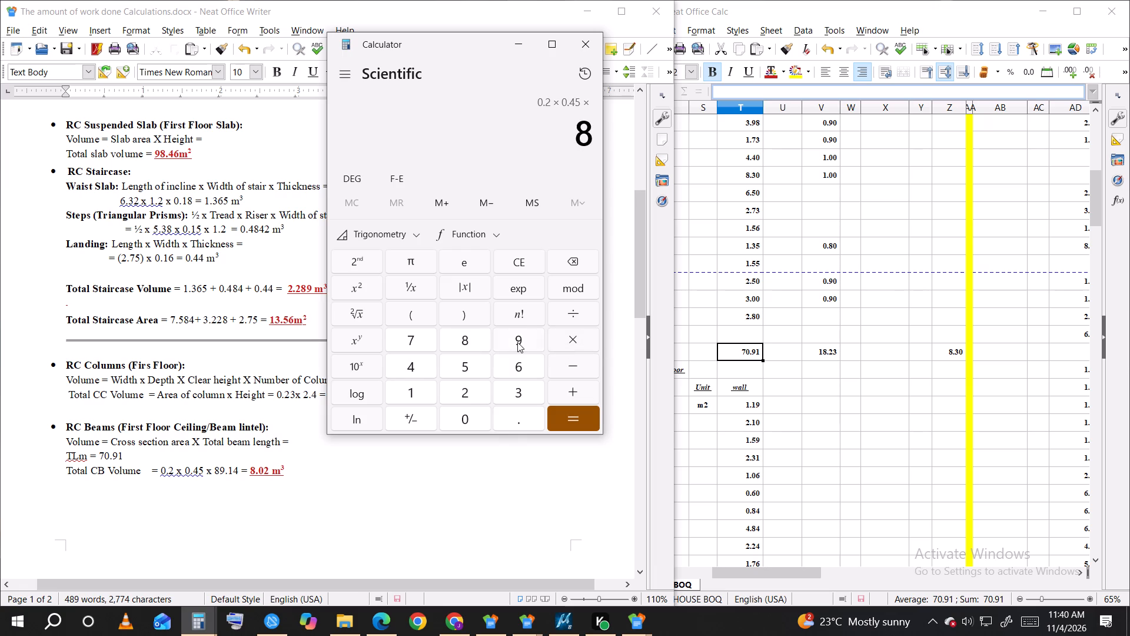
{"action": "left_click", "coordinate": [517, 342]}
{"action": "left_click", "coordinate": [514, 416]}
{"action": "left_click", "coordinate": [427, 388]}
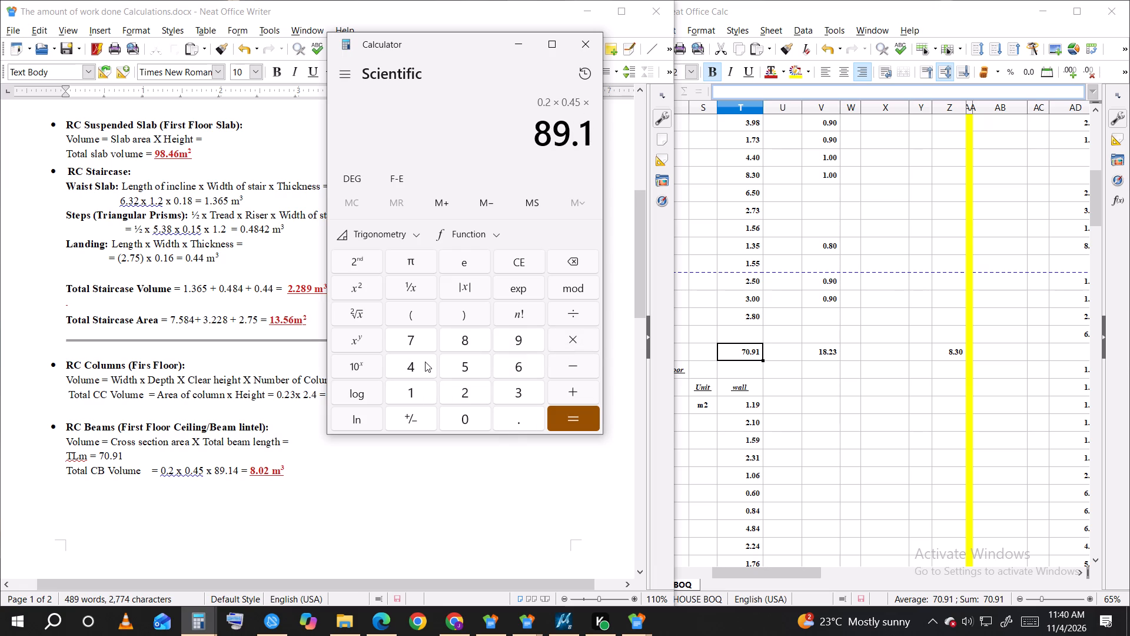
{"action": "left_click", "coordinate": [425, 362]}
{"action": "left_click", "coordinate": [576, 416]}
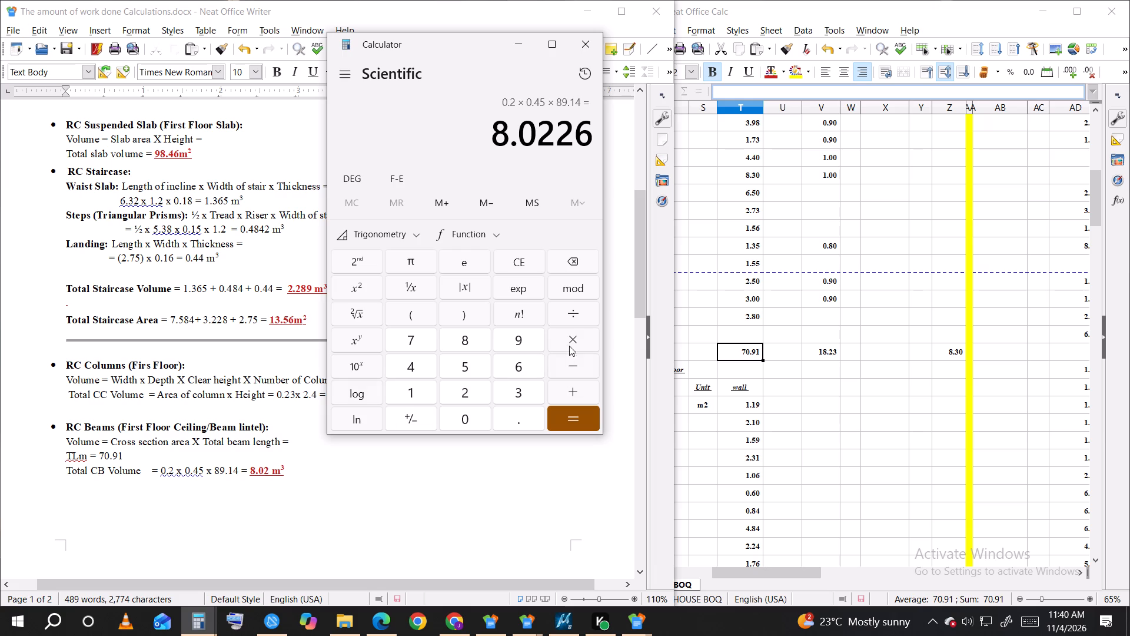
Divide the calculated beam volume by 89.14 and multiply it by the 70.91 total beam length.
{"action": "left_click", "coordinate": [575, 313]}
{"action": "left_click", "coordinate": [454, 338]}
{"action": "left_click", "coordinate": [513, 339]}
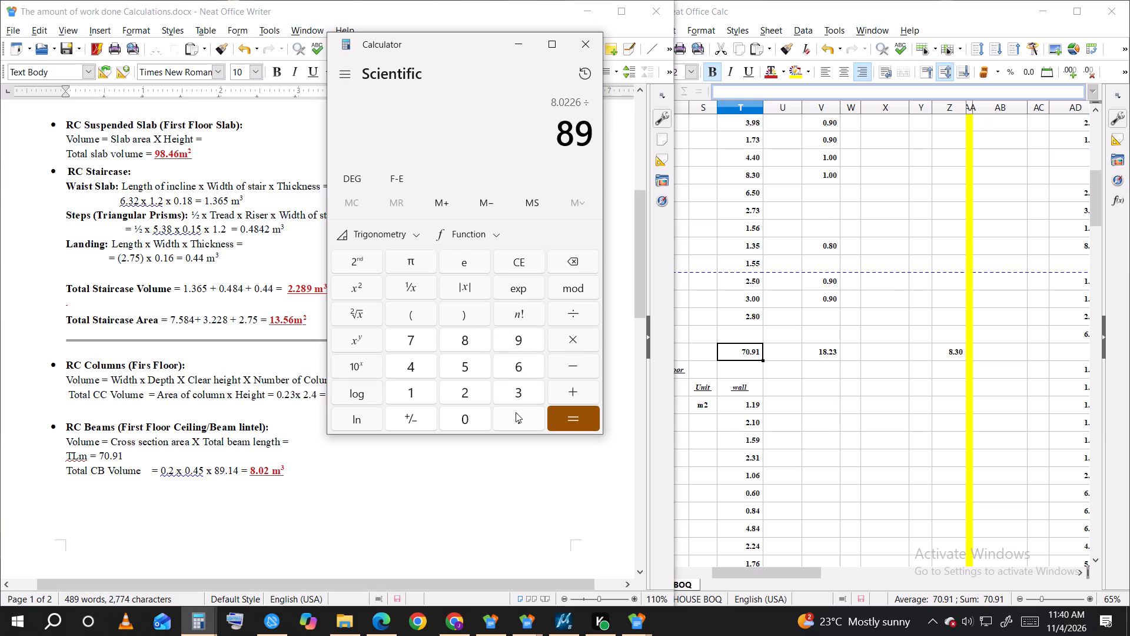
{"action": "left_click_drag", "start_coordinate": [516, 414], "coordinate": [510, 415]}
{"action": "left_click", "coordinate": [417, 392]}
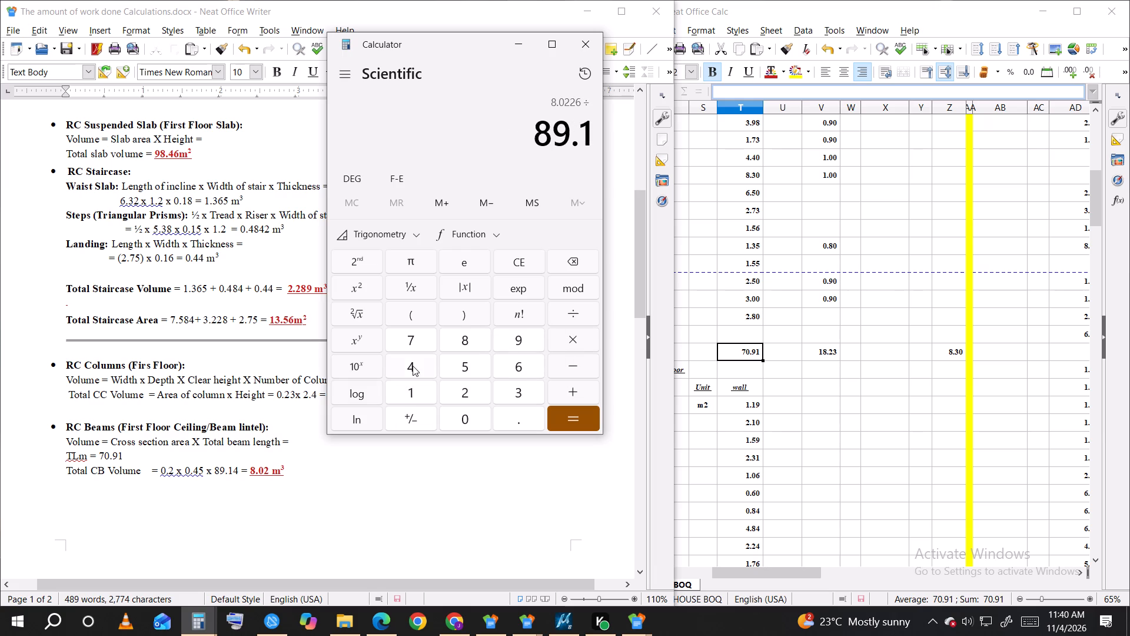
{"action": "left_click", "coordinate": [413, 366]}
{"action": "left_click", "coordinate": [567, 343]}
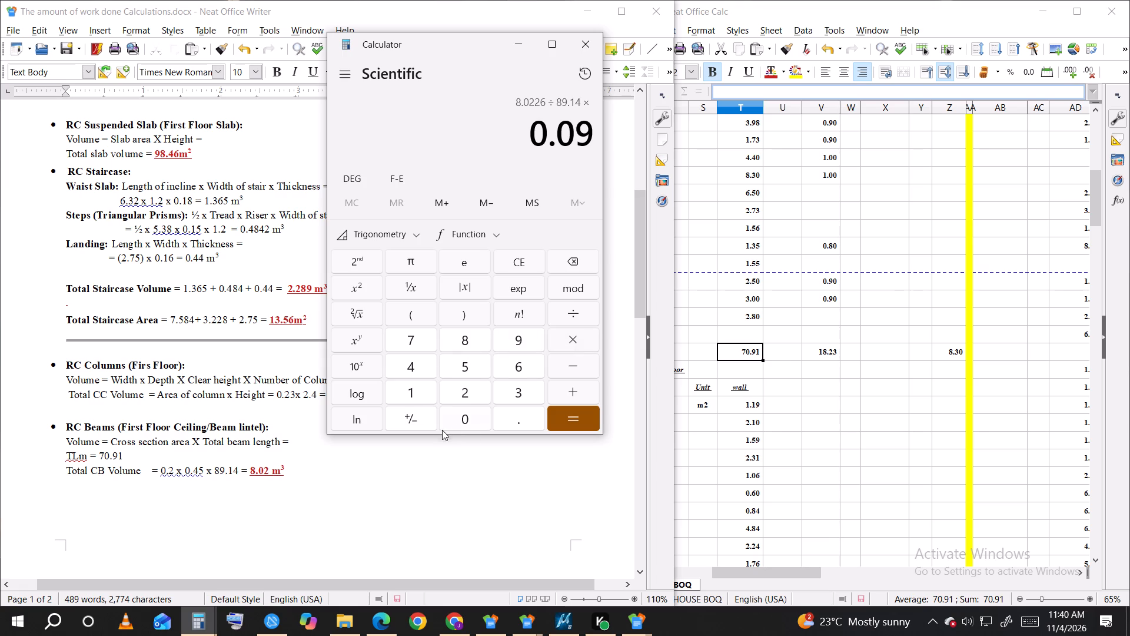
{"action": "left_click", "coordinate": [418, 335]}
{"action": "left_click", "coordinate": [467, 418]}
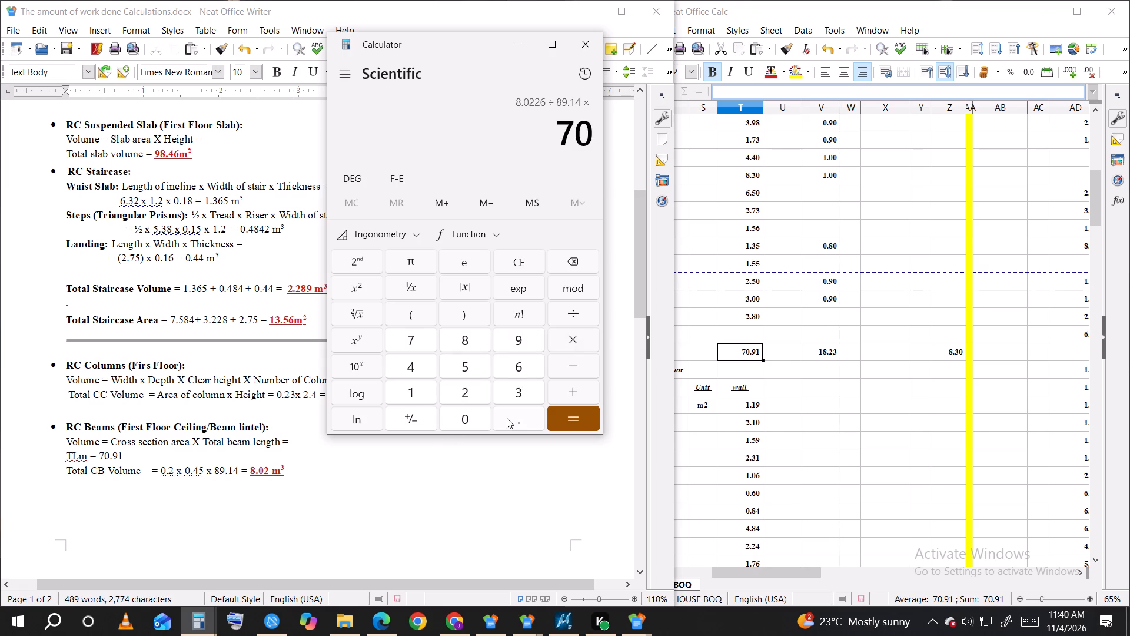
{"action": "left_click_drag", "start_coordinate": [507, 418], "coordinate": [516, 416]}
{"action": "left_click", "coordinate": [523, 338]}
{"action": "left_click", "coordinate": [426, 392]}
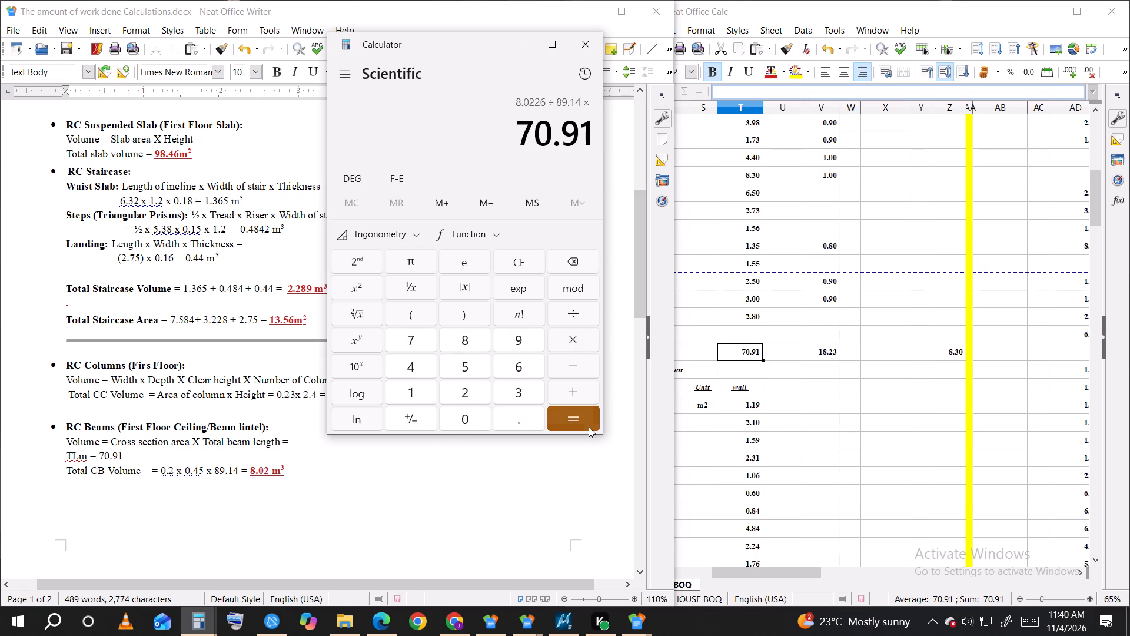
{"action": "left_click", "coordinate": [578, 414]}
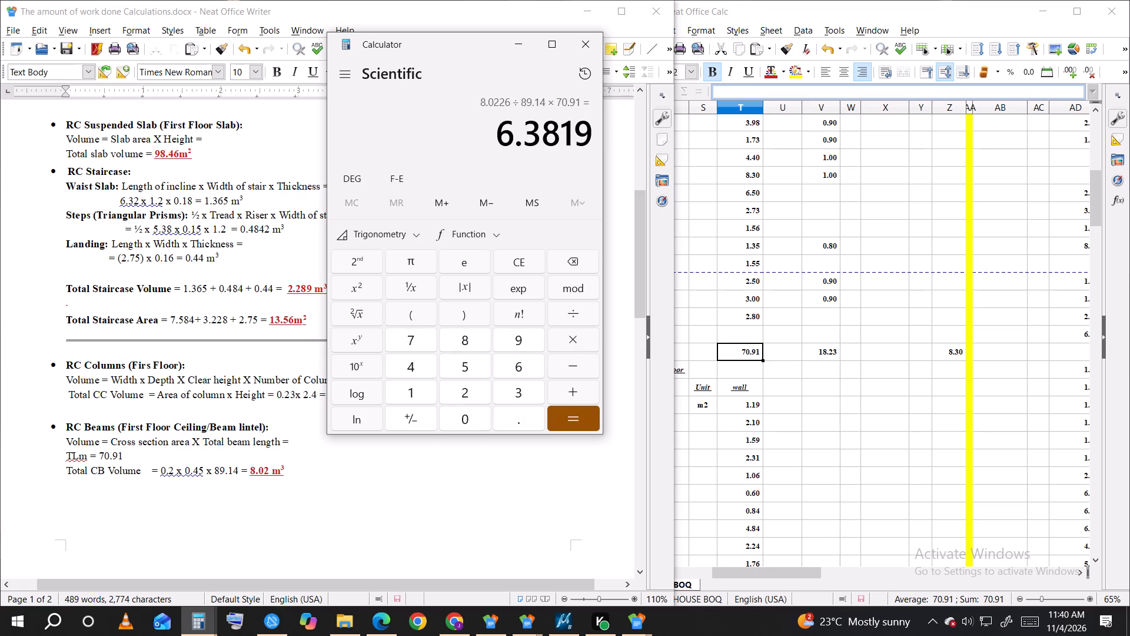
Set the Total CB Volume result under RC Beams (First Floor Ceiling/Beam lintel) to 6.38 m³ in the calculations document.
{"action": "left_click_drag", "start_coordinate": [268, 468], "coordinate": [251, 471]}
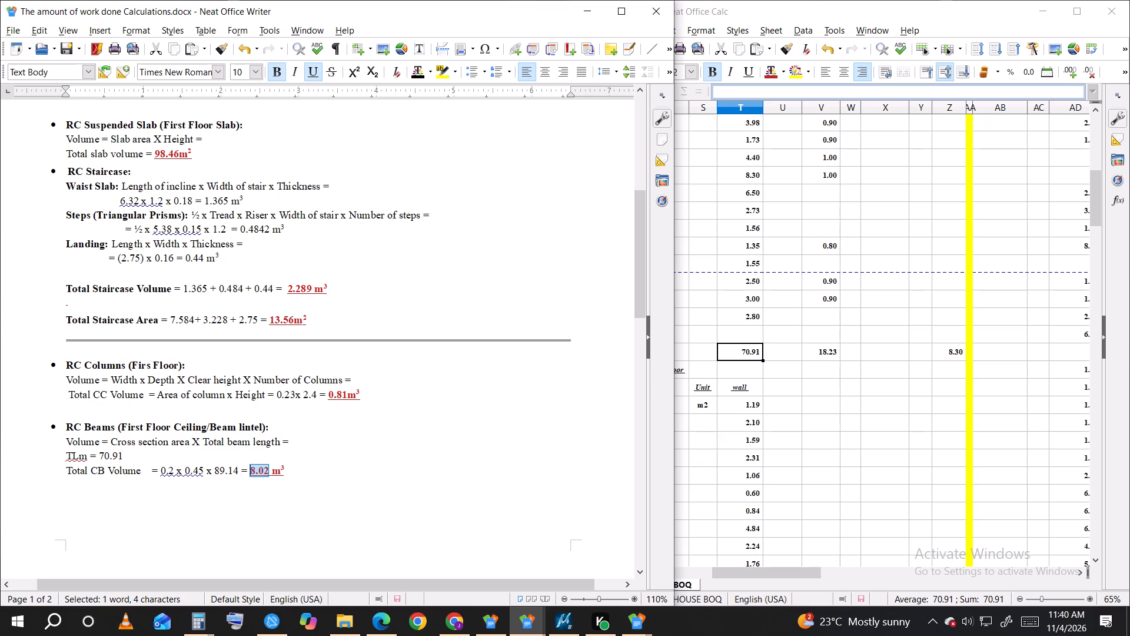
{"action": "left_click", "coordinate": [201, 617]}
{"action": "left_click", "coordinate": [247, 559]}
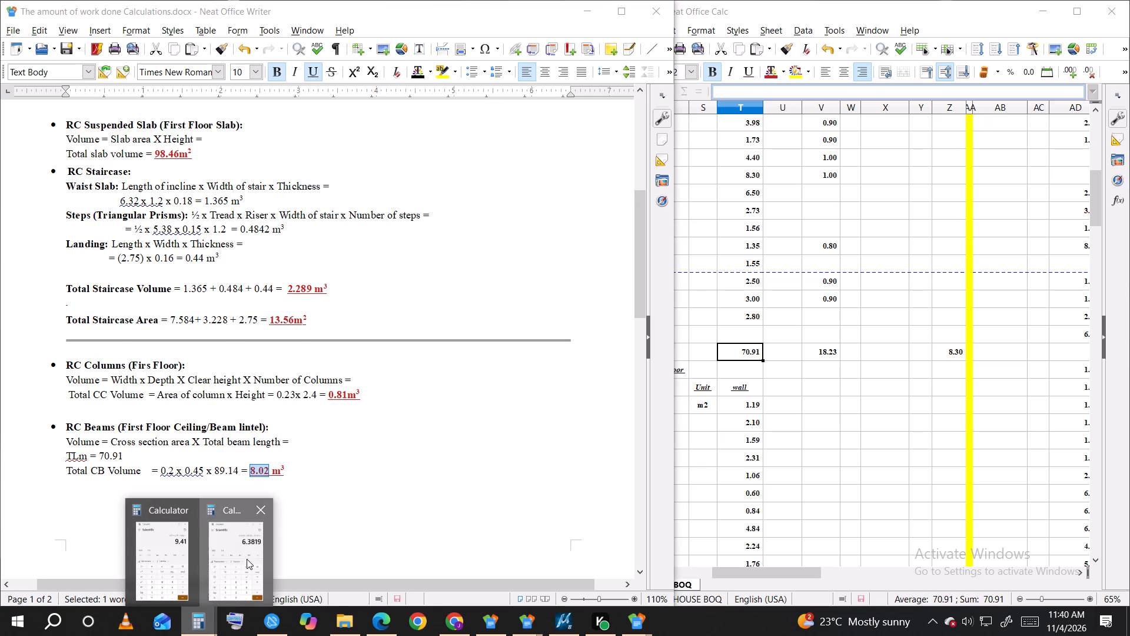
{"action": "left_click_drag", "start_coordinate": [437, 63], "coordinate": [730, 100]}
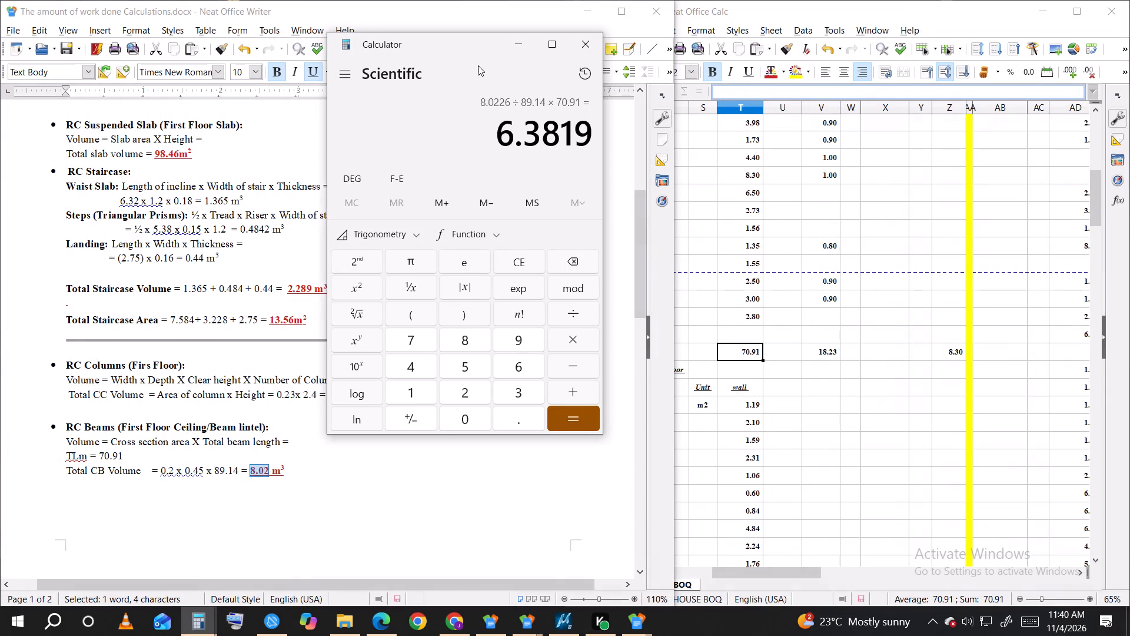
{"action": "left_click_drag", "start_coordinate": [436, 44], "coordinate": [797, 82]}
{"action": "left_click", "coordinate": [252, 466]}
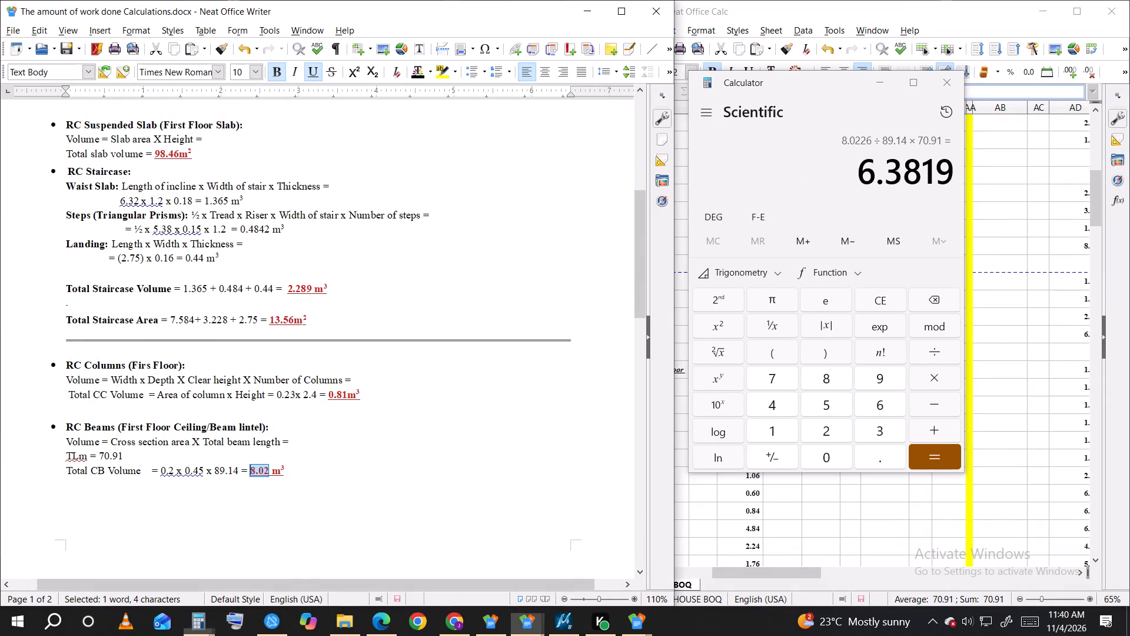
{"action": "left_click_drag", "start_coordinate": [267, 466], "coordinate": [251, 466]}
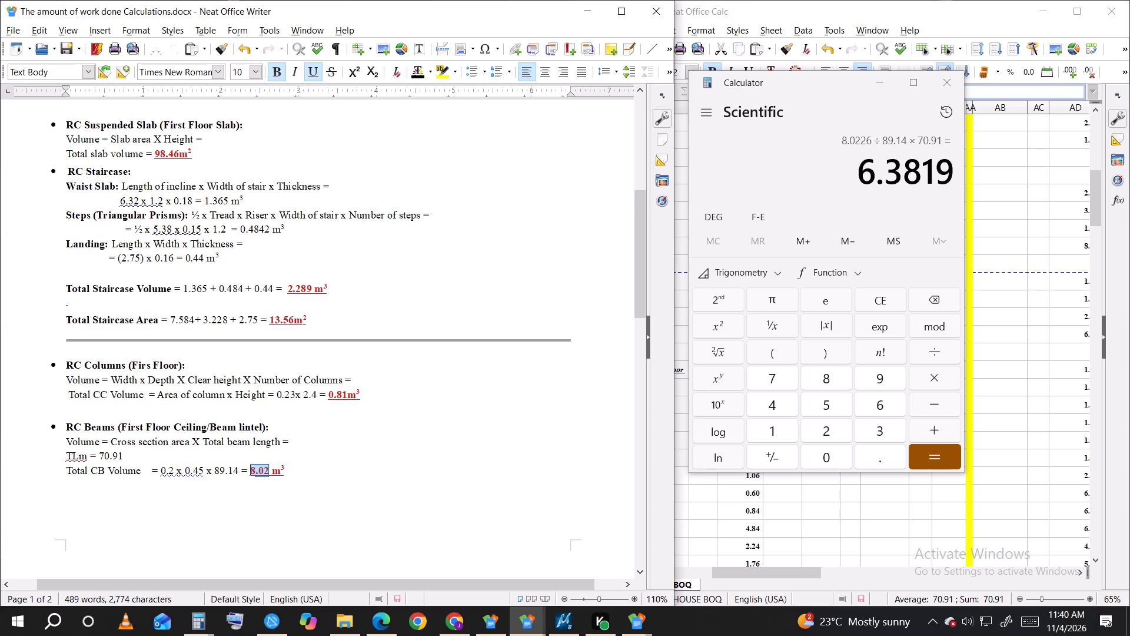
{"action": "type", "text": "6."}
{"action": "key", "text": "3"}
{"action": "key", "text": "8"}
Replace 89.14 in the first-floor ceiling beam Total CB Volume formula with the 70.91 copied from the TLm line.
{"action": "left_click_drag", "start_coordinate": [123, 455], "coordinate": [97, 453]}
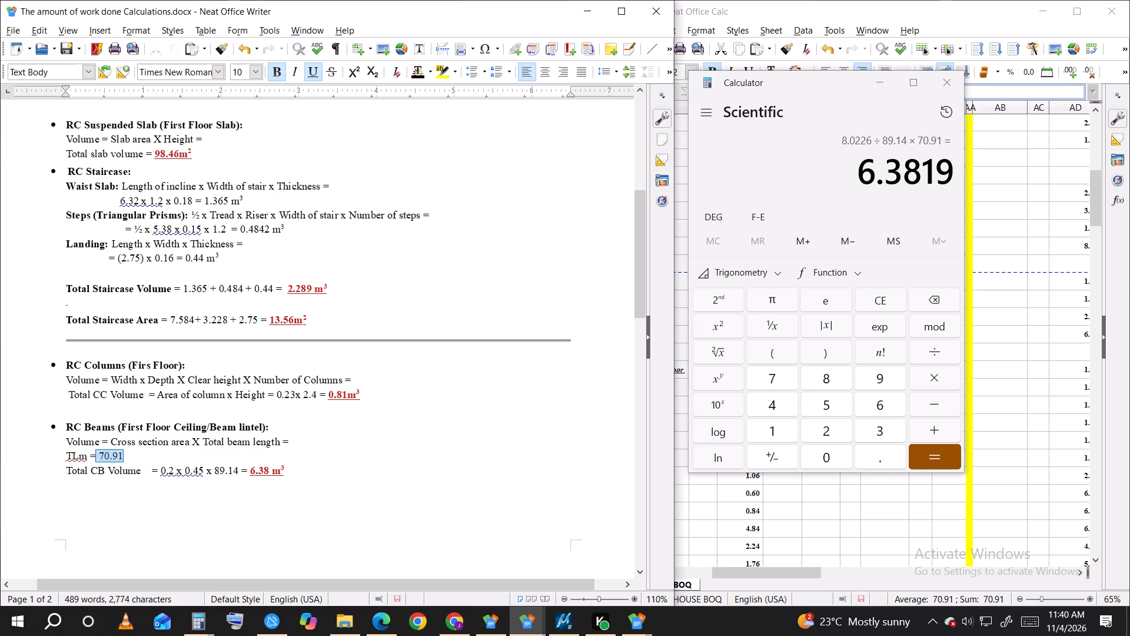
{"action": "left_click_drag", "start_coordinate": [97, 453], "coordinate": [99, 453]}
{"action": "right_click", "coordinate": [99, 453]}
{"action": "left_click", "coordinate": [138, 307]}
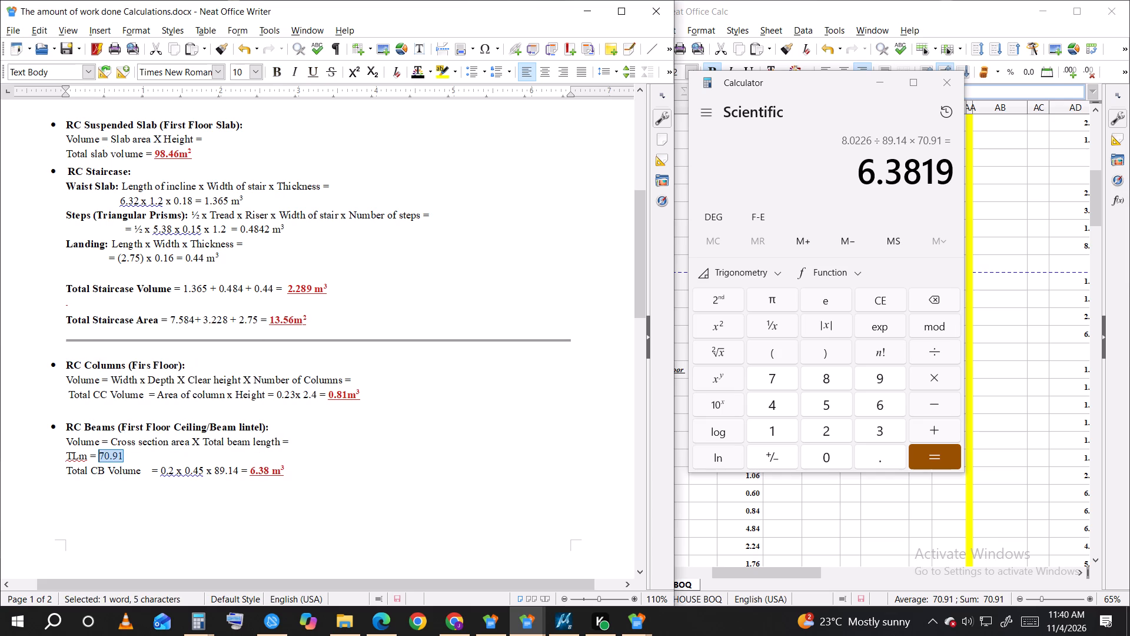
{"action": "left_click_drag", "start_coordinate": [238, 470], "coordinate": [217, 469]}
{"action": "right_click", "coordinate": [217, 469]}
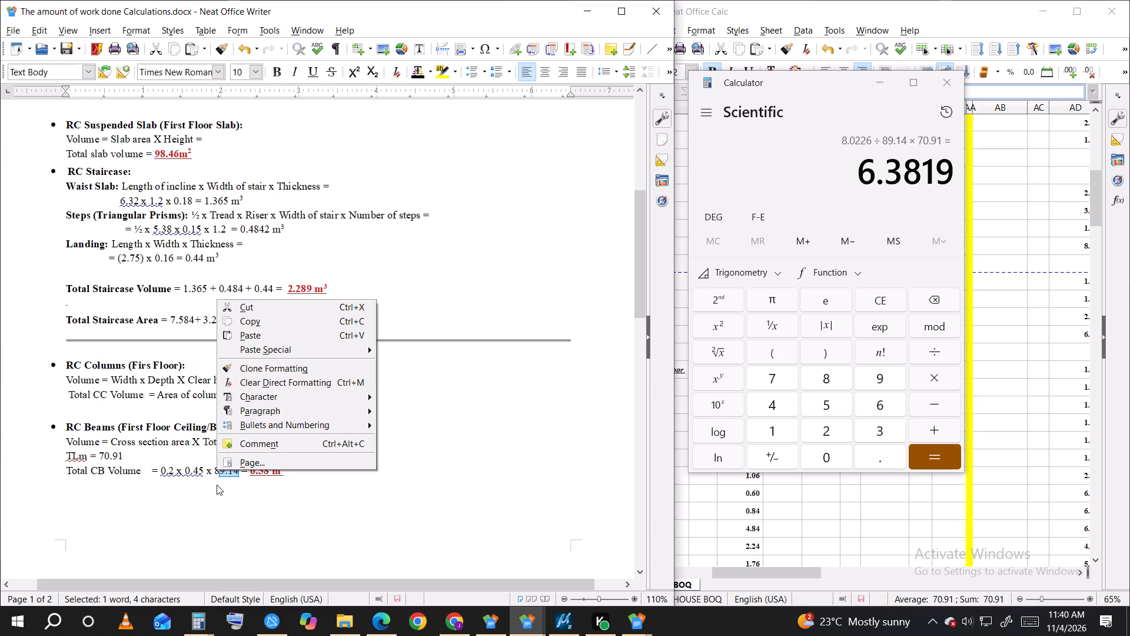
{"action": "left_click", "coordinate": [217, 485]}
{"action": "left_click", "coordinate": [238, 473]}
{"action": "left_click_drag", "start_coordinate": [238, 470], "coordinate": [215, 469]}
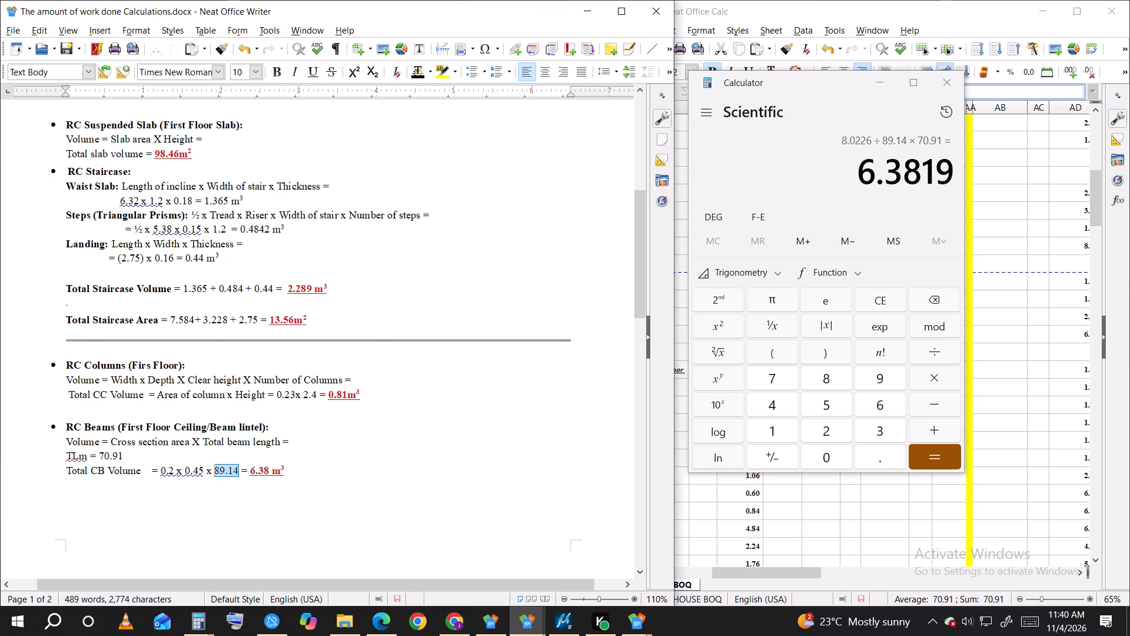
{"action": "left_click_drag", "start_coordinate": [215, 469], "coordinate": [215, 469]}
{"action": "right_click", "coordinate": [215, 469]}
{"action": "left_click", "coordinate": [266, 337]}
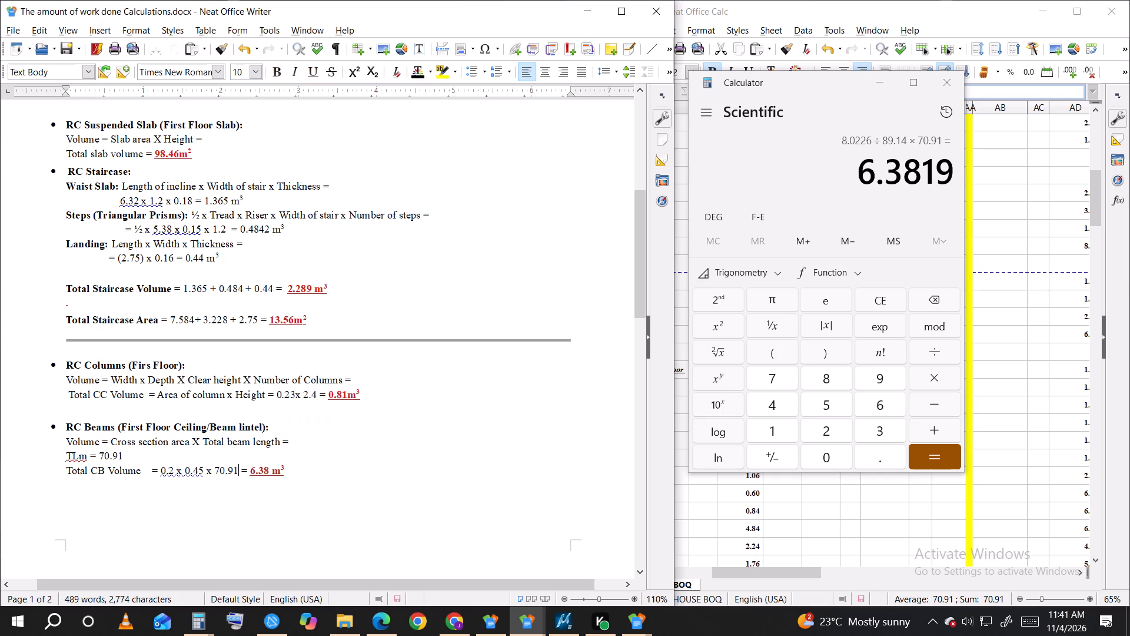
Replace the 62.61 length in the First Floor beams formwork calculation with 70.91.
{"action": "left_click", "coordinate": [328, 389]}
{"action": "scroll", "coordinate": [332, 399], "scroll_direction": "down", "scroll_amount": 12}
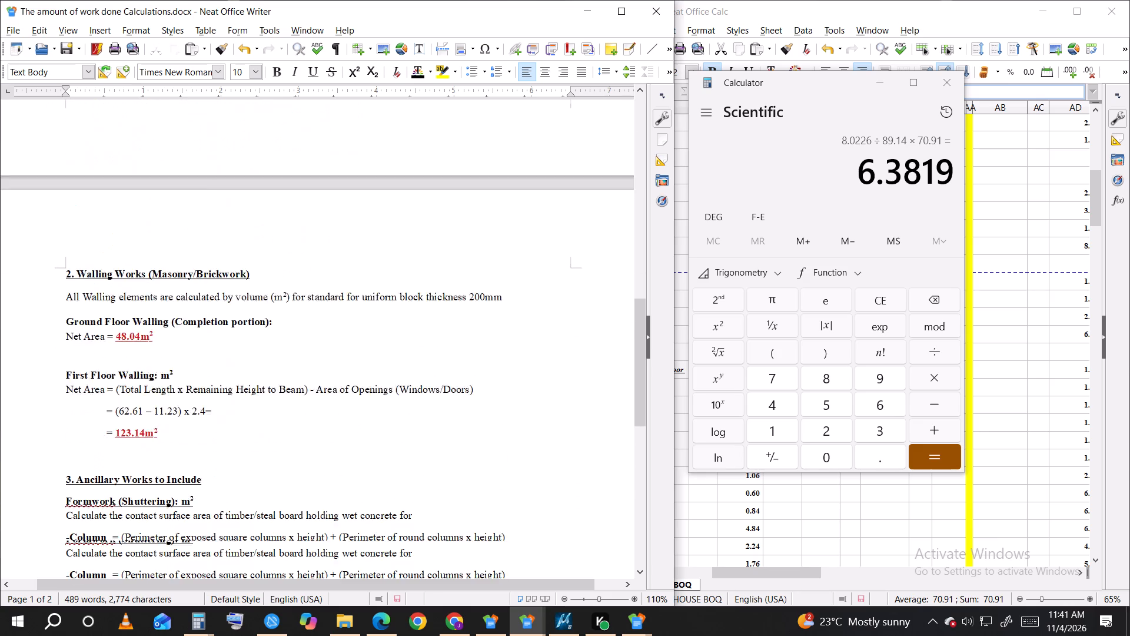
{"action": "scroll", "coordinate": [332, 397], "scroll_direction": "down", "scroll_amount": 9}
{"action": "scroll", "coordinate": [329, 408], "scroll_direction": "up", "scroll_amount": 1}
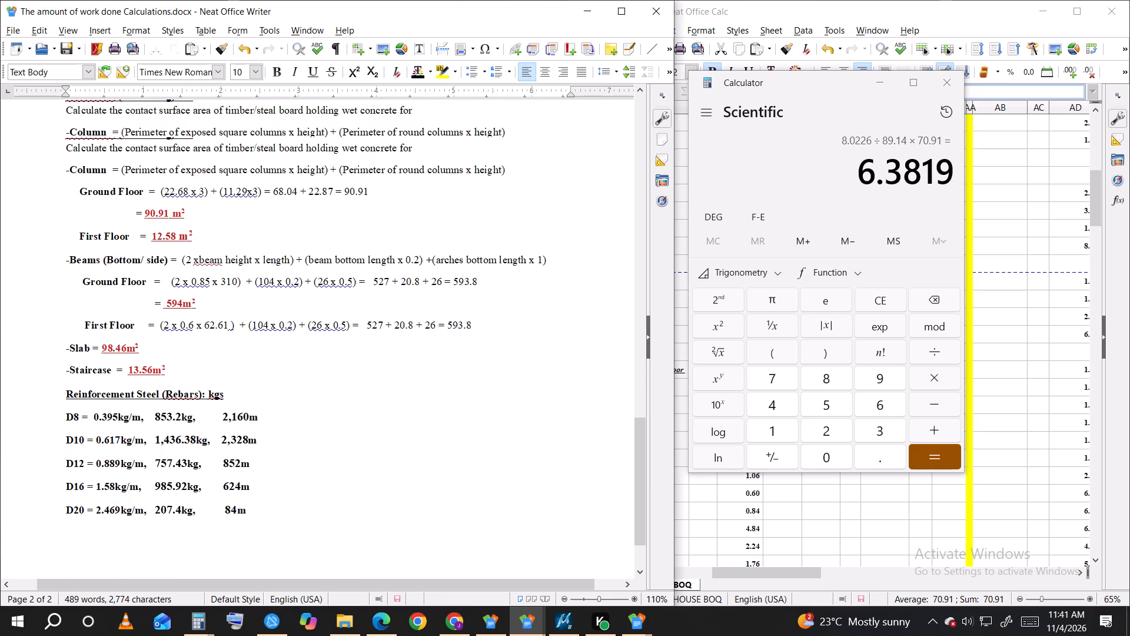
{"action": "left_click_drag", "start_coordinate": [229, 326], "coordinate": [202, 324]}
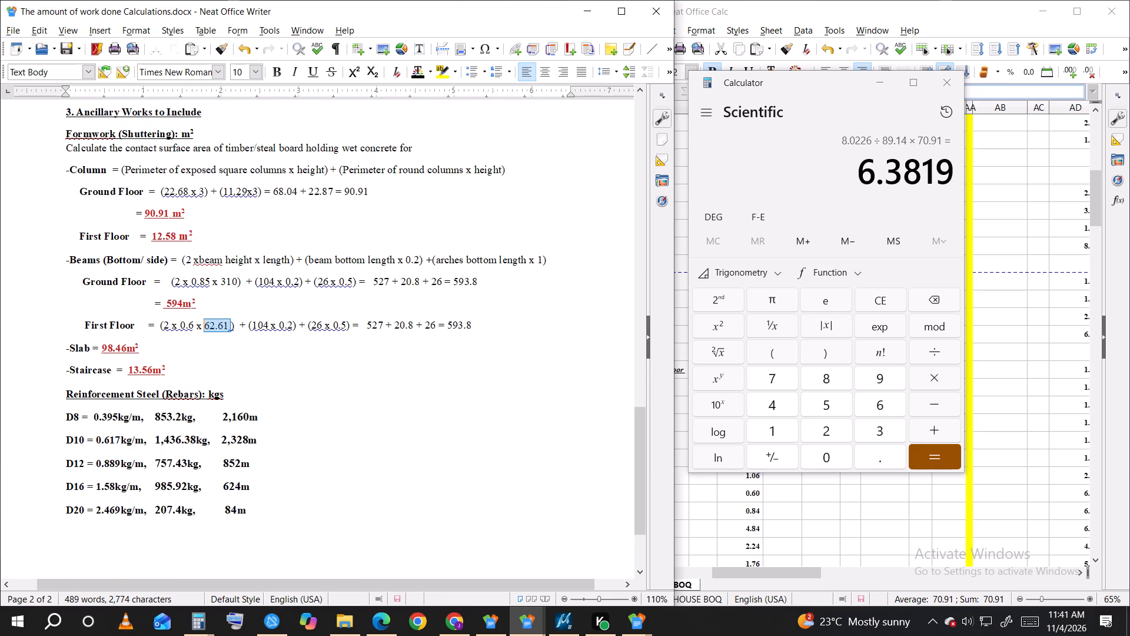
{"action": "right_click", "coordinate": [202, 324]}
{"action": "left_click", "coordinate": [242, 363]}
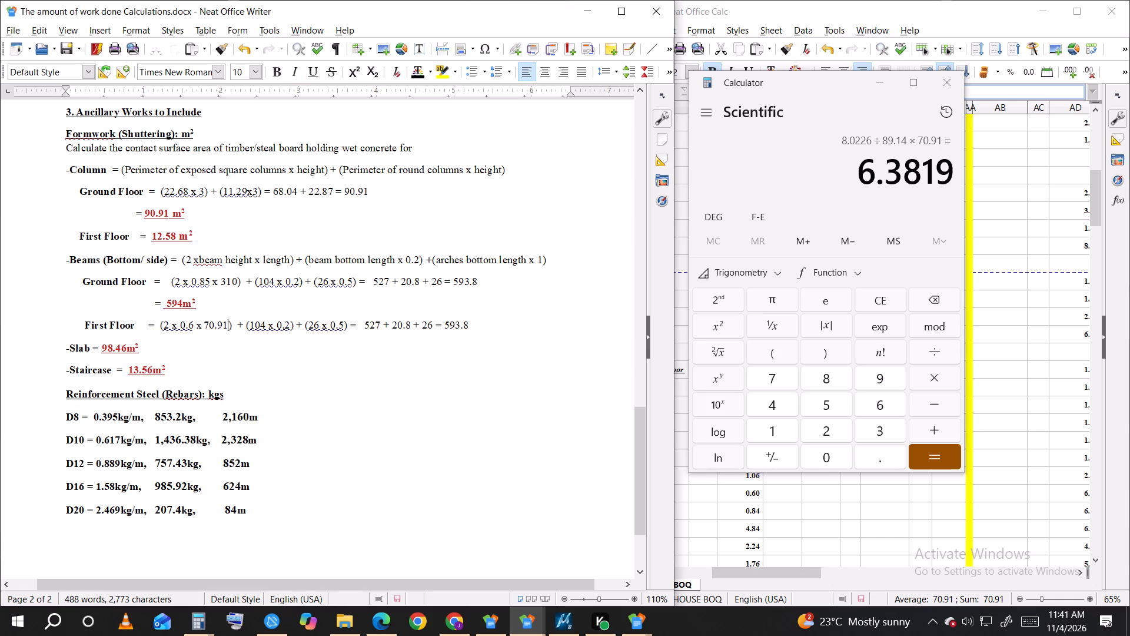
Delete the arches bottom length term from the Beams formwork formula and the + (26 x 0.5) term from its First Floor calculation.
{"action": "left_click", "coordinate": [1030, 527]}
{"action": "scroll", "coordinate": [915, 460], "scroll_direction": "down", "scroll_amount": 1}
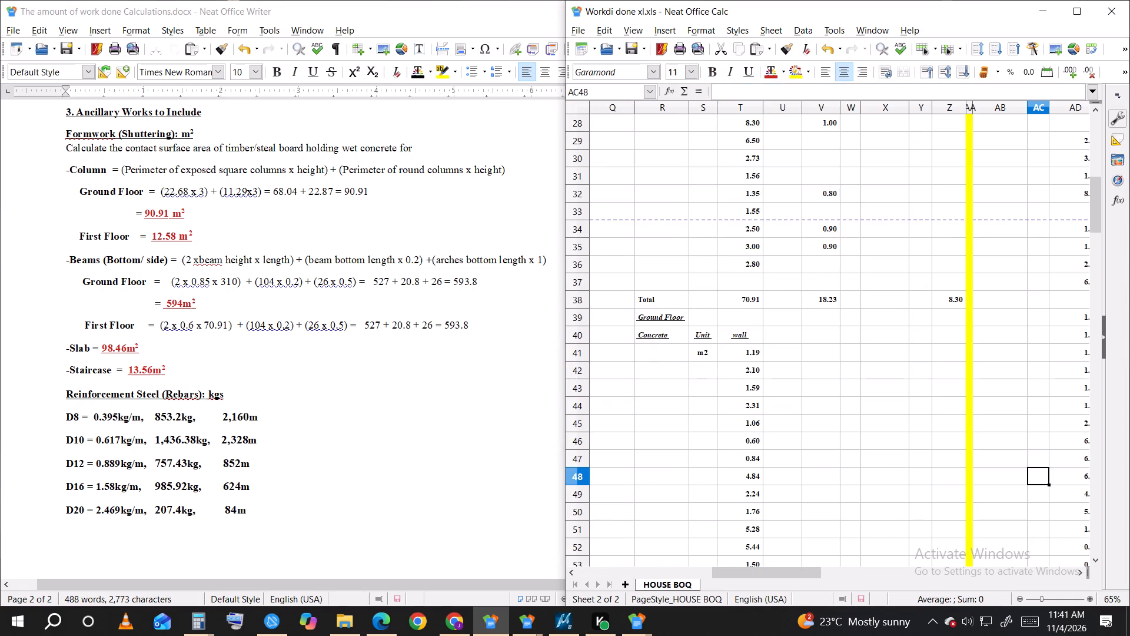
{"action": "left_click_drag", "start_coordinate": [554, 255], "coordinate": [427, 257]}
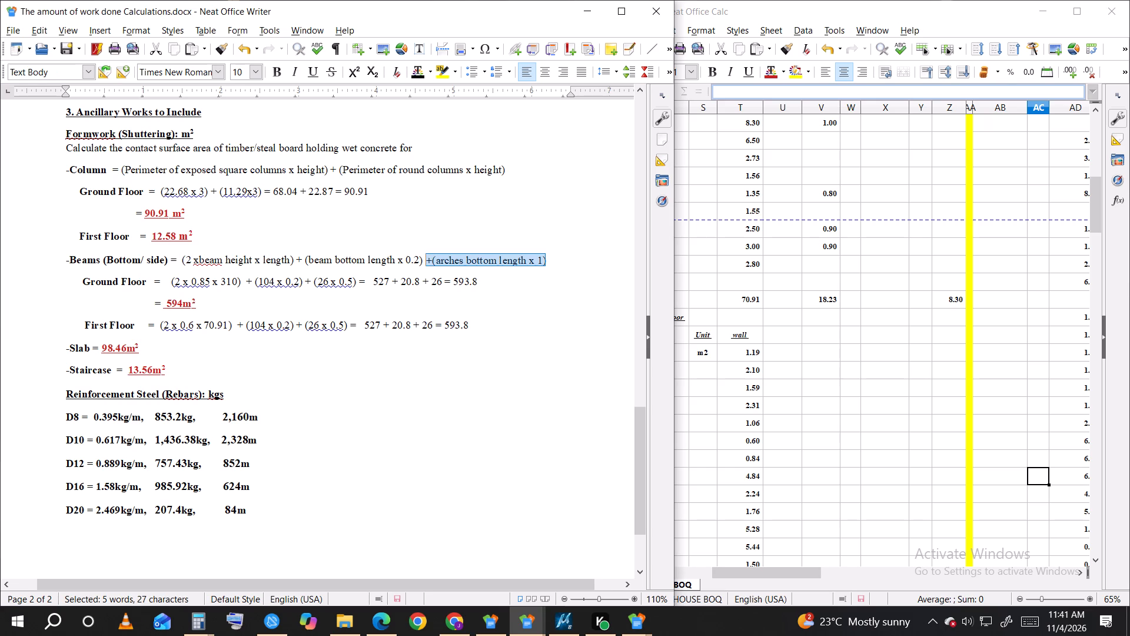
{"action": "key", "text": "BackSpace"}
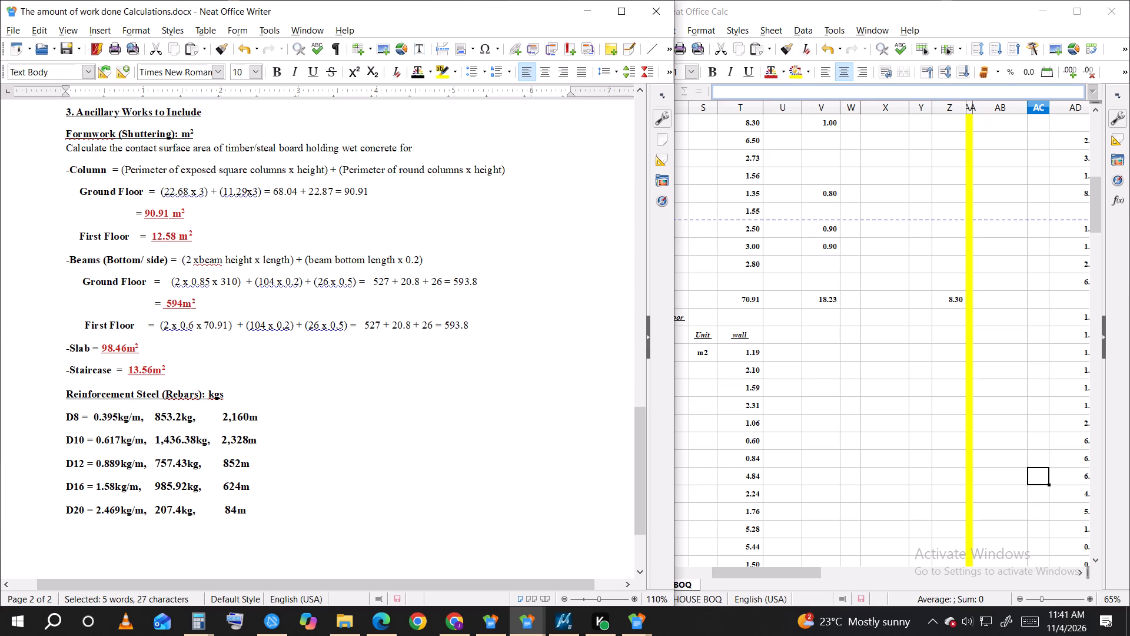
{"action": "left_click_drag", "start_coordinate": [348, 321], "coordinate": [294, 323]}
{"action": "left_click_drag", "start_coordinate": [294, 323], "coordinate": [295, 324]}
{"action": "key", "text": "BackSpace"}
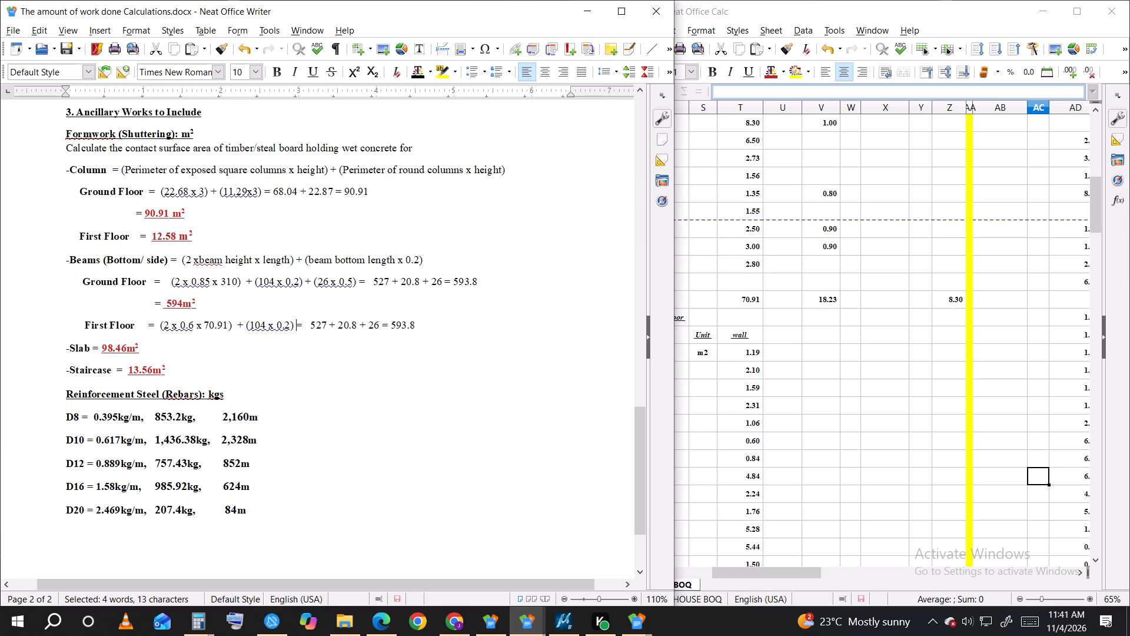
Add the HOUSE BOQ totals 18.23 and 8.3 in Calculator to get the first-floor beam bottom length.
{"action": "left_click", "coordinate": [188, 622]}
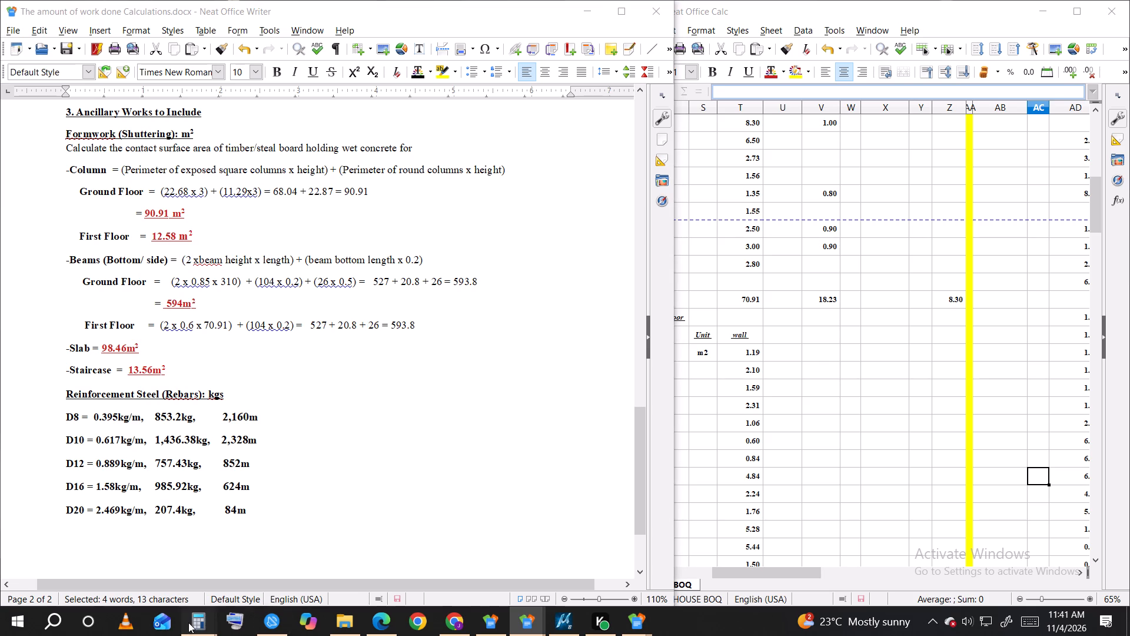
{"action": "left_click", "coordinate": [252, 564]}
{"action": "left_click_drag", "start_coordinate": [779, 82], "coordinate": [779, 83]}
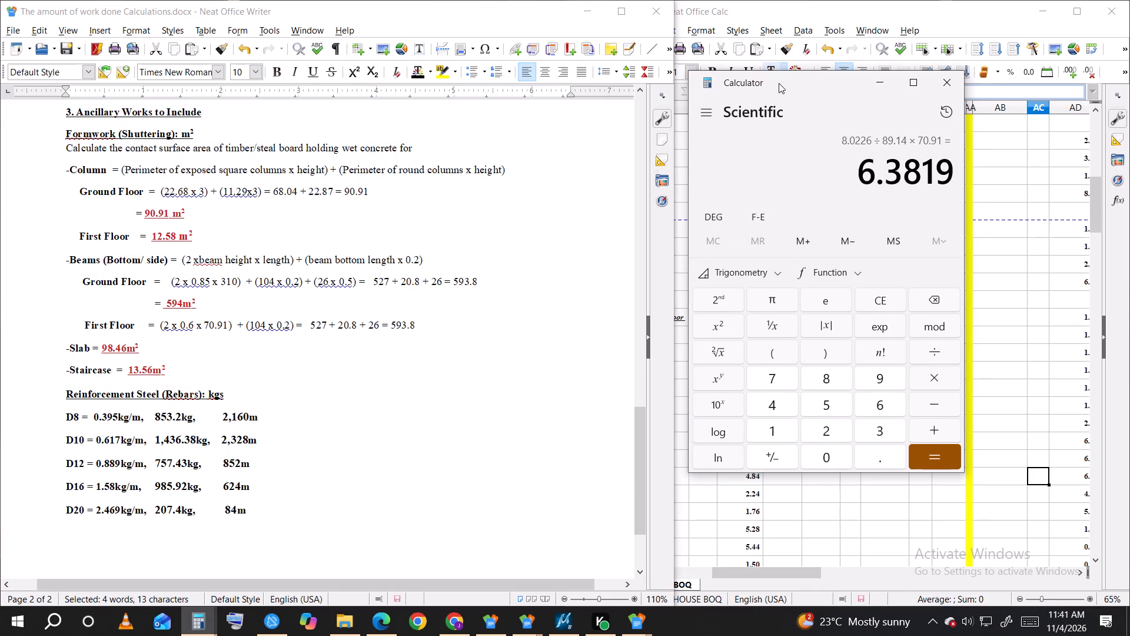
{"action": "left_click_drag", "start_coordinate": [779, 83], "coordinate": [448, 80]}
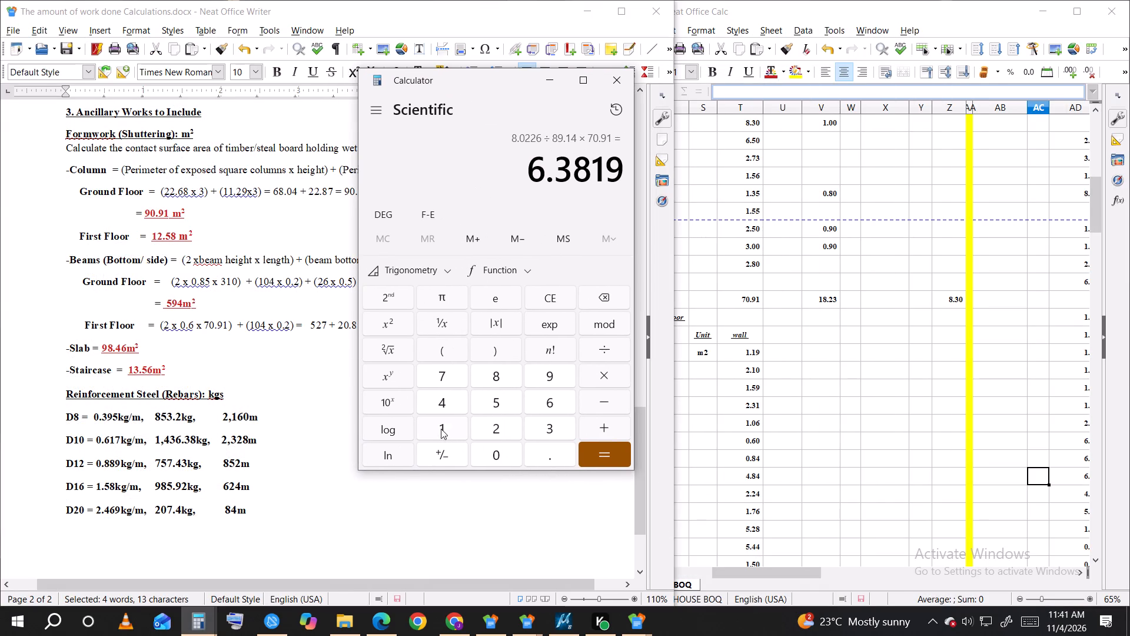
{"action": "left_click", "coordinate": [441, 429]}
{"action": "left_click", "coordinate": [507, 376]}
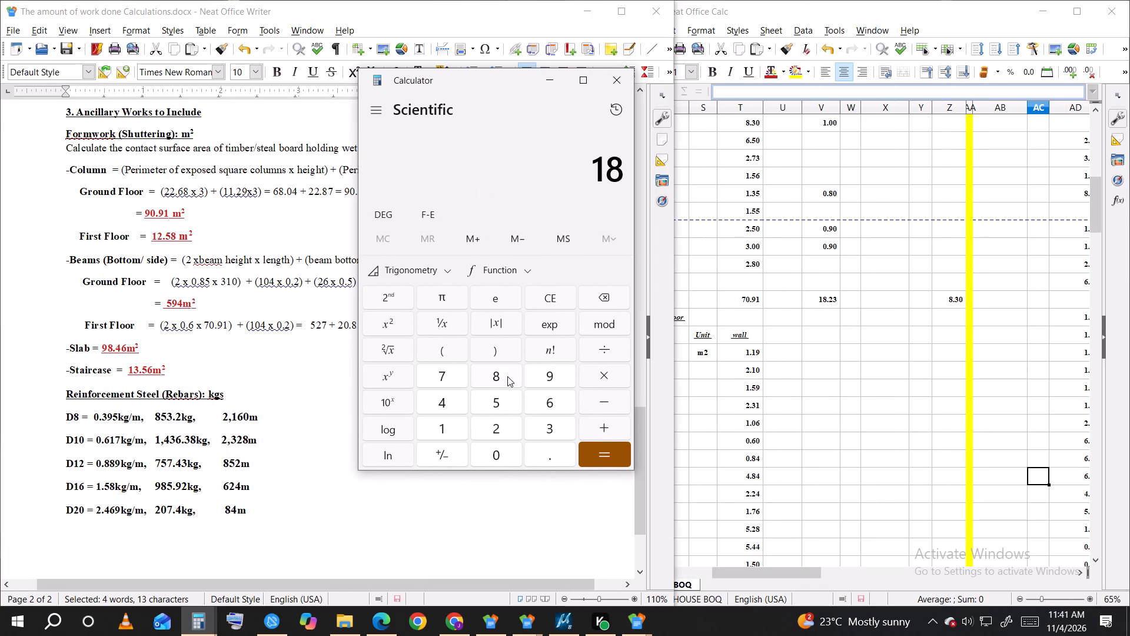
{"action": "left_click", "coordinate": [536, 455]}
{"action": "left_click", "coordinate": [489, 426]}
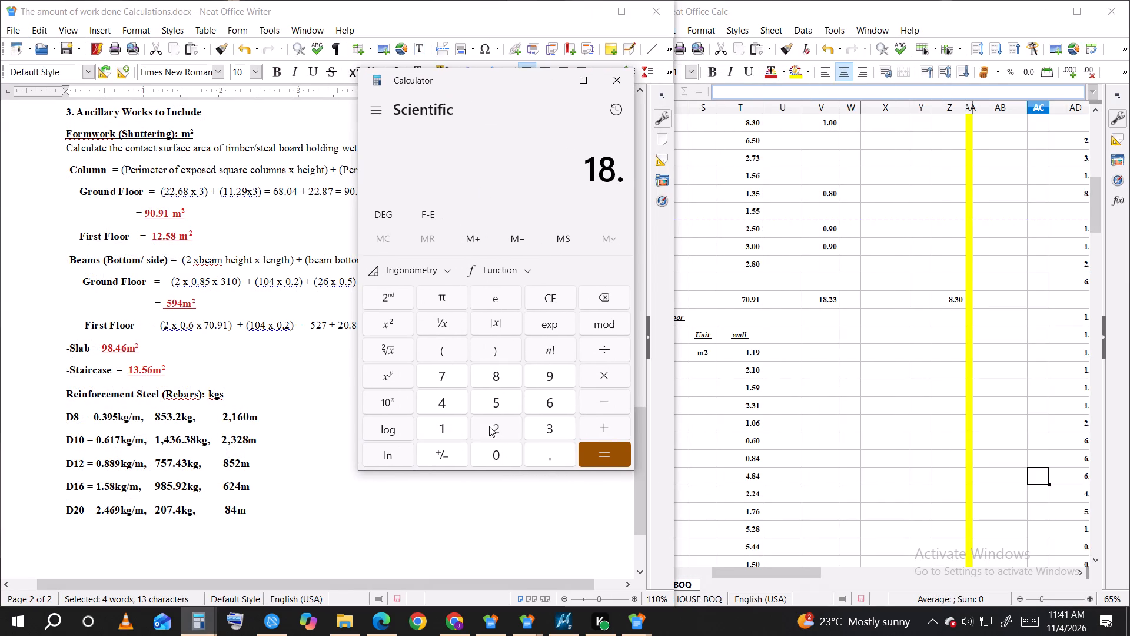
{"action": "left_click", "coordinate": [536, 427]}
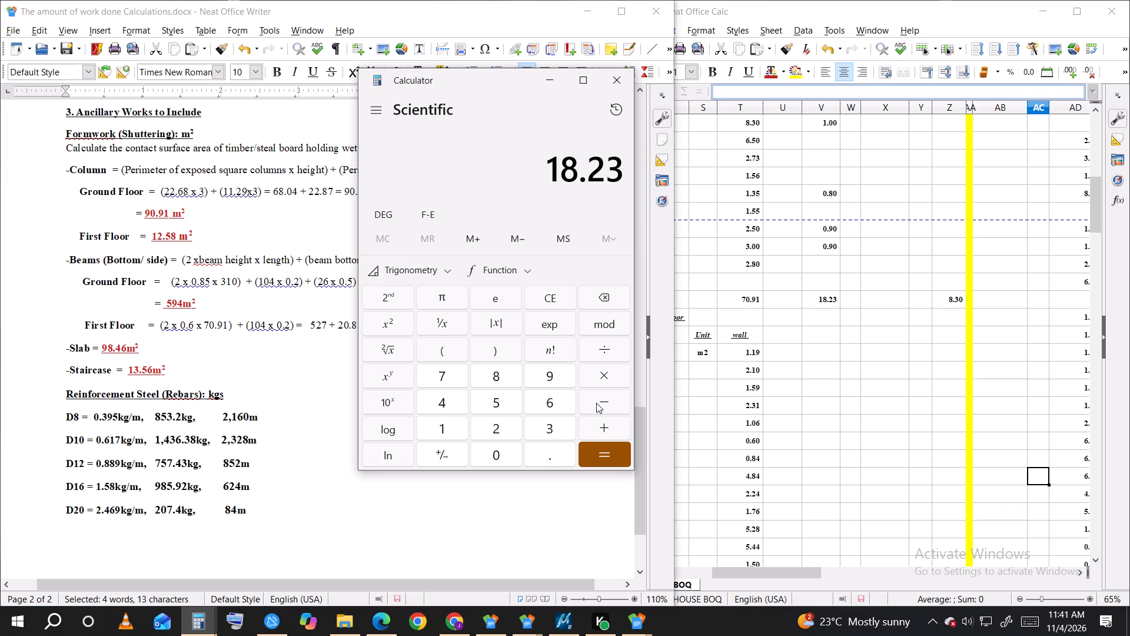
{"action": "left_click", "coordinate": [601, 350]}
{"action": "left_click", "coordinate": [604, 422]}
{"action": "left_click", "coordinate": [500, 373]}
{"action": "left_click", "coordinate": [539, 443]}
{"action": "left_click", "coordinate": [548, 429]}
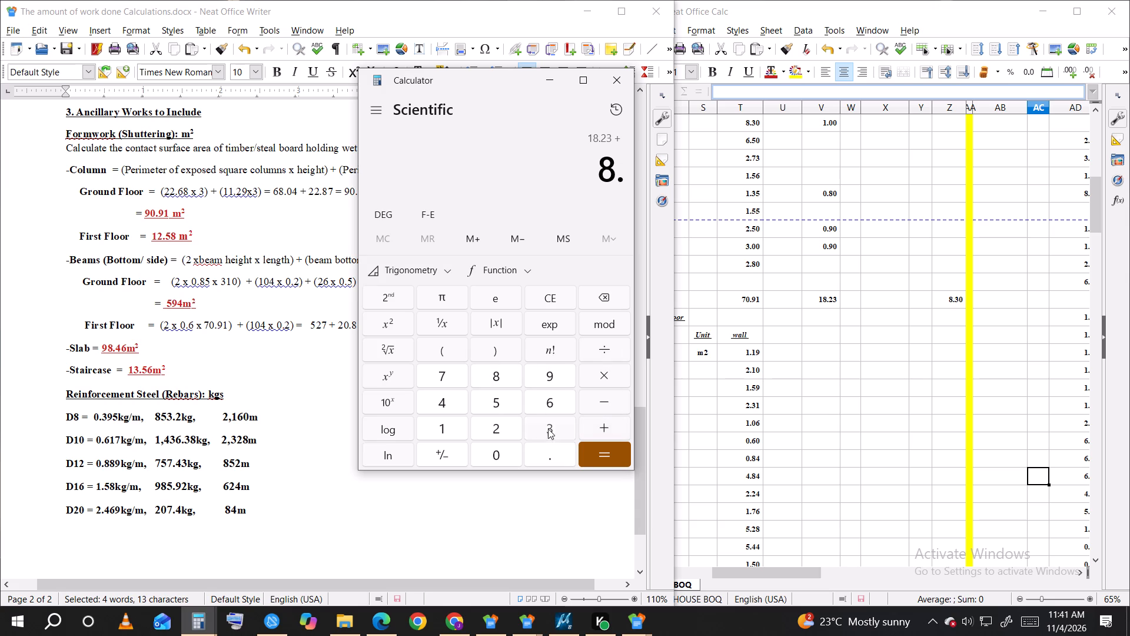
{"action": "left_click", "coordinate": [601, 452]}
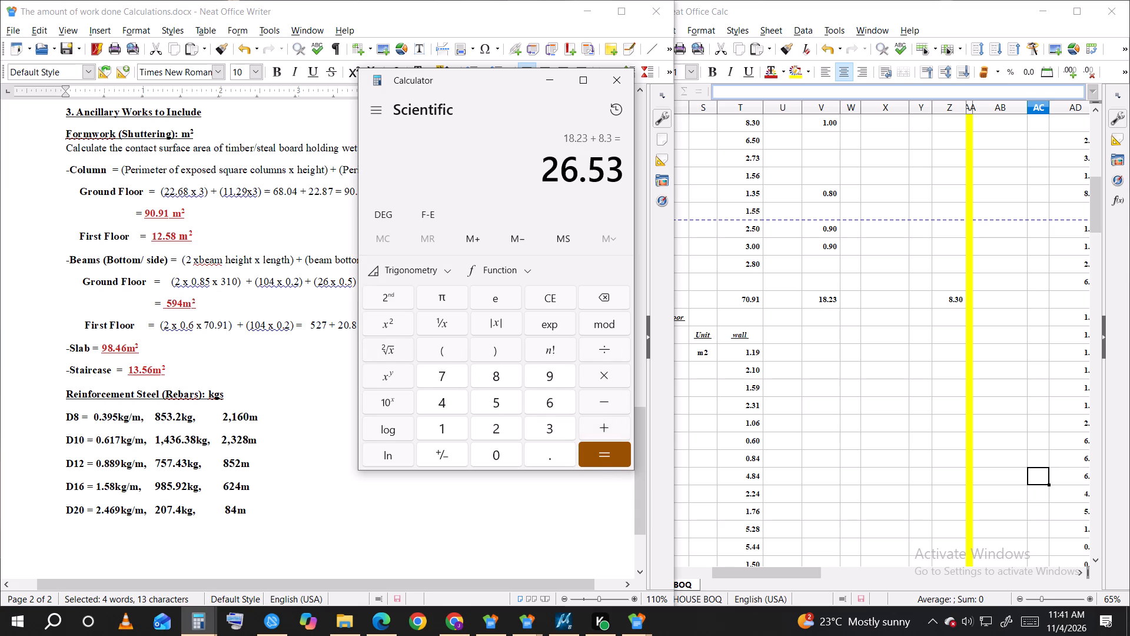
Replace 104 in the First Floor beams formwork calculation with 26.53.
{"action": "left_click_drag", "start_coordinate": [266, 327], "coordinate": [249, 327]}
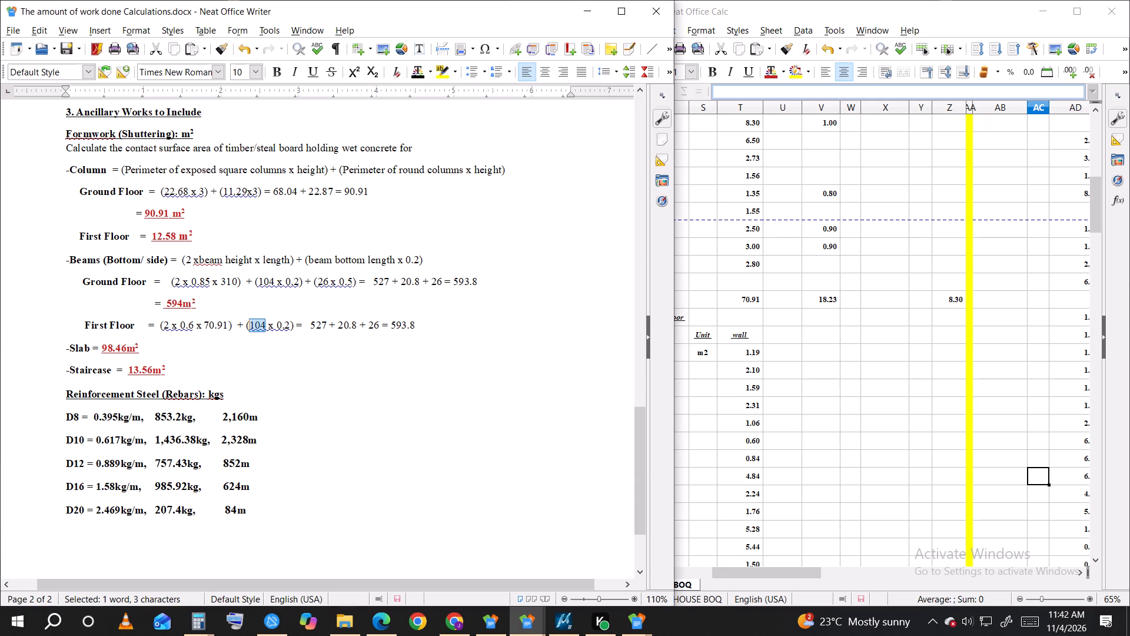
{"action": "type", "text": "26.53"}
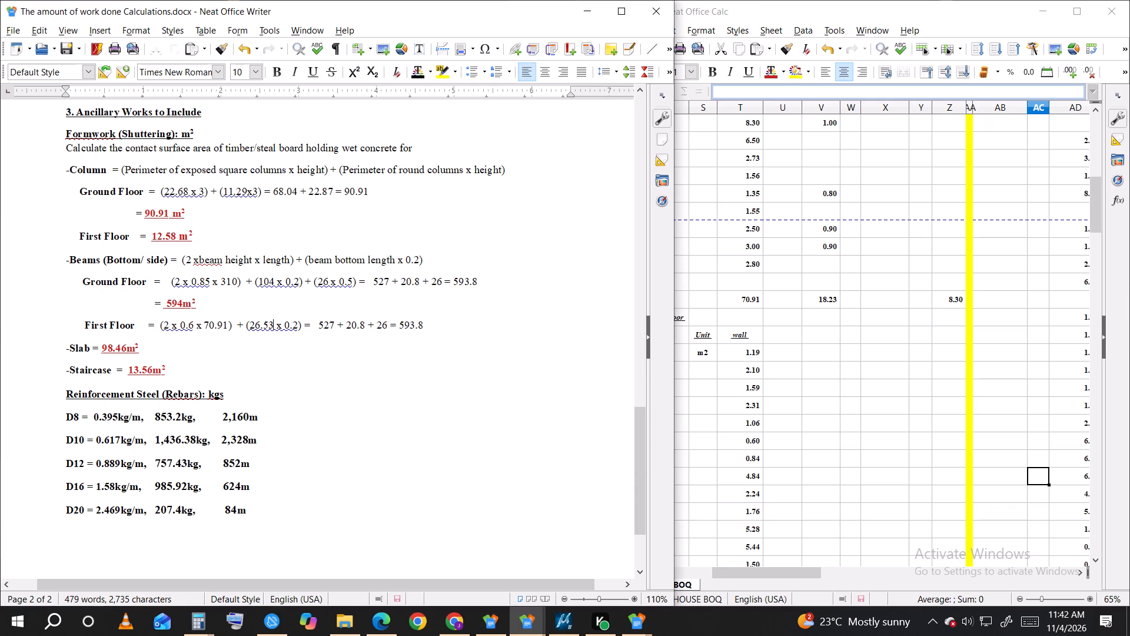
Multiply the 26.53 beam bottom length by 0.2 in Calculator, keeping the formwork lines in view.
{"action": "left_click", "coordinate": [200, 627]}
{"action": "left_click", "coordinate": [250, 561]}
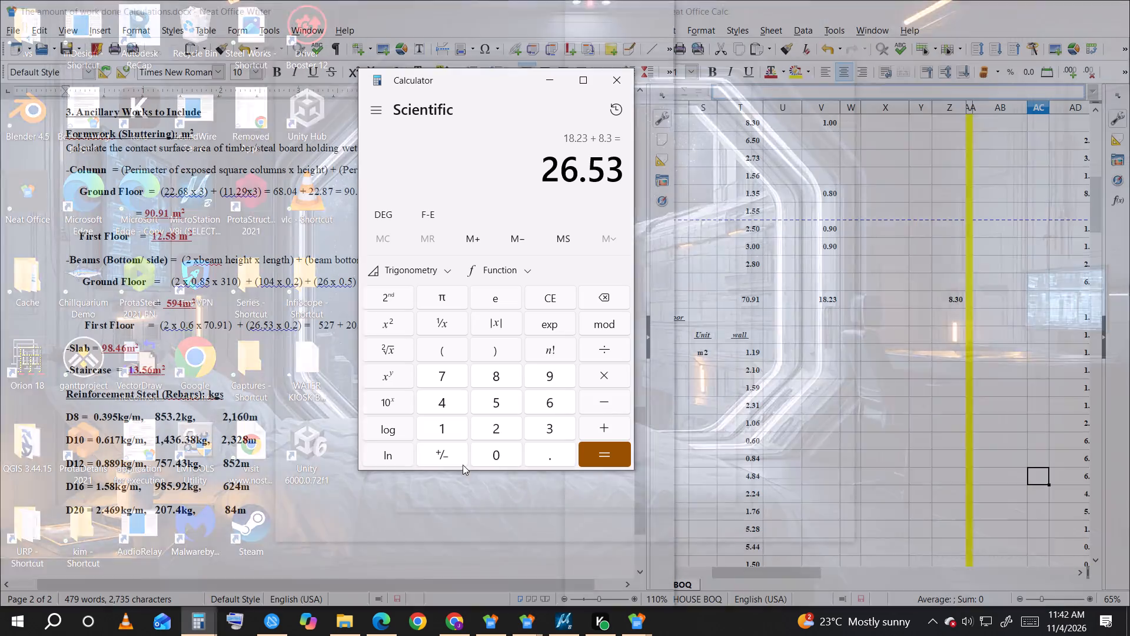
{"action": "left_click", "coordinate": [604, 381]}
{"action": "left_click", "coordinate": [502, 451]}
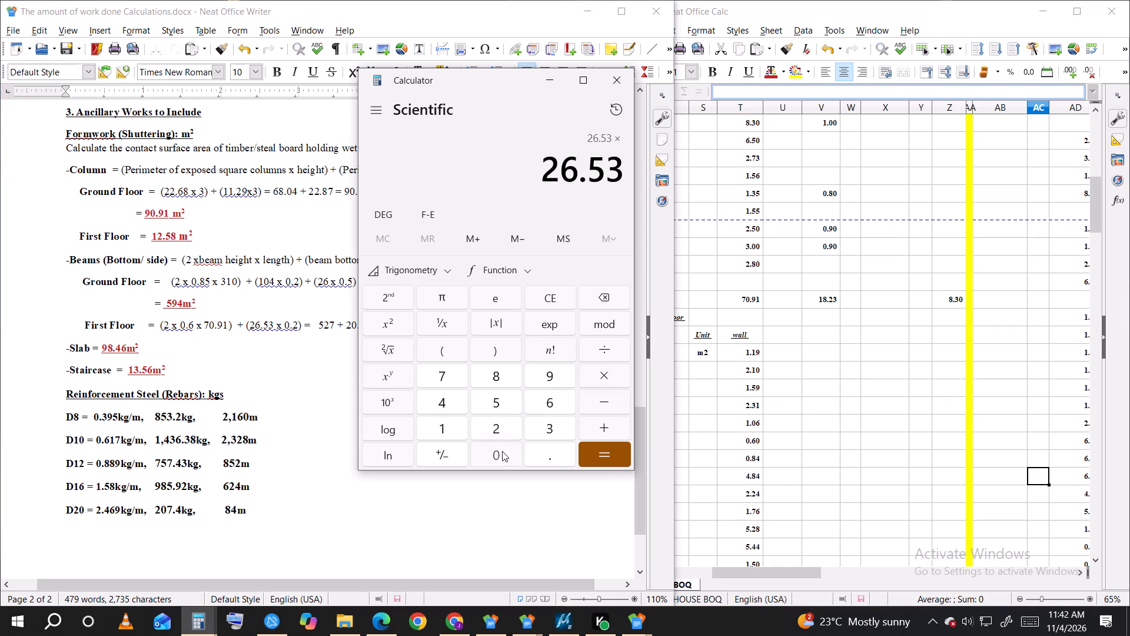
{"action": "left_click", "coordinate": [529, 447]}
{"action": "left_click", "coordinate": [506, 424]}
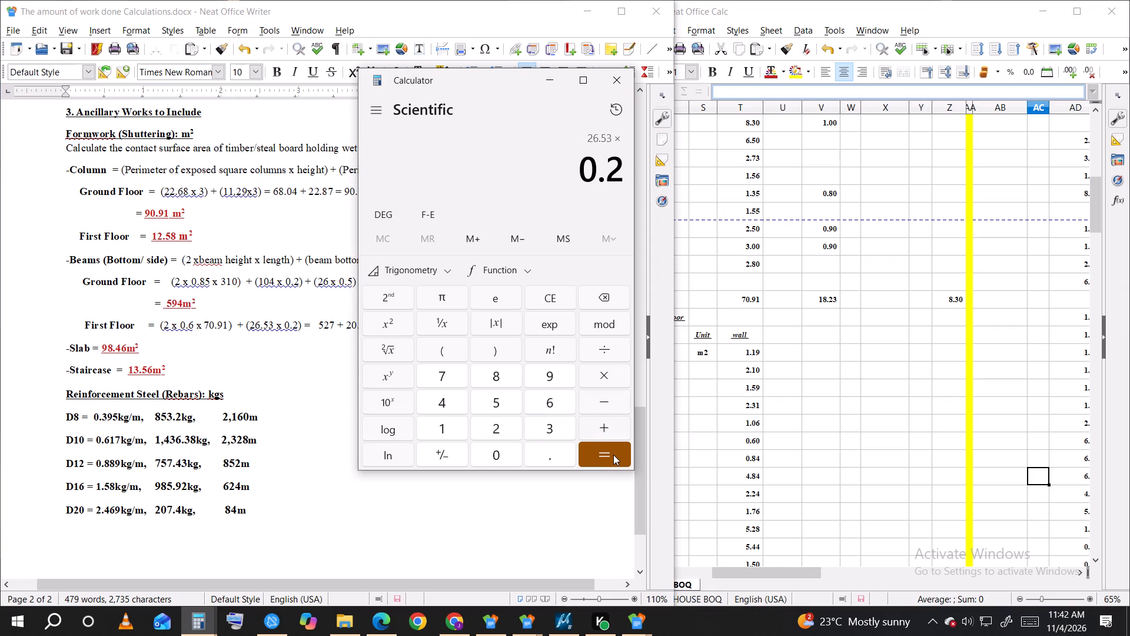
{"action": "left_click", "coordinate": [611, 455]}
{"action": "left_click_drag", "start_coordinate": [492, 87], "coordinate": [789, 94]}
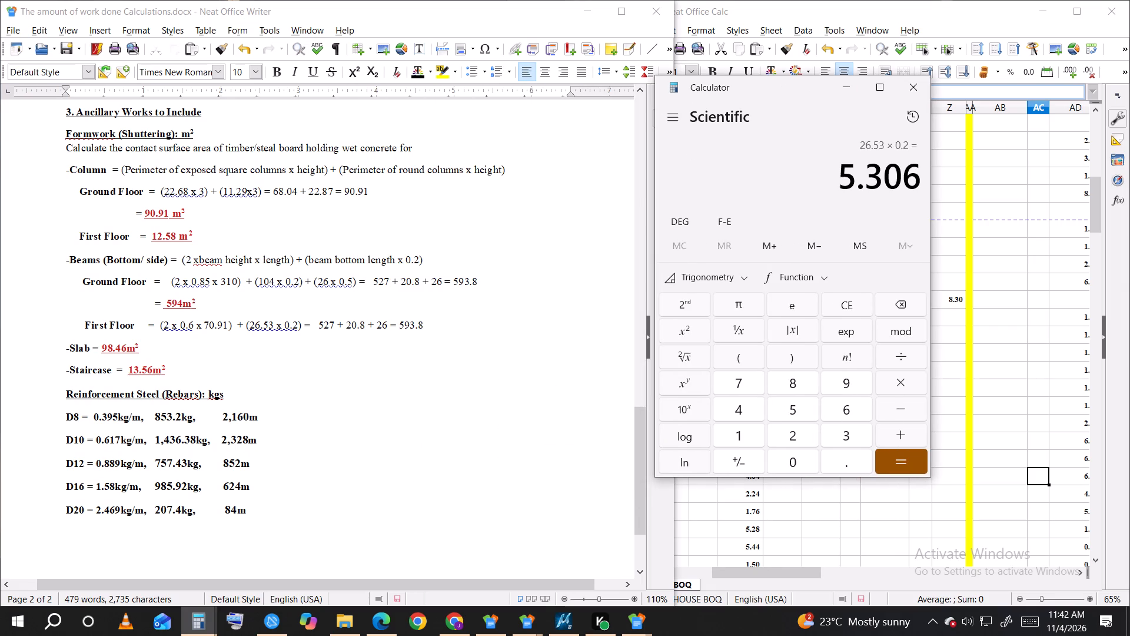
Replace 20.8 + 26 in the First Floor beams formwork sum with 5.31.
{"action": "left_click_drag", "start_coordinate": [387, 325], "coordinate": [345, 323]}
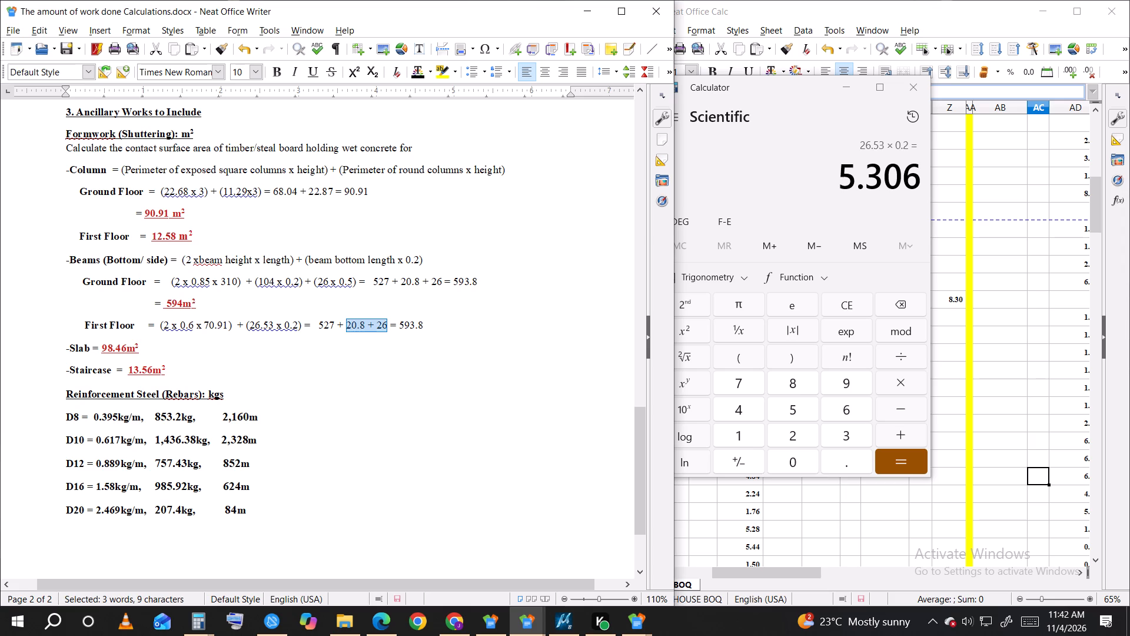
{"action": "type", "text": "5."}
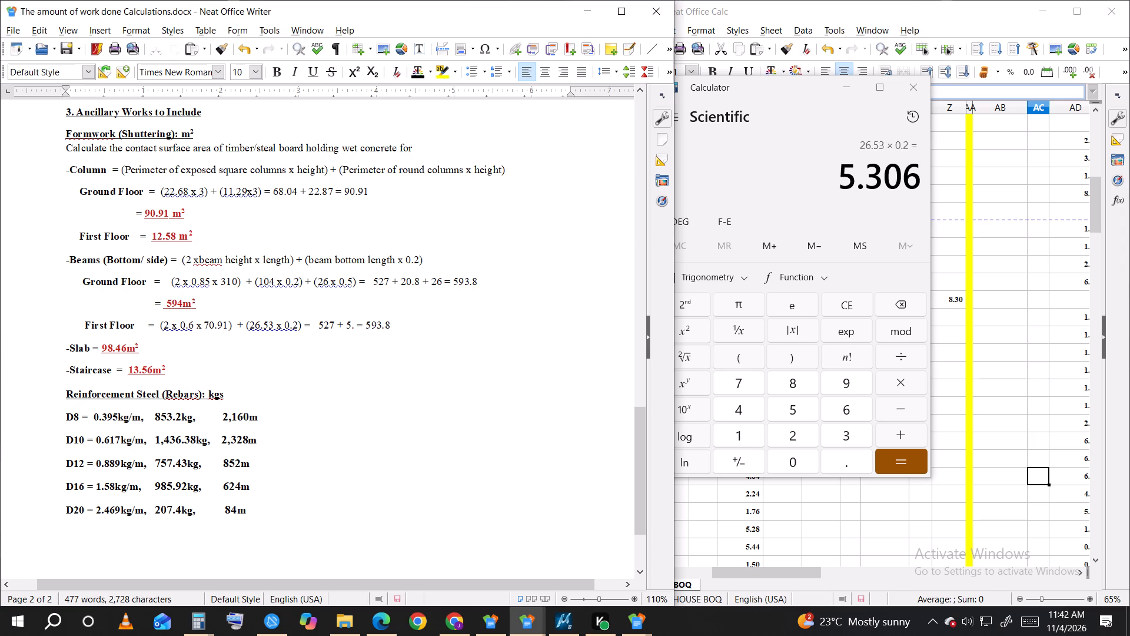
{"action": "key", "text": "3"}
{"action": "key", "text": "2"}
{"action": "key", "text": "BackSpace"}
{"action": "key", "text": "1"}
Multiply 2 by 0.6 by 70.91 in Calculator to get the first-floor beam side formwork area.
{"action": "left_click", "coordinate": [787, 437]}
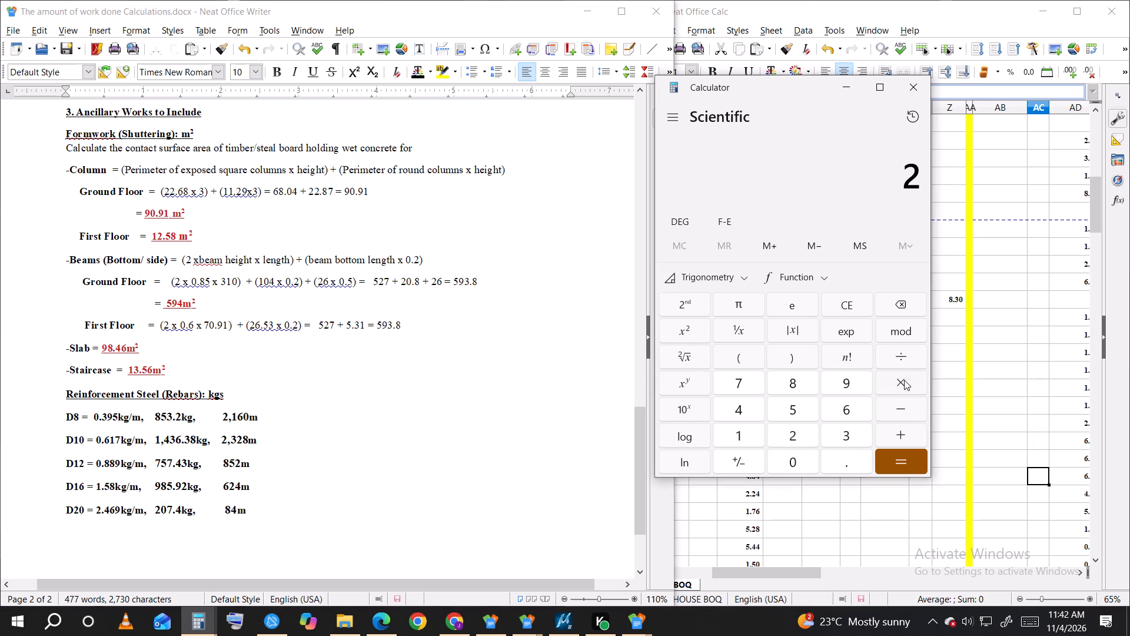
{"action": "left_click", "coordinate": [898, 380]}
{"action": "left_click", "coordinate": [796, 456]}
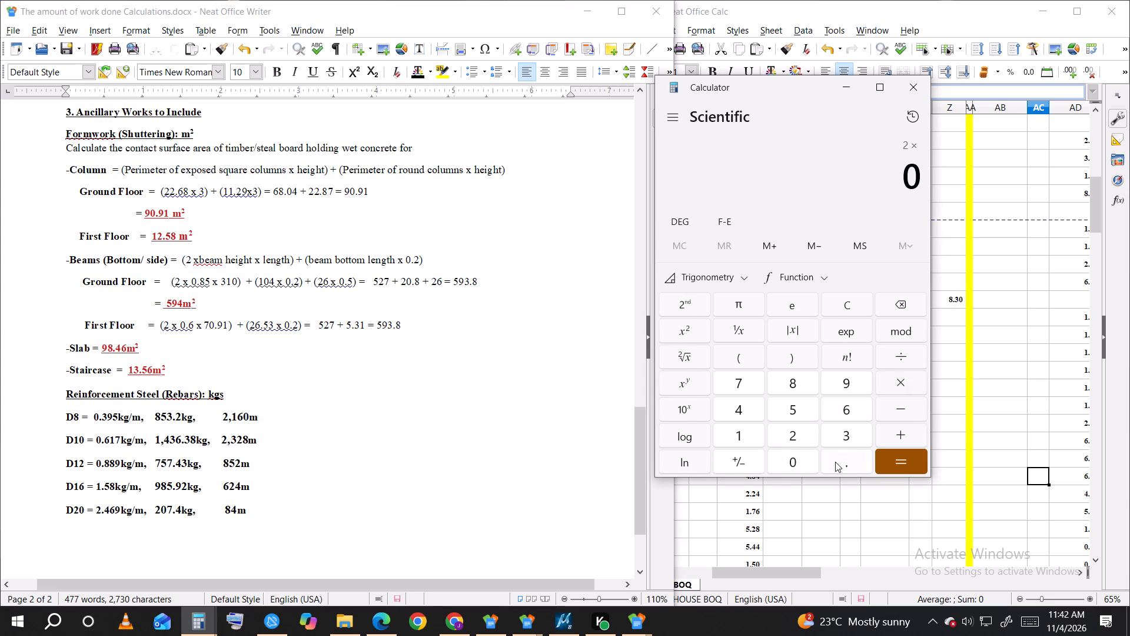
{"action": "left_click", "coordinate": [838, 461]}
{"action": "left_click", "coordinate": [846, 409]}
{"action": "left_click", "coordinate": [898, 381]}
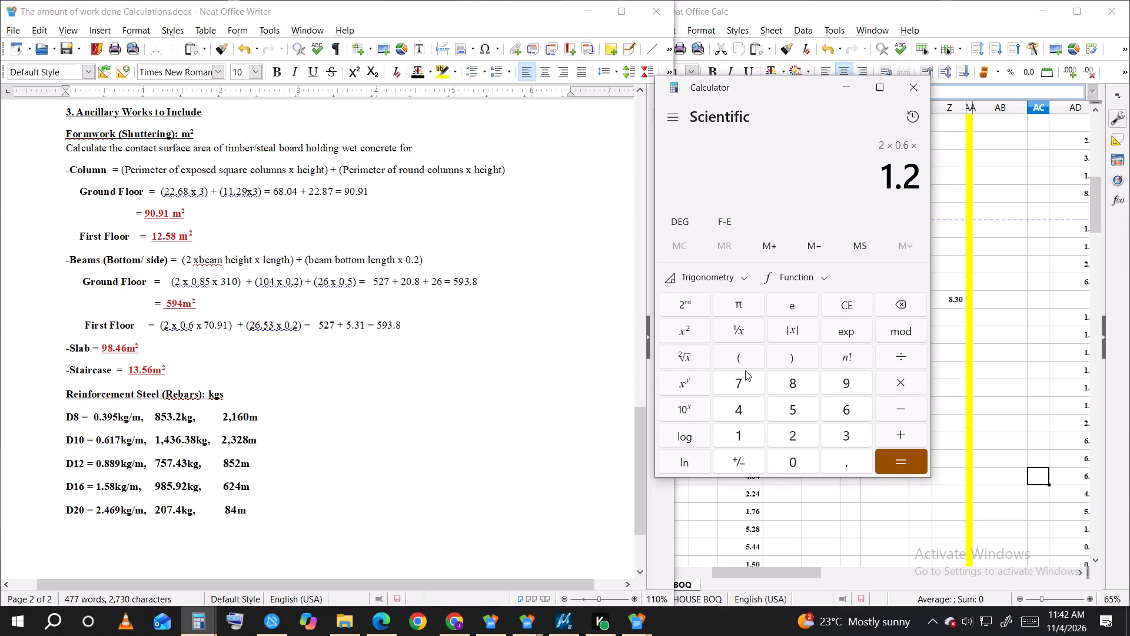
{"action": "left_click", "coordinate": [734, 380]}
{"action": "left_click", "coordinate": [795, 458]}
{"action": "left_click", "coordinate": [846, 458]}
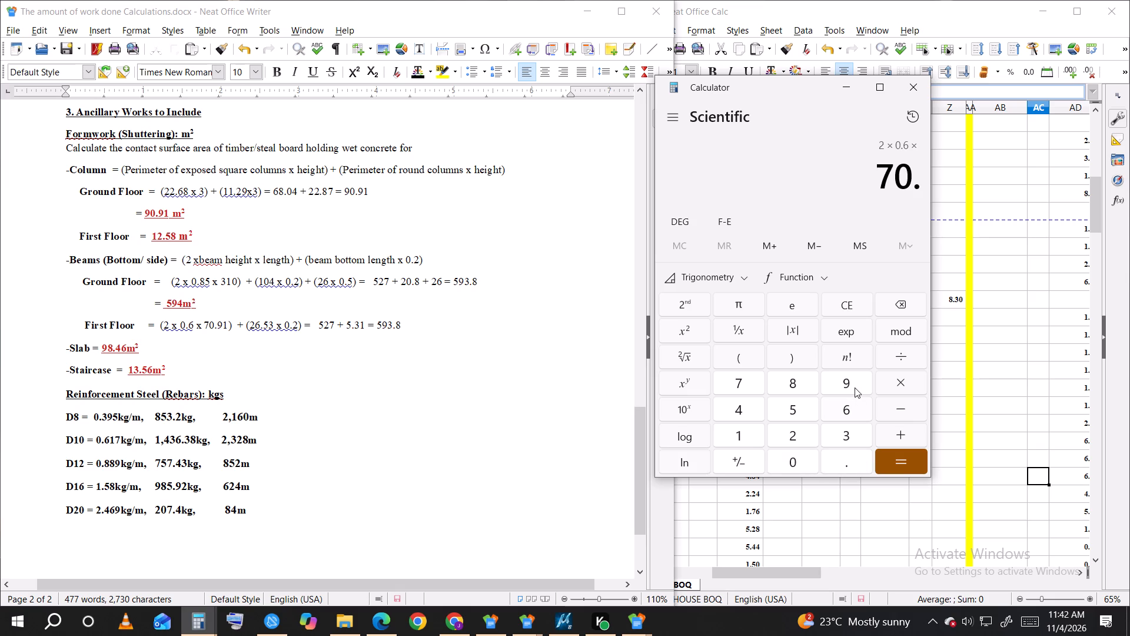
{"action": "left_click", "coordinate": [852, 384]}
{"action": "left_click", "coordinate": [749, 435]}
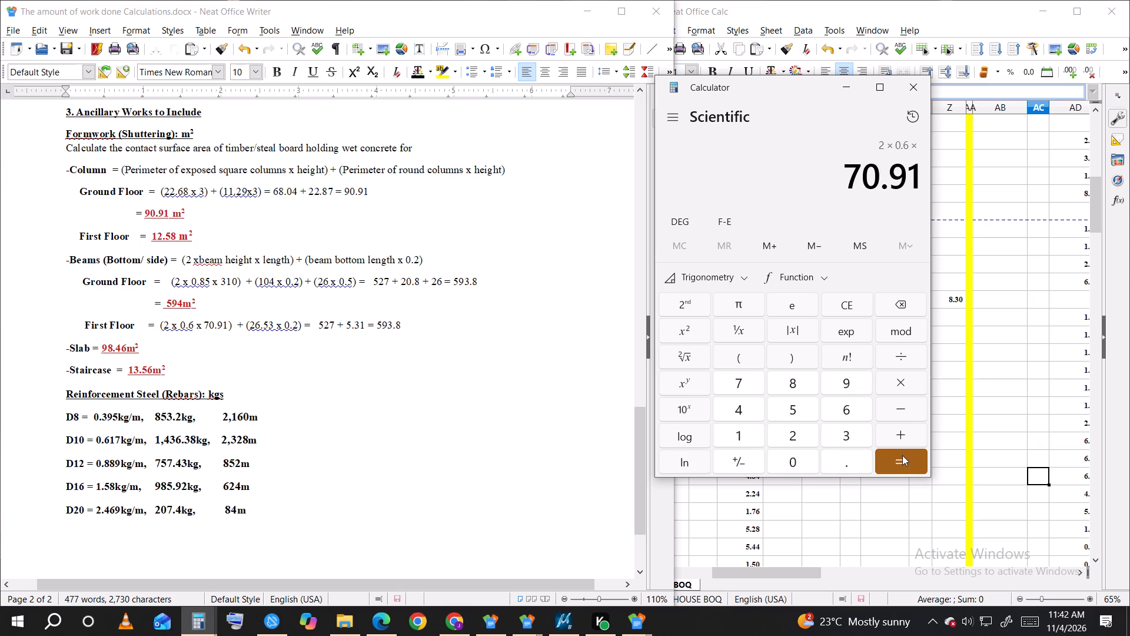
{"action": "left_click", "coordinate": [902, 455]}
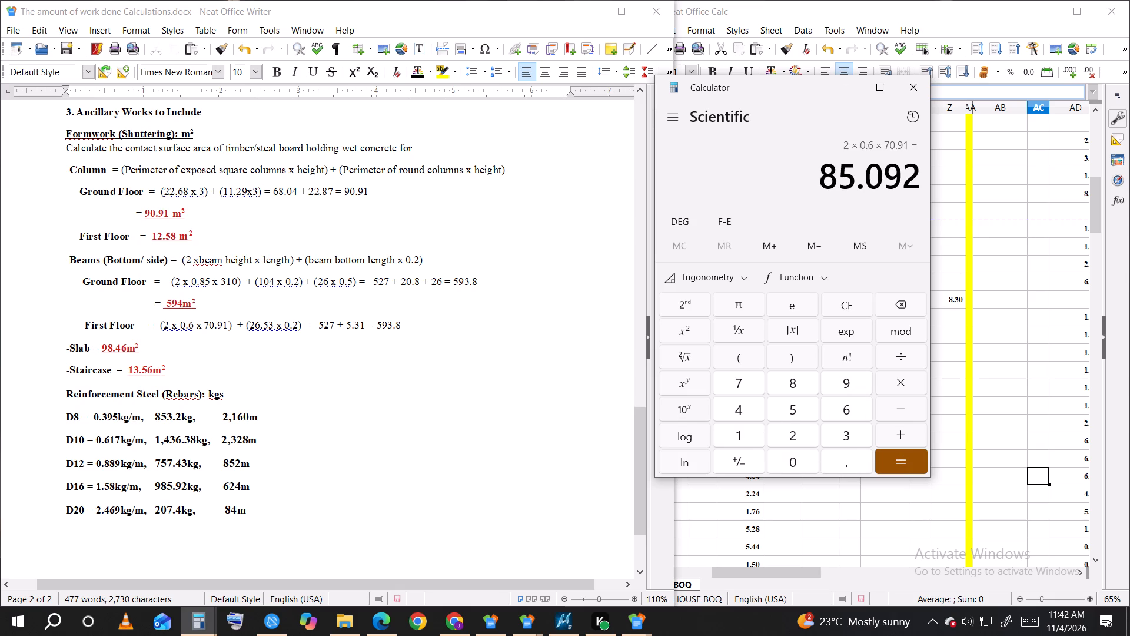
Set the first term of the First Floor beams formwork sum in the calculations document to 85.09.
{"action": "left_click_drag", "start_coordinate": [336, 323], "coordinate": [323, 323]}
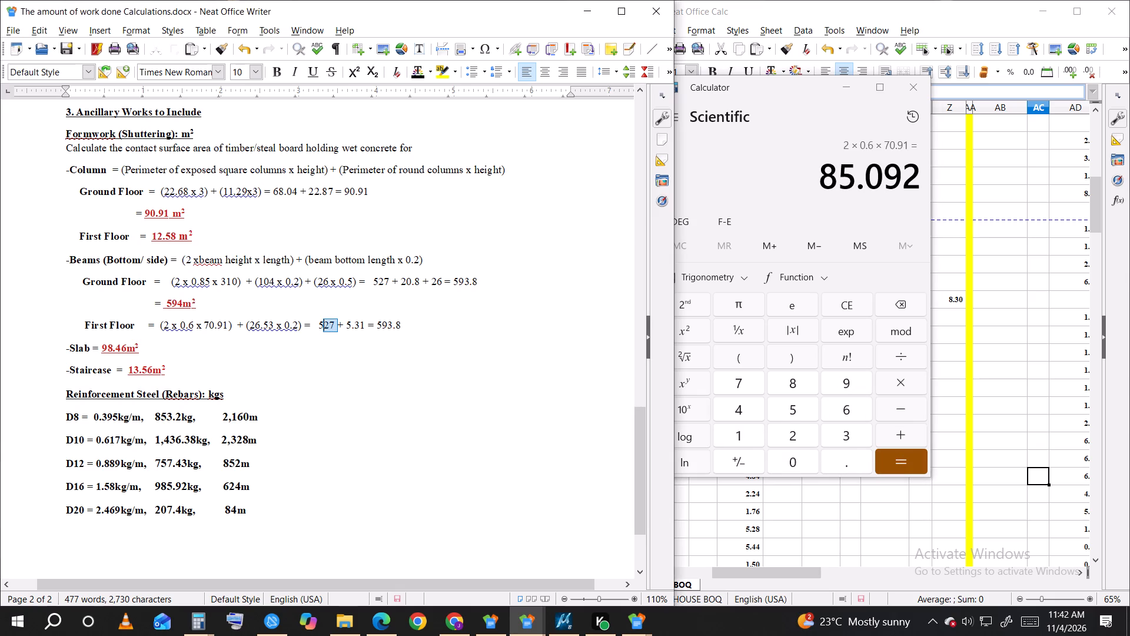
{"action": "left_click_drag", "start_coordinate": [323, 323], "coordinate": [320, 323]}
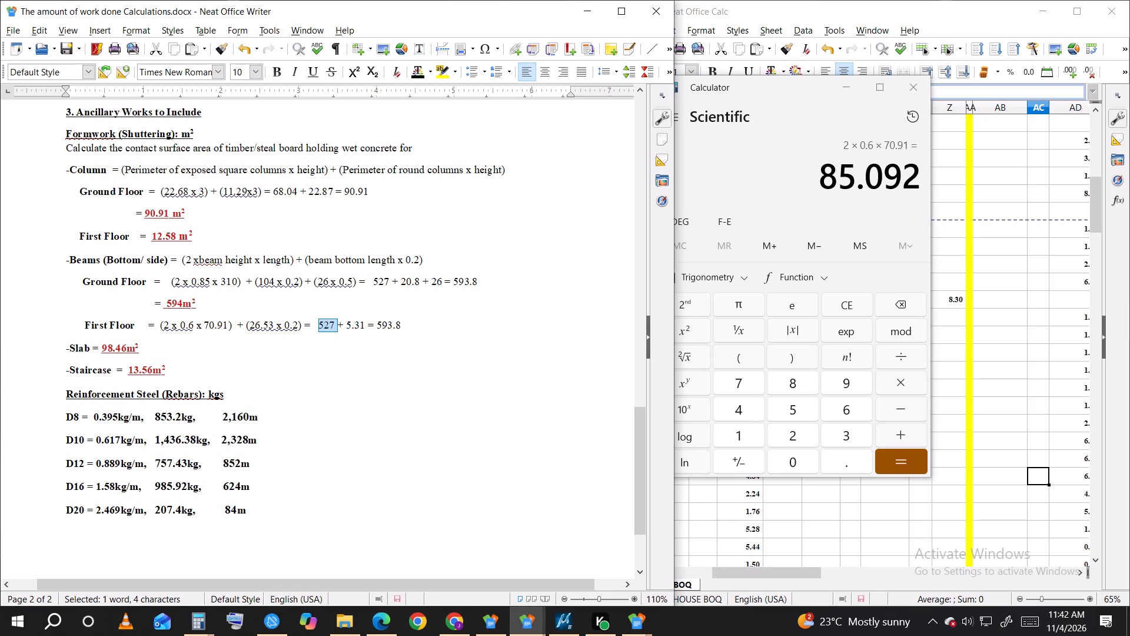
{"action": "type", "text": "84"}
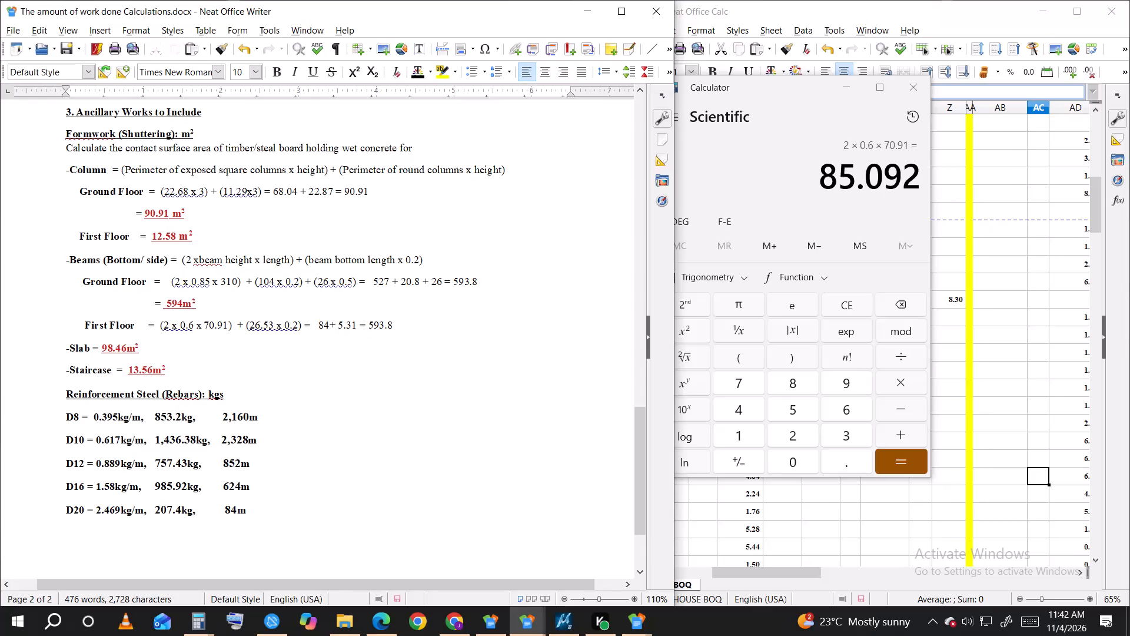
{"action": "type", "text": ".09"}
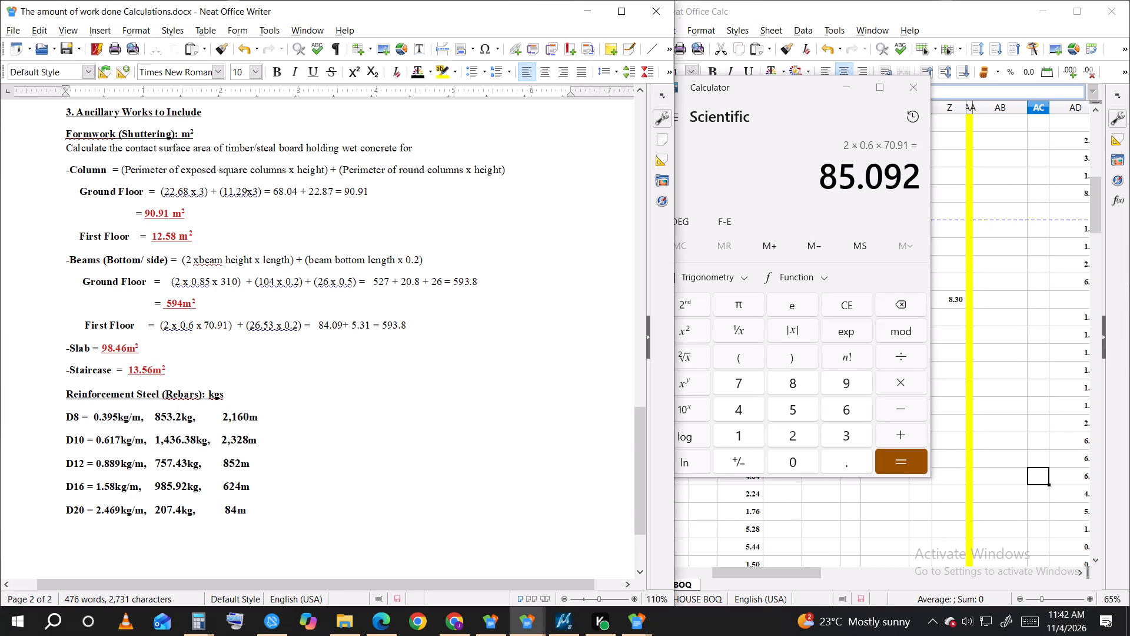
{"action": "left_click", "coordinate": [328, 323]}
{"action": "key", "text": "BackSpace"}
{"action": "key", "text": "5"}
Add 5.31 to the 85.092 side area in Calculator to total the first-floor beam formwork.
{"action": "left_click", "coordinate": [902, 433]}
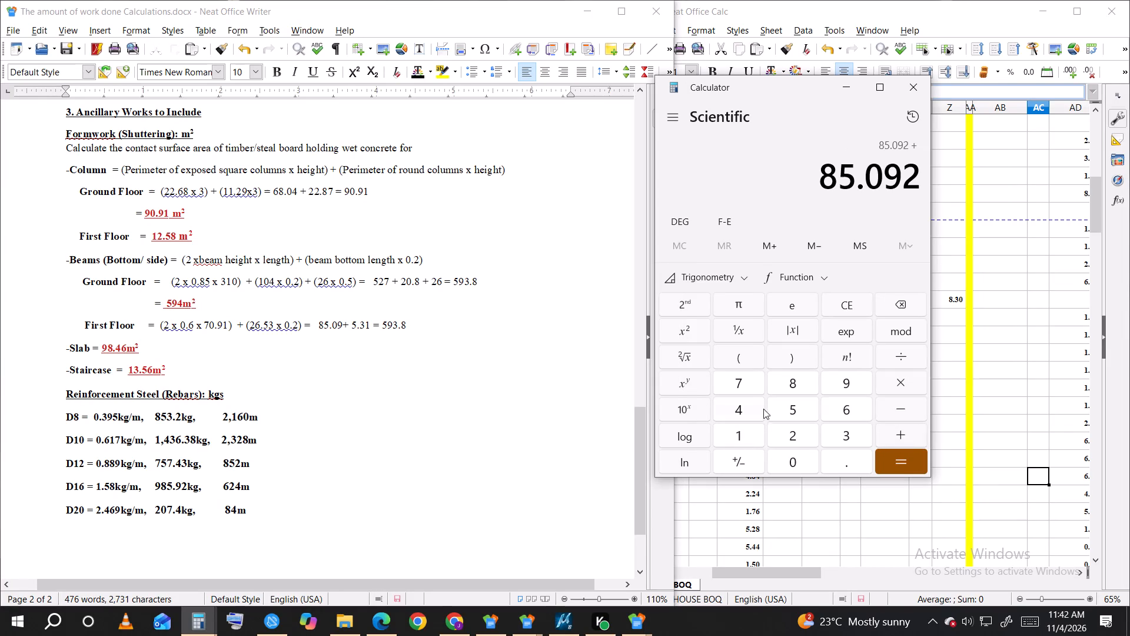
{"action": "left_click", "coordinate": [792, 412]}
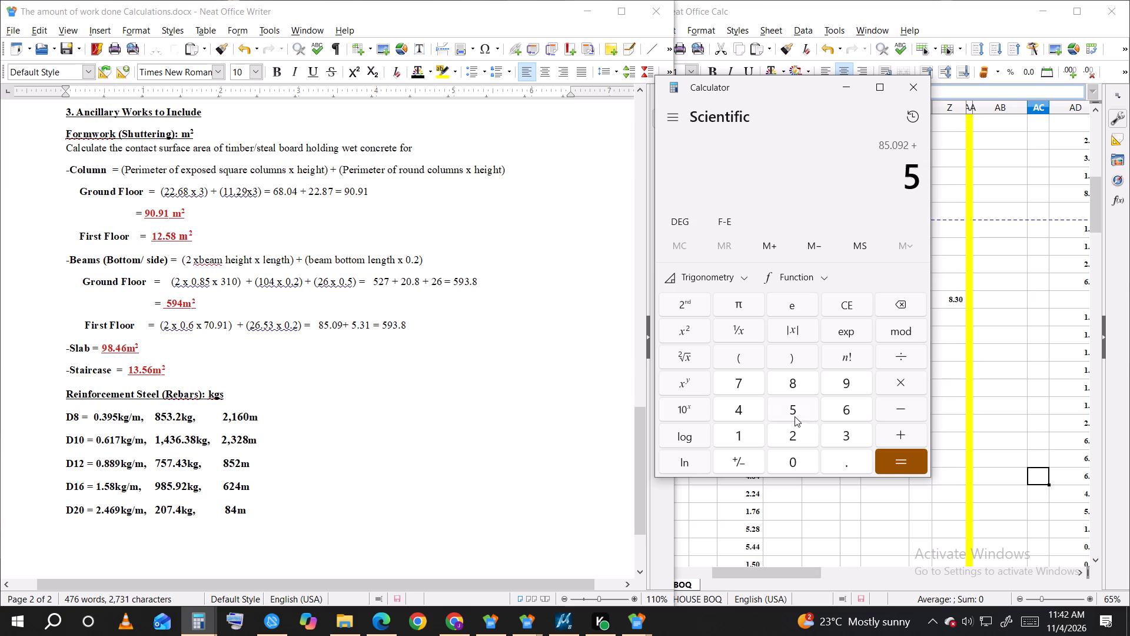
{"action": "left_click", "coordinate": [846, 457]}
{"action": "left_click", "coordinate": [840, 434]}
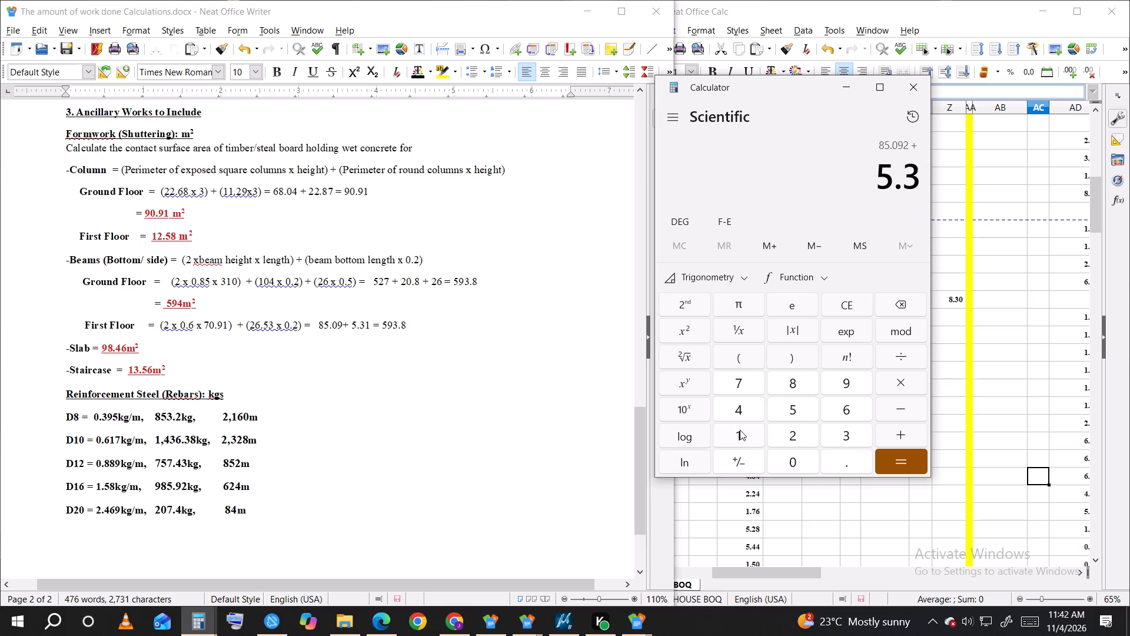
{"action": "left_click", "coordinate": [740, 430]}
{"action": "left_click", "coordinate": [897, 462]}
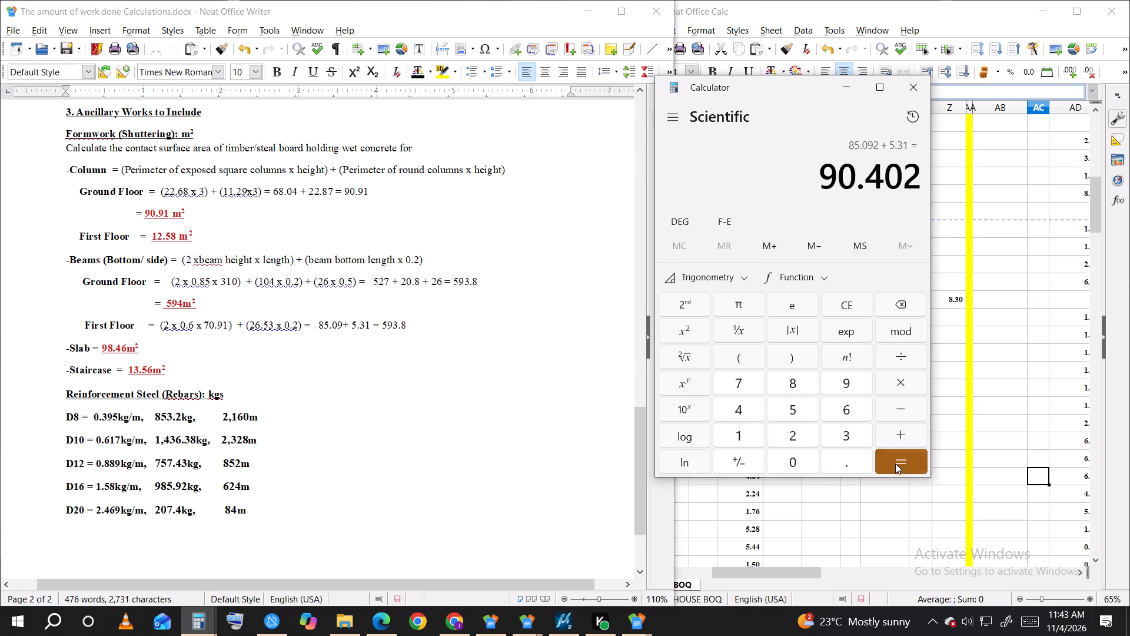
Set the result at the end of the First Floor beams formwork calculation to 90.4.
{"action": "left_click_drag", "start_coordinate": [413, 327], "coordinate": [407, 326]}
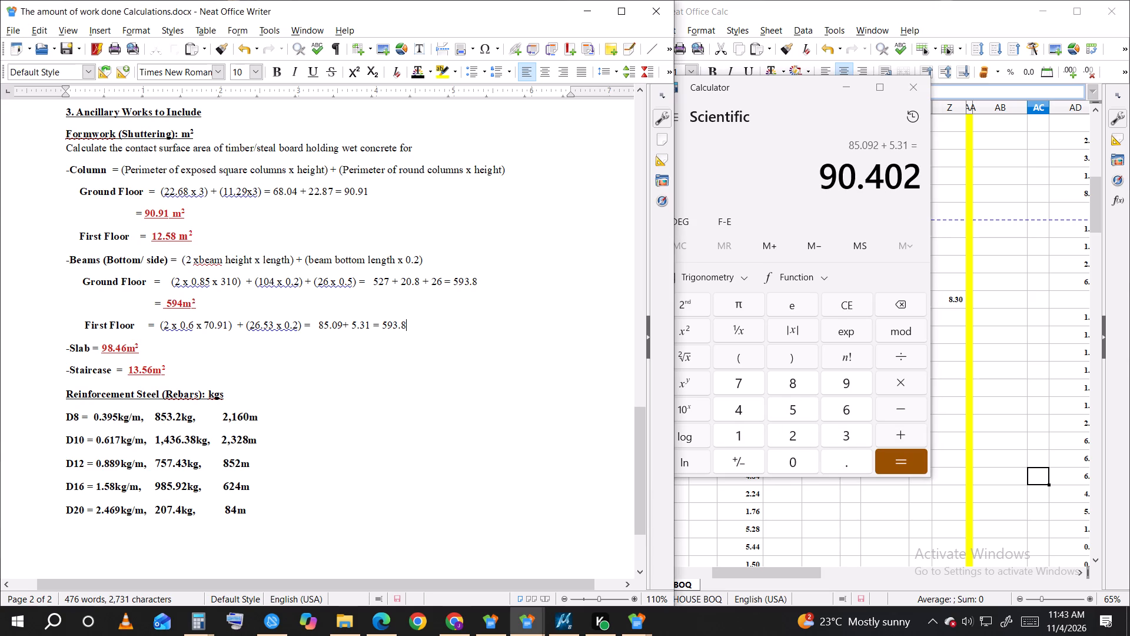
{"action": "left_click_drag", "start_coordinate": [407, 326], "coordinate": [381, 324]}
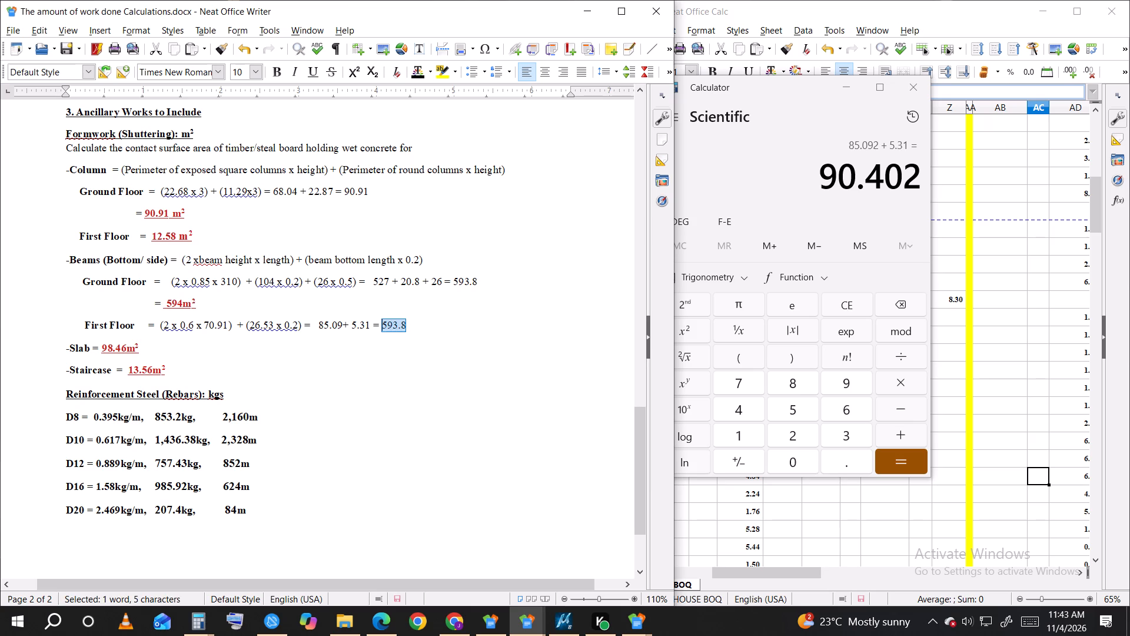
{"action": "type", "text": "90.4"}
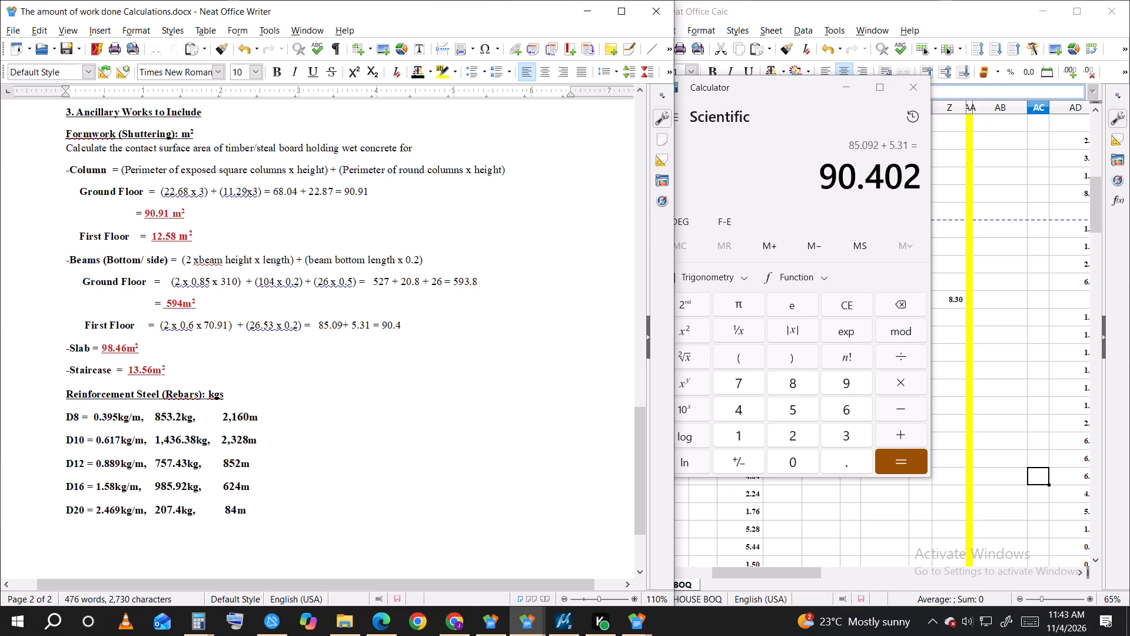
{"action": "left_click", "coordinate": [364, 334]}
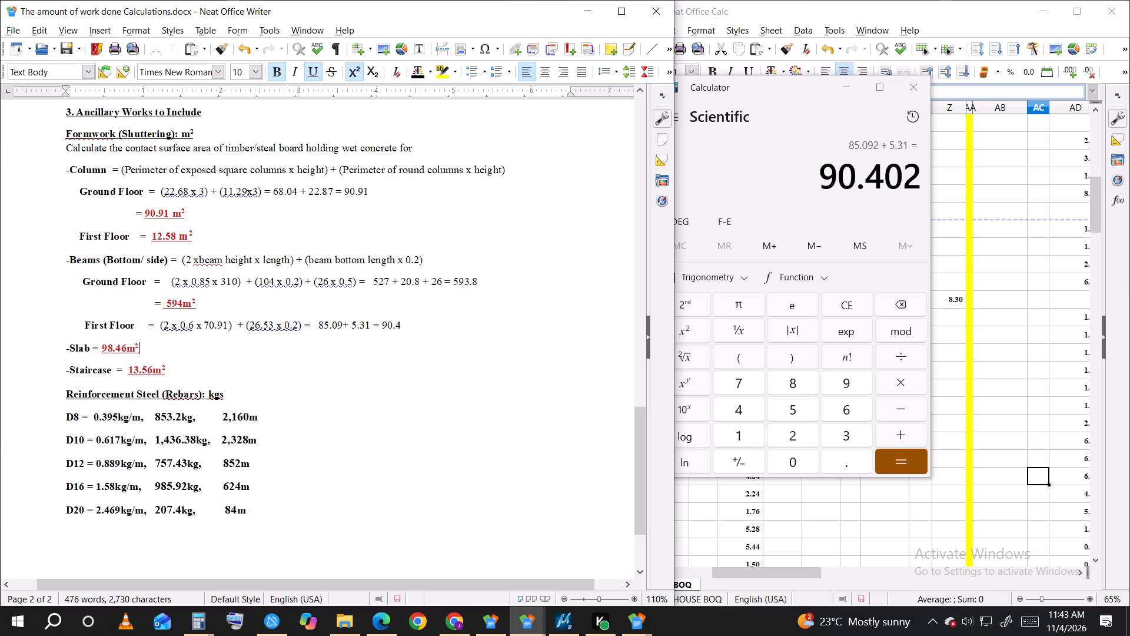
Copy the Ground Floor beams result in square metres onto a new indented line below the First Floor beams calculation.
{"action": "left_click", "coordinate": [444, 322]}
{"action": "key", "text": "Return"}
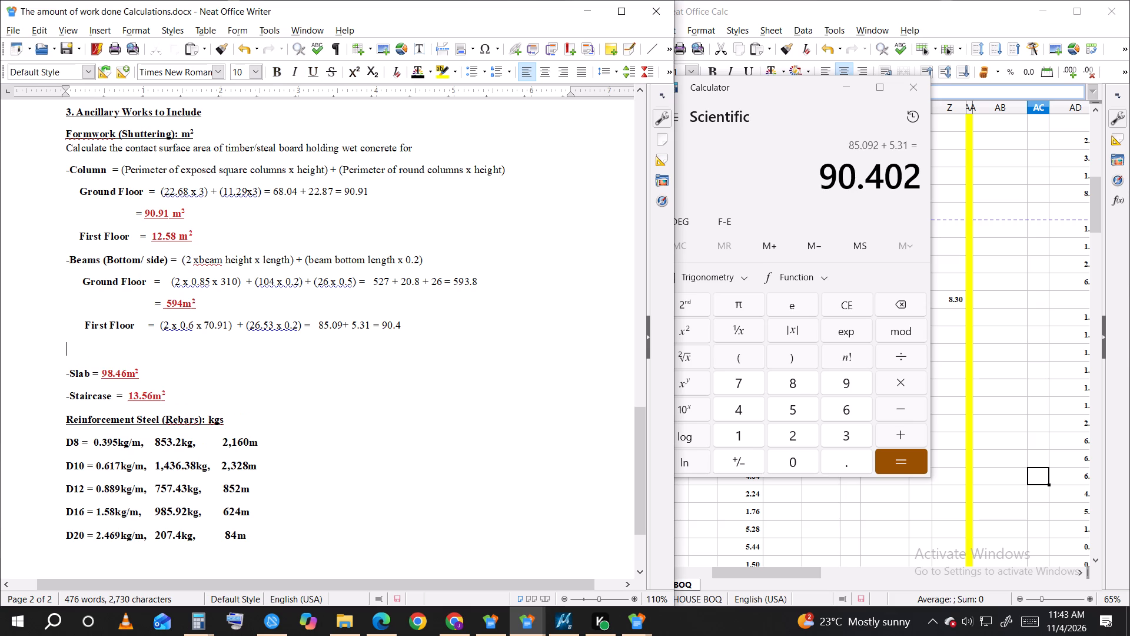
{"action": "left_click_drag", "start_coordinate": [218, 303], "coordinate": [157, 297]}
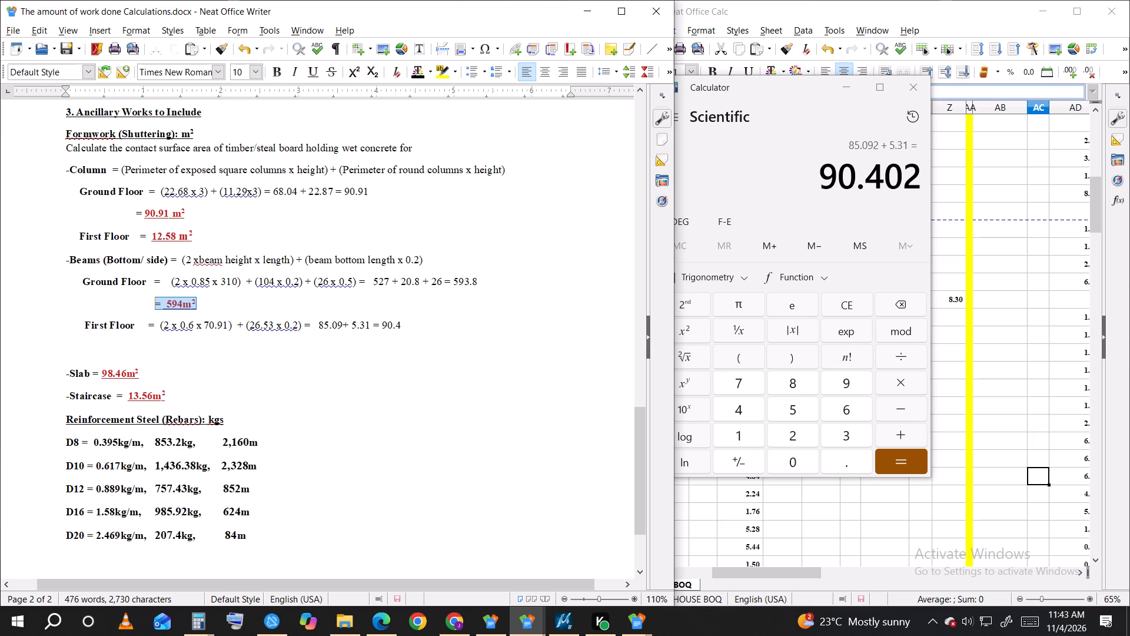
{"action": "right_click", "coordinate": [159, 301]}
{"action": "left_click", "coordinate": [189, 318]}
{"action": "left_click", "coordinate": [145, 346]}
{"action": "key", "text": "space"}
{"action": "key", "text": "space"}
{"action": "key", "text": "space"}
{"action": "key", "text": "space"}
{"action": "key", "text": "space"}
{"action": "key", "text": "space"}
{"action": "key", "text": "space"}
{"action": "key", "text": "space"}
{"action": "key", "text": "space"}
{"action": "key", "text": "space"}
{"action": "key", "text": "space"}
{"action": "key", "text": "space"}
{"action": "key", "text": "space"}
{"action": "key", "text": "space"}
{"action": "key", "text": "space"}
{"action": "key", "text": "space"}
{"action": "key", "text": "space"}
{"action": "key", "text": "space"}
{"action": "key", "text": "space"}
{"action": "key", "text": "space"}
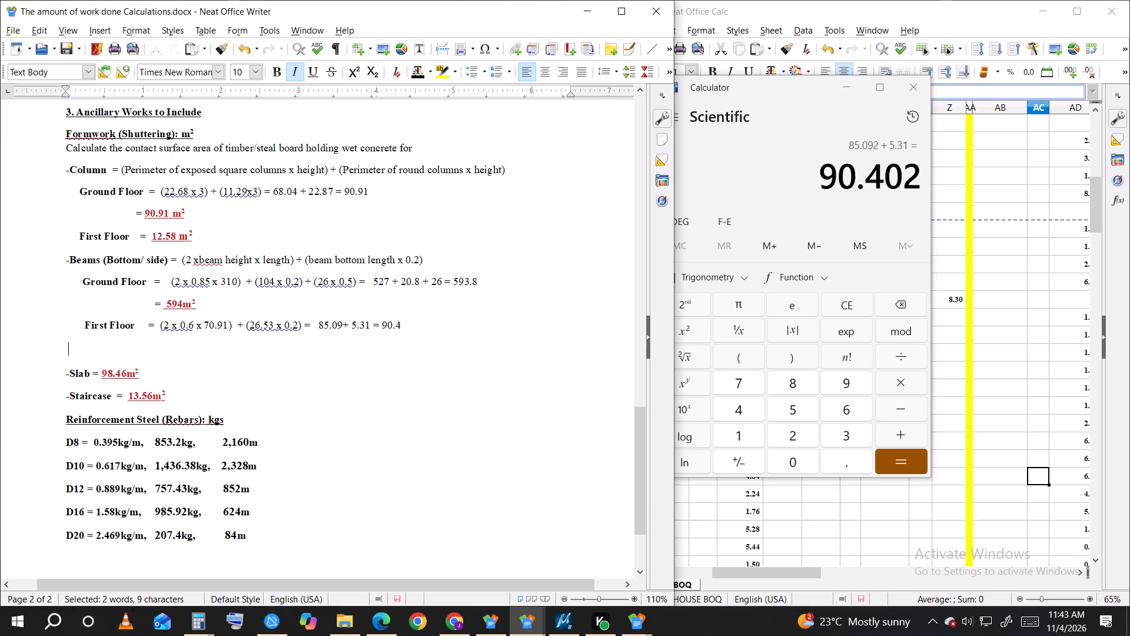
{"action": "right_click", "coordinate": [152, 345]}
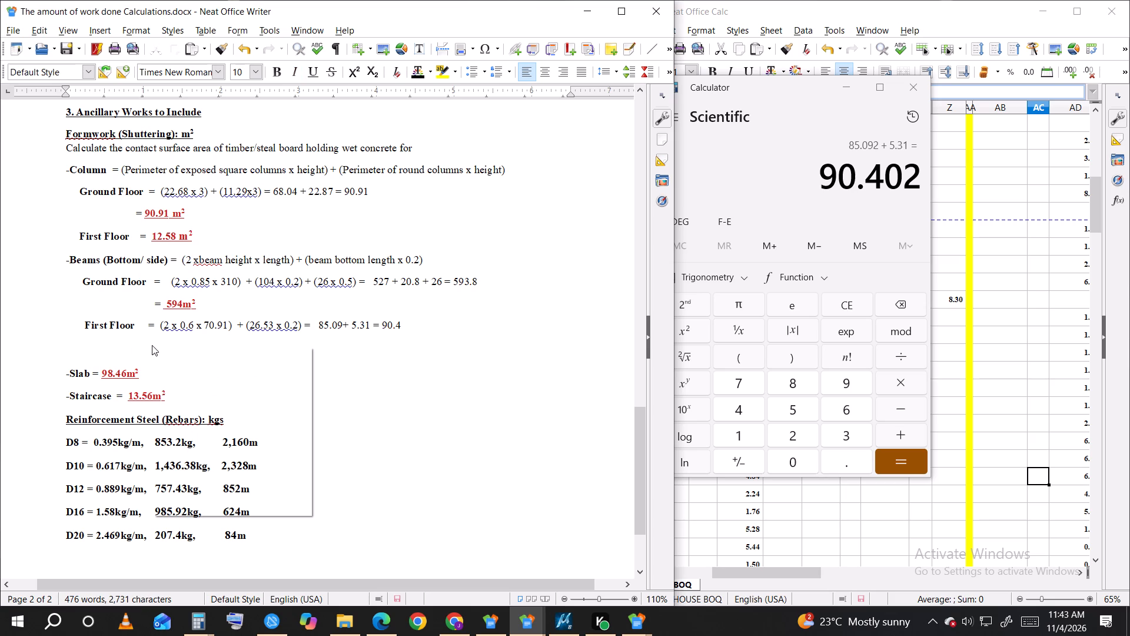
{"action": "left_click", "coordinate": [187, 377]}
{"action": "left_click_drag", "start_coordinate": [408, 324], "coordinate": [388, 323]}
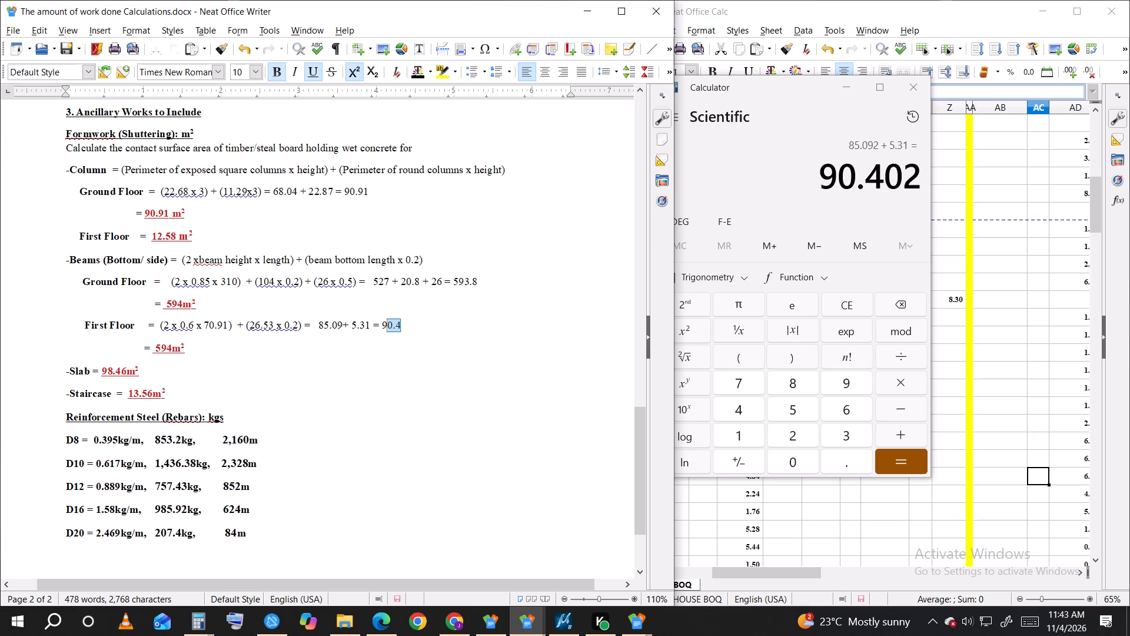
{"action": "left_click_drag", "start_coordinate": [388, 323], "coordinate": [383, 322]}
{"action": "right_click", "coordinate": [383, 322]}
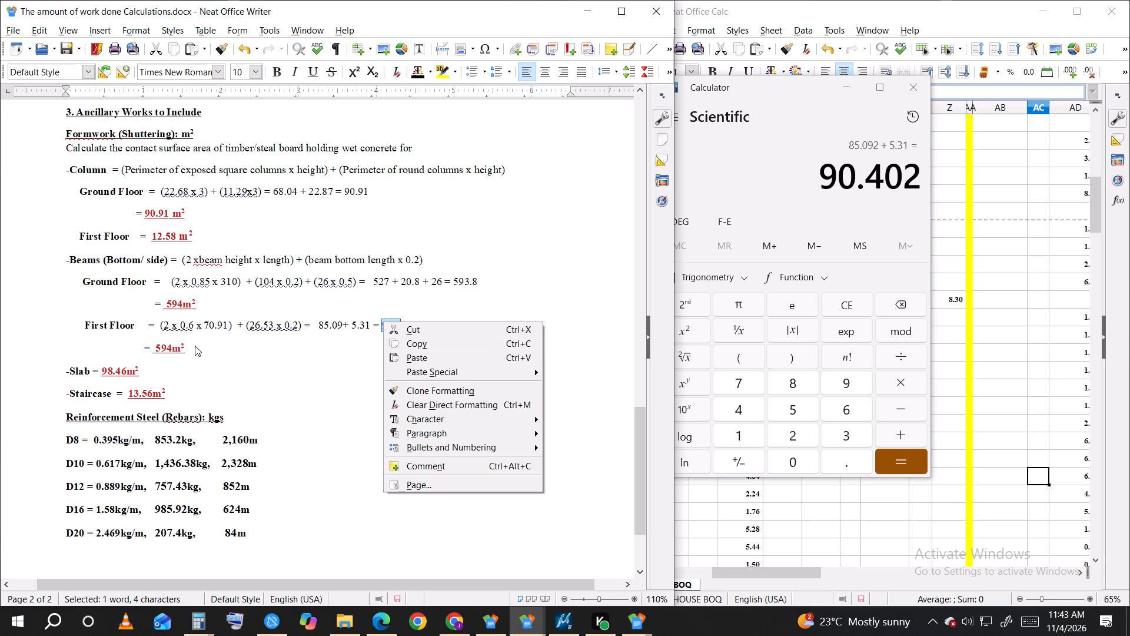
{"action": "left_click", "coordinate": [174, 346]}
Change the number in the copied result line under the First Floor beams calculation to 90.4, keeping the m² unit.
{"action": "left_click_drag", "start_coordinate": [172, 349], "coordinate": [156, 347]}
{"action": "type", "text": "90"}
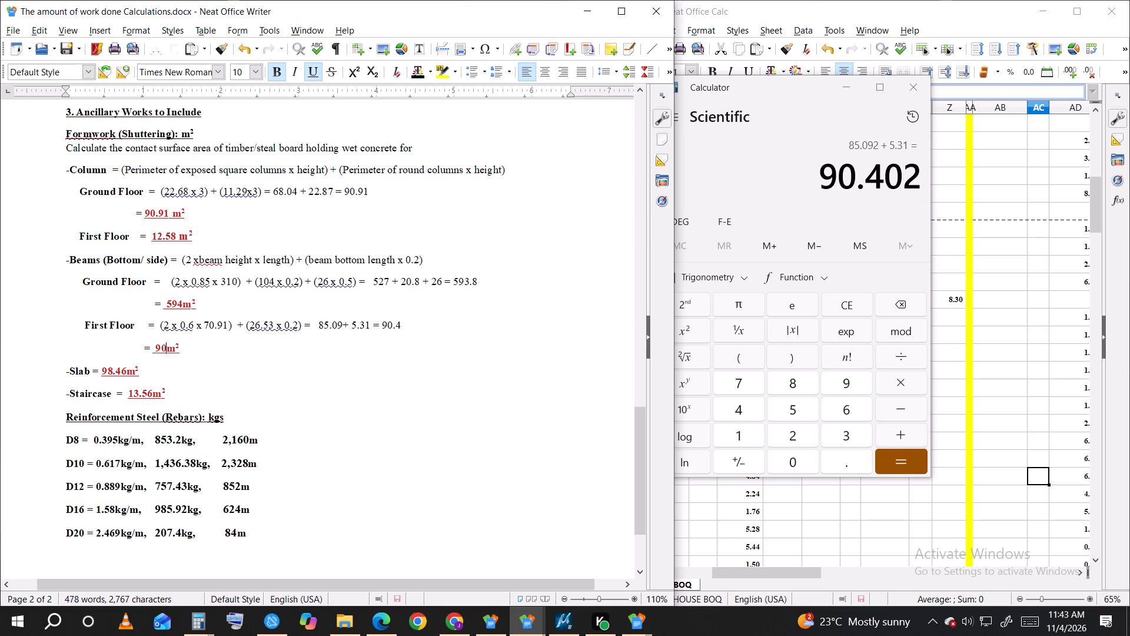
{"action": "type", "text": ".4"}
{"action": "left_click", "coordinate": [181, 375]}
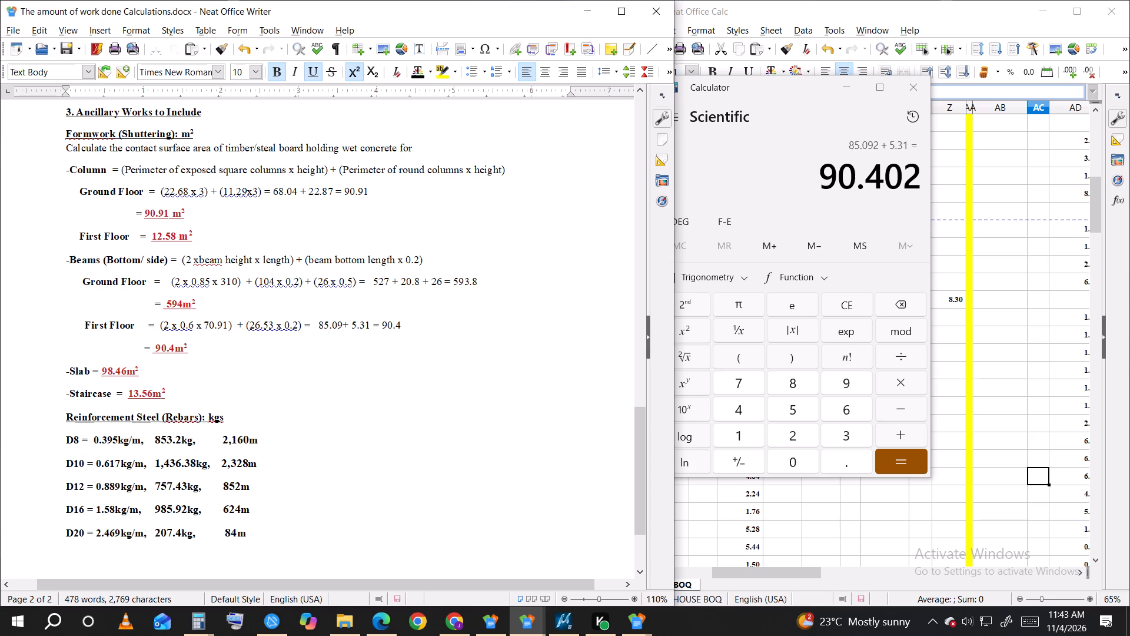
Save the work done calculations document.
{"action": "scroll", "coordinate": [258, 430], "scroll_direction": "down", "scroll_amount": 2}
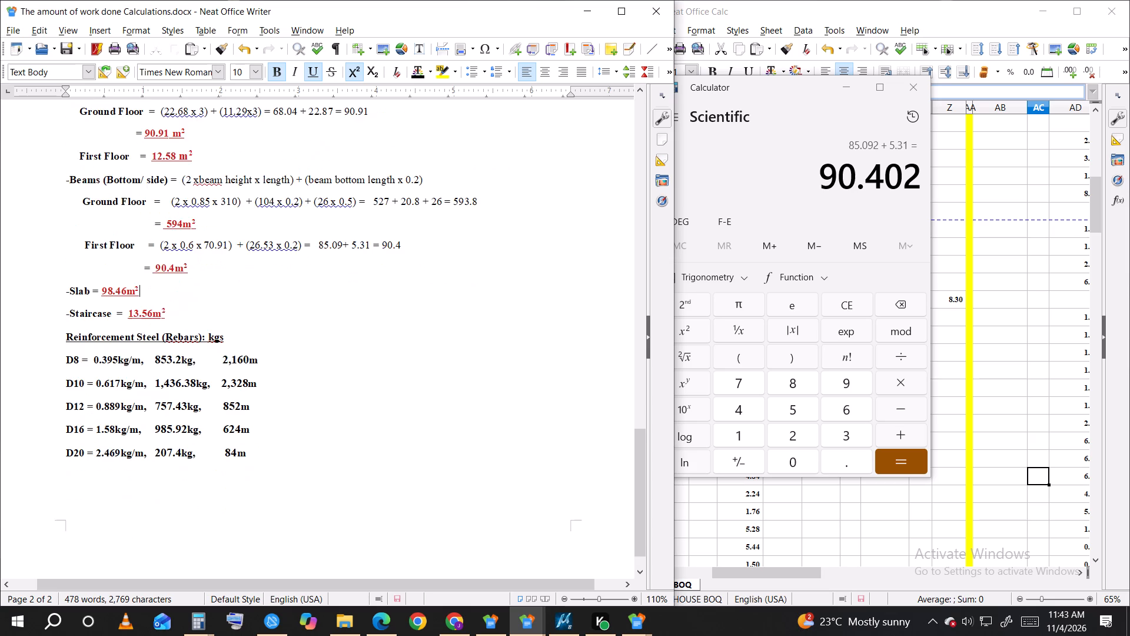
{"action": "scroll", "coordinate": [258, 430], "scroll_direction": "up", "scroll_amount": 2}
{"action": "left_click", "coordinate": [66, 45]}
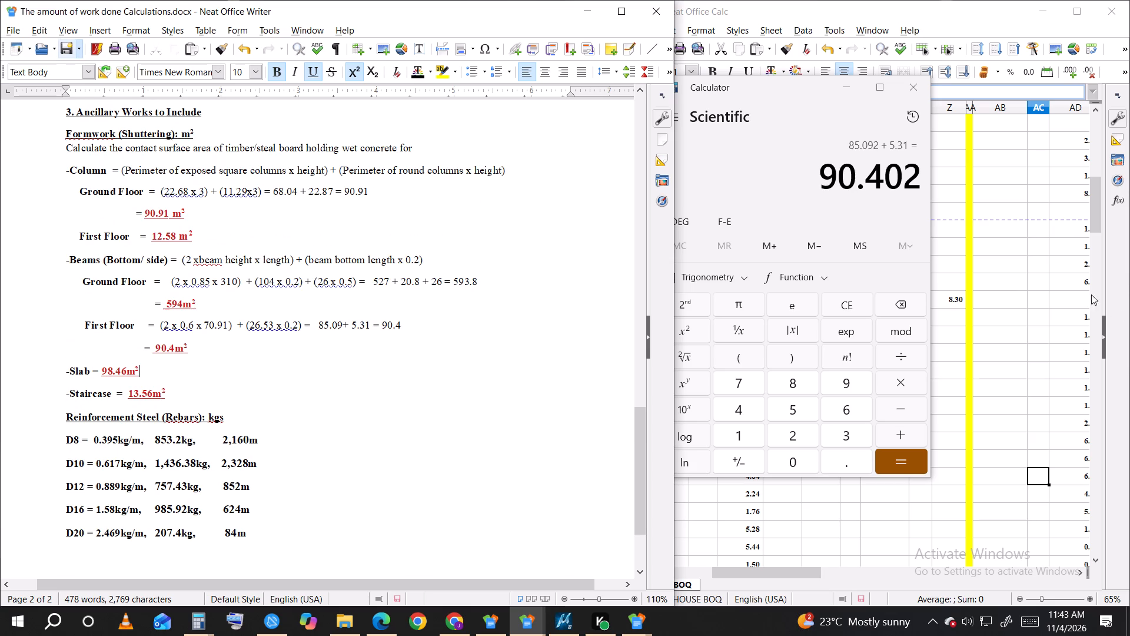
In the VOLUME OF CONSTRUCTION WORKS DONE report, enter 90.4 as the formwork quantity for First Floor RC Beams – Bottom and Sides.
{"action": "left_click", "coordinate": [1009, 284]}
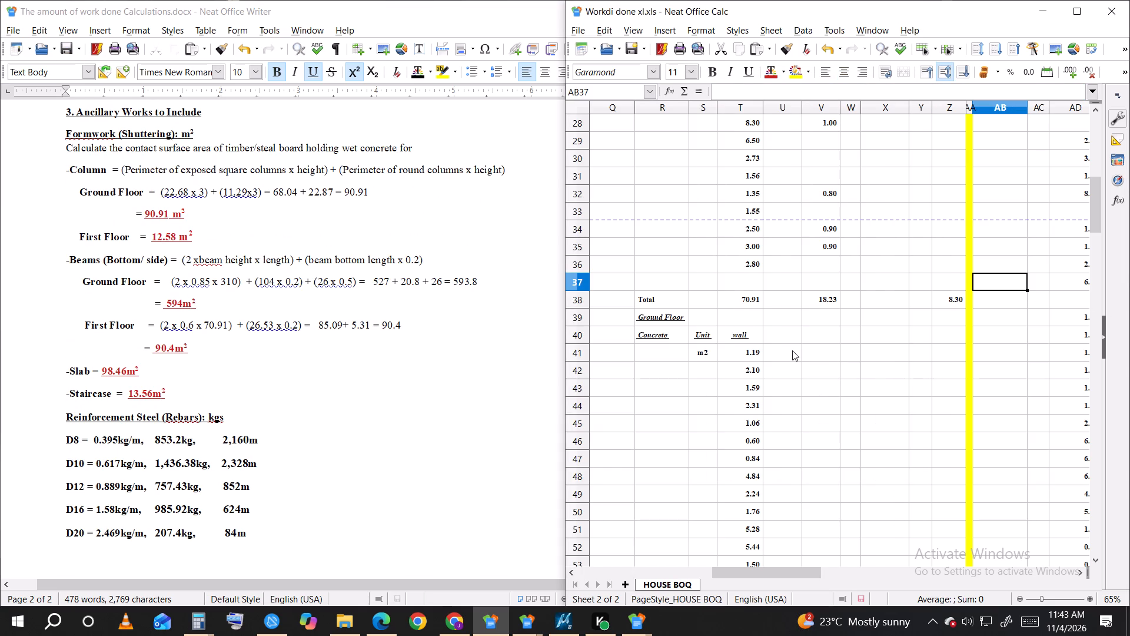
{"action": "left_click", "coordinate": [520, 635]}
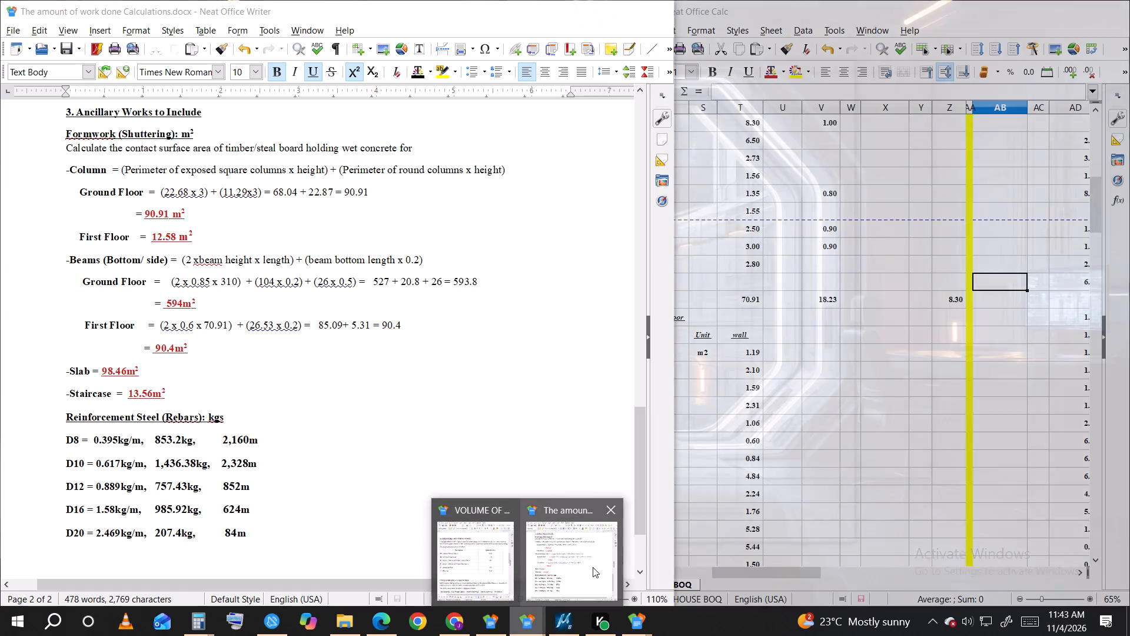
{"action": "left_click", "coordinate": [492, 553]}
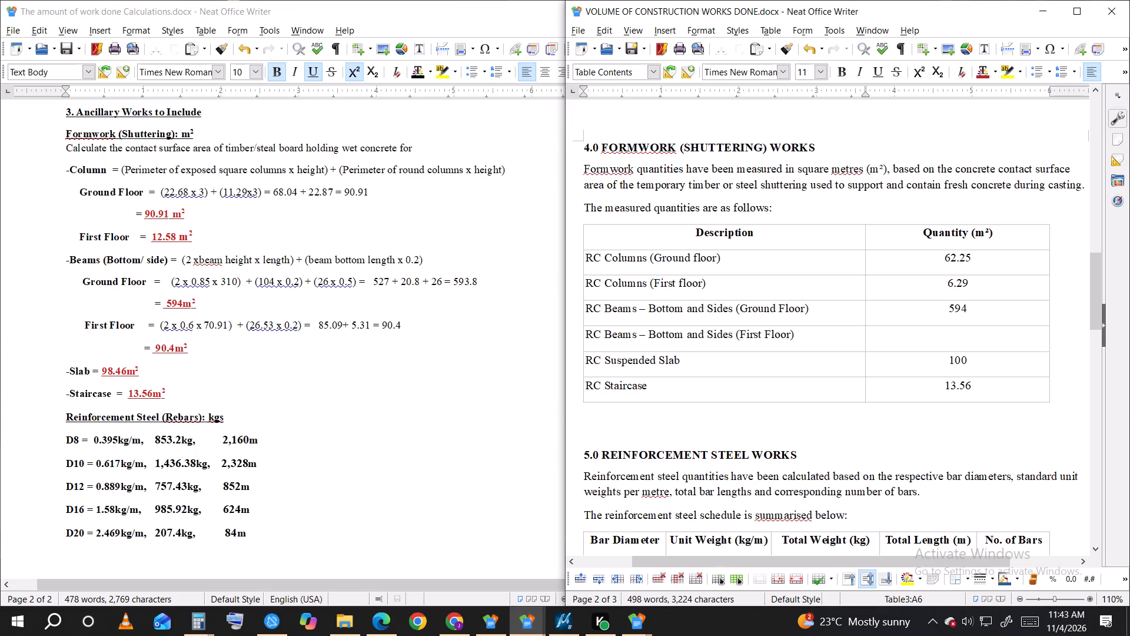
{"action": "left_click", "coordinate": [997, 333]}
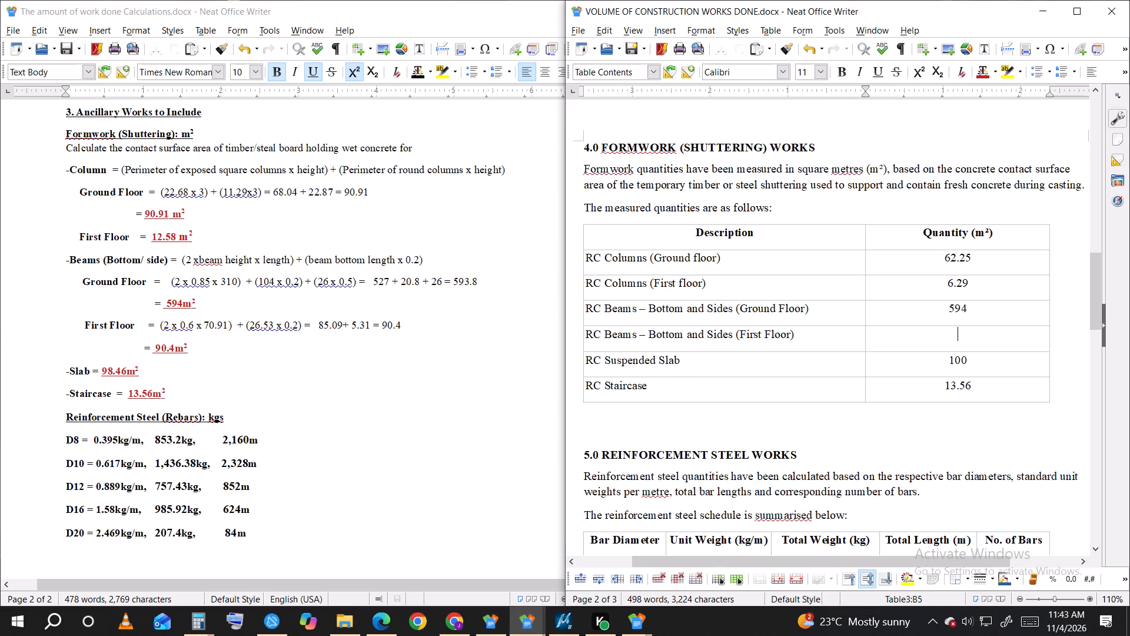
{"action": "type", "text": "90"}
{"action": "type", "text": ".4"}
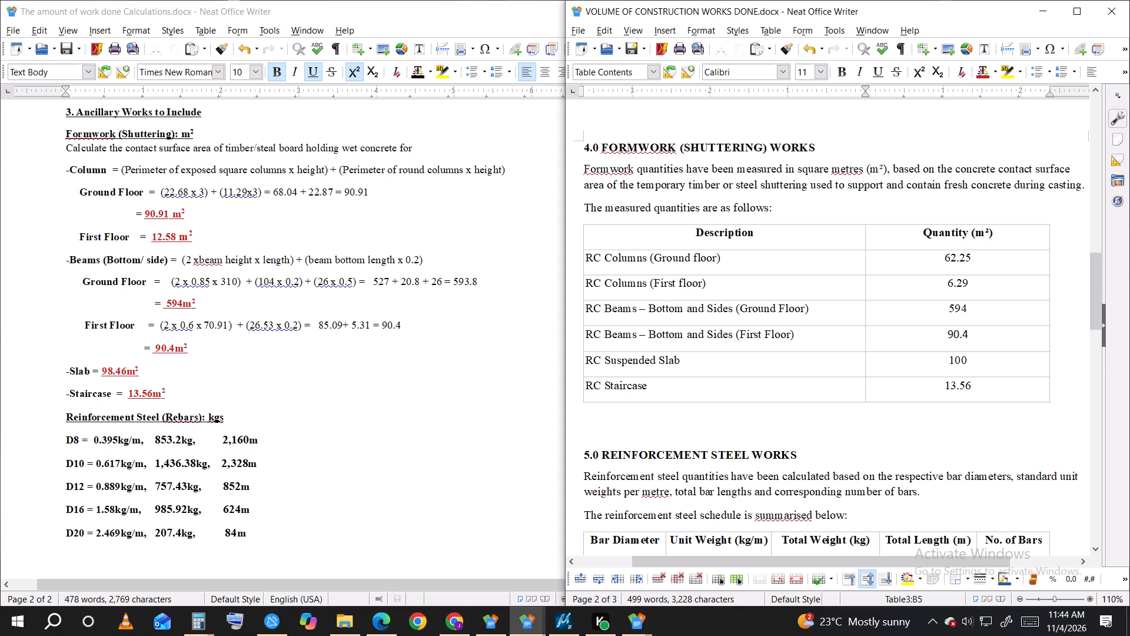
Set the formwork quantity for RC Columns (First floor) to 12.58.
{"action": "left_click_drag", "start_coordinate": [977, 287], "coordinate": [948, 284]}
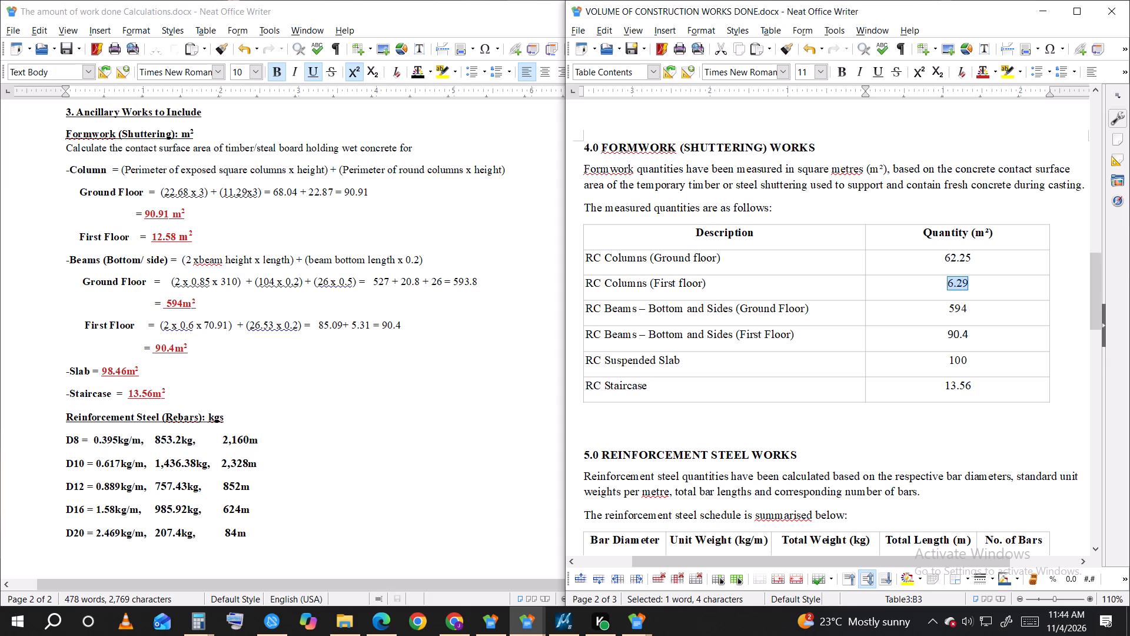
{"action": "type", "text": "12"}
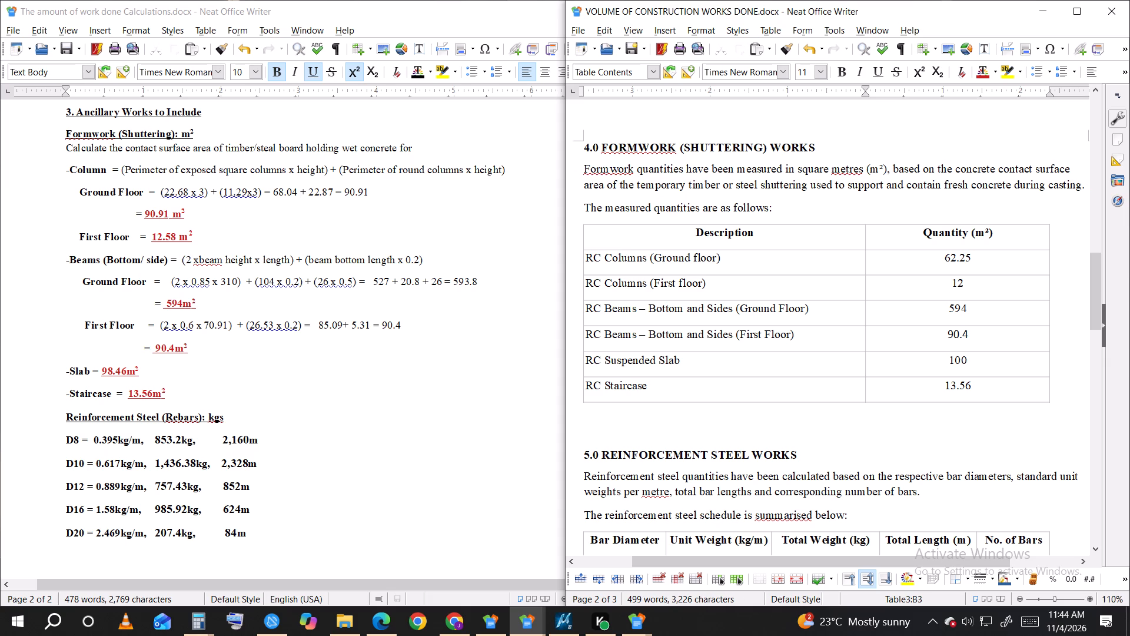
{"action": "key", "text": "period"}
{"action": "type", "text": "58"}
Set the formwork quantity for RC Columns (Ground floor) to 92.91.
{"action": "left_click_drag", "start_coordinate": [983, 257], "coordinate": [944, 257]}
{"action": "left_click_drag", "start_coordinate": [944, 257], "coordinate": [942, 257]}
{"action": "type", "text": "92."}
{"action": "type", "text": "91"}
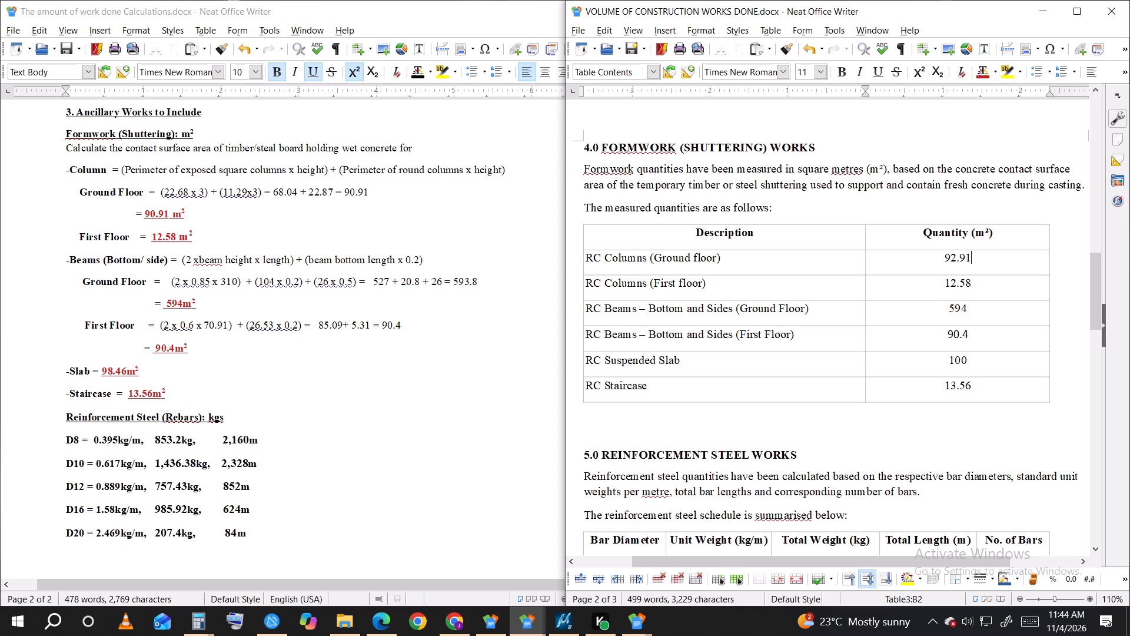
Review the report's quantities in the formwork, walling and reinforced concrete works tables.
{"action": "left_click", "coordinate": [983, 307]}
{"action": "left_click", "coordinate": [948, 337]}
{"action": "left_click", "coordinate": [992, 313]}
{"action": "scroll", "coordinate": [992, 313], "scroll_direction": "up", "scroll_amount": 2}
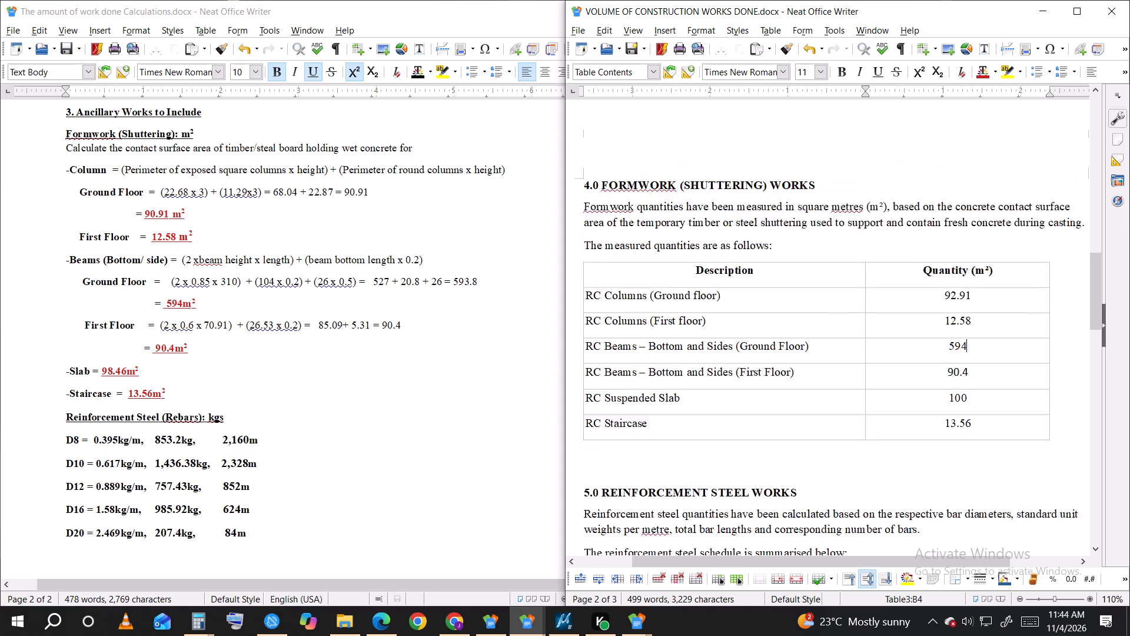
{"action": "scroll", "coordinate": [992, 313], "scroll_direction": "up", "scroll_amount": 1}
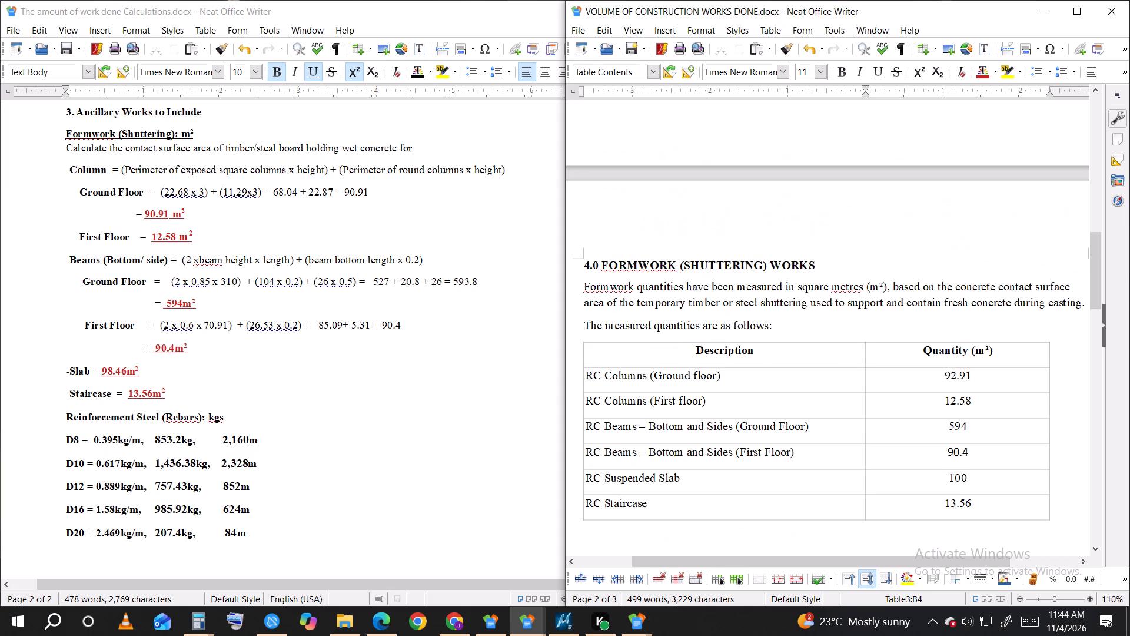
{"action": "scroll", "coordinate": [992, 313], "scroll_direction": "up", "scroll_amount": 2}
{"action": "scroll", "coordinate": [992, 313], "scroll_direction": "down", "scroll_amount": 1}
{"action": "scroll", "coordinate": [992, 313], "scroll_direction": "up", "scroll_amount": 3}
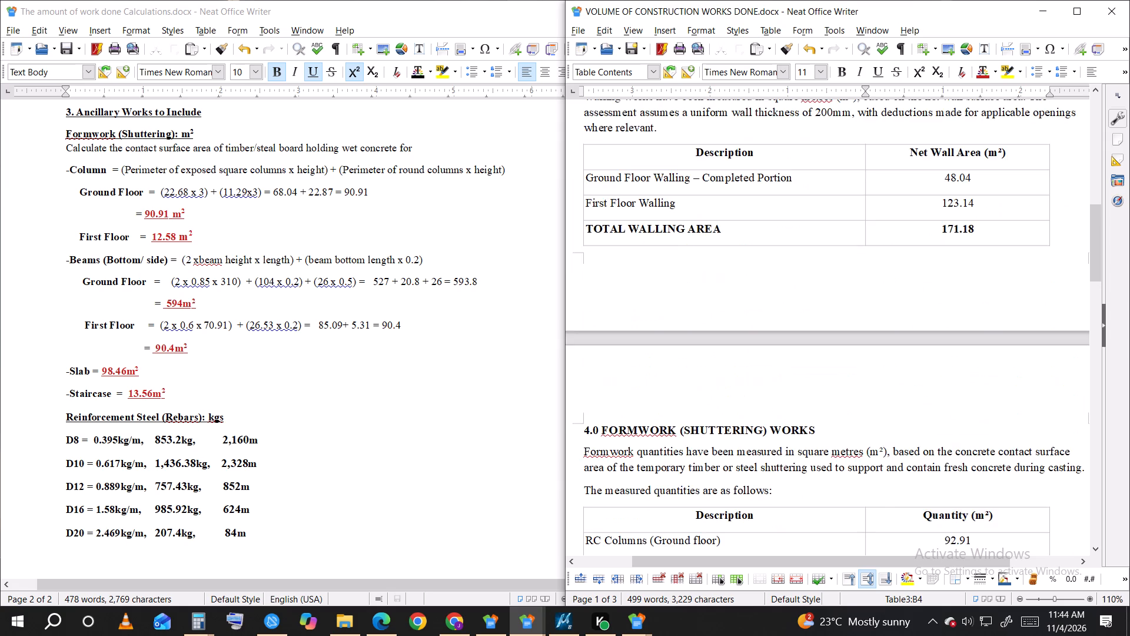
{"action": "scroll", "coordinate": [992, 313], "scroll_direction": "up", "scroll_amount": 2}
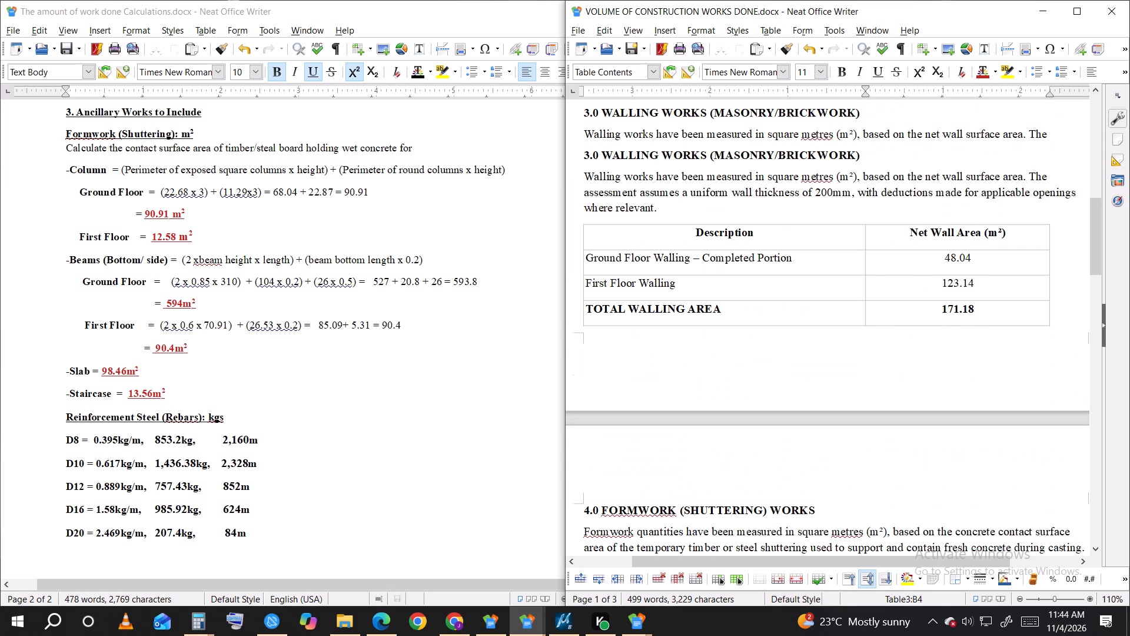
{"action": "scroll", "coordinate": [992, 313], "scroll_direction": "up", "scroll_amount": 1}
{"action": "scroll", "coordinate": [886, 312], "scroll_direction": "up", "scroll_amount": 3}
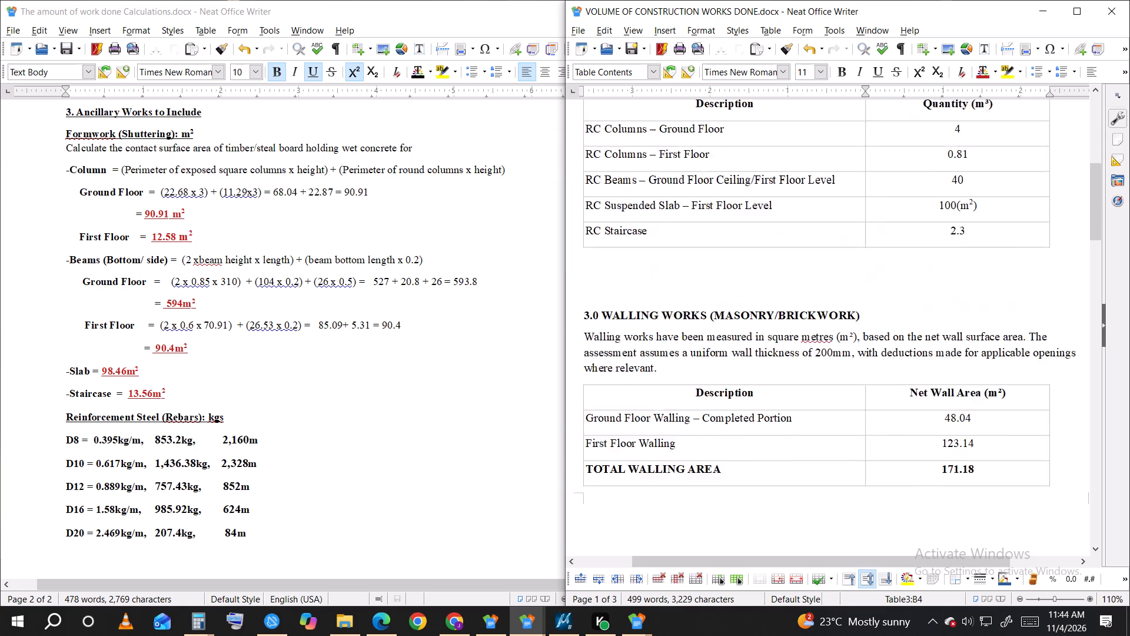
{"action": "scroll", "coordinate": [886, 312], "scroll_direction": "up", "scroll_amount": 2}
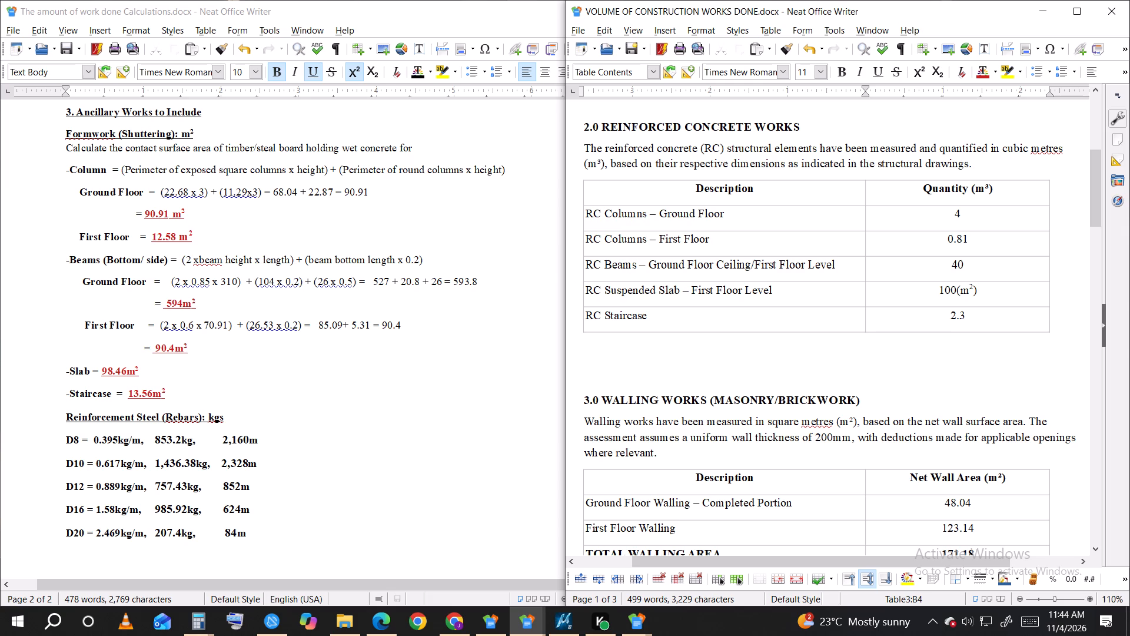
In the calculations document, move the first-floor RC Columns block from below the staircase calculations to directly under RC Columns (Ground Floor).
{"action": "scroll", "coordinate": [268, 208], "scroll_direction": "up", "scroll_amount": 15}
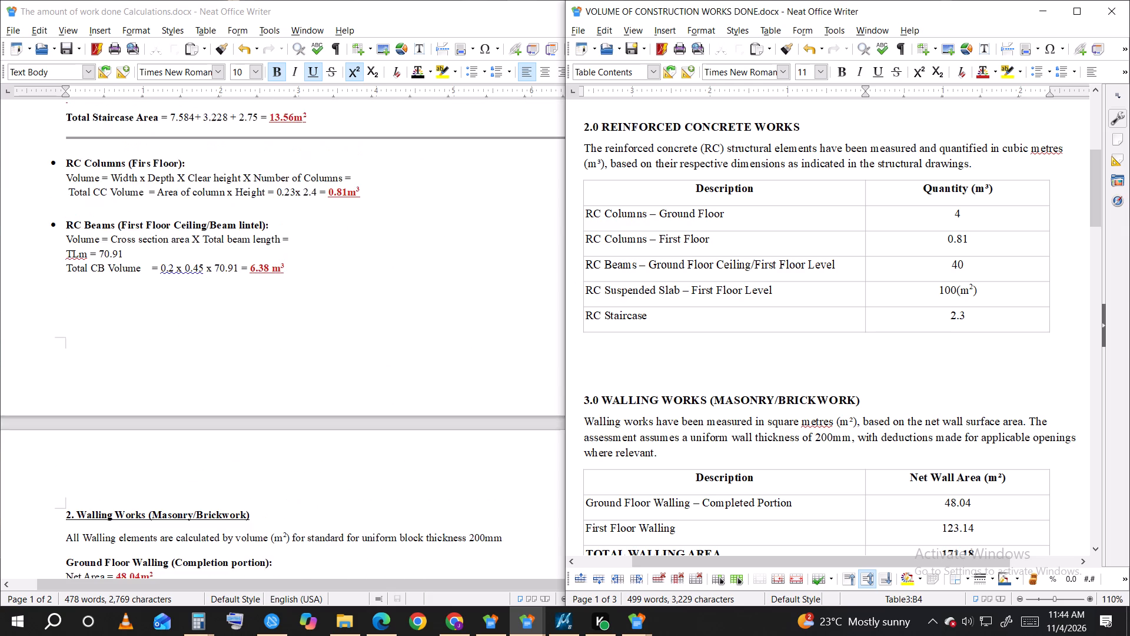
{"action": "scroll", "coordinate": [268, 208], "scroll_direction": "up", "scroll_amount": 4}
{"action": "scroll", "coordinate": [336, 270], "scroll_direction": "up", "scroll_amount": 1}
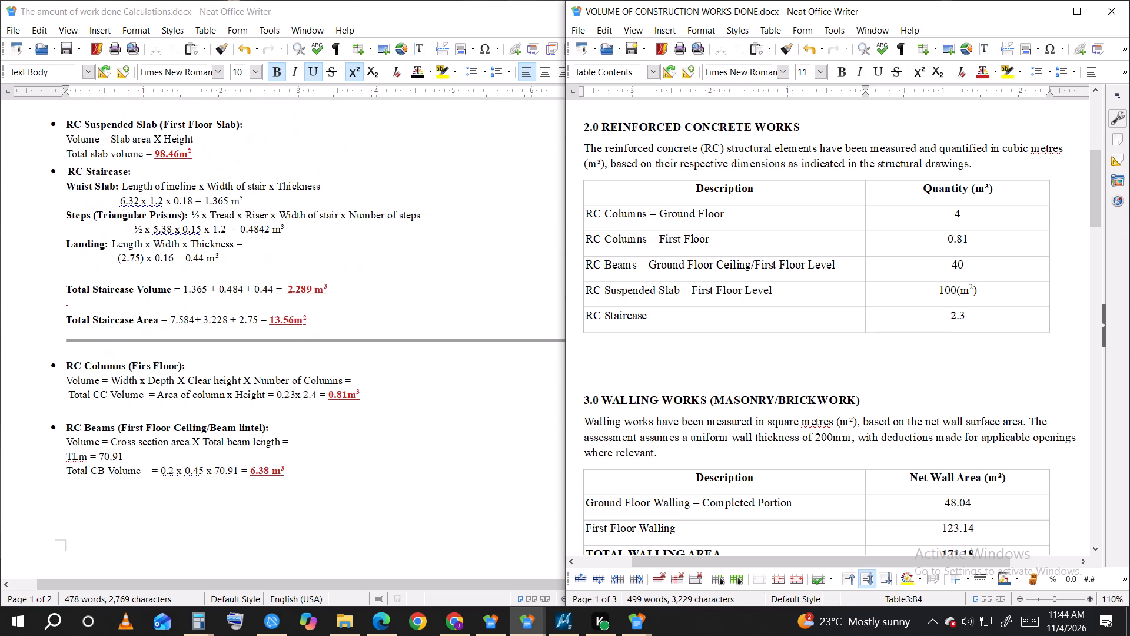
{"action": "scroll", "coordinate": [346, 312], "scroll_direction": "up", "scroll_amount": 5}
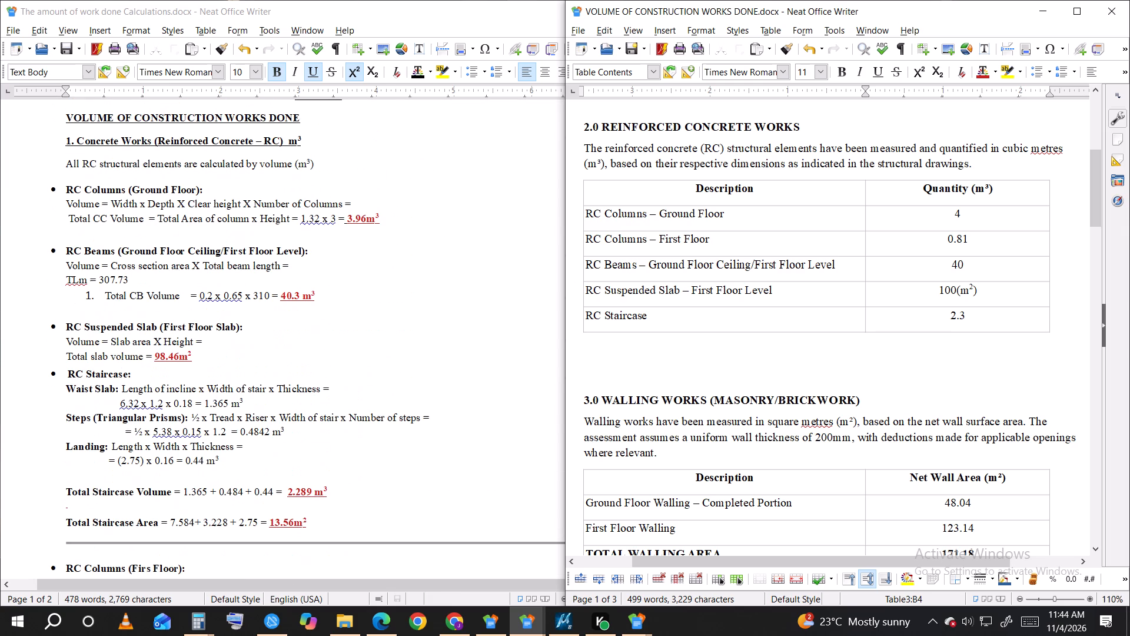
{"action": "scroll", "coordinate": [346, 316], "scroll_direction": "down", "scroll_amount": 1}
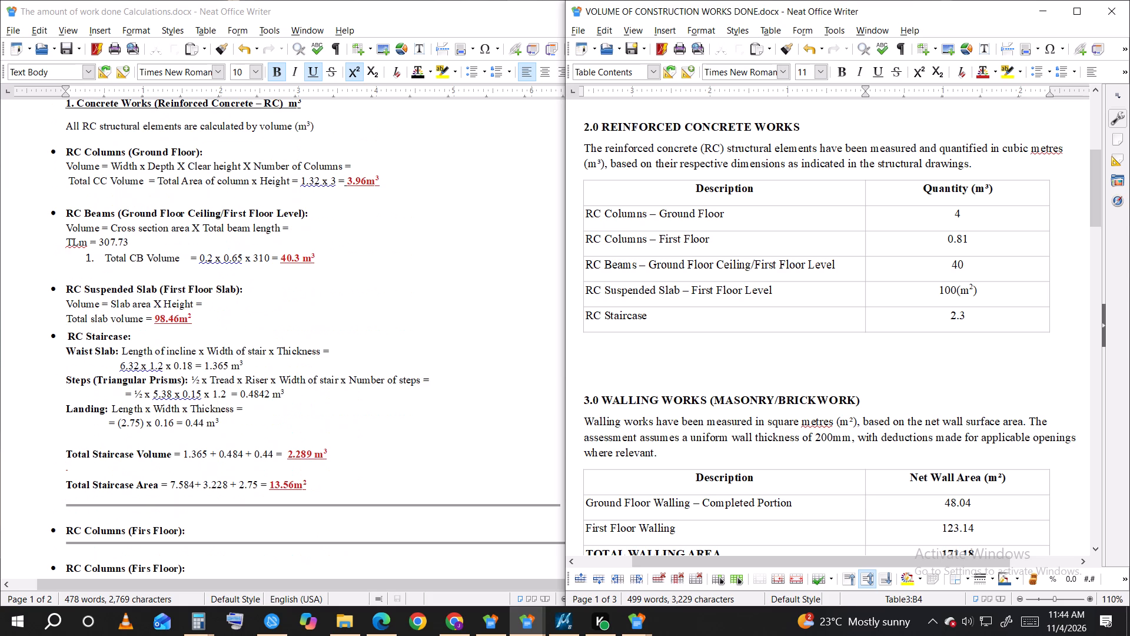
{"action": "left_click_drag", "start_coordinate": [377, 558], "coordinate": [58, 518]}
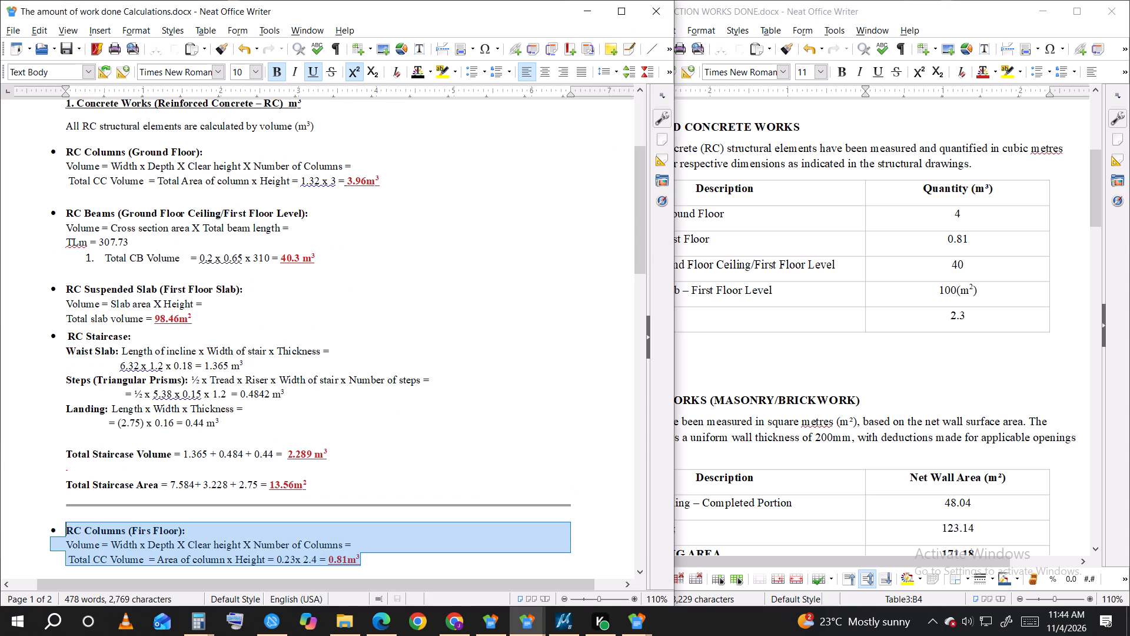
{"action": "left_click_drag", "start_coordinate": [58, 518], "coordinate": [99, 507]}
{"action": "left_click_drag", "start_coordinate": [99, 507], "coordinate": [62, 507]}
{"action": "left_click_drag", "start_coordinate": [62, 507], "coordinate": [71, 505]}
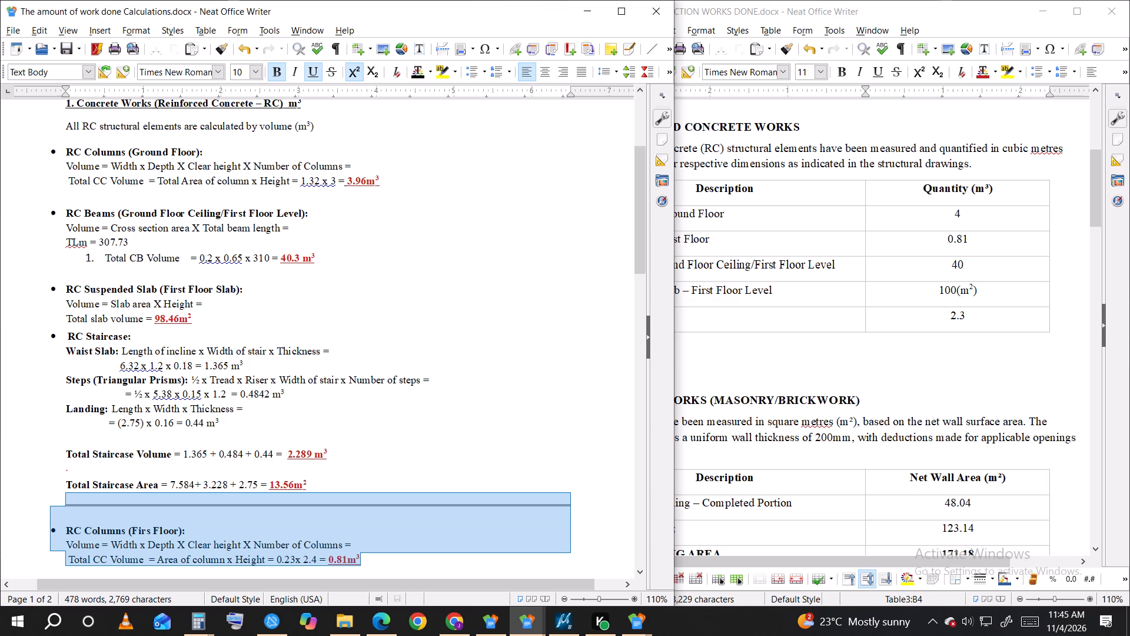
{"action": "left_click_drag", "start_coordinate": [71, 505], "coordinate": [56, 534]}
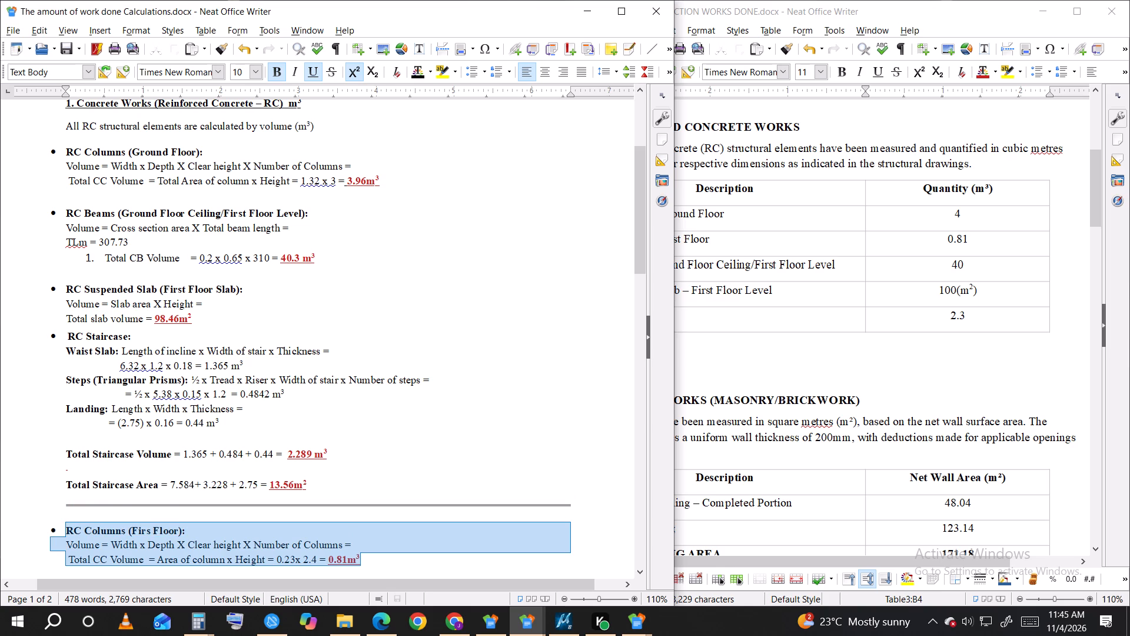
{"action": "right_click", "coordinate": [108, 534]}
{"action": "left_click", "coordinate": [144, 374]}
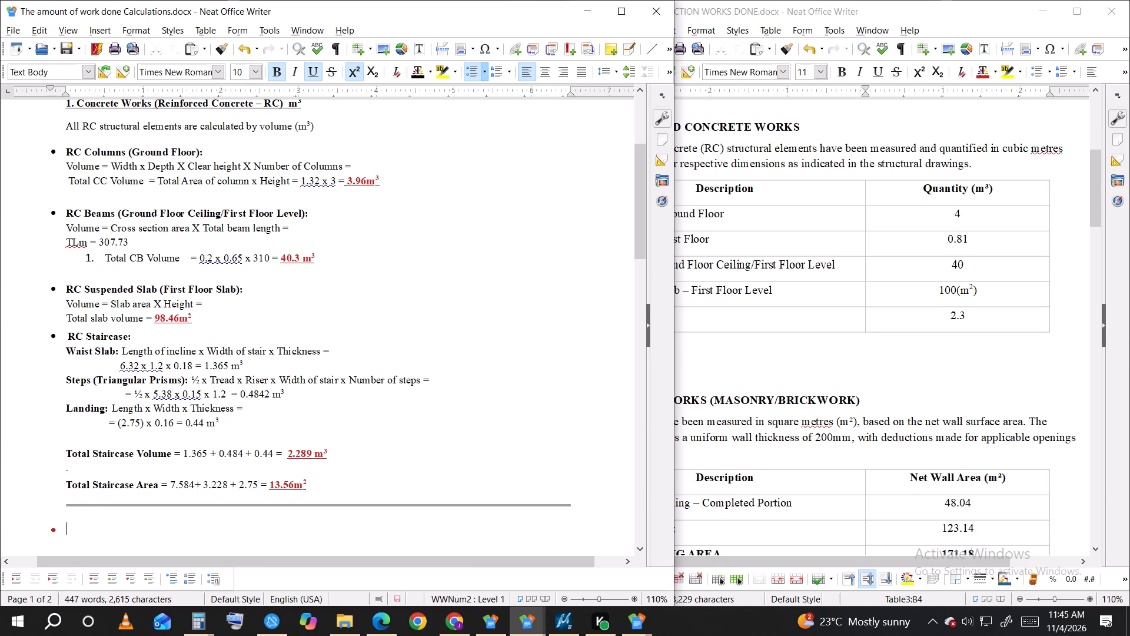
{"action": "left_click", "coordinate": [421, 175]}
{"action": "key", "text": "Return"}
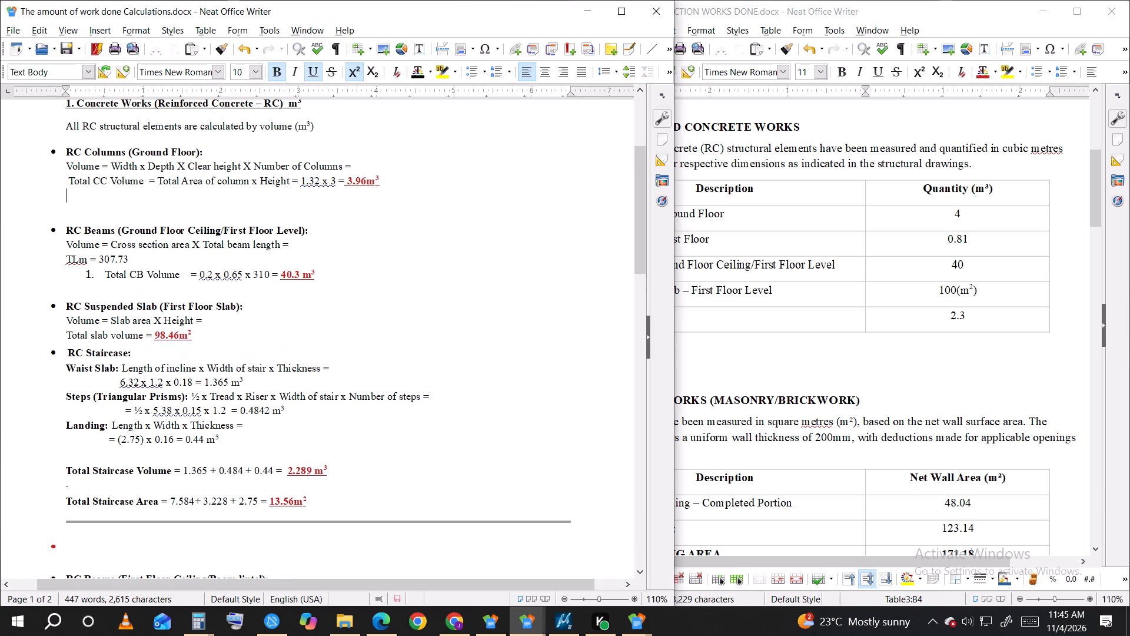
{"action": "key", "text": "Return"}
{"action": "right_click", "coordinate": [95, 212]}
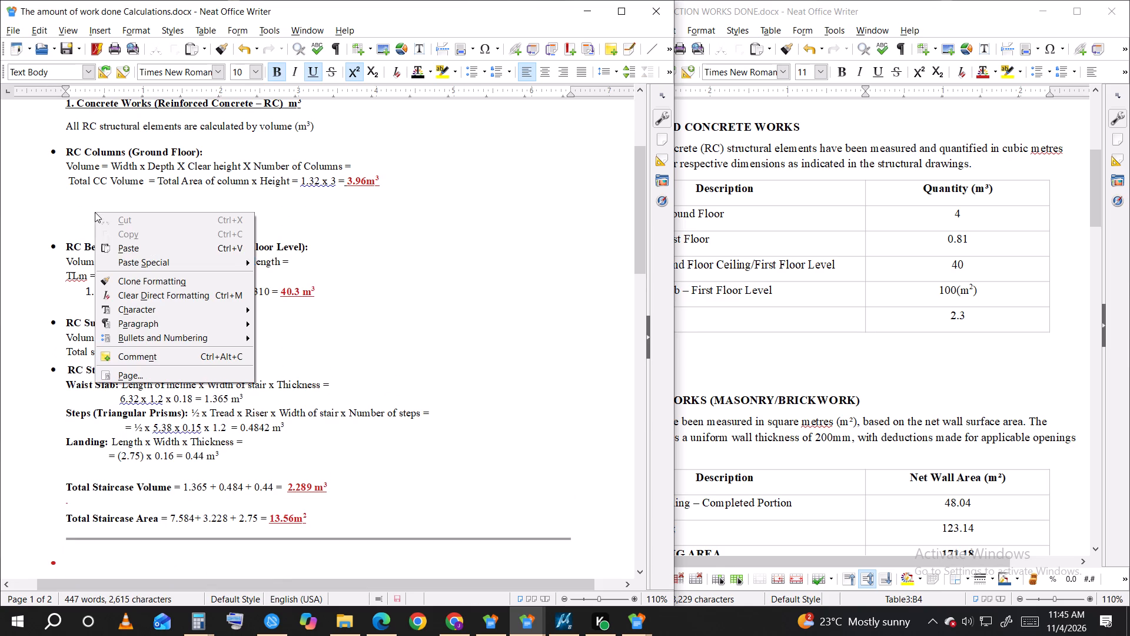
{"action": "left_click", "coordinate": [129, 247]}
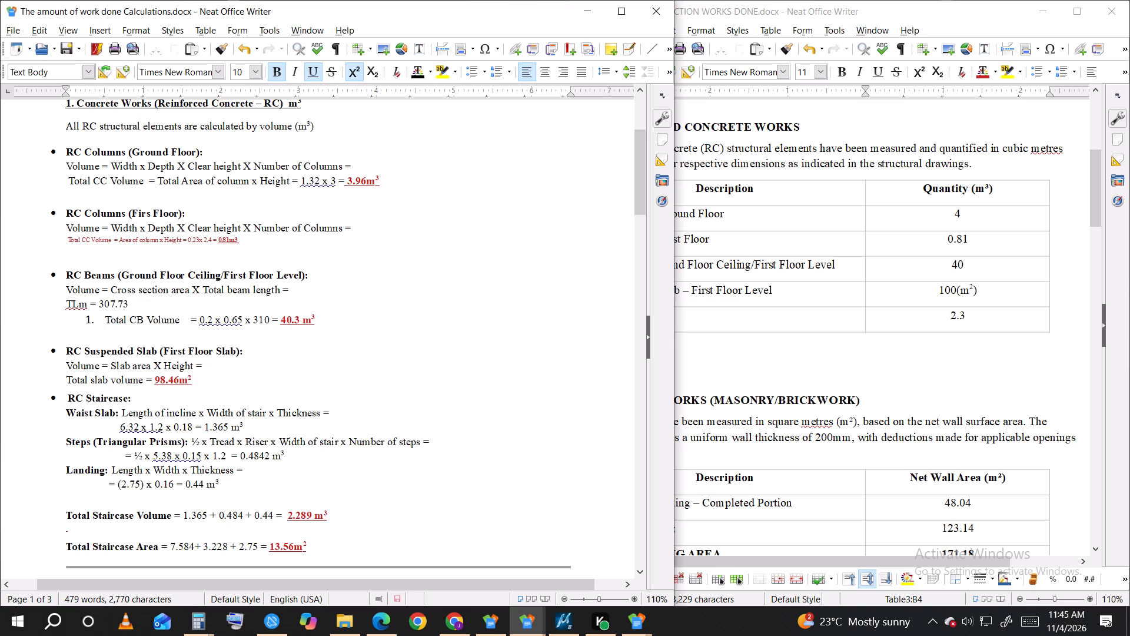
Remove the superscript and italic formatting from the moved first-floor columns' Total CC Volume line, leaving the final exponent raised.
{"action": "left_click_drag", "start_coordinate": [268, 233], "coordinate": [88, 244]}
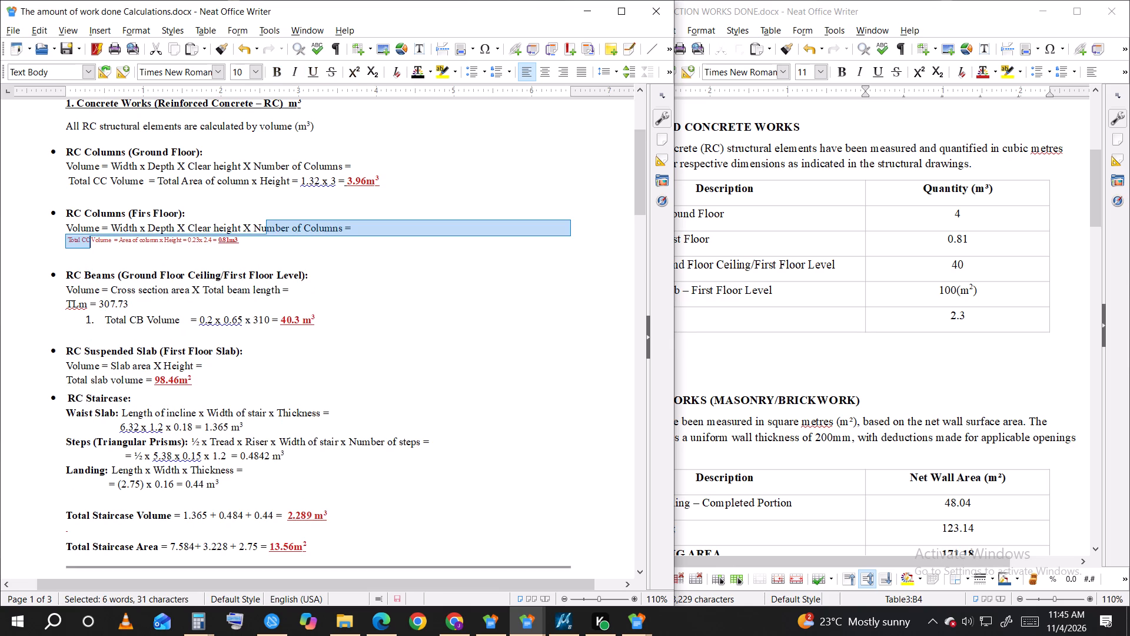
{"action": "left_click_drag", "start_coordinate": [234, 241], "coordinate": [68, 236]}
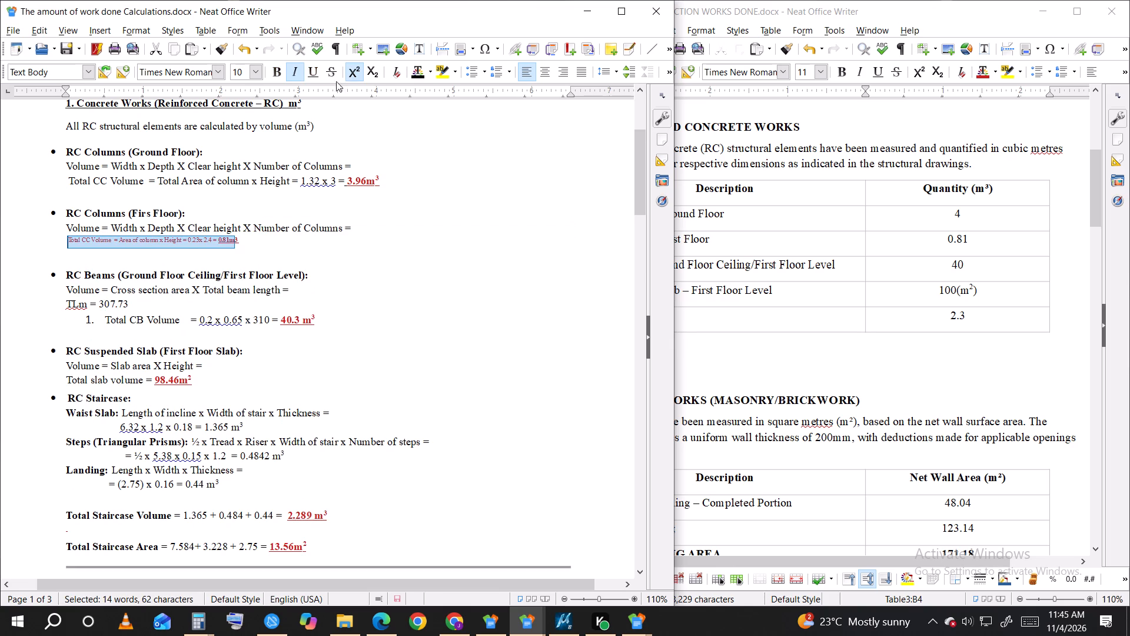
{"action": "left_click", "coordinate": [352, 73]}
{"action": "left_click", "coordinate": [293, 75]}
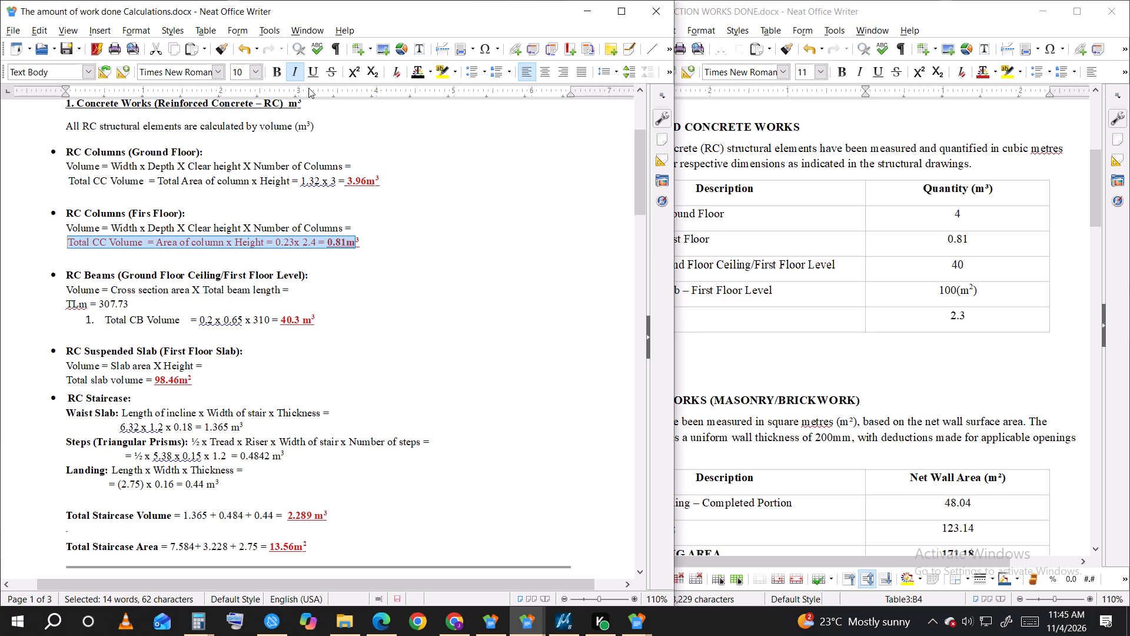
Recolour the first-floor columns' Total CC Volume formula text black, leaving the 0.81m³ result red.
{"action": "left_click", "coordinate": [324, 241]}
{"action": "left_click_drag", "start_coordinate": [323, 243], "coordinate": [104, 240]}
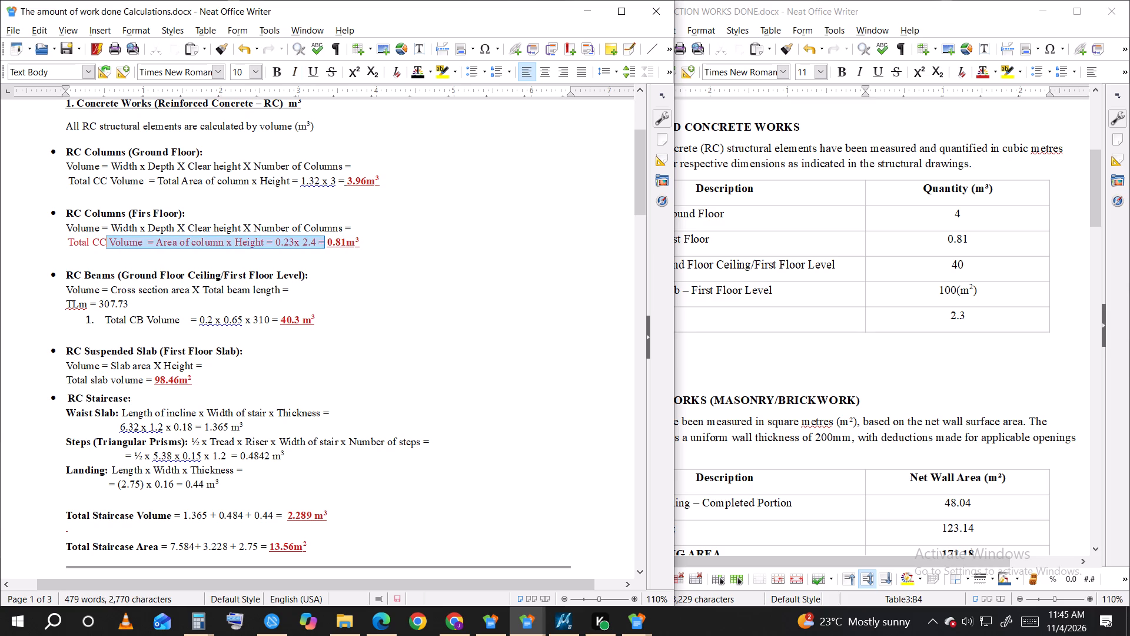
{"action": "left_click_drag", "start_coordinate": [104, 240], "coordinate": [56, 240]}
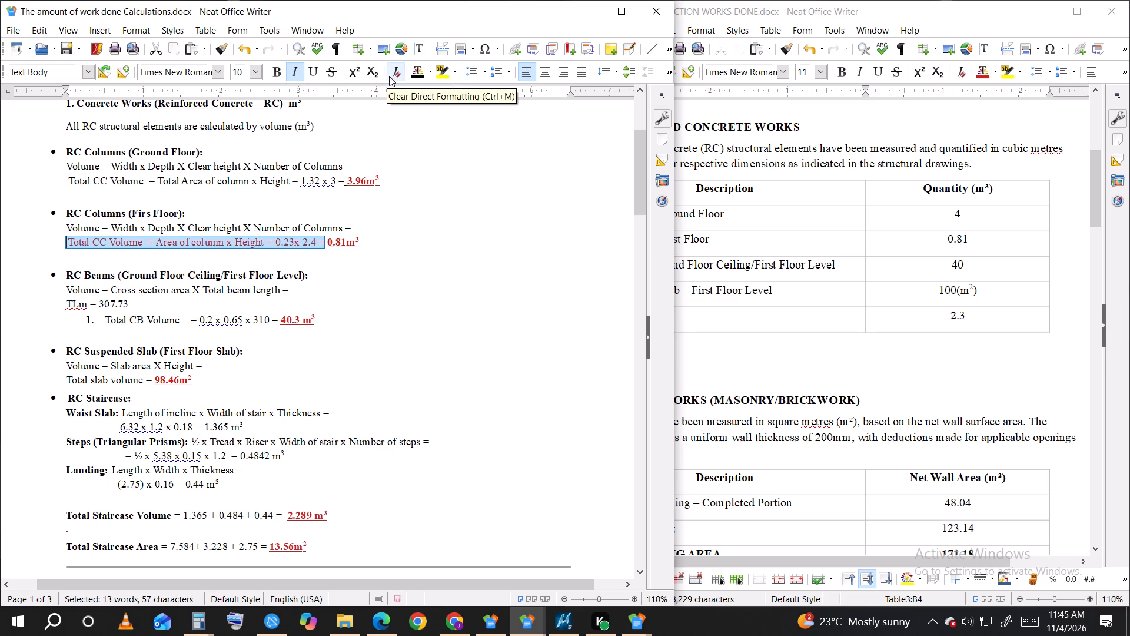
{"action": "left_click", "coordinate": [417, 73]}
{"action": "left_click", "coordinate": [420, 260]}
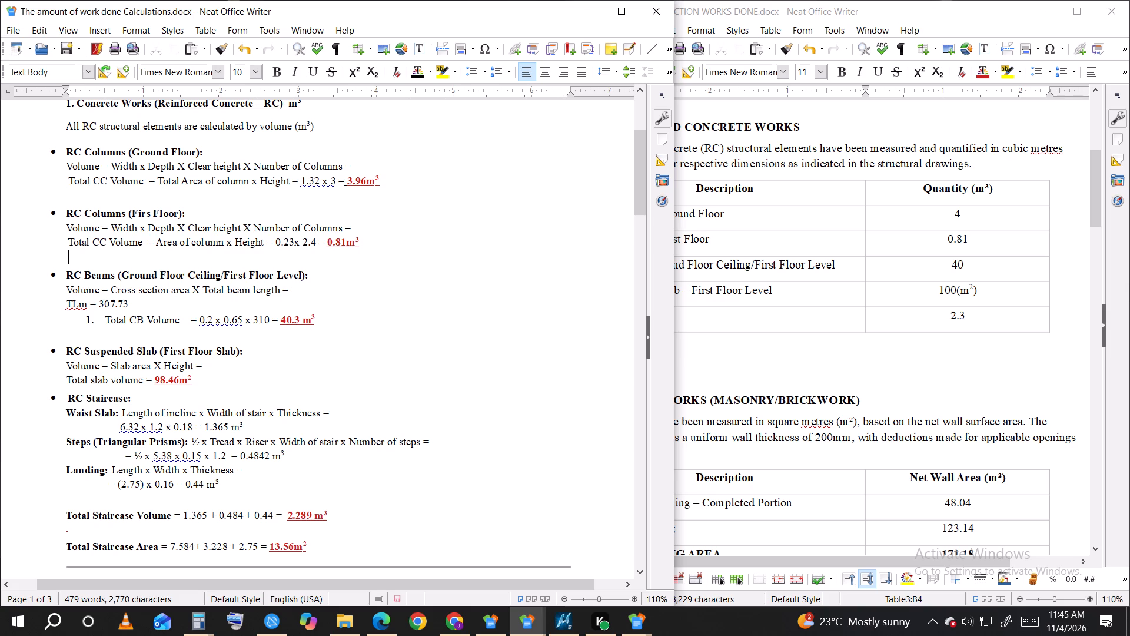
Move the RC Beams (First Floor Ceiling/Beam lintel) block to directly under the RC Beams (Ground Floor Ceiling/First Floor Level) calculations.
{"action": "scroll", "coordinate": [383, 311], "scroll_direction": "down", "scroll_amount": 2}
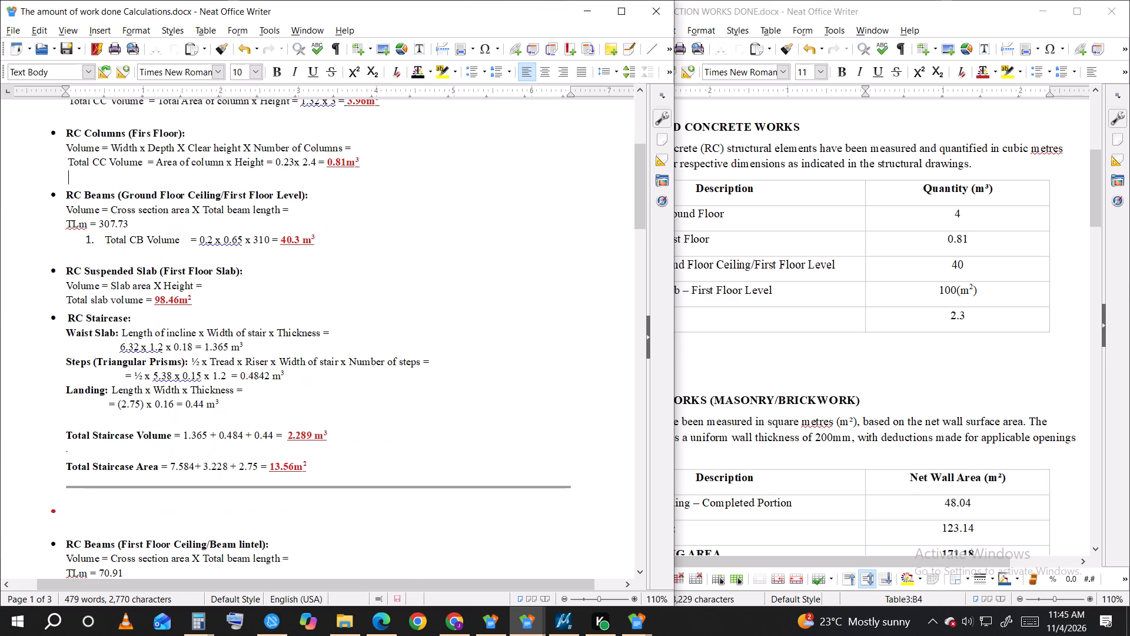
{"action": "scroll", "coordinate": [383, 311], "scroll_direction": "up", "scroll_amount": 1}
{"action": "scroll", "coordinate": [383, 311], "scroll_direction": "down", "scroll_amount": 3}
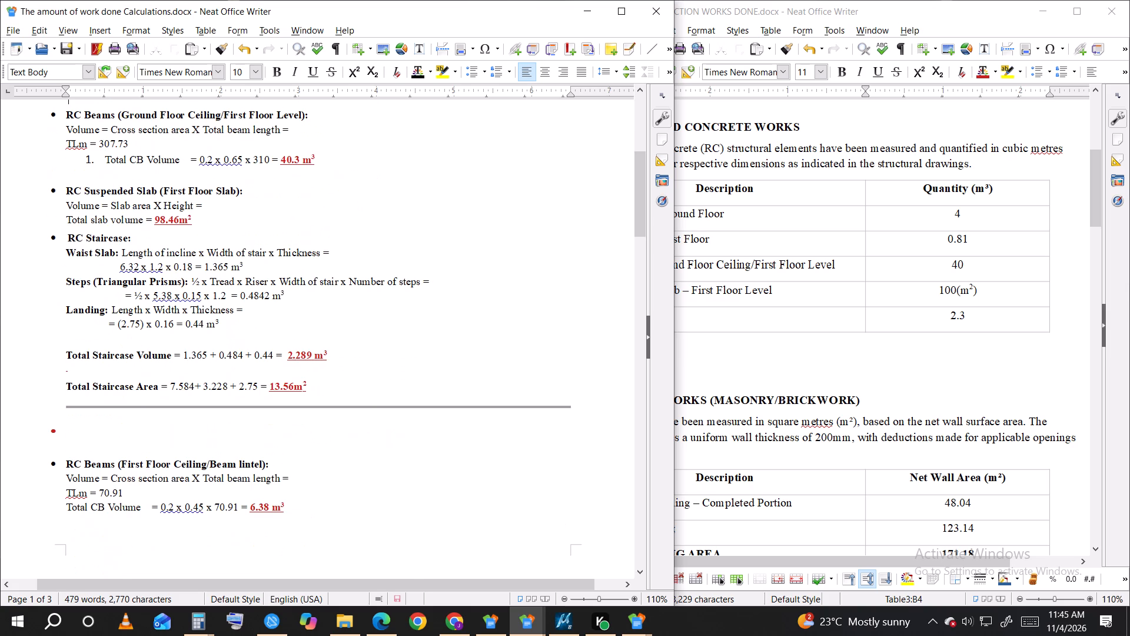
{"action": "left_click_drag", "start_coordinate": [294, 508], "coordinate": [68, 464]}
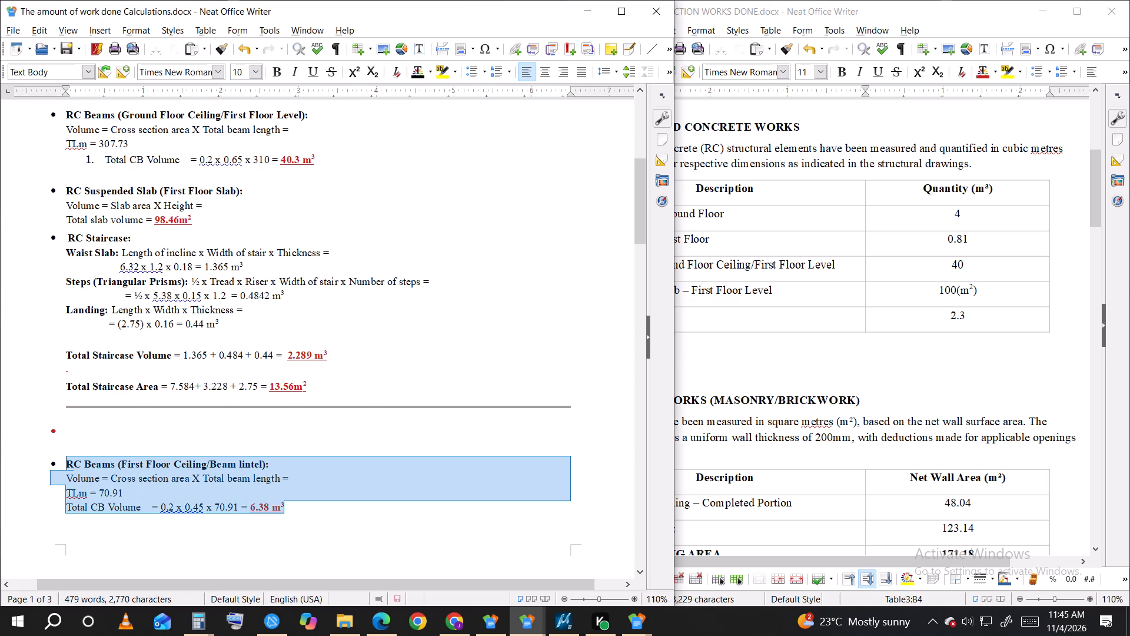
{"action": "left_click_drag", "start_coordinate": [68, 464], "coordinate": [65, 464]}
{"action": "right_click", "coordinate": [65, 464]}
{"action": "left_click", "coordinate": [107, 300]}
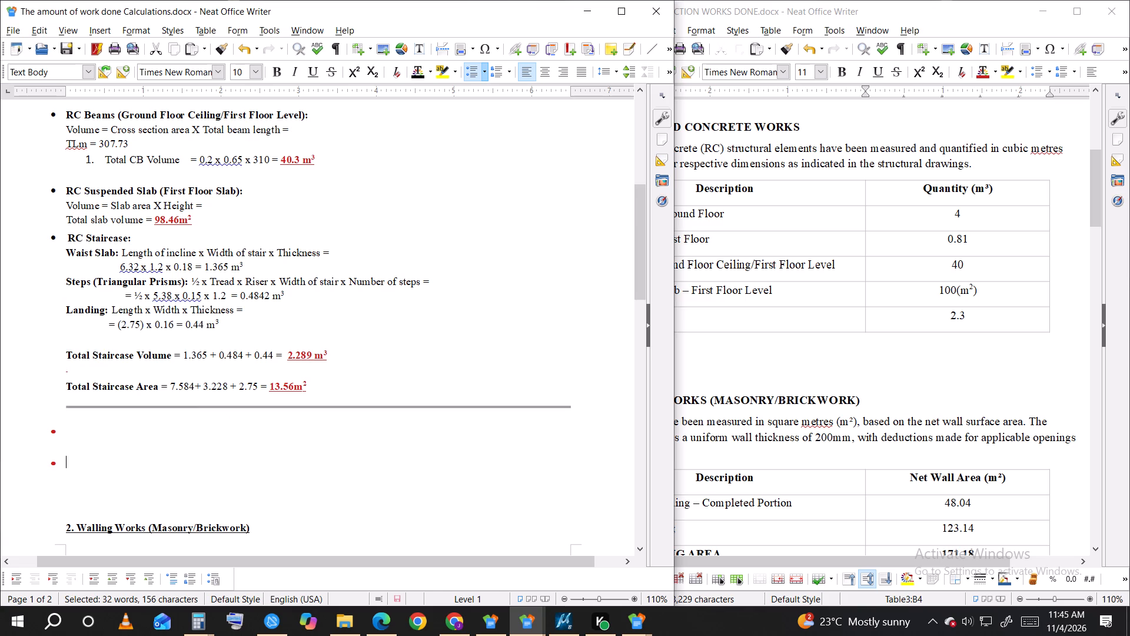
{"action": "left_click", "coordinate": [85, 172]}
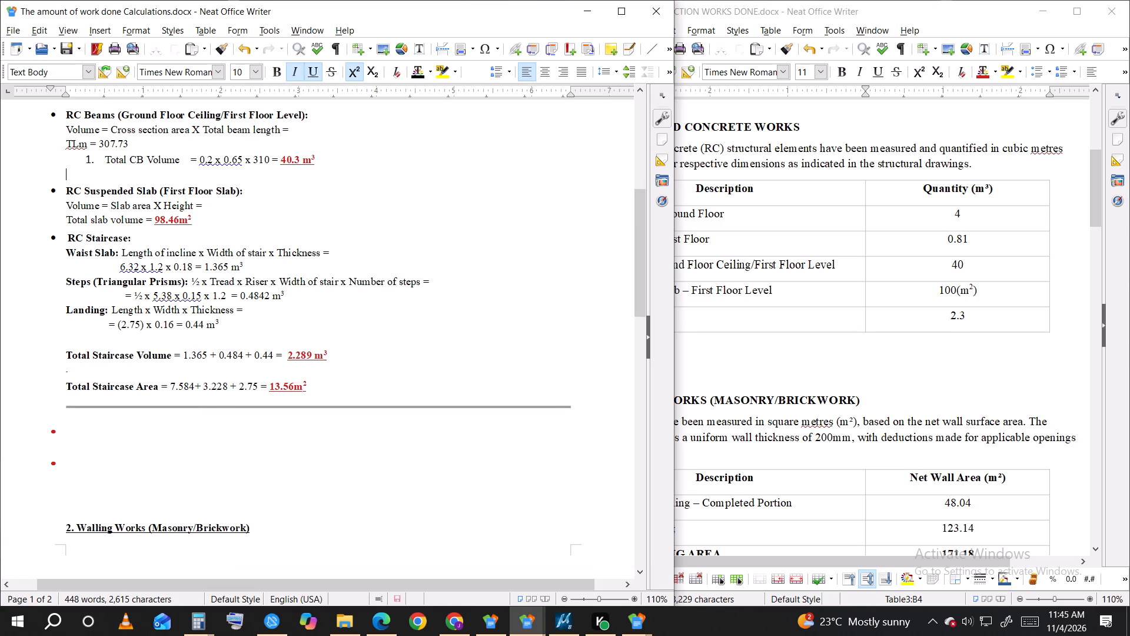
{"action": "right_click", "coordinate": [88, 175]}
{"action": "left_click", "coordinate": [132, 213]}
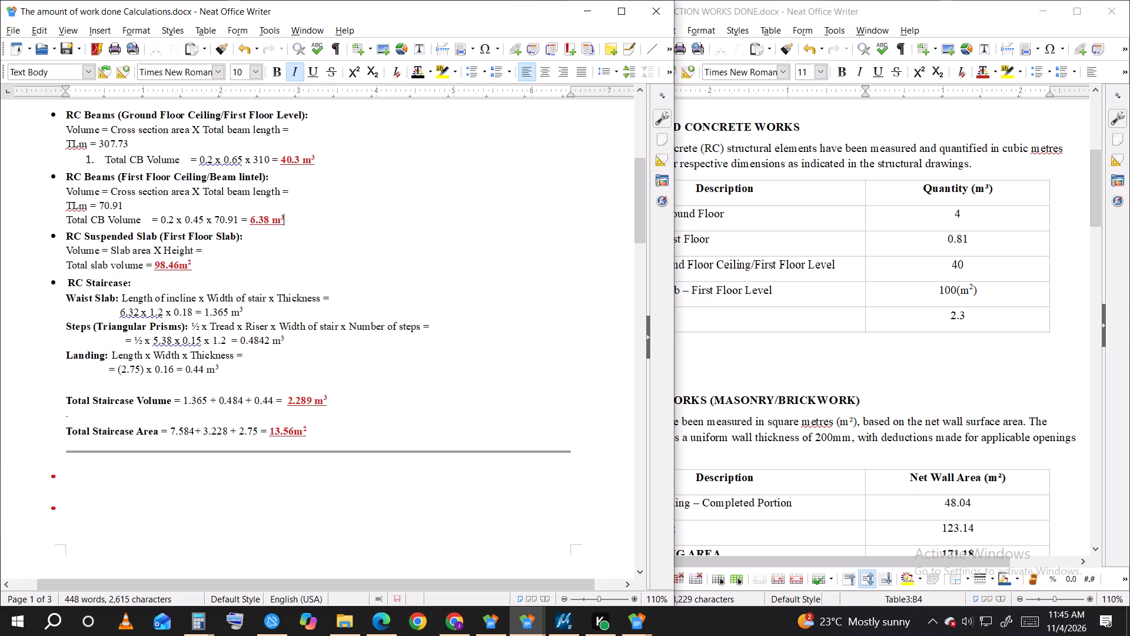
Add a blank line below and an unnumbered blank line above the moved first-floor RC Beams block.
{"action": "key", "text": "Return"}
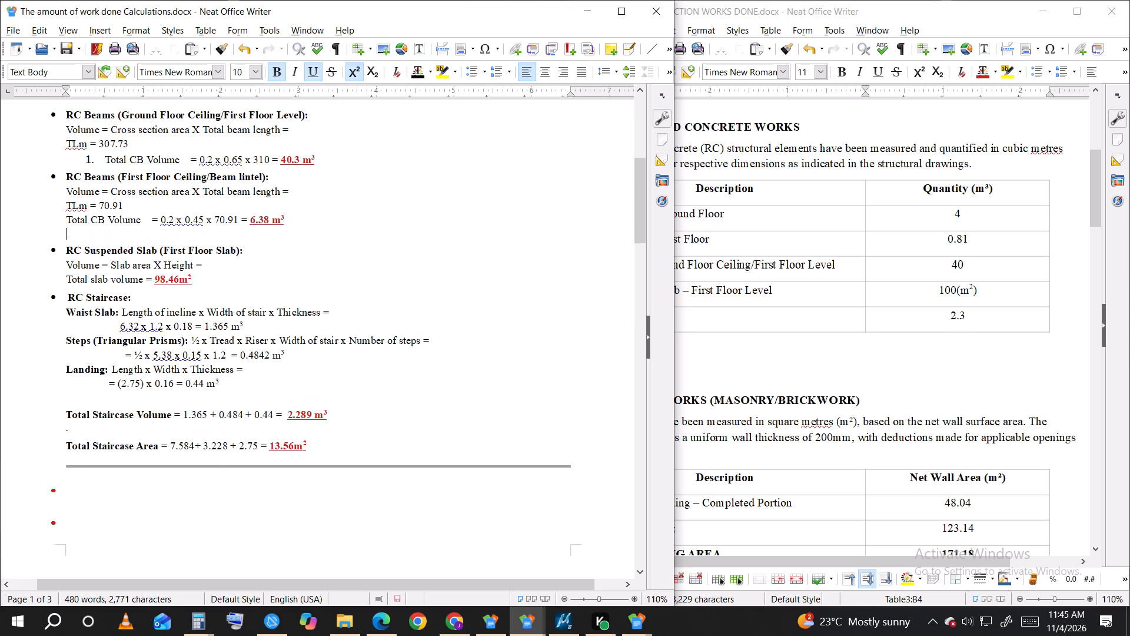
{"action": "left_click", "coordinate": [47, 177]}
{"action": "left_click", "coordinate": [333, 163]}
{"action": "key", "text": "Return"}
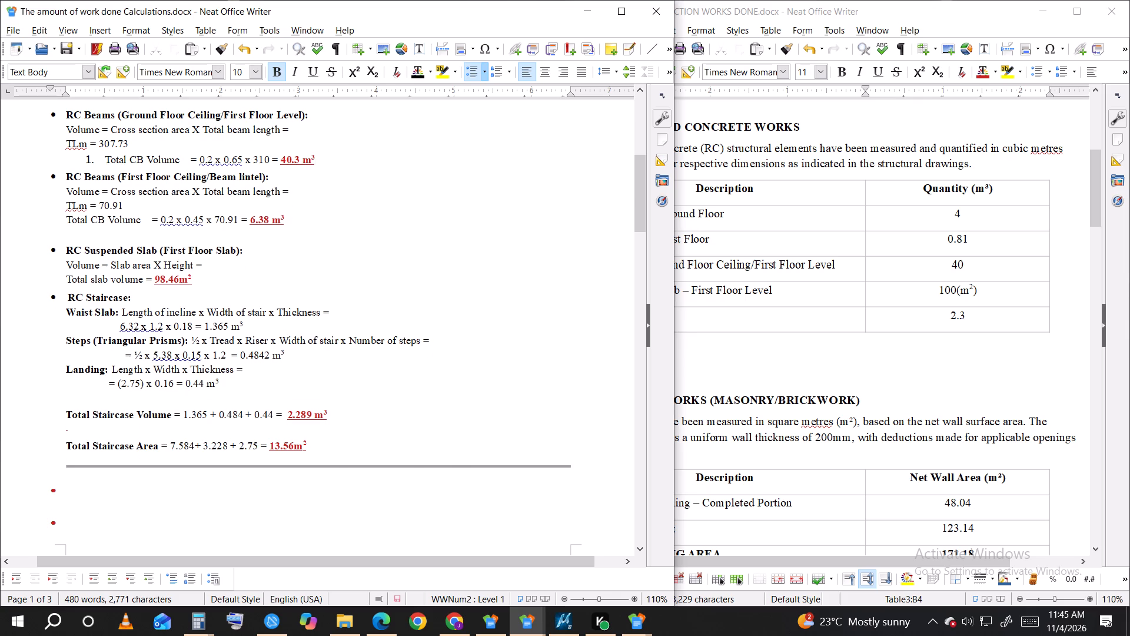
{"action": "key", "text": "BackSpace"}
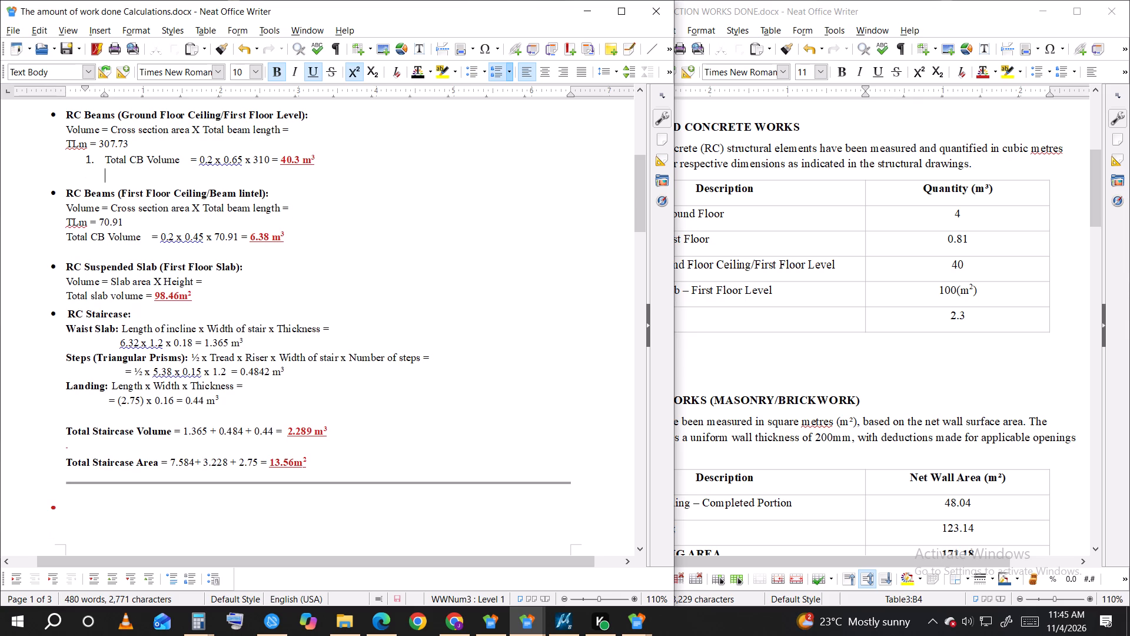
Remove the list number and indent from the ground-floor beams' Total CB Volume line, keeping it on its own line below TLm.
{"action": "scroll", "coordinate": [240, 254], "scroll_direction": "up", "scroll_amount": 2}
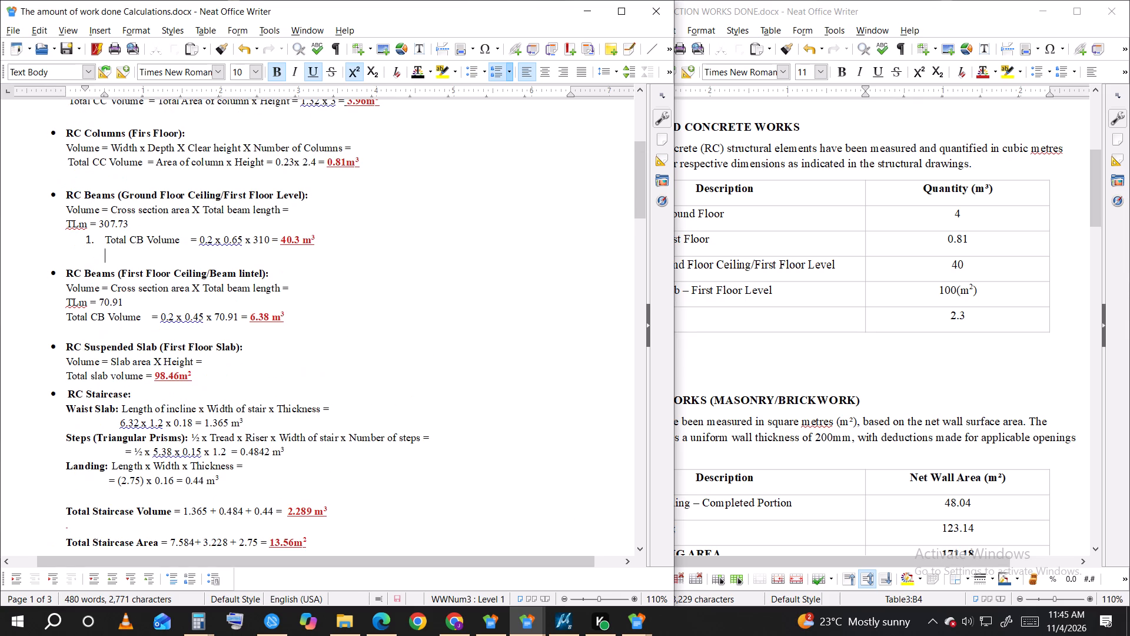
{"action": "left_click", "coordinate": [102, 238]}
{"action": "key", "text": "BackSpace"}
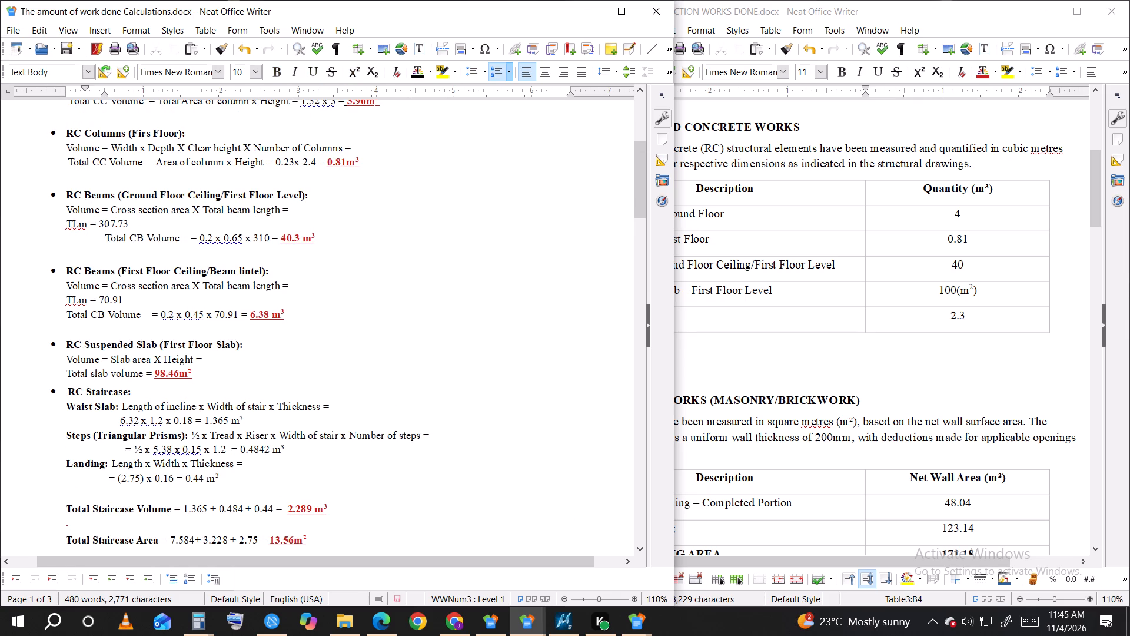
{"action": "key", "text": "BackSpace"}
{"action": "key", "text": "Return"}
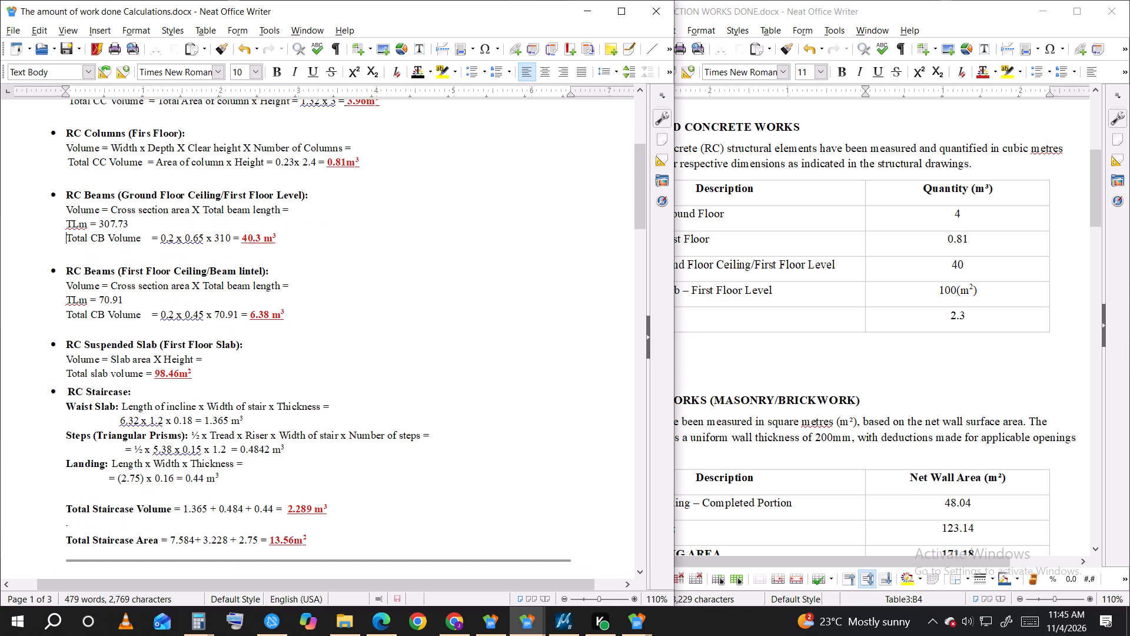
Delete the leftover empty bullets and the separator line below the Total Staircase Area line.
{"action": "scroll", "coordinate": [252, 283], "scroll_direction": "up", "scroll_amount": 1}
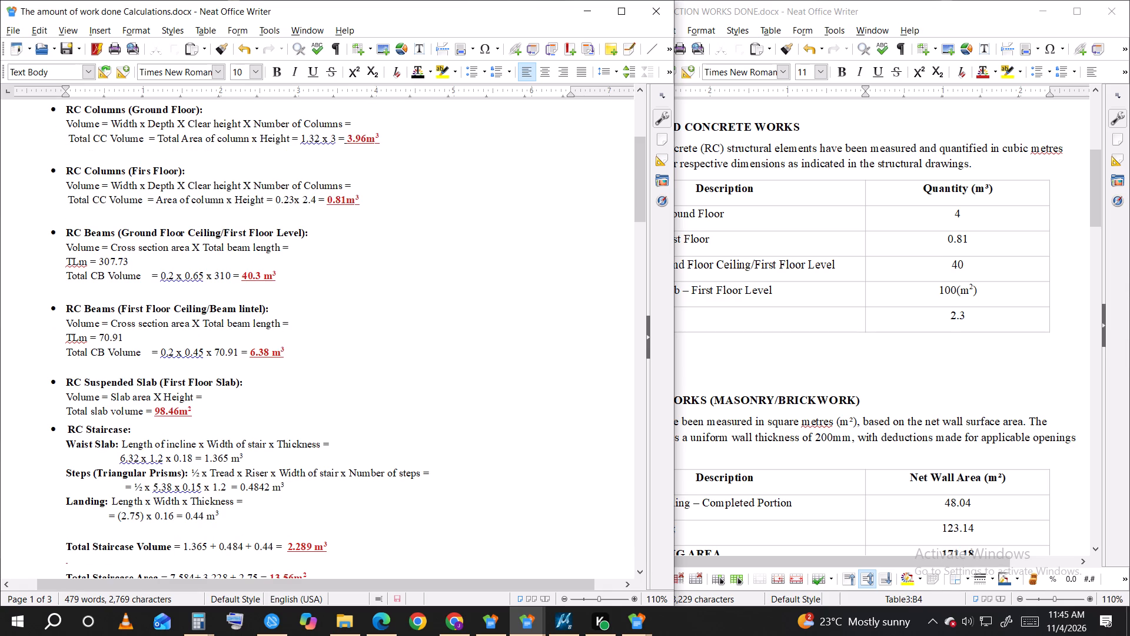
{"action": "scroll", "coordinate": [308, 331], "scroll_direction": "down", "scroll_amount": 1}
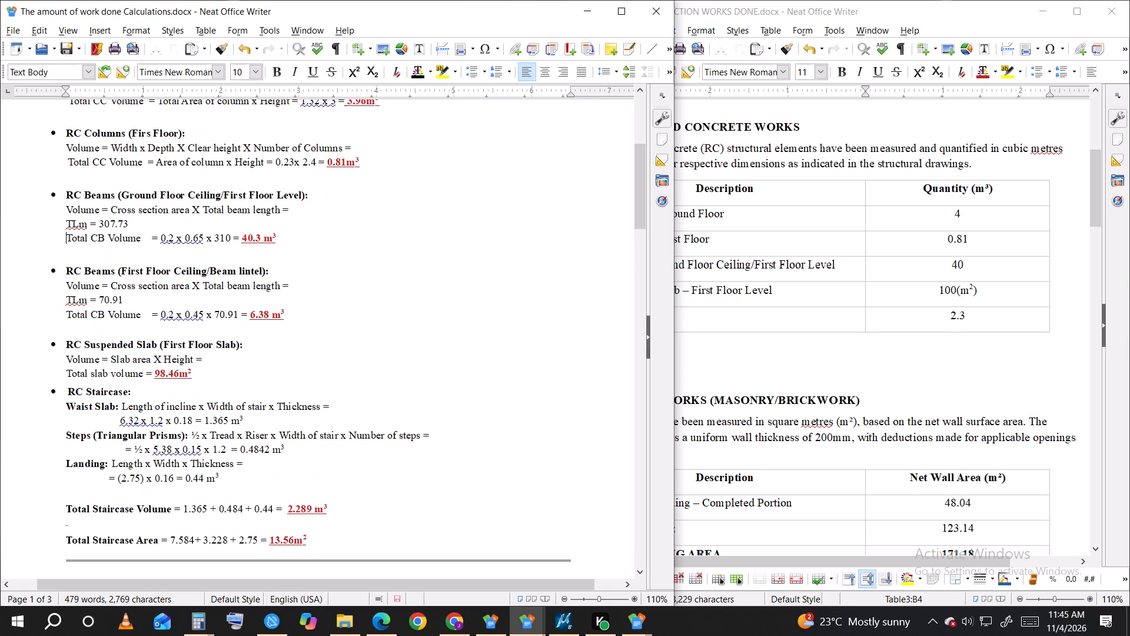
{"action": "scroll", "coordinate": [290, 449], "scroll_direction": "down", "scroll_amount": 5}
{"action": "left_click", "coordinate": [84, 415]}
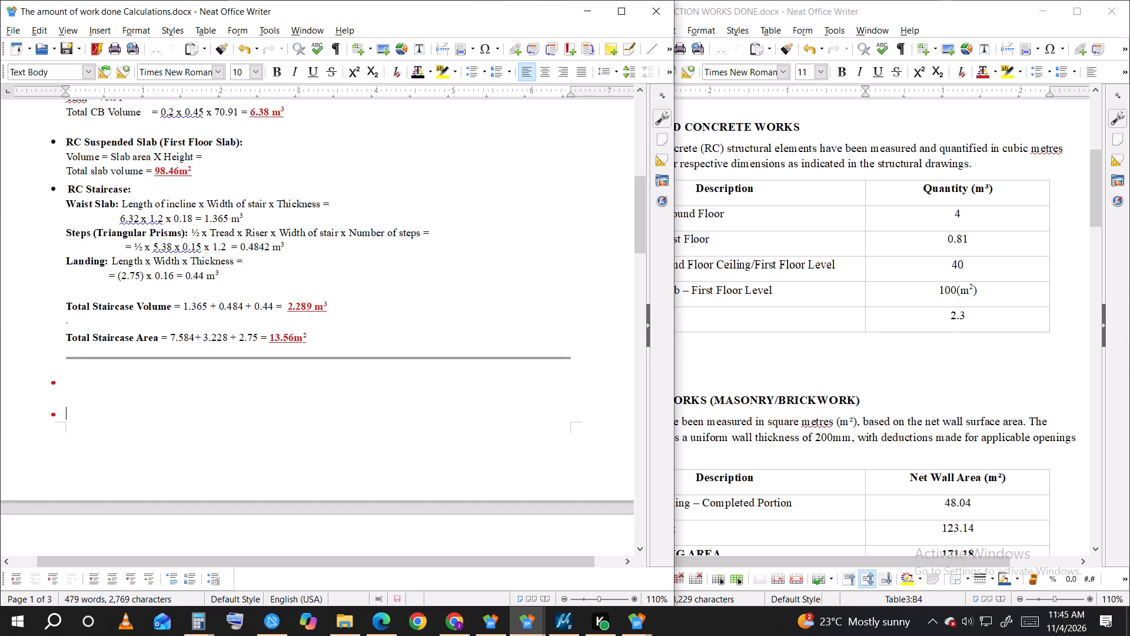
{"action": "key", "text": "BackSpace"}
{"action": "key", "text": "BackSpace"}
{"action": "key", "text": "BackSpace"}
{"action": "key", "text": "BackSpace"}
{"action": "key", "text": "BackSpace"}
{"action": "key", "text": "BackSpace"}
{"action": "key", "text": "BackSpace"}
{"action": "key", "text": "BackSpace"}
{"action": "key", "text": "BackSpace"}
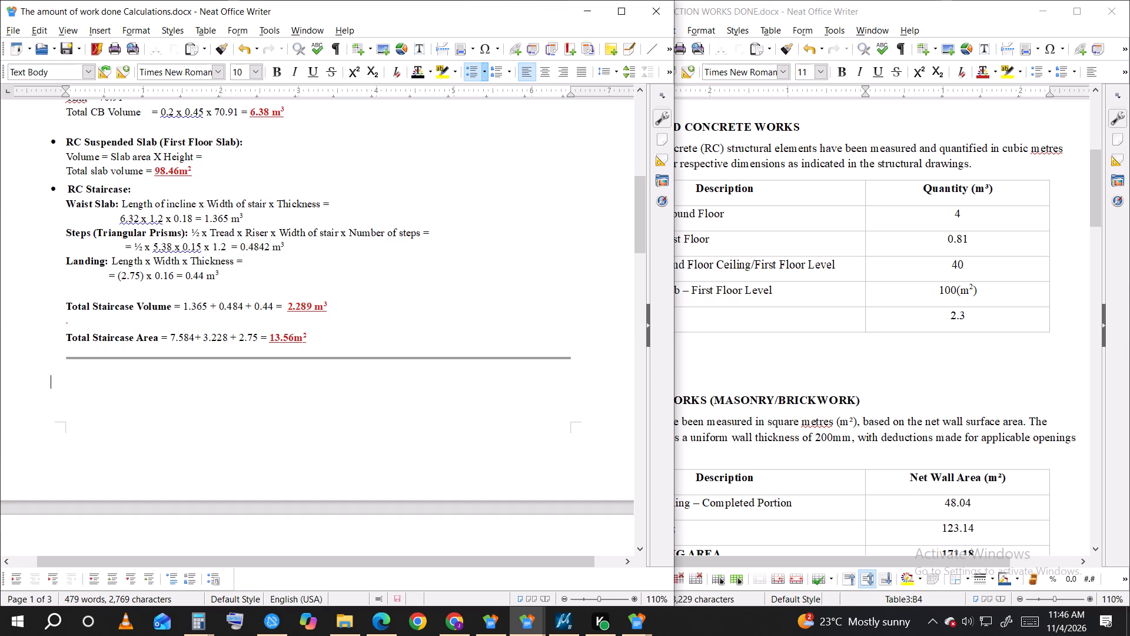
{"action": "key", "text": "BackSpace"}
{"action": "key", "text": "BackSpace"}
{"action": "key", "text": "BackSpace"}
{"action": "key", "text": "BackSpace"}
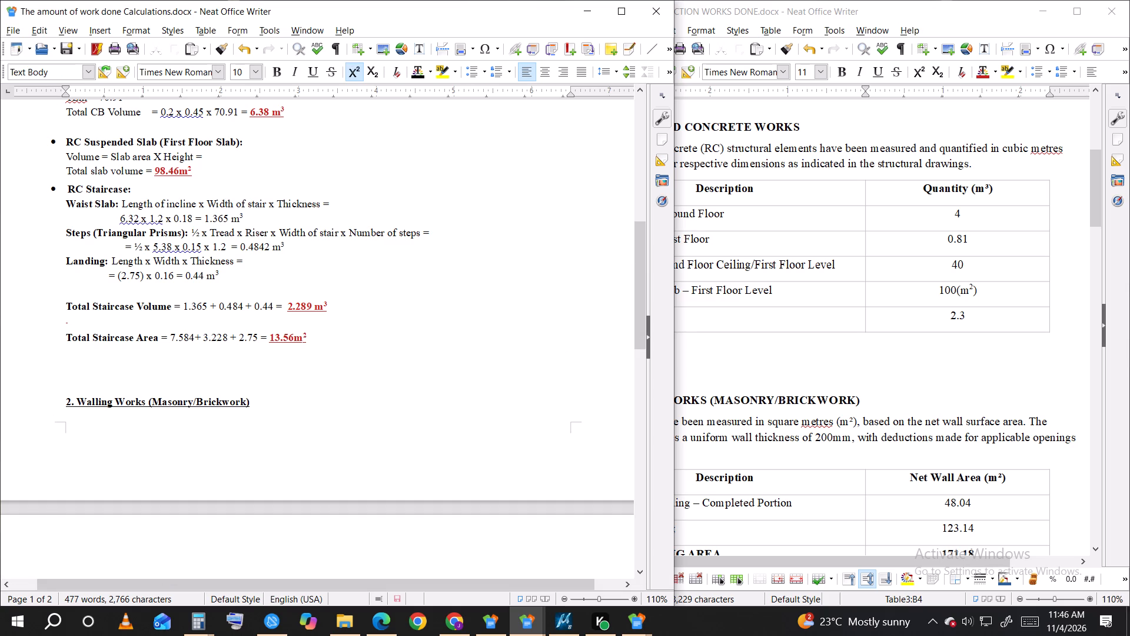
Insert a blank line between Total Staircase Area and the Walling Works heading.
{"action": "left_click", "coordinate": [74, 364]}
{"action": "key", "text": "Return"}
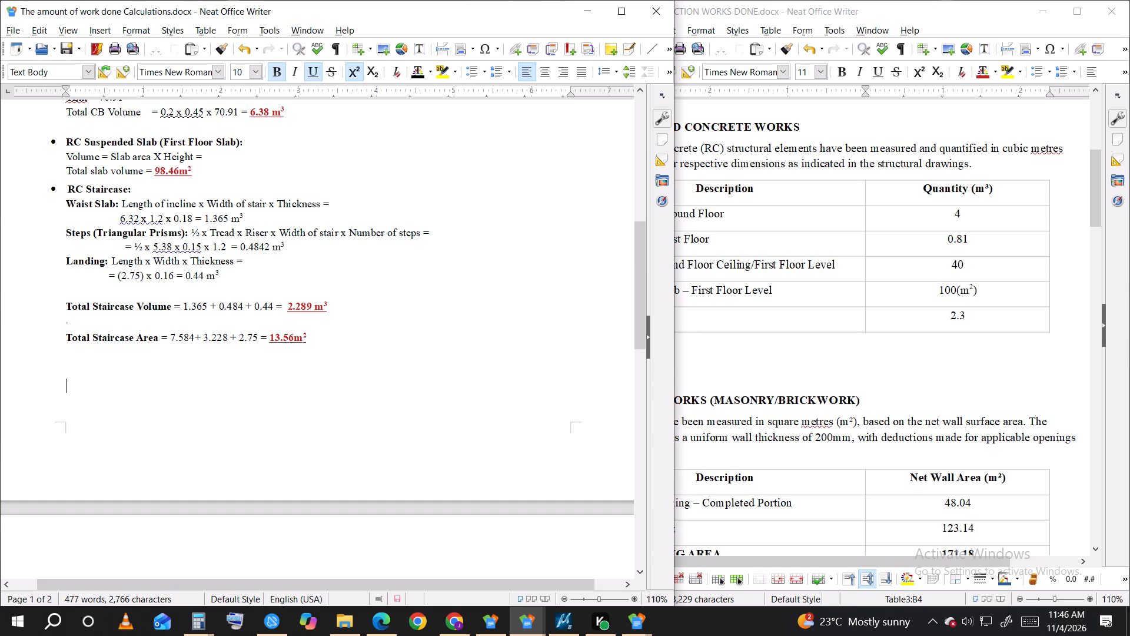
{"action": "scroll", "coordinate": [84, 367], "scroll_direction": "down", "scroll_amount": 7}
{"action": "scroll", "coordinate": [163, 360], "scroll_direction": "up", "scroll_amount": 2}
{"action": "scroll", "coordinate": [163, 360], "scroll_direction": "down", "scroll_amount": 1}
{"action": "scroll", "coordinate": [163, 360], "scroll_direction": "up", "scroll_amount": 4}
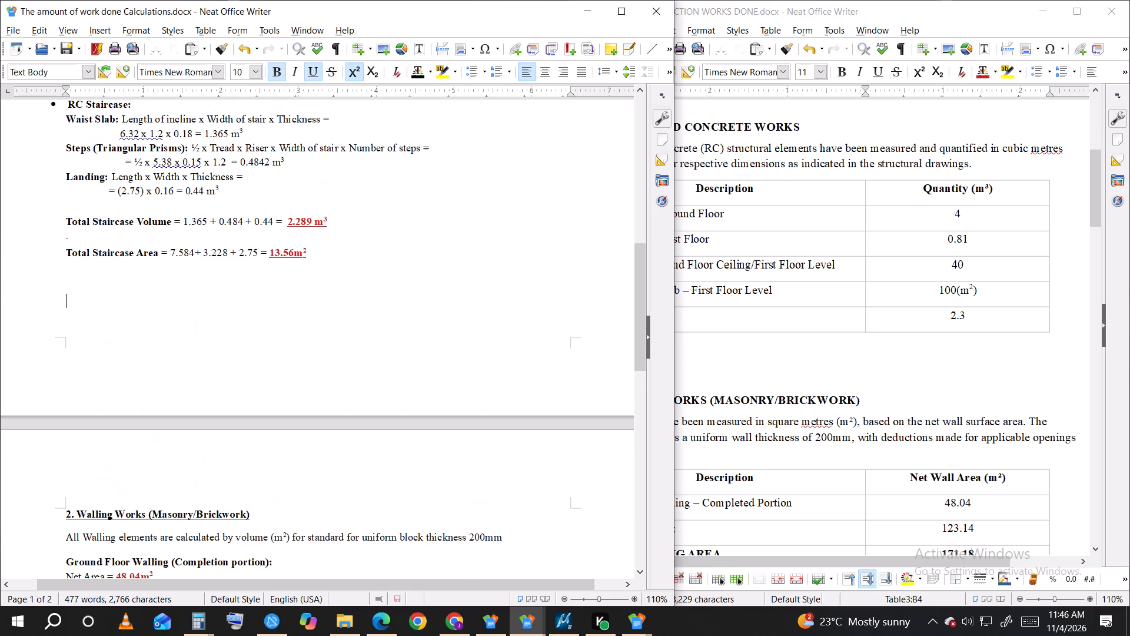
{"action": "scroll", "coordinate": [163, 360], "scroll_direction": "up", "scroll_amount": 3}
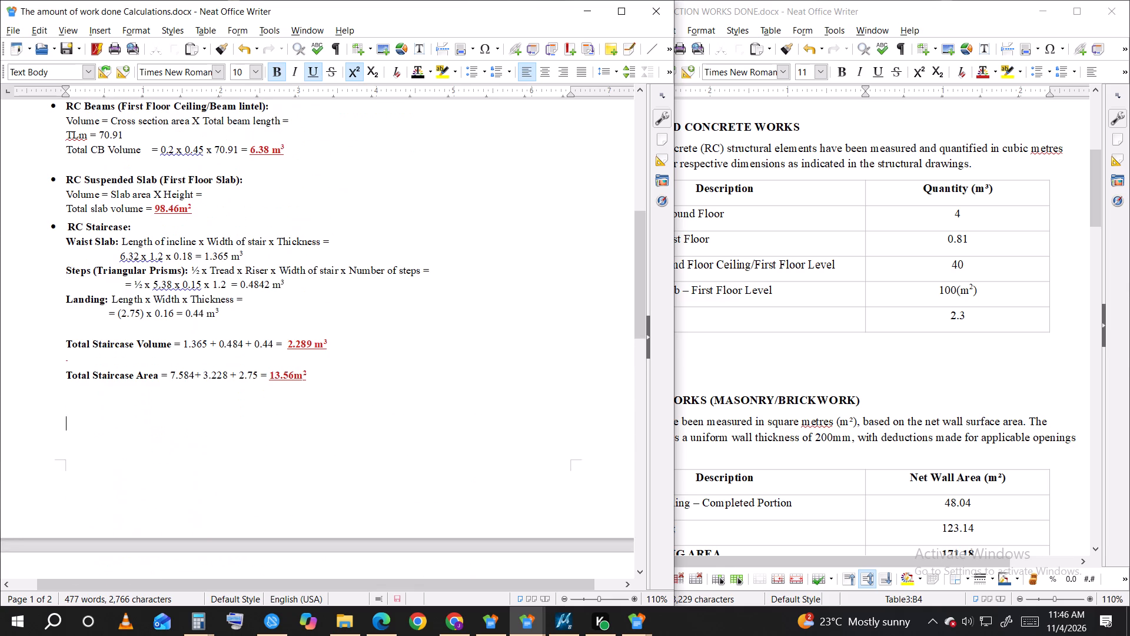
Undo the added blank line and the deletion of the separator line below Total Staircase Area.
{"action": "key", "text": "ctrl+z"}
{"action": "key", "text": "ctrl+z"}
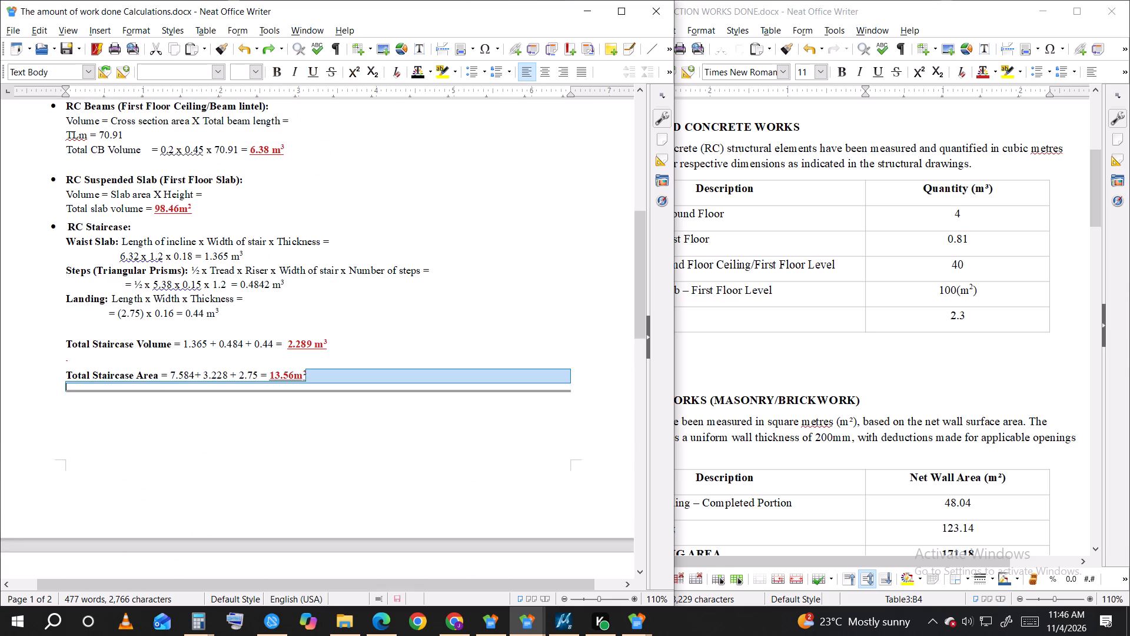
{"action": "key", "text": "ctrl+z"}
{"action": "left_click", "coordinate": [318, 451]}
In the report's reinforced concrete works table, set the RC Columns – Ground Floor quantity to 3.96.
{"action": "scroll", "coordinate": [400, 286], "scroll_direction": "up", "scroll_amount": 2}
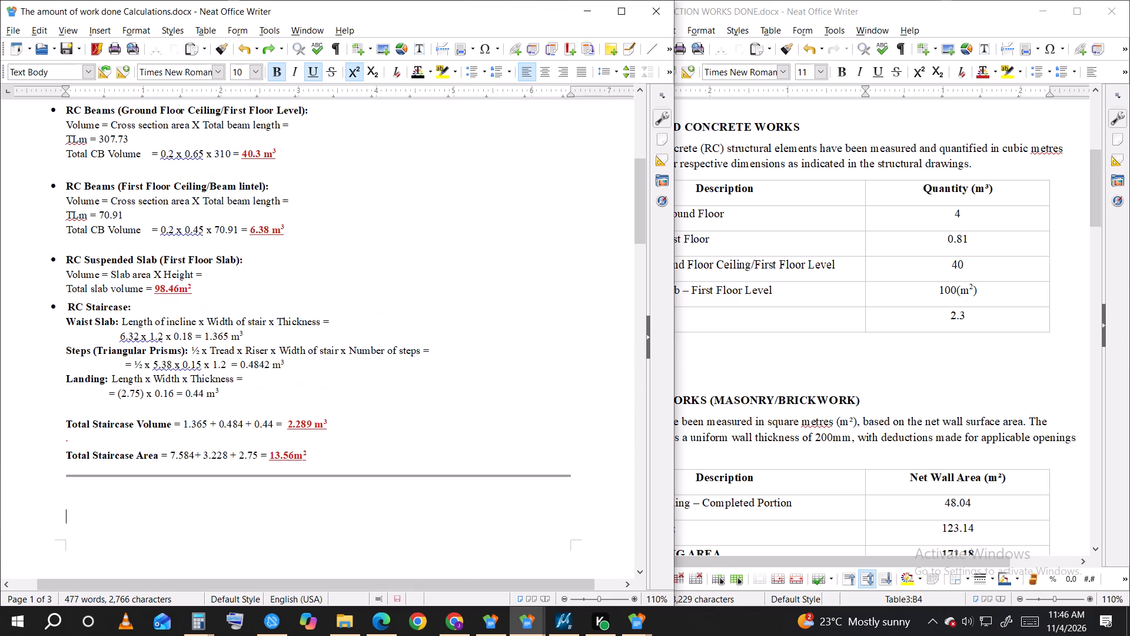
{"action": "scroll", "coordinate": [378, 274], "scroll_direction": "up", "scroll_amount": 2}
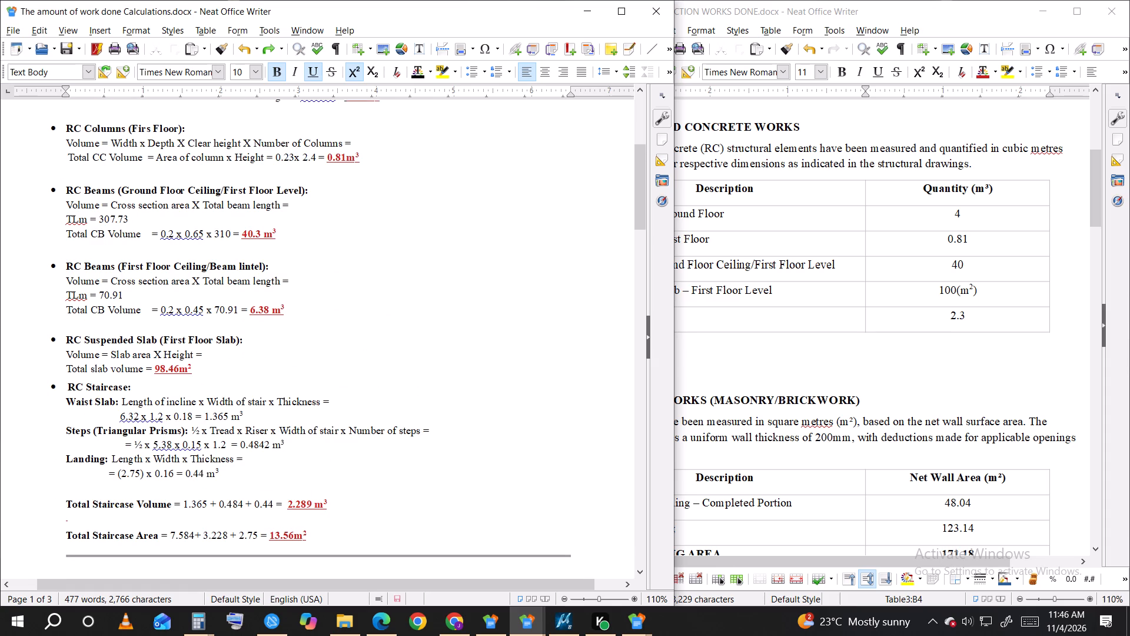
{"action": "left_click", "coordinate": [1029, 227]}
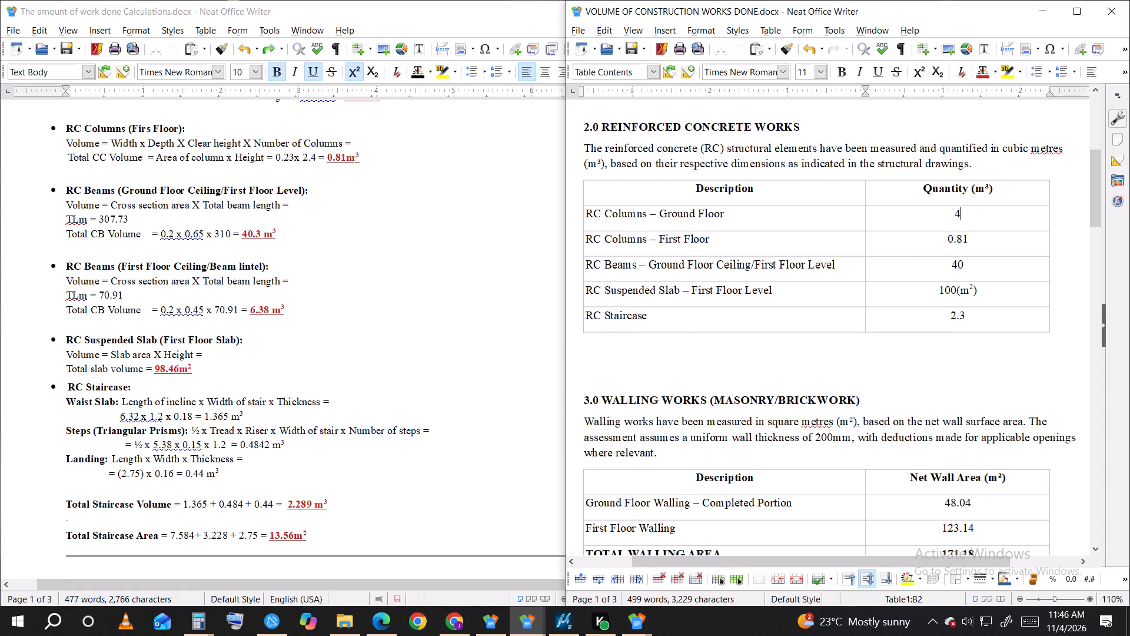
{"action": "scroll", "coordinate": [384, 241], "scroll_direction": "down", "scroll_amount": 1}
{"action": "scroll", "coordinate": [384, 241], "scroll_direction": "up", "scroll_amount": 5}
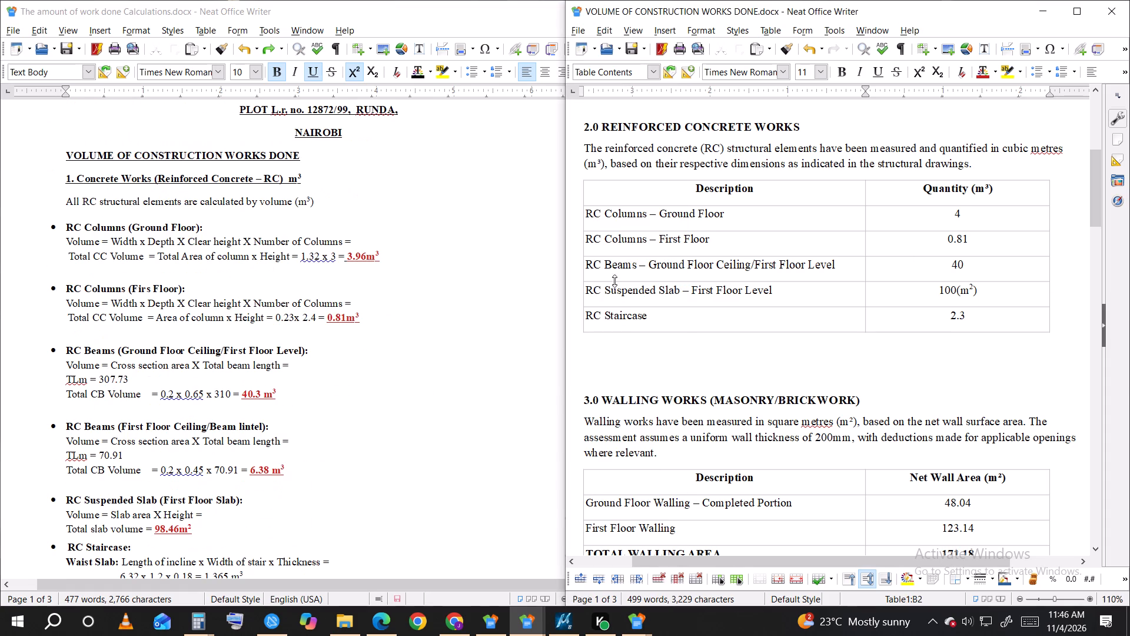
{"action": "scroll", "coordinate": [377, 236], "scroll_direction": "down", "scroll_amount": 1}
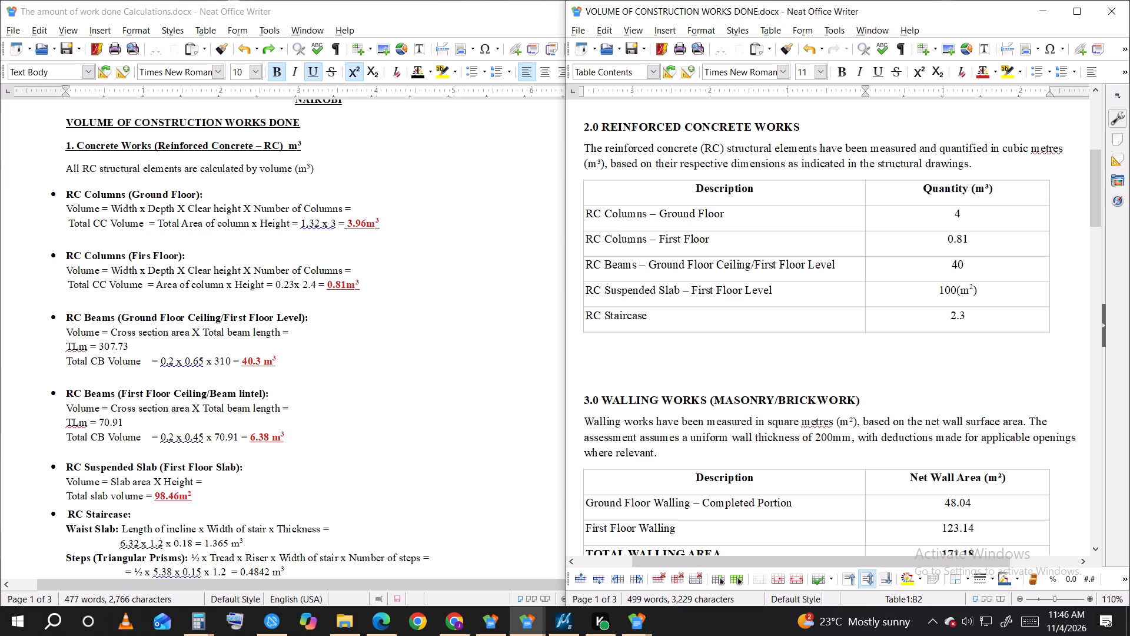
{"action": "left_click_drag", "start_coordinate": [972, 216], "coordinate": [953, 217]}
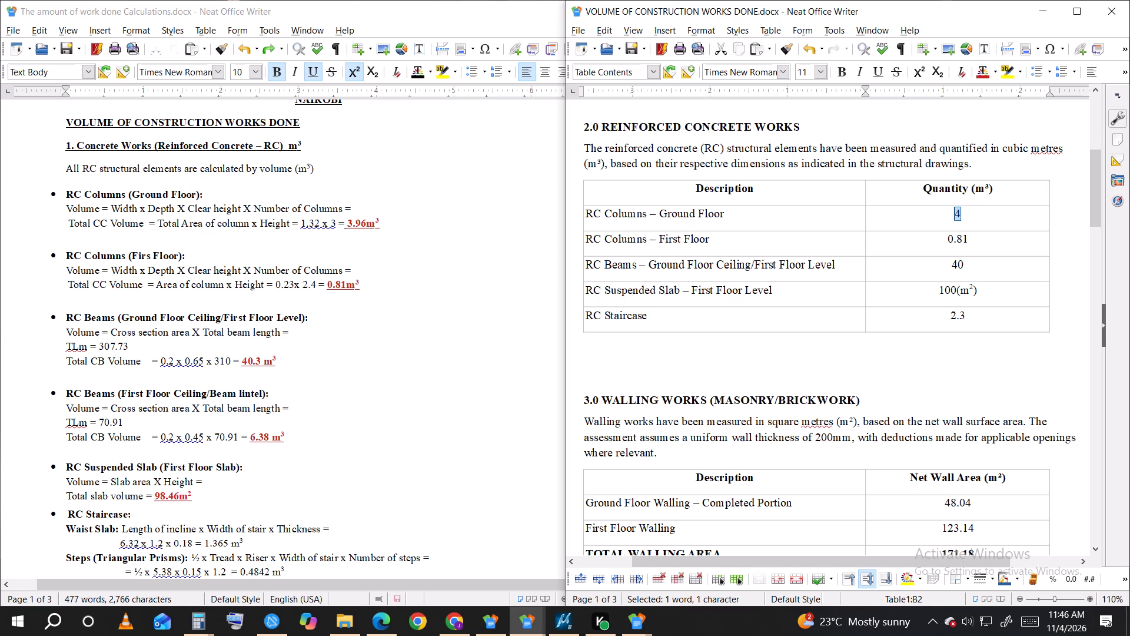
{"action": "type", "text": "3.96"}
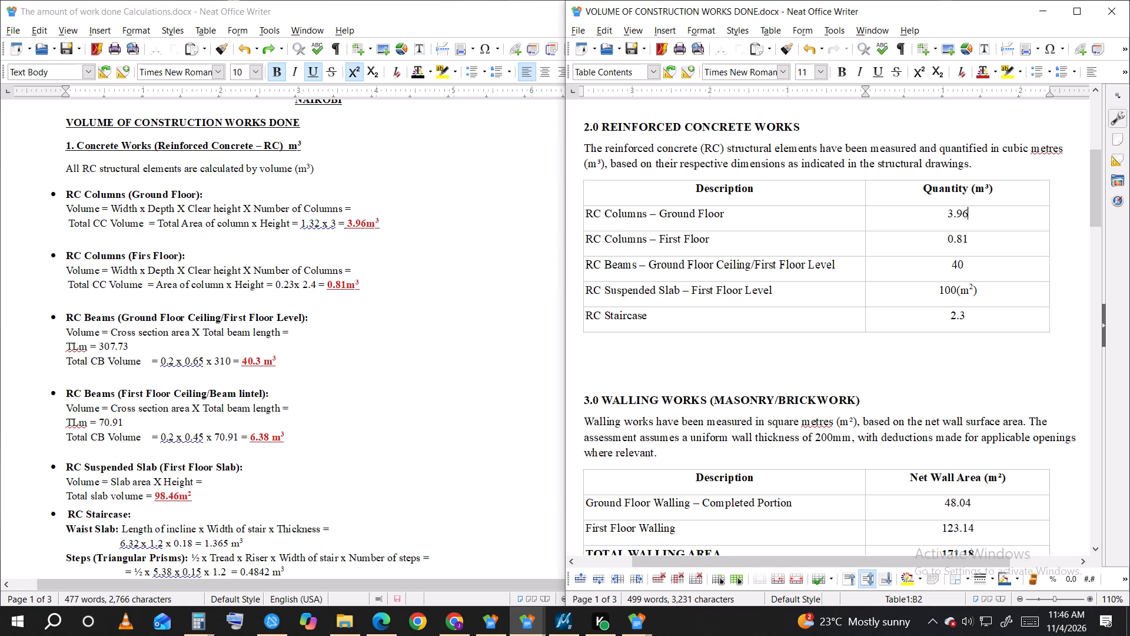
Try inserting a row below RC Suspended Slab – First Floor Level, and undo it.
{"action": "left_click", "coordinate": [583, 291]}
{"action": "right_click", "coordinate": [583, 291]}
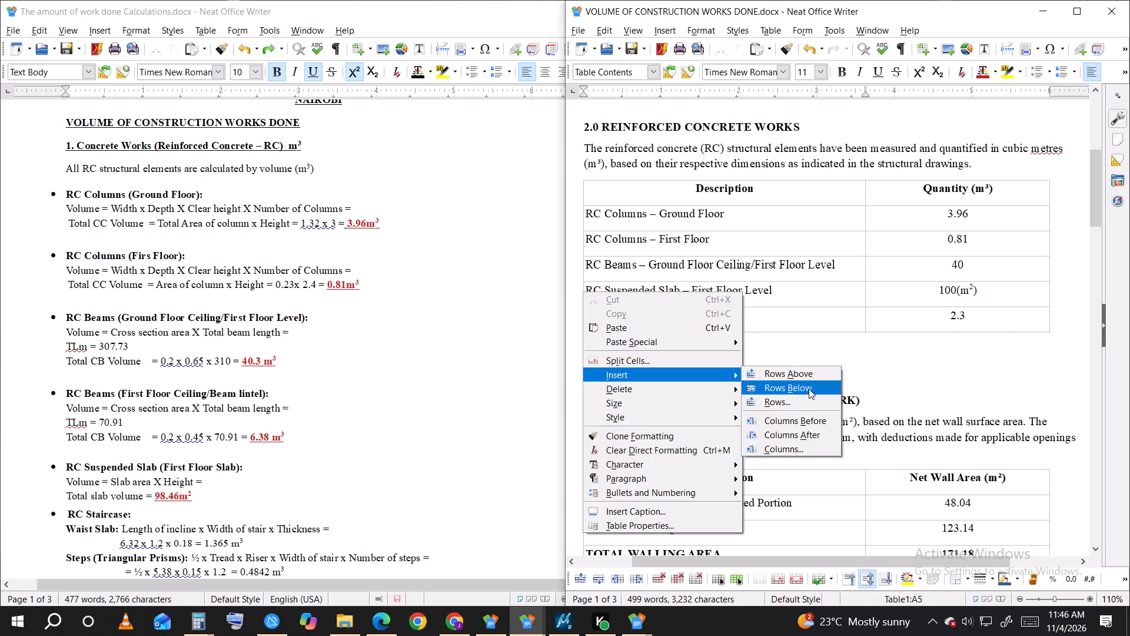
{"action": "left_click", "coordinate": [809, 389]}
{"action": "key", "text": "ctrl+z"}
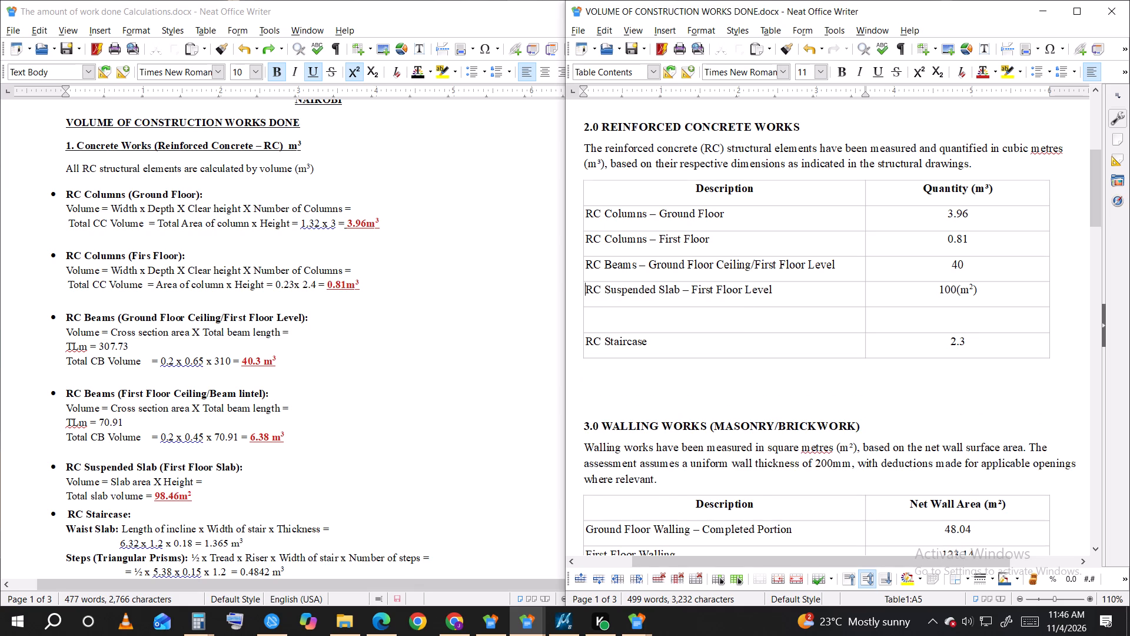
Insert an empty table row below RC Beams – Ground Floor Ceiling/First Floor Level.
{"action": "left_click", "coordinate": [583, 269]}
{"action": "right_click", "coordinate": [583, 269]}
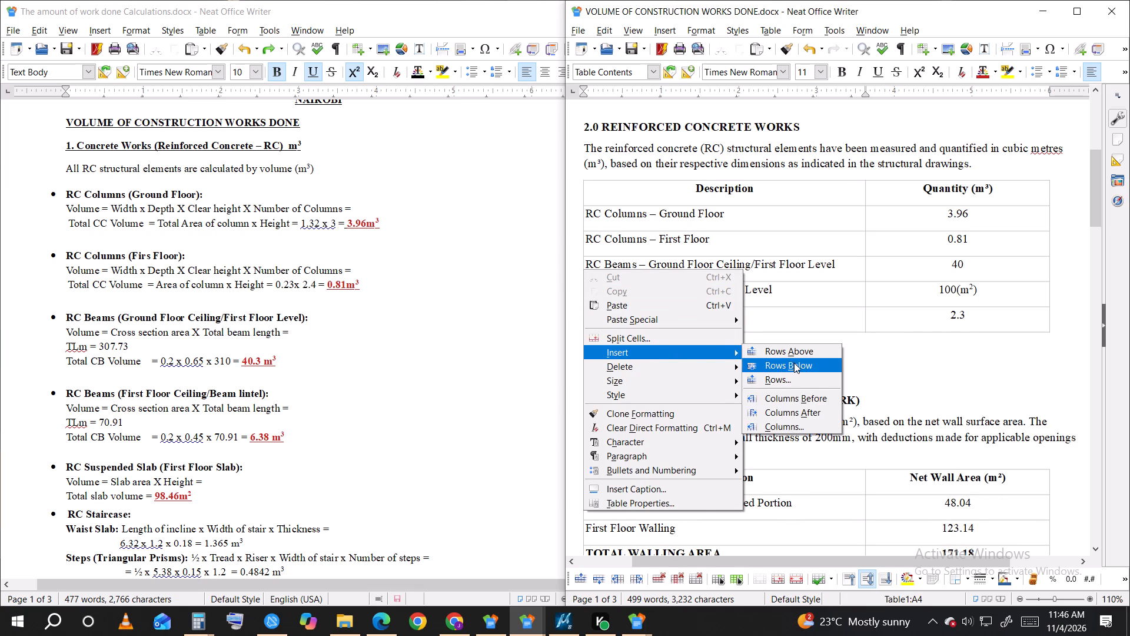
{"action": "left_click", "coordinate": [794, 363]}
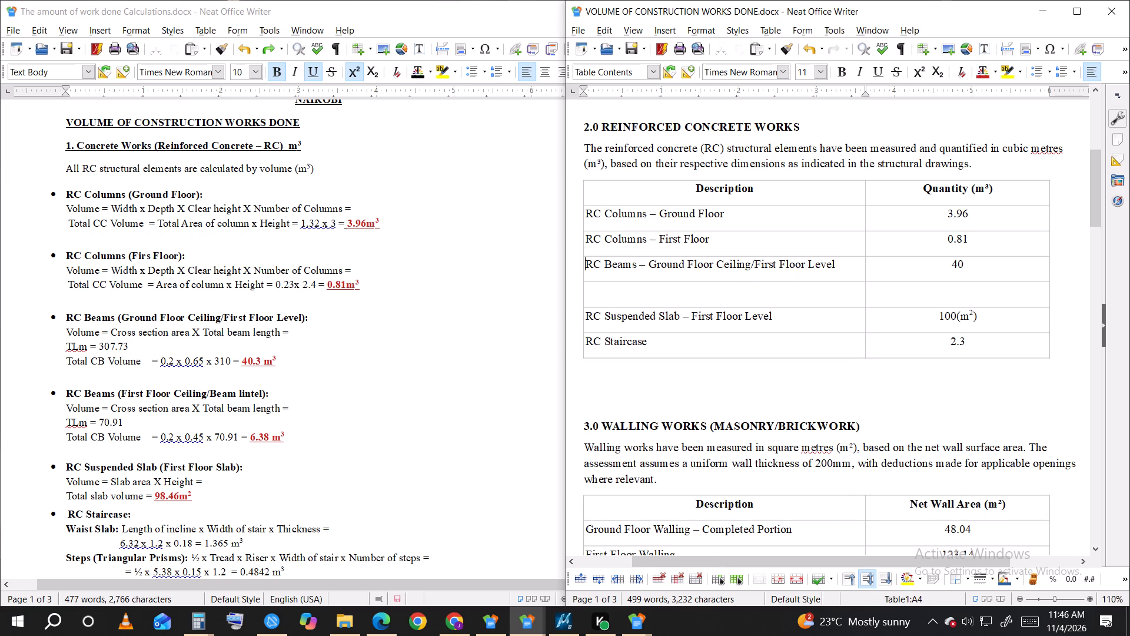
Copy the description RC Beams – Ground Floor Ceiling/First Floor Level into the empty table row below it.
{"action": "left_click_drag", "start_coordinate": [583, 264], "coordinate": [980, 256]}
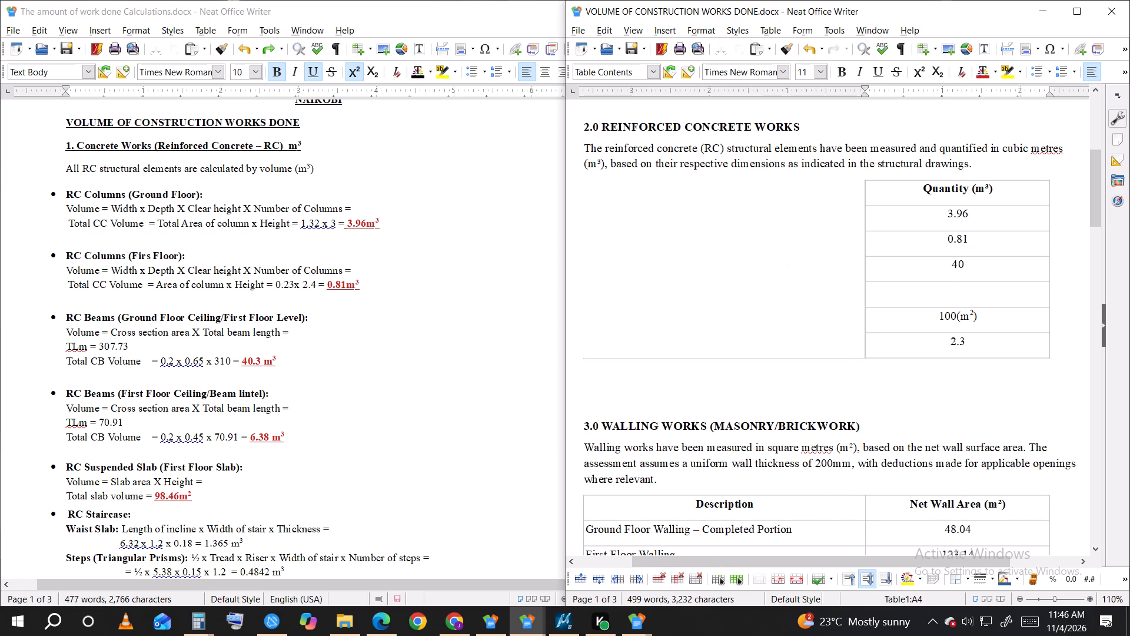
{"action": "key", "text": "ctrl+z"}
{"action": "left_click_drag", "start_coordinate": [849, 270], "coordinate": [603, 257]}
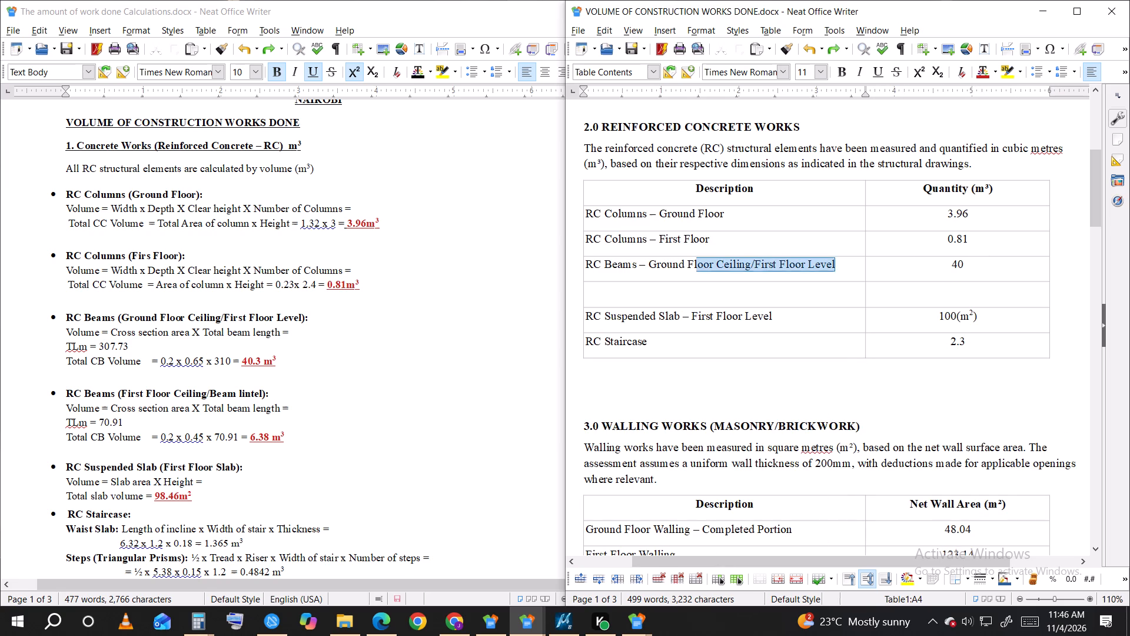
{"action": "left_click_drag", "start_coordinate": [603, 257], "coordinate": [586, 269]}
{"action": "right_click", "coordinate": [590, 270]}
{"action": "left_click", "coordinate": [643, 292]}
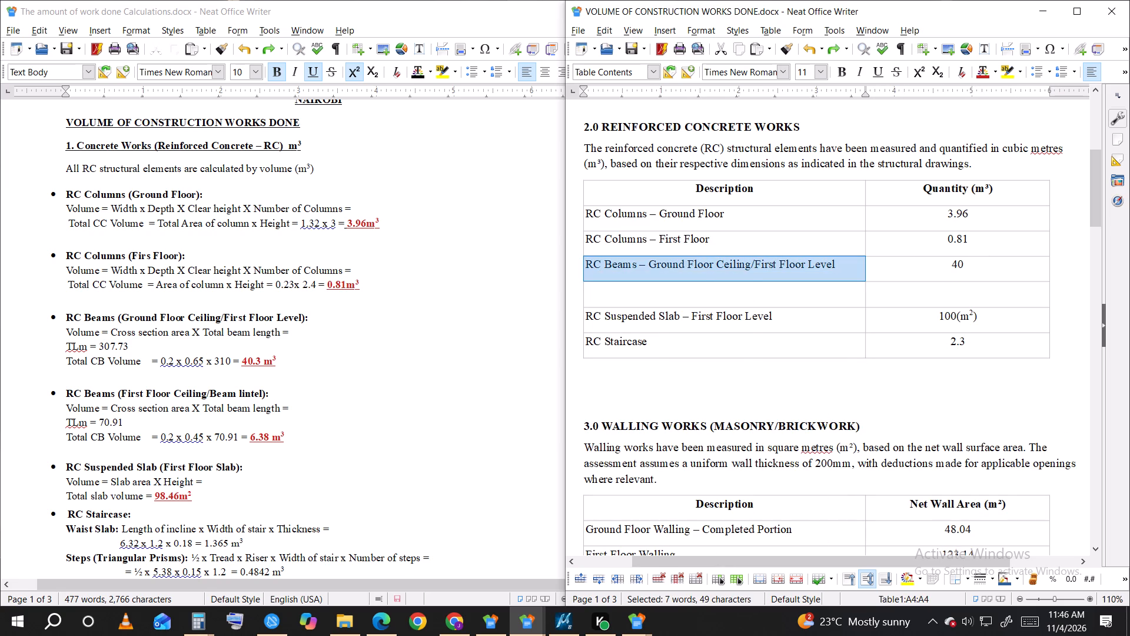
{"action": "left_click", "coordinate": [643, 292]}
{"action": "right_click", "coordinate": [643, 292]}
{"action": "left_click", "coordinate": [695, 326]}
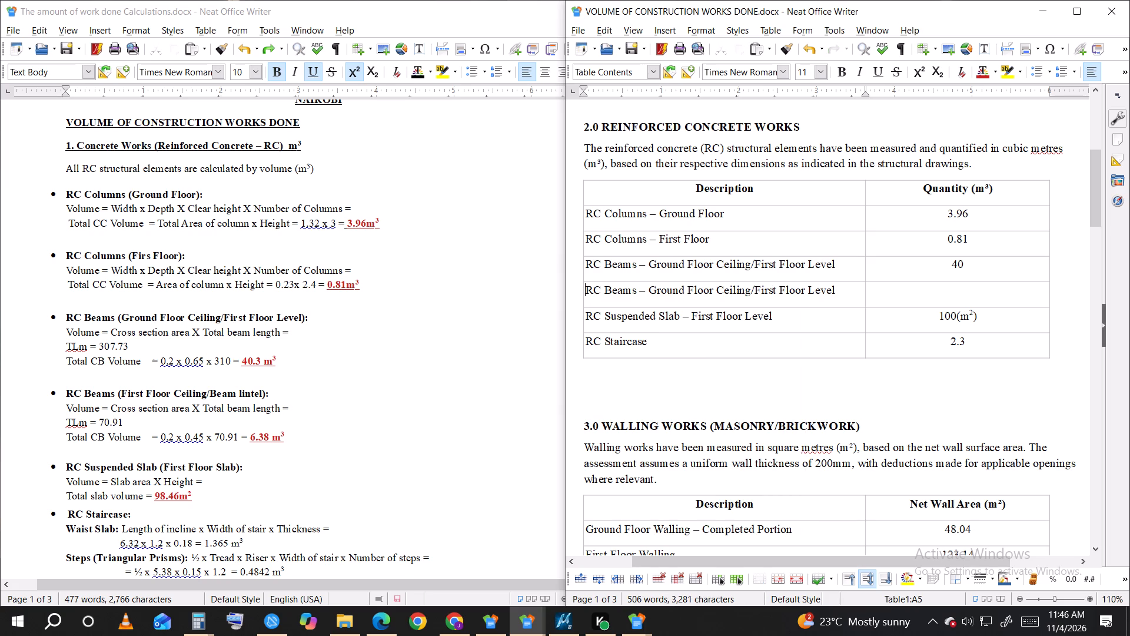
Enter 6.38 as the quantity in the duplicated RC Beams row.
{"action": "left_click", "coordinate": [974, 289]}
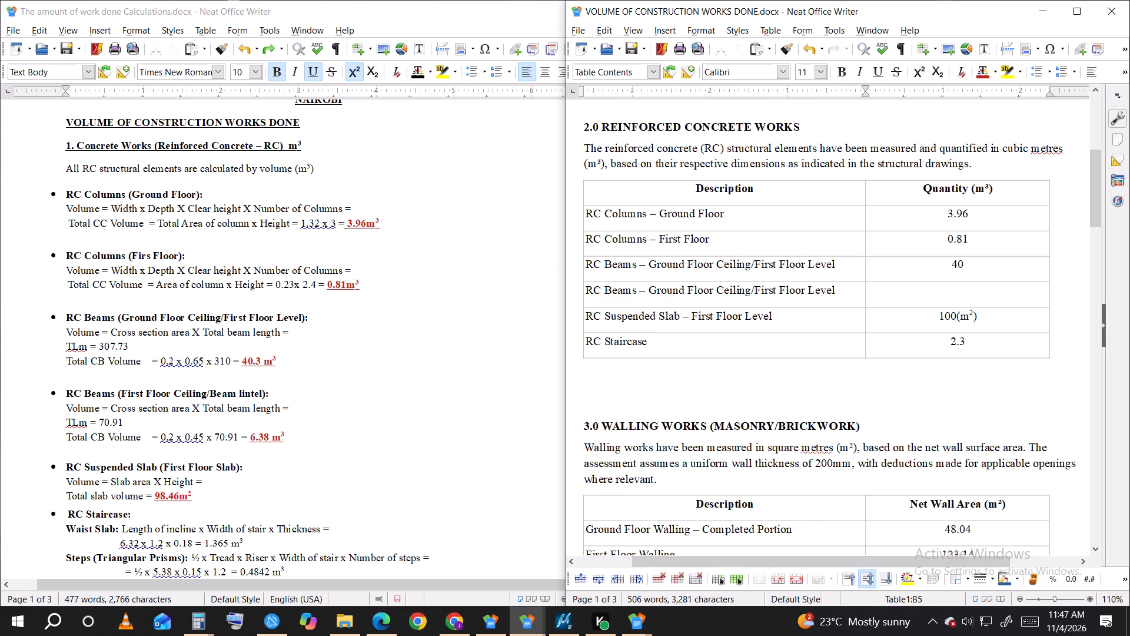
{"action": "key", "text": "6"}
{"action": "key", "text": "period"}
{"action": "key", "text": "3"}
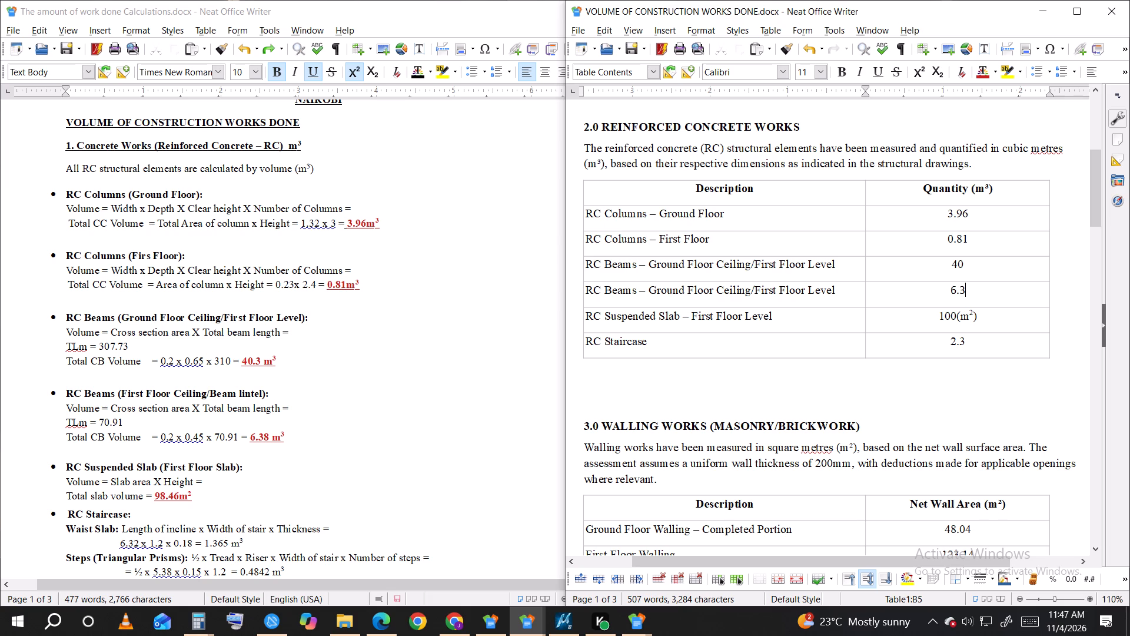
{"action": "key", "text": "8"}
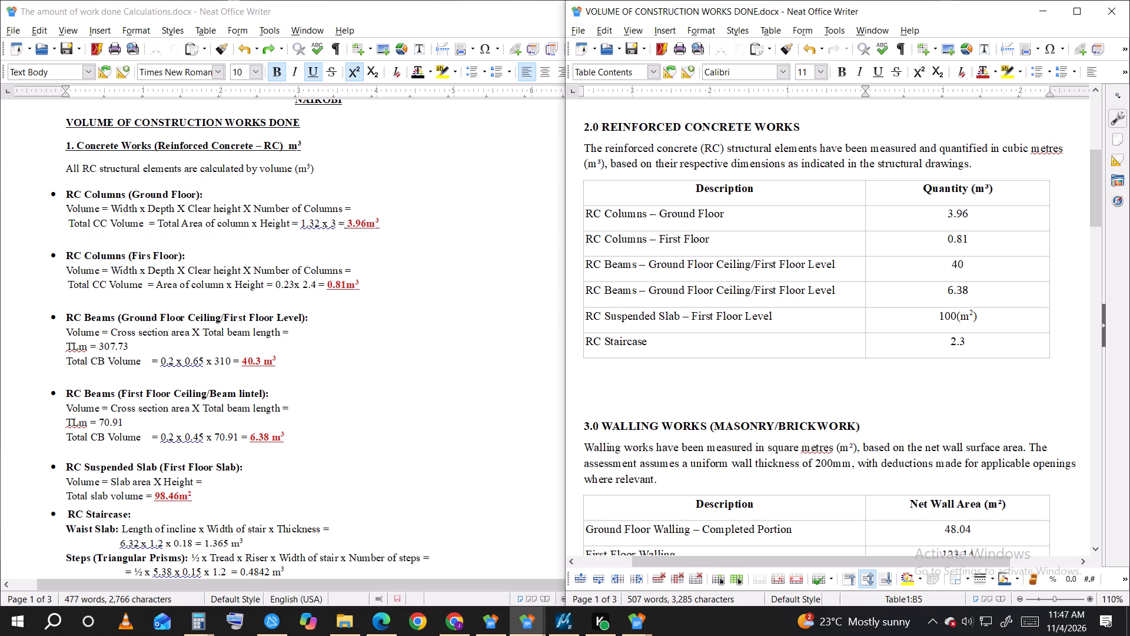
Set the quantity of the first RC Beams – Ground Floor Ceiling/First Floor Level row to 40.3.
{"action": "left_click", "coordinate": [969, 266]}
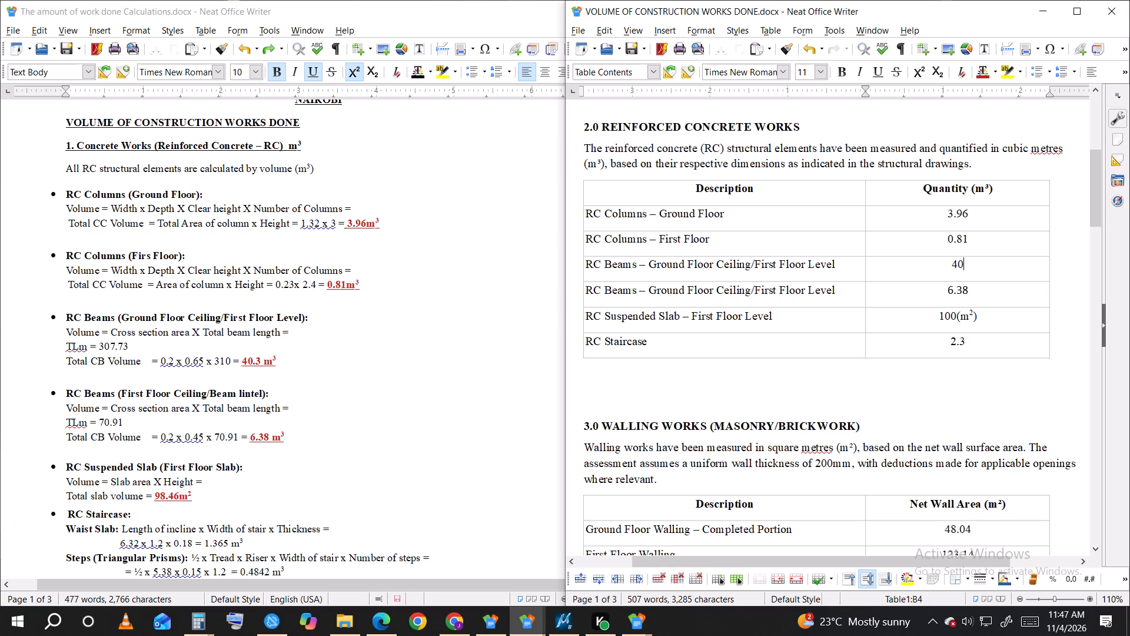
{"action": "type", "text": ".3"}
In the second RC Beams row's description, replace the word "Ground" with "Firs".
{"action": "left_click_drag", "start_coordinate": [685, 290], "coordinate": [652, 290]}
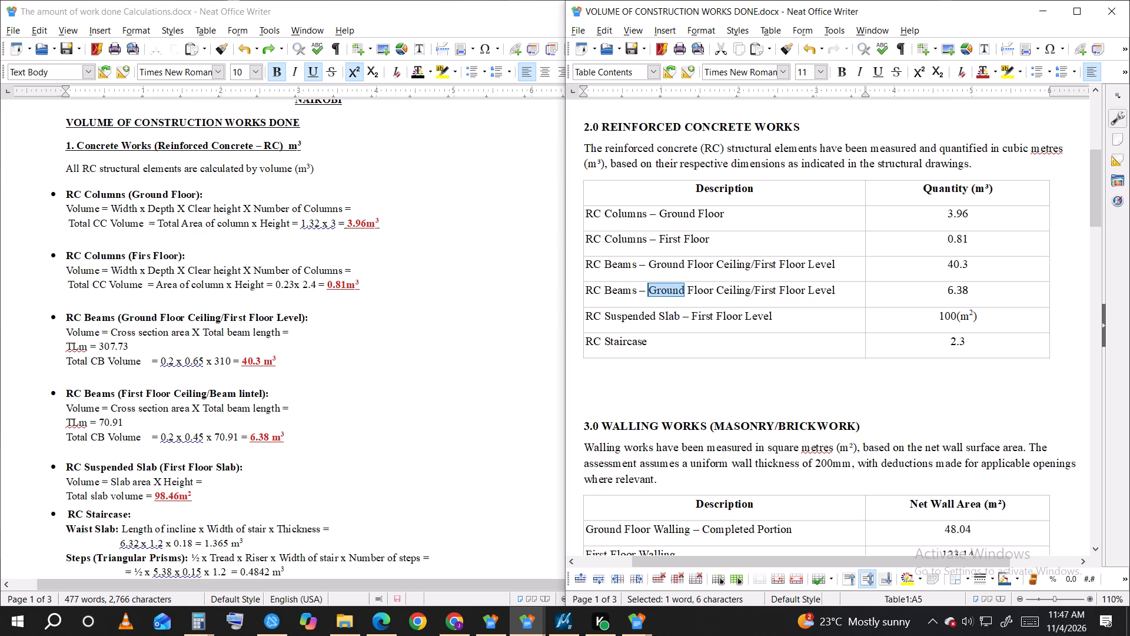
{"action": "key", "text": "shift+f"}
{"action": "type", "text": "isrt"}
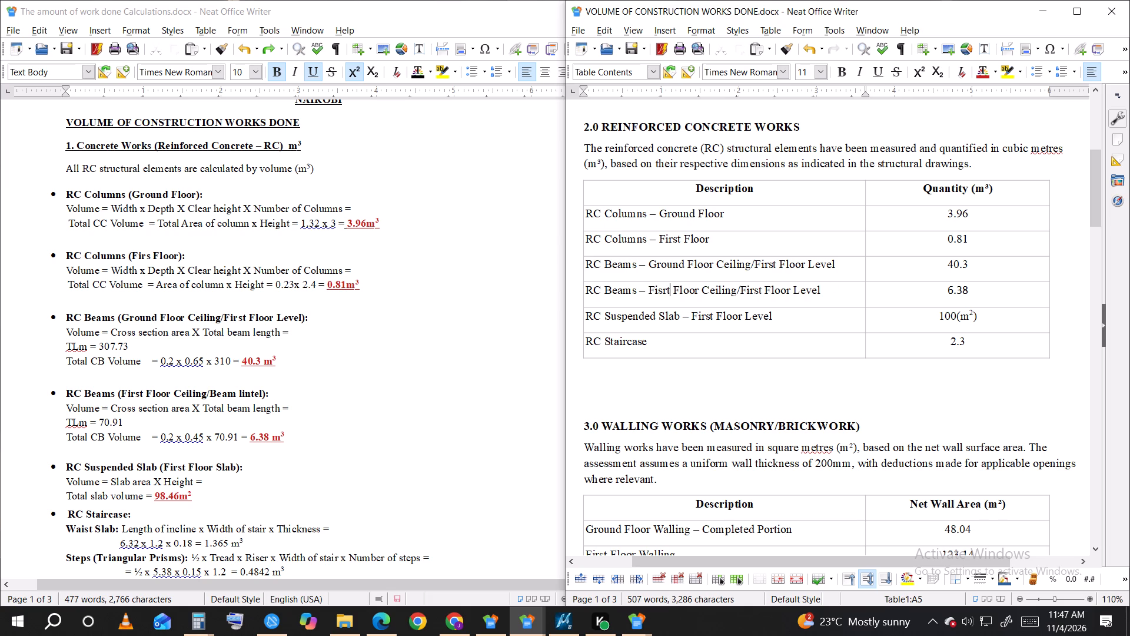
{"action": "key", "text": "BackSpace"}
{"action": "key", "text": "BackSpace"}
{"action": "key", "text": "BackSpace"}
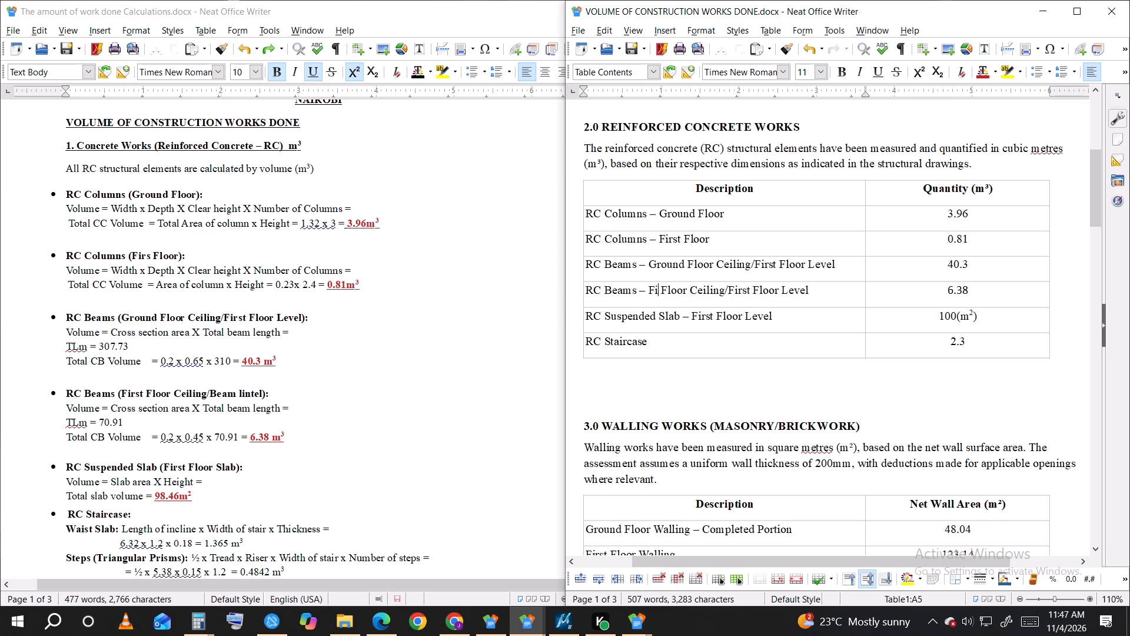
{"action": "type", "text": "is"}
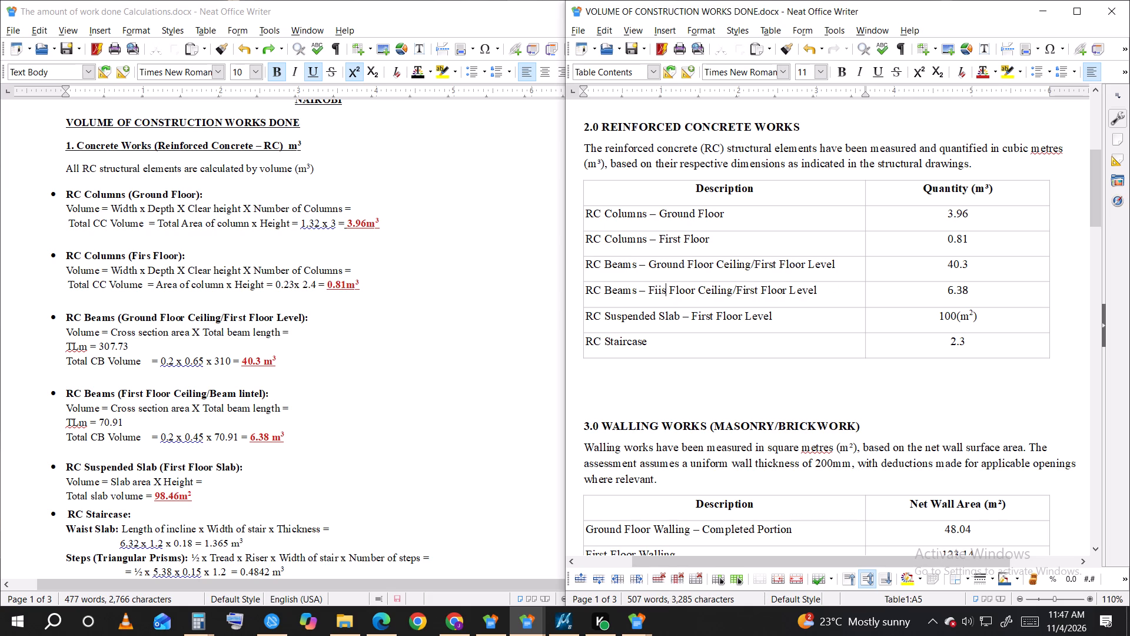
{"action": "key", "text": "BackSpace"}
{"action": "key", "text": "BackSpace"}
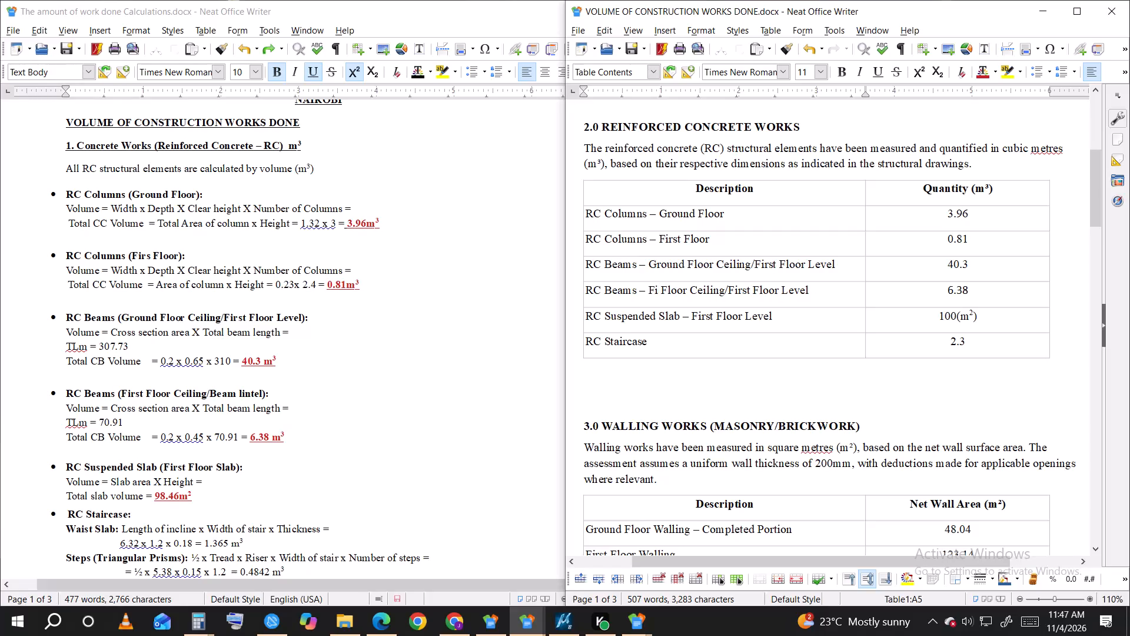
{"action": "type", "text": "rs"}
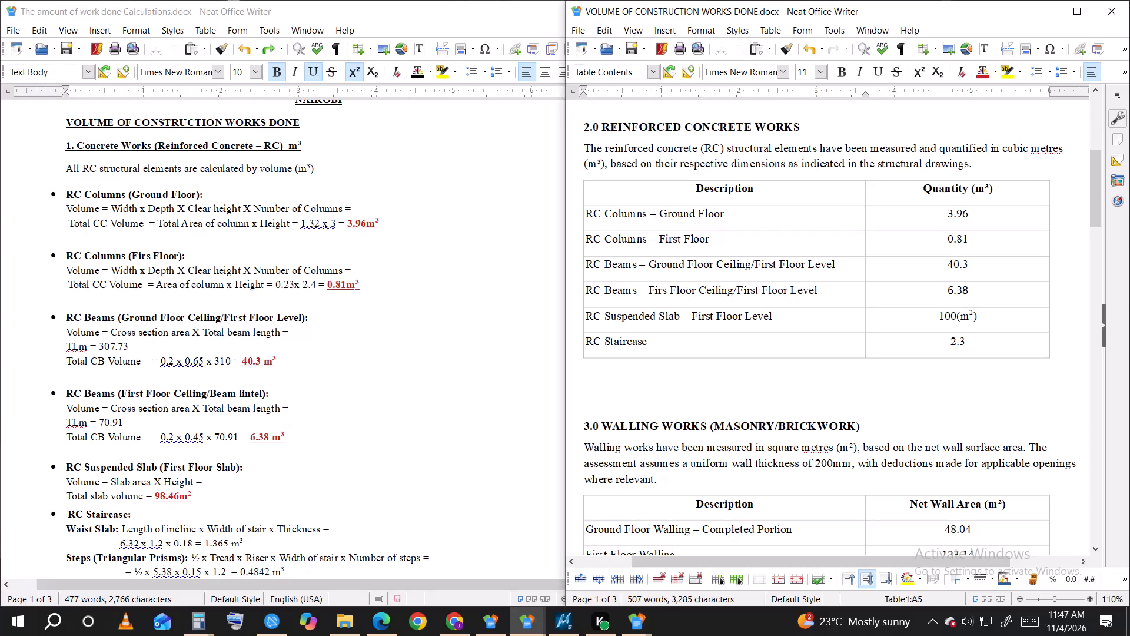
Replace "/First Floor Level" in the second RC Beams row's description with "/ Beam lintel".
{"action": "left_click_drag", "start_coordinate": [827, 288], "coordinate": [734, 288]}
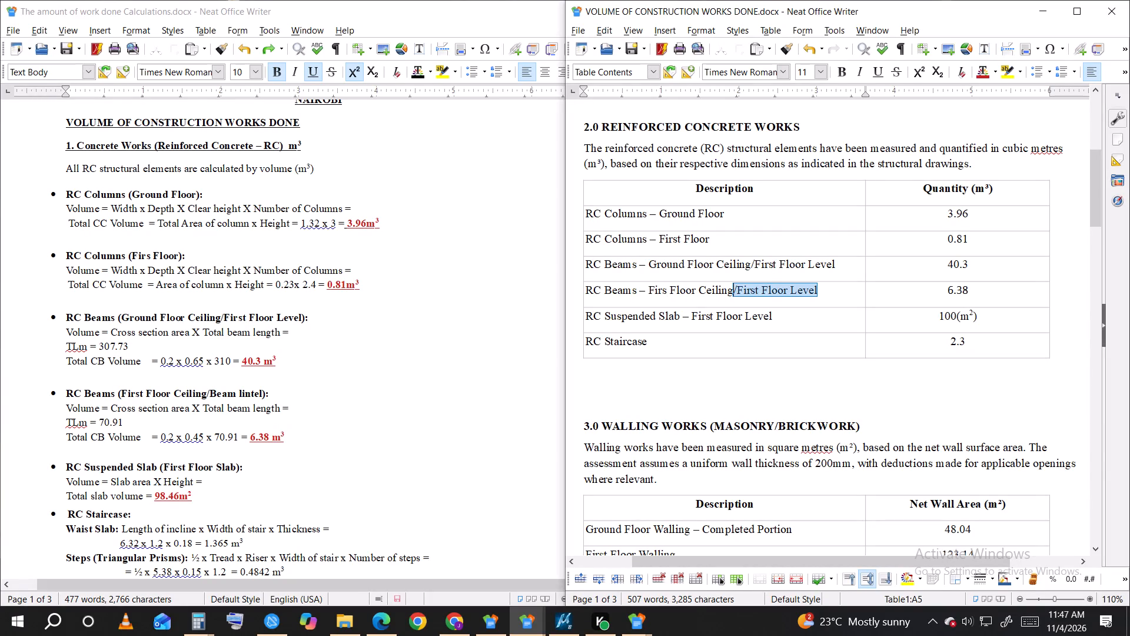
{"action": "key", "text": "space"}
{"action": "type", "text": "baem linet"}
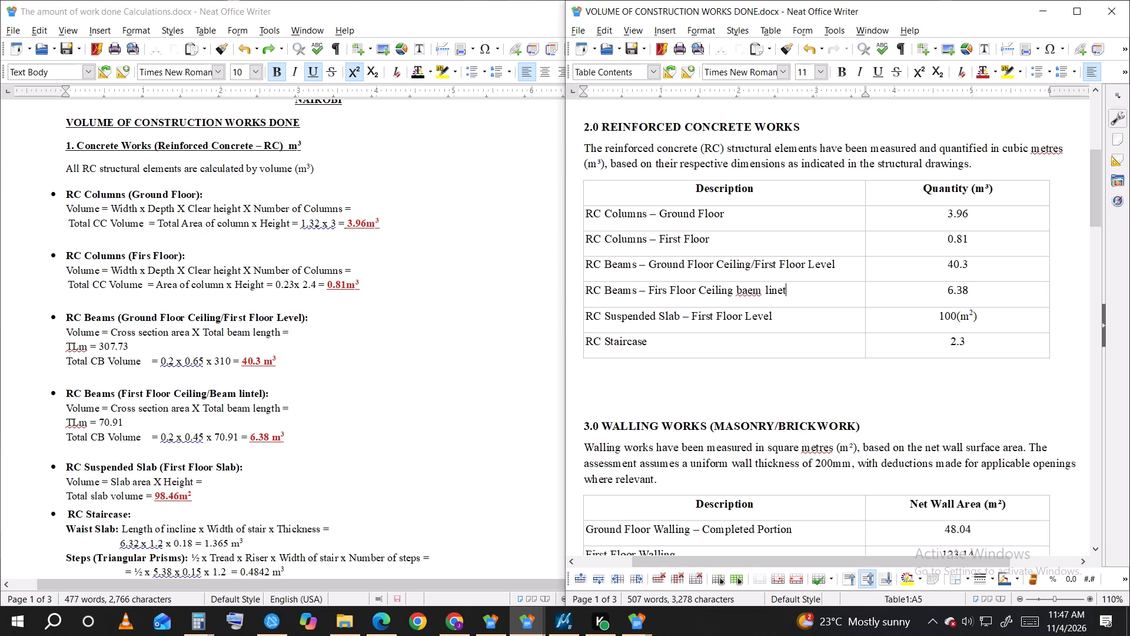
{"action": "key", "text": "BackSpace"}
{"action": "key", "text": "BackSpace"}
{"action": "type", "text": "tel"}
{"action": "left_click", "coordinate": [750, 293]}
{"action": "key", "text": "BackSpace"}
{"action": "key", "text": "BackSpace"}
{"action": "key", "text": "BackSpace"}
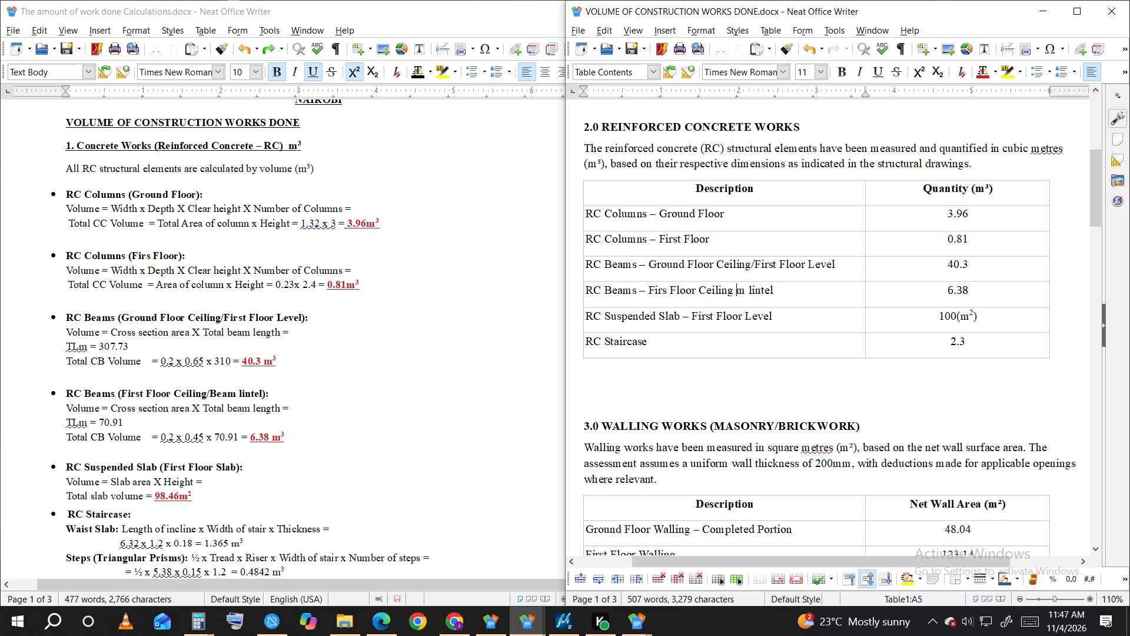
{"action": "key", "text": "BackSpace"}
{"action": "type", "text": "/"}
{"action": "key", "text": "space"}
{"action": "type", "text": "Beam"}
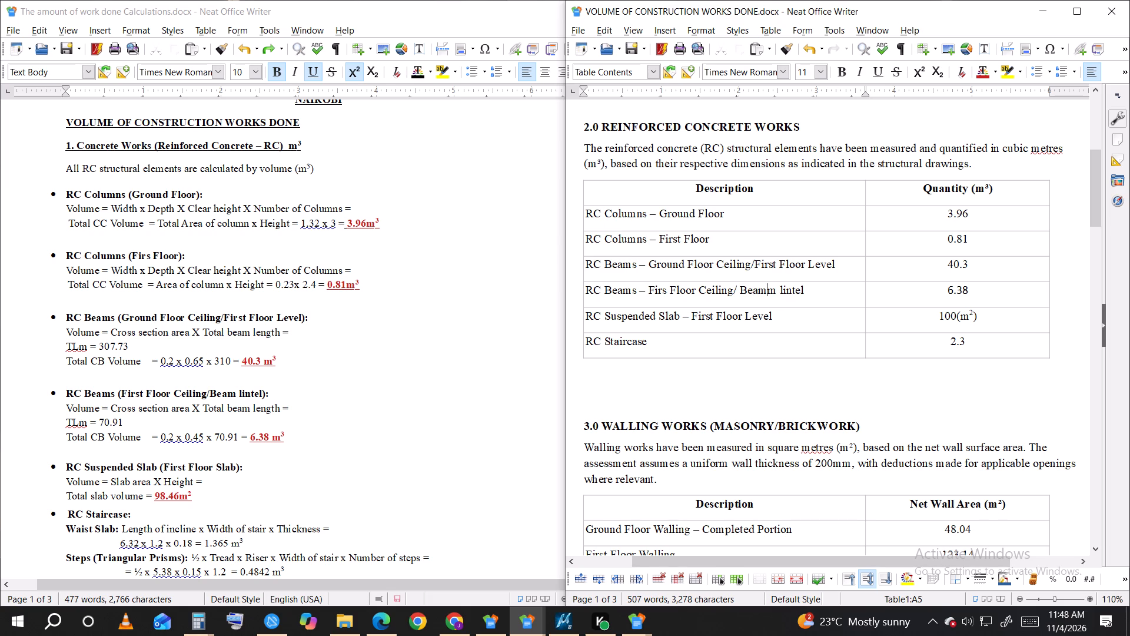
{"action": "key", "text": "BackSpace"}
Check the remaining slab, staircase and walling calculations against the report's tables, down to the Total Walling Area row.
{"action": "left_click", "coordinate": [856, 318]}
{"action": "scroll", "coordinate": [202, 400], "scroll_direction": "down", "scroll_amount": 2}
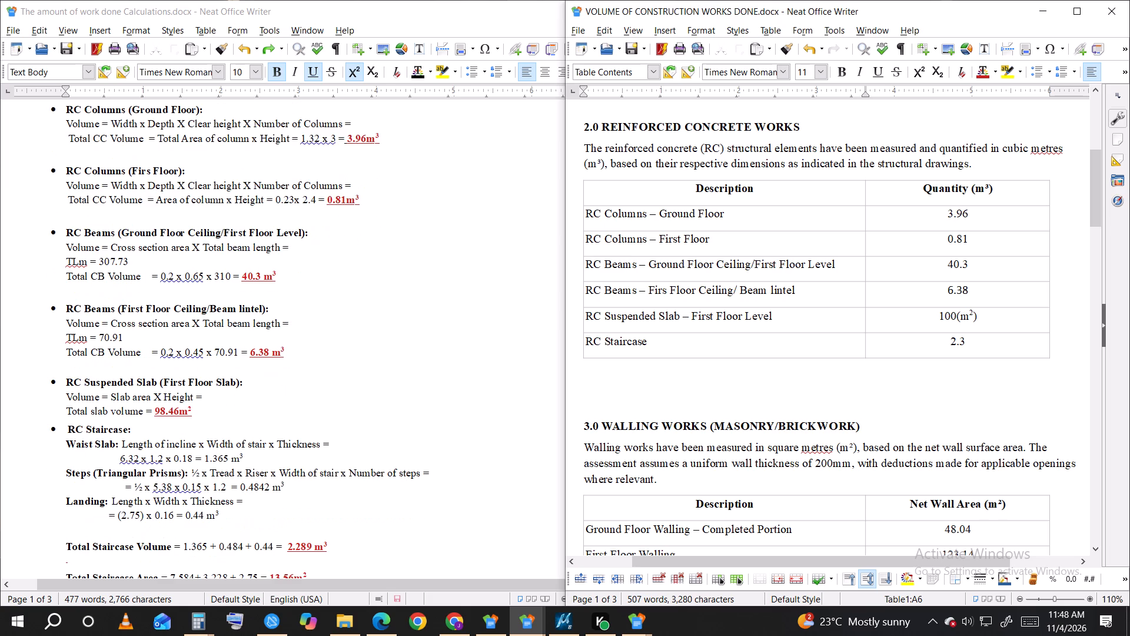
{"action": "scroll", "coordinate": [430, 418], "scroll_direction": "down", "scroll_amount": 1}
{"action": "scroll", "coordinate": [680, 380], "scroll_direction": "down", "scroll_amount": 2}
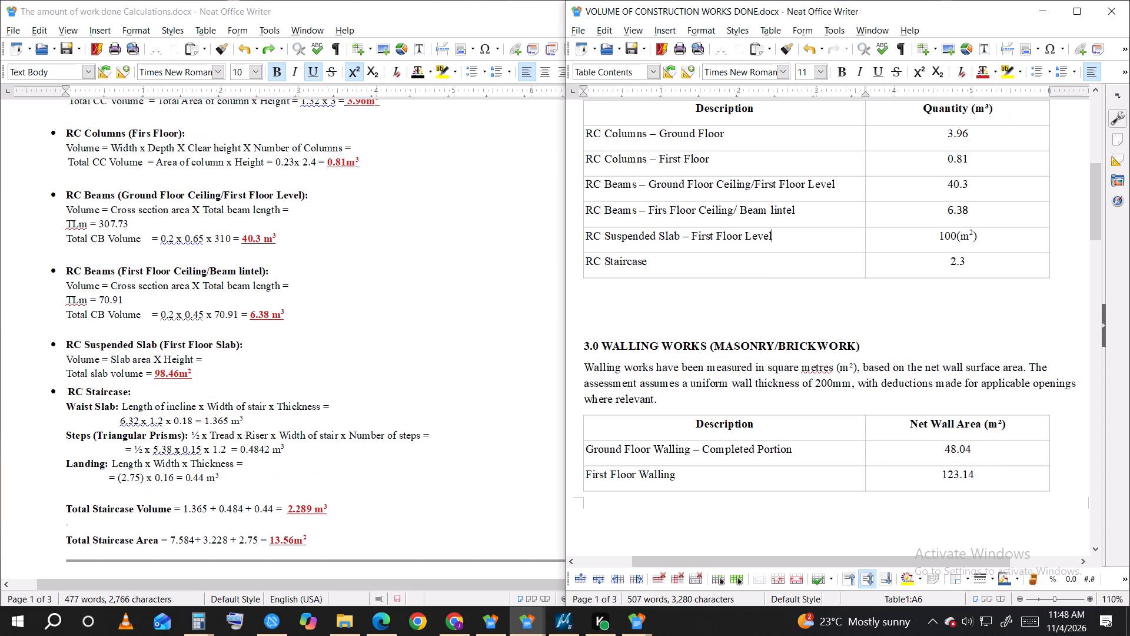
{"action": "scroll", "coordinate": [323, 380], "scroll_direction": "down", "scroll_amount": 4}
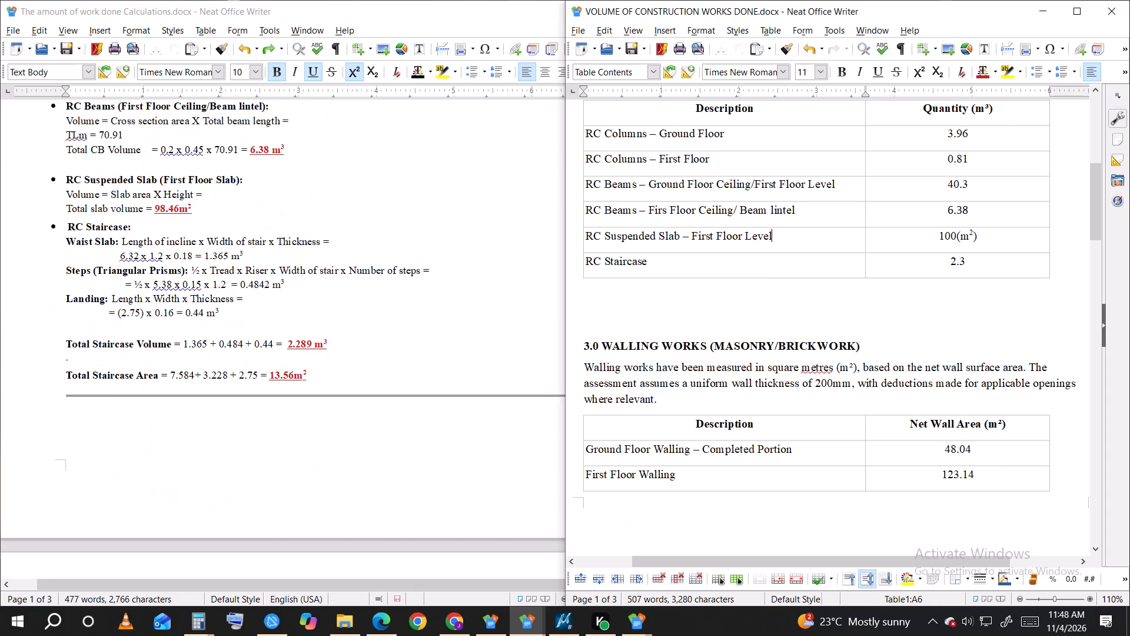
{"action": "scroll", "coordinate": [323, 380], "scroll_direction": "down", "scroll_amount": 8}
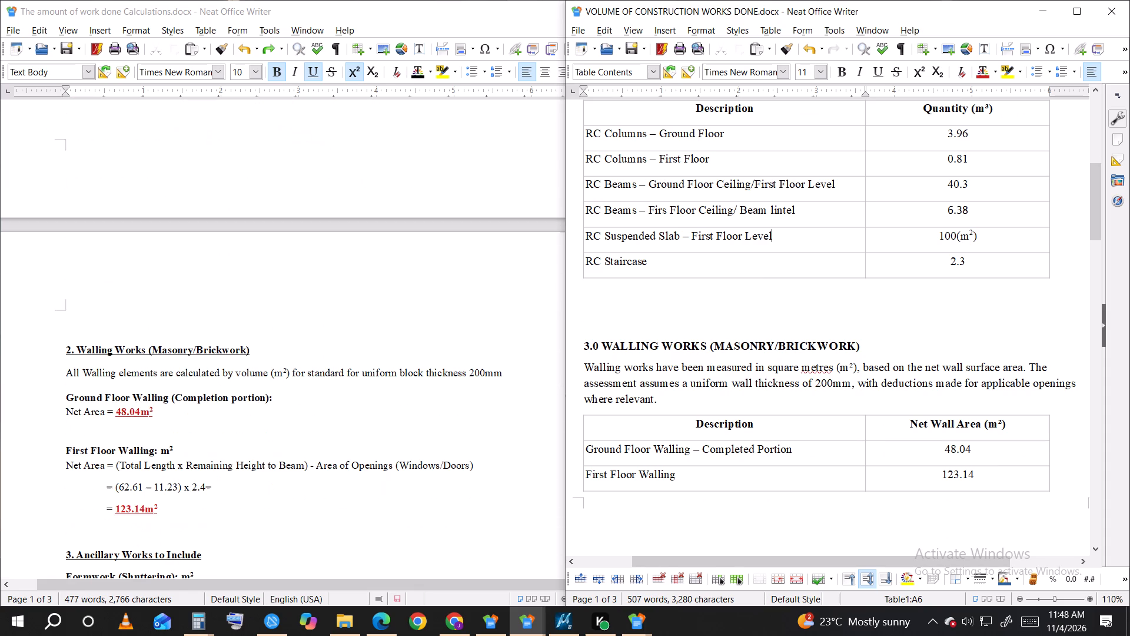
{"action": "scroll", "coordinate": [835, 439], "scroll_direction": "down", "scroll_amount": 8}
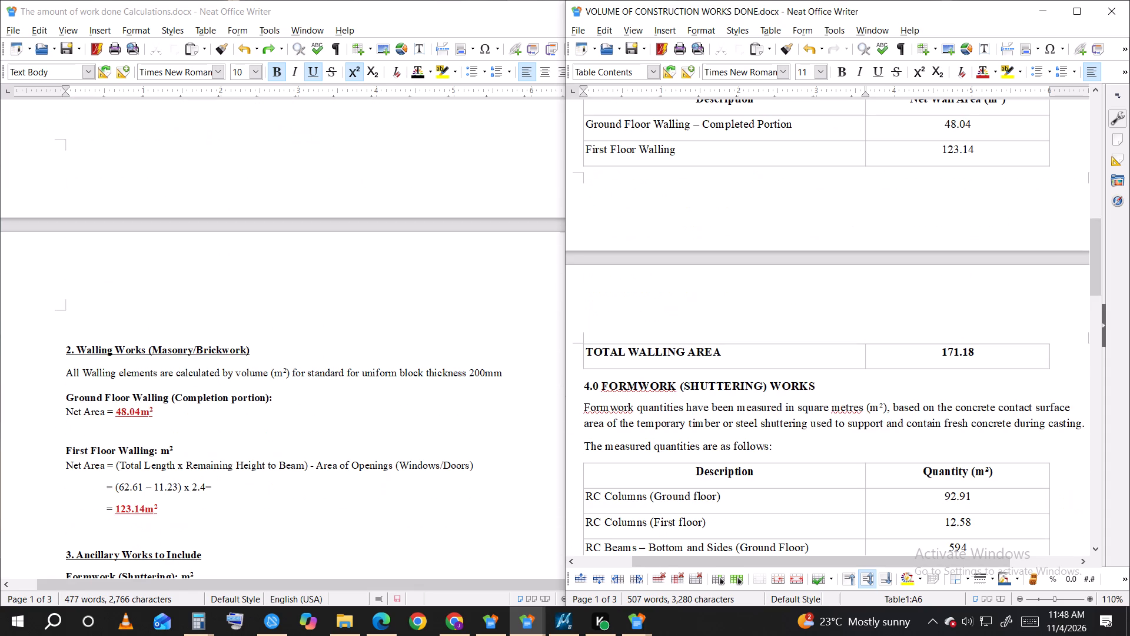
{"action": "left_click", "coordinate": [1003, 353]}
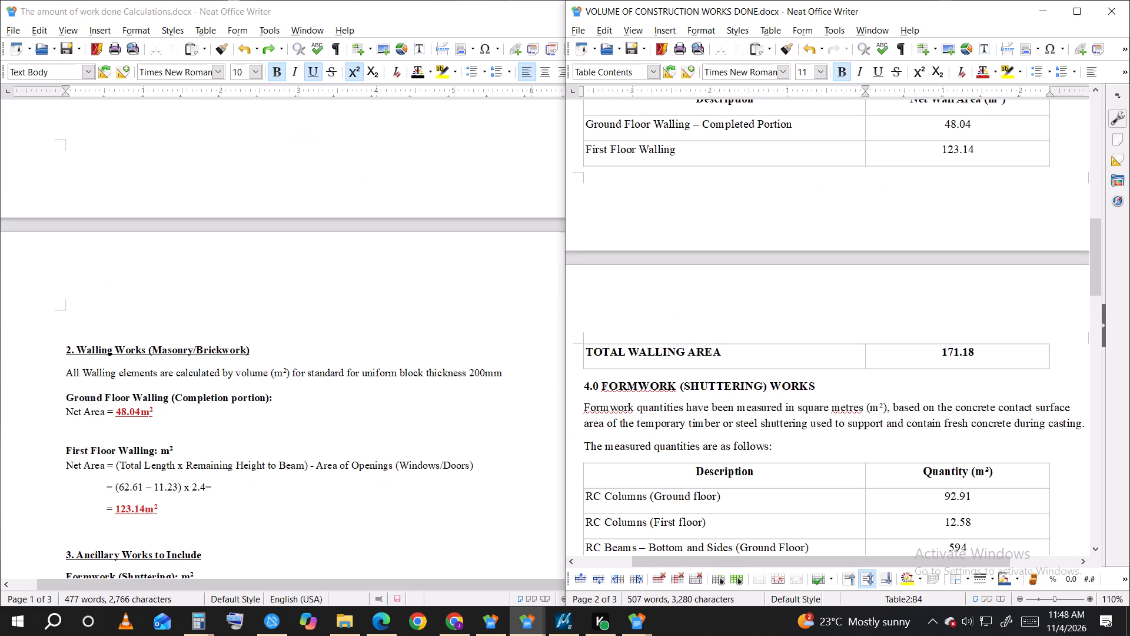
{"action": "left_click_drag", "start_coordinate": [1006, 353], "coordinate": [610, 339]}
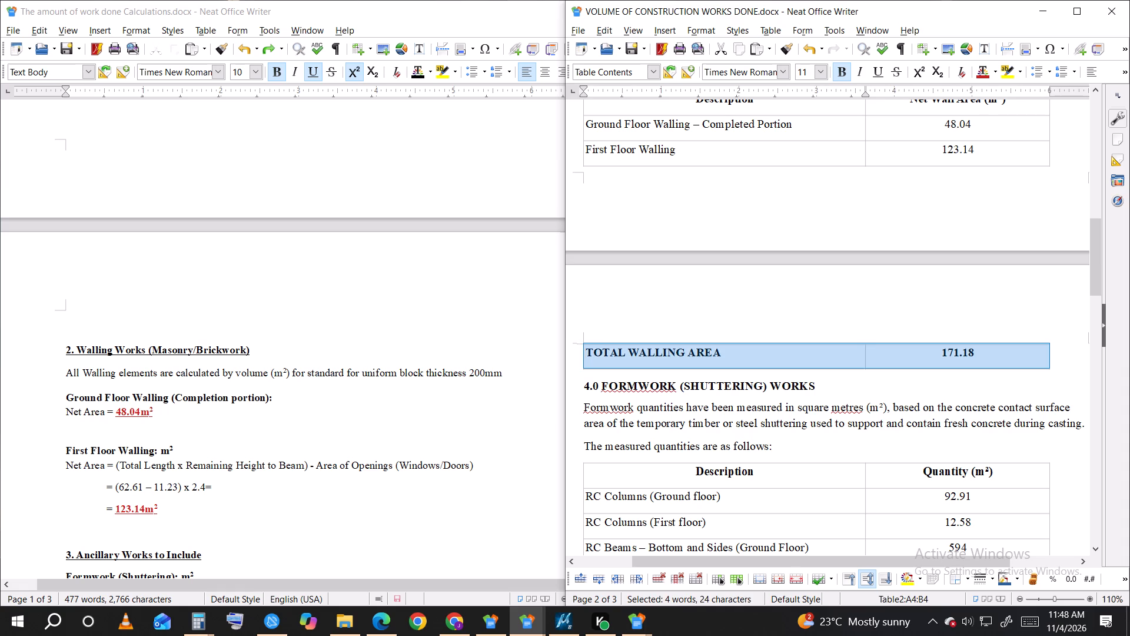
Delete a blank line between the reinforced concrete table and the 3.0 Walling Works heading.
{"action": "scroll", "coordinate": [670, 286], "scroll_direction": "up", "scroll_amount": 6}
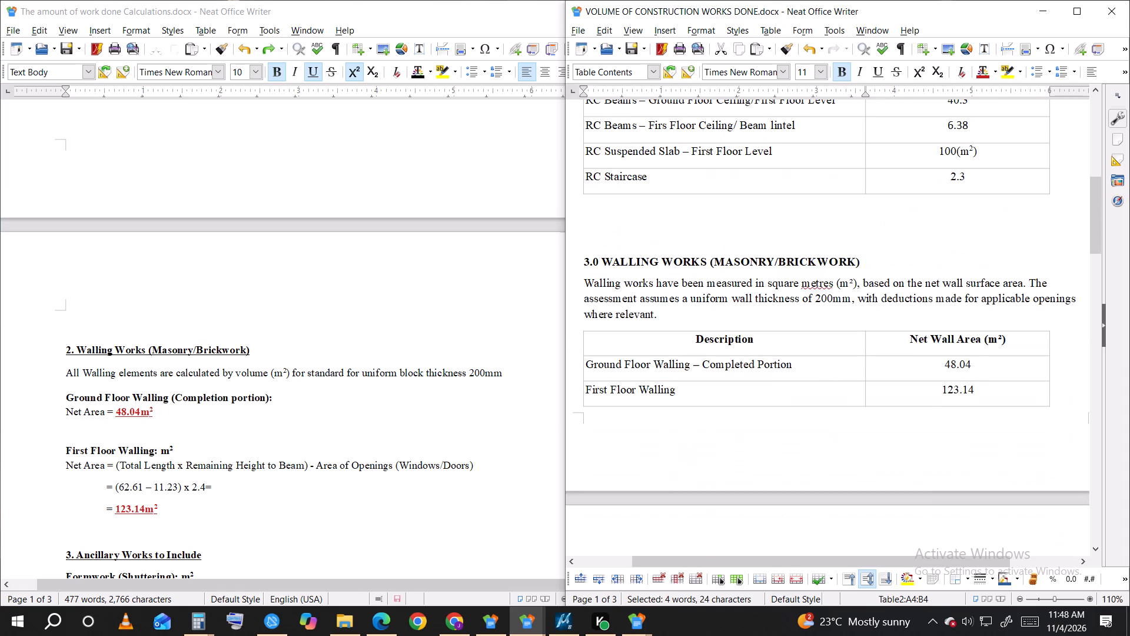
{"action": "left_click", "coordinate": [585, 216]}
{"action": "key", "text": "BackSpace"}
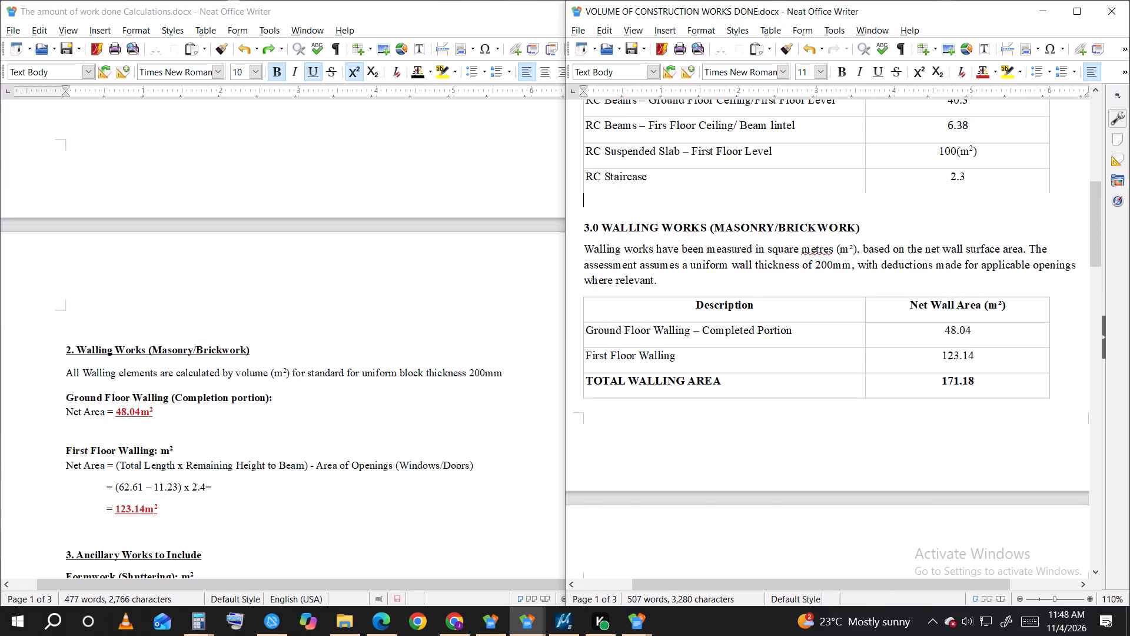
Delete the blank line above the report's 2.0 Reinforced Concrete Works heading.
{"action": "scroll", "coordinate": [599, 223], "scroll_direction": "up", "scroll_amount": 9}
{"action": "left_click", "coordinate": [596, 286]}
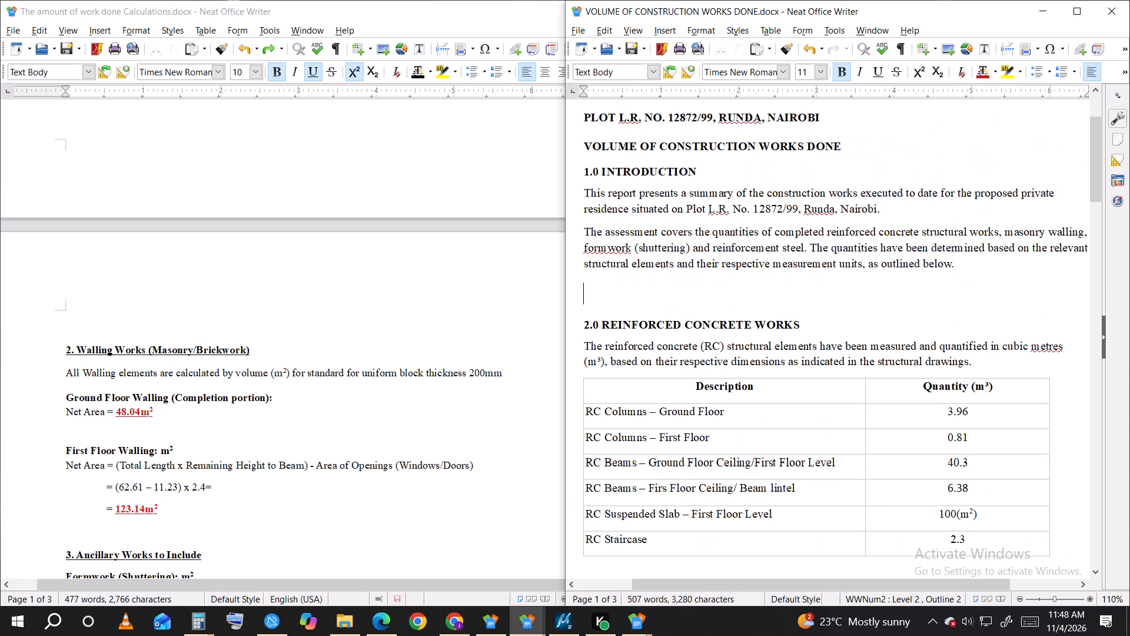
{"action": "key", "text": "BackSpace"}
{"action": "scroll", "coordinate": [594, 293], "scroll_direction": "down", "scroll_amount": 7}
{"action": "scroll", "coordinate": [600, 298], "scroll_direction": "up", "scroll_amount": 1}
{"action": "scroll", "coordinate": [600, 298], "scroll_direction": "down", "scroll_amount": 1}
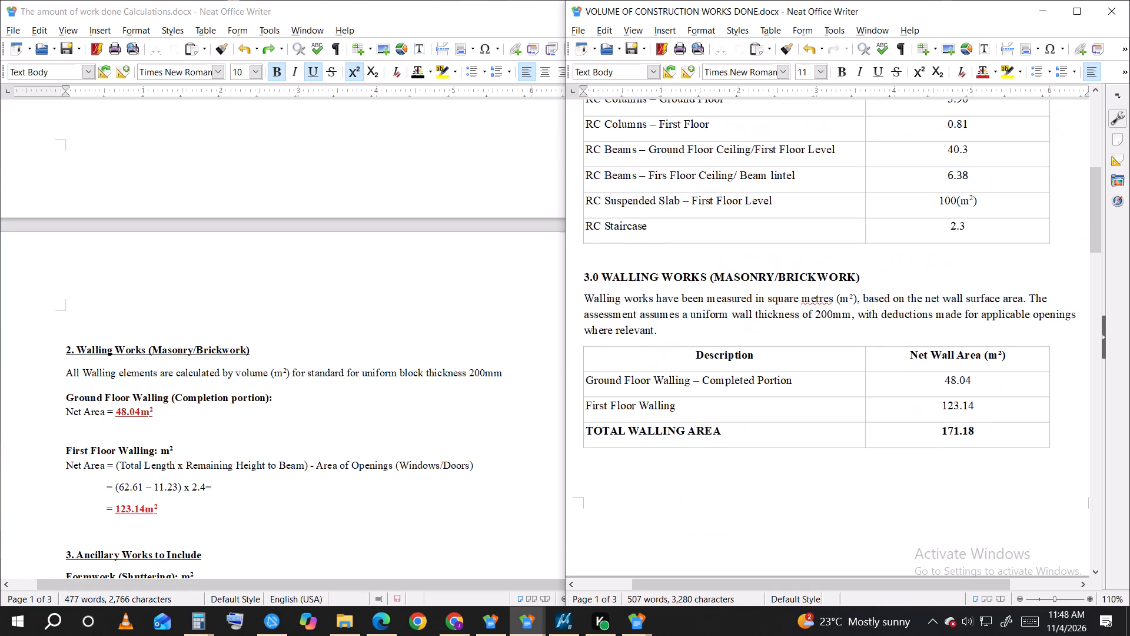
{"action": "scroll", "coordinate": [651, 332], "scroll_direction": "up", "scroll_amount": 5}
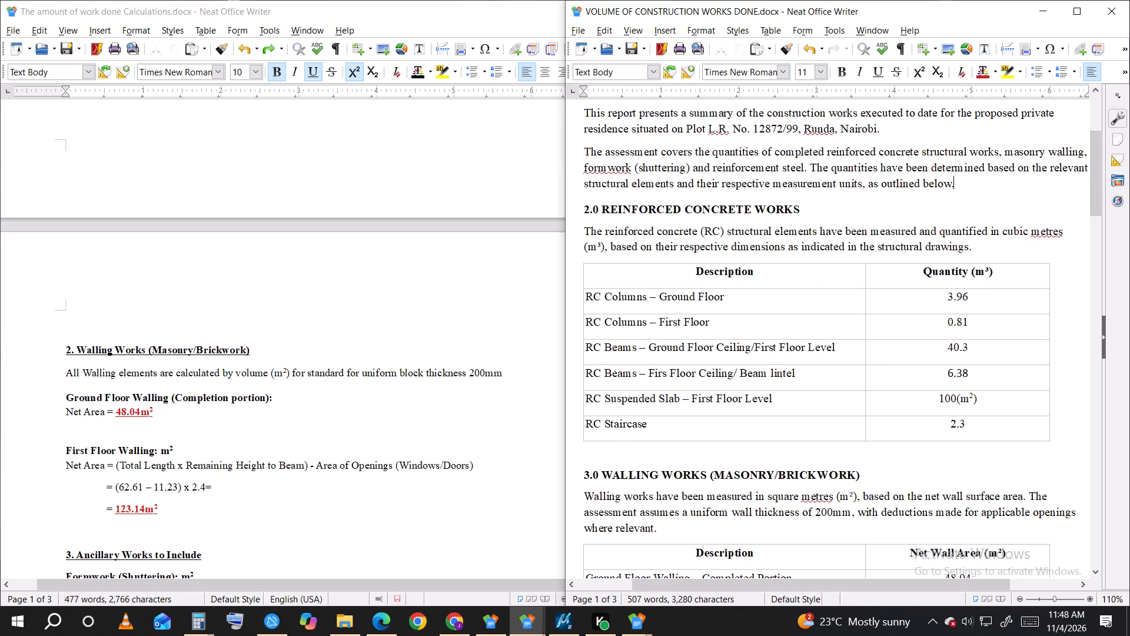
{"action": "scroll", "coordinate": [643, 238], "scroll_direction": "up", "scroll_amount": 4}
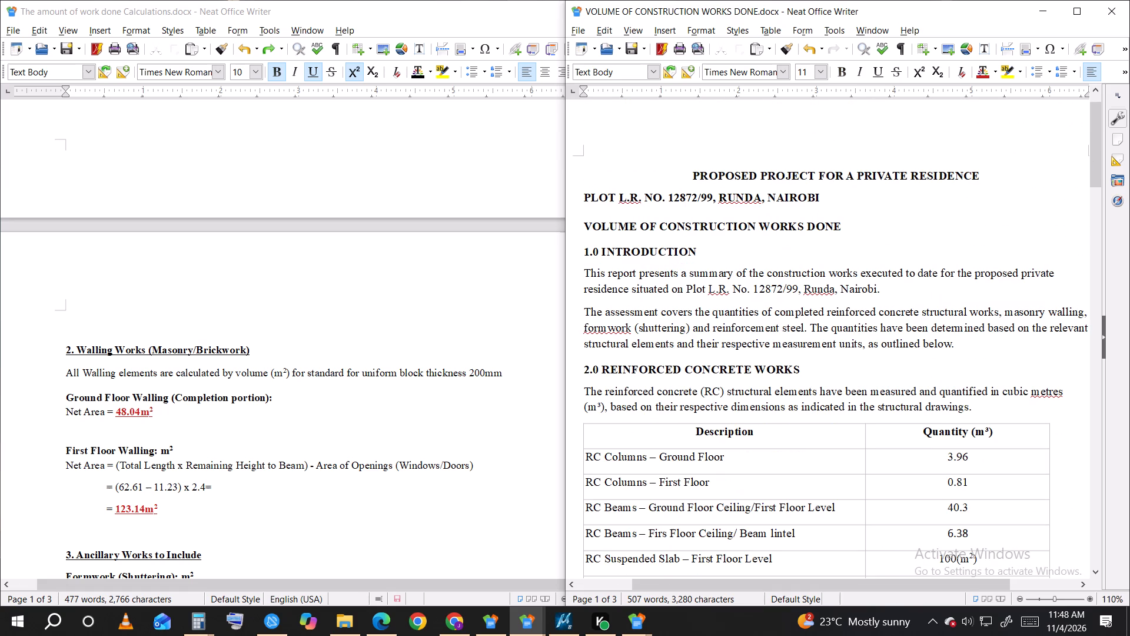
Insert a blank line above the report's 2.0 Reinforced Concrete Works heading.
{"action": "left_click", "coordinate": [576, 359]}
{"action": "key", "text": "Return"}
Check the report's walling, formwork and reinforcement steel sections and page layout, comparing the formwork quantities with the calculations document.
{"action": "scroll", "coordinate": [686, 309], "scroll_direction": "down", "scroll_amount": 5}
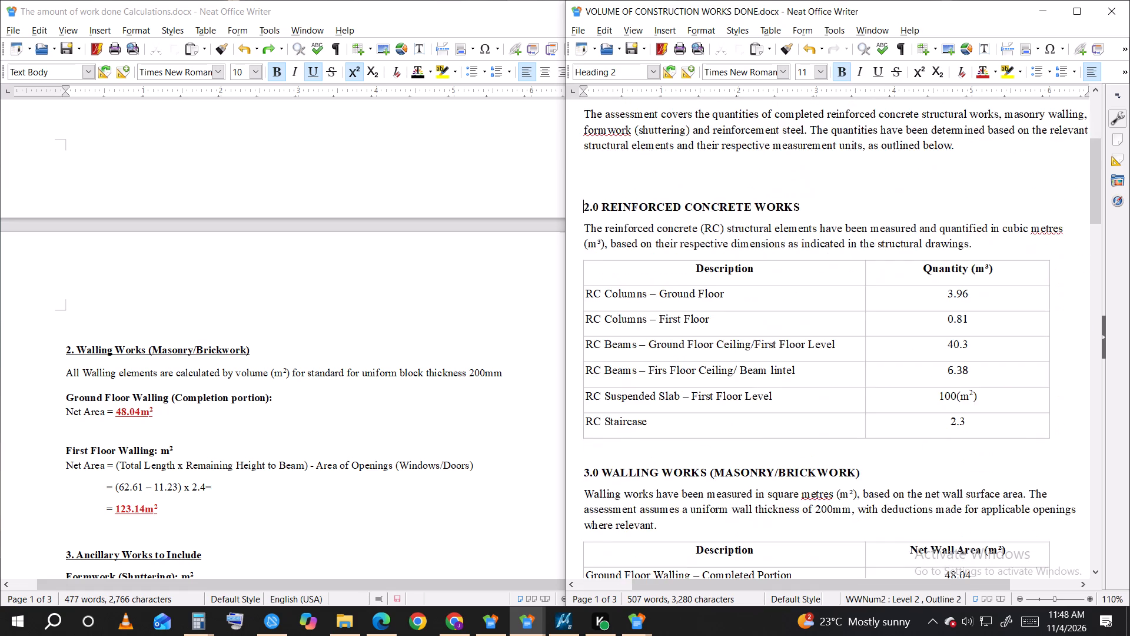
{"action": "scroll", "coordinate": [697, 300], "scroll_direction": "down", "scroll_amount": 2}
{"action": "scroll", "coordinate": [697, 300], "scroll_direction": "up", "scroll_amount": 1}
{"action": "scroll", "coordinate": [697, 300], "scroll_direction": "down", "scroll_amount": 5}
{"action": "scroll", "coordinate": [704, 308], "scroll_direction": "up", "scroll_amount": 1}
{"action": "scroll", "coordinate": [704, 308], "scroll_direction": "down", "scroll_amount": 2}
{"action": "scroll", "coordinate": [704, 308], "scroll_direction": "up", "scroll_amount": 1}
{"action": "scroll", "coordinate": [705, 309], "scroll_direction": "down", "scroll_amount": 6}
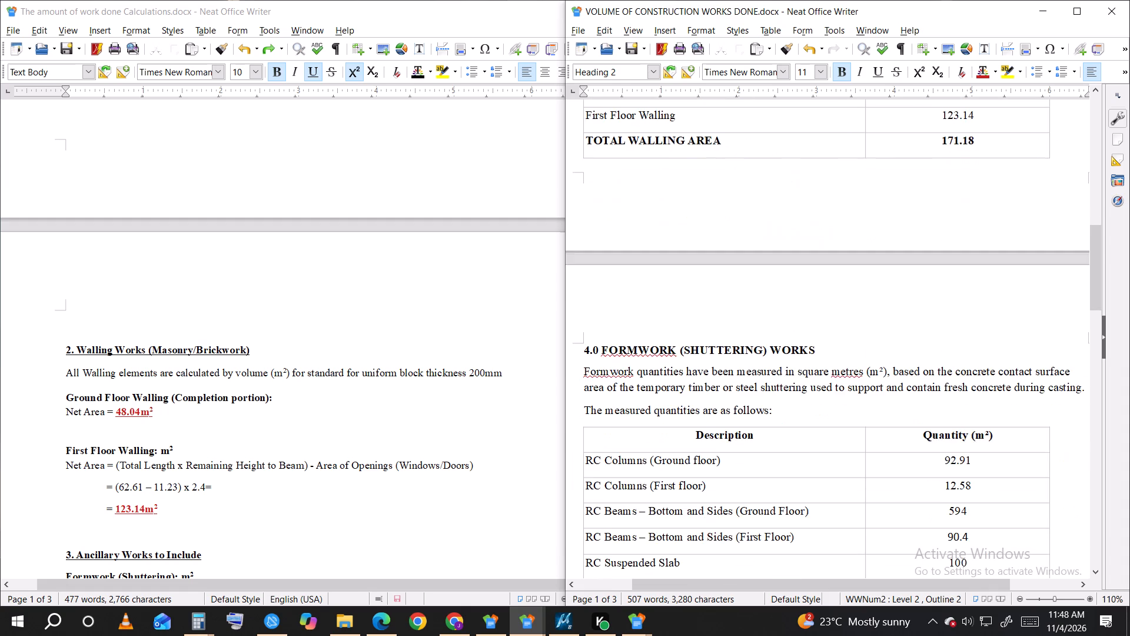
{"action": "scroll", "coordinate": [707, 309], "scroll_direction": "down", "scroll_amount": 13}
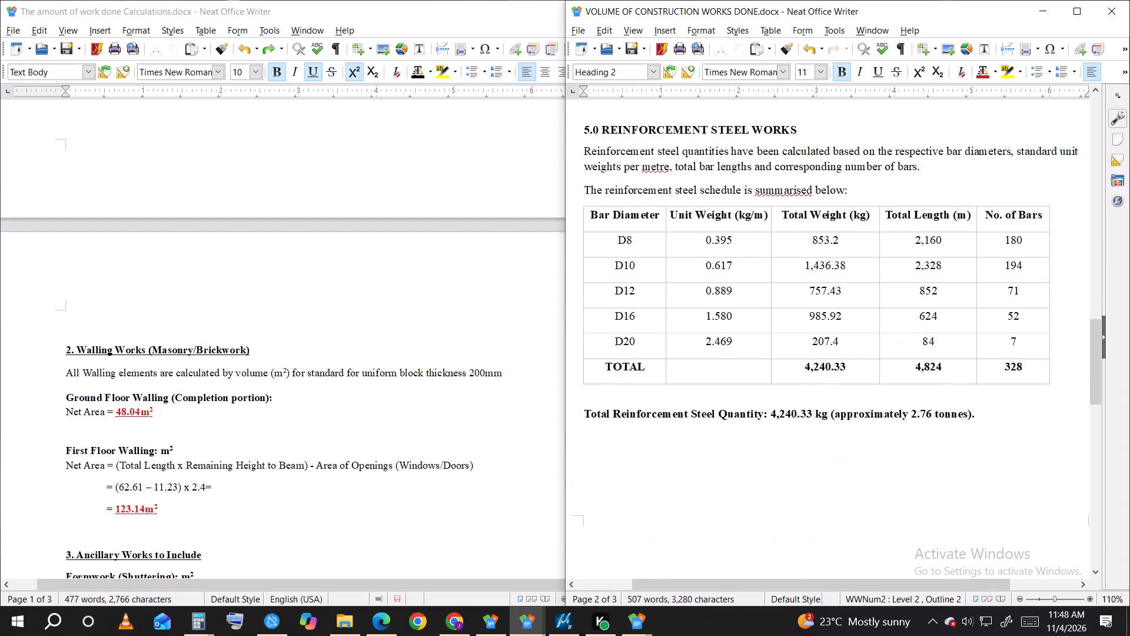
{"action": "scroll", "coordinate": [707, 309], "scroll_direction": "up", "scroll_amount": 1}
{"action": "scroll", "coordinate": [707, 309], "scroll_direction": "down", "scroll_amount": 1}
{"action": "scroll", "coordinate": [707, 309], "scroll_direction": "up", "scroll_amount": 2}
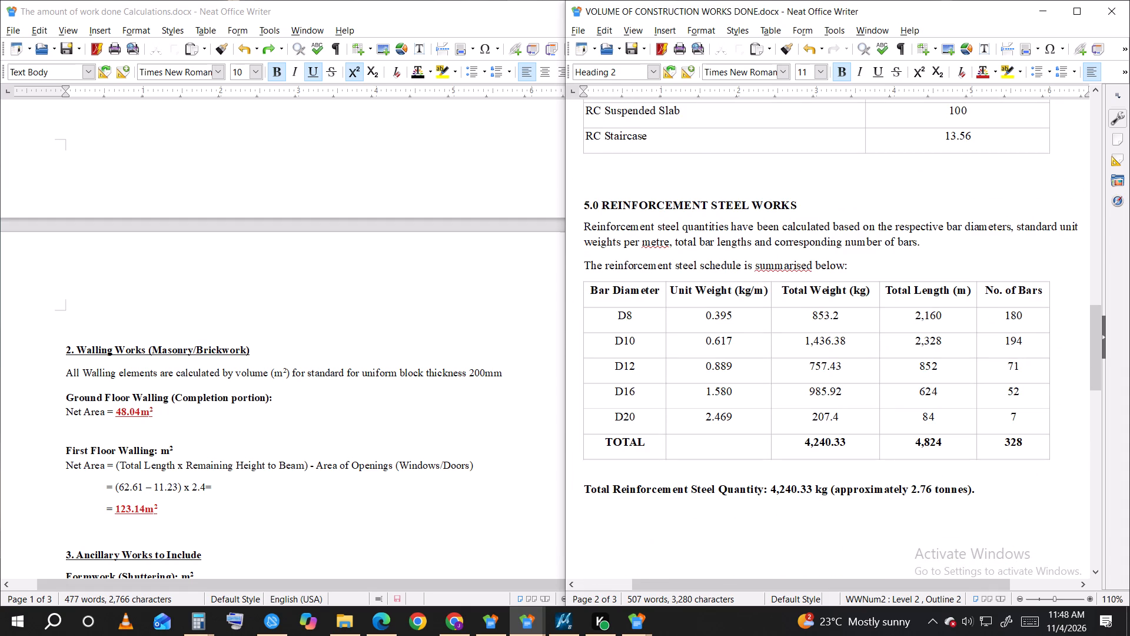
{"action": "scroll", "coordinate": [217, 370], "scroll_direction": "down", "scroll_amount": 5}
{"action": "scroll", "coordinate": [729, 382], "scroll_direction": "down", "scroll_amount": 1}
{"action": "scroll", "coordinate": [730, 381], "scroll_direction": "up", "scroll_amount": 5}
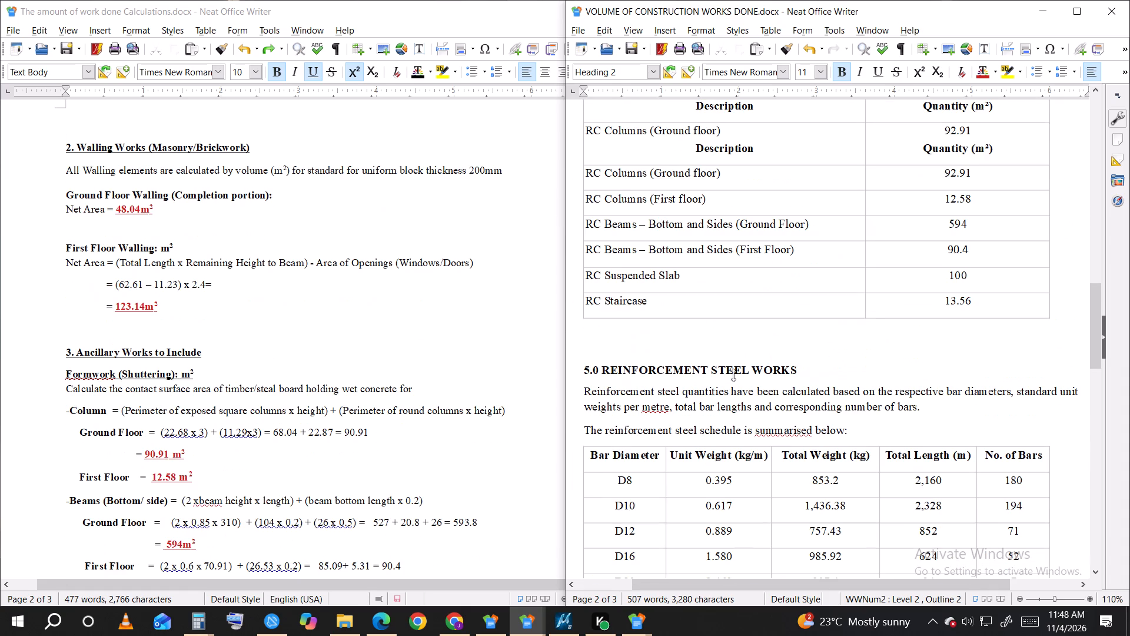
{"action": "scroll", "coordinate": [424, 324], "scroll_direction": "down", "scroll_amount": 2}
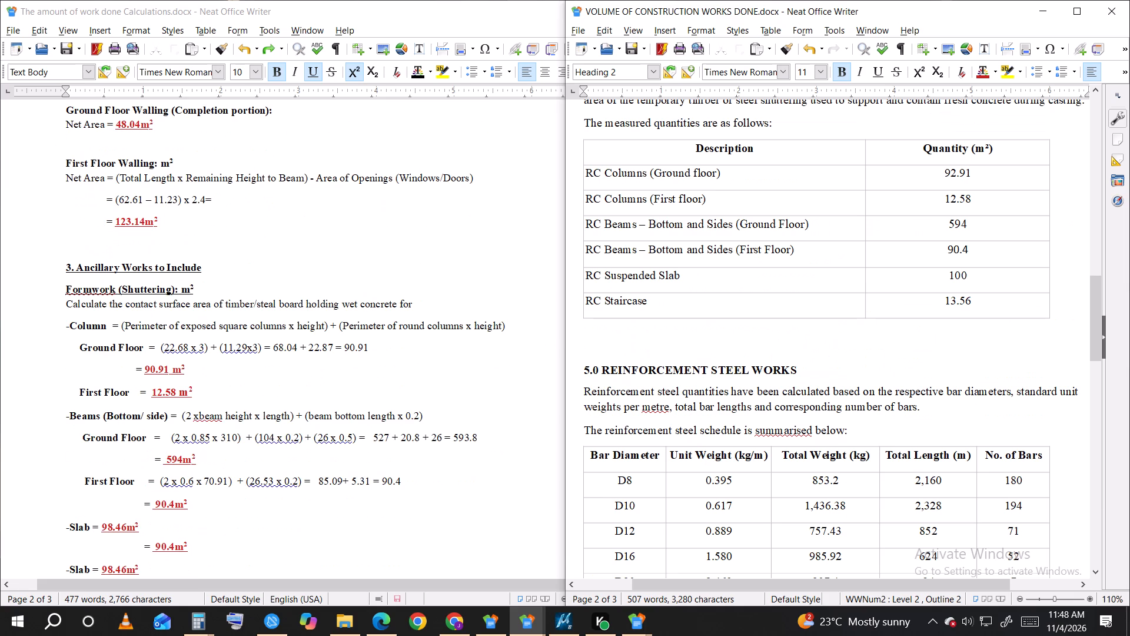
In the formwork calculations, adjust the spaces before the equals signs: one fewer for first-floor columns, one and two more for the first-floor beam lines.
{"action": "left_click", "coordinate": [140, 391]}
{"action": "key", "text": "BackSpace"}
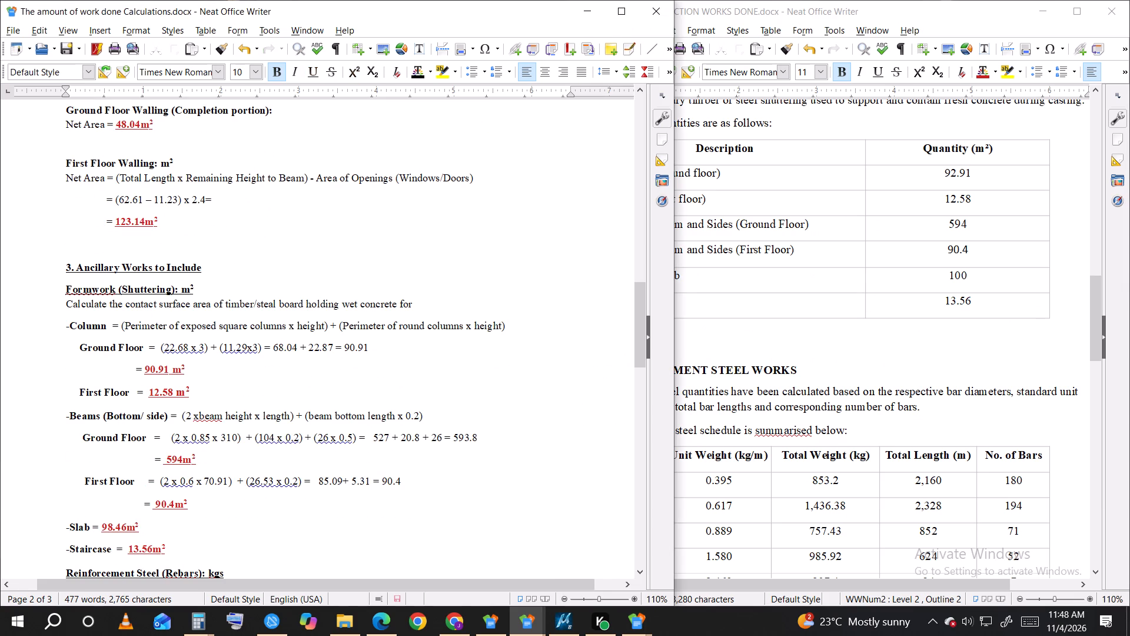
{"action": "left_click", "coordinate": [148, 477]}
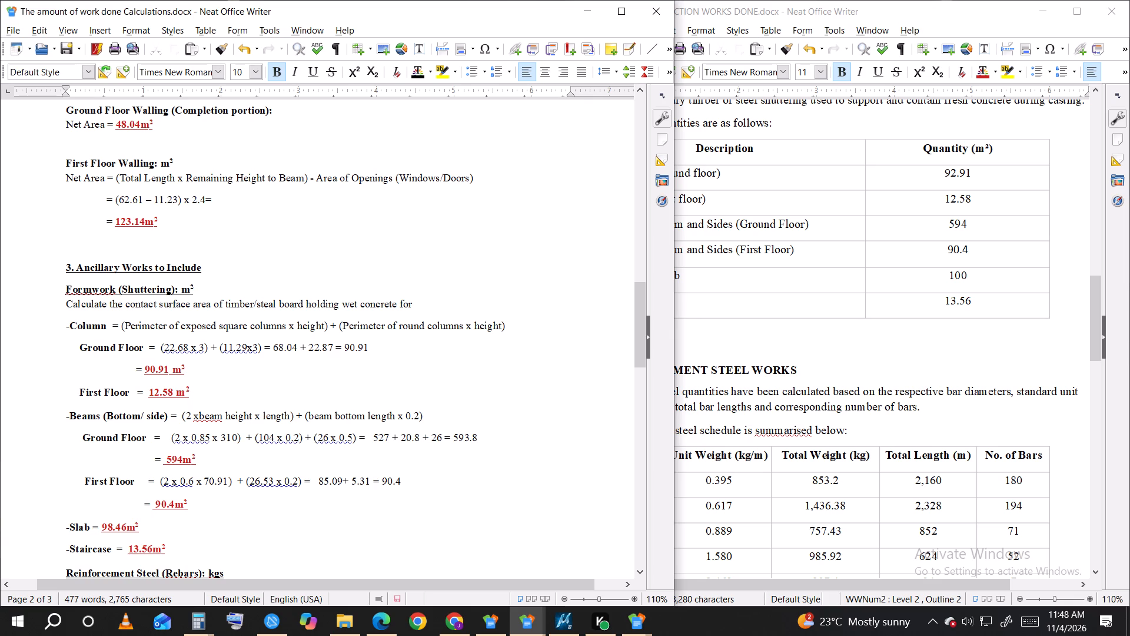
{"action": "key", "text": "v"}
{"action": "key", "text": "BackSpace"}
{"action": "key", "text": "space"}
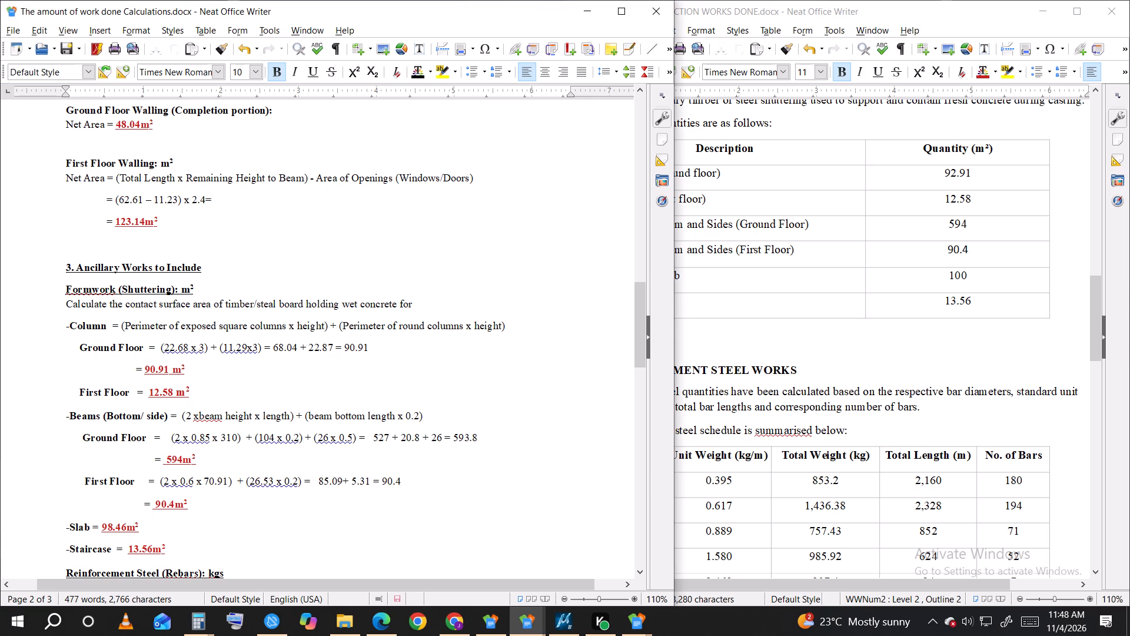
{"action": "left_click", "coordinate": [143, 508]}
{"action": "key", "text": "space"}
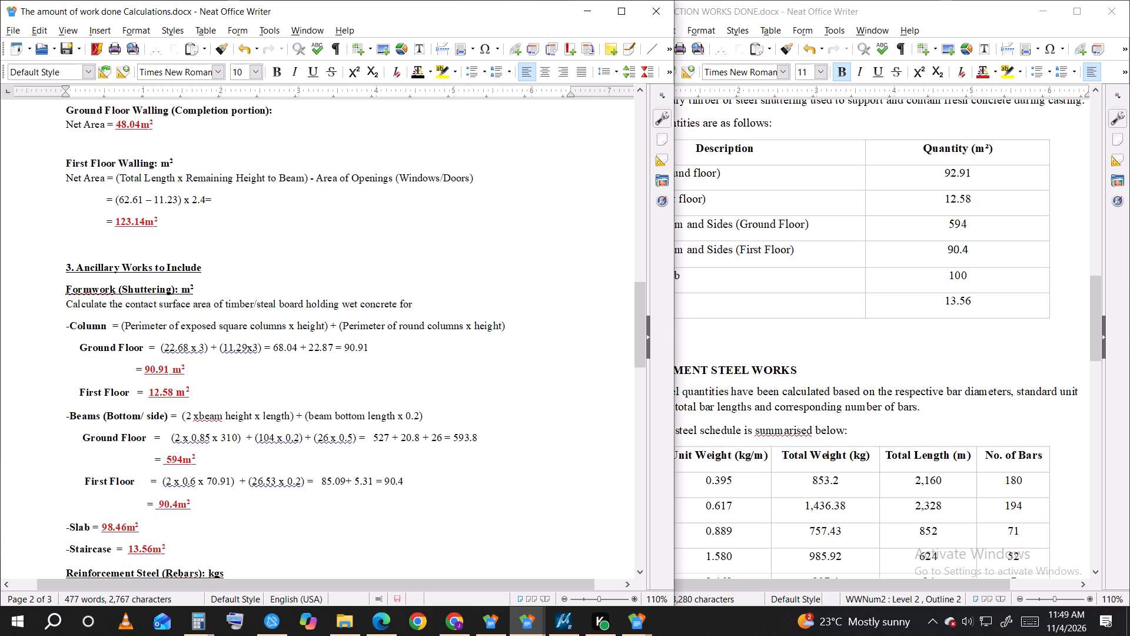
{"action": "key", "text": "space"}
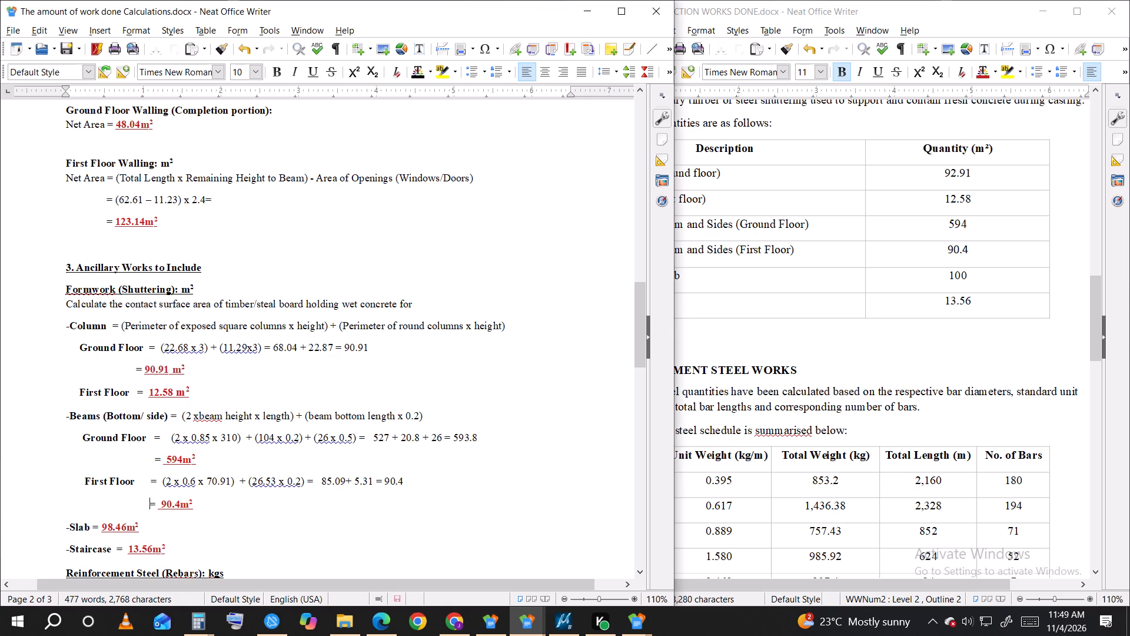
Set the RC Columns (Ground floor) quantity in the report's formwork table to 90.91.
{"action": "left_click", "coordinate": [979, 183]}
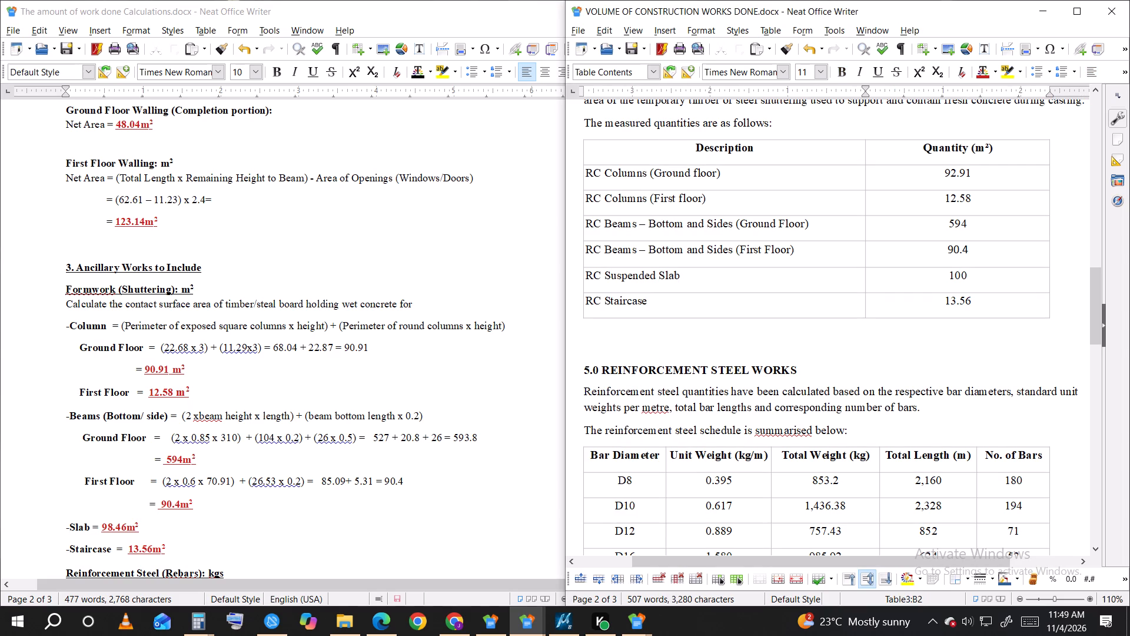
{"action": "left_click", "coordinate": [958, 172]}
{"action": "left_click", "coordinate": [956, 172]}
{"action": "key", "text": "BackSpace"}
{"action": "key", "text": "0"}
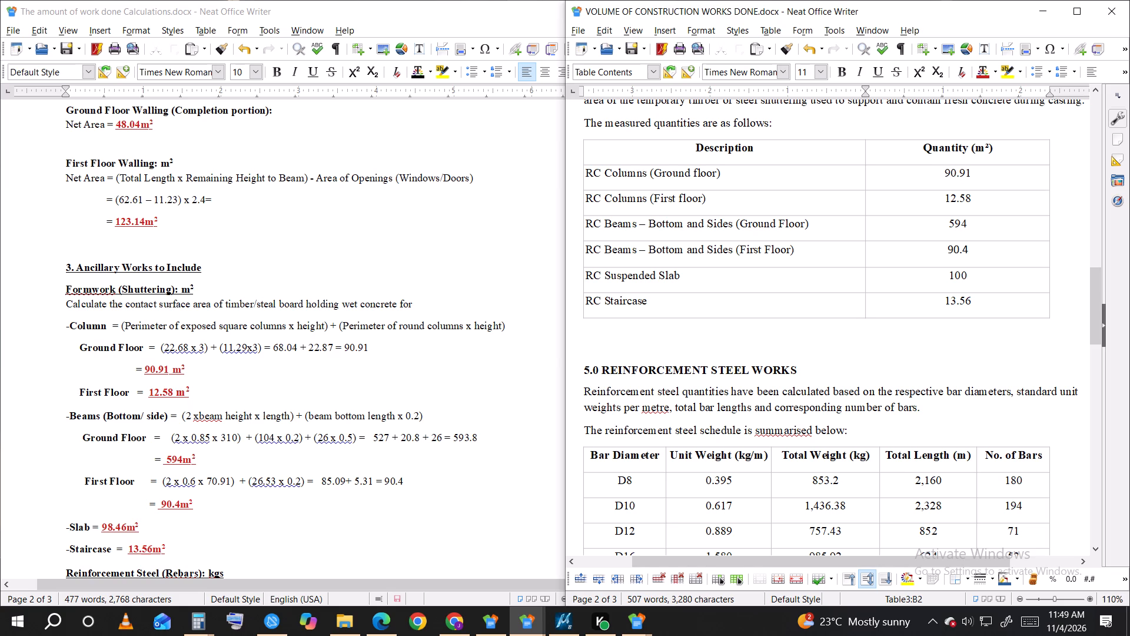
Compare the remaining formwork and rebar figures, and delete the trailing blank lines after the D20 entry in the calculations document.
{"action": "scroll", "coordinate": [393, 405], "scroll_direction": "down", "scroll_amount": 2}
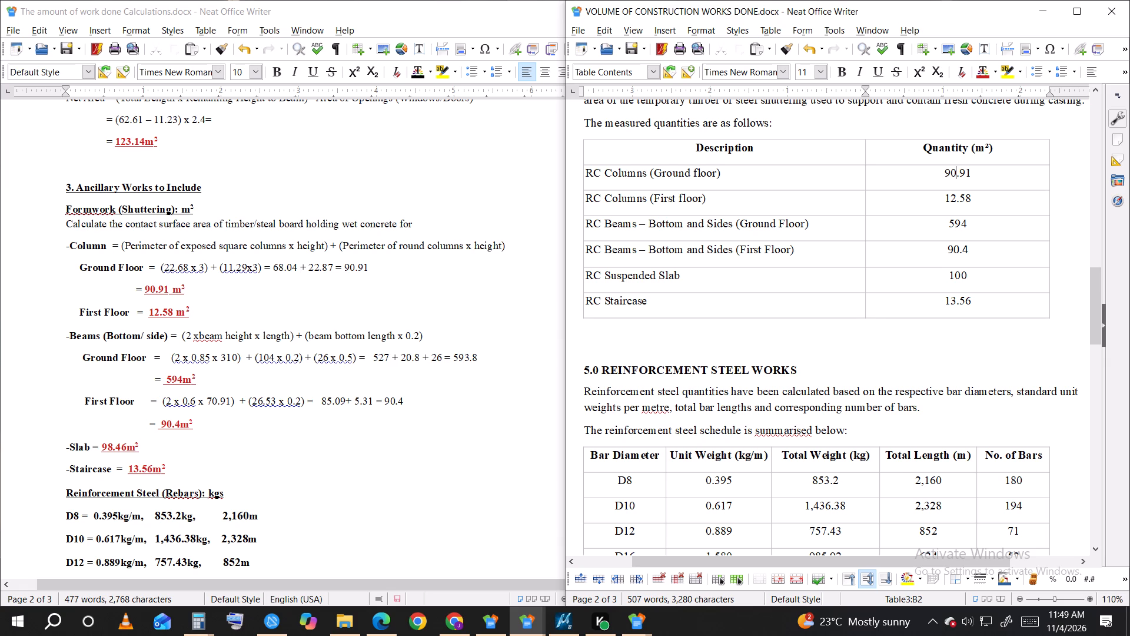
{"action": "scroll", "coordinate": [291, 354], "scroll_direction": "down", "scroll_amount": 2}
{"action": "scroll", "coordinate": [859, 412], "scroll_direction": "down", "scroll_amount": 2}
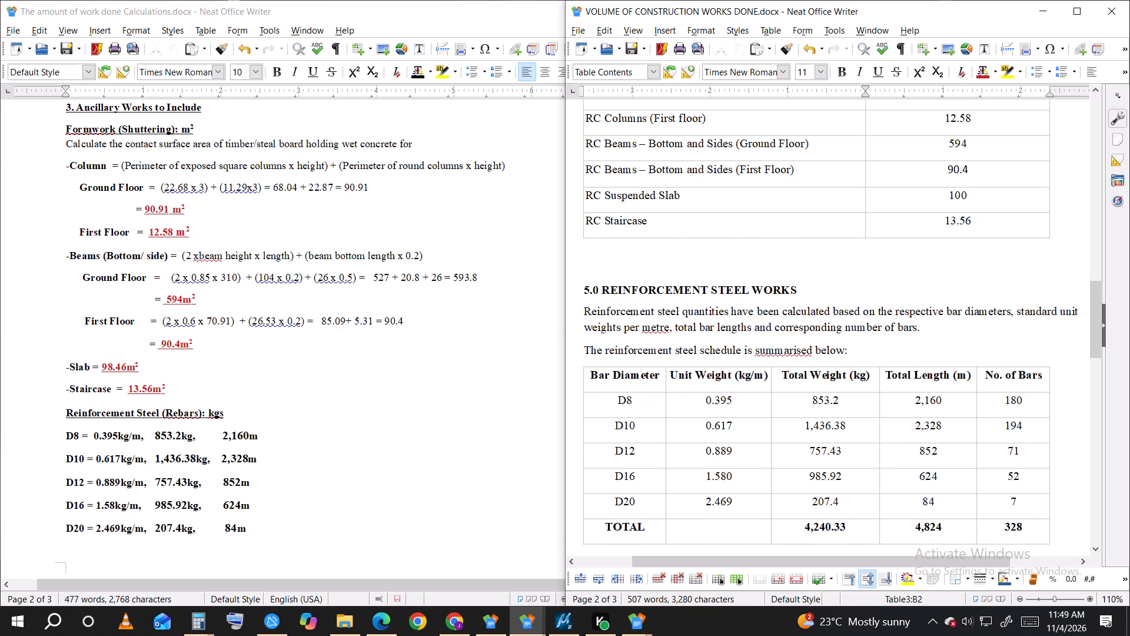
{"action": "scroll", "coordinate": [327, 359], "scroll_direction": "down", "scroll_amount": 3}
{"action": "scroll", "coordinate": [1009, 475], "scroll_direction": "down", "scroll_amount": 1}
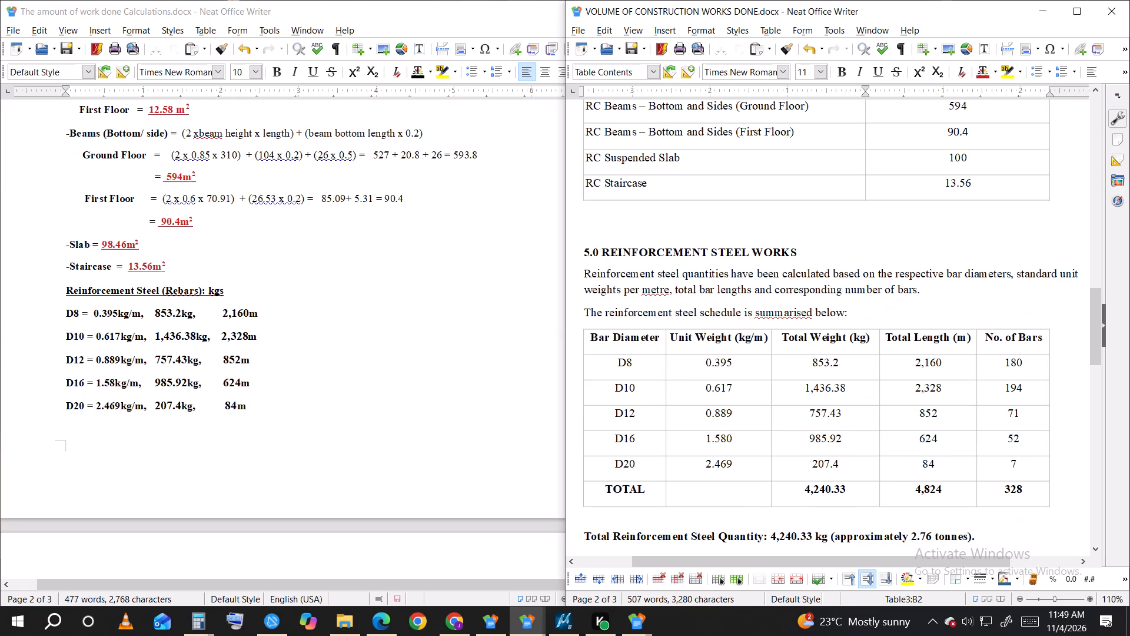
{"action": "scroll", "coordinate": [437, 380], "scroll_direction": "down", "scroll_amount": 5}
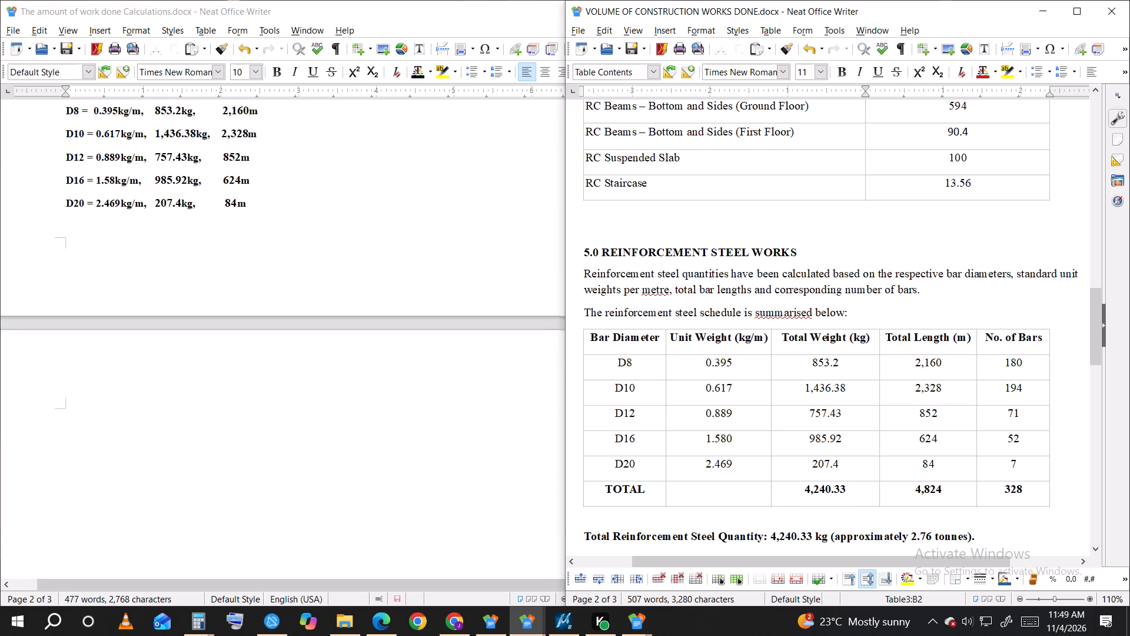
{"action": "left_click", "coordinate": [147, 473]}
{"action": "key", "text": "BackSpace"}
{"action": "key", "text": "BackSpace"}
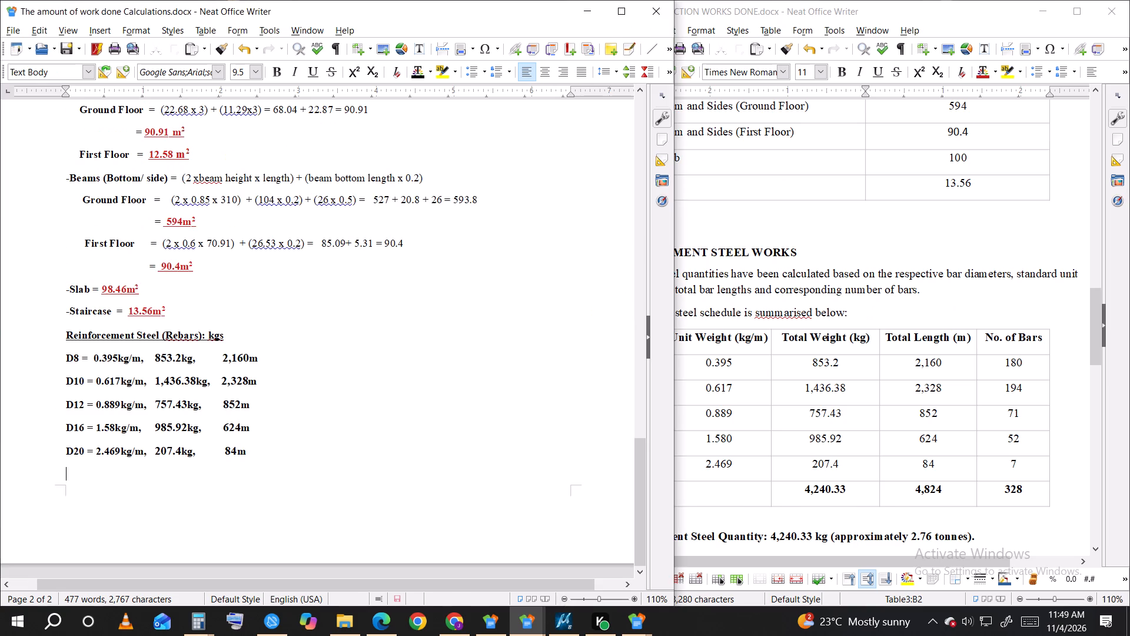
Save the calculations document and the construction works report.
{"action": "left_click", "coordinate": [70, 51]}
{"action": "left_click", "coordinate": [836, 8]}
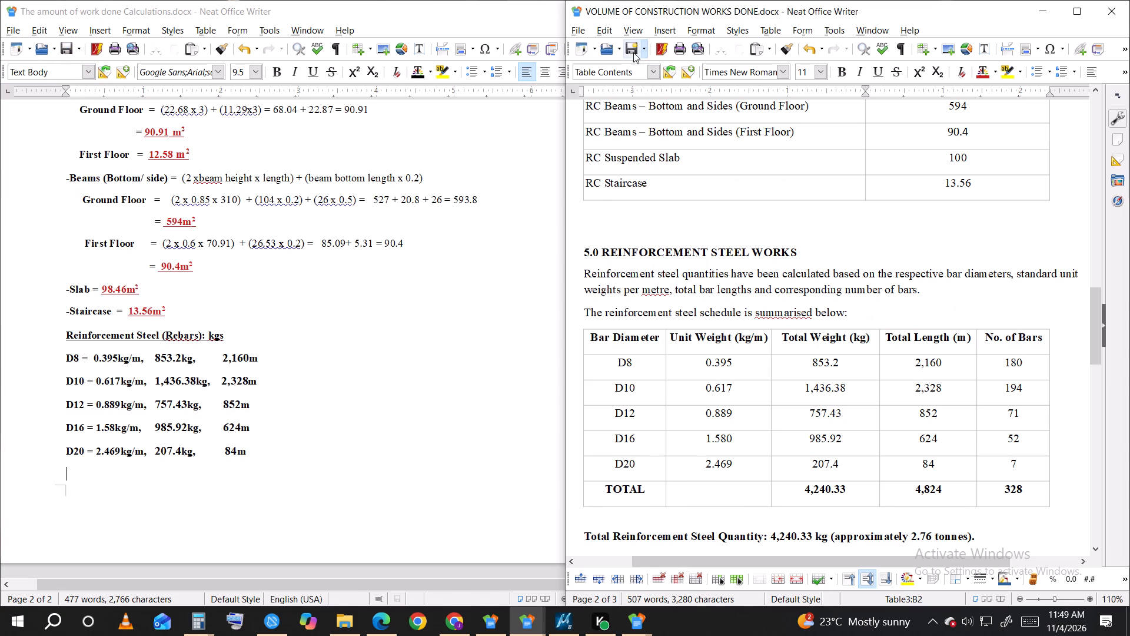
{"action": "left_click", "coordinate": [632, 52]}
Switch to Chrome and return to iLovePDF's Word to PDF file selection page.
{"action": "left_click", "coordinate": [448, 627]}
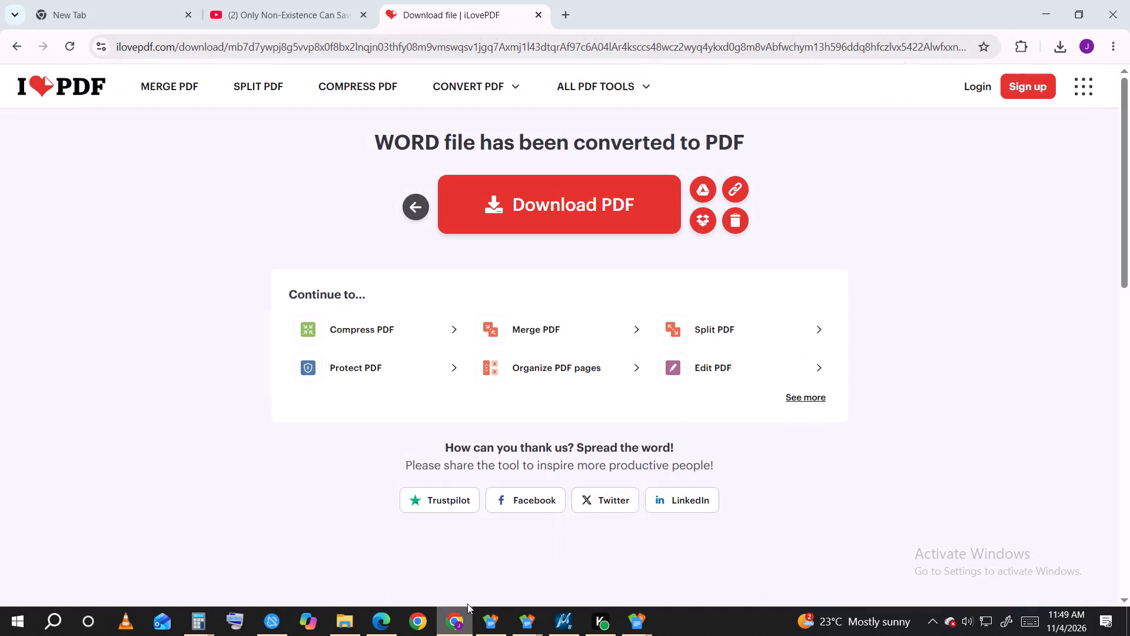
{"action": "left_click", "coordinate": [12, 49]}
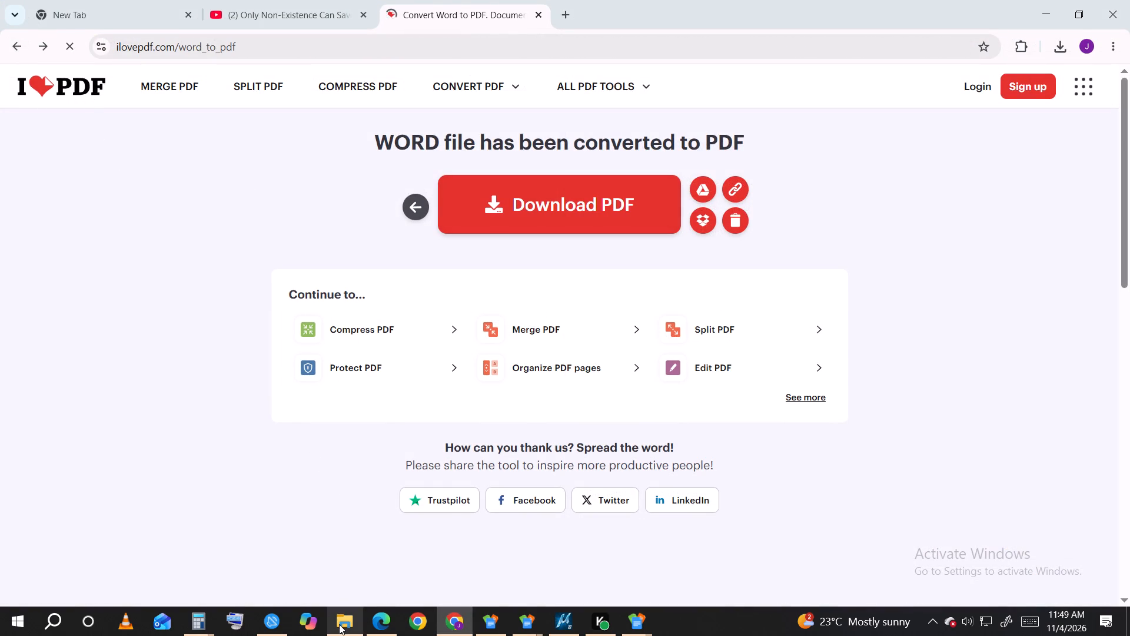
Delete the old VOLUME OF CONSTRUCTION WORKS DONE PDF from the Downloads folder in File Explorer.
{"action": "left_click", "coordinate": [339, 624]}
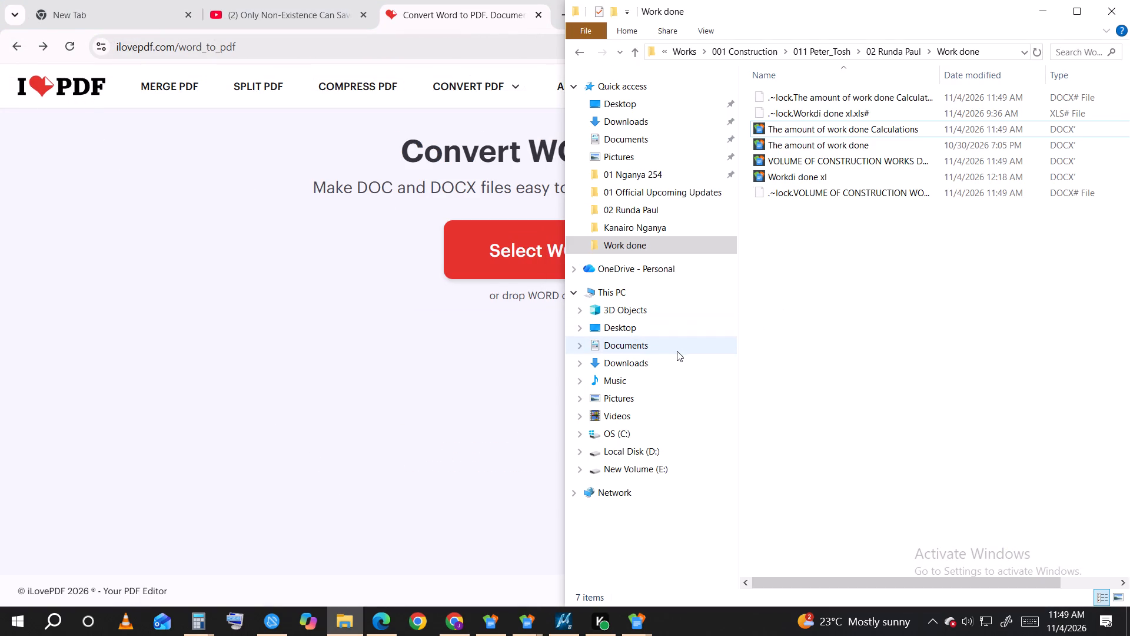
{"action": "left_click", "coordinate": [677, 359]}
{"action": "left_click", "coordinate": [806, 144]}
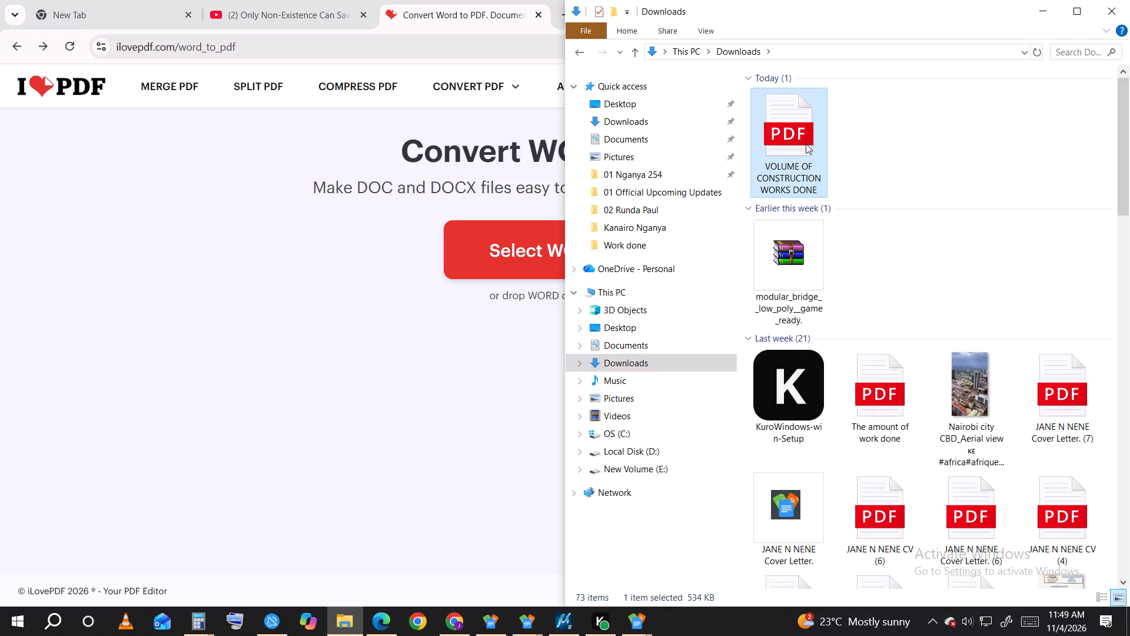
{"action": "key", "text": "Delete"}
{"action": "left_click", "coordinate": [367, 482]}
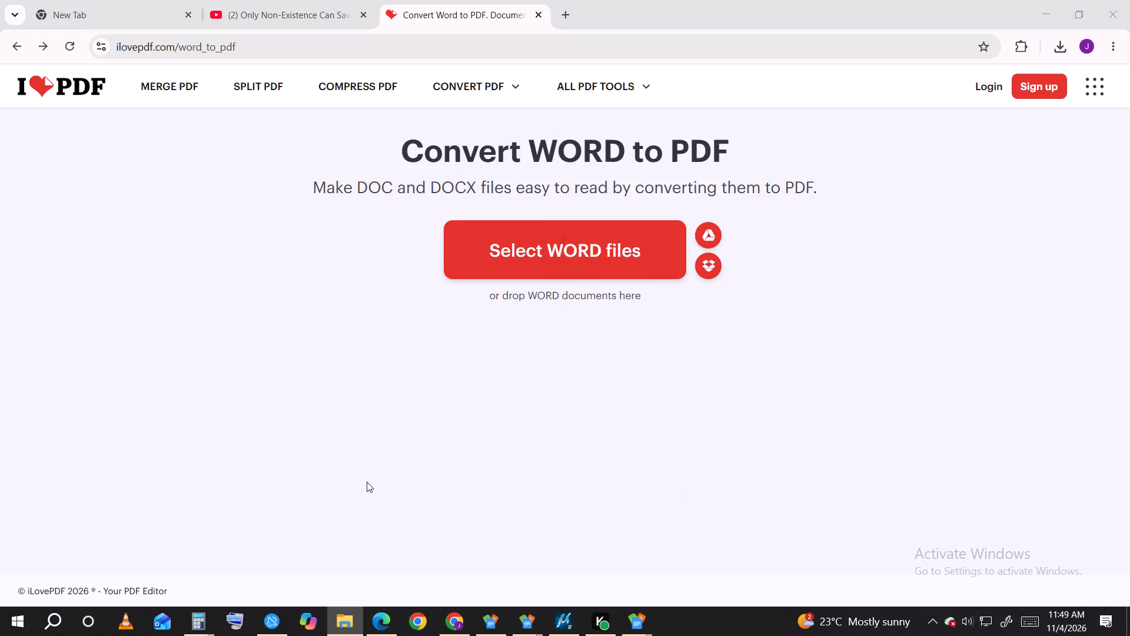
Switch back to the work done calculations document and save it again.
{"action": "left_click", "coordinate": [335, 630]}
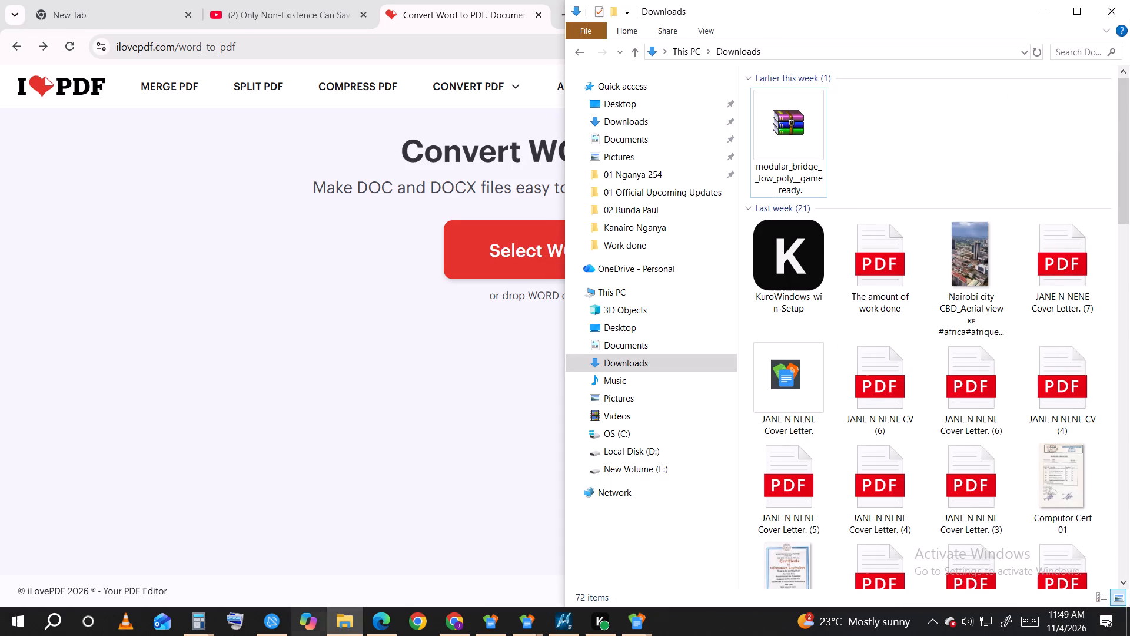
{"action": "left_click", "coordinate": [639, 628]}
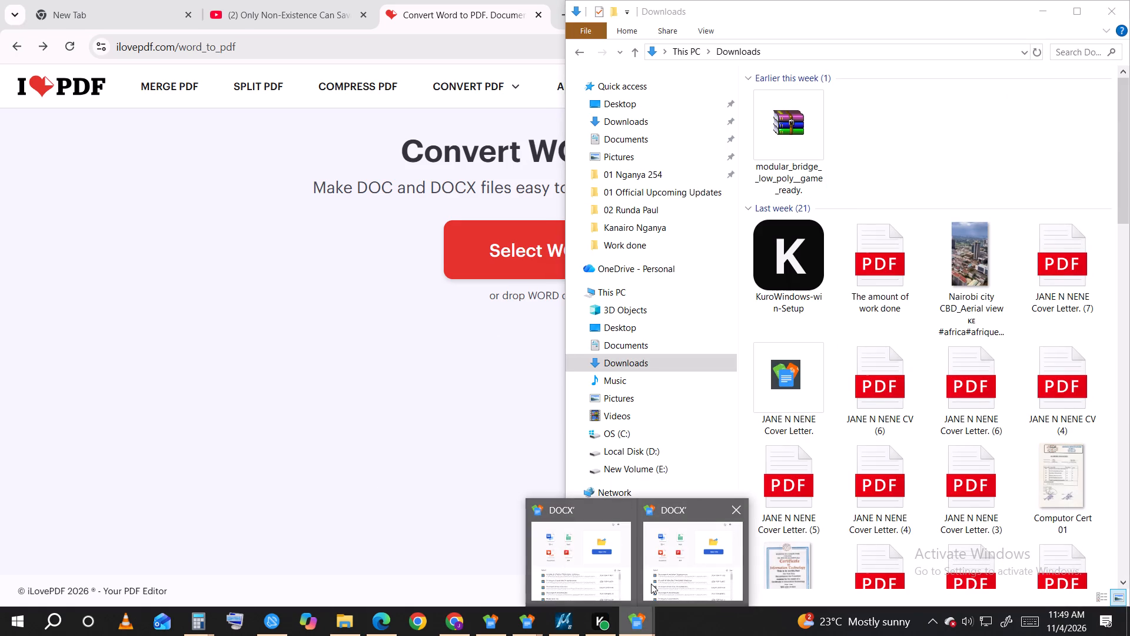
{"action": "left_click", "coordinate": [520, 624]}
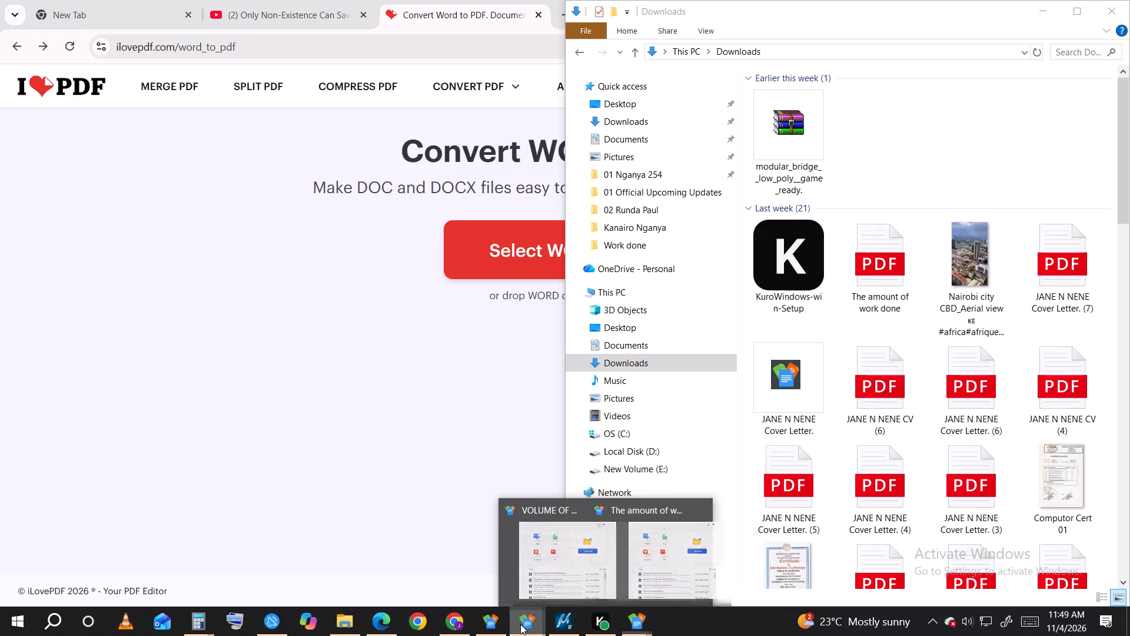
{"action": "left_click", "coordinate": [556, 589]}
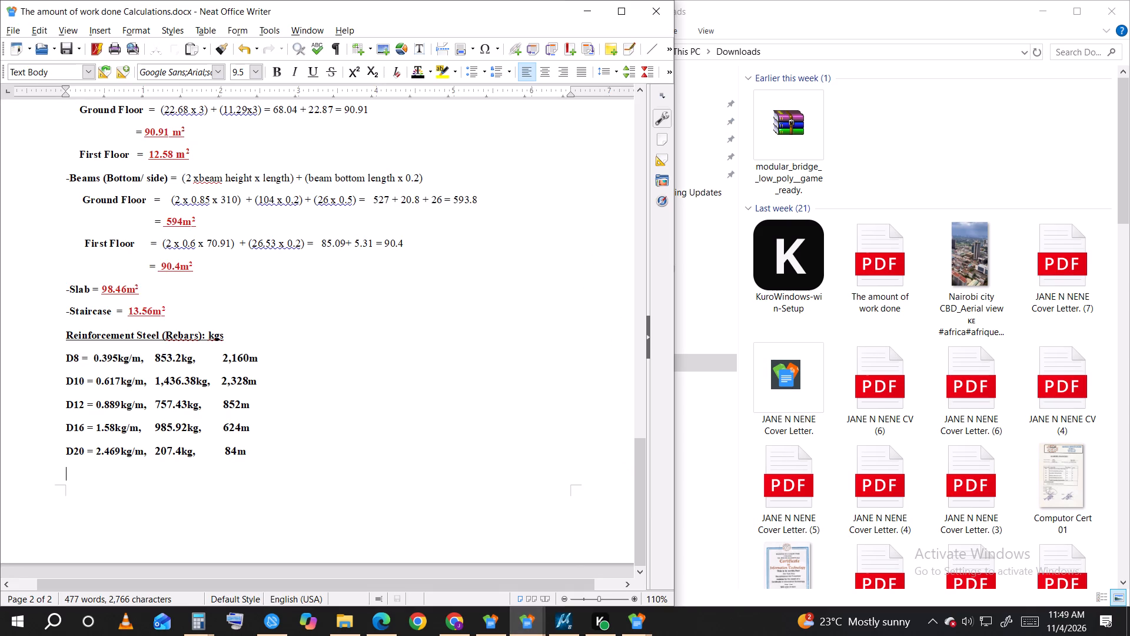
{"action": "left_click", "coordinate": [74, 49]}
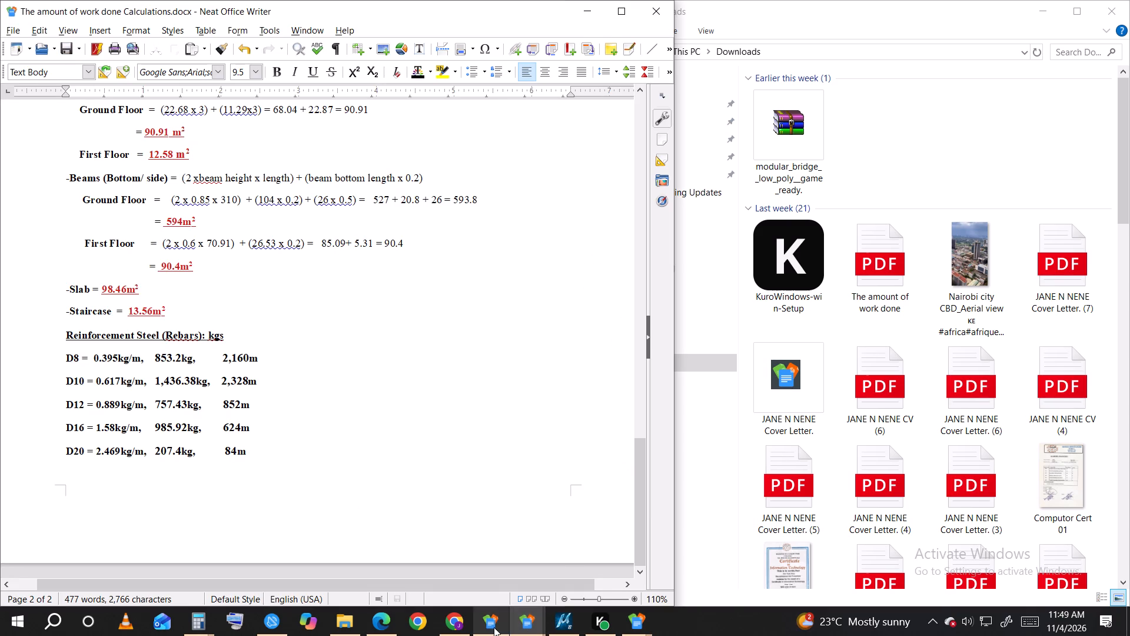
Switch to the Workdi done xl spreadsheet and try to save it.
{"action": "left_click", "coordinate": [494, 627]}
{"action": "left_click", "coordinate": [634, 47]}
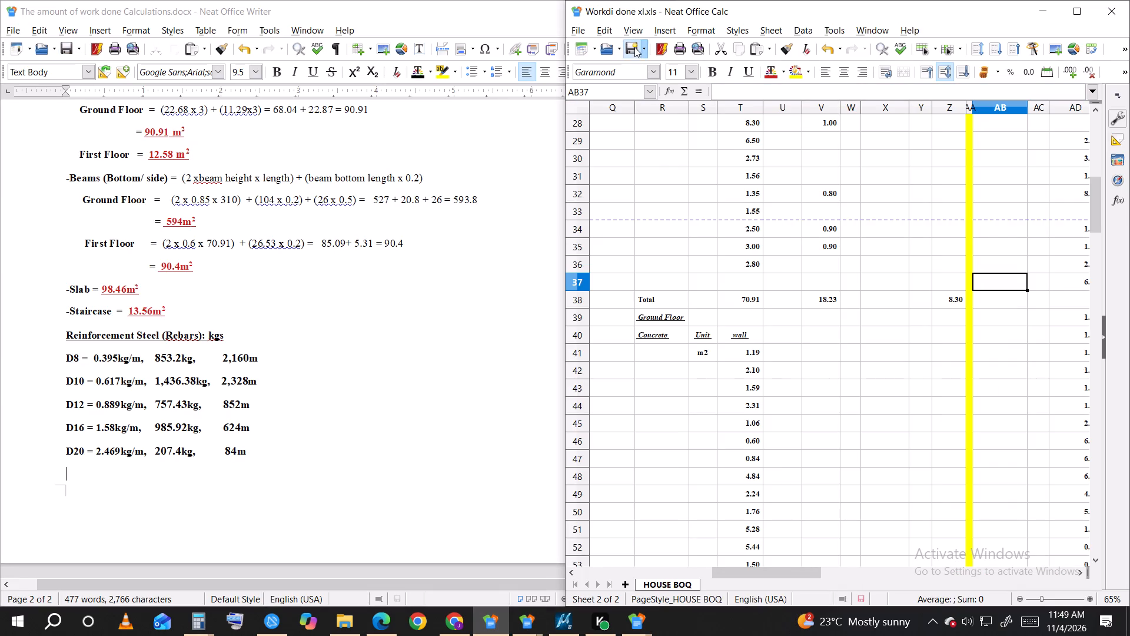
Return to the VOLUME OF CONSTRUCTION WORKS DONE report and save it again.
{"action": "left_click", "coordinate": [531, 624]}
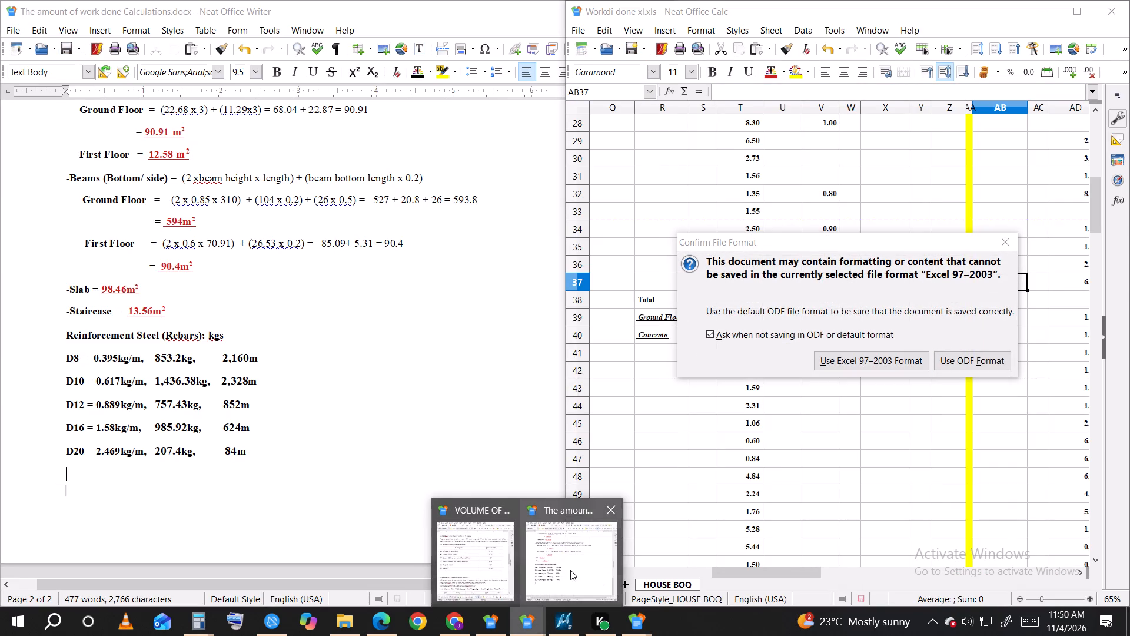
{"action": "left_click", "coordinate": [484, 566]}
{"action": "left_click", "coordinate": [631, 47]}
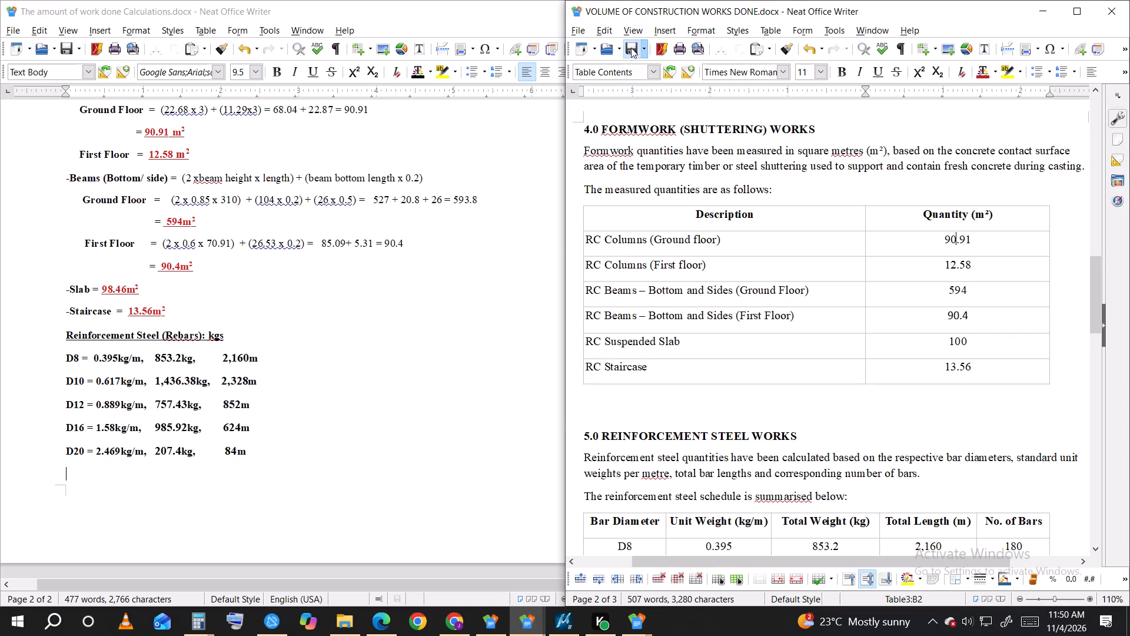
Open the Work done folder in File Explorer.
{"action": "left_click", "coordinate": [345, 621]}
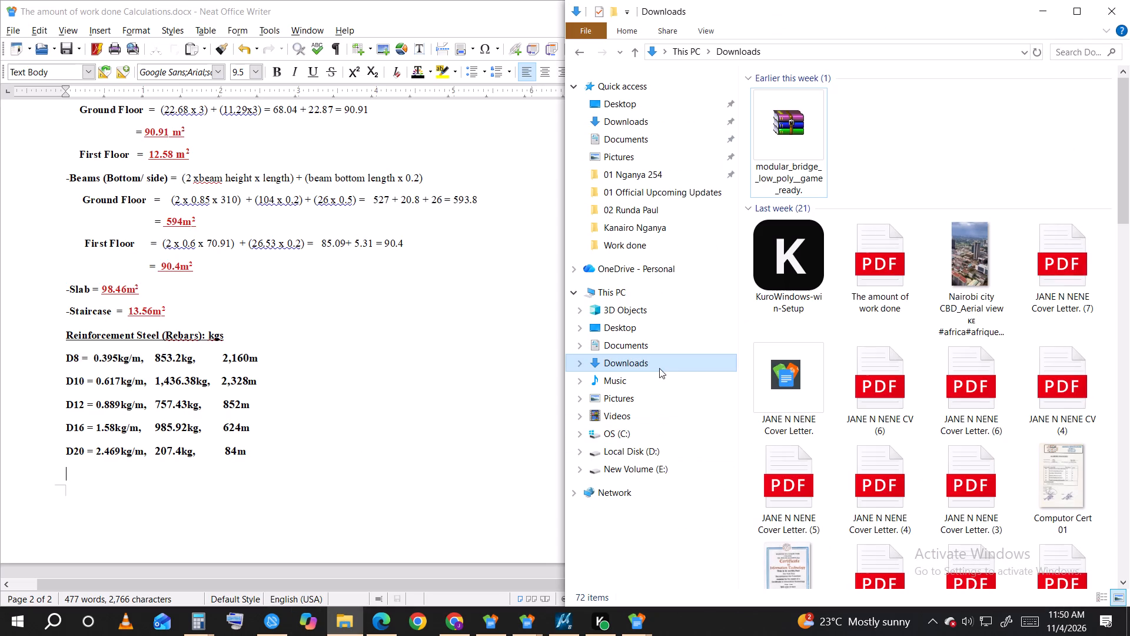
{"action": "left_click", "coordinate": [656, 243]}
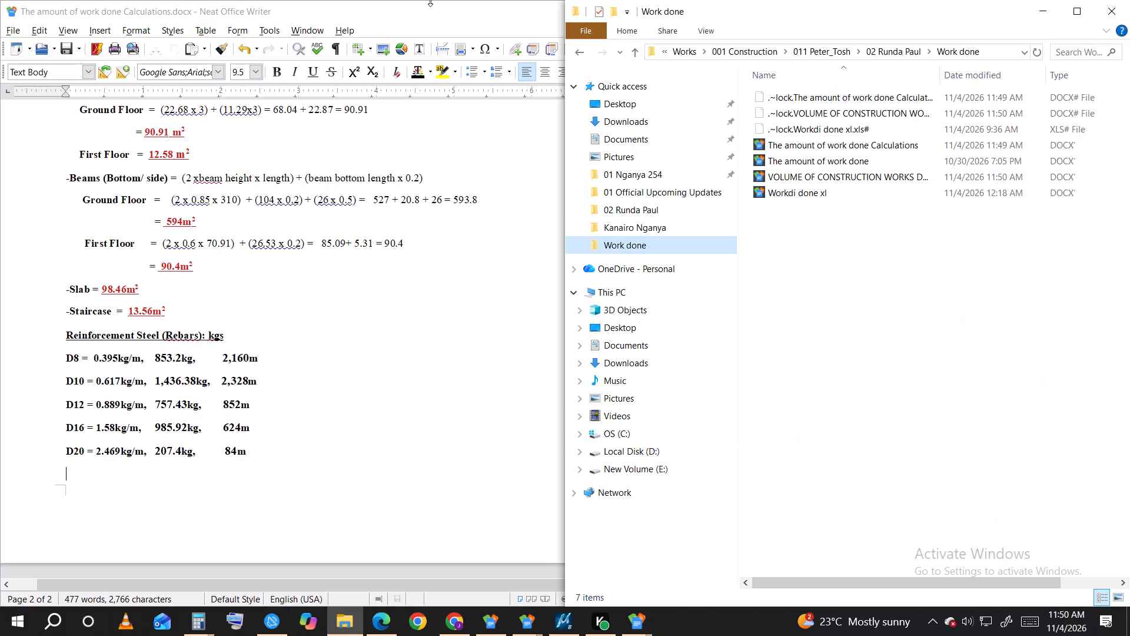
Upload the VOLUME OF CONSTRUCTION WORKS DONE document from the Work done folder to iLovePDF and convert it to PDF.
{"action": "left_click", "coordinate": [436, 7]}
{"action": "left_click", "coordinate": [594, 11]}
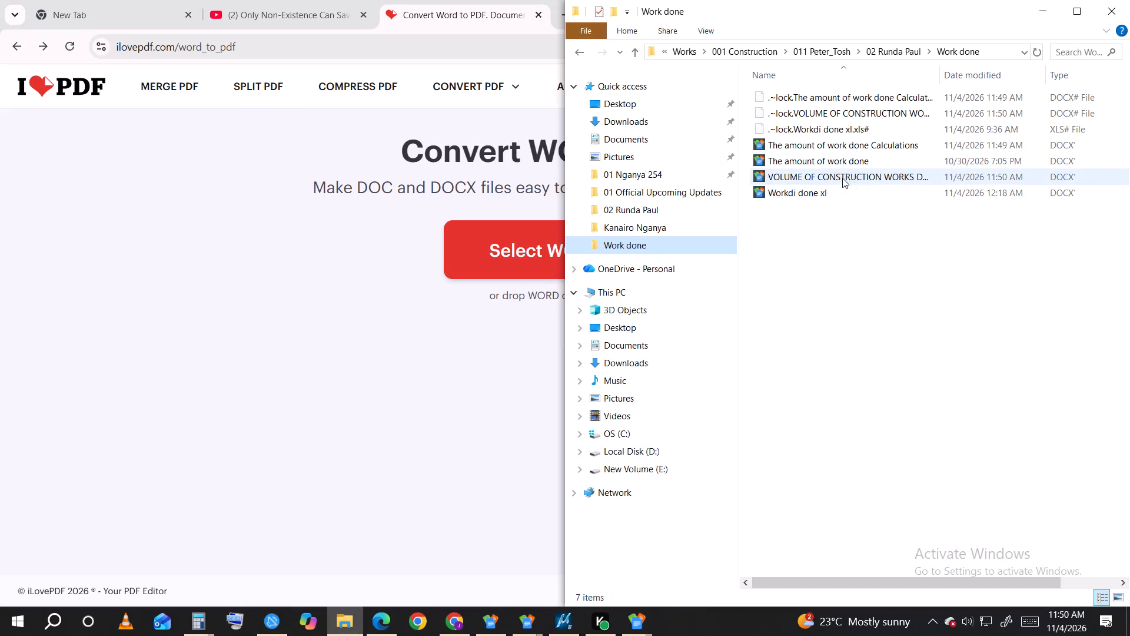
{"action": "left_click_drag", "start_coordinate": [842, 176], "coordinate": [423, 254]}
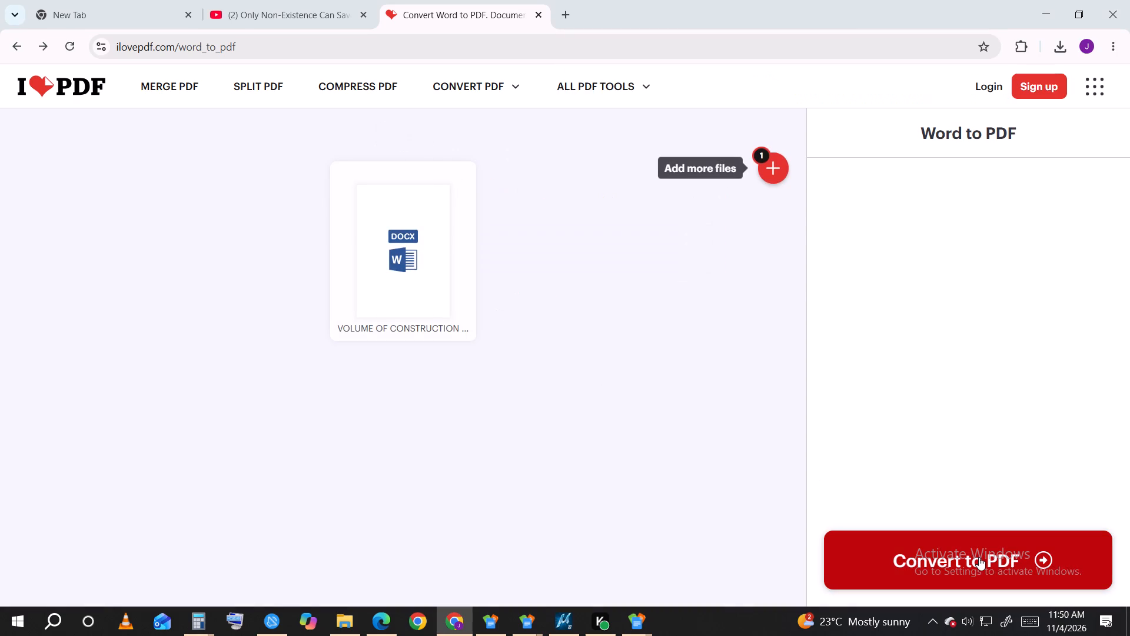
{"action": "left_click", "coordinate": [979, 557]}
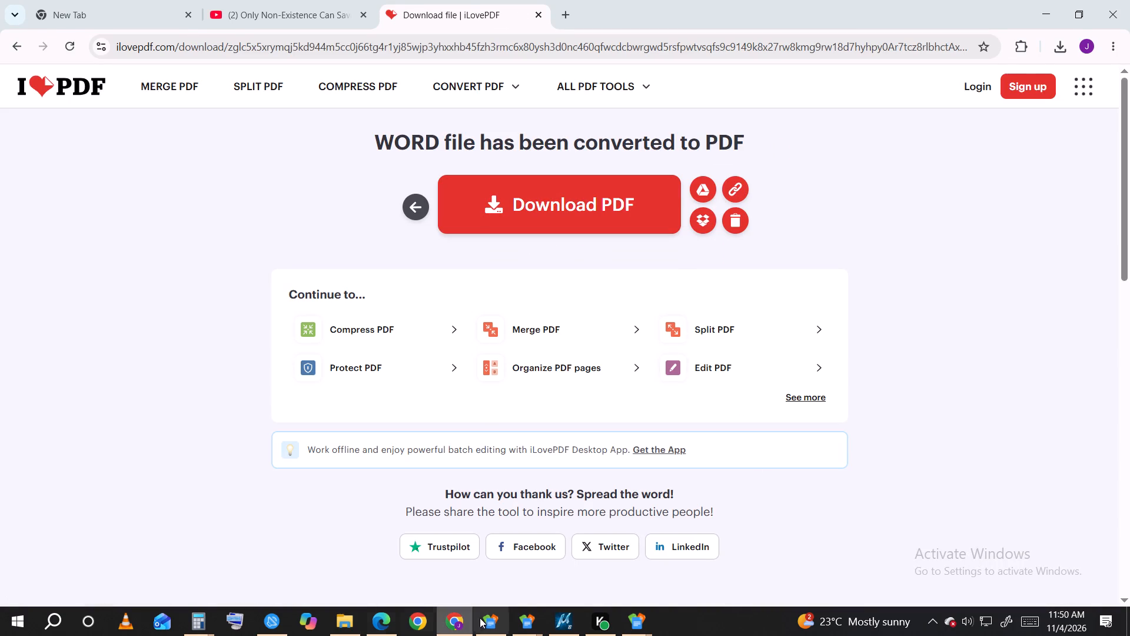
Open a suggested item from Windows search.
{"action": "left_click", "coordinate": [51, 619]}
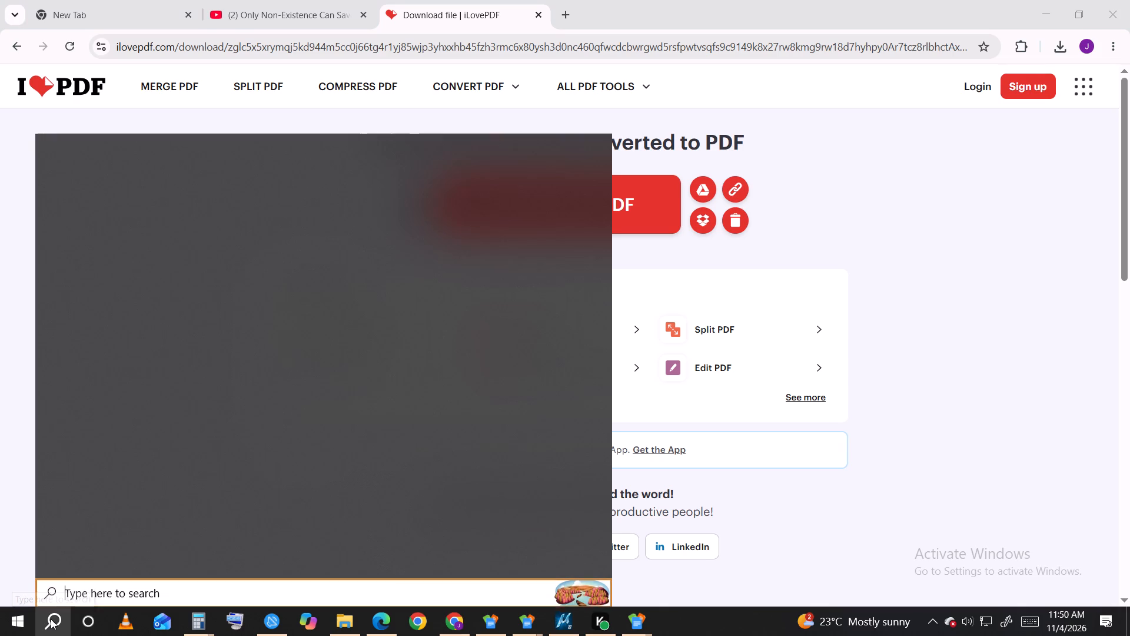
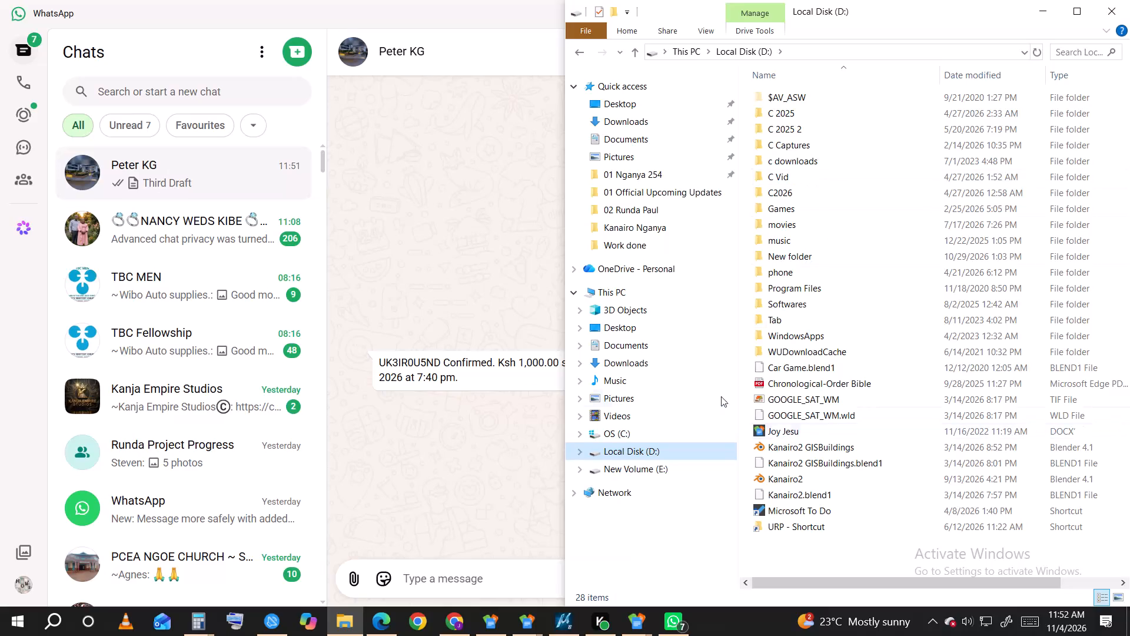
Open the VOLUME OF CONSTRUCTION WORKS DONE PDF from the Downloads folder to check its contents.
{"action": "left_click", "coordinate": [649, 363]}
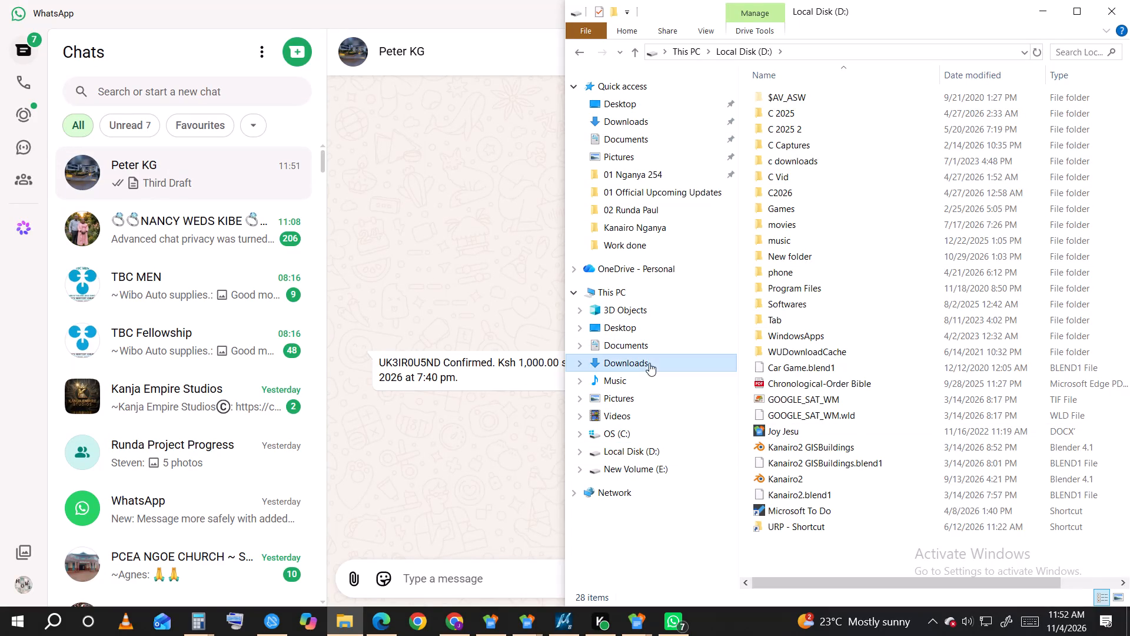
{"action": "double_click", "coordinate": [808, 113]}
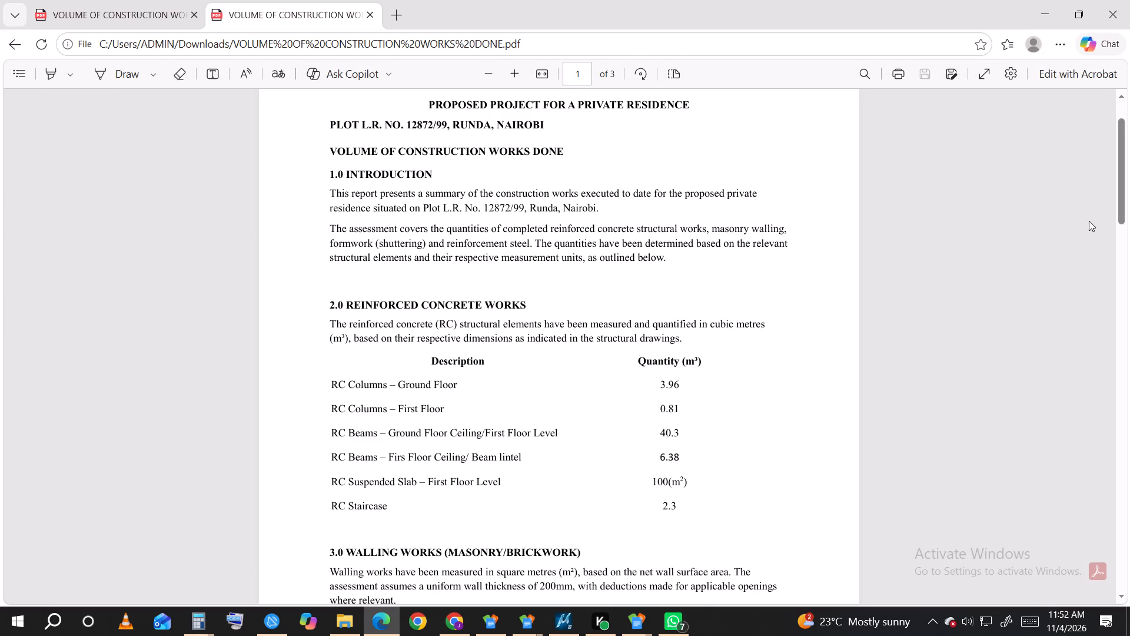
Review the VOLUME OF CONSTRUCTION WORKS DONE PDF through to the conclusion, and recheck the formwork and reinforcement steel tables.
{"action": "left_click_drag", "start_coordinate": [1121, 191], "coordinate": [1123, 448]}
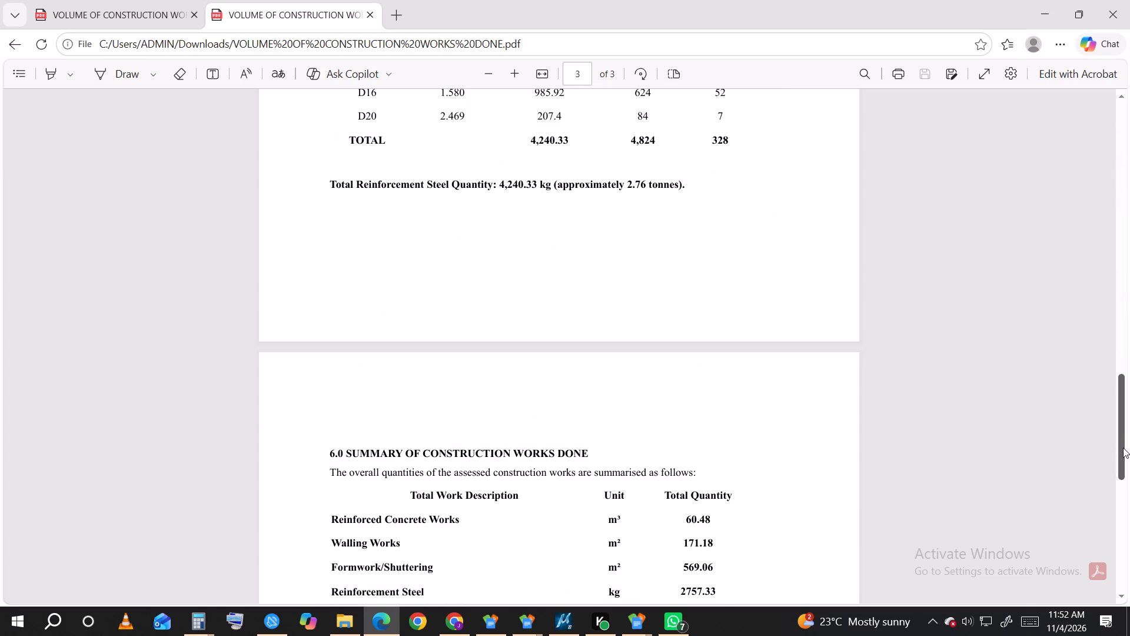
{"action": "left_click_drag", "start_coordinate": [1123, 448], "coordinate": [1114, 569]}
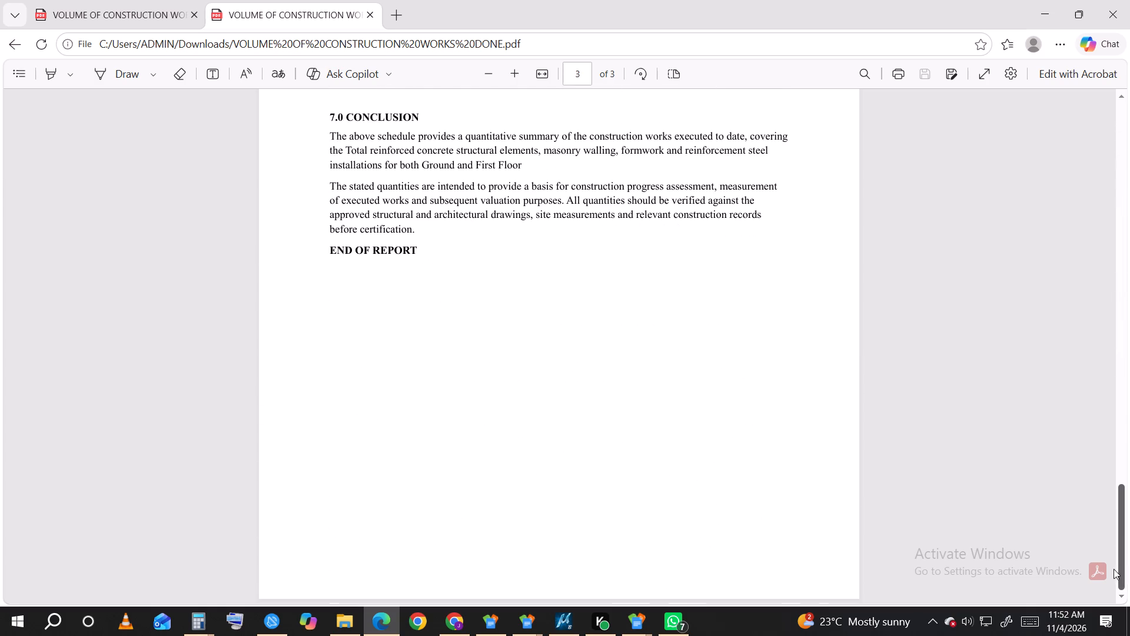
{"action": "left_click_drag", "start_coordinate": [1114, 569], "coordinate": [1125, 337]}
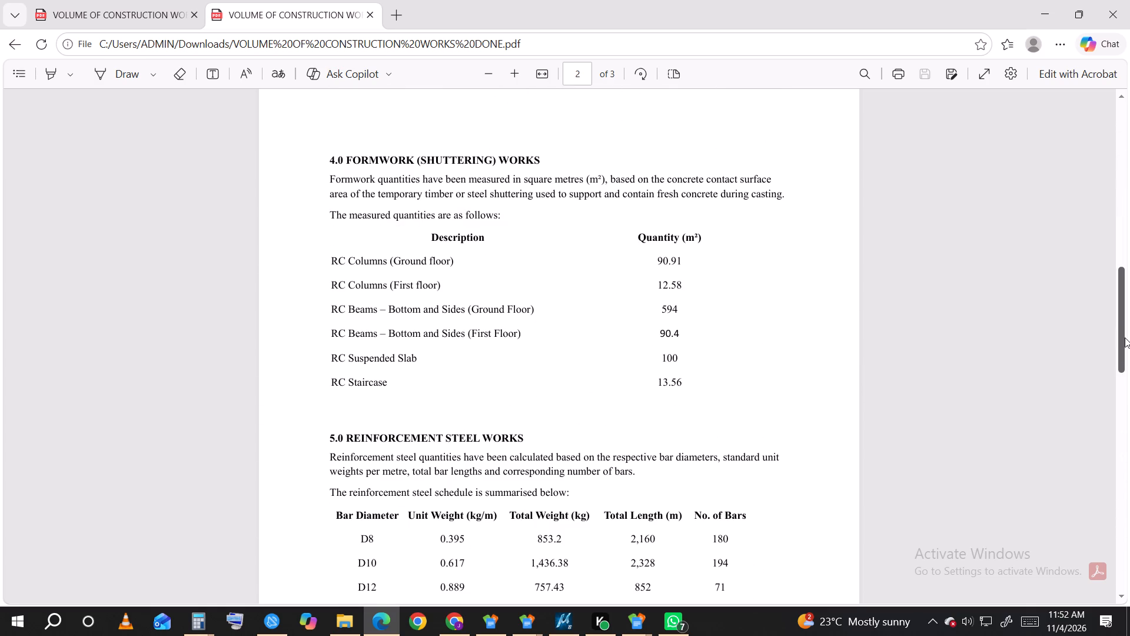
{"action": "left_click_drag", "start_coordinate": [1125, 337], "coordinate": [1125, 336]}
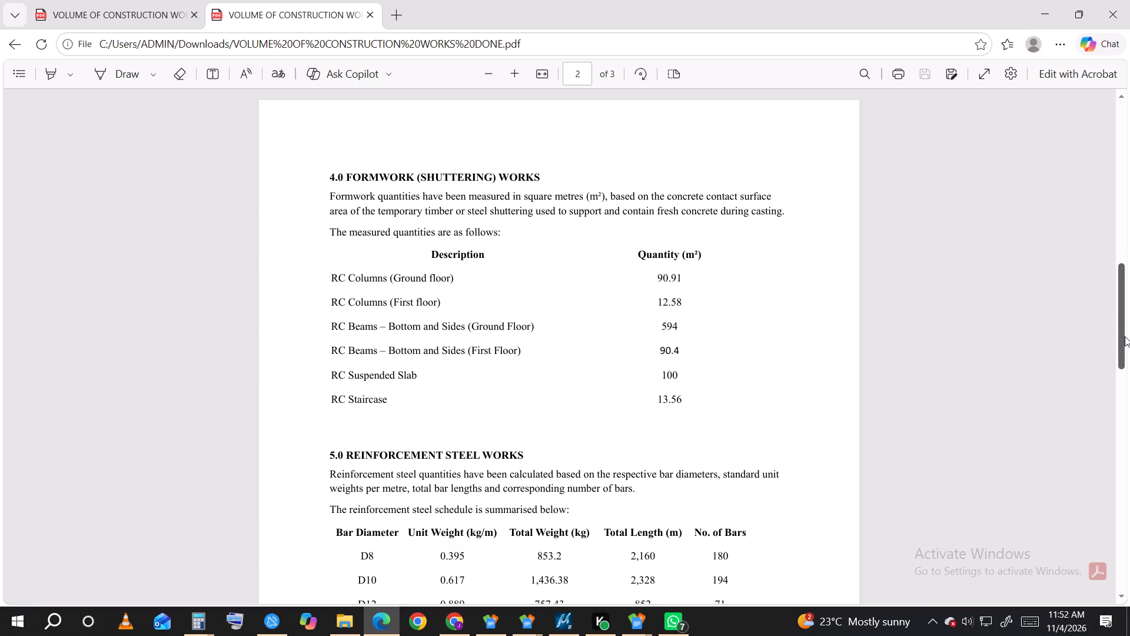